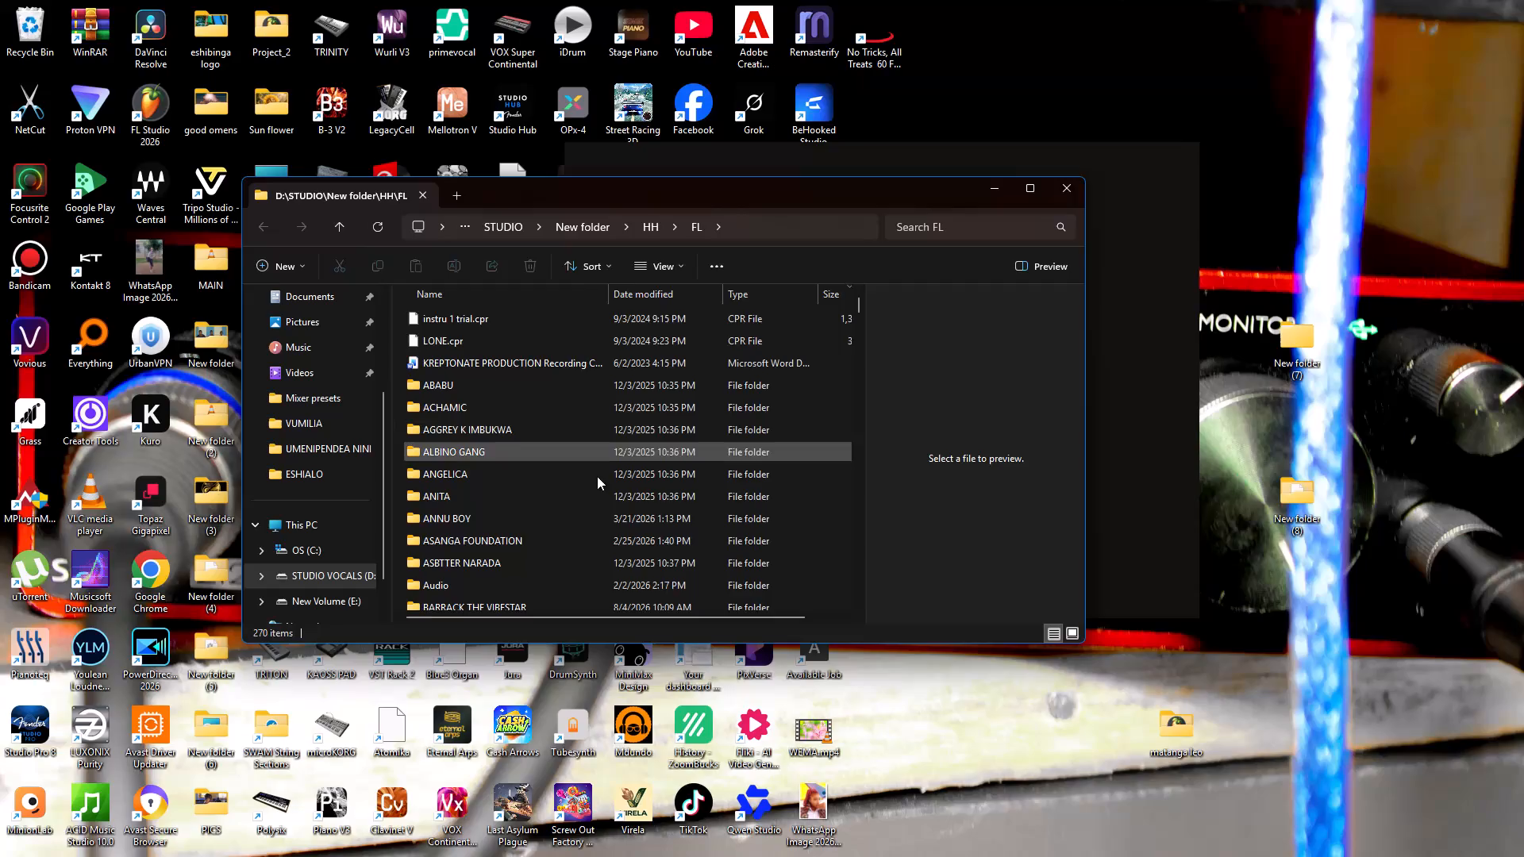
Open the BABA TENDA.flp project from the BABA TENDA folder inside ENOCK and dismiss the project loading report.
{"action": "scroll", "coordinate": [550, 502], "scroll_direction": "down", "scroll_amount": 9}
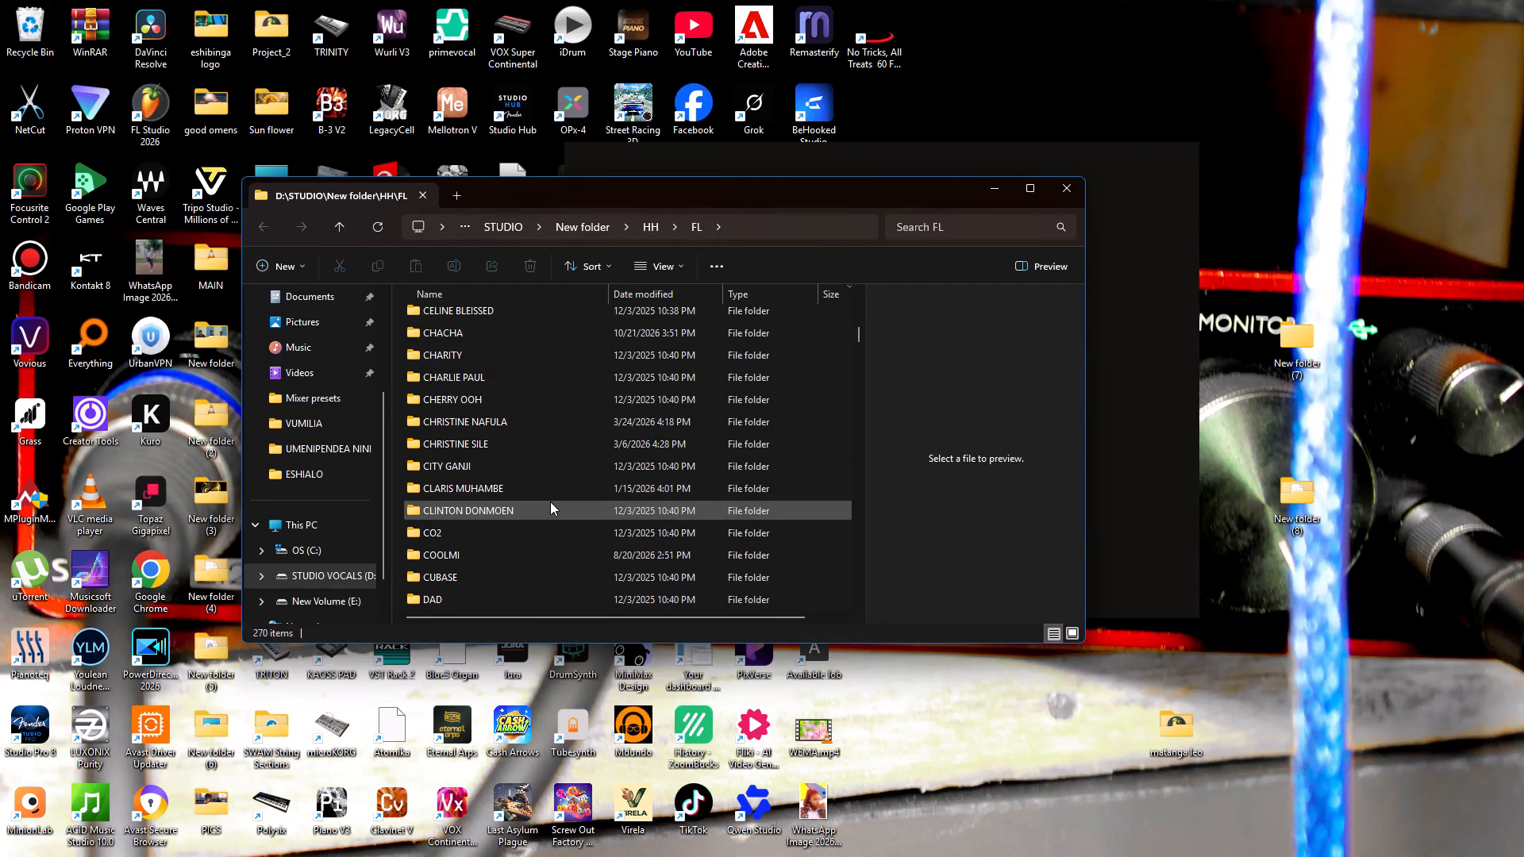
{"action": "scroll", "coordinate": [550, 502], "scroll_direction": "down", "scroll_amount": 1}
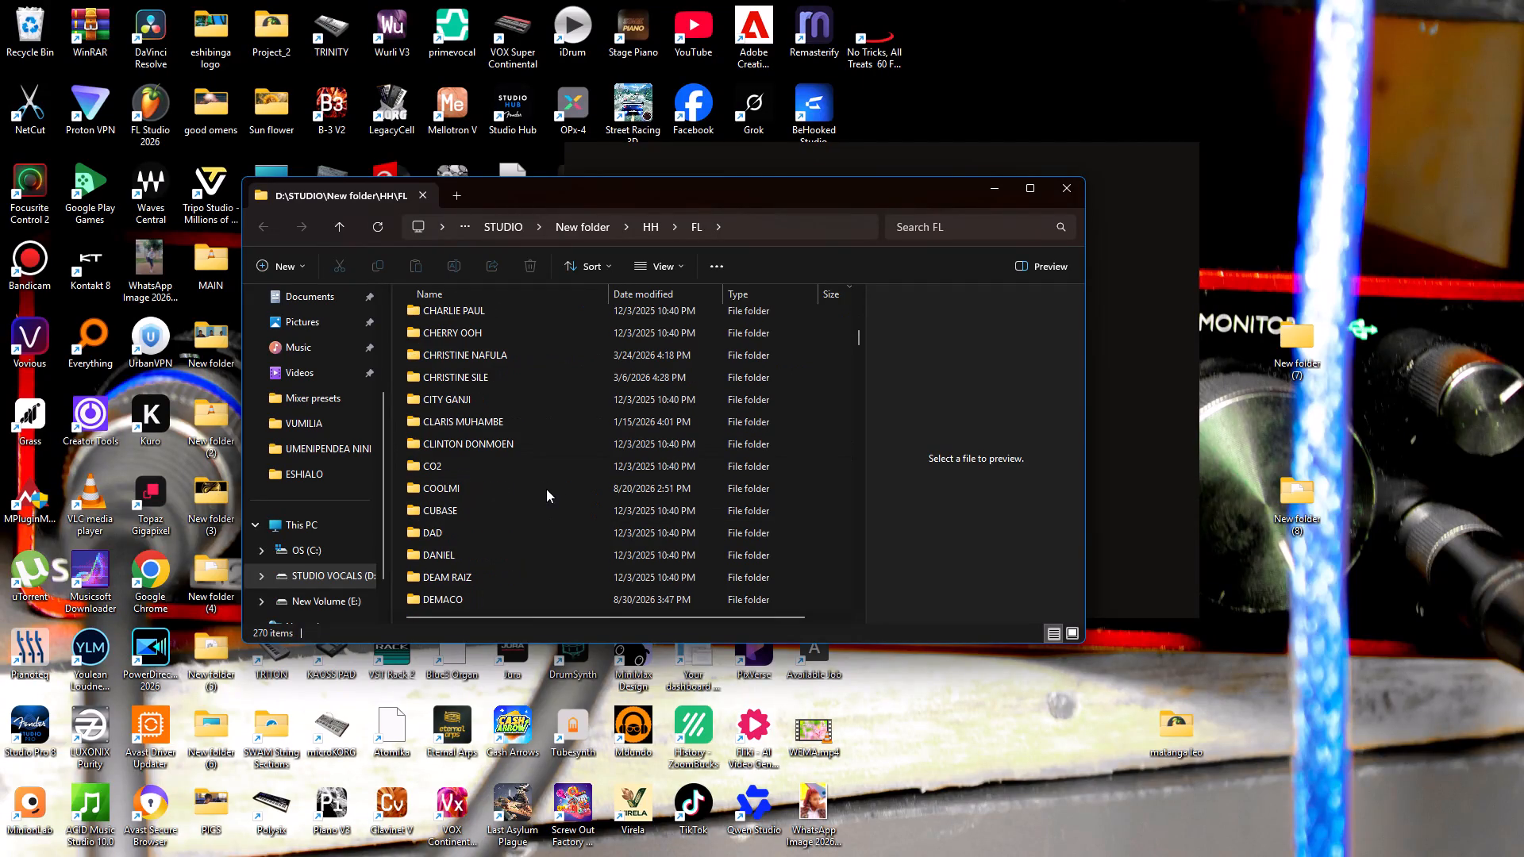
{"action": "scroll", "coordinate": [543, 483], "scroll_direction": "down", "scroll_amount": 1}
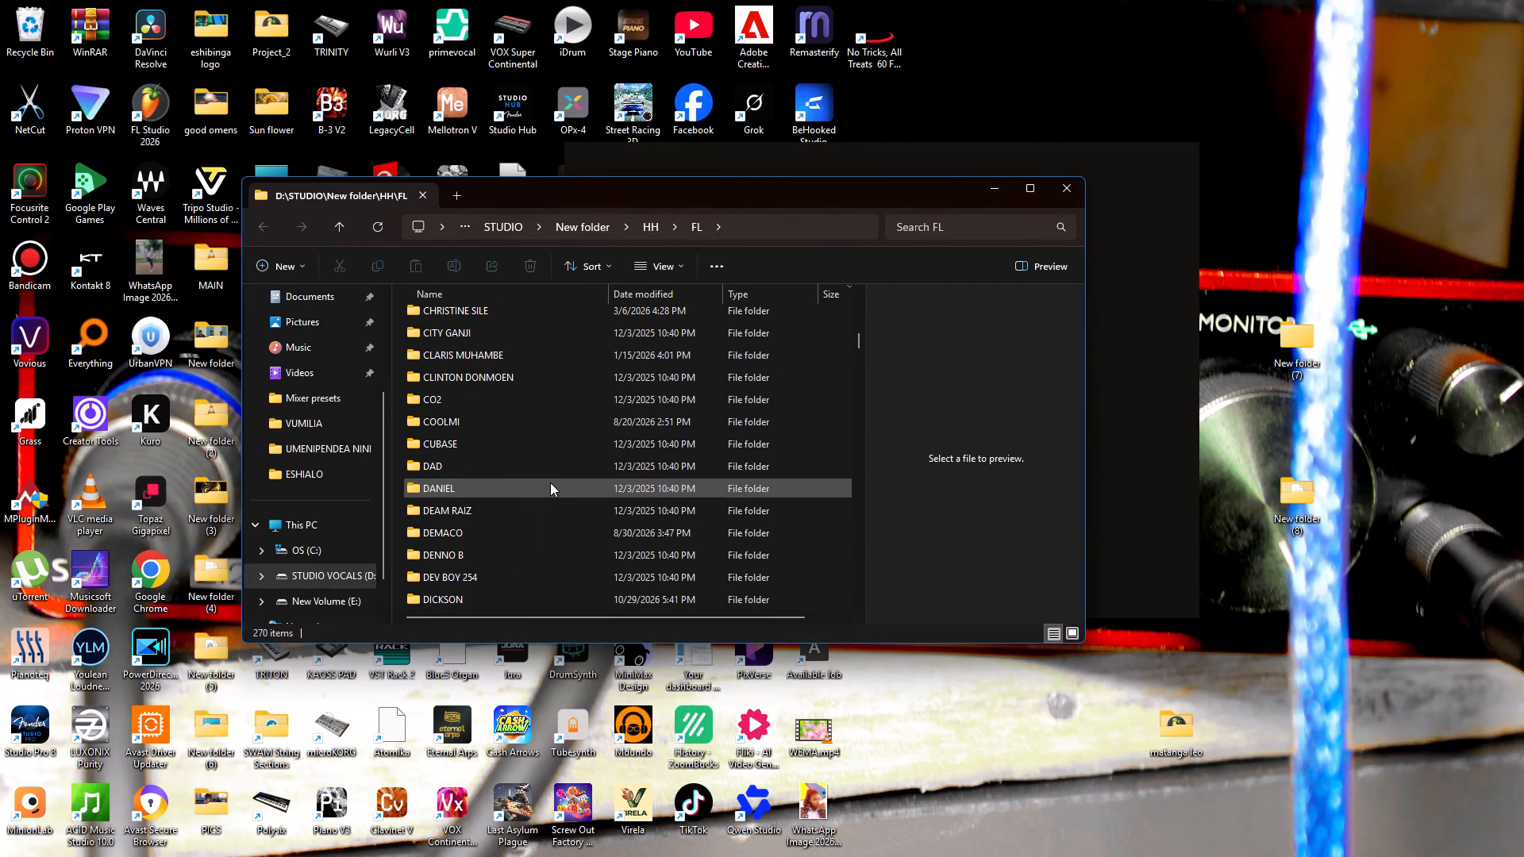
{"action": "scroll", "coordinate": [540, 475], "scroll_direction": "down", "scroll_amount": 6}
{"action": "scroll", "coordinate": [537, 478], "scroll_direction": "up", "scroll_amount": 1}
{"action": "scroll", "coordinate": [537, 478], "scroll_direction": "down", "scroll_amount": 1}
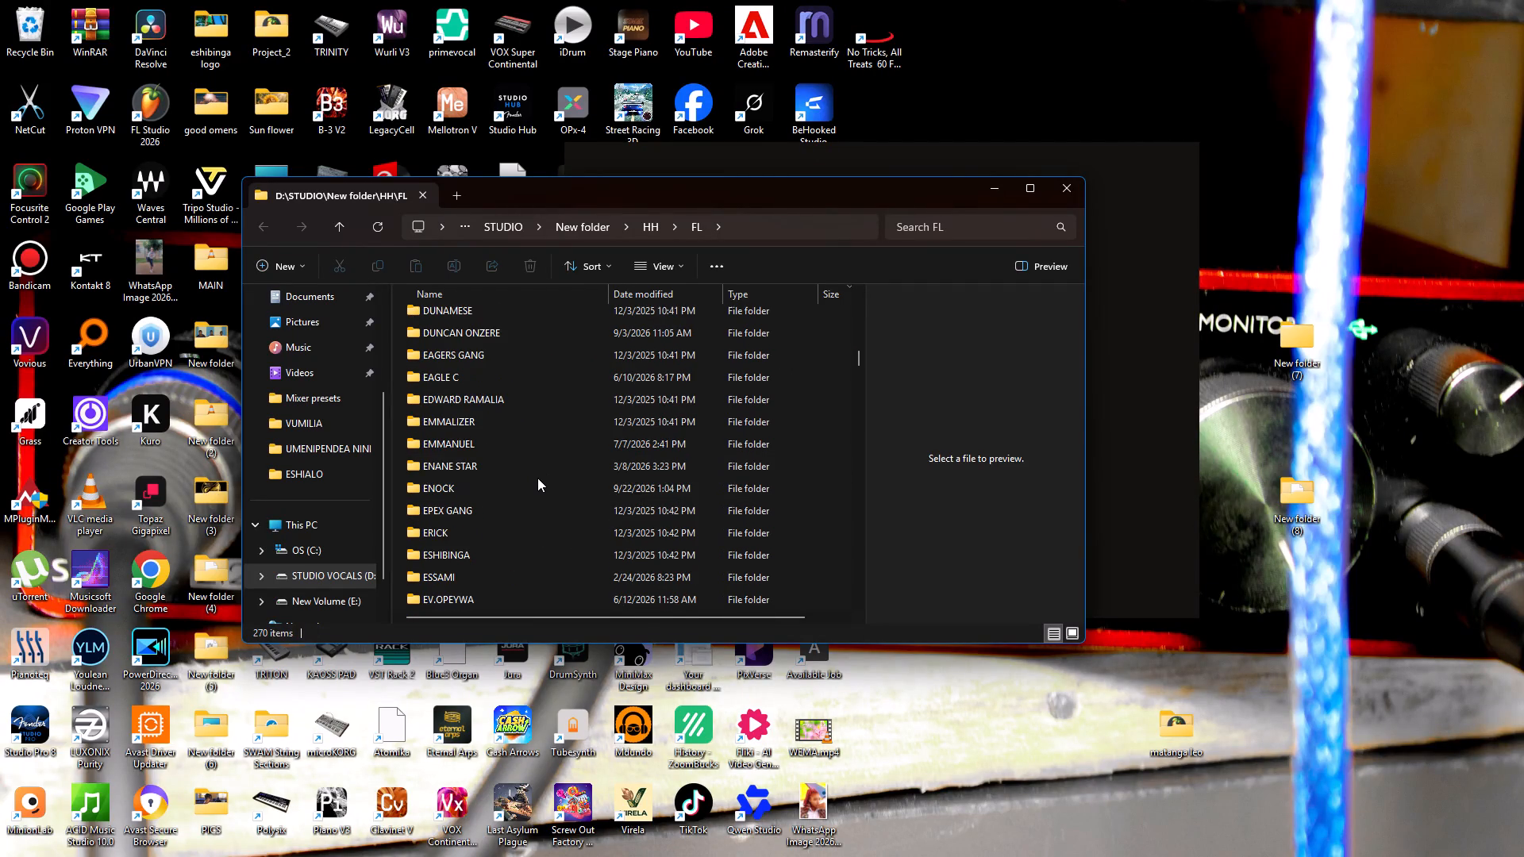
{"action": "double_click", "coordinate": [498, 485]}
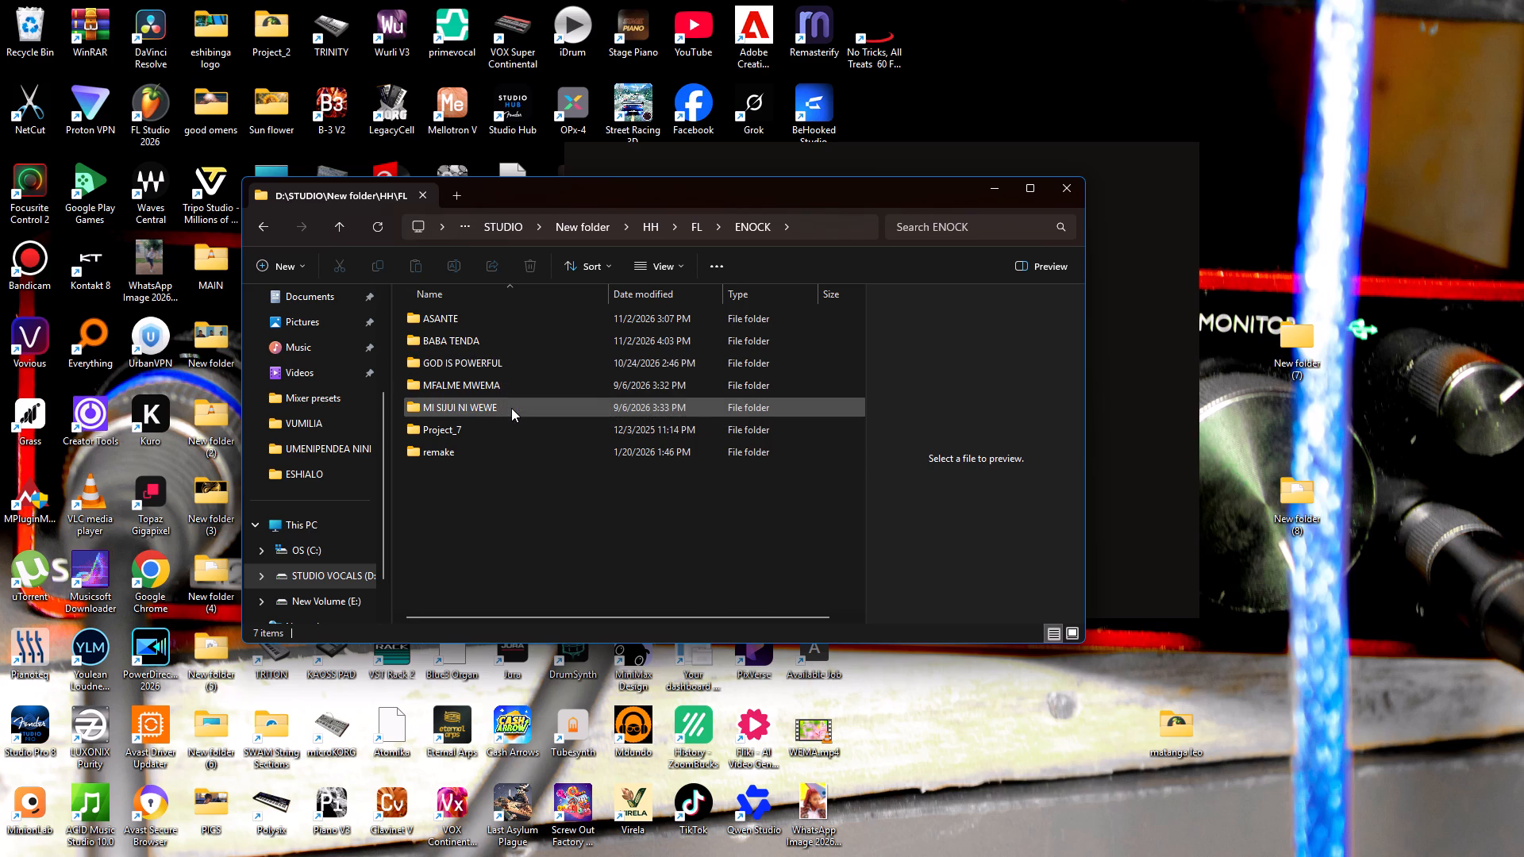
{"action": "double_click", "coordinate": [527, 344]}
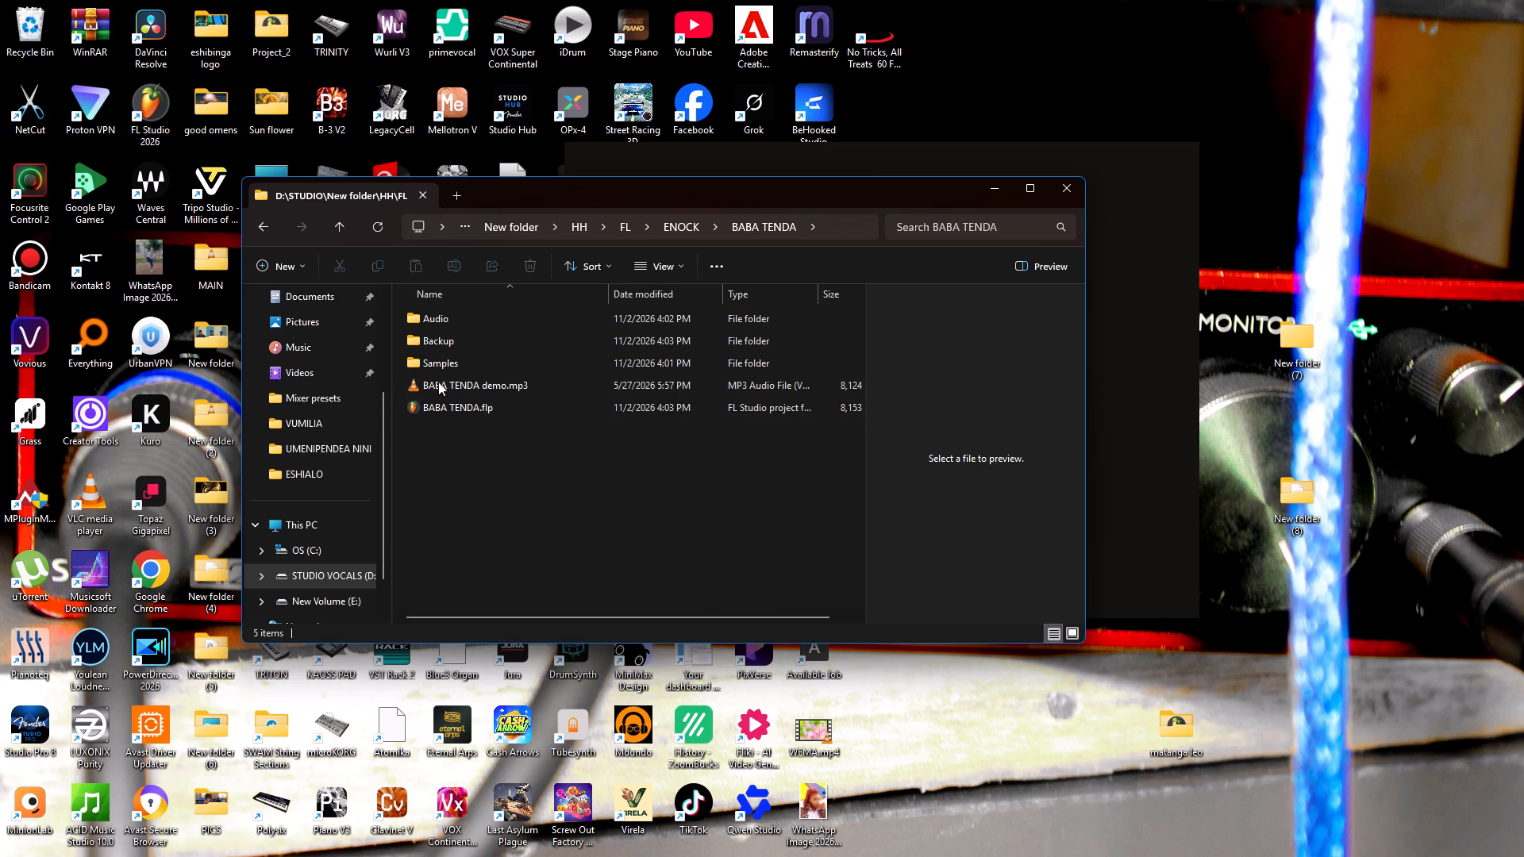
{"action": "double_click", "coordinate": [449, 409]}
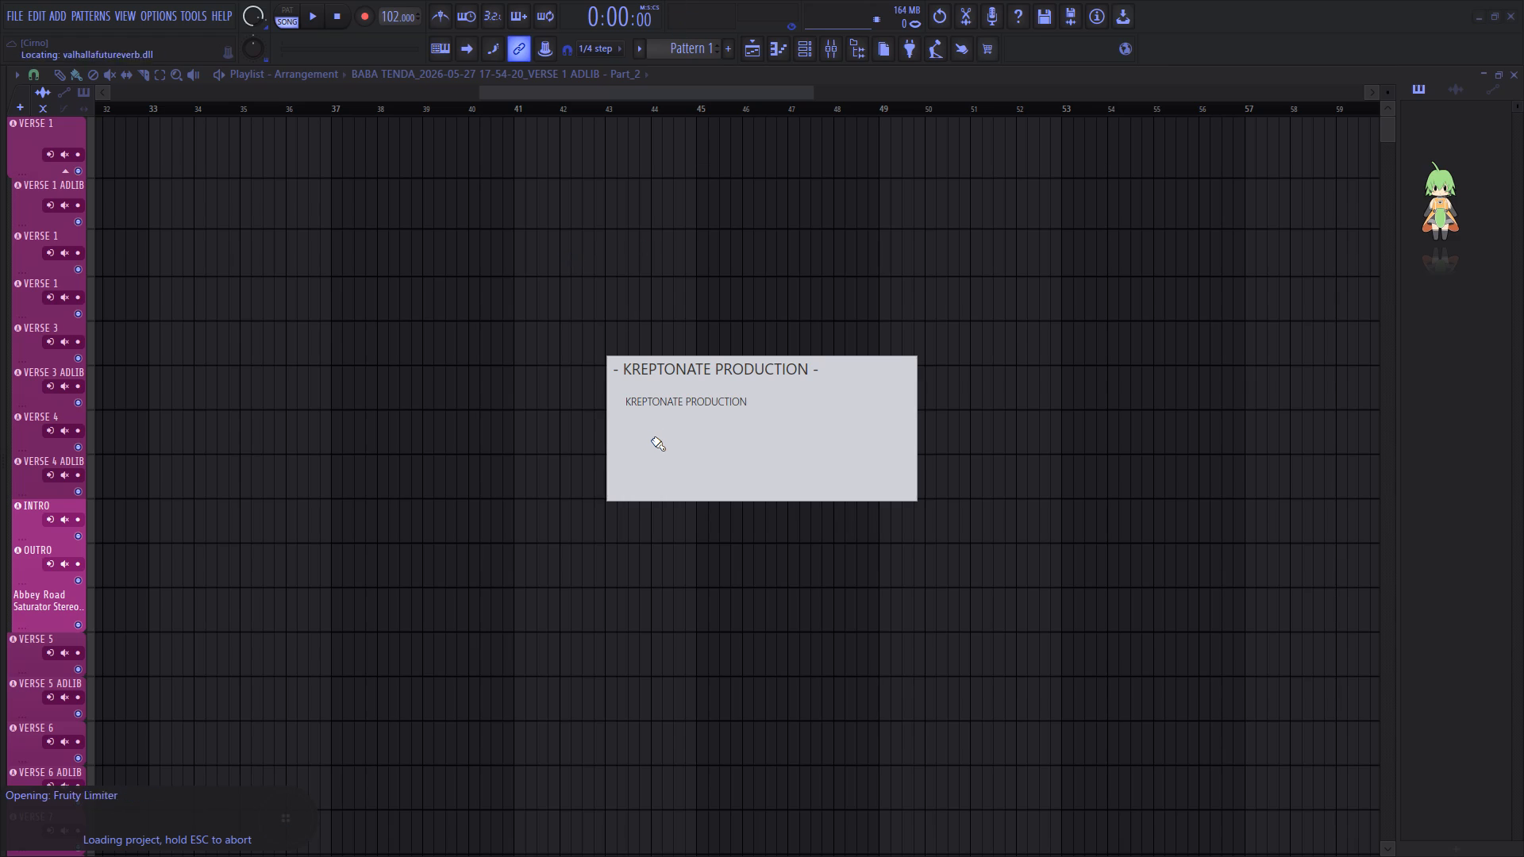
{"action": "left_click", "coordinate": [775, 523]}
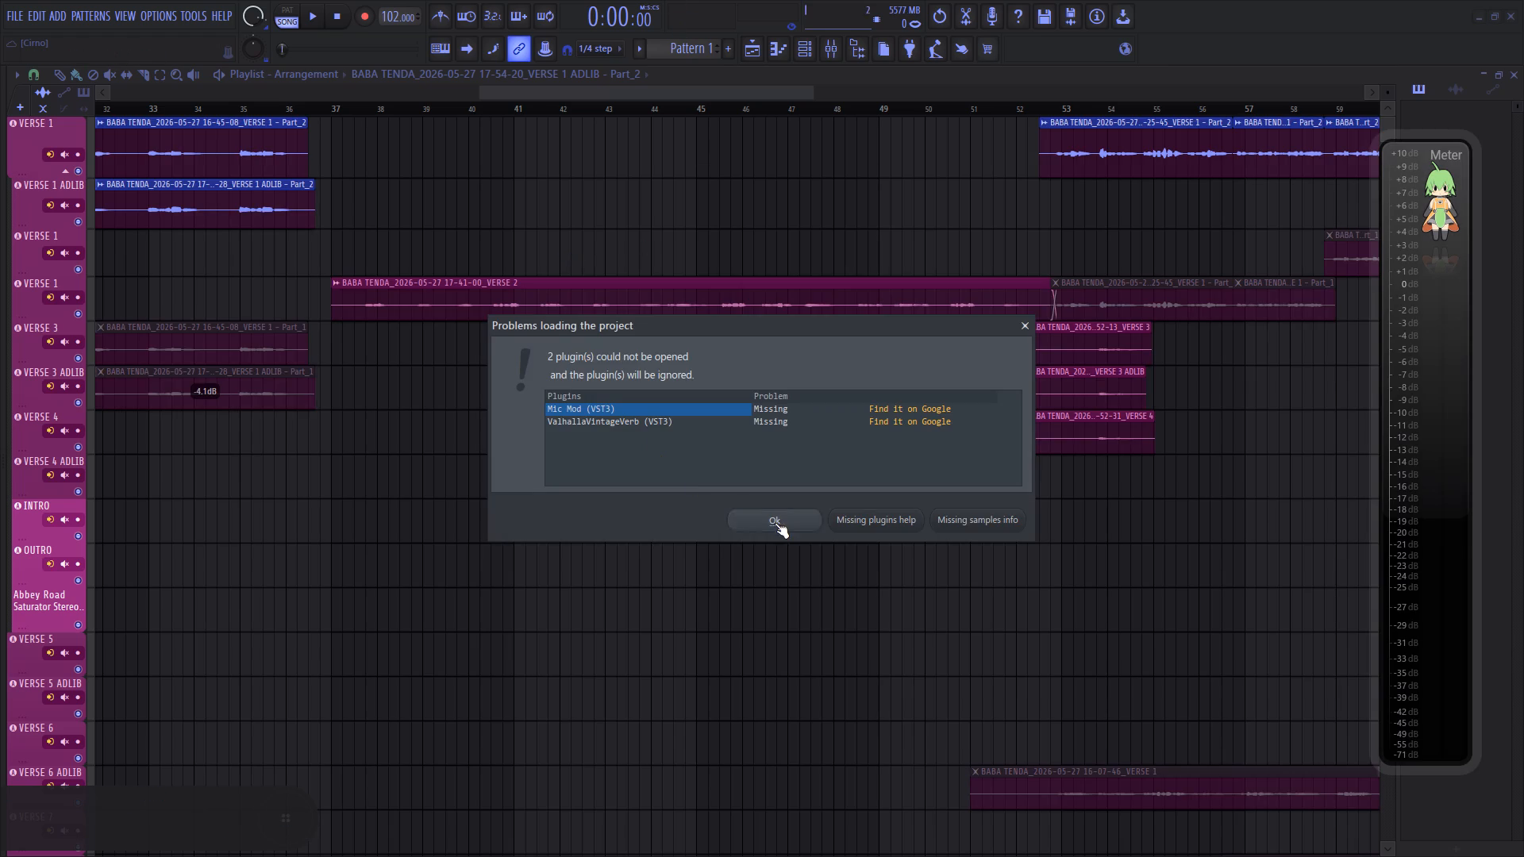
Listen briefly to the arrangement from just before the VERSE 2 clip near bar 37.
{"action": "scroll", "coordinate": [377, 102], "scroll_direction": "down", "scroll_amount": 9}
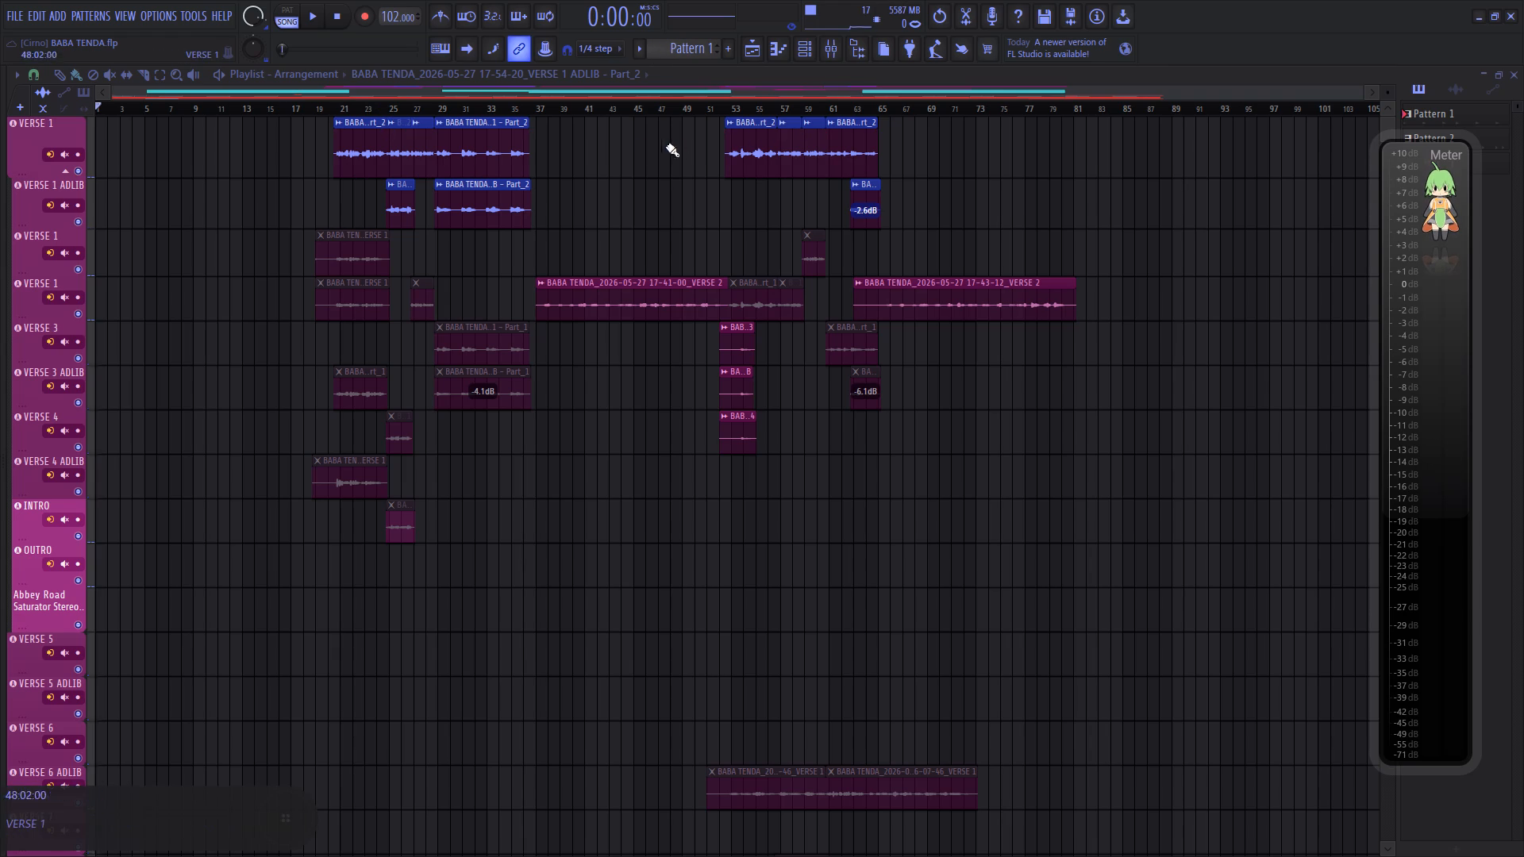
{"action": "left_click", "coordinate": [531, 110]}
{"action": "scroll", "coordinate": [536, 107], "scroll_direction": "up", "scroll_amount": 11}
{"action": "key", "text": "space"}
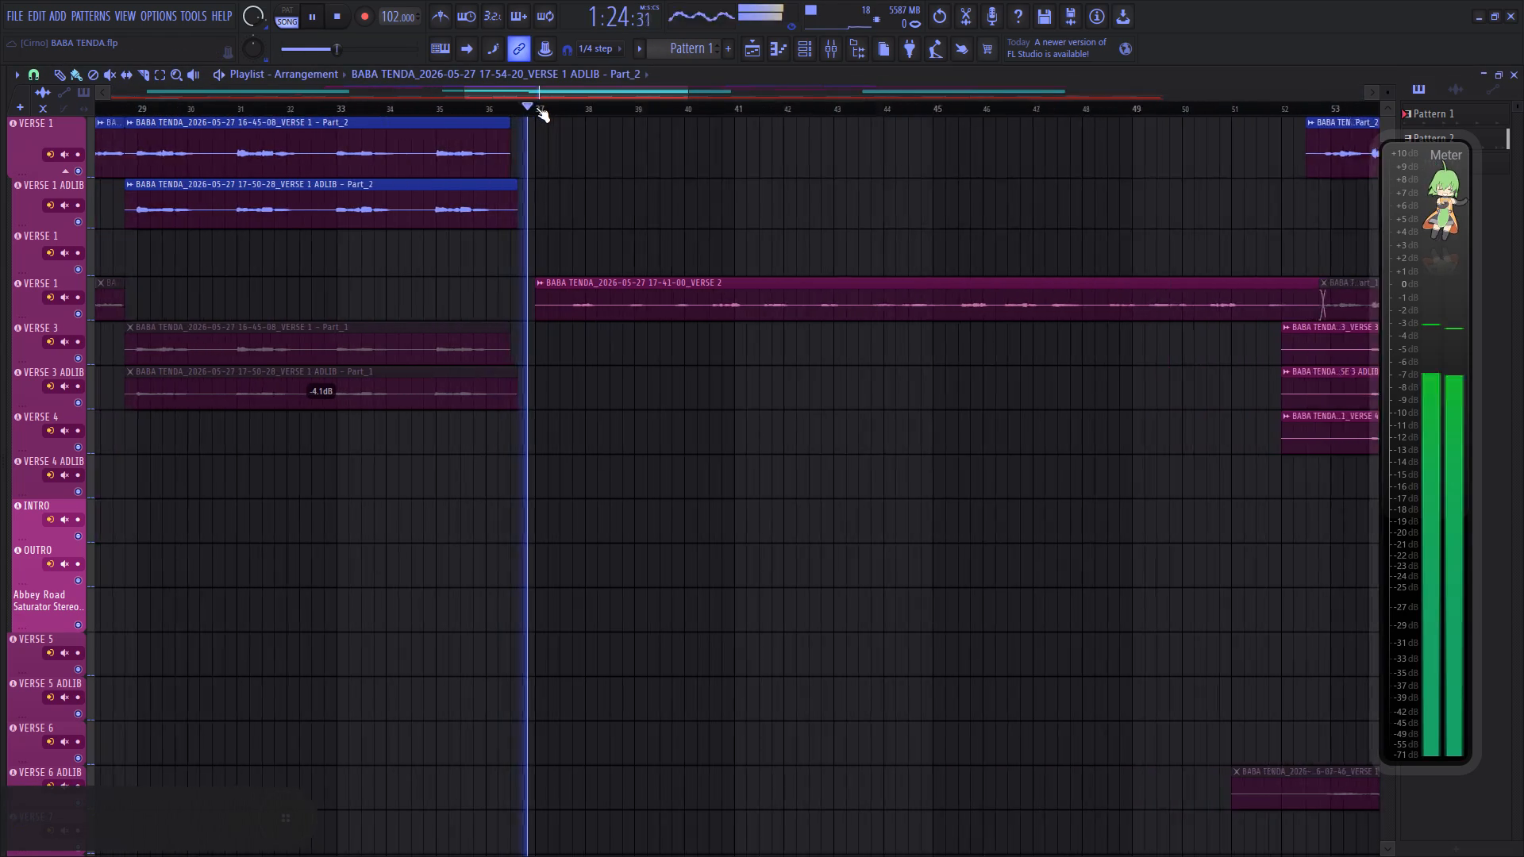
{"action": "key", "text": "space"}
Save the project.
{"action": "key", "text": "ctrl+s"}
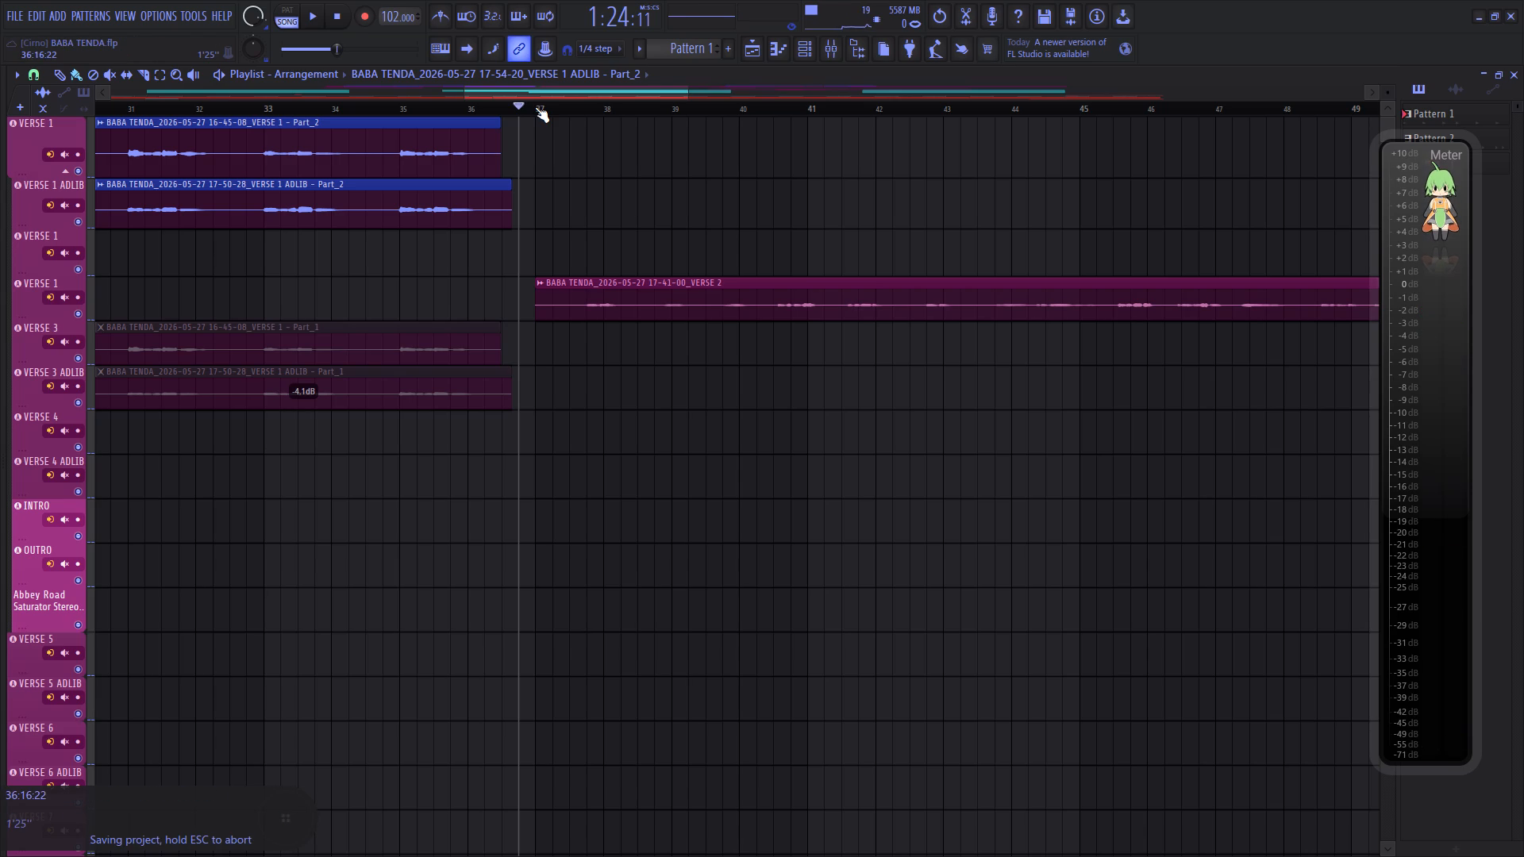
Set the song position to bar 37 and briefly audition the start of the VERSE 2 clip.
{"action": "left_click", "coordinate": [537, 107]}
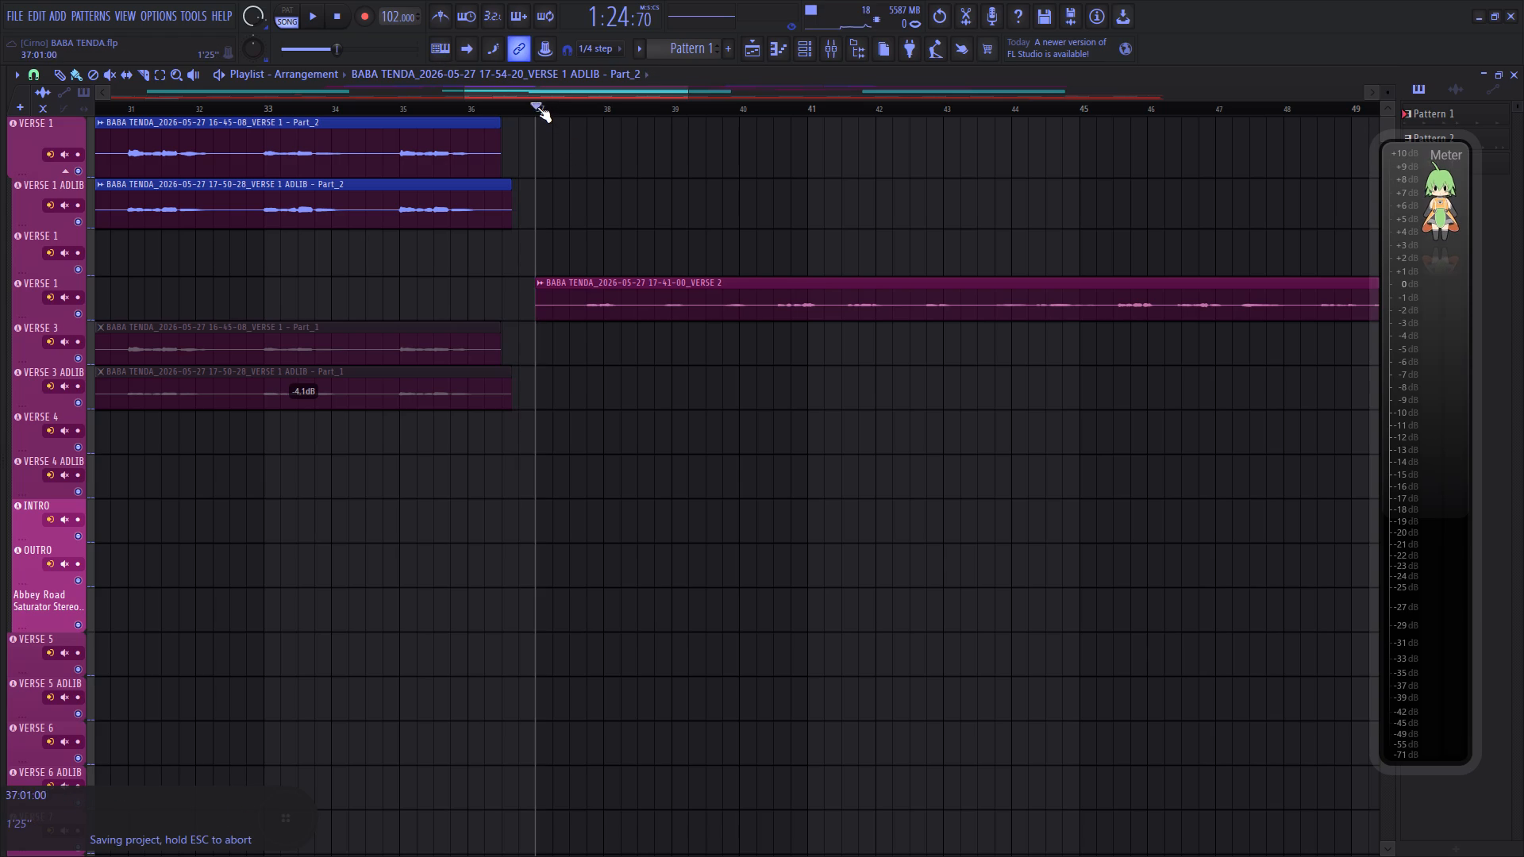
{"action": "scroll", "coordinate": [537, 112], "scroll_direction": "down", "scroll_amount": 6}
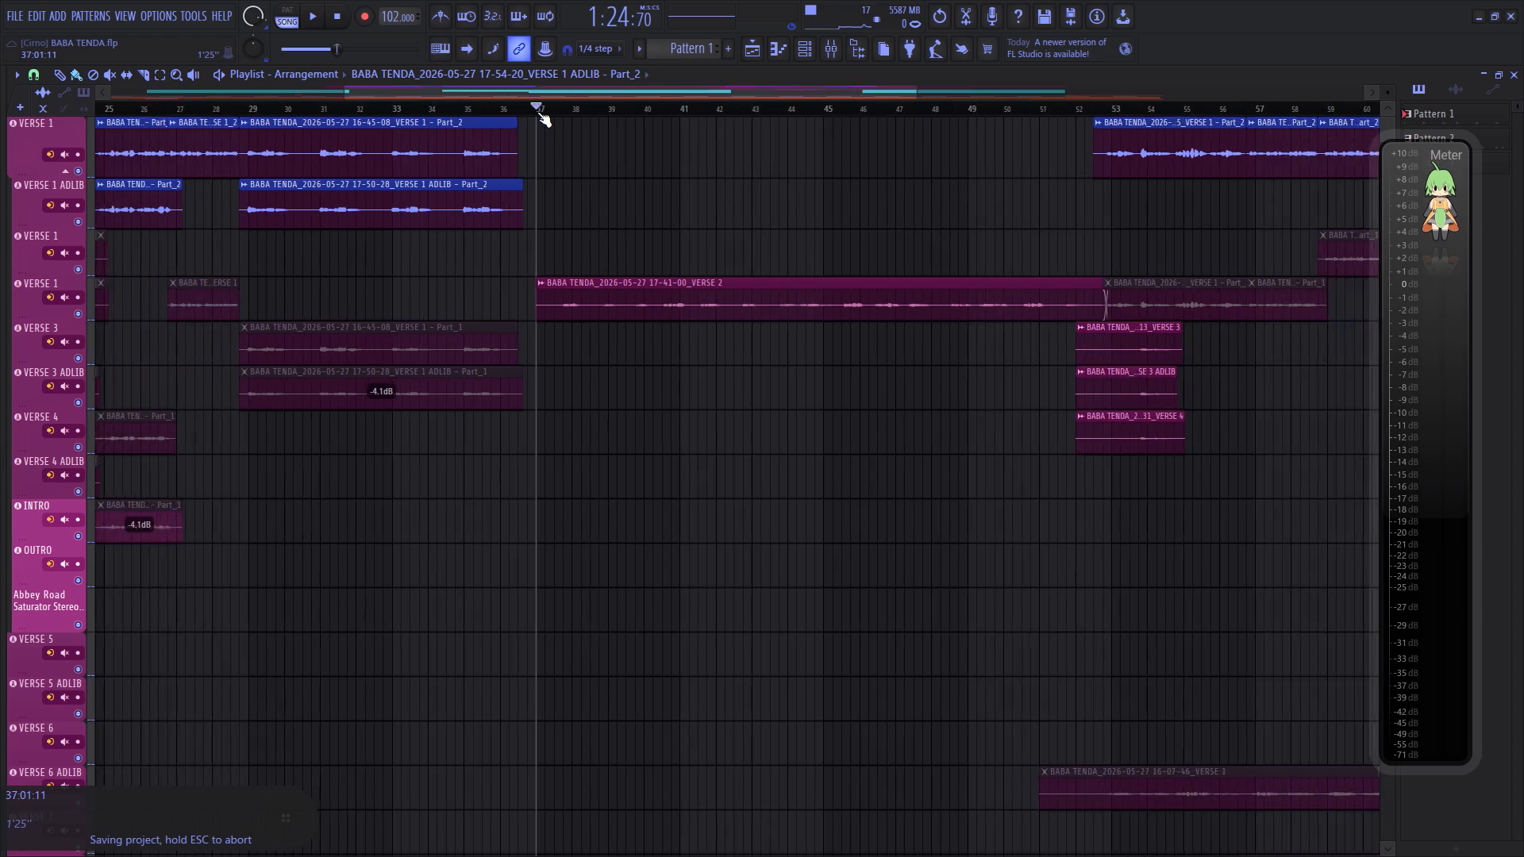
{"action": "key", "text": "space"}
{"action": "key", "text": "space"}
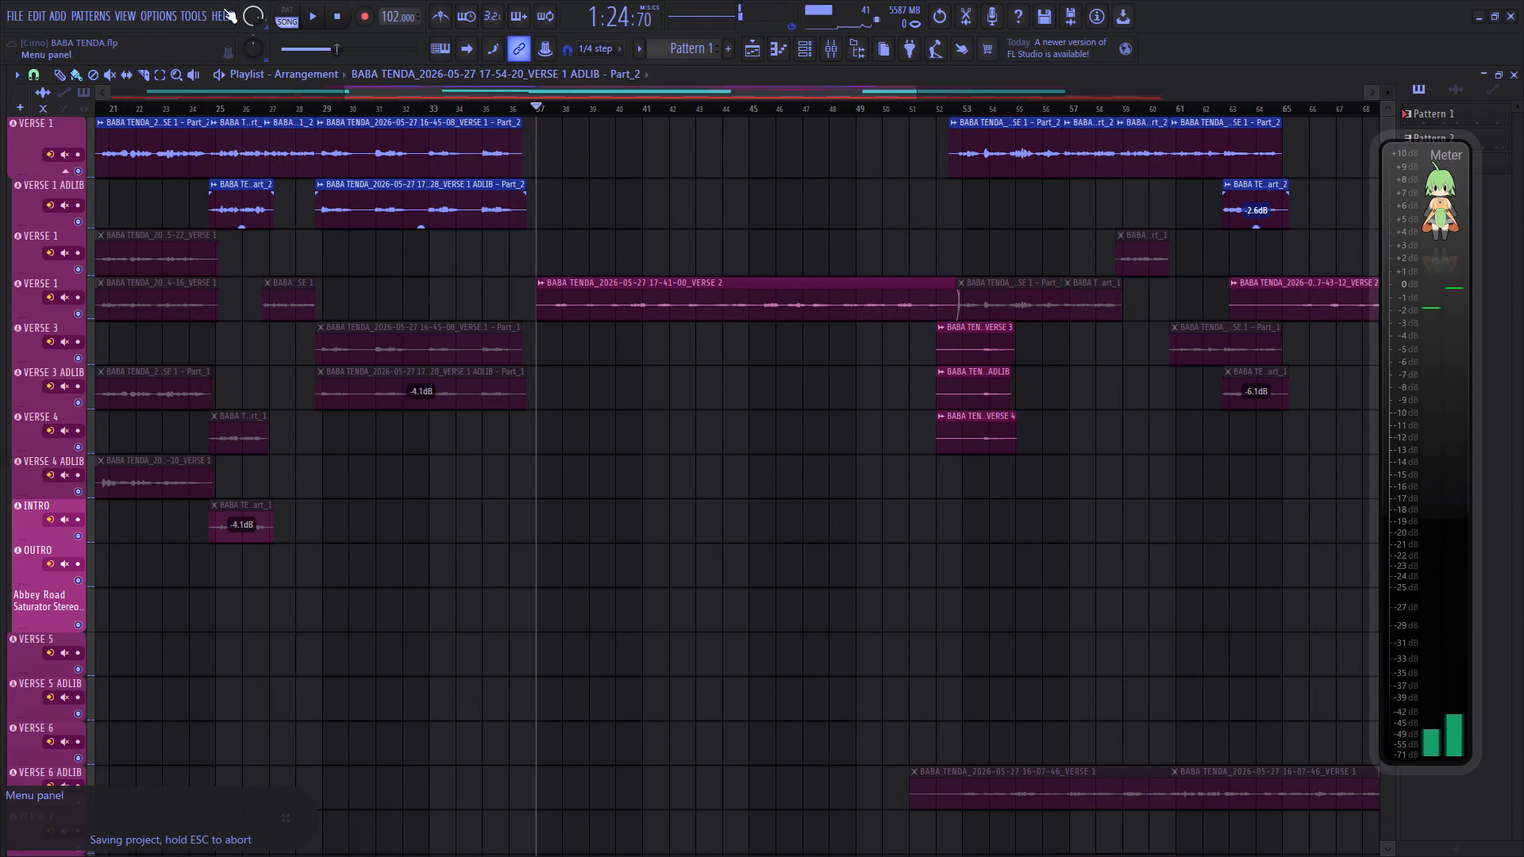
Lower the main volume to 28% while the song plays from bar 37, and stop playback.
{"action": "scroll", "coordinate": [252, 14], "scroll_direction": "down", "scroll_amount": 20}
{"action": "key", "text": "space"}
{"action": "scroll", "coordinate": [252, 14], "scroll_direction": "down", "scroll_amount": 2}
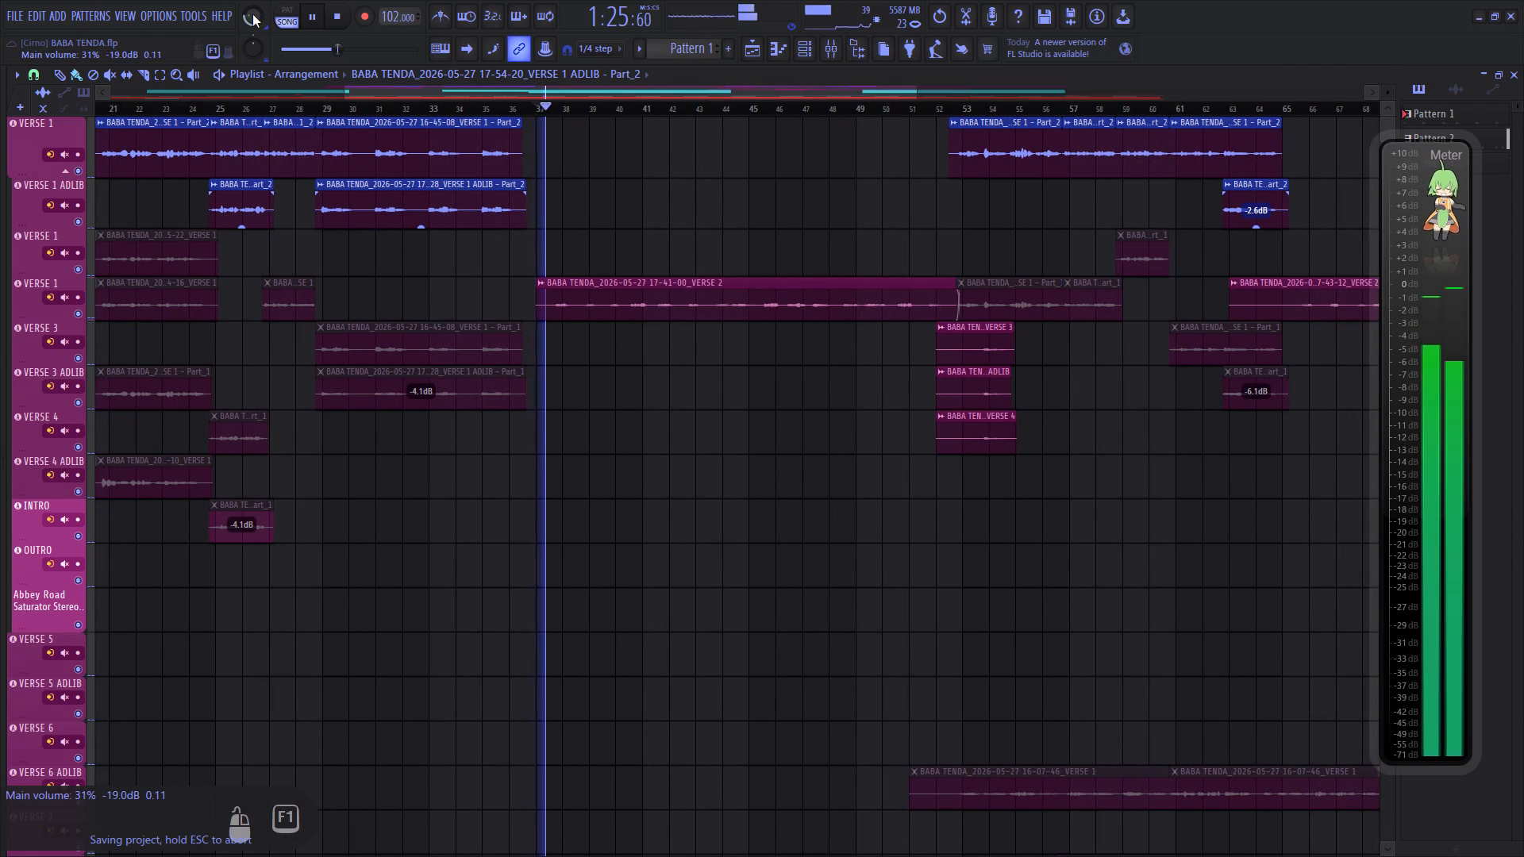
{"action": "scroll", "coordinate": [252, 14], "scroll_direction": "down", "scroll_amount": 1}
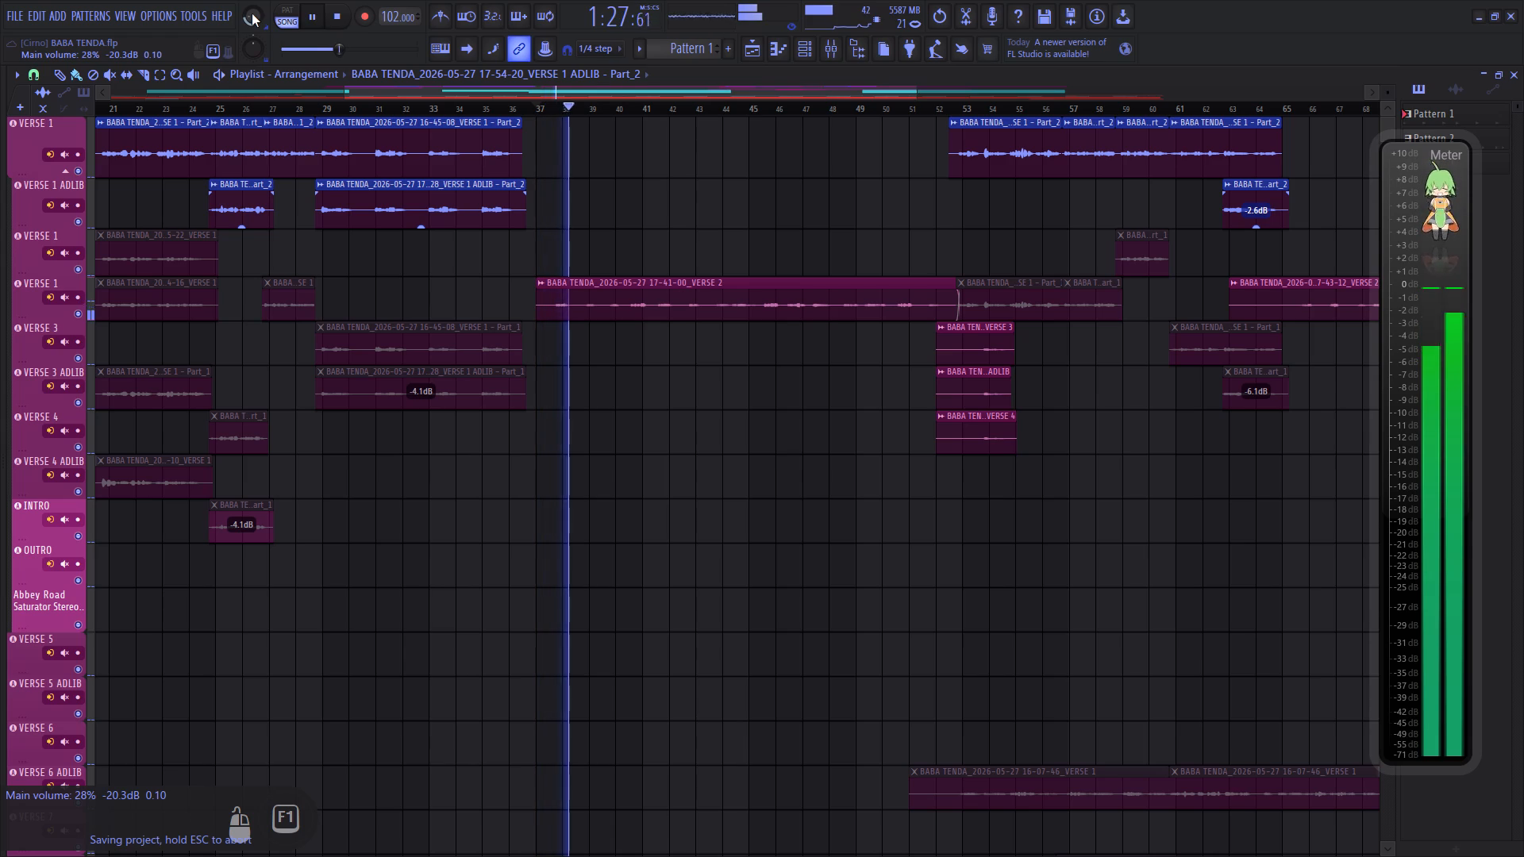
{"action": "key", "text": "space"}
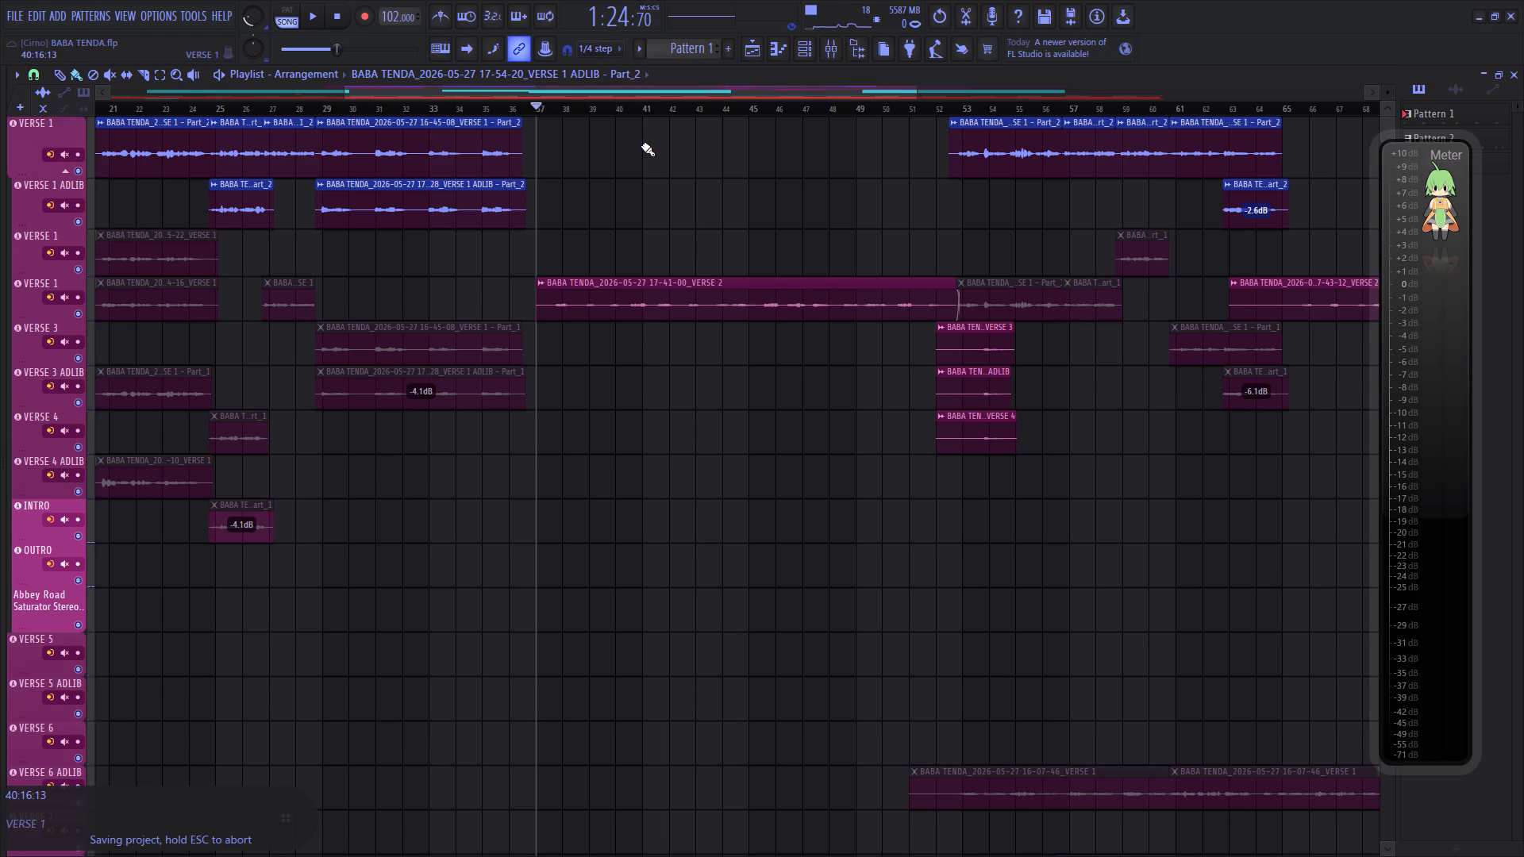
Make the VERSE 2 audio clip starting at bar 37 unique as a sample.
{"action": "left_click", "coordinate": [543, 282]}
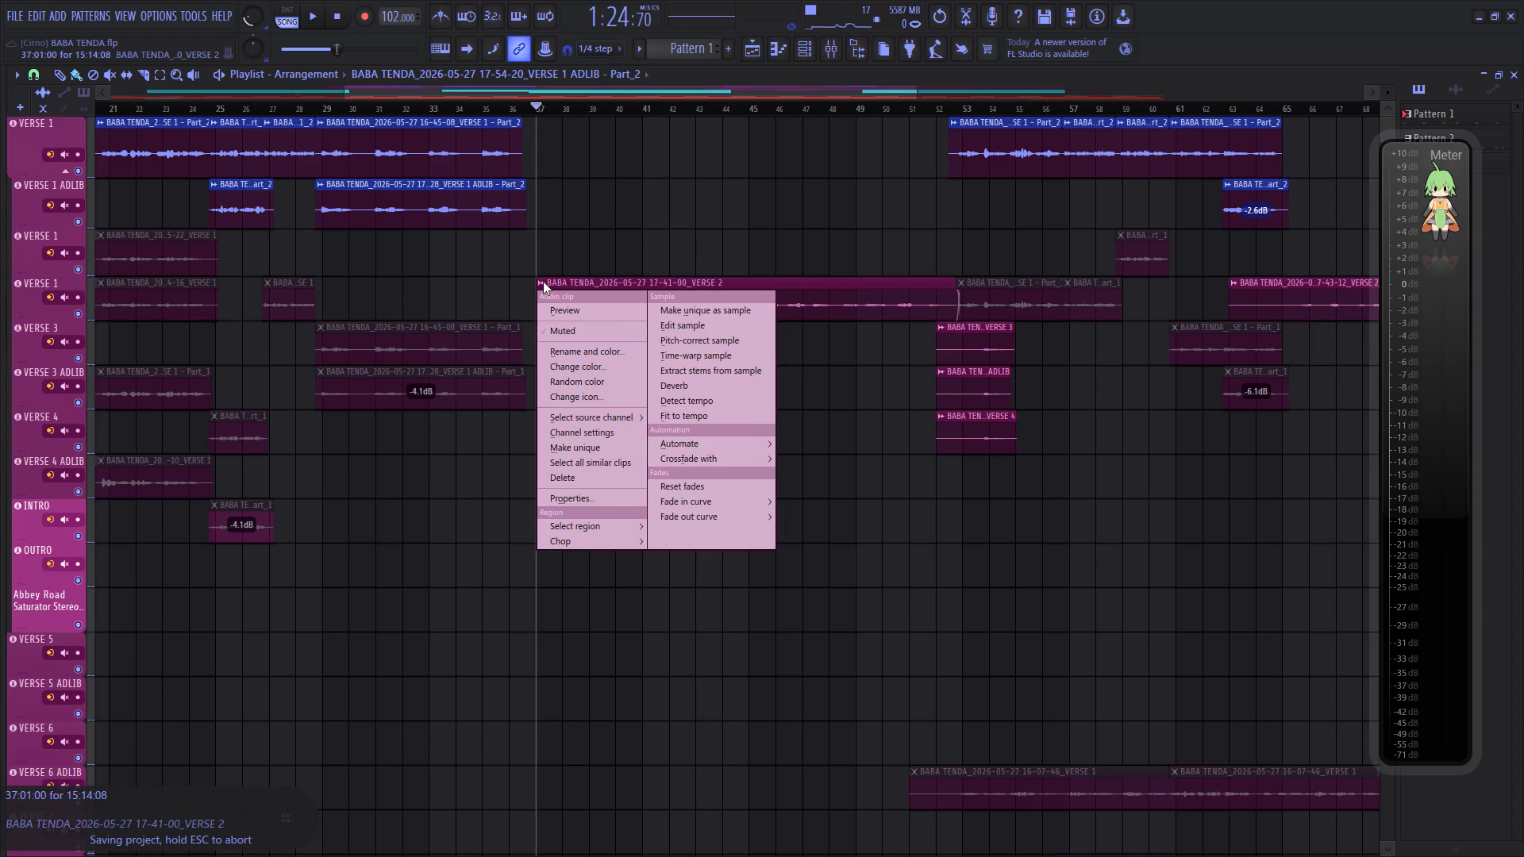
{"action": "left_click", "coordinate": [706, 317]}
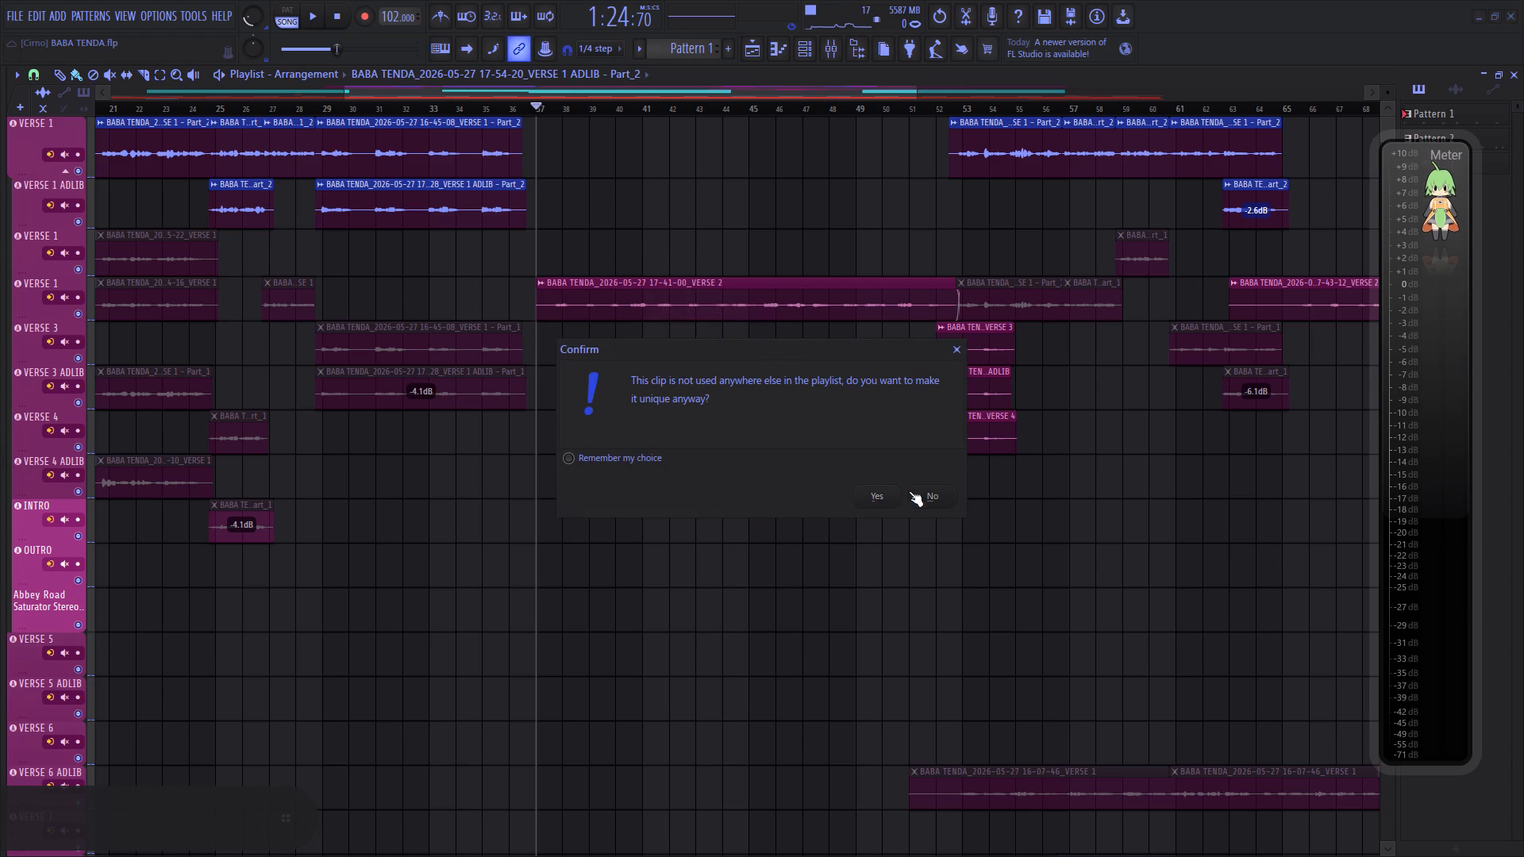
{"action": "left_click", "coordinate": [876, 502]}
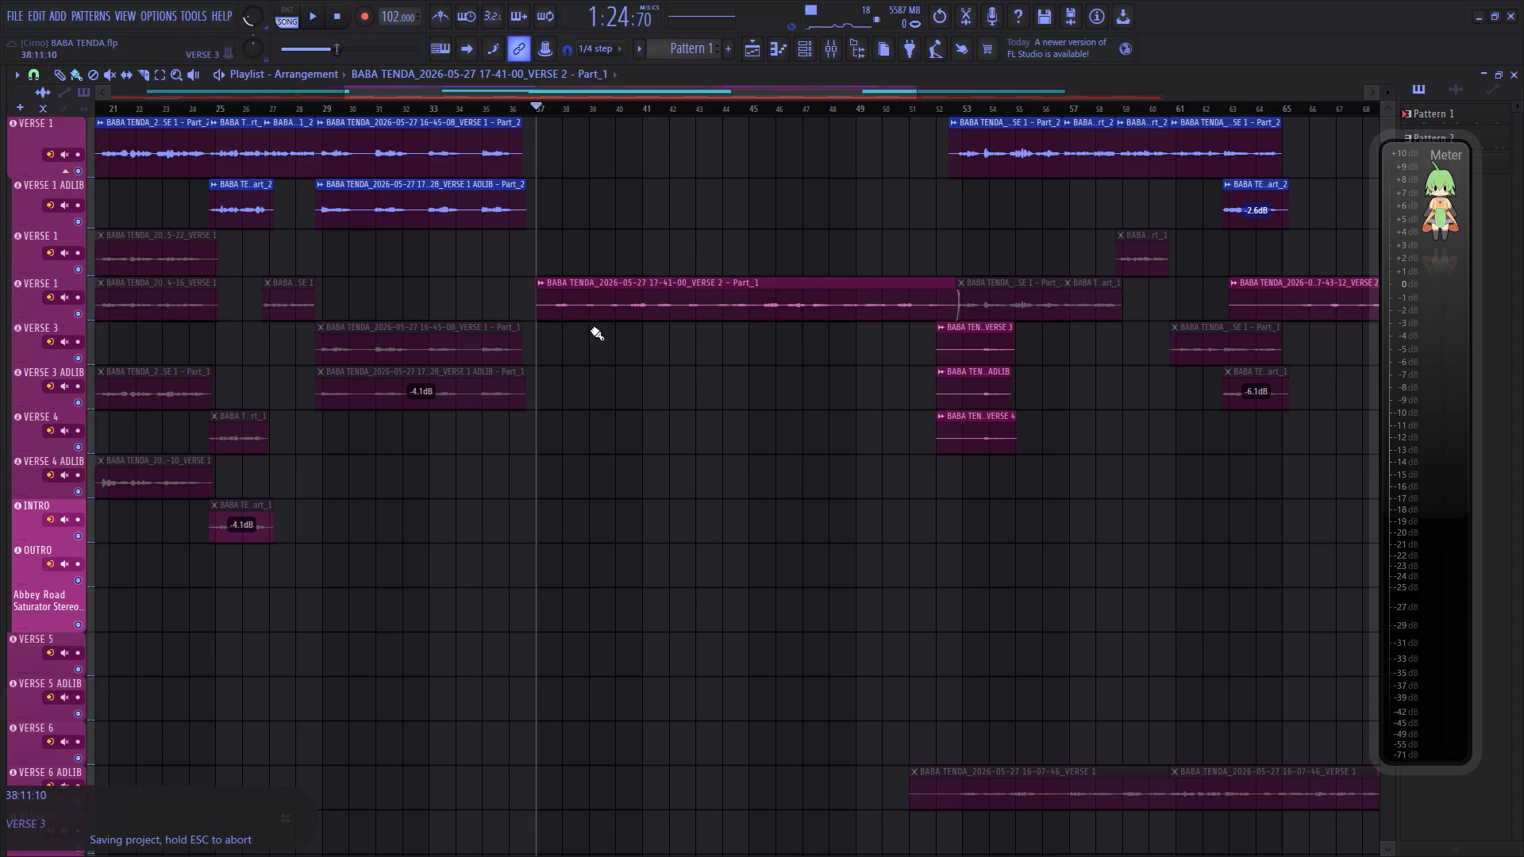
Adjust the fade at the end of the VERSE 2 clip, near bar 52.
{"action": "left_click_drag", "start_coordinate": [950, 294], "coordinate": [1026, 284]}
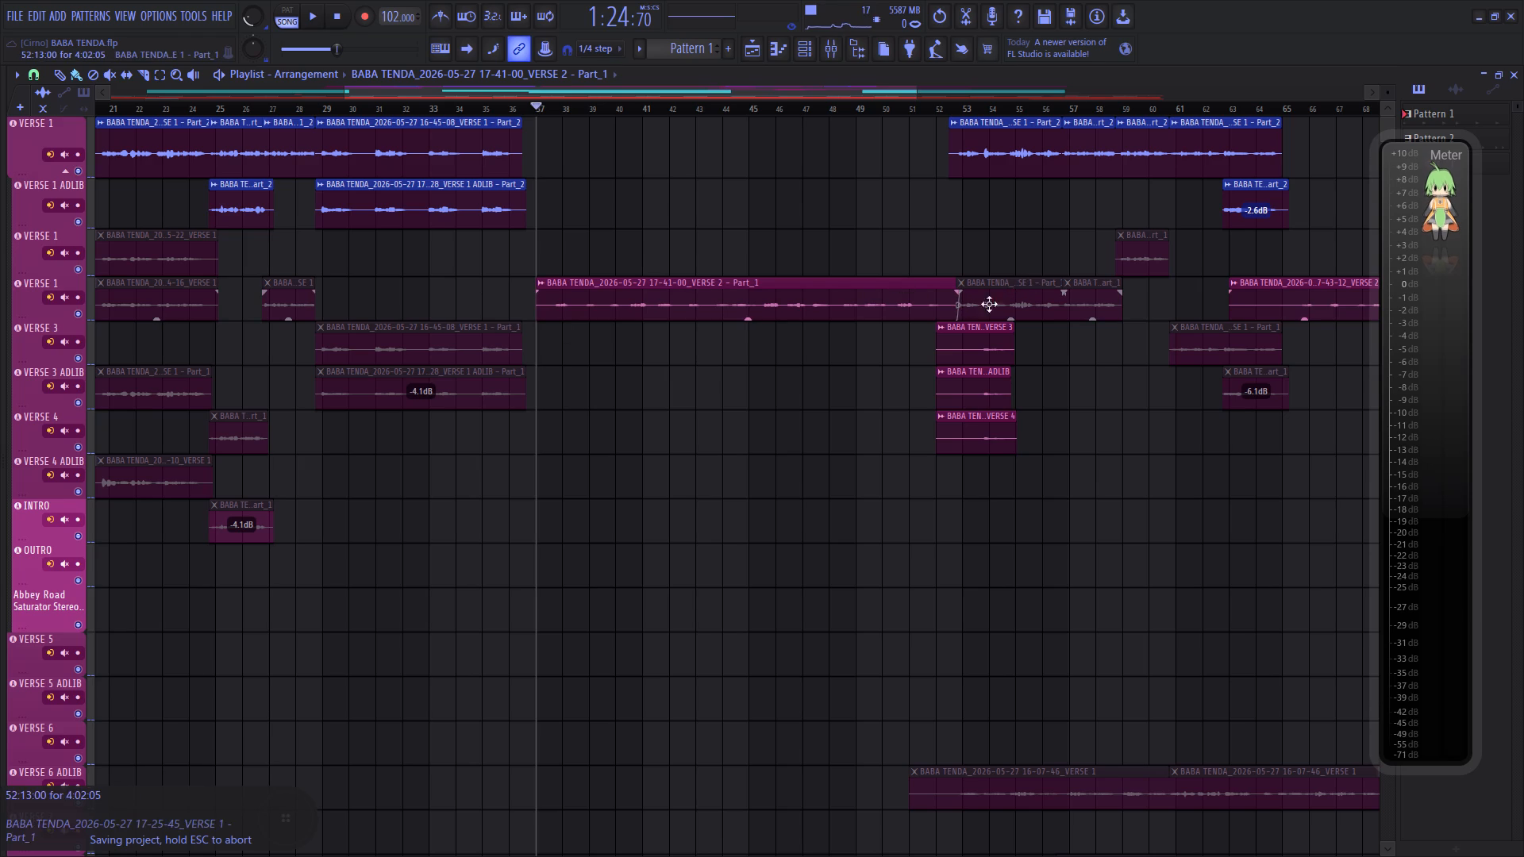
{"action": "left_click_drag", "start_coordinate": [955, 299], "coordinate": [1018, 293]}
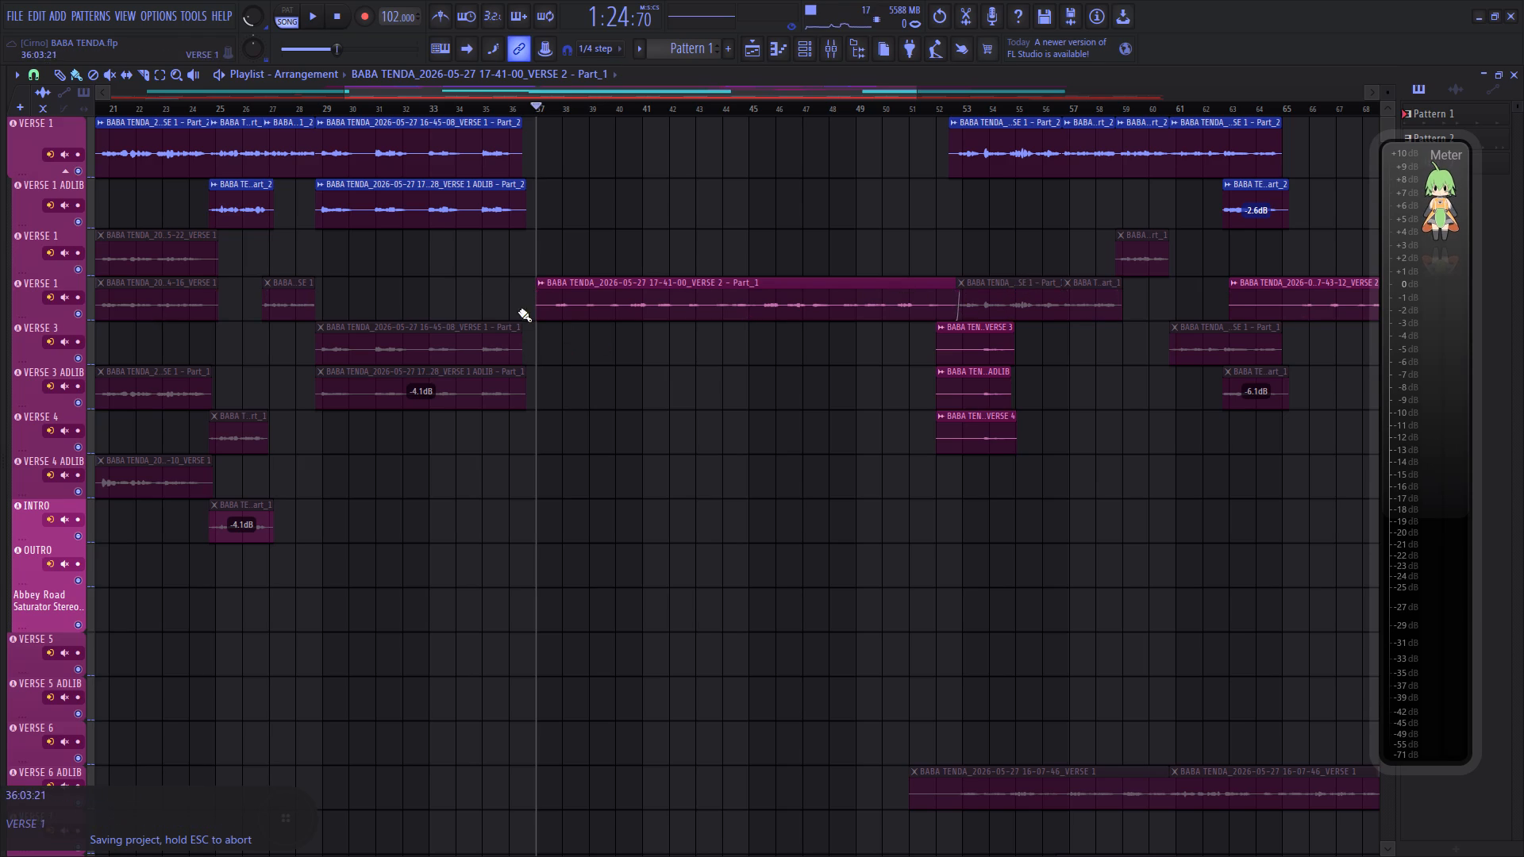
Open the VERSE 2 - Part_1 clip at bar 37 for pitch correction in NewTone.
{"action": "left_click", "coordinate": [543, 280]}
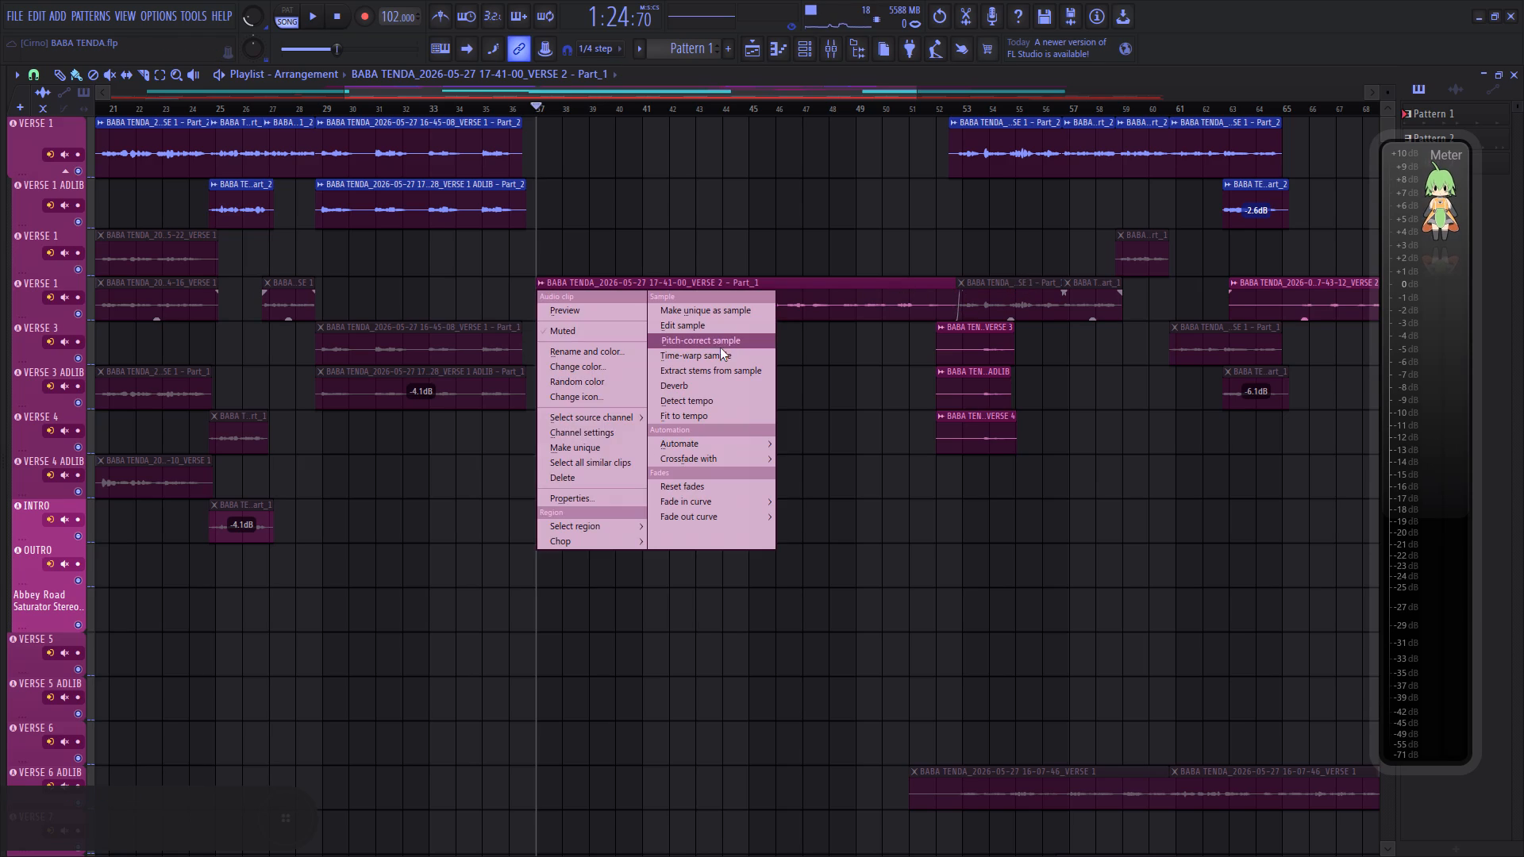
{"action": "left_click", "coordinate": [716, 346]}
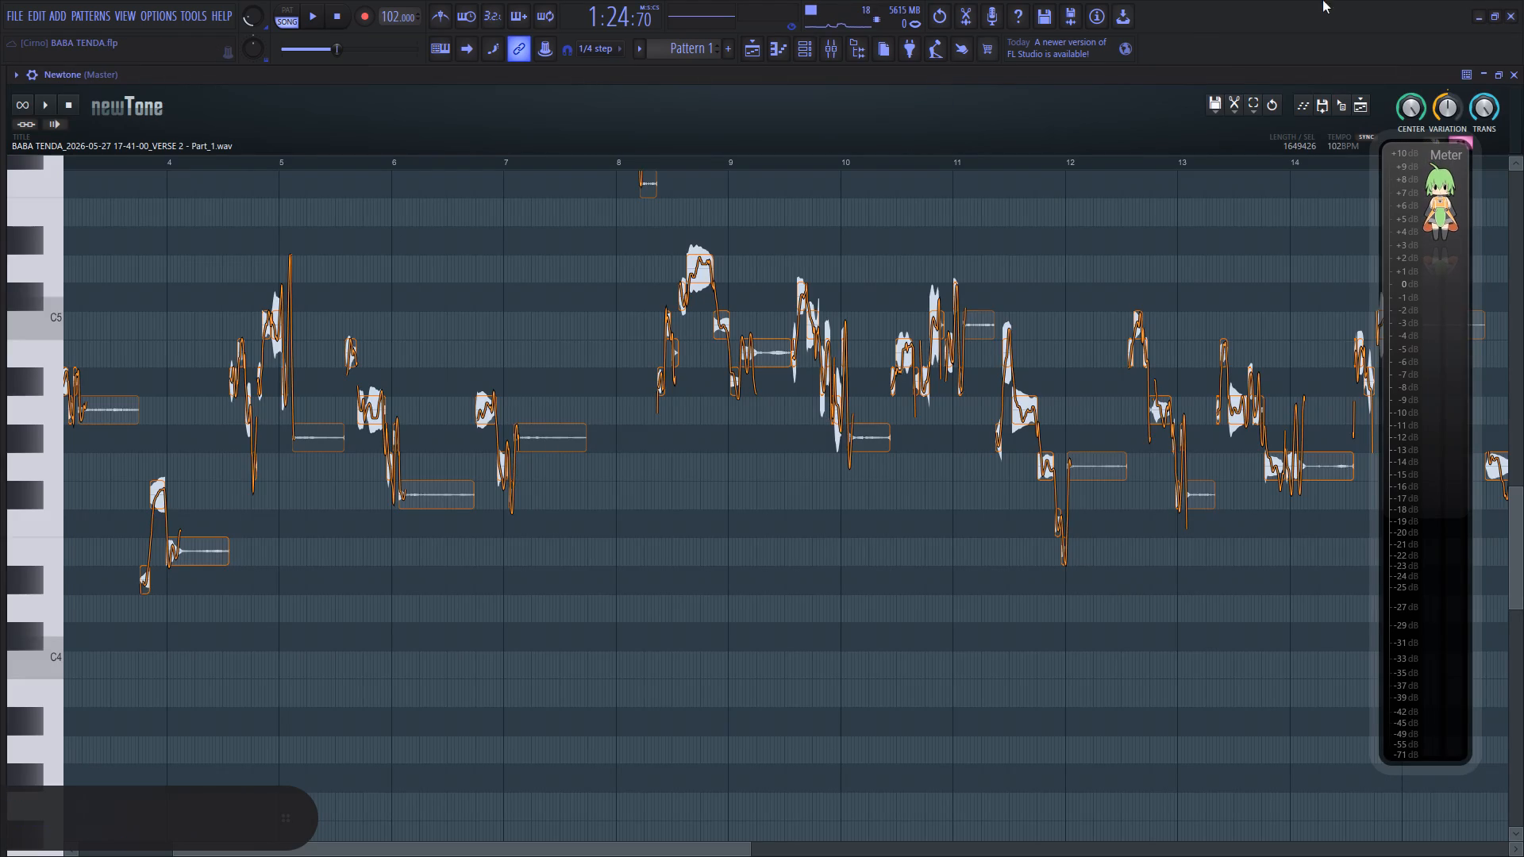
Snap the detected vocal notes to the scale in NewTone.
{"action": "left_click", "coordinate": [1229, 106]}
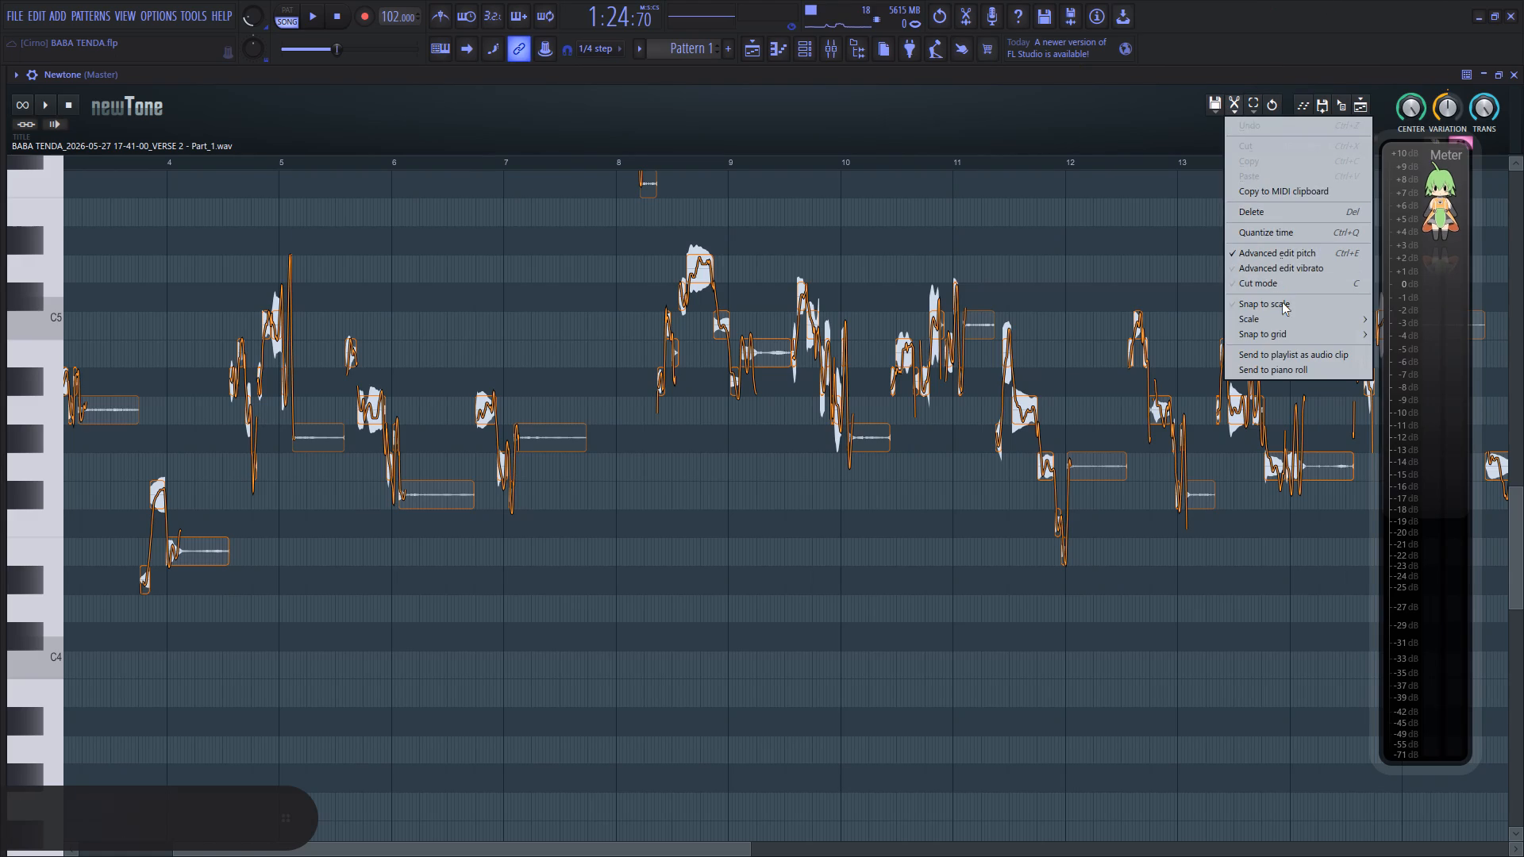
{"action": "left_click", "coordinate": [1282, 307]}
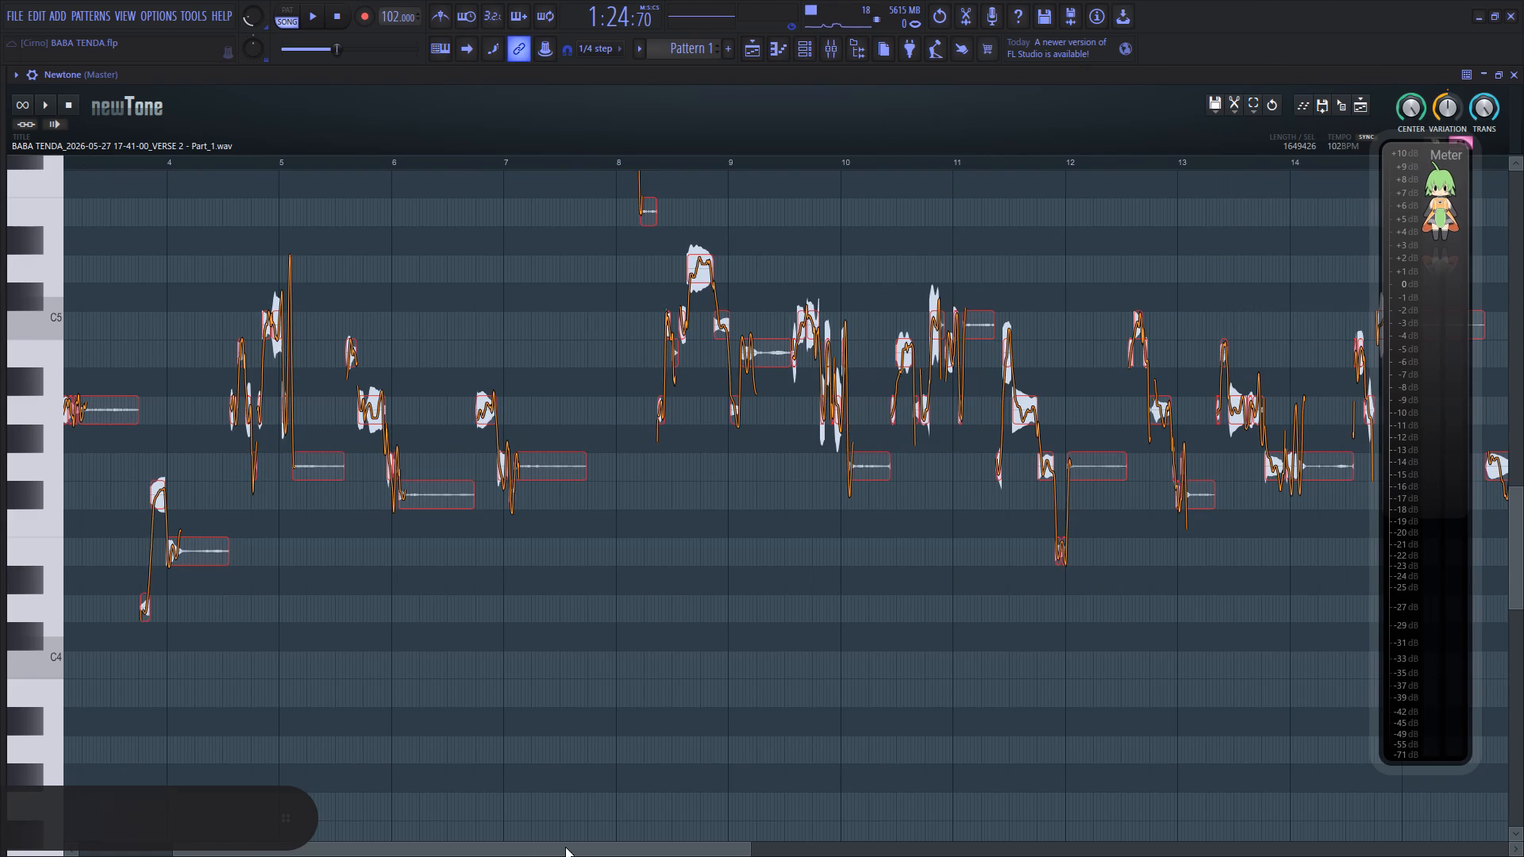
Zoom in on the opening vocal phrase and audition it from about the middle of bar 1 in NewTone.
{"action": "left_click_drag", "start_coordinate": [566, 849], "coordinate": [161, 855]}
{"action": "left_click", "coordinate": [96, 329]}
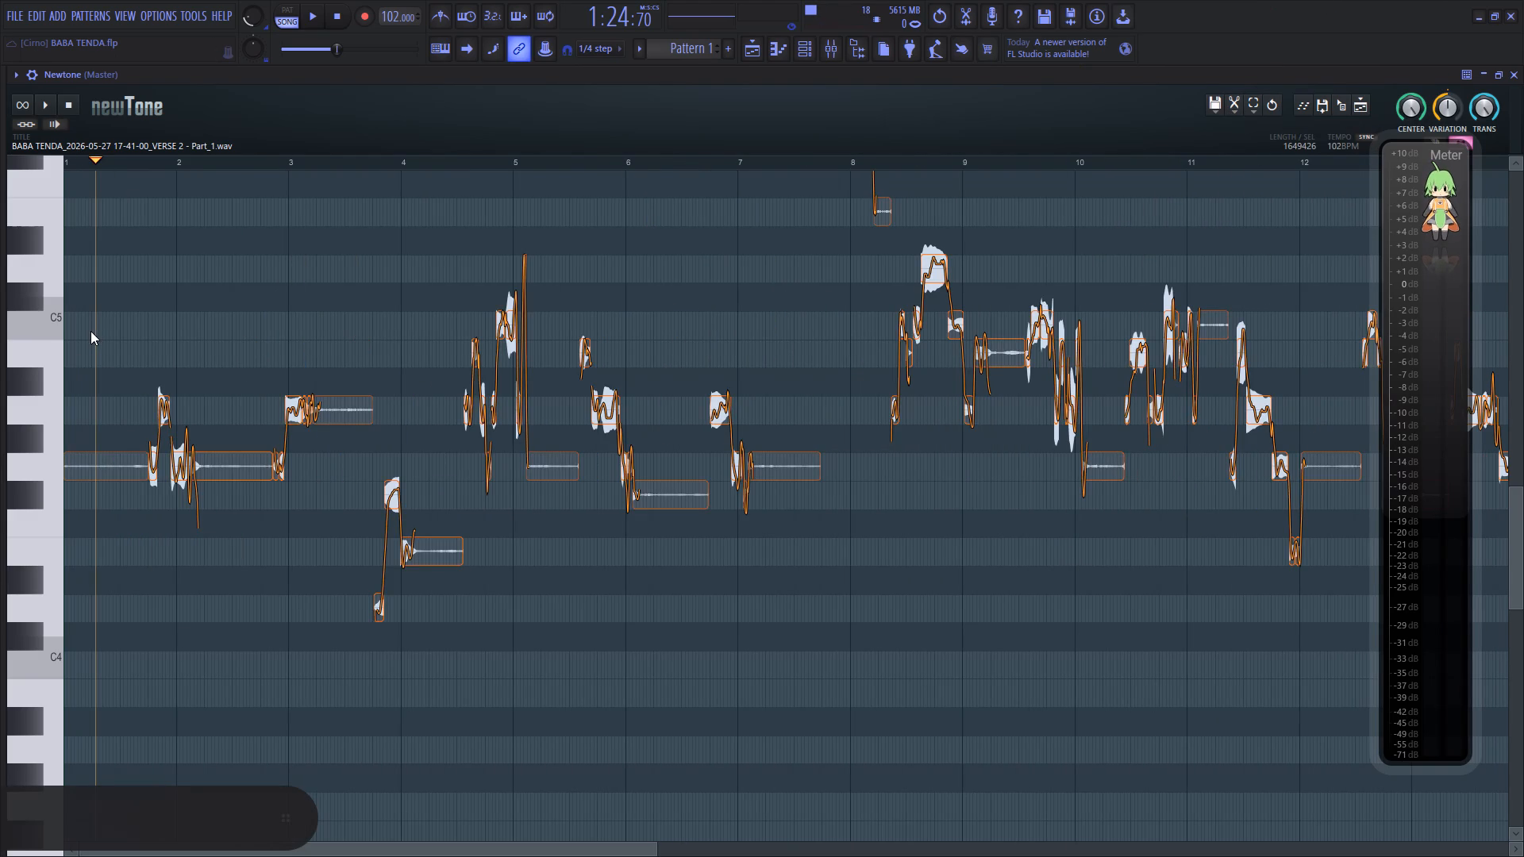
{"action": "scroll", "coordinate": [90, 331], "scroll_direction": "up", "scroll_amount": 13}
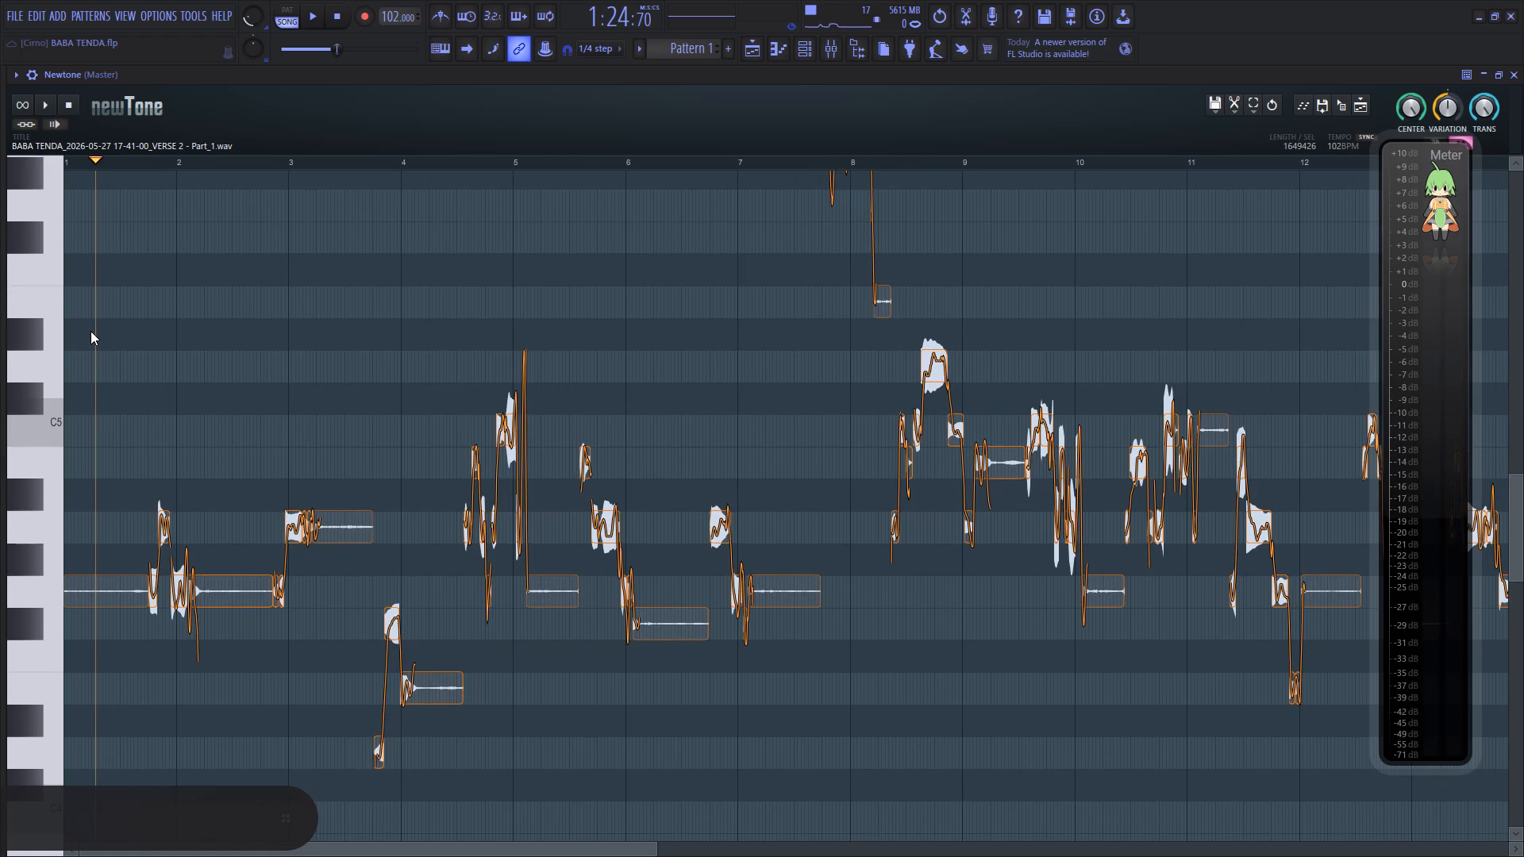
{"action": "scroll", "coordinate": [90, 331], "scroll_direction": "up", "scroll_amount": 20, "text": "ctrl"}
{"action": "scroll", "coordinate": [90, 331], "scroll_direction": "up", "scroll_amount": 10, "text": "ctrl"}
{"action": "scroll", "coordinate": [203, 432], "scroll_direction": "down", "scroll_amount": 2}
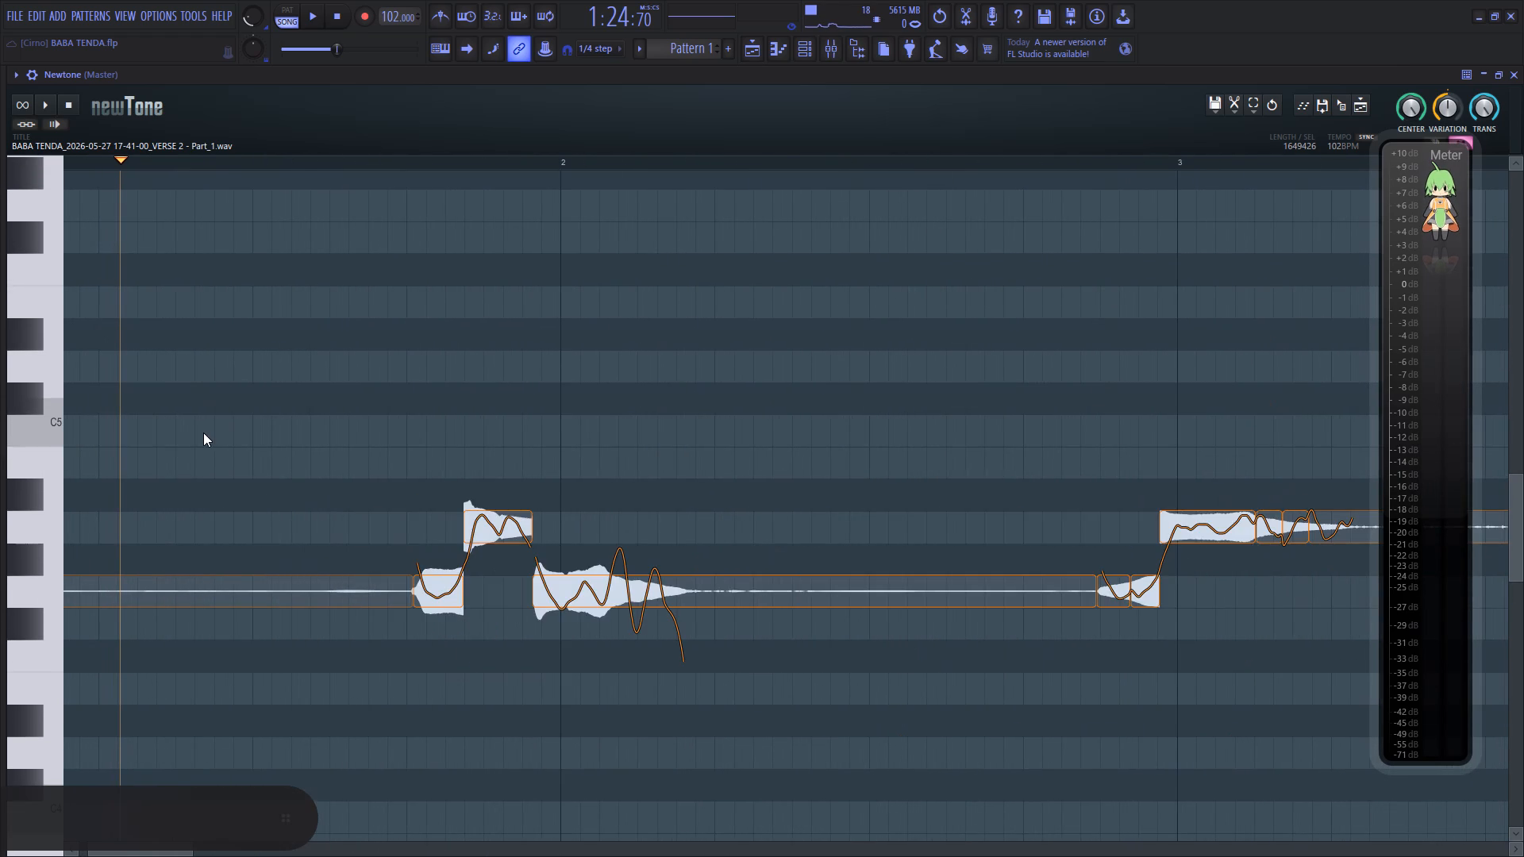
{"action": "scroll", "coordinate": [203, 432], "scroll_direction": "down", "scroll_amount": 3}
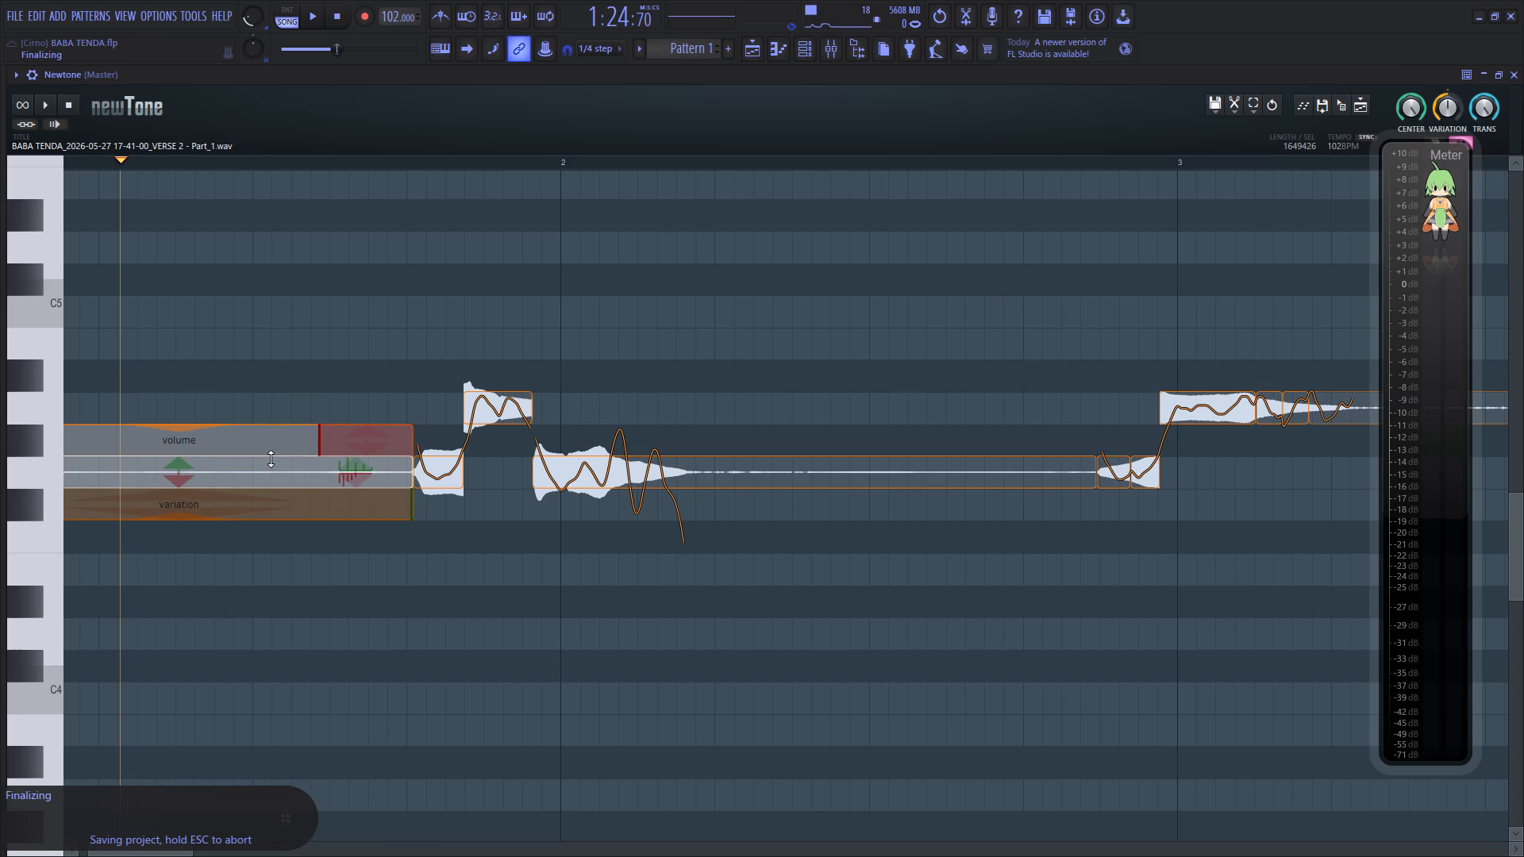
{"action": "left_click_drag", "start_coordinate": [167, 844], "coordinate": [156, 847]}
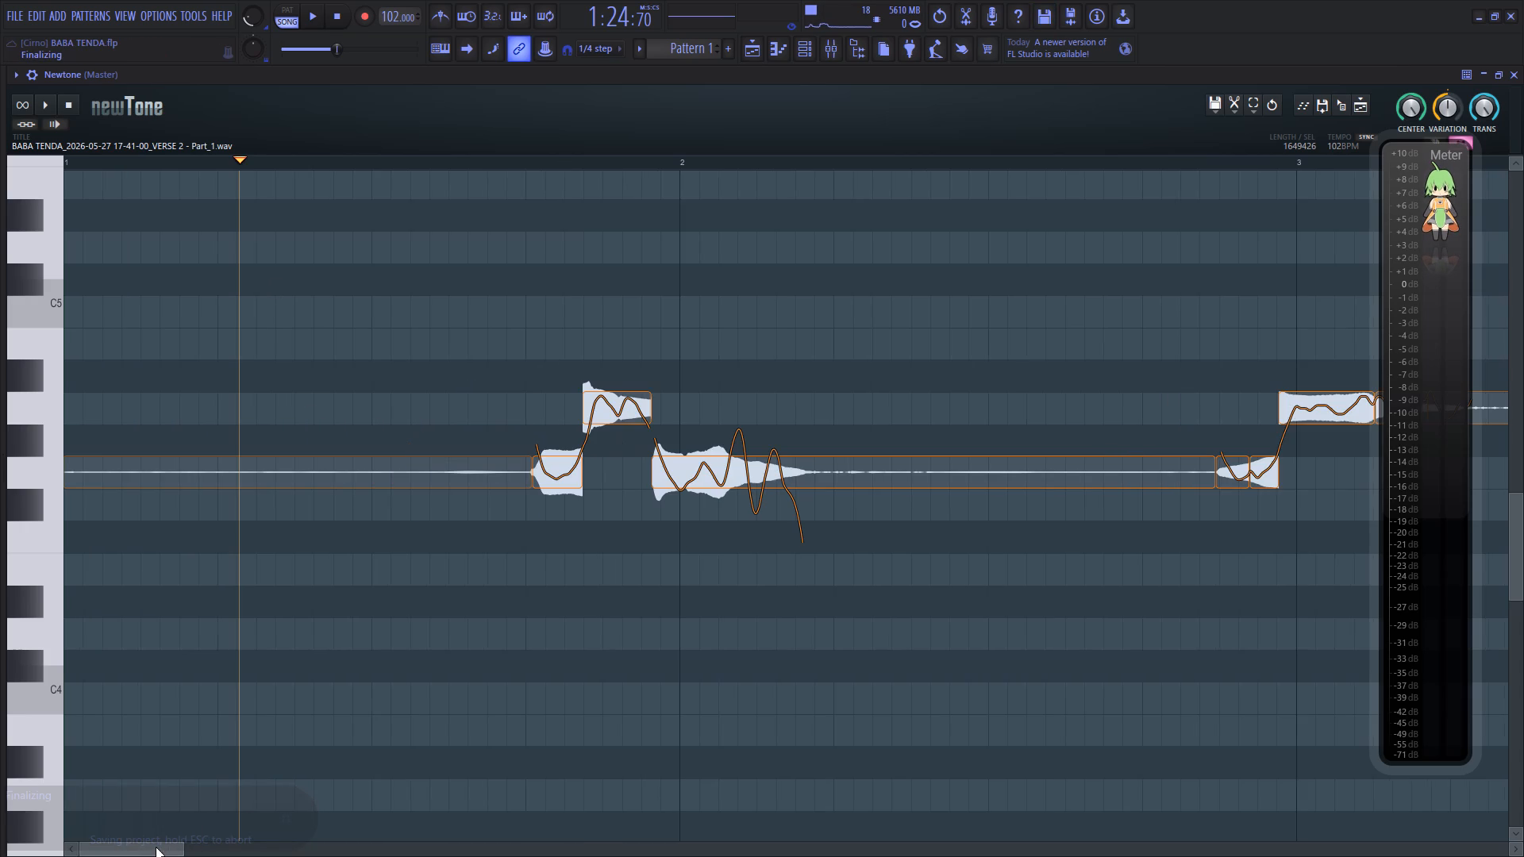
{"action": "left_click_drag", "start_coordinate": [156, 847], "coordinate": [121, 851]}
{"action": "left_click", "coordinate": [231, 575]}
{"action": "left_click", "coordinate": [360, 529]}
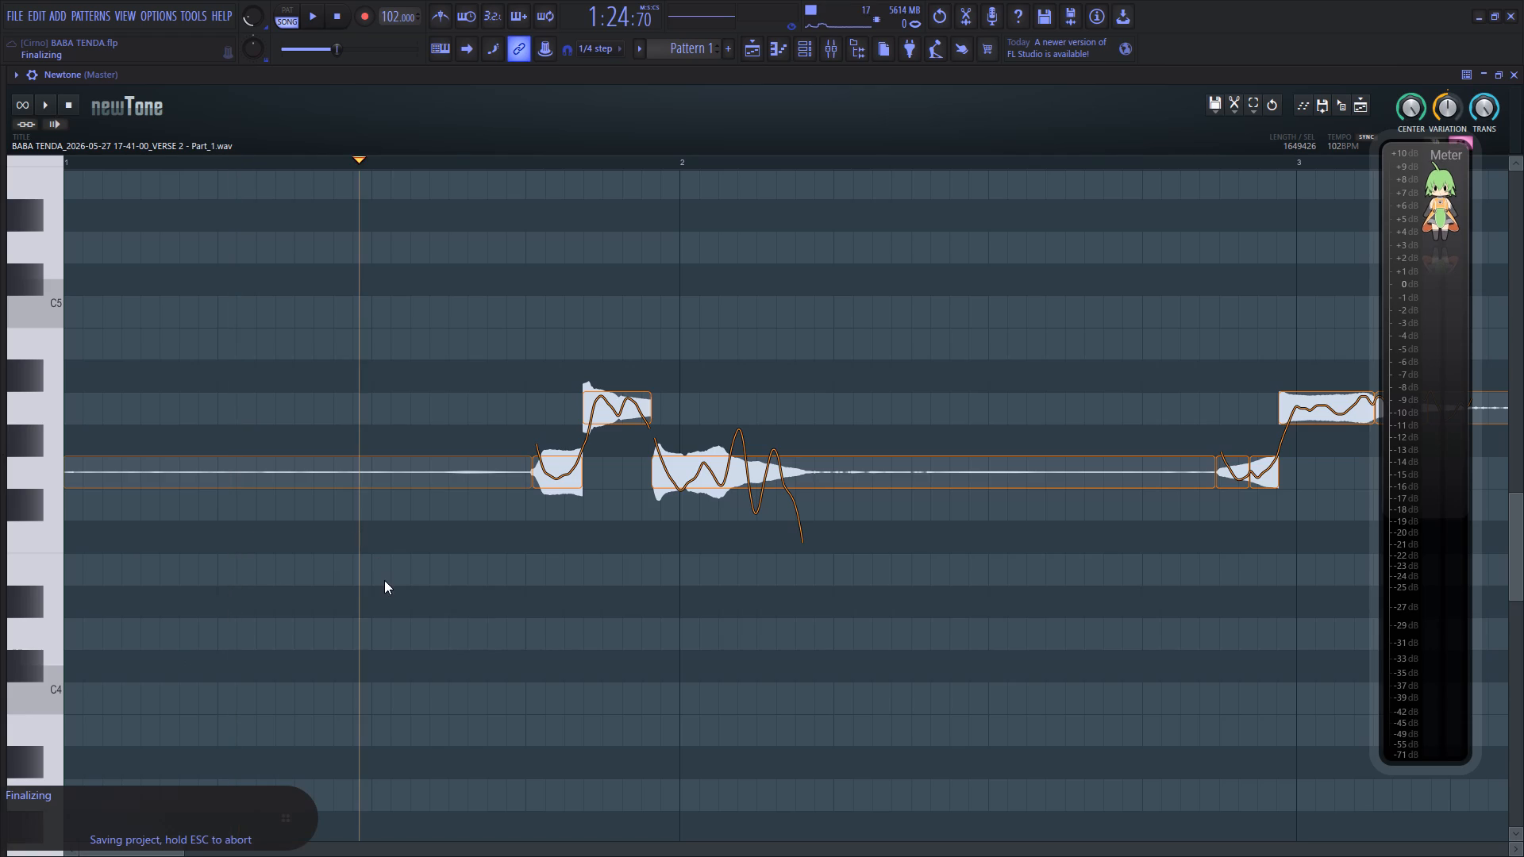
{"action": "key", "text": "space"}
{"action": "key", "text": "space"}
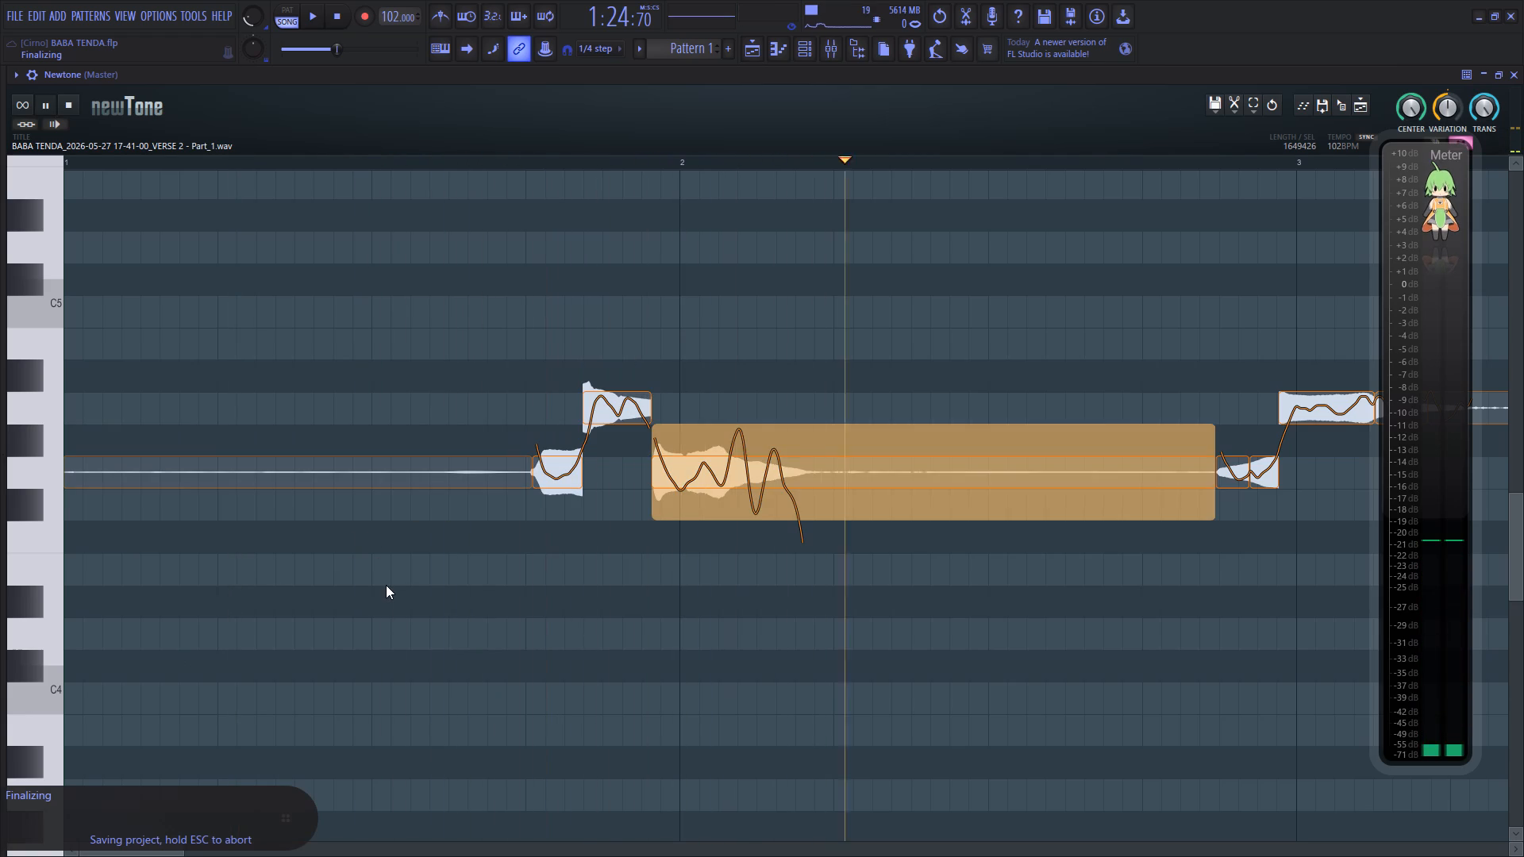
Reset the main volume to its default level.
{"action": "right_click", "coordinate": [254, 13]}
{"action": "left_click", "coordinate": [270, 24]}
Play the opening vocal phrase again from about the middle of bar 1 in NewTone.
{"action": "key", "text": "space"}
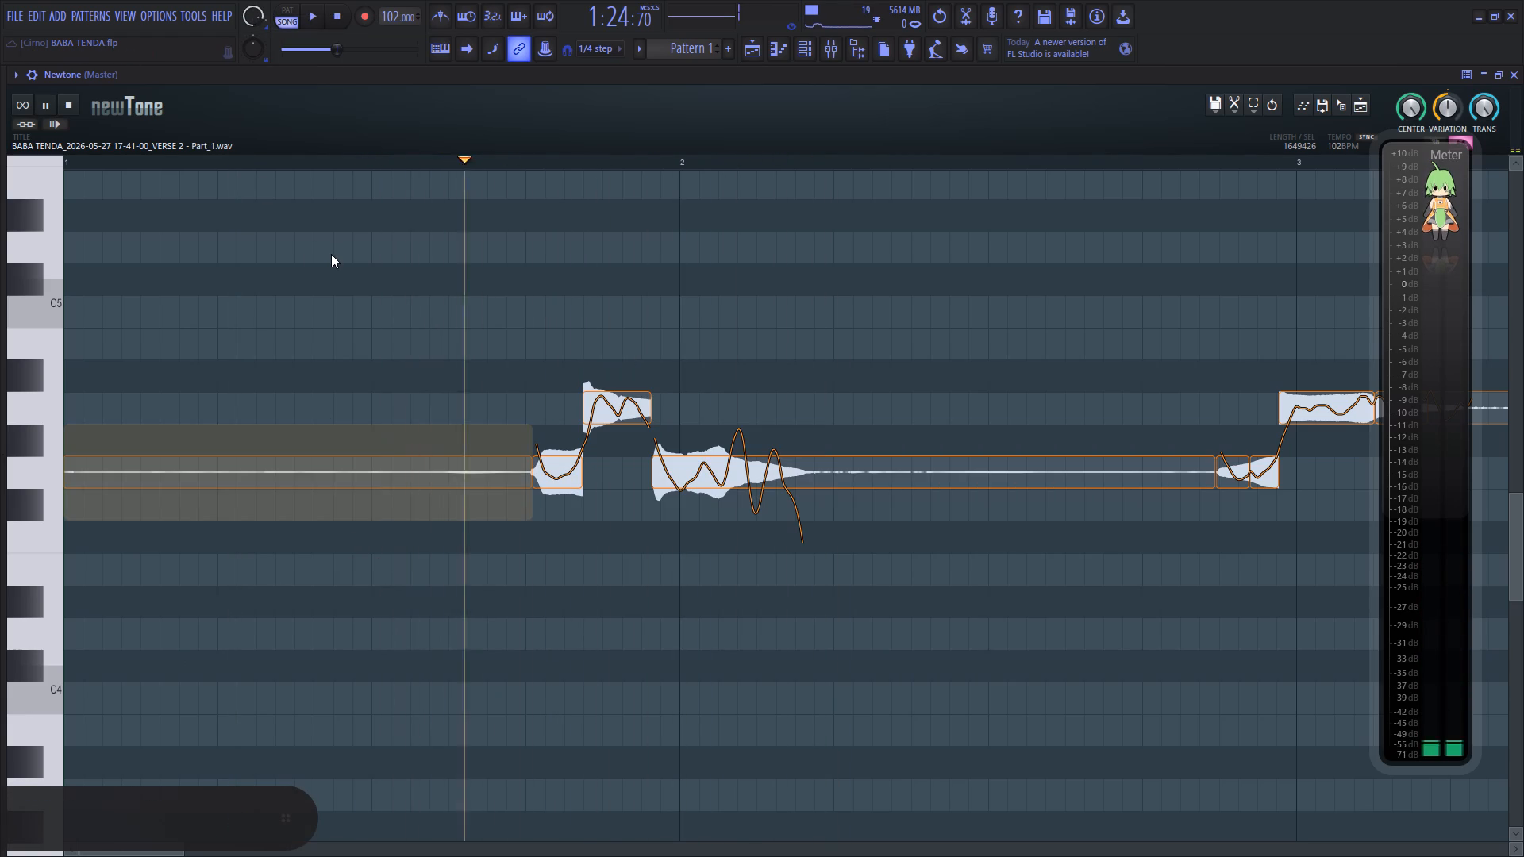
{"action": "key", "text": "space"}
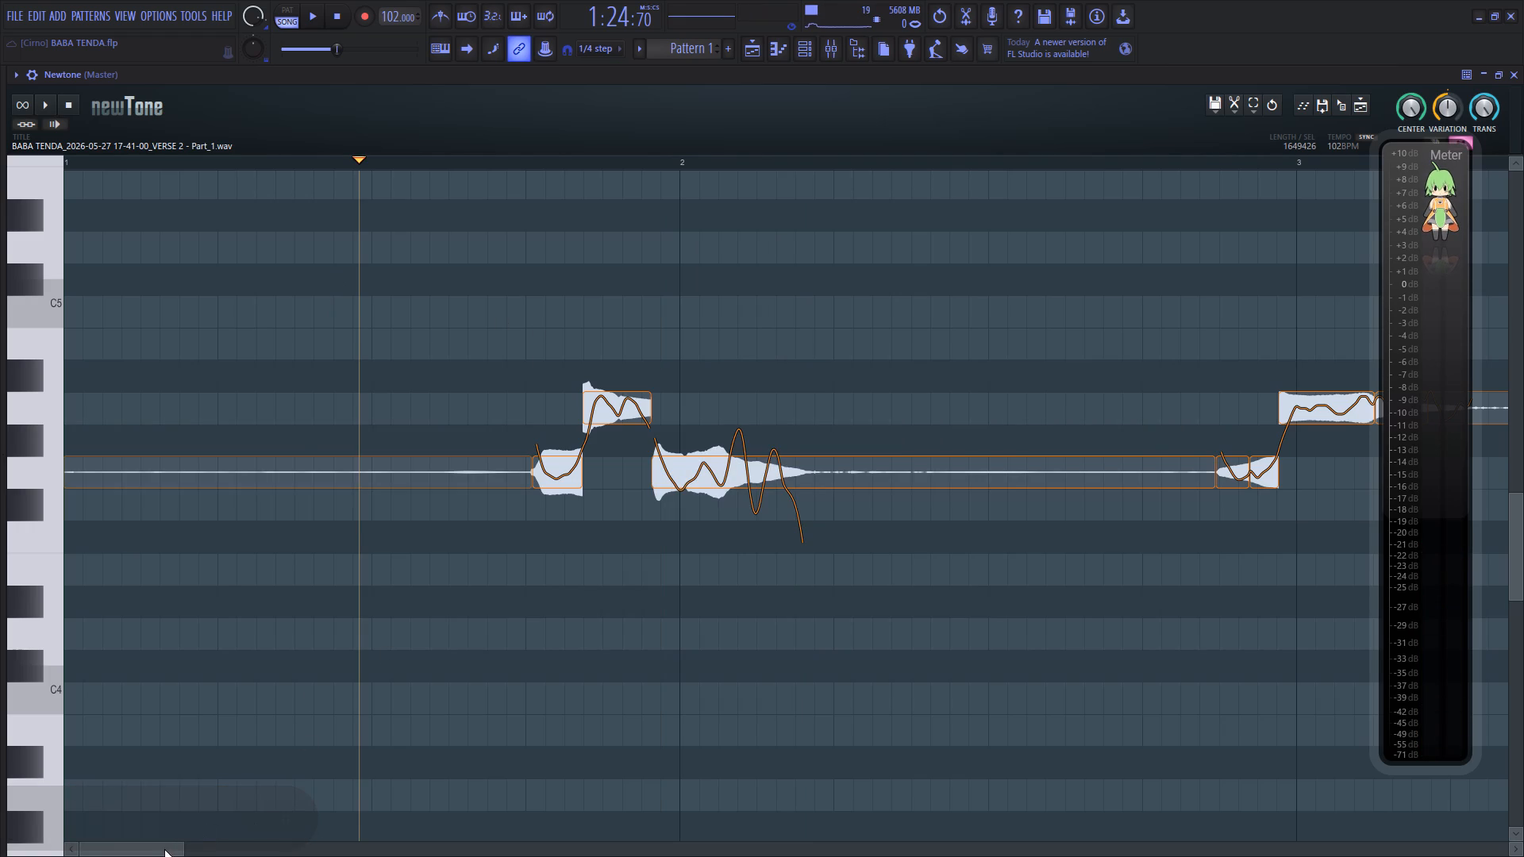
Audition the phrase and set the pitch variation of the long G4 note at bar 2 to about 30%.
{"action": "left_click_drag", "start_coordinate": [164, 849], "coordinate": [174, 856]}
{"action": "key", "text": "space"}
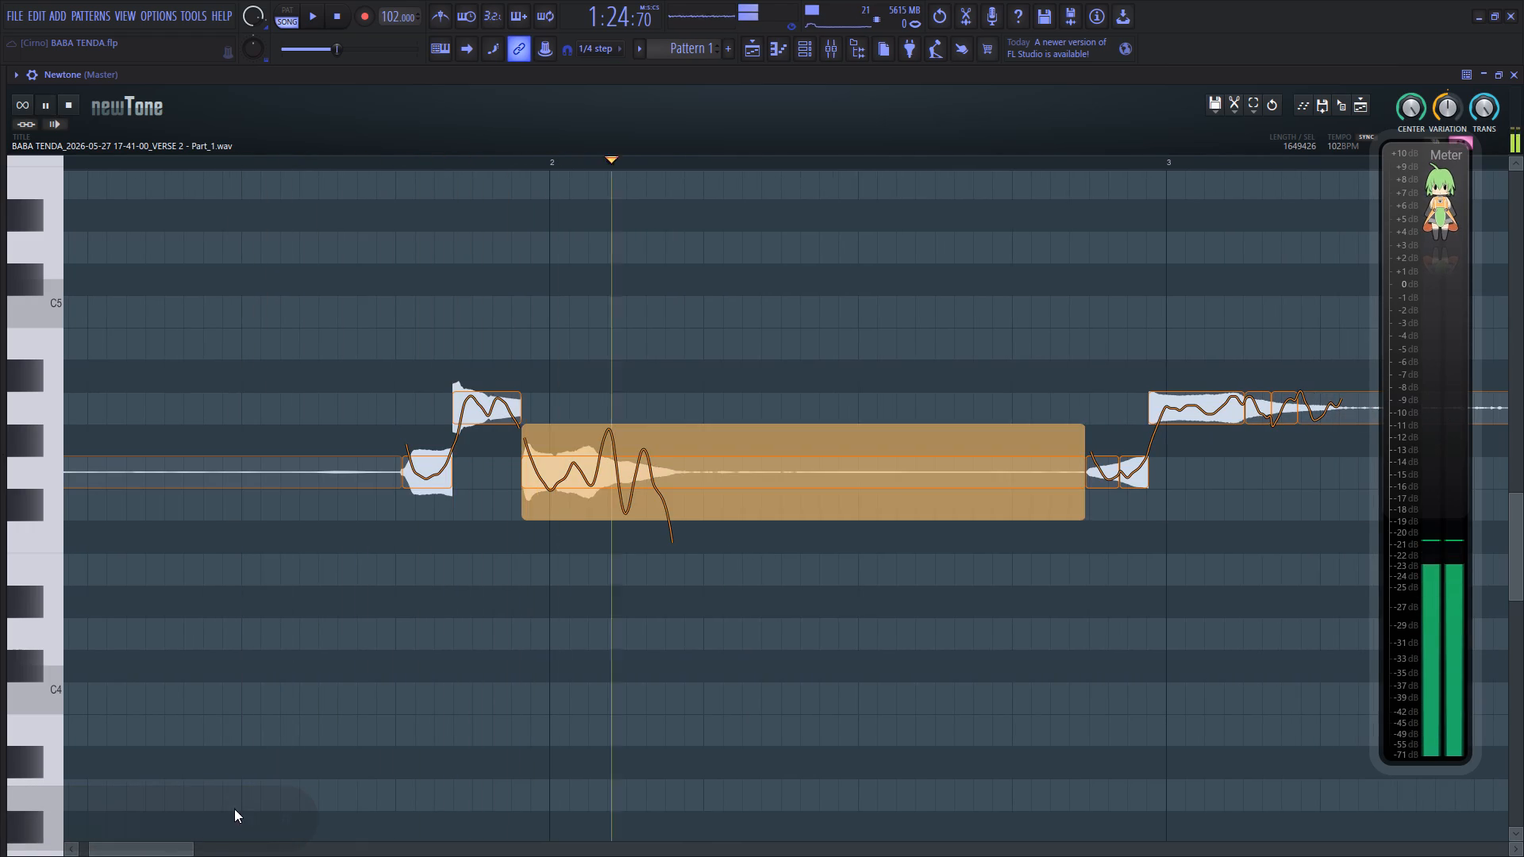
{"action": "key", "text": "space"}
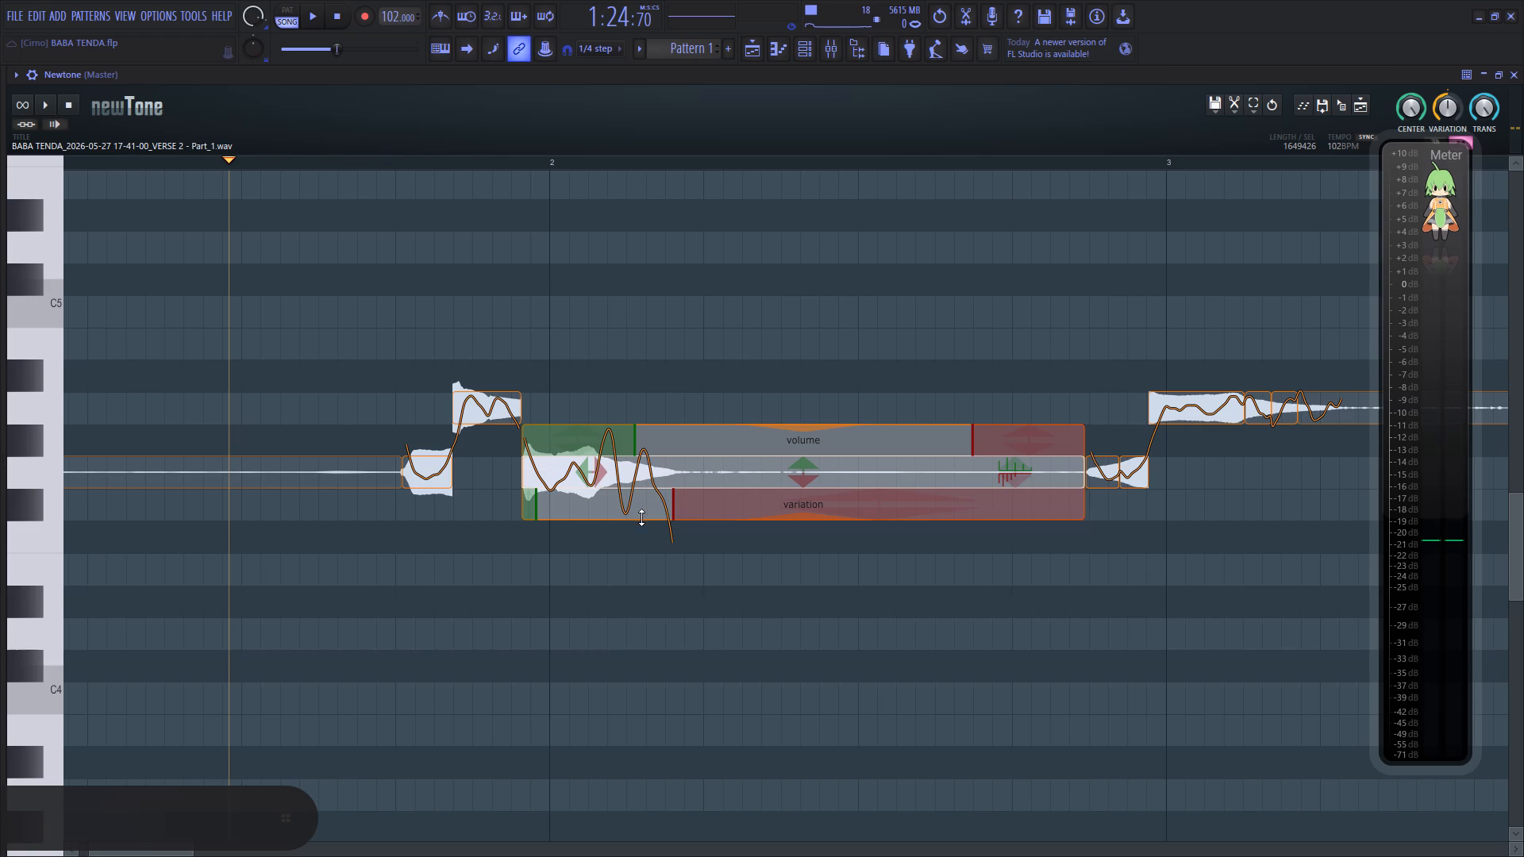
{"action": "left_click_drag", "start_coordinate": [641, 517], "coordinate": [651, 426]}
{"action": "key", "text": "space"}
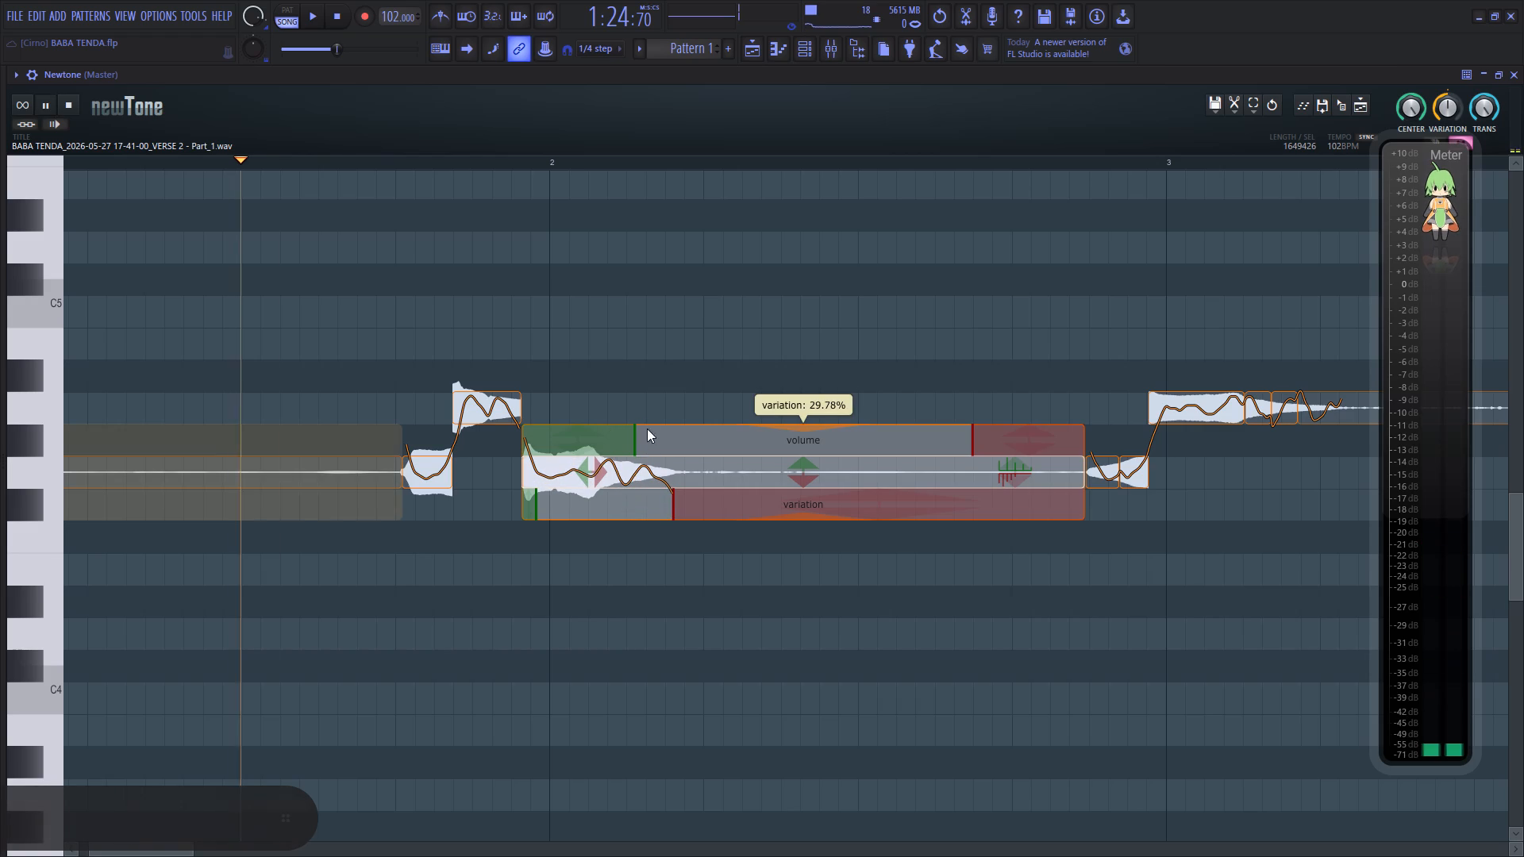
{"action": "key", "text": "space"}
Set the variation of the A4 note just before bar 2 to about 50% and reduce it on the short G4 preceding it.
{"action": "left_click", "coordinate": [489, 417]}
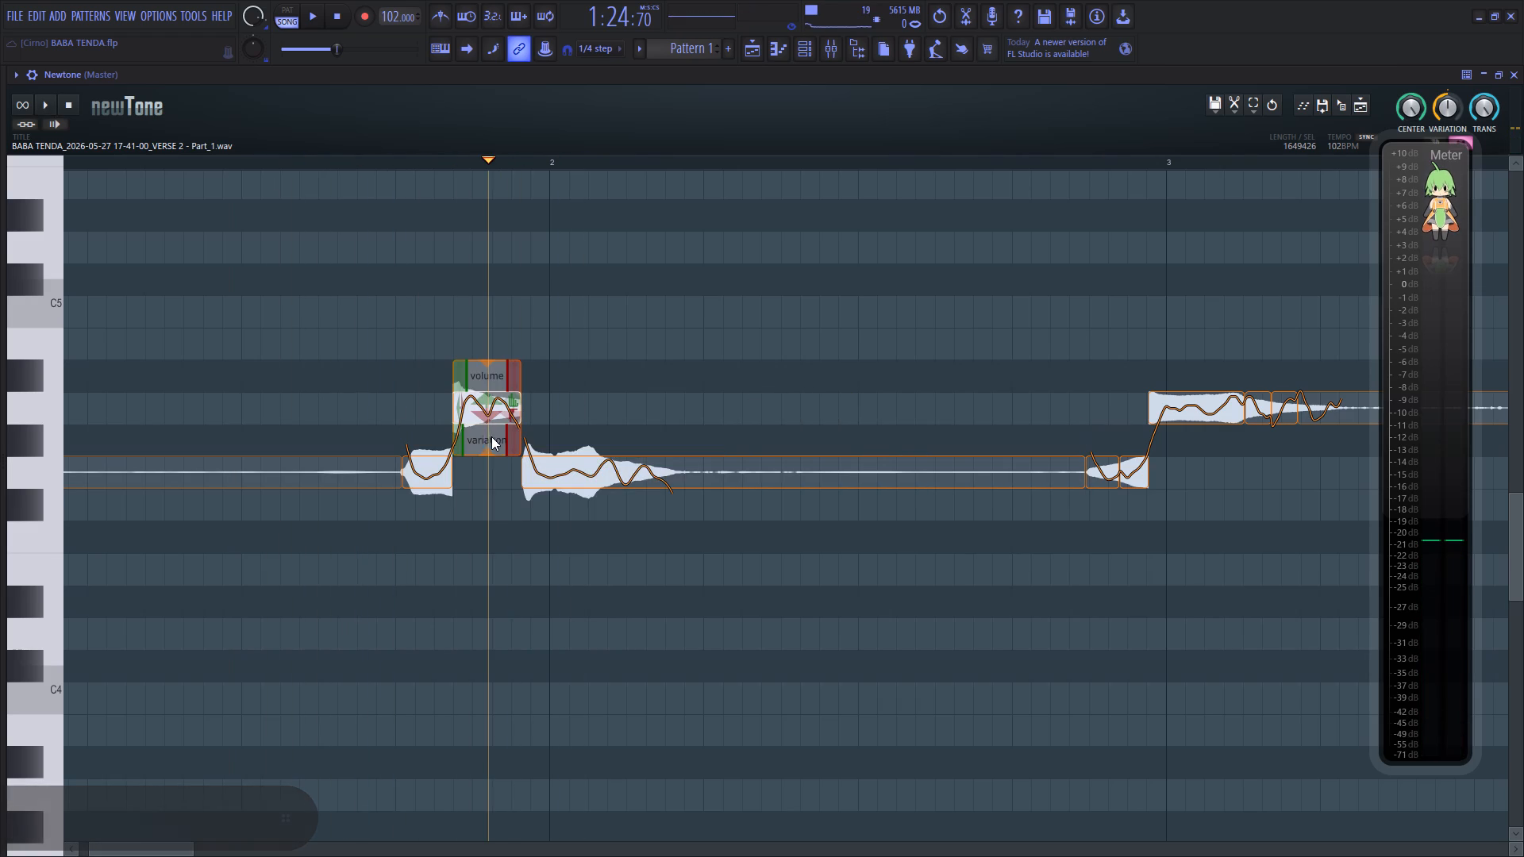
{"action": "left_click_drag", "start_coordinate": [490, 455], "coordinate": [502, 391]}
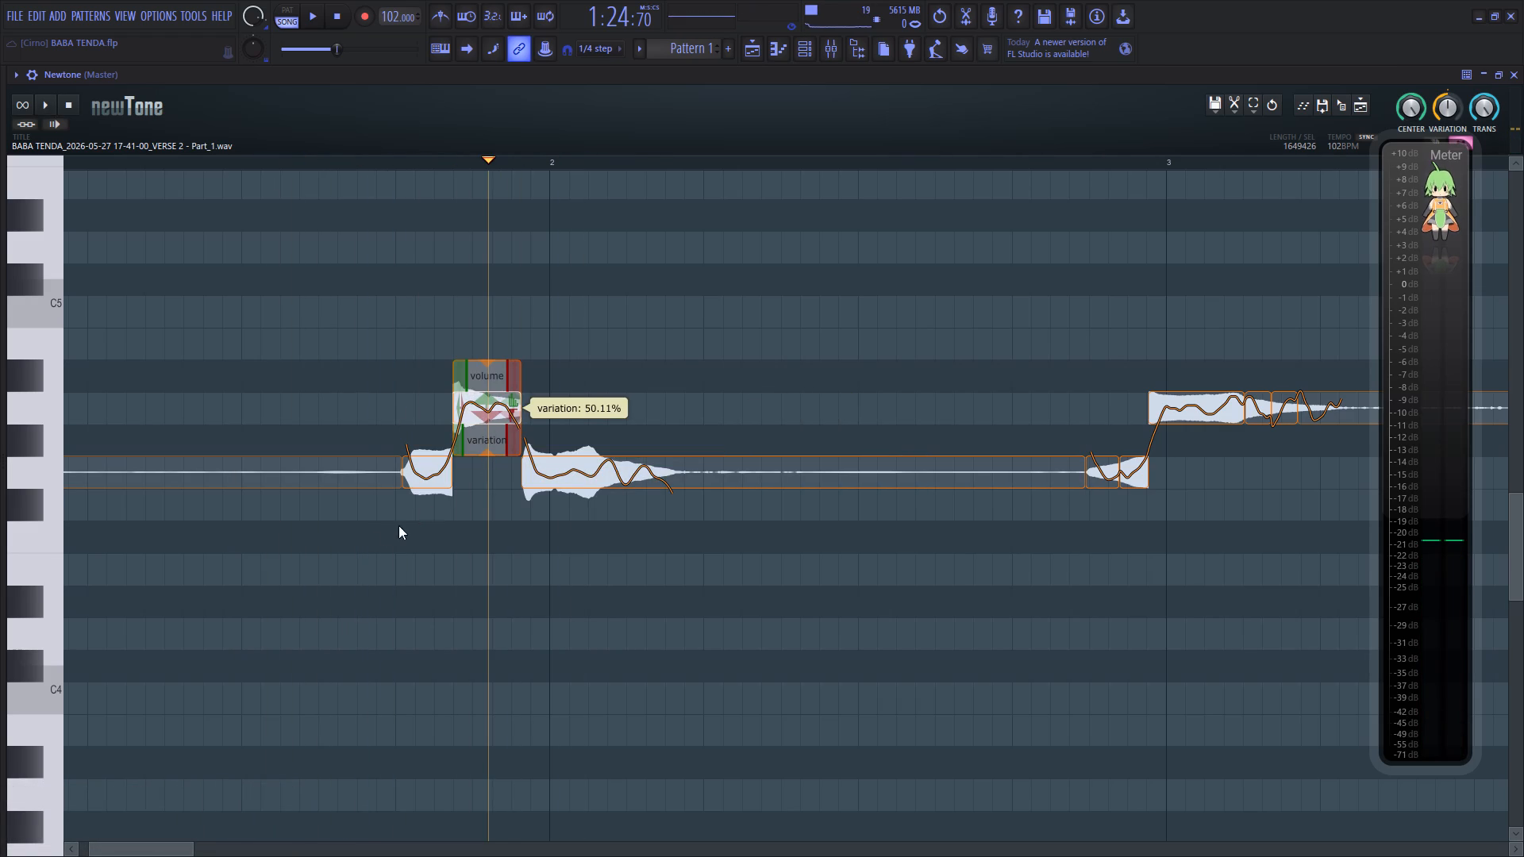
{"action": "left_click", "coordinate": [368, 536]}
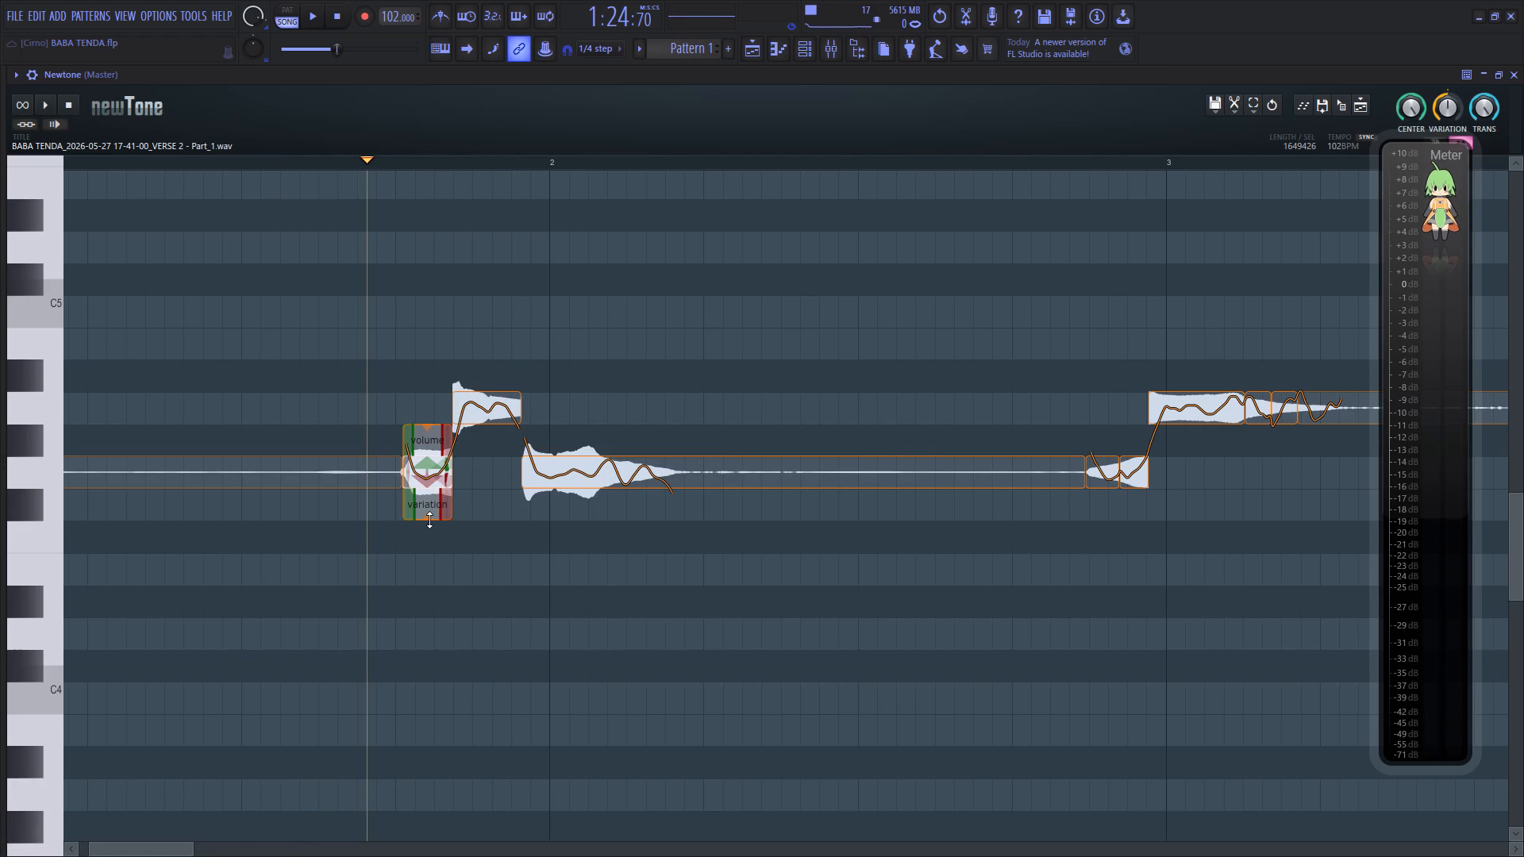
{"action": "left_click_drag", "start_coordinate": [429, 520], "coordinate": [456, 448]}
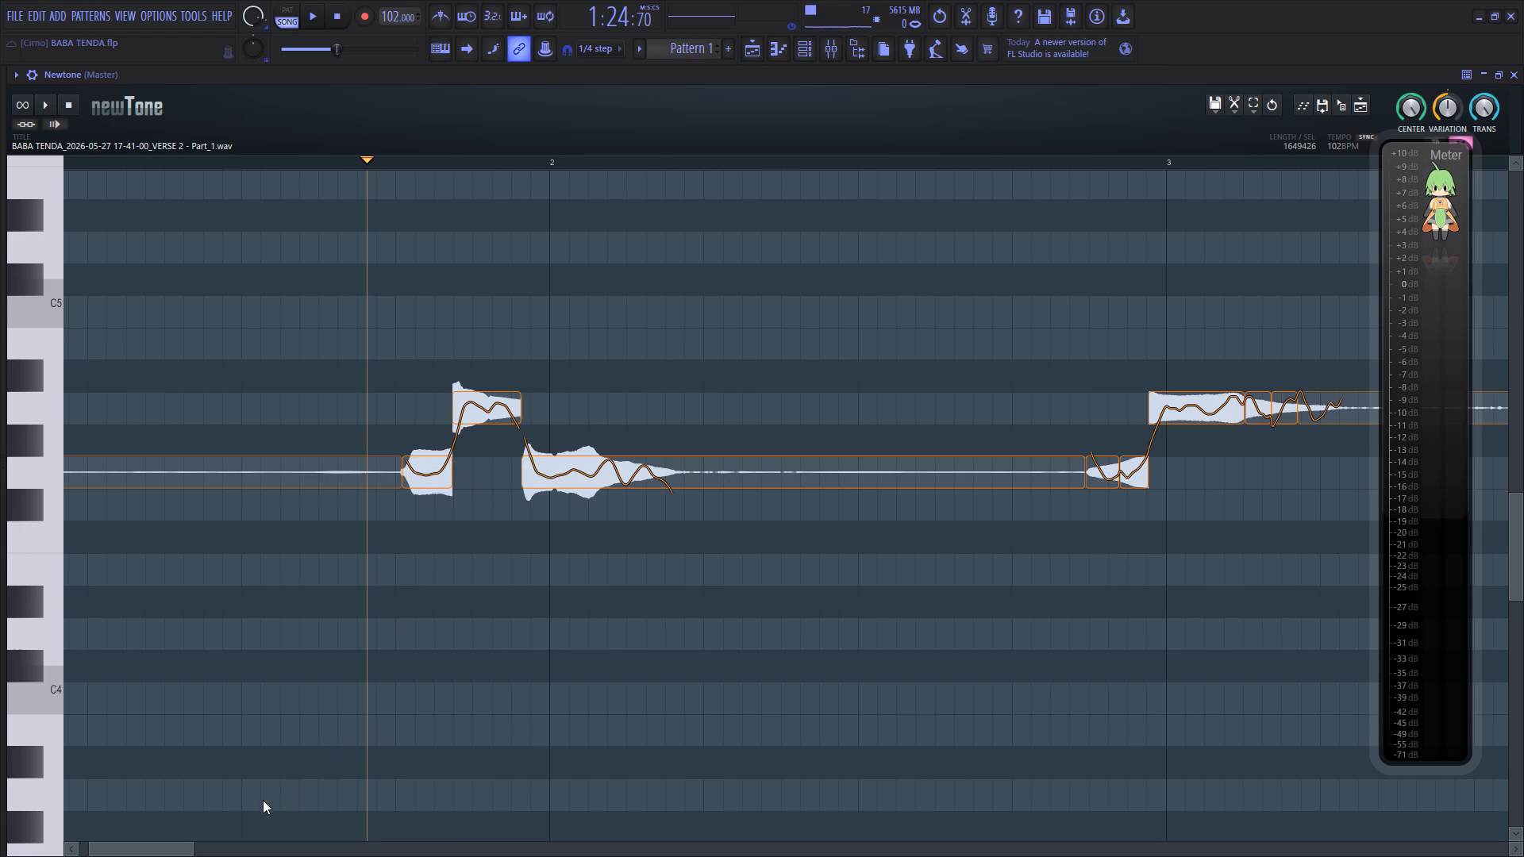
Play the edited opening phrase from late bar 1 into bar 3 to check how the notes sound.
{"action": "left_click_drag", "start_coordinate": [162, 856], "coordinate": [183, 856]}
{"action": "left_click_drag", "start_coordinate": [179, 850], "coordinate": [188, 854]}
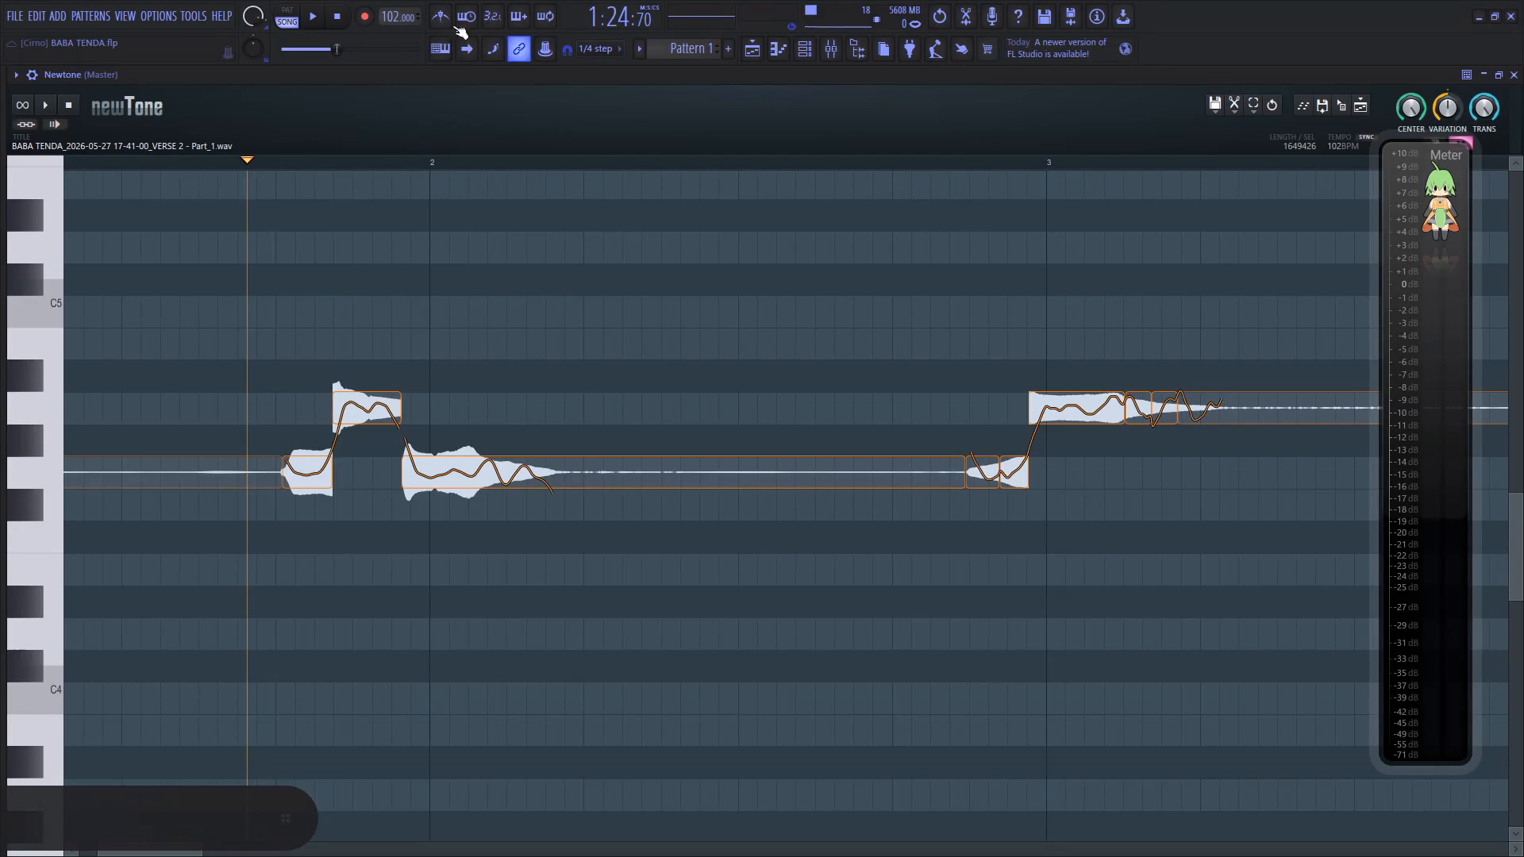
{"action": "key", "text": "space"}
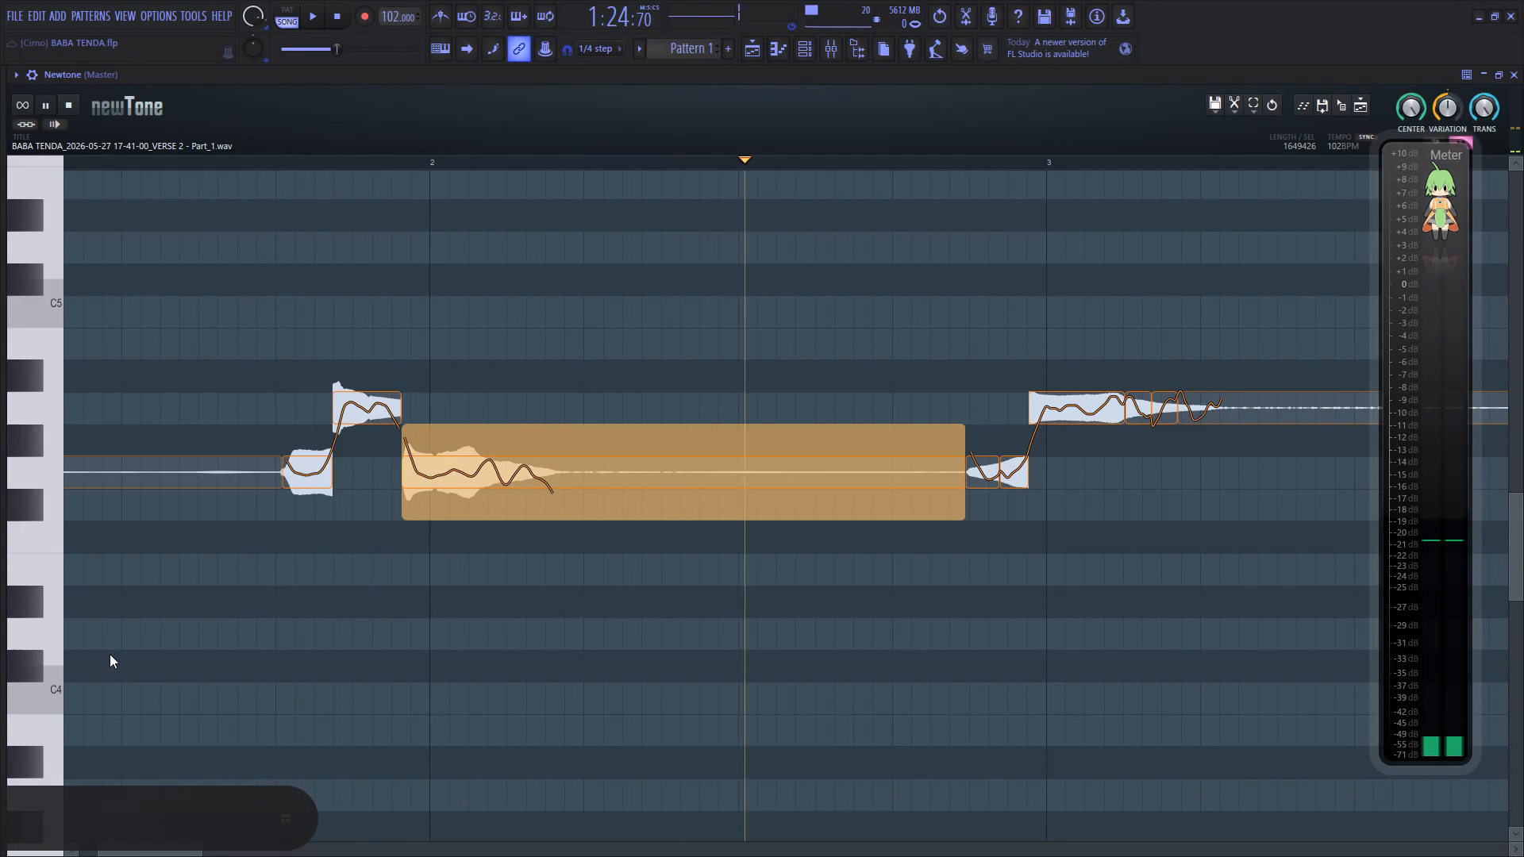
{"action": "left_click_drag", "start_coordinate": [172, 855], "coordinate": [236, 831]}
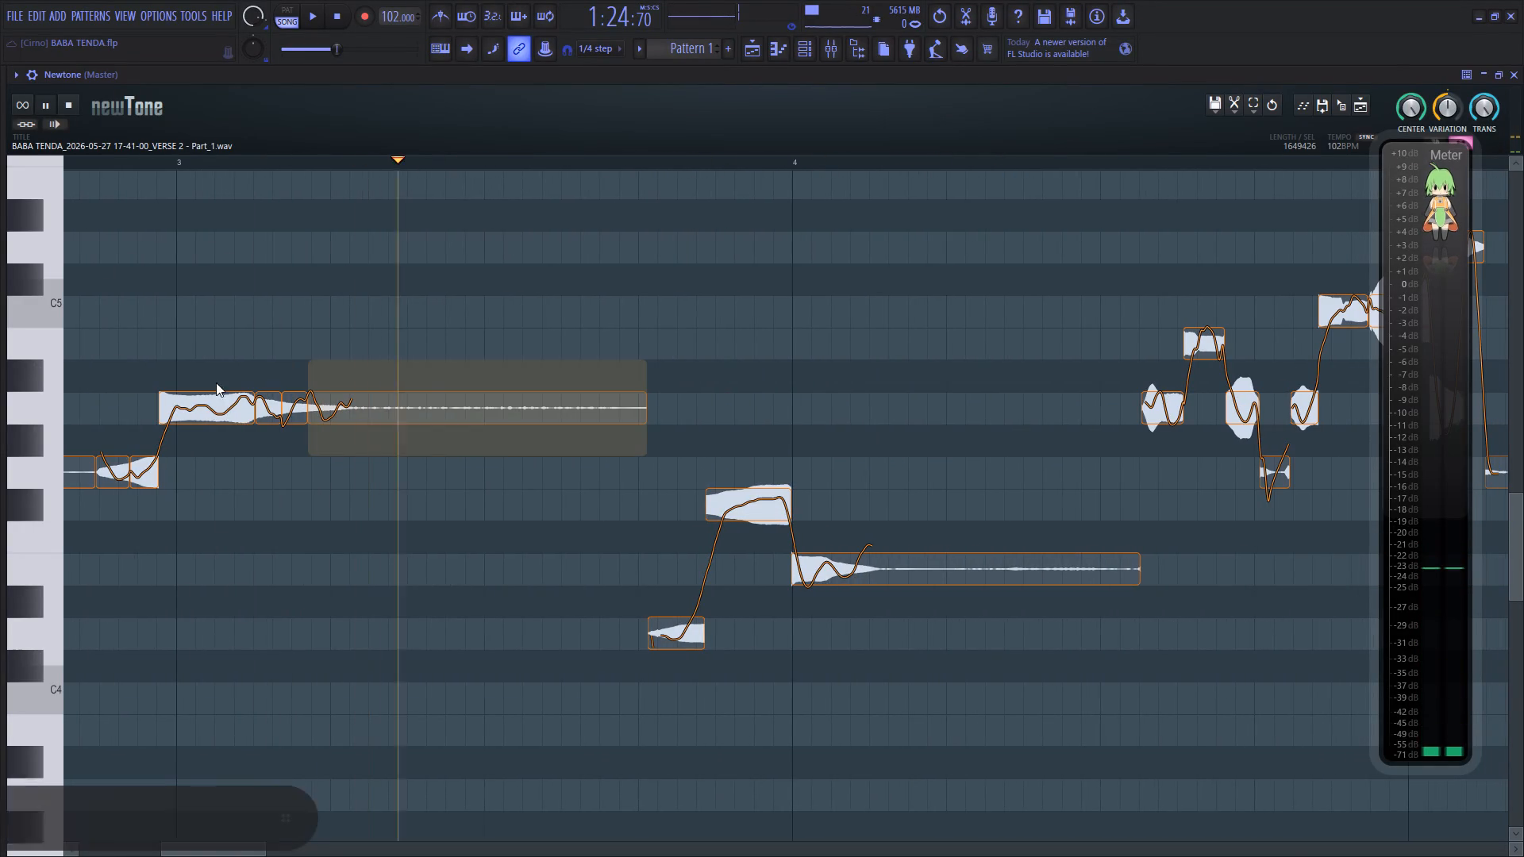
{"action": "key", "text": "space"}
{"action": "key", "text": "space"}
{"action": "left_click_drag", "start_coordinate": [227, 851], "coordinate": [204, 856]}
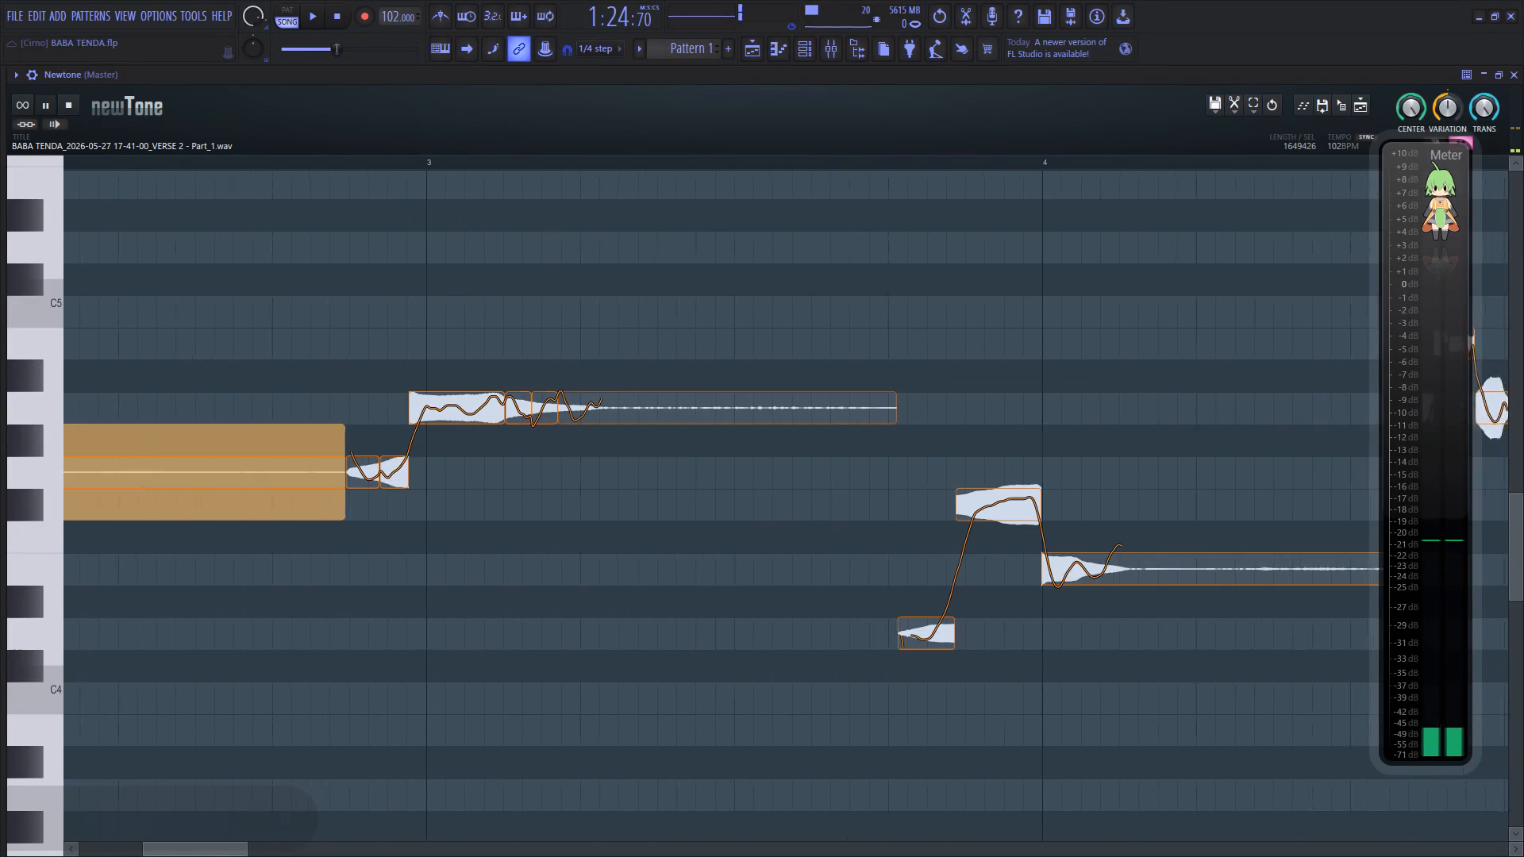
{"action": "left_click_drag", "start_coordinate": [204, 856], "coordinate": [202, 856]}
Set the pitch variation of the first short G4 note just before bar 3 to about 58%.
{"action": "left_click", "coordinate": [451, 481]}
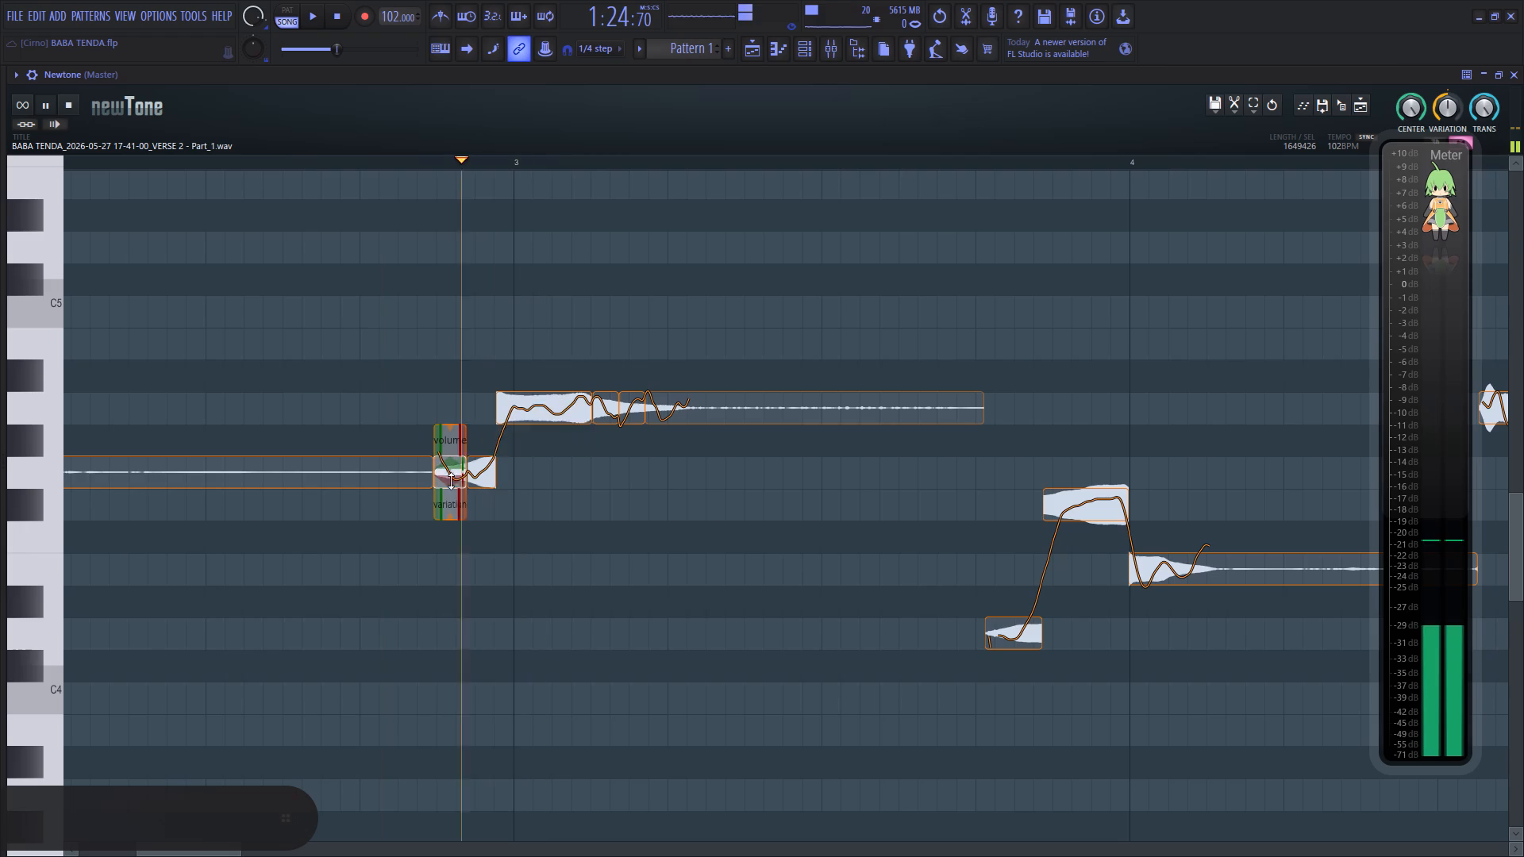
{"action": "key", "text": "space"}
{"action": "left_click_drag", "start_coordinate": [448, 517], "coordinate": [452, 463]}
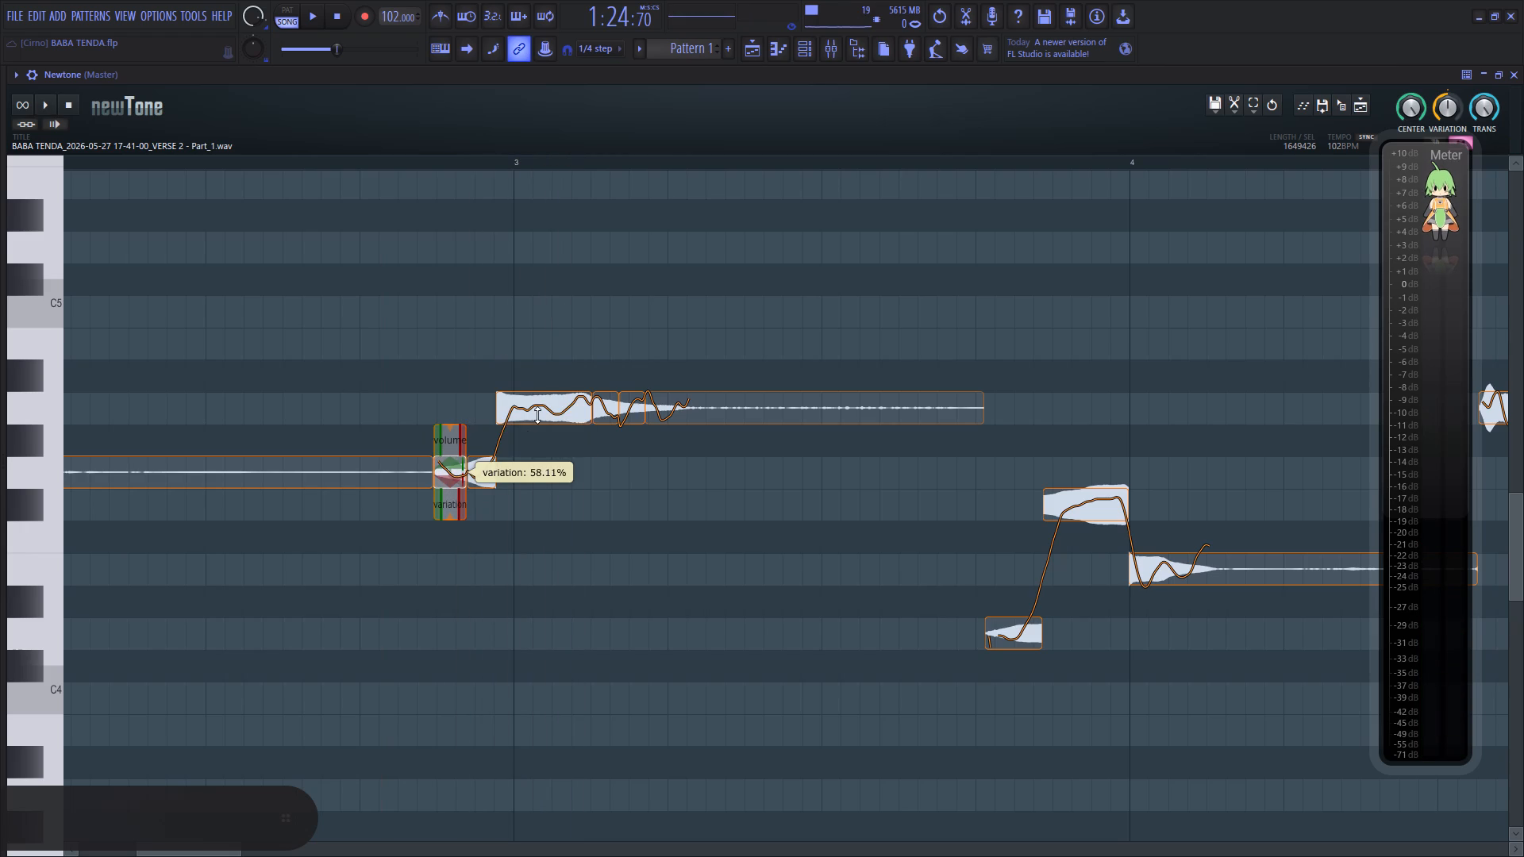
Set the variation of the A4 note at bar 3 to about 83% and reduce it on the short A4 fragment that follows.
{"action": "left_click_drag", "start_coordinate": [543, 456], "coordinate": [546, 420]}
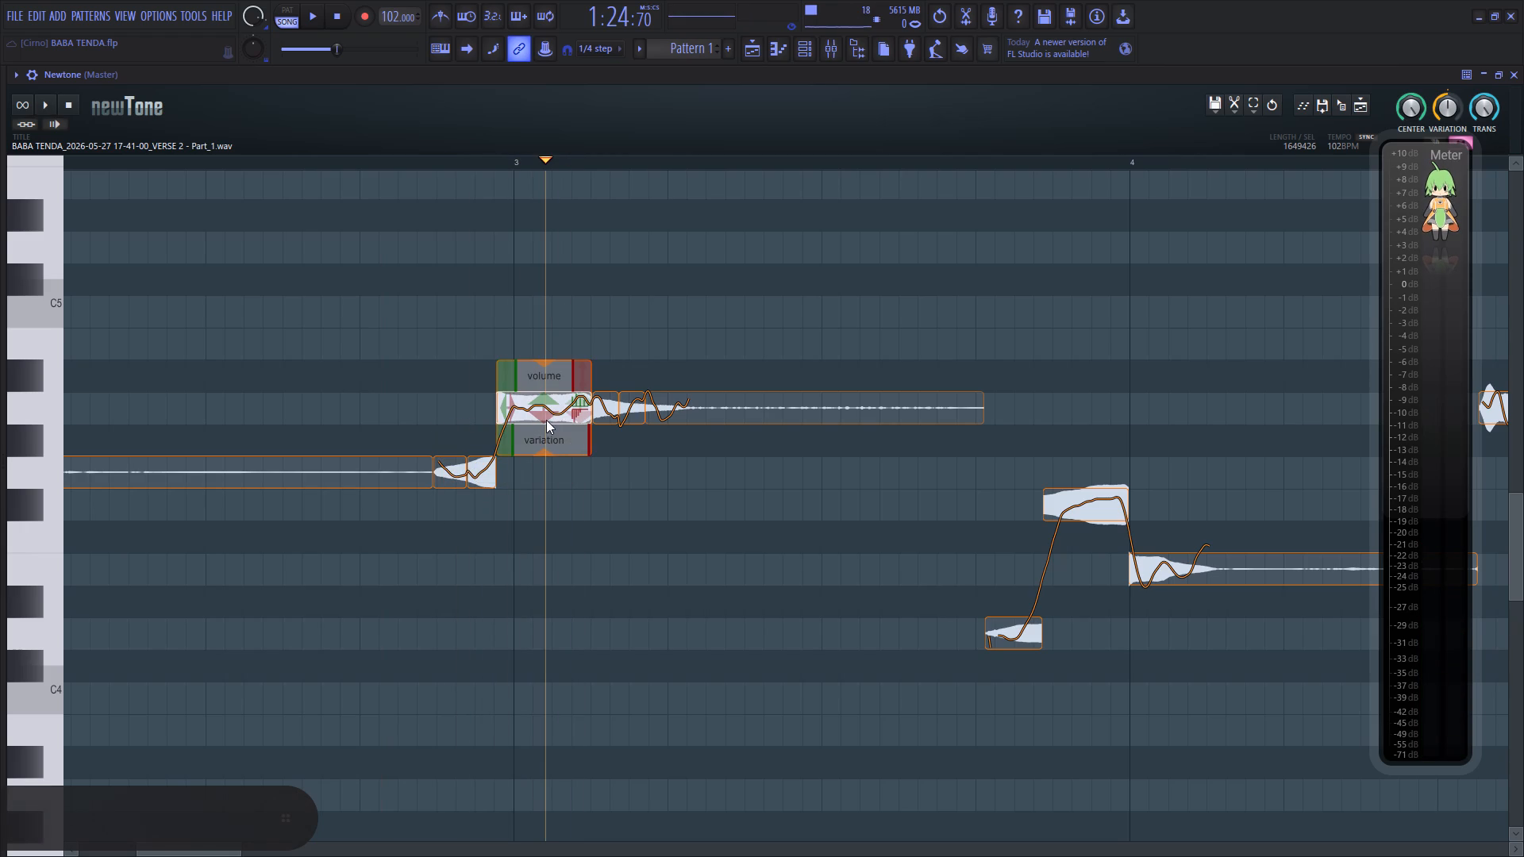
{"action": "left_click_drag", "start_coordinate": [548, 452], "coordinate": [547, 431]}
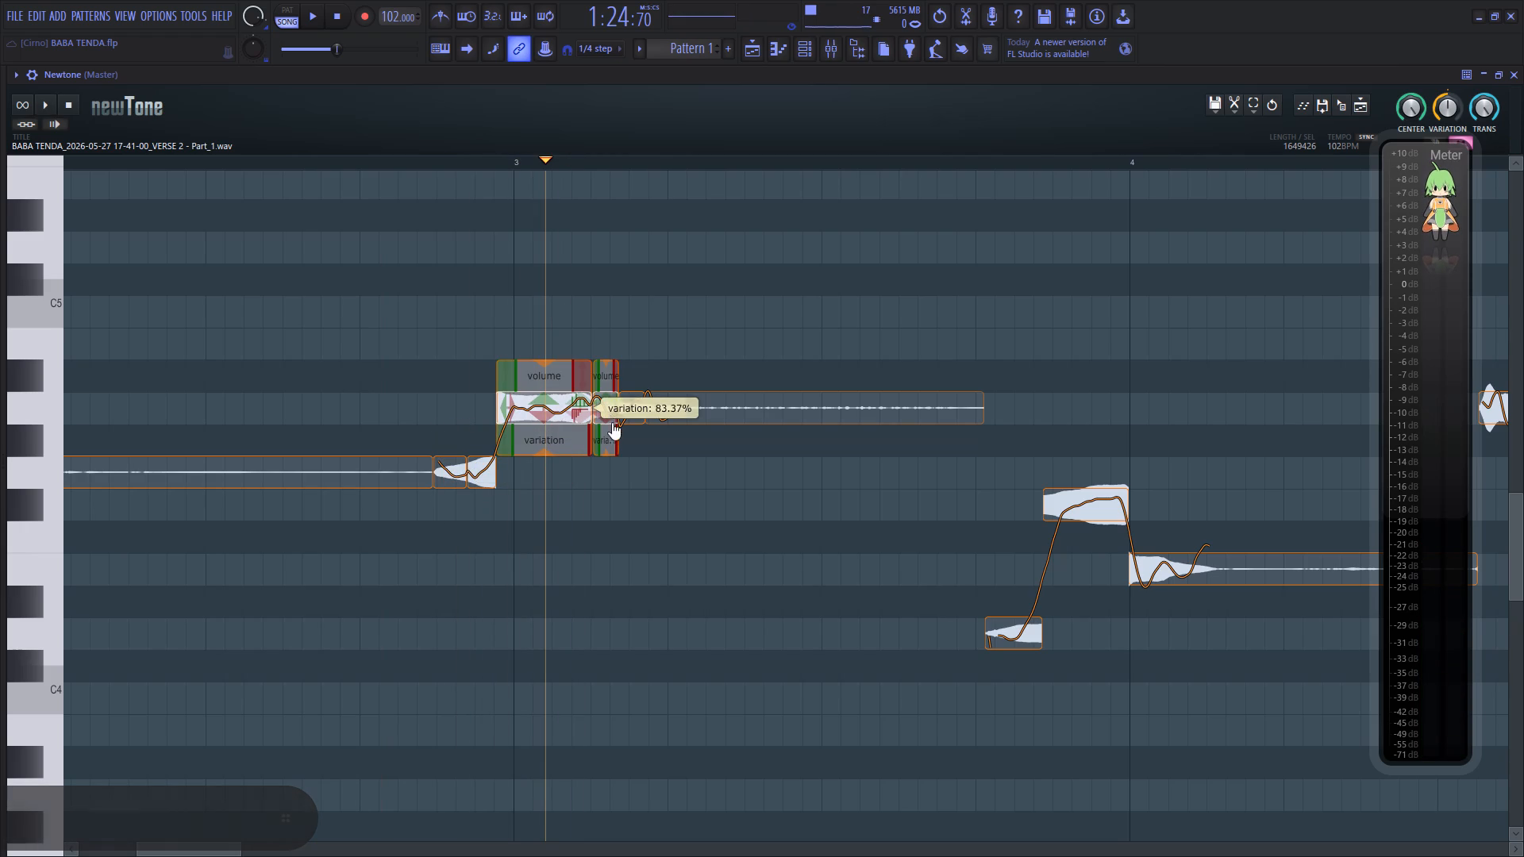
{"action": "left_click_drag", "start_coordinate": [607, 453], "coordinate": [612, 413]}
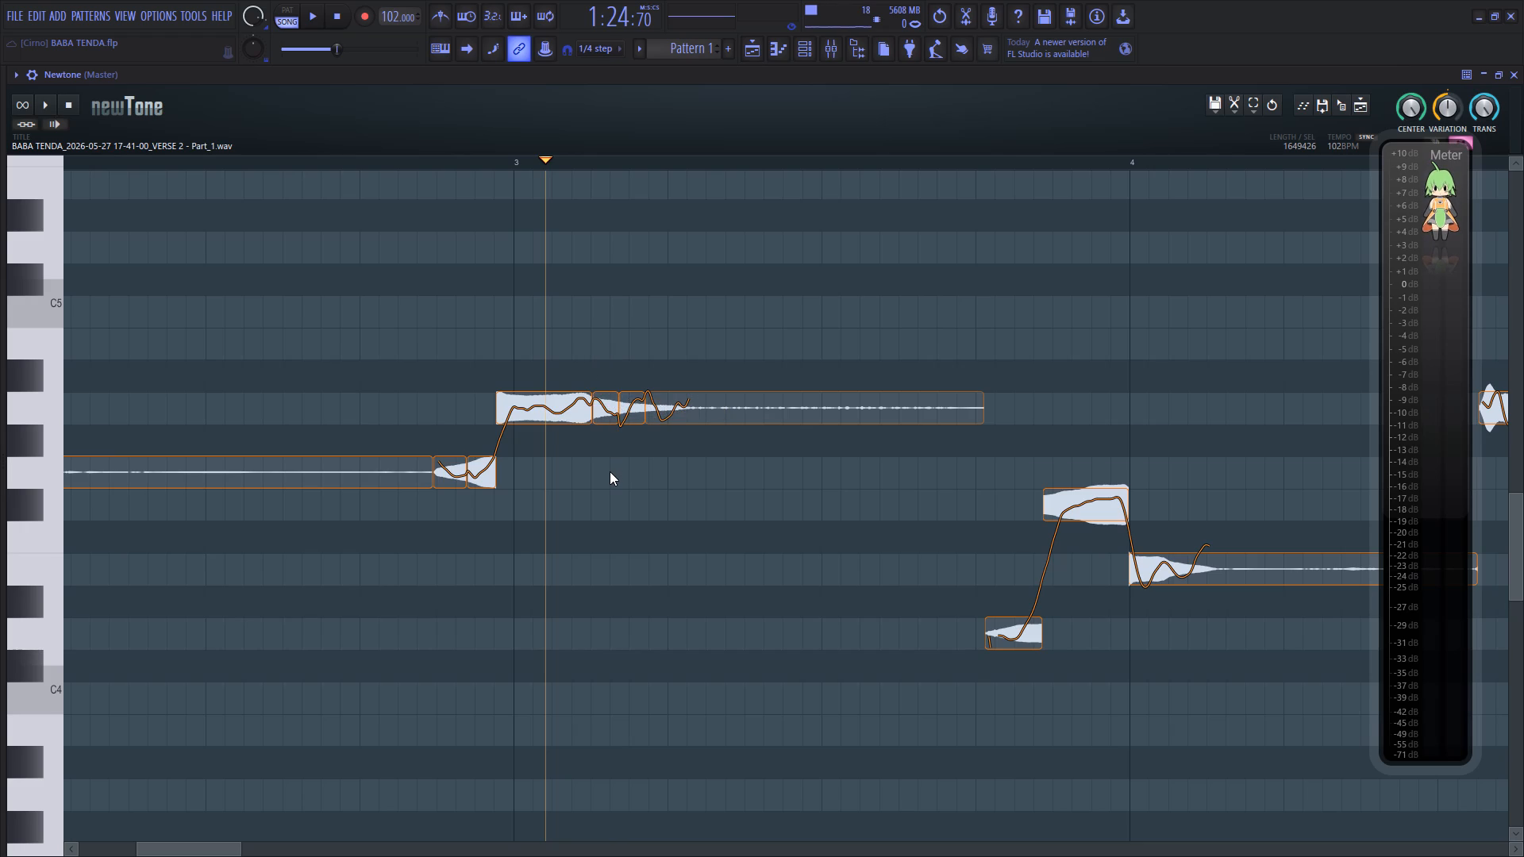
Play the vocal from bar 3 onward and replay the lower phrase around bar 4 to check its pitch.
{"action": "key", "text": "space"}
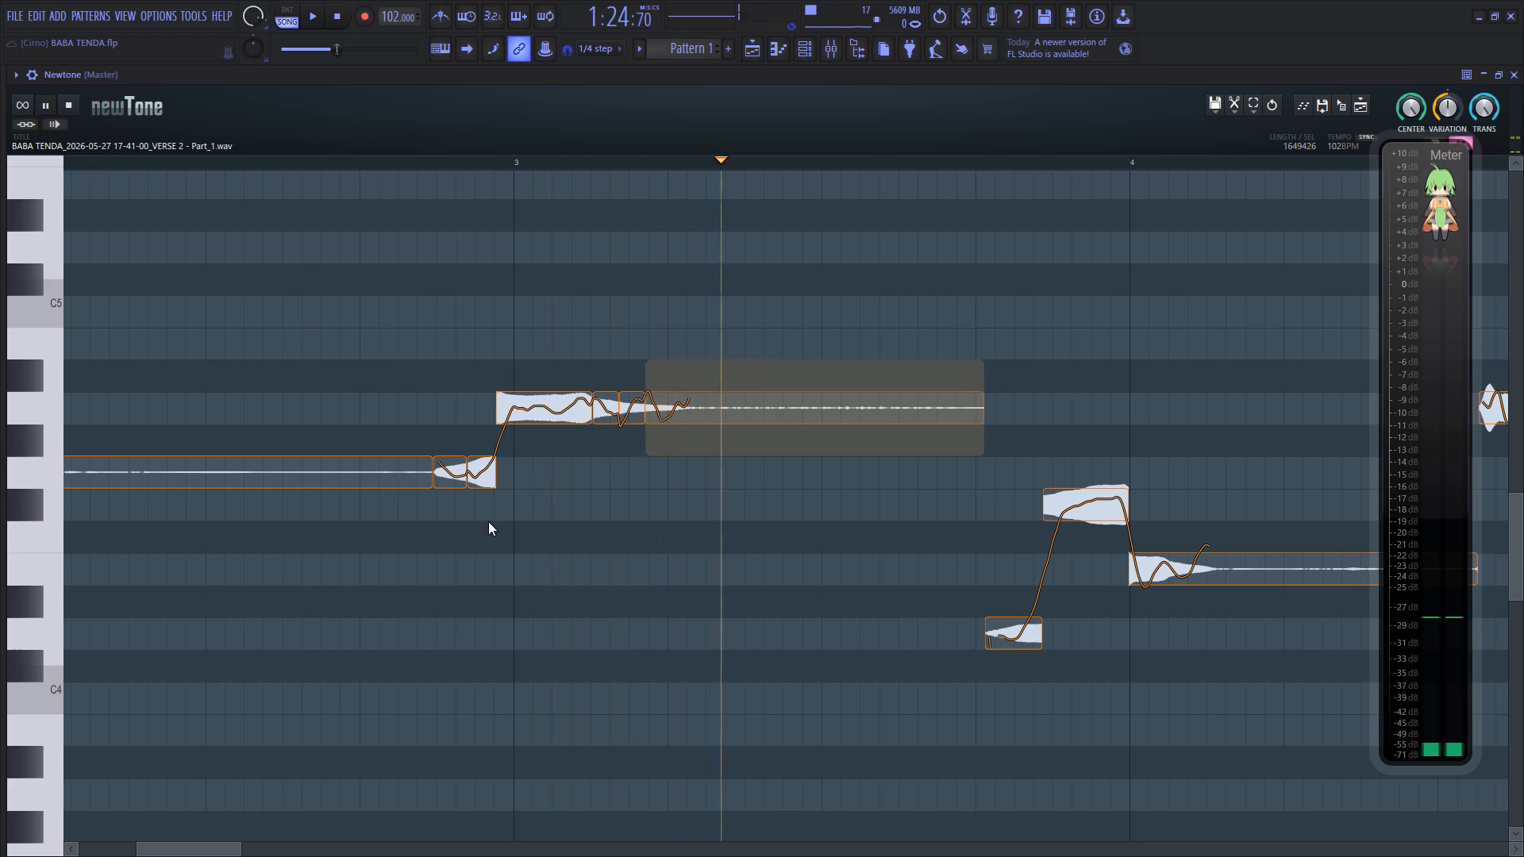
{"action": "left_click_drag", "start_coordinate": [187, 855], "coordinate": [225, 854]}
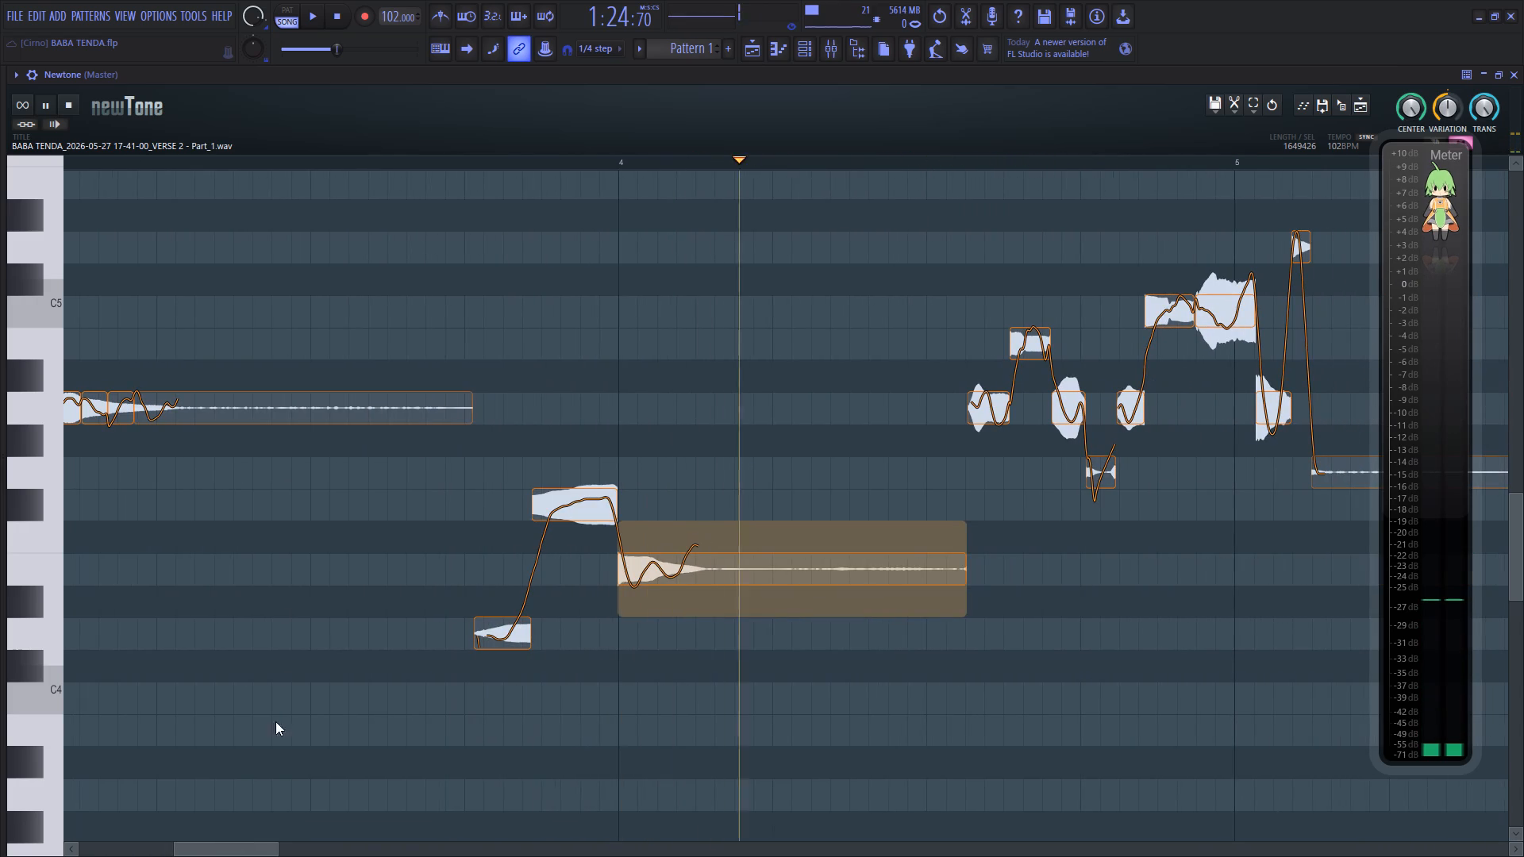
{"action": "left_click", "coordinate": [360, 533]}
{"action": "key", "text": "space"}
{"action": "key", "text": "space"}
{"action": "key", "text": "space"}
{"action": "left_click", "coordinate": [383, 587]}
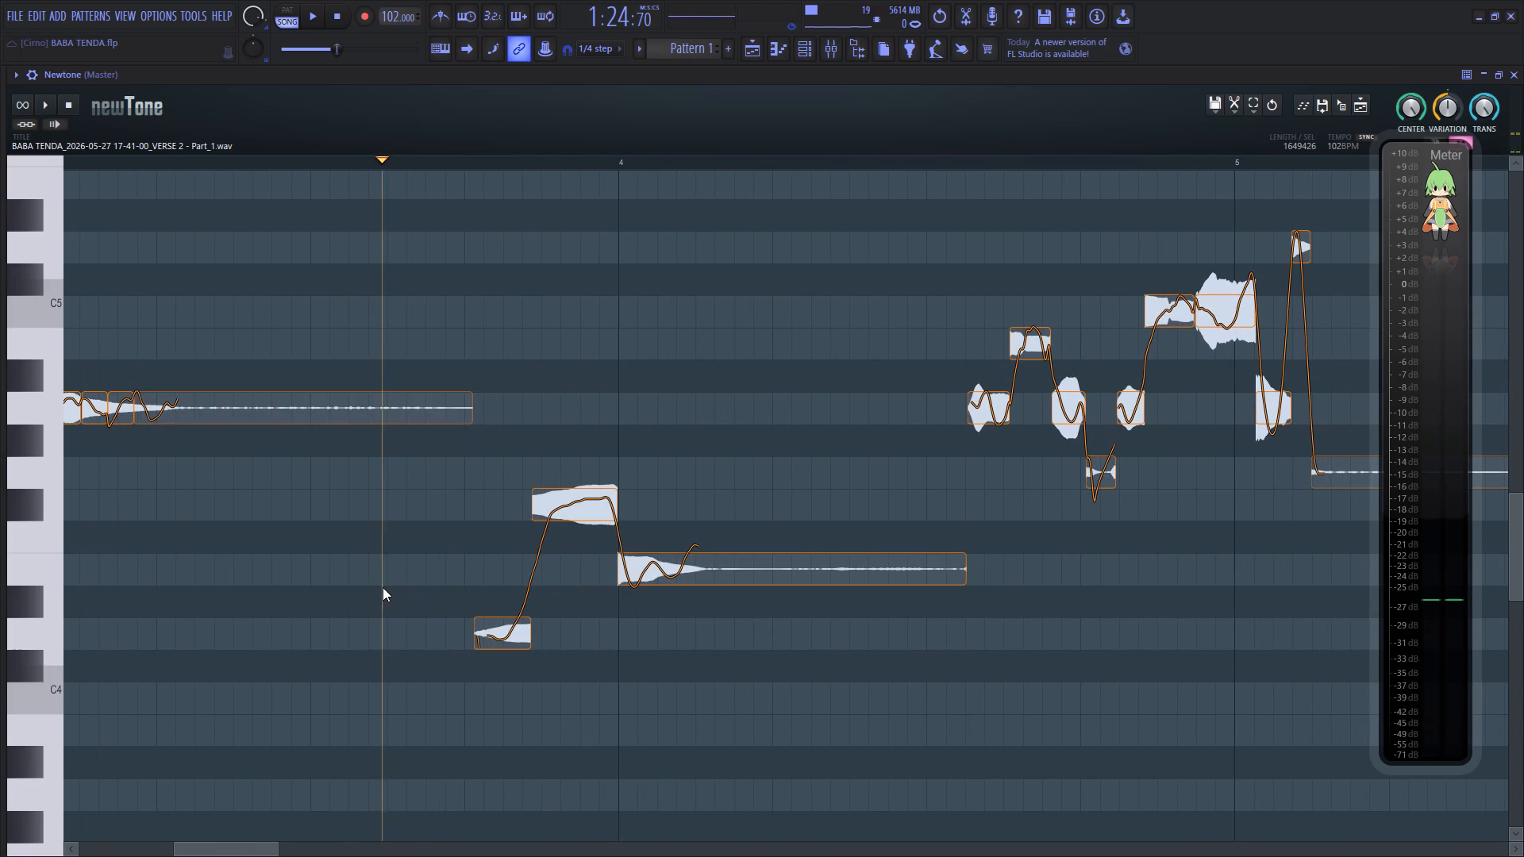
{"action": "key", "text": "space"}
{"action": "key", "text": "space"}
Set the pitch variation of the long E4 note at bar 4 to about 56%.
{"action": "left_click", "coordinate": [695, 569]}
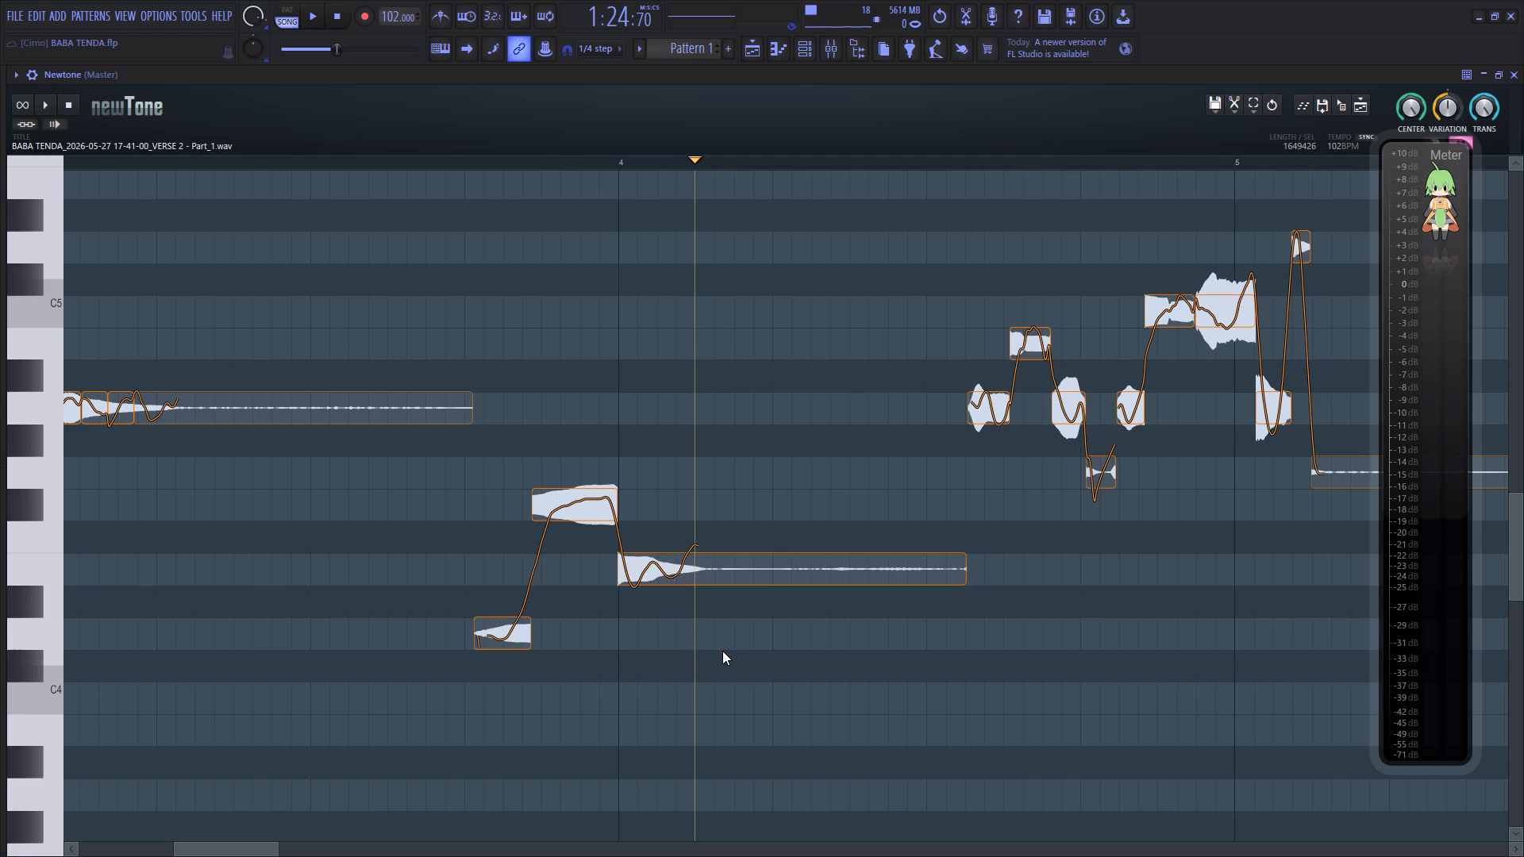
{"action": "left_click", "coordinate": [666, 578]}
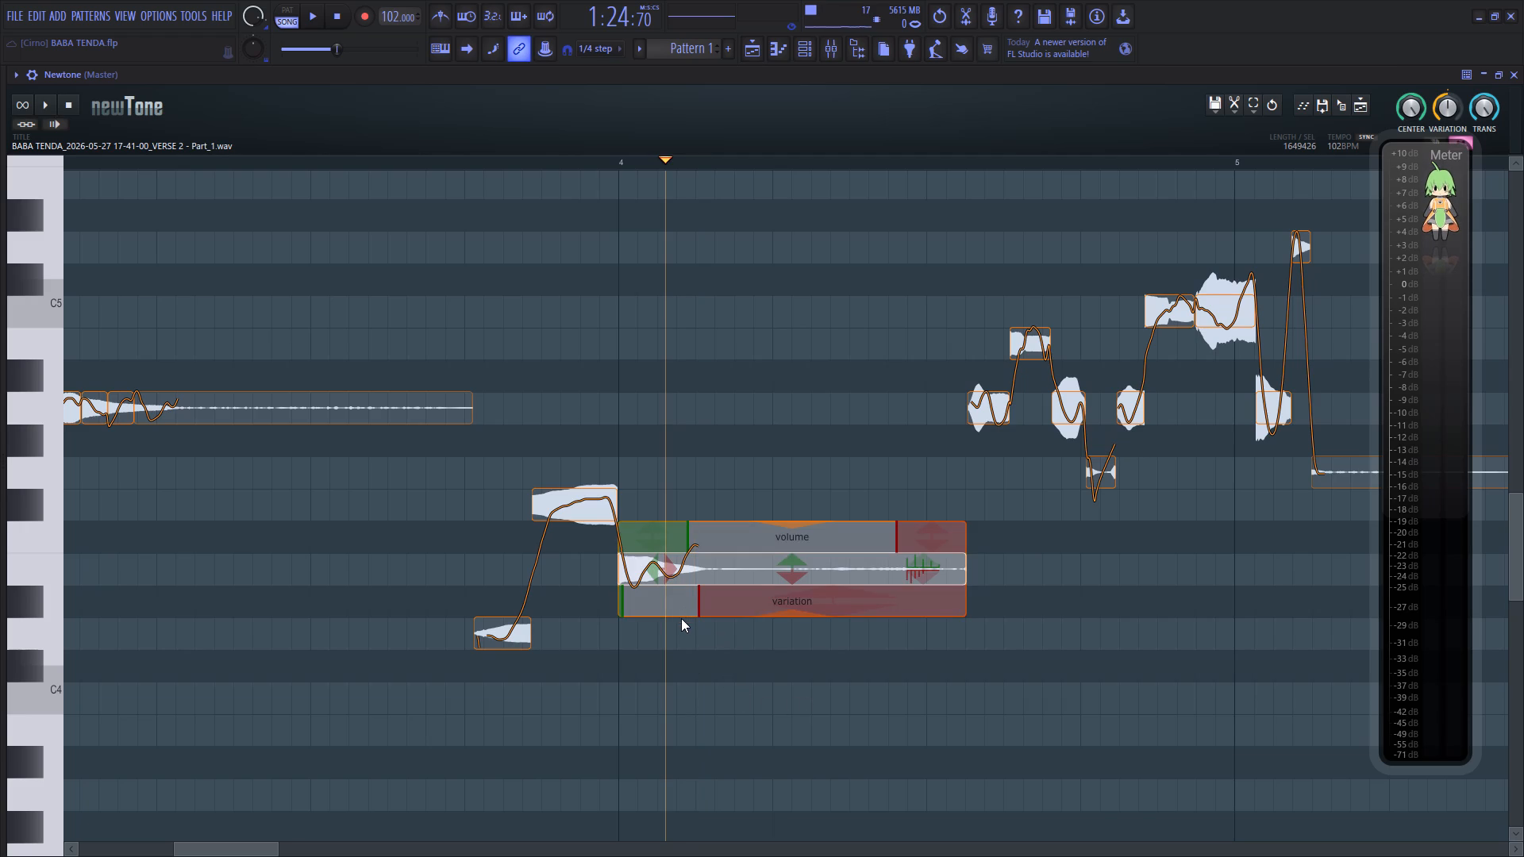
{"action": "left_click_drag", "start_coordinate": [680, 617], "coordinate": [695, 560]}
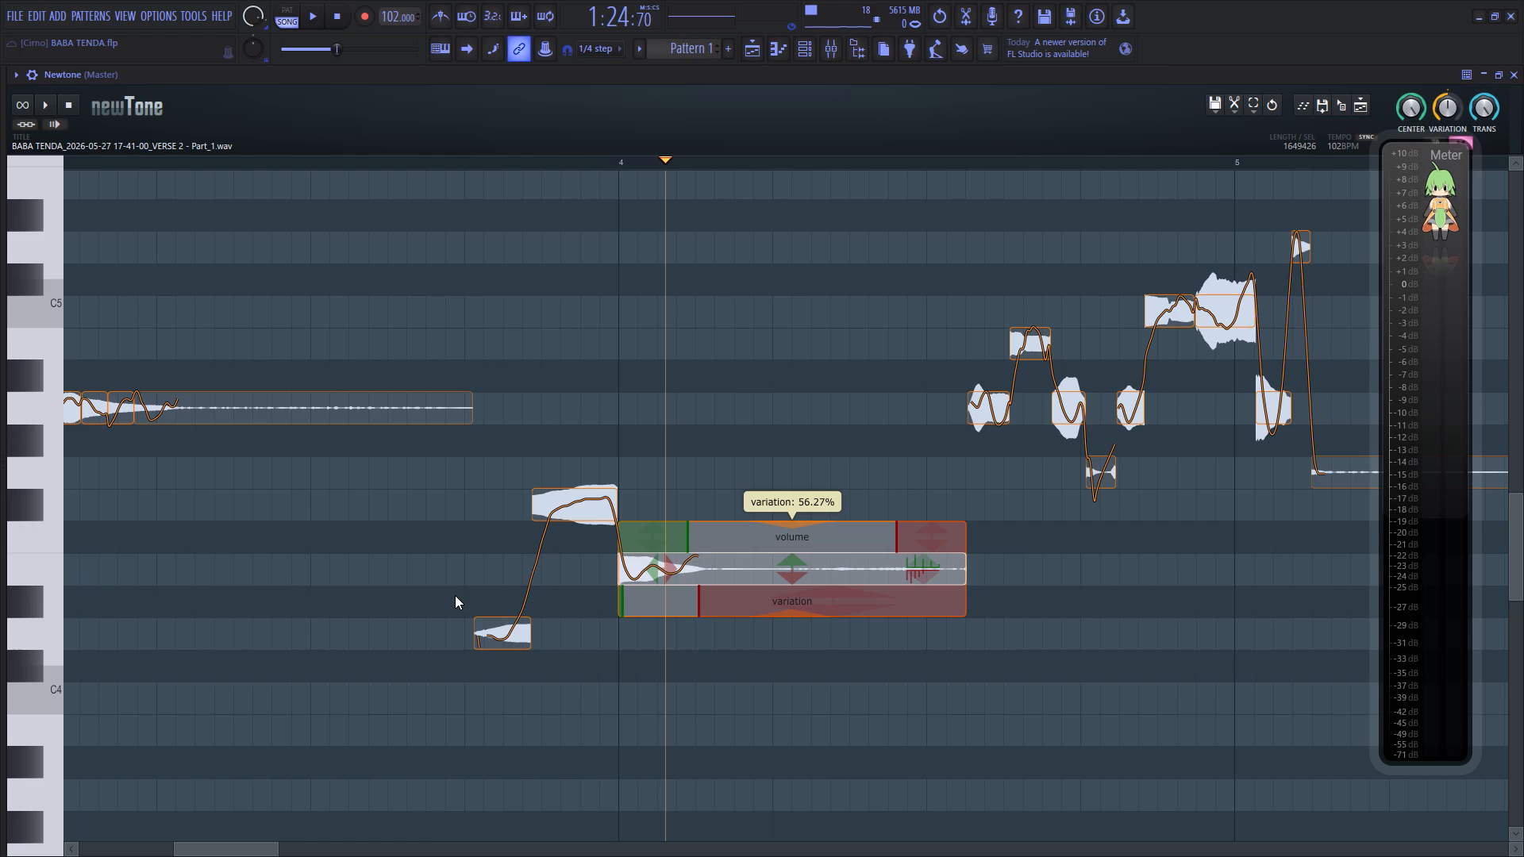
Play the phrase around bar 4 again from just before its first note and listen on through bar 5.
{"action": "left_click", "coordinate": [455, 595]}
{"action": "key", "text": "space"}
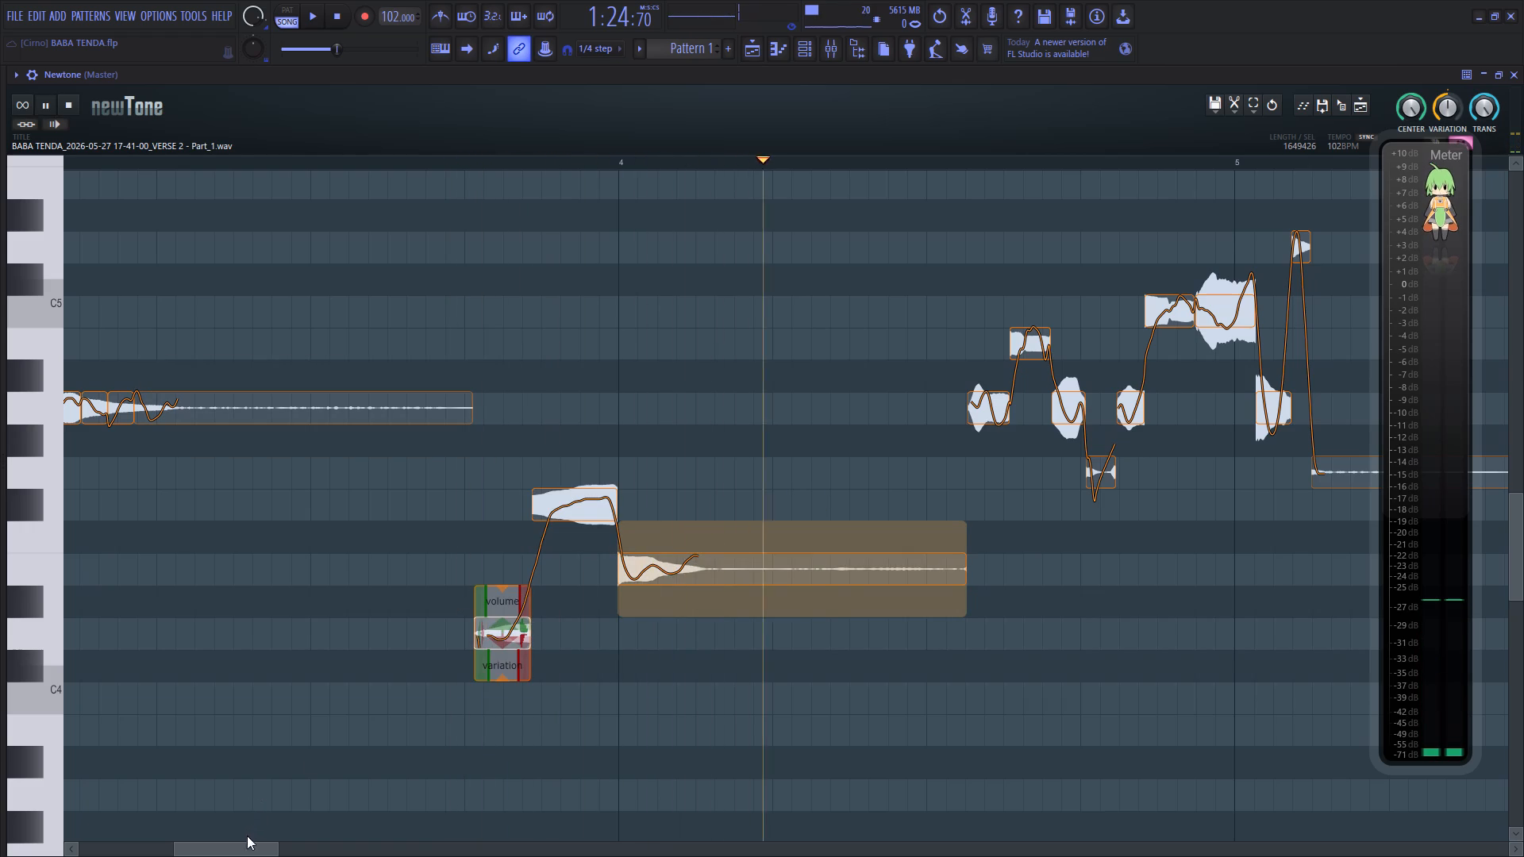
{"action": "left_click_drag", "start_coordinate": [239, 849], "coordinate": [298, 848]}
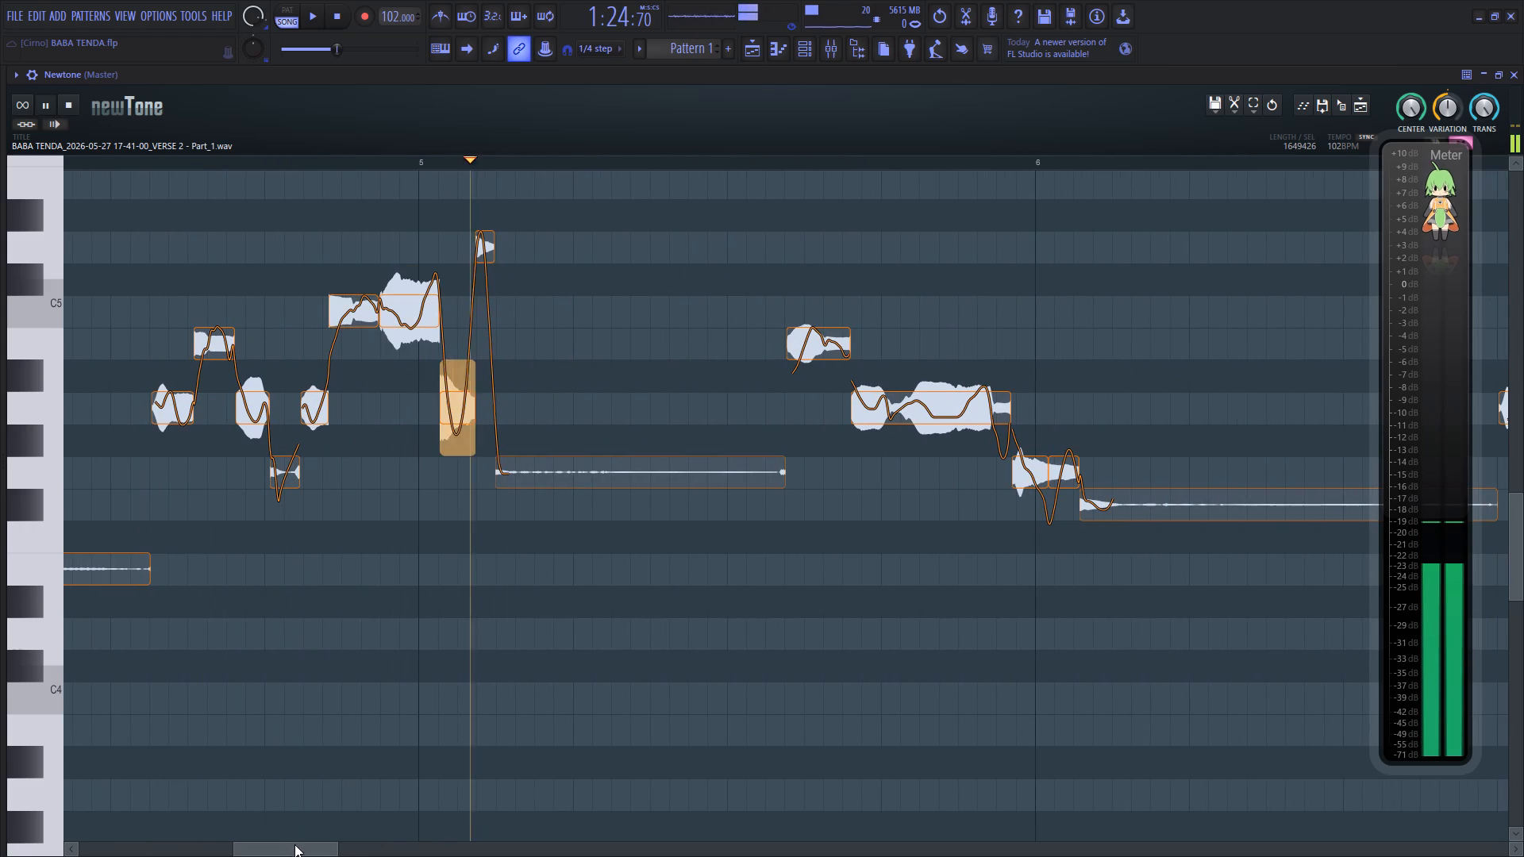
{"action": "left_click_drag", "start_coordinate": [294, 851], "coordinate": [279, 853]}
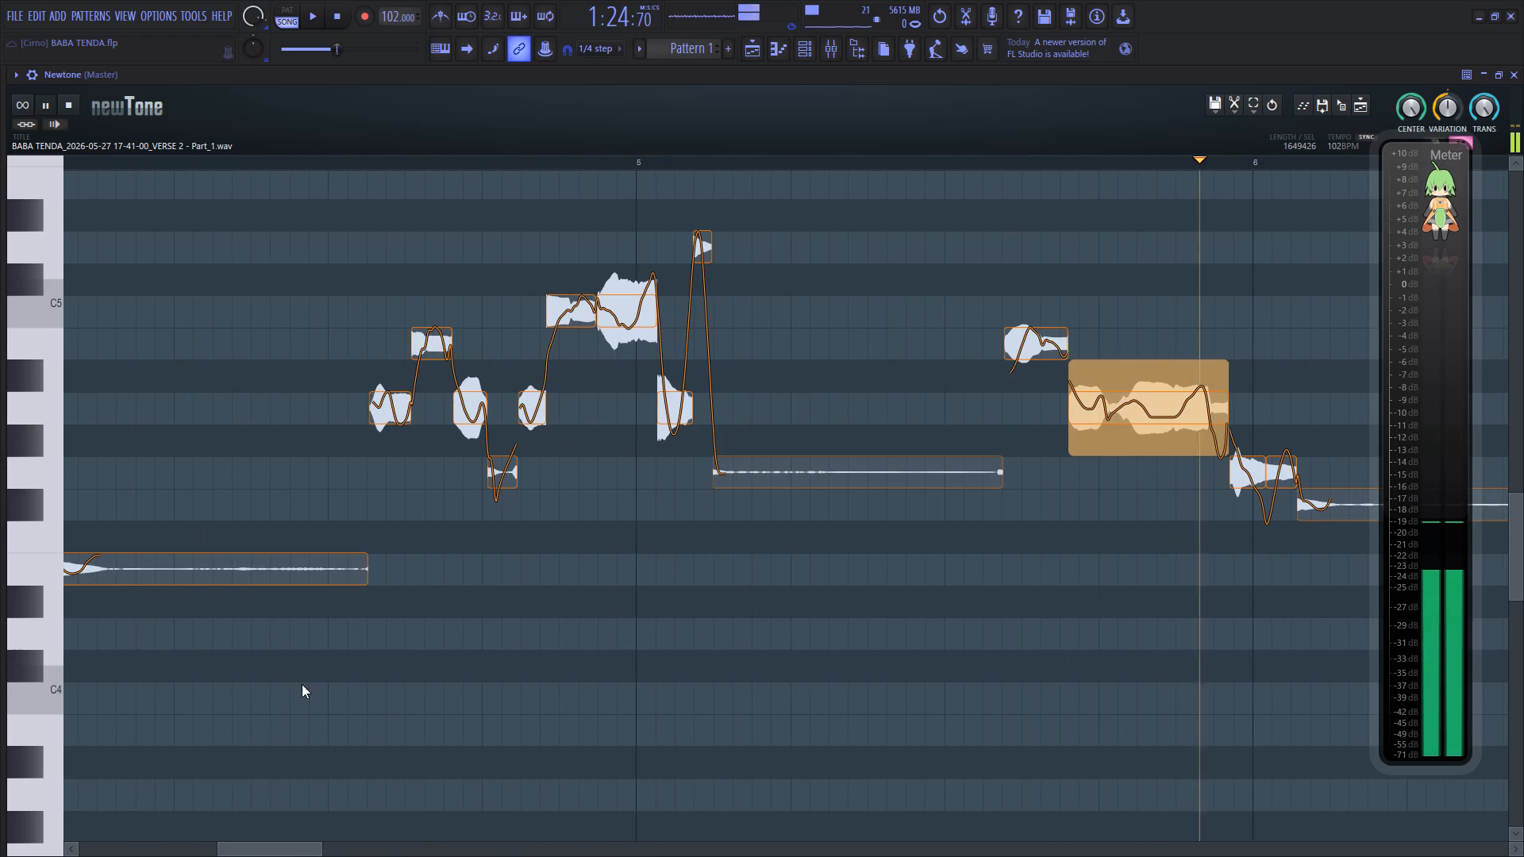
Audition the phrase leading into bar 5 and lower the loud C5 note crossing the bar 5 line by one semitone to B4.
{"action": "left_click", "coordinate": [250, 506]}
{"action": "key", "text": "space"}
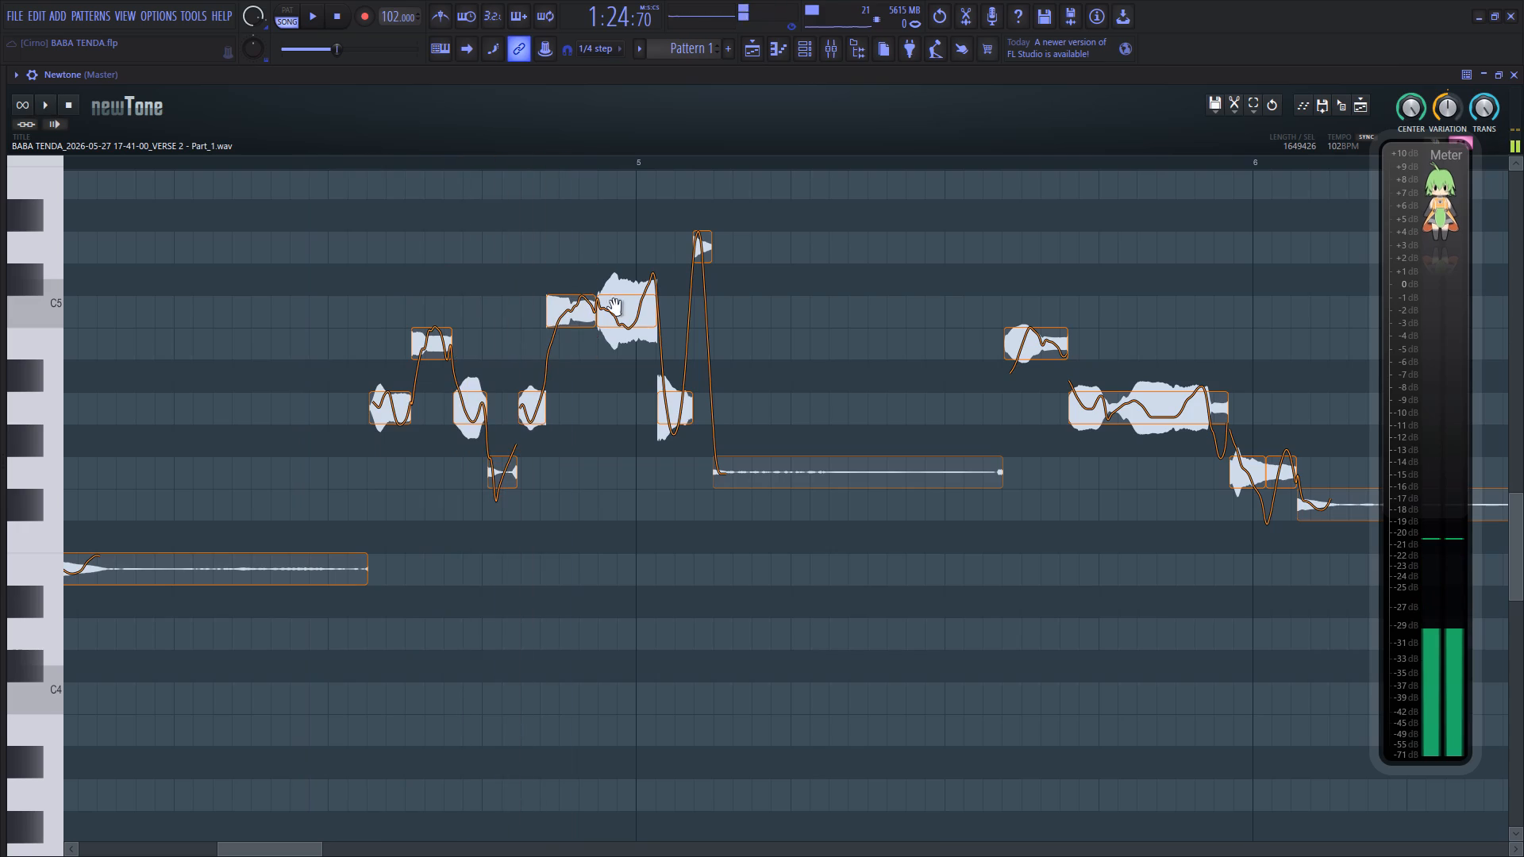
{"action": "key", "text": "space"}
{"action": "left_click_drag", "start_coordinate": [634, 307], "coordinate": [631, 336]}
{"action": "left_click", "coordinate": [343, 395]}
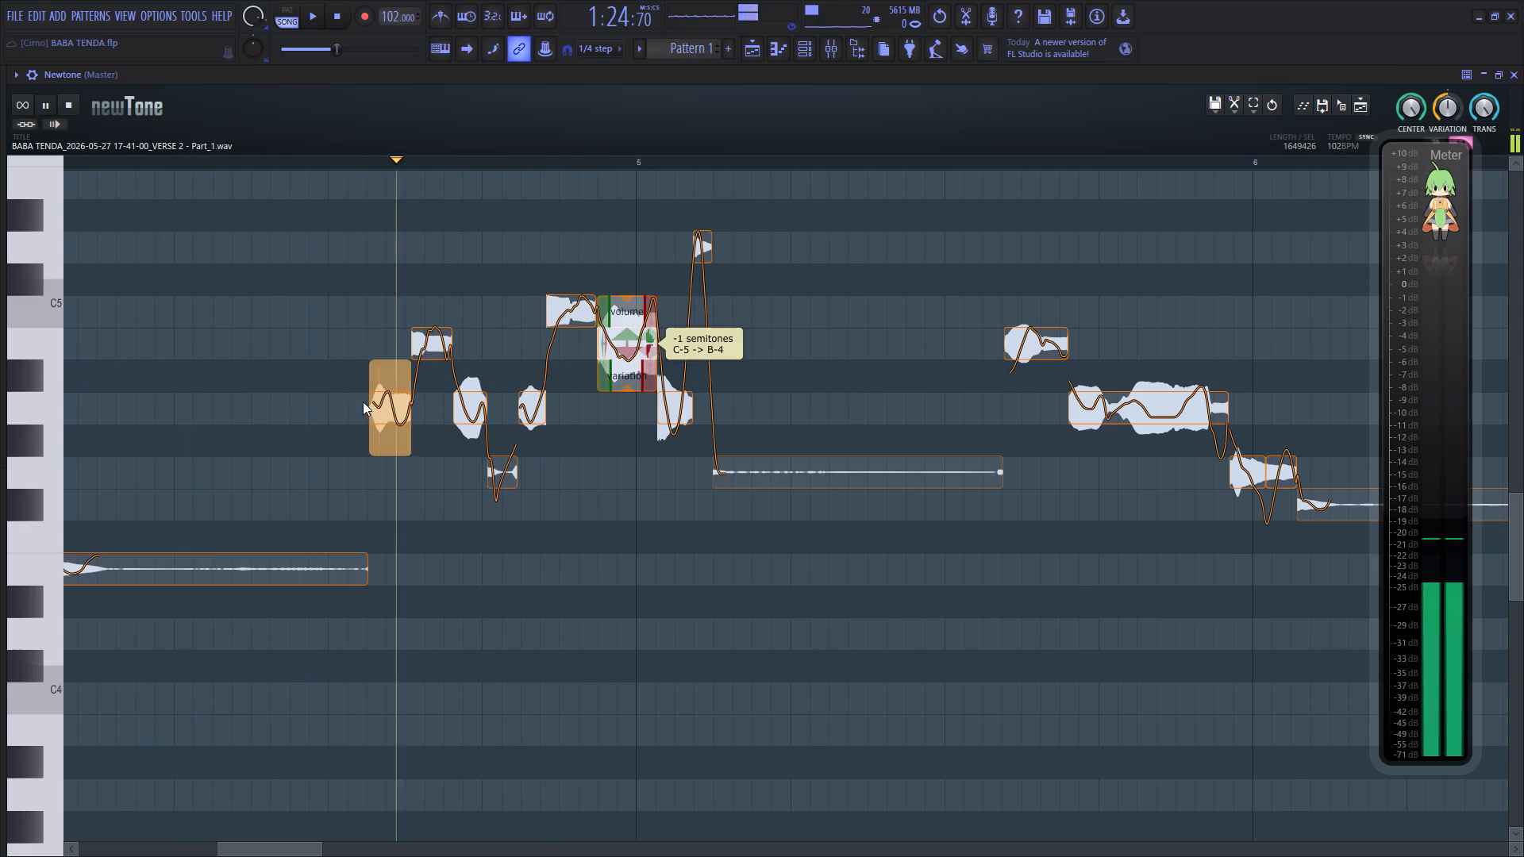
{"action": "key", "text": "space"}
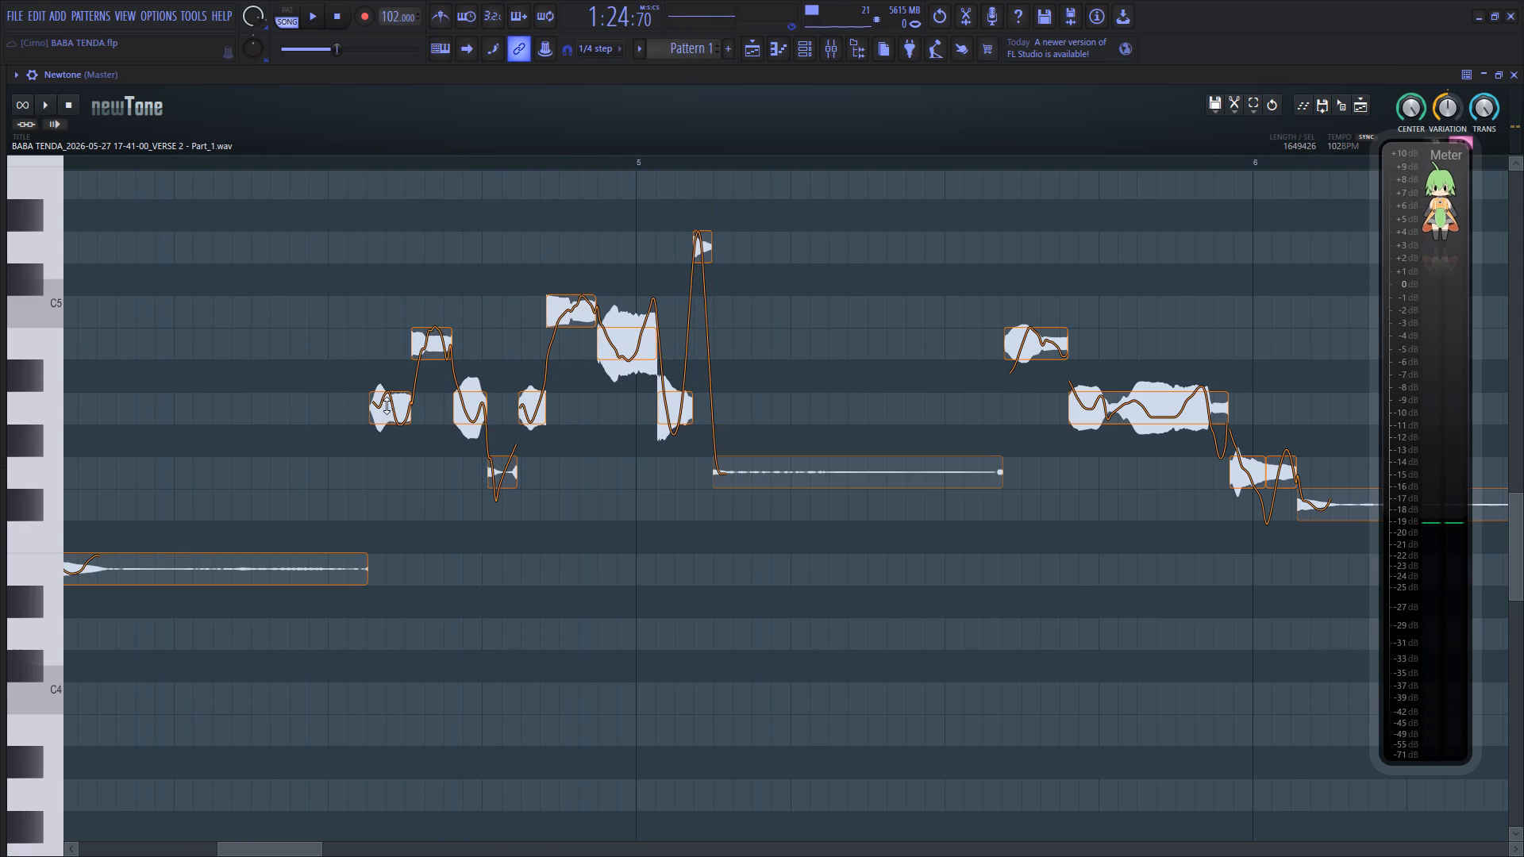
Set the pitch variation of the three short A4 notes before bar 5 to about 49%, 45% and 73%.
{"action": "left_click_drag", "start_coordinate": [389, 453], "coordinate": [408, 388]}
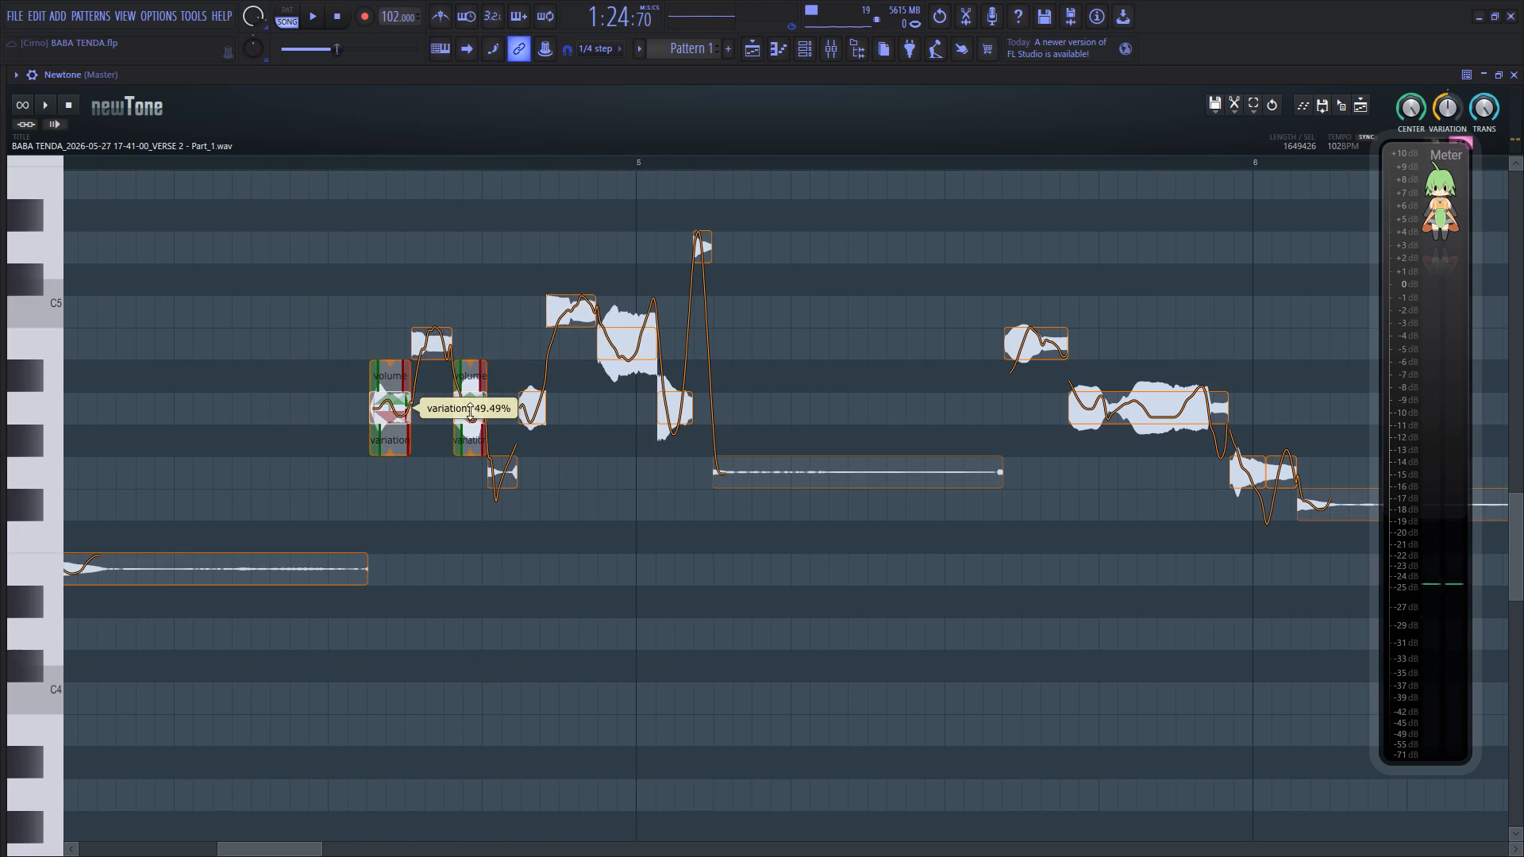
{"action": "left_click_drag", "start_coordinate": [471, 454], "coordinate": [483, 382]}
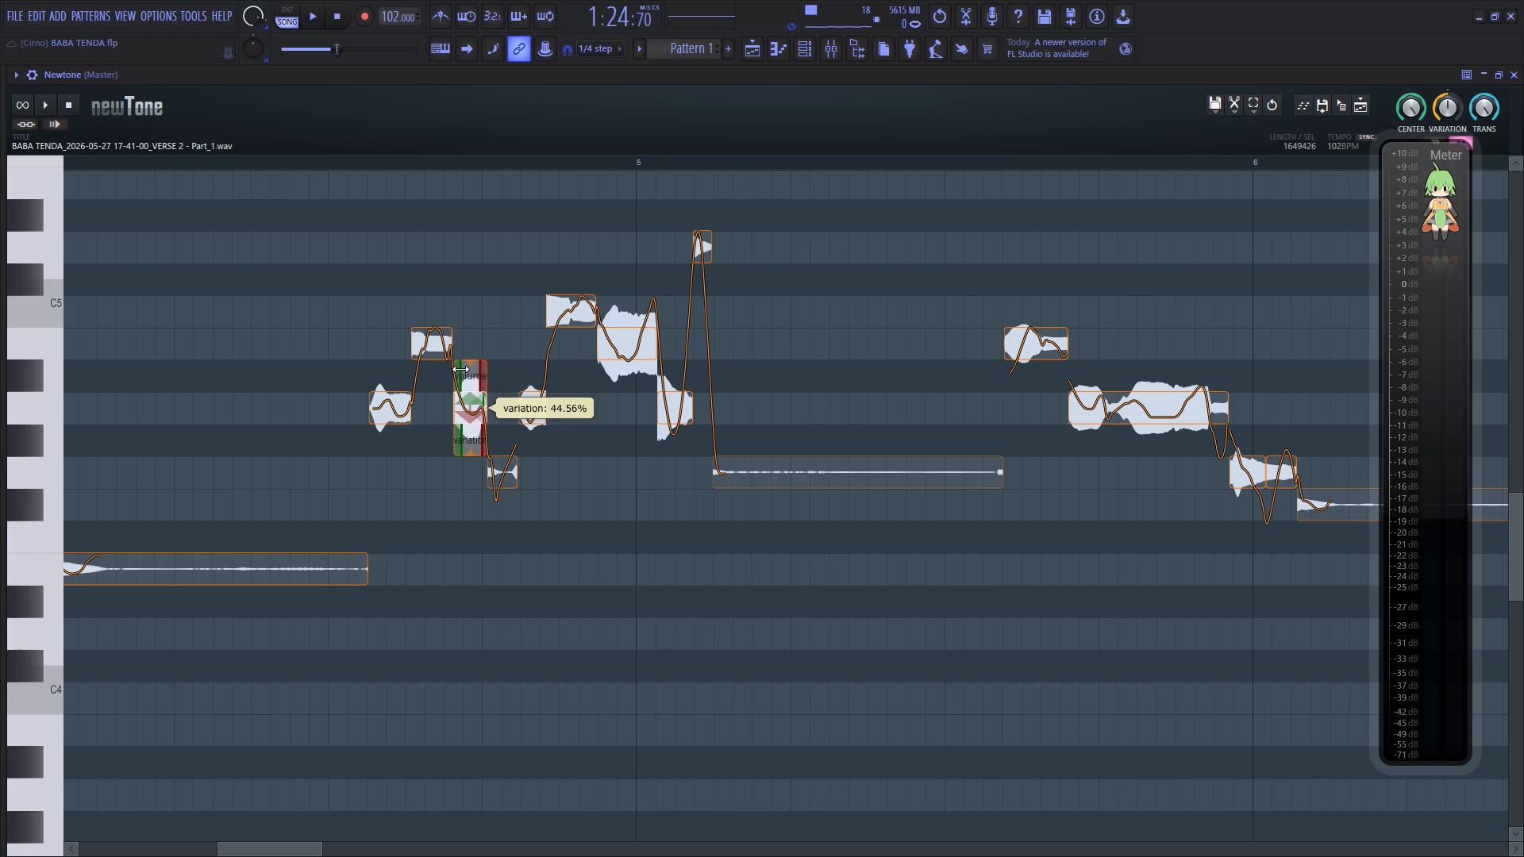
{"action": "left_click_drag", "start_coordinate": [530, 455], "coordinate": [529, 419]}
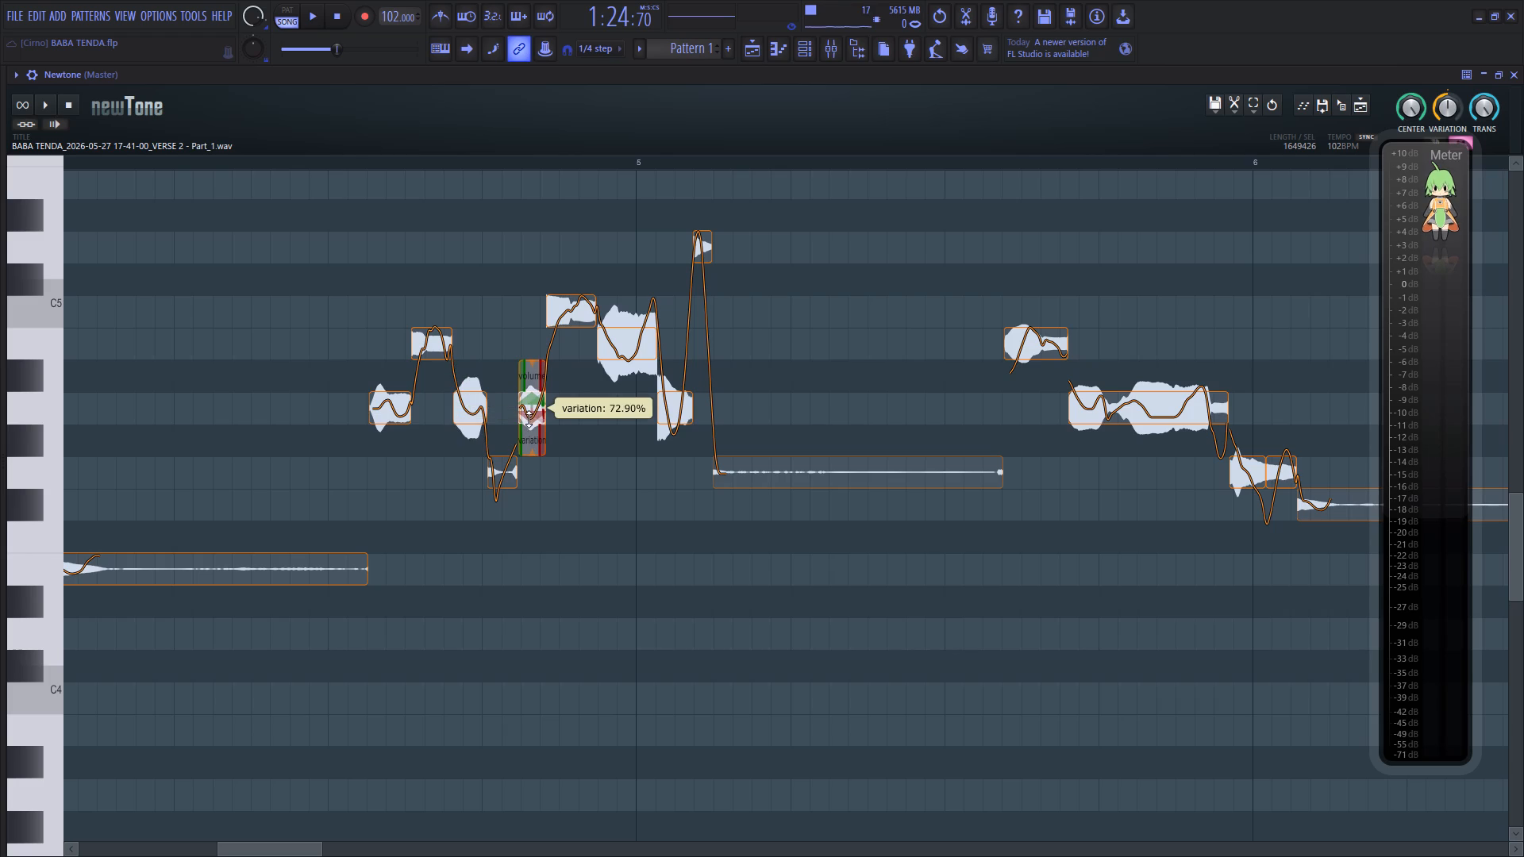
{"action": "left_click_drag", "start_coordinate": [529, 419], "coordinate": [529, 417]}
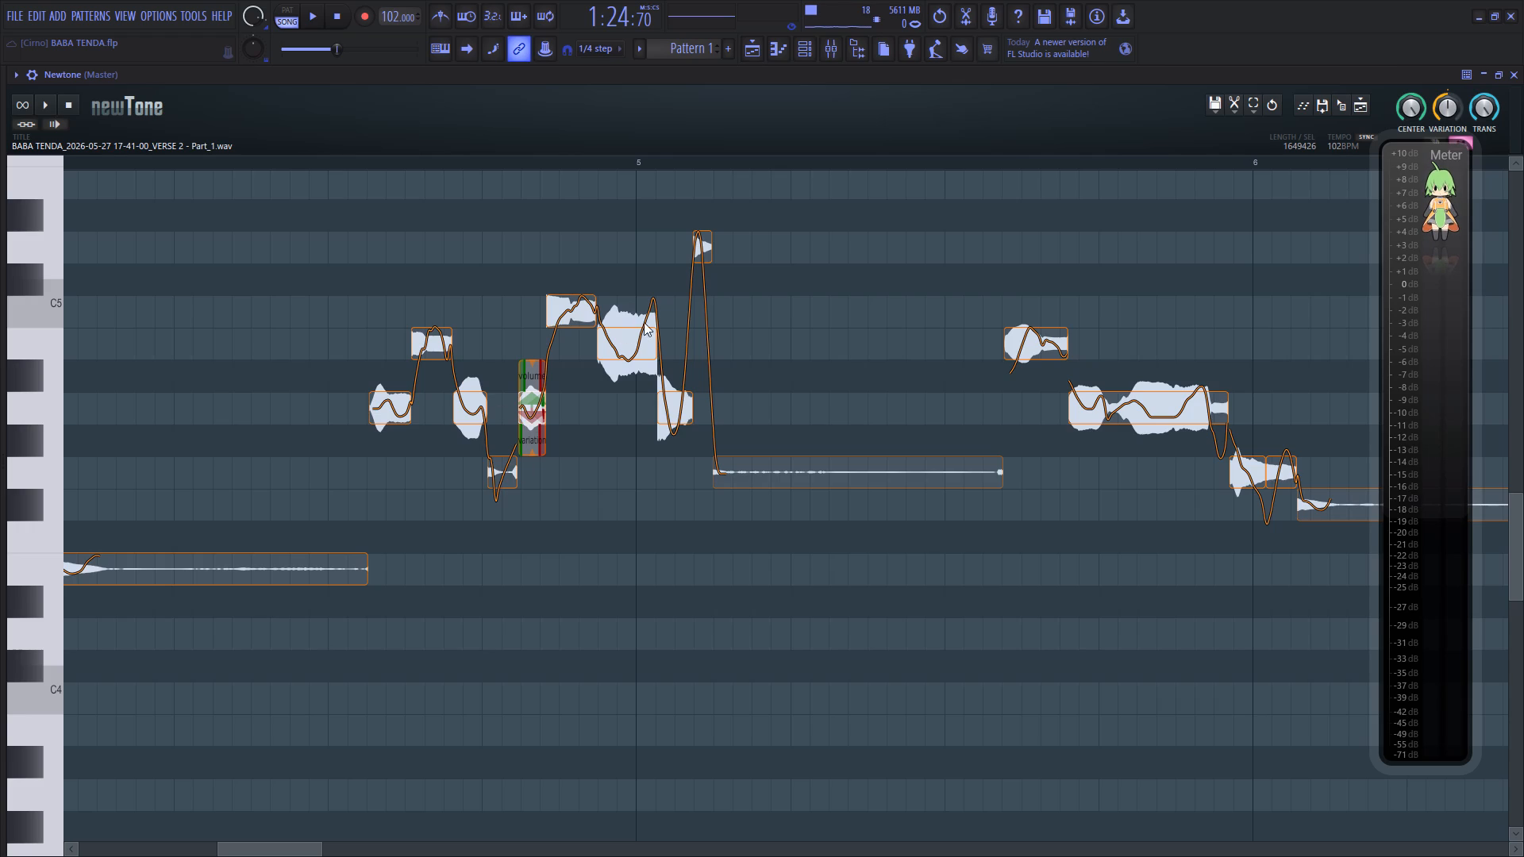
Reduce the pitch variation of the B4 note crossing the bar 5 line and return the play position to the phrase start.
{"action": "left_click", "coordinate": [620, 362]}
{"action": "left_click", "coordinate": [622, 355]}
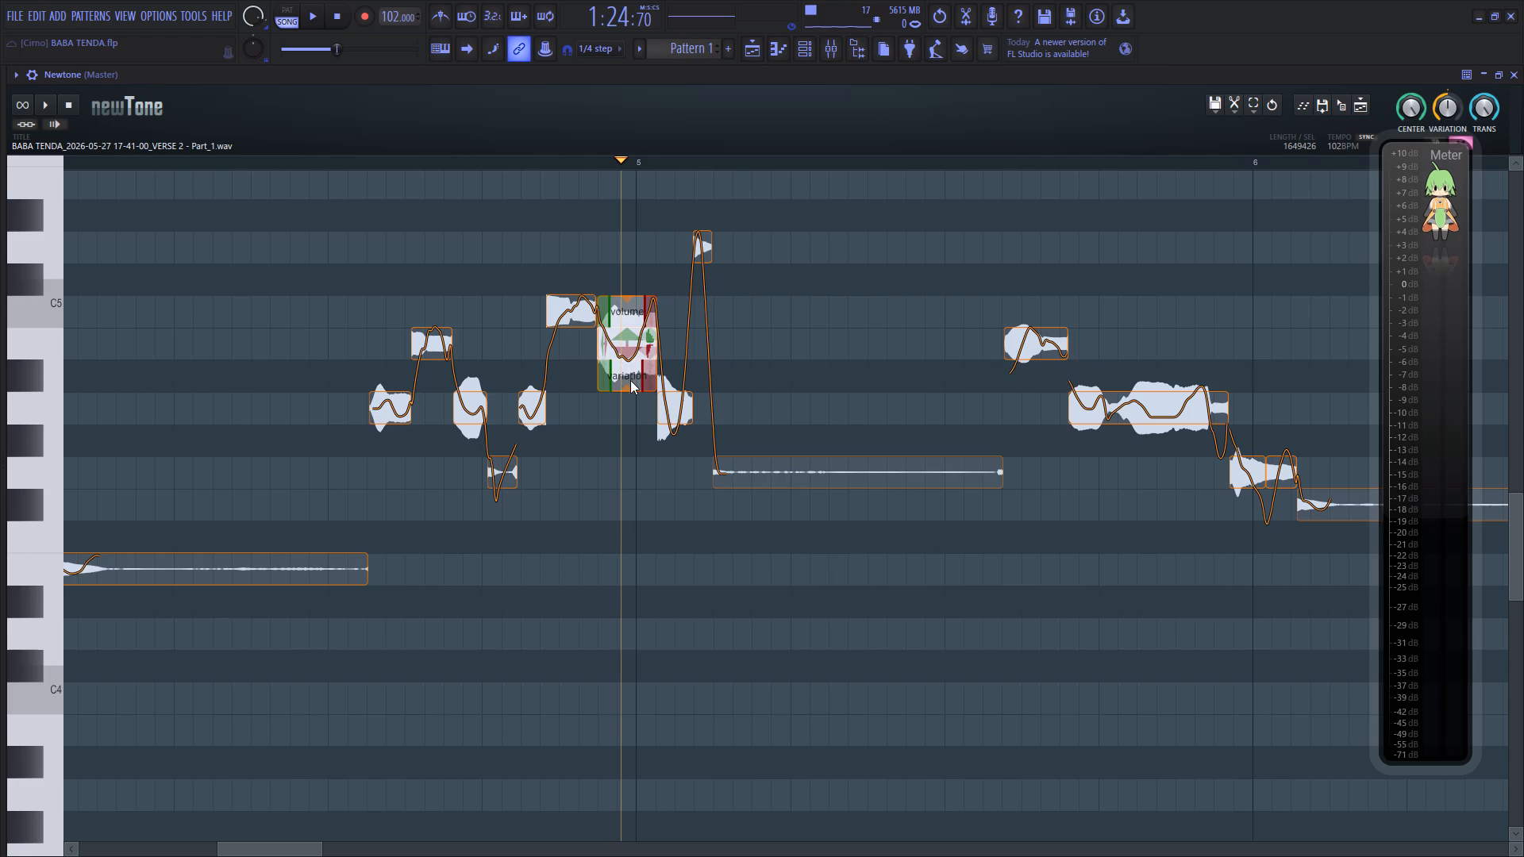
{"action": "left_click_drag", "start_coordinate": [627, 390], "coordinate": [633, 319]}
{"action": "left_click", "coordinate": [383, 300]}
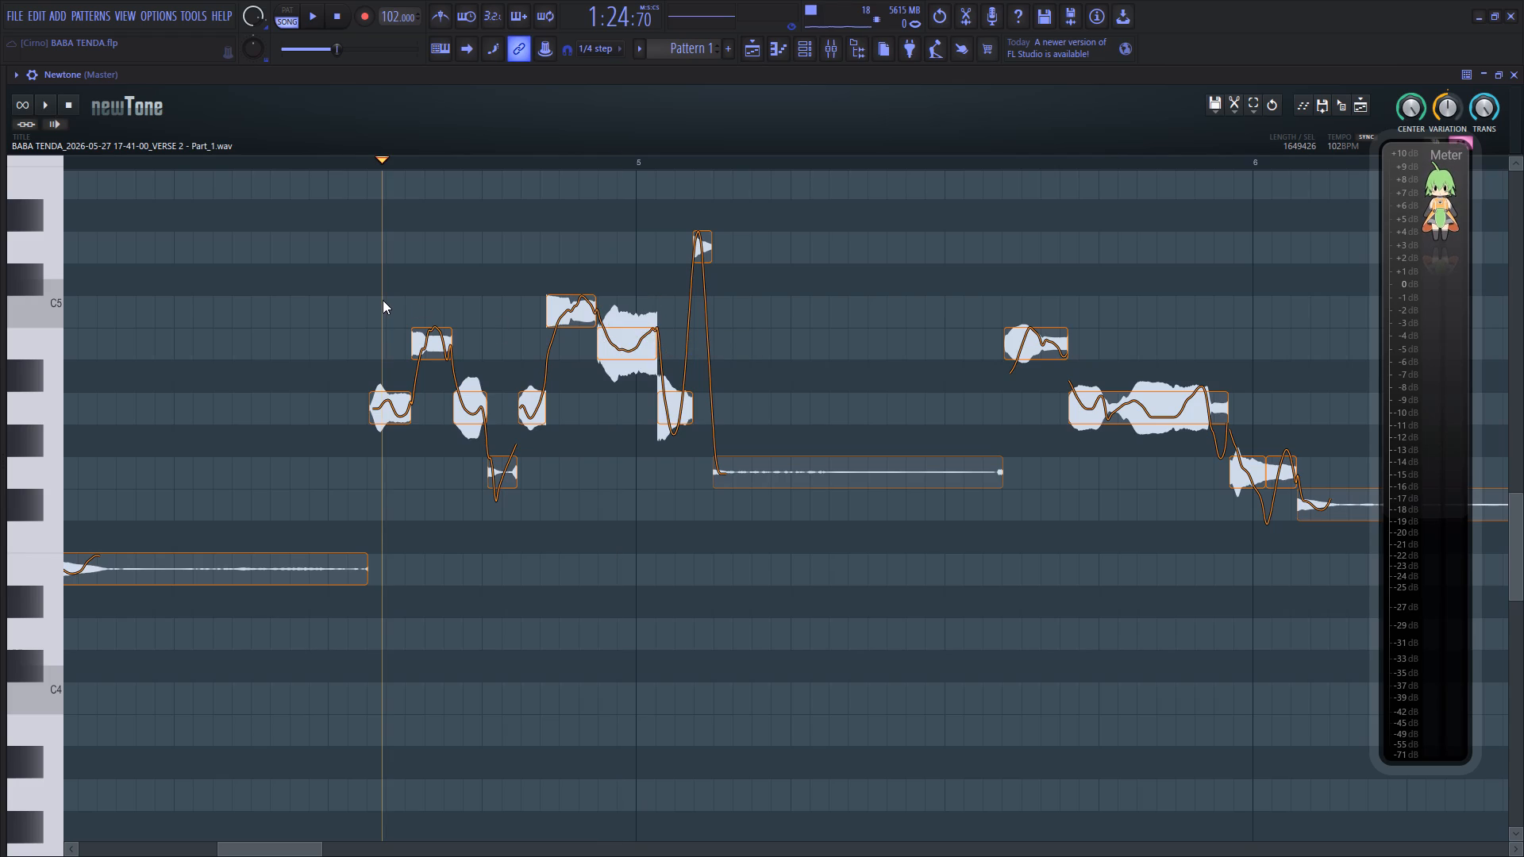
Play the phrase leading into bar 5 and set the pitch variation of the A4 note after the B4 to about 38%.
{"action": "key", "text": "space"}
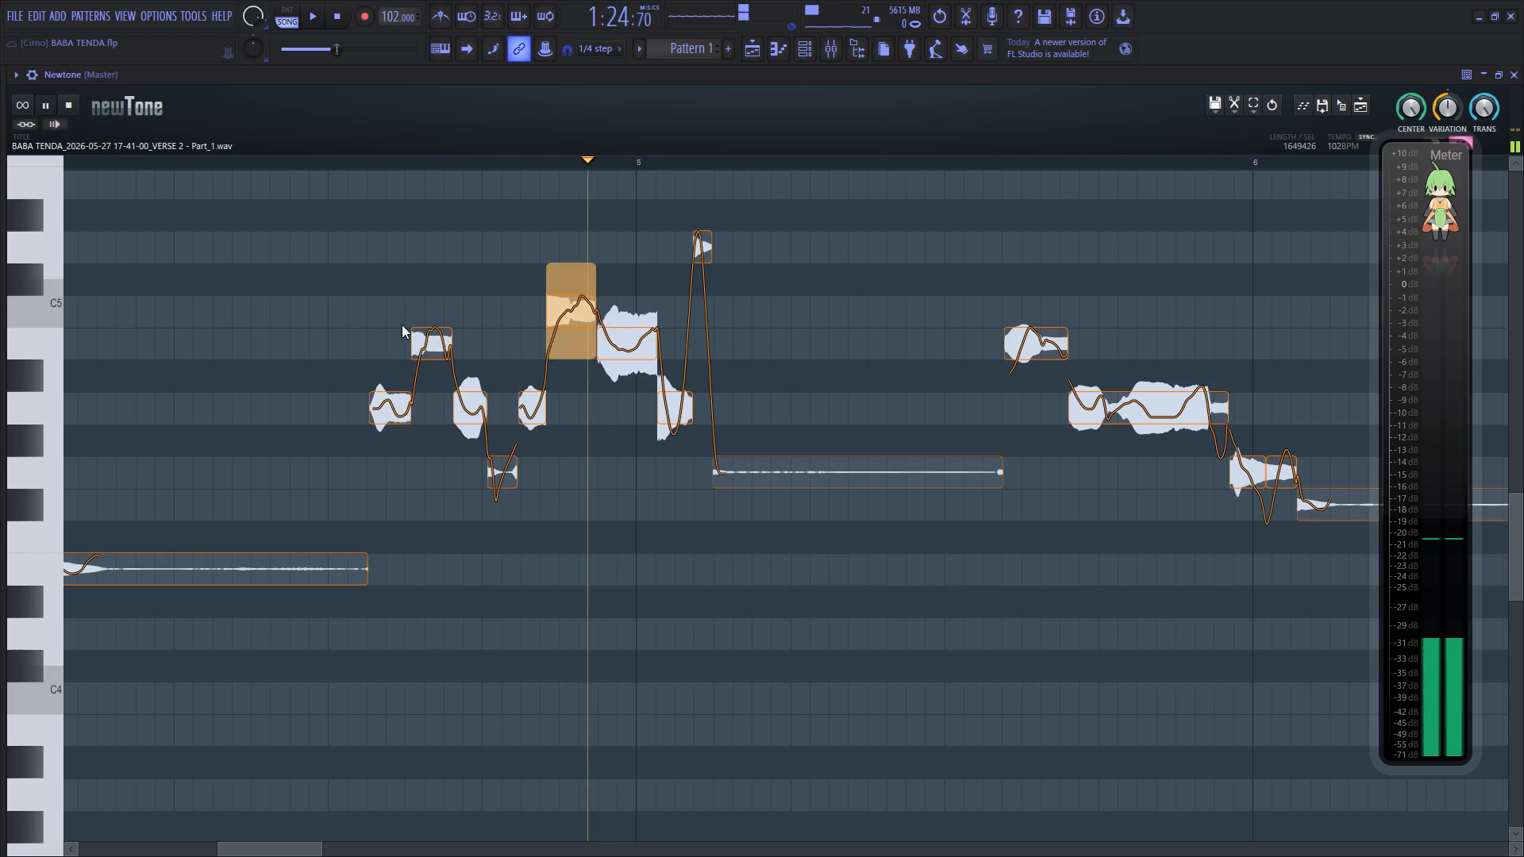
{"action": "key", "text": "space"}
{"action": "left_click", "coordinate": [677, 417]}
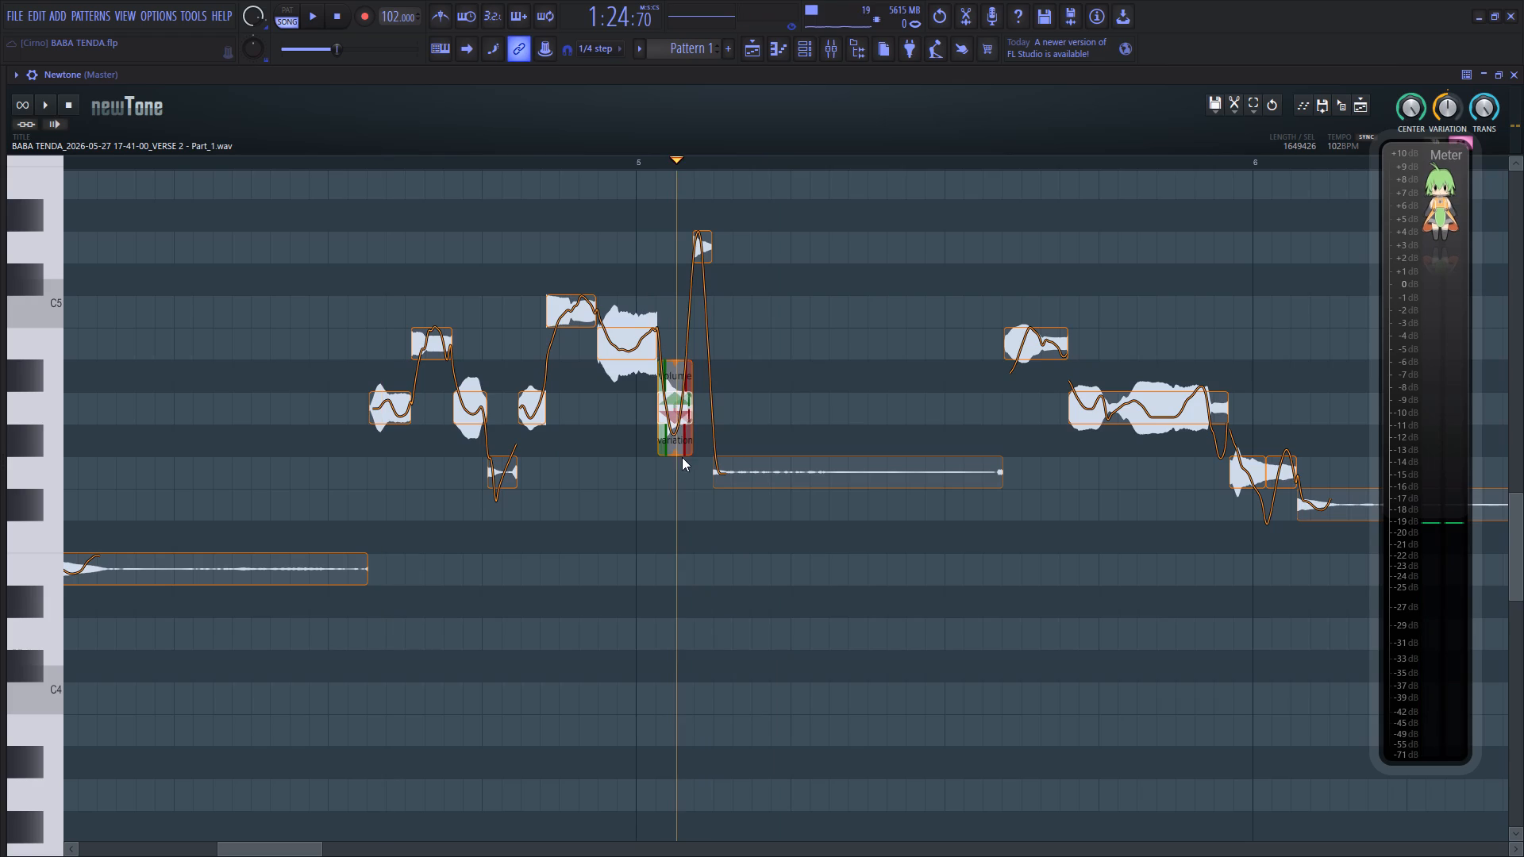
{"action": "left_click_drag", "start_coordinate": [674, 455], "coordinate": [690, 375]}
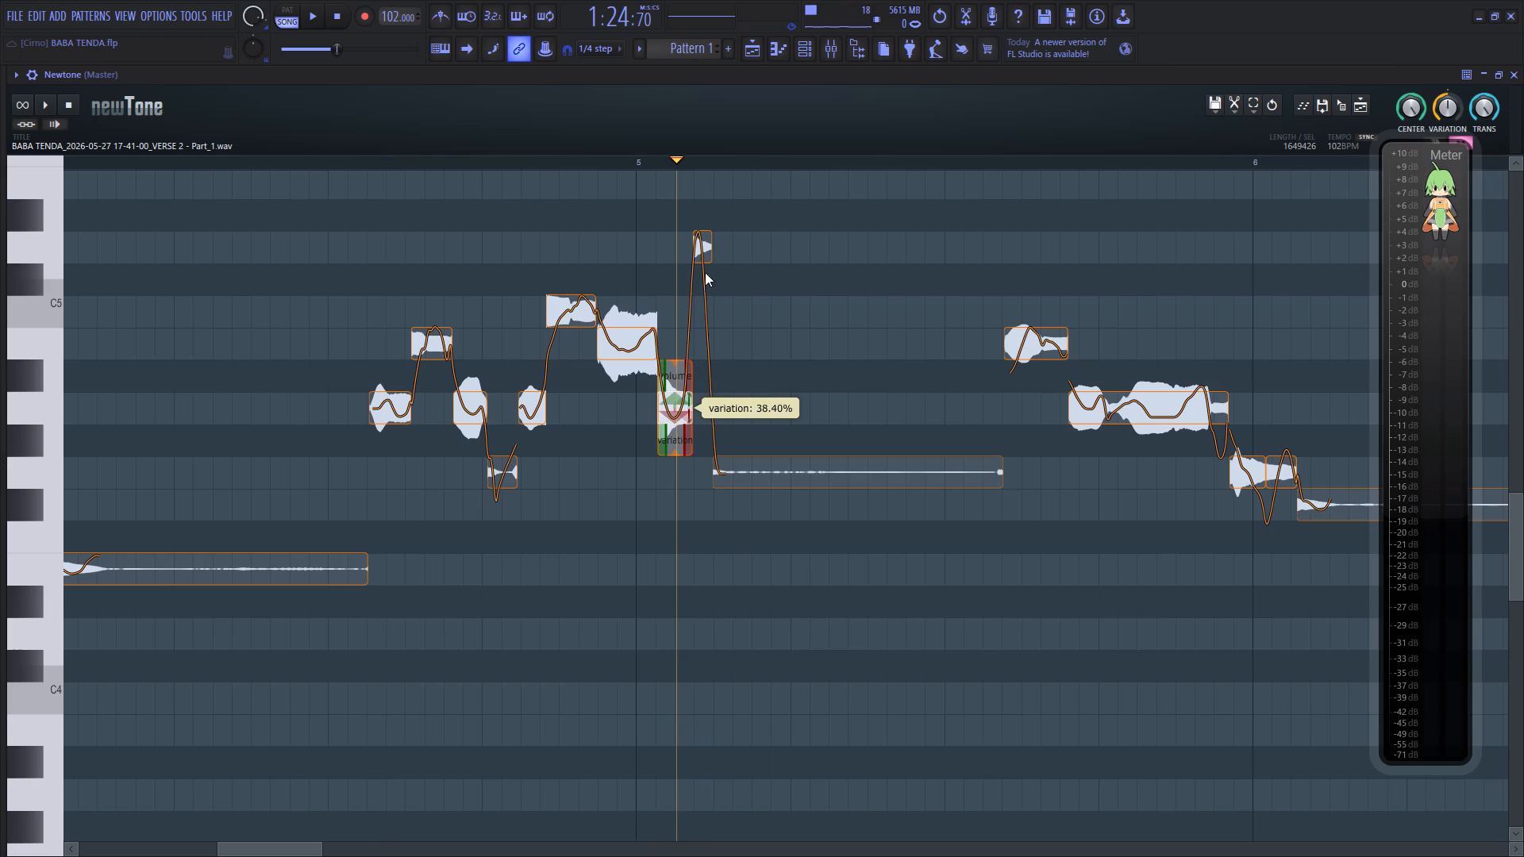
Lower the short D5 note just after bar 5 by five semitones to A4 and audition the phrase.
{"action": "left_click_drag", "start_coordinate": [704, 244], "coordinate": [704, 383]}
{"action": "left_click", "coordinate": [514, 460]}
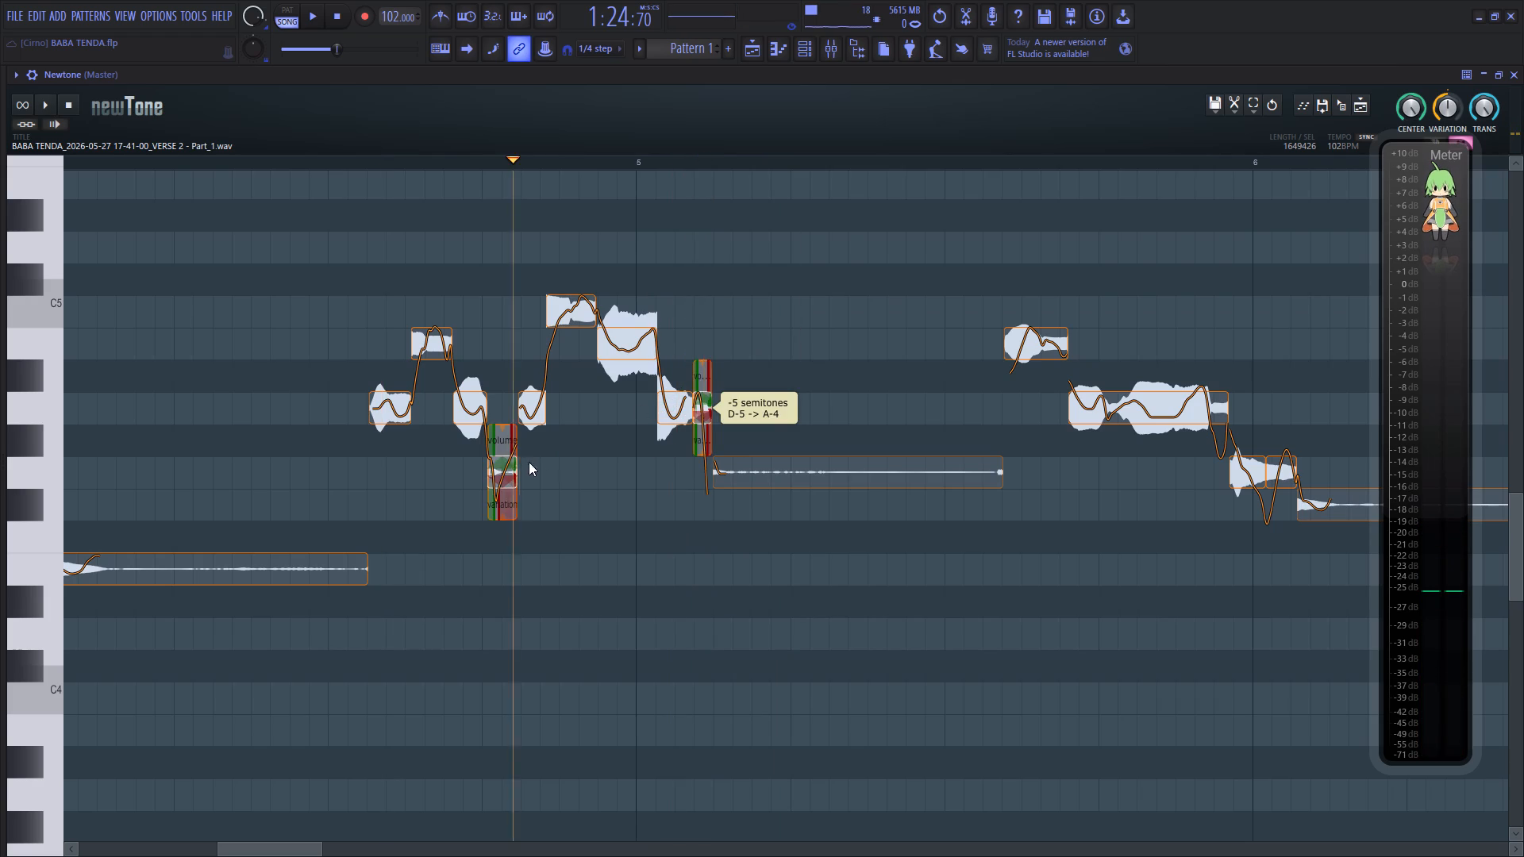
{"action": "key", "text": "space"}
{"action": "key", "text": "space"}
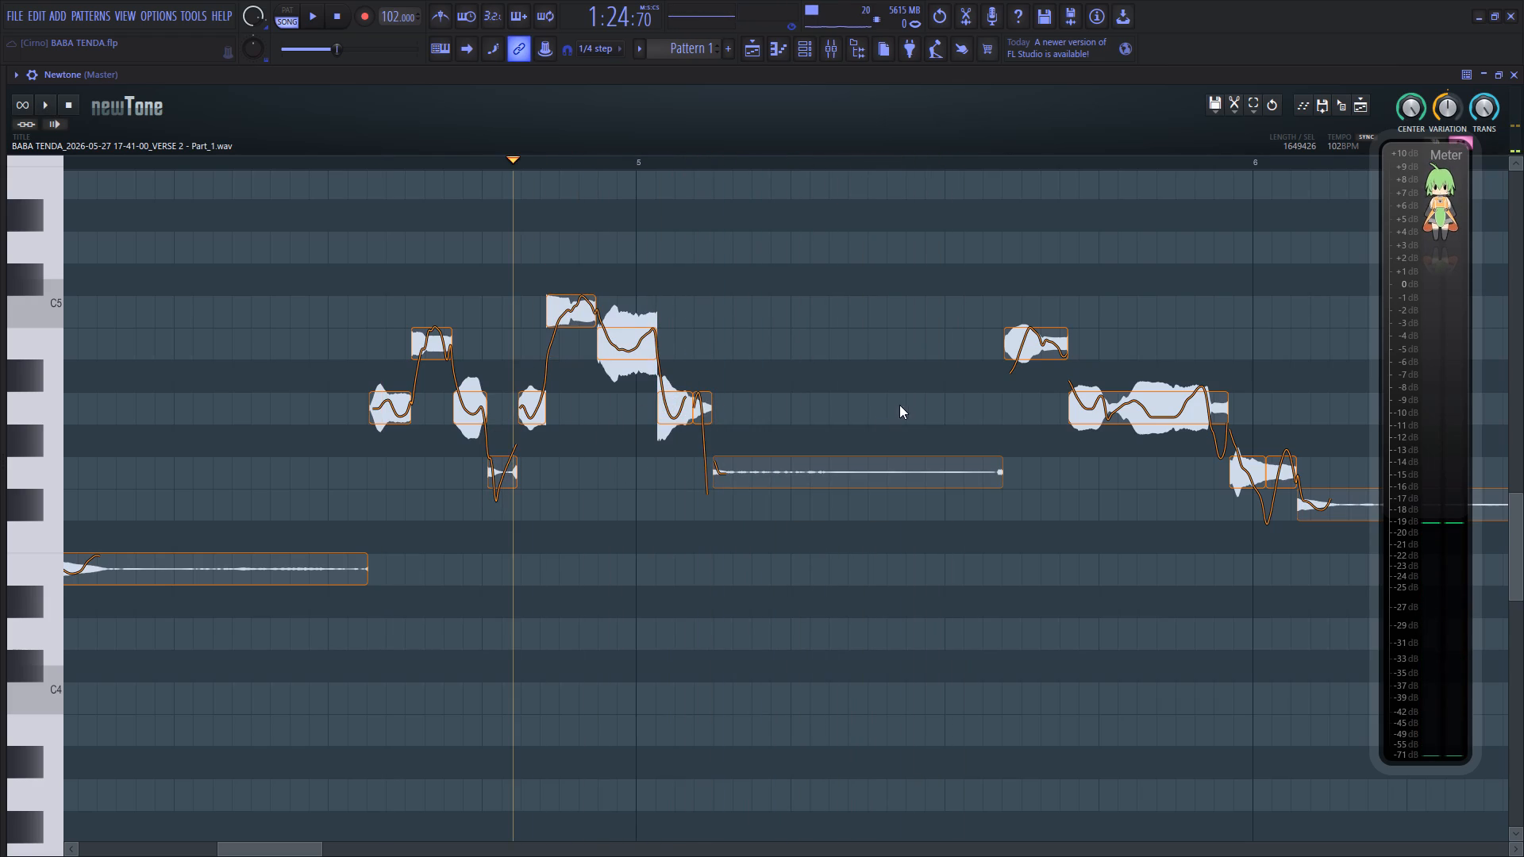
Listen on toward bar 6, set the long A4 note's pitch variation to 57.5%, and play from just before the phrase.
{"action": "key", "text": "space"}
{"action": "left_click_drag", "start_coordinate": [281, 844], "coordinate": [307, 839]}
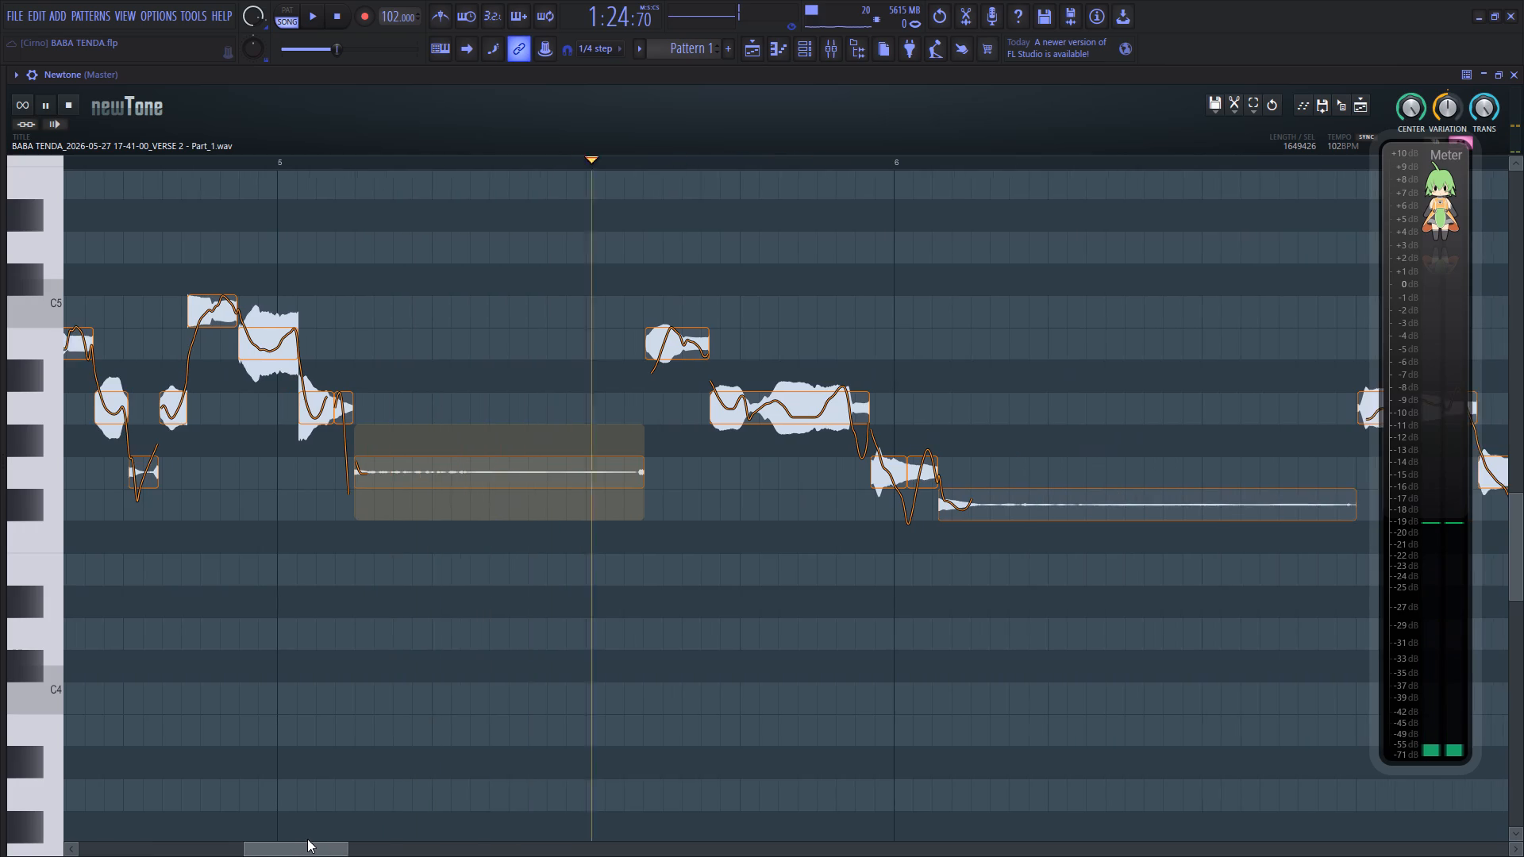
{"action": "left_click_drag", "start_coordinate": [307, 839], "coordinate": [309, 839]}
{"action": "key", "text": "space"}
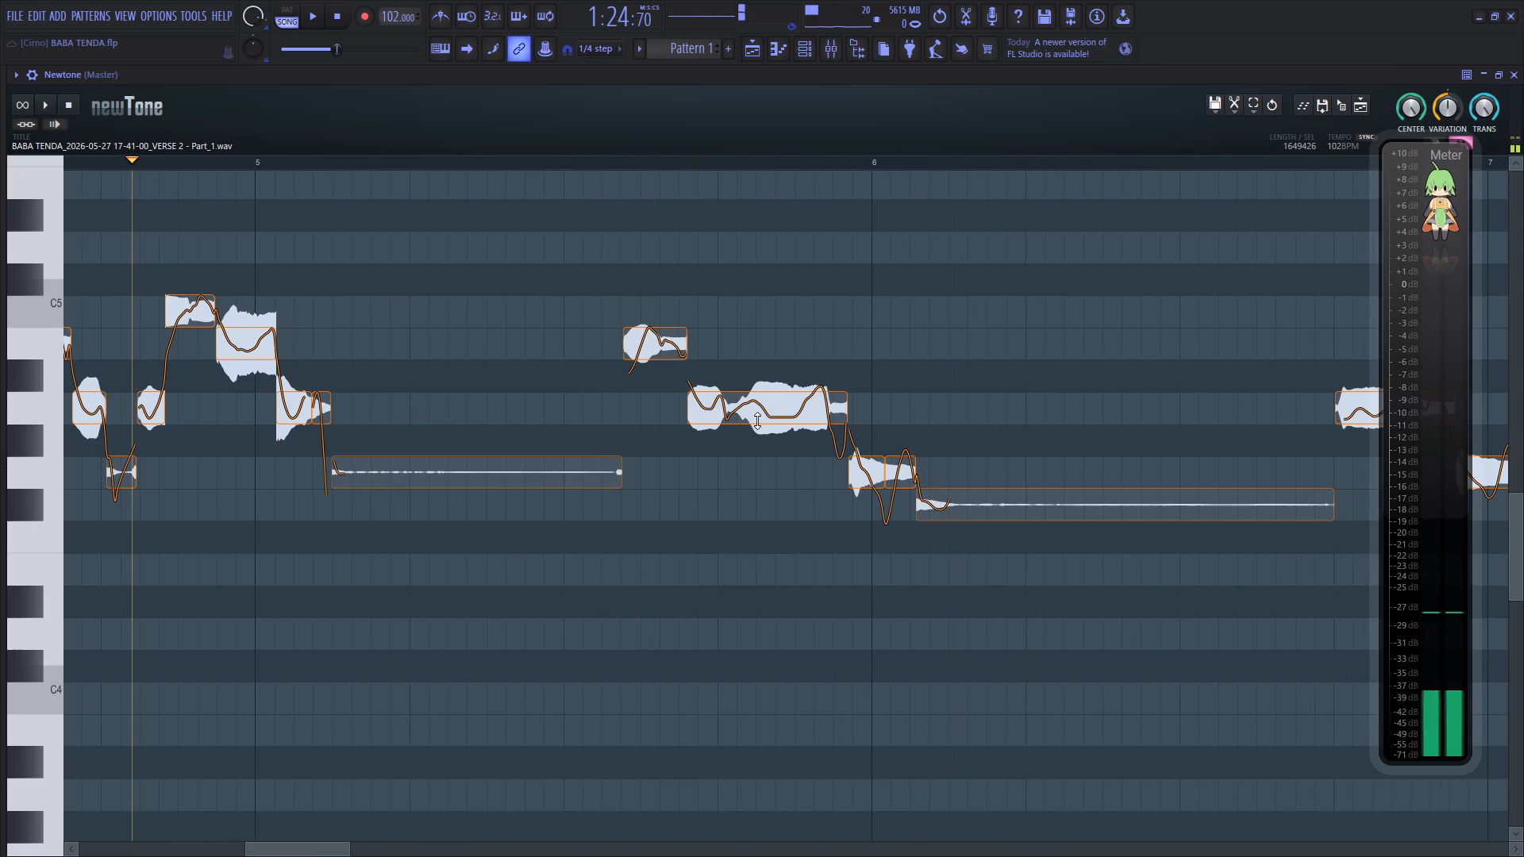
{"action": "left_click_drag", "start_coordinate": [767, 455], "coordinate": [783, 400]}
{"action": "left_click", "coordinate": [591, 430]}
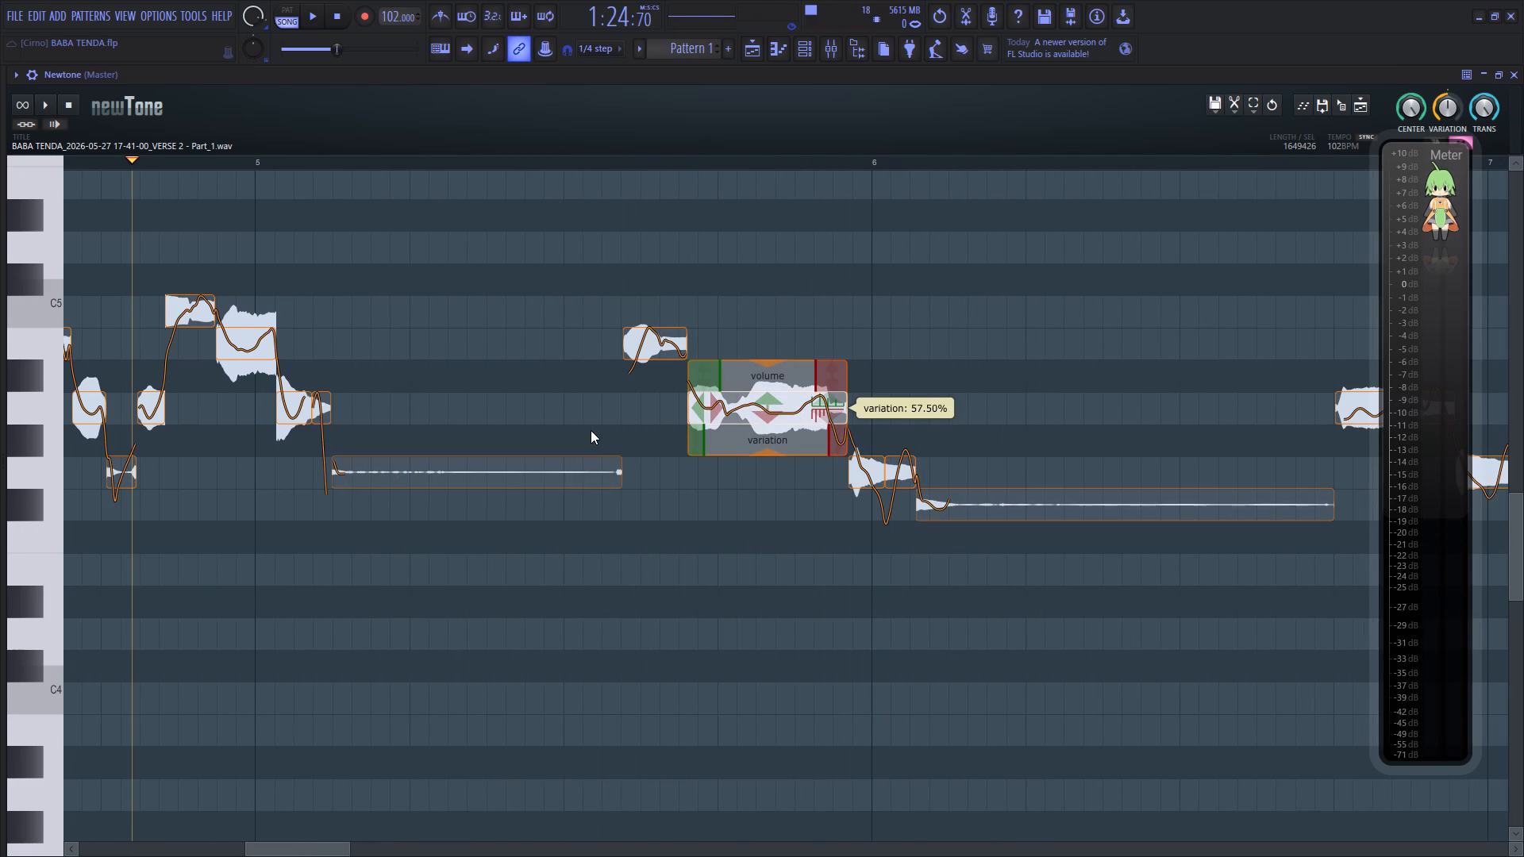
{"action": "key", "text": "space"}
Reduce the pitch variation of the B4 note and two G4 notes around bar 6, the first G4 to about 38%, and replay.
{"action": "left_click", "coordinate": [657, 353]}
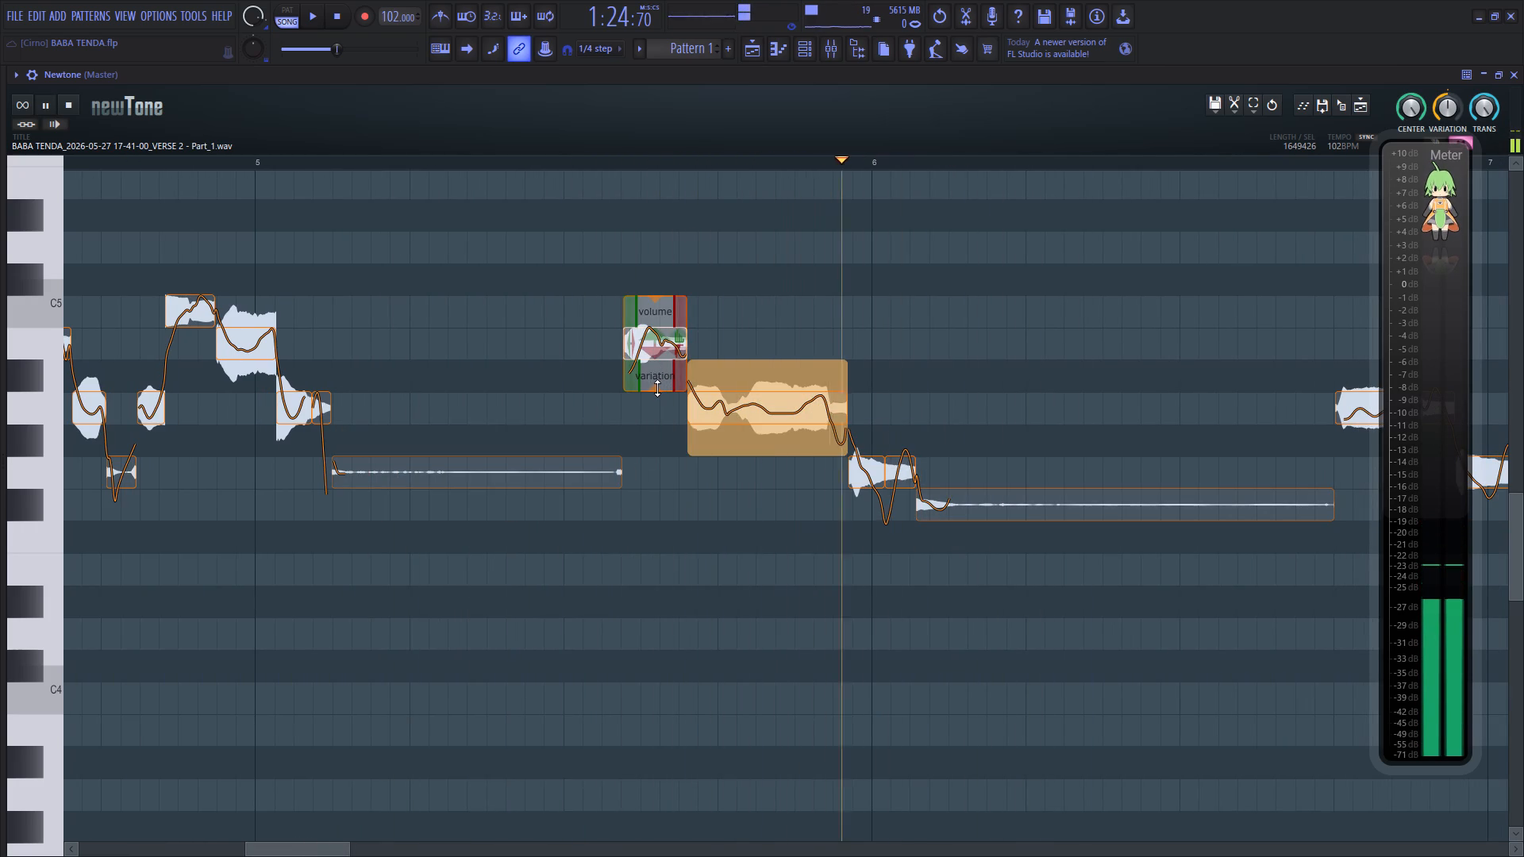
{"action": "left_click_drag", "start_coordinate": [657, 388], "coordinate": [672, 315]}
{"action": "left_click", "coordinate": [542, 378]}
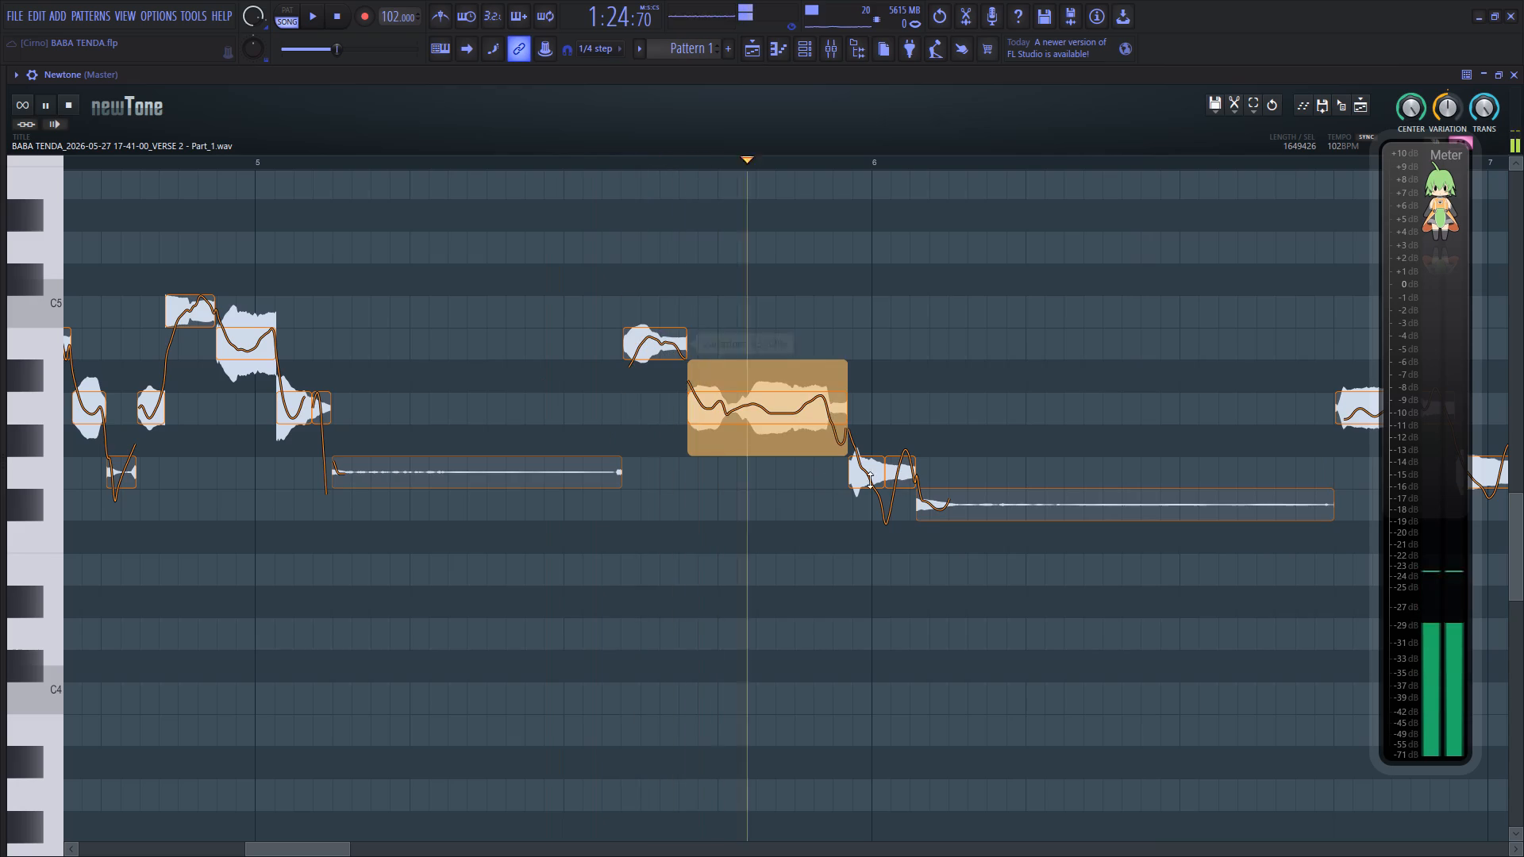
{"action": "left_click_drag", "start_coordinate": [866, 518], "coordinate": [872, 439]}
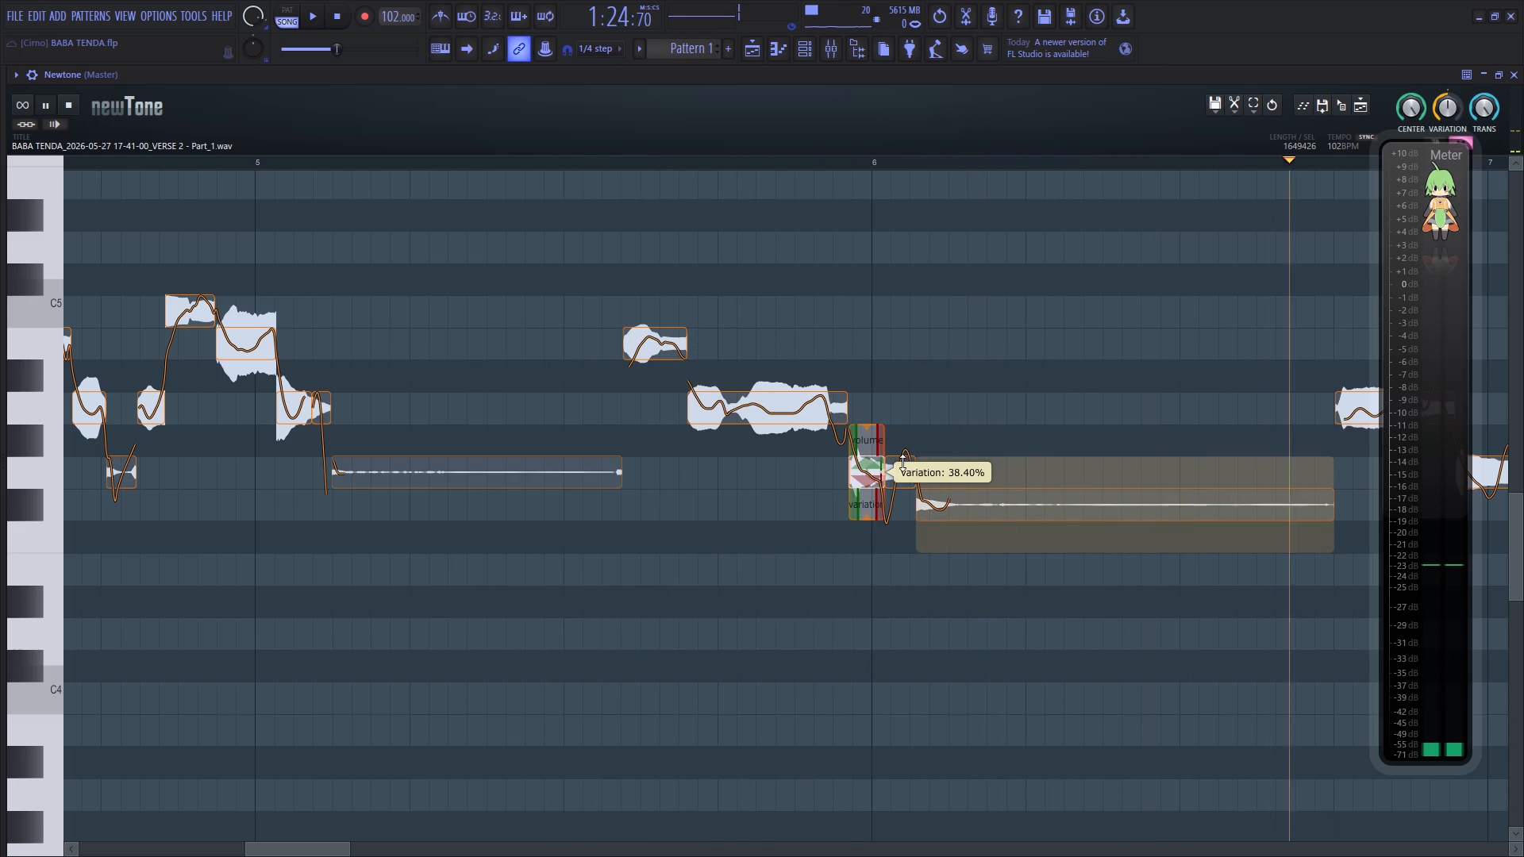
{"action": "left_click_drag", "start_coordinate": [901, 517], "coordinate": [912, 445]}
{"action": "left_click", "coordinate": [607, 578]}
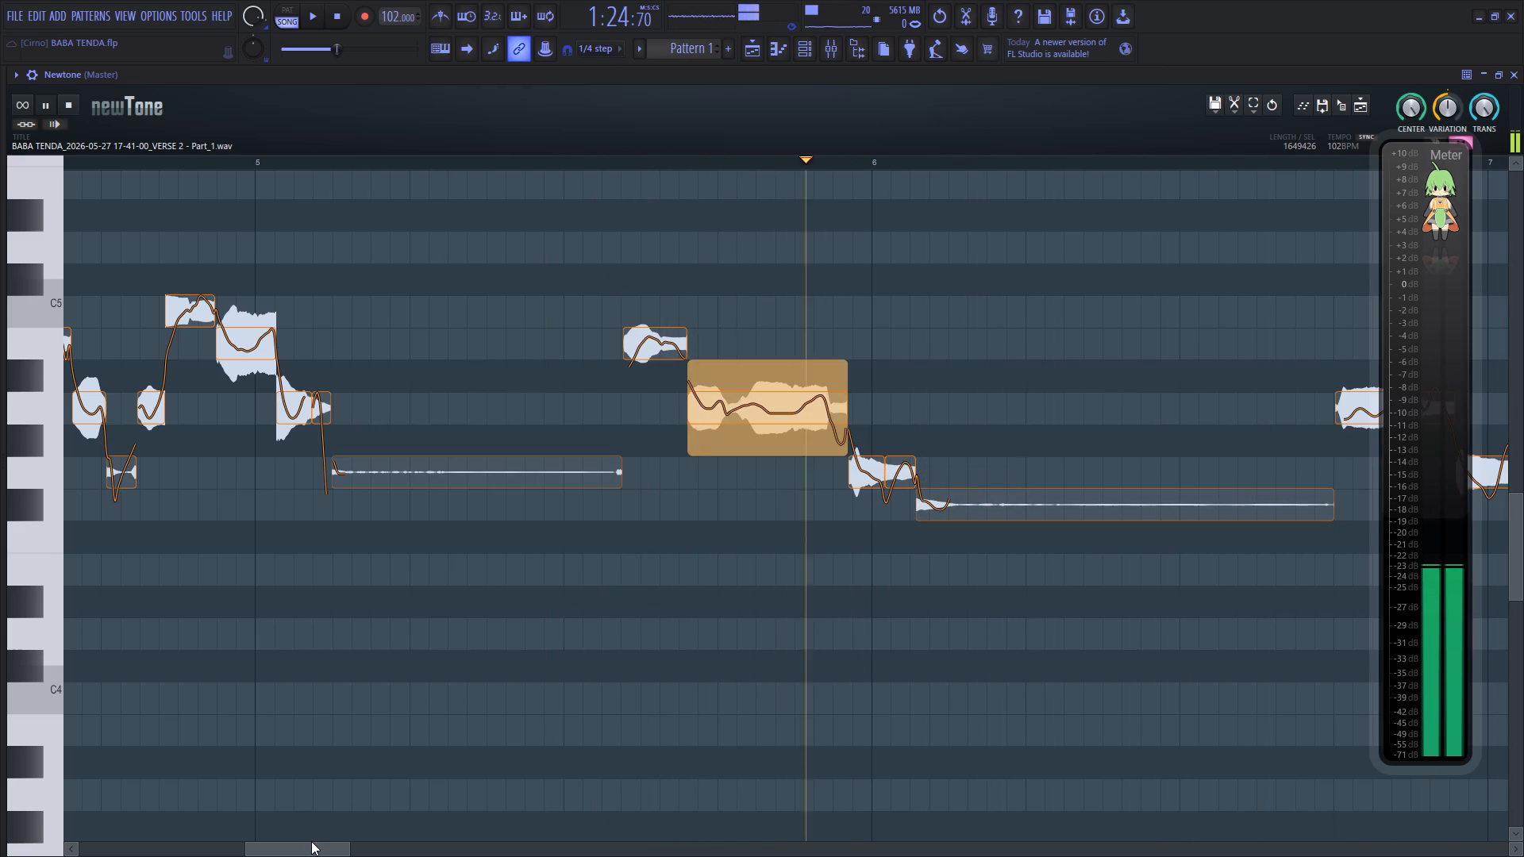
Set the pitch variation of the A4 note before bar 7 to about 61% and reduce that of the following G4 note.
{"action": "left_click_drag", "start_coordinate": [311, 841], "coordinate": [382, 844]}
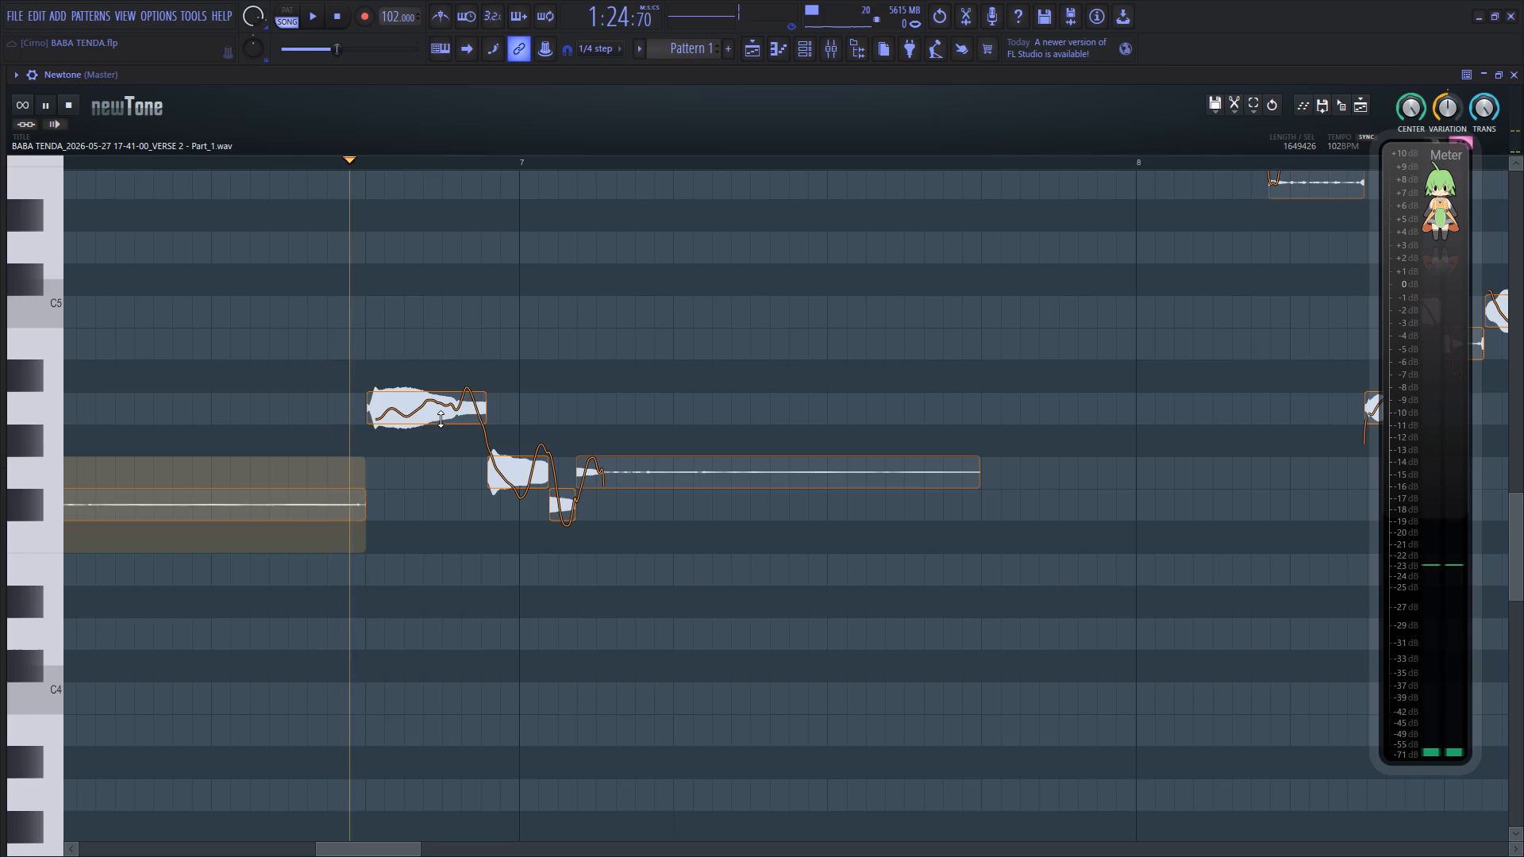
{"action": "left_click", "coordinate": [420, 417]}
{"action": "left_click_drag", "start_coordinate": [423, 455], "coordinate": [439, 395]}
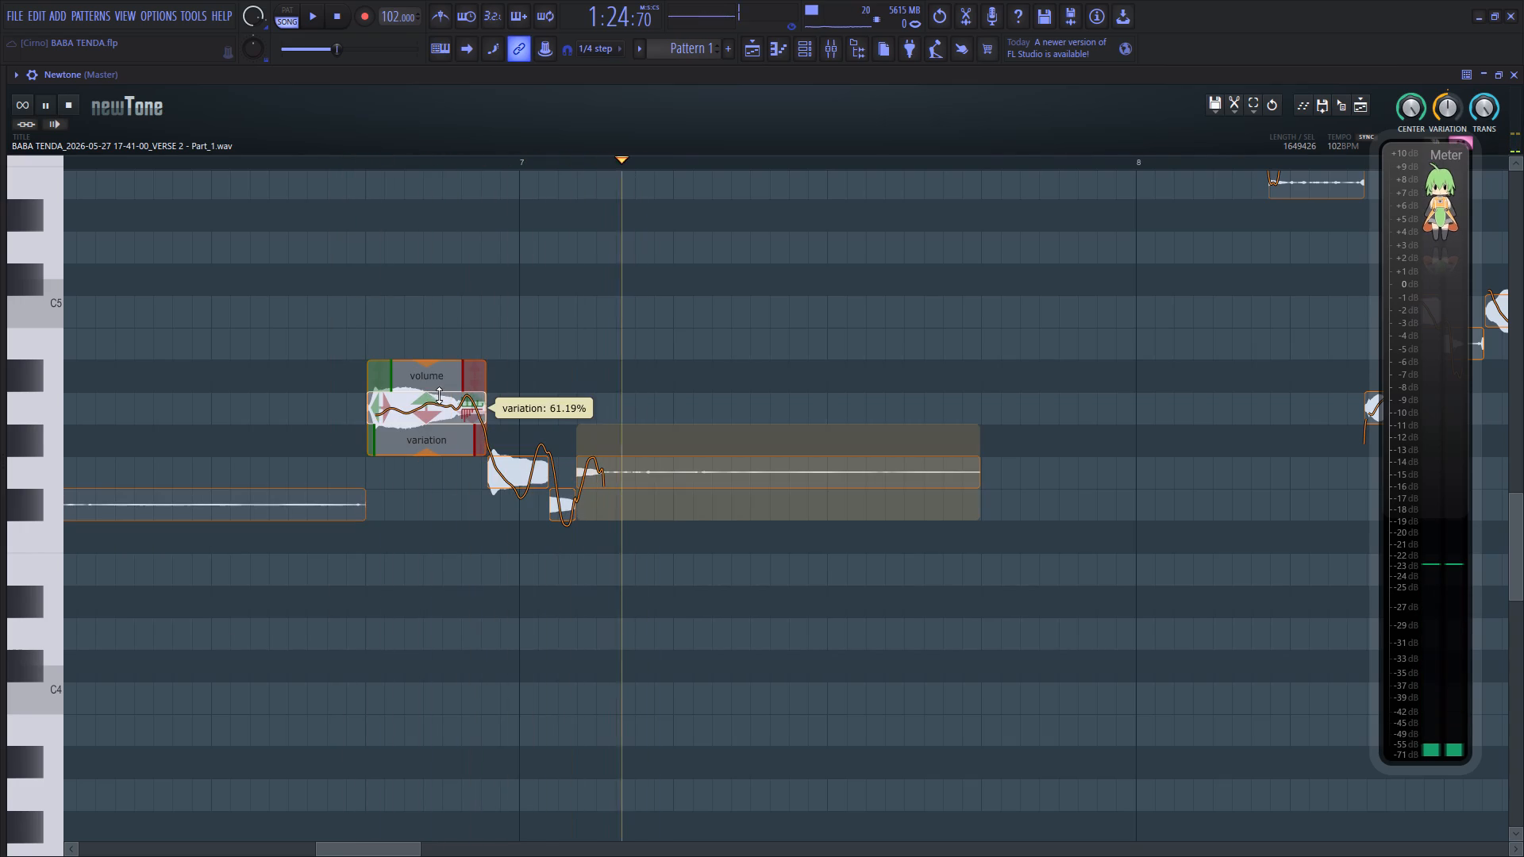
{"action": "left_click_drag", "start_coordinate": [439, 395], "coordinate": [440, 395]}
{"action": "left_click_drag", "start_coordinate": [519, 517], "coordinate": [541, 449]}
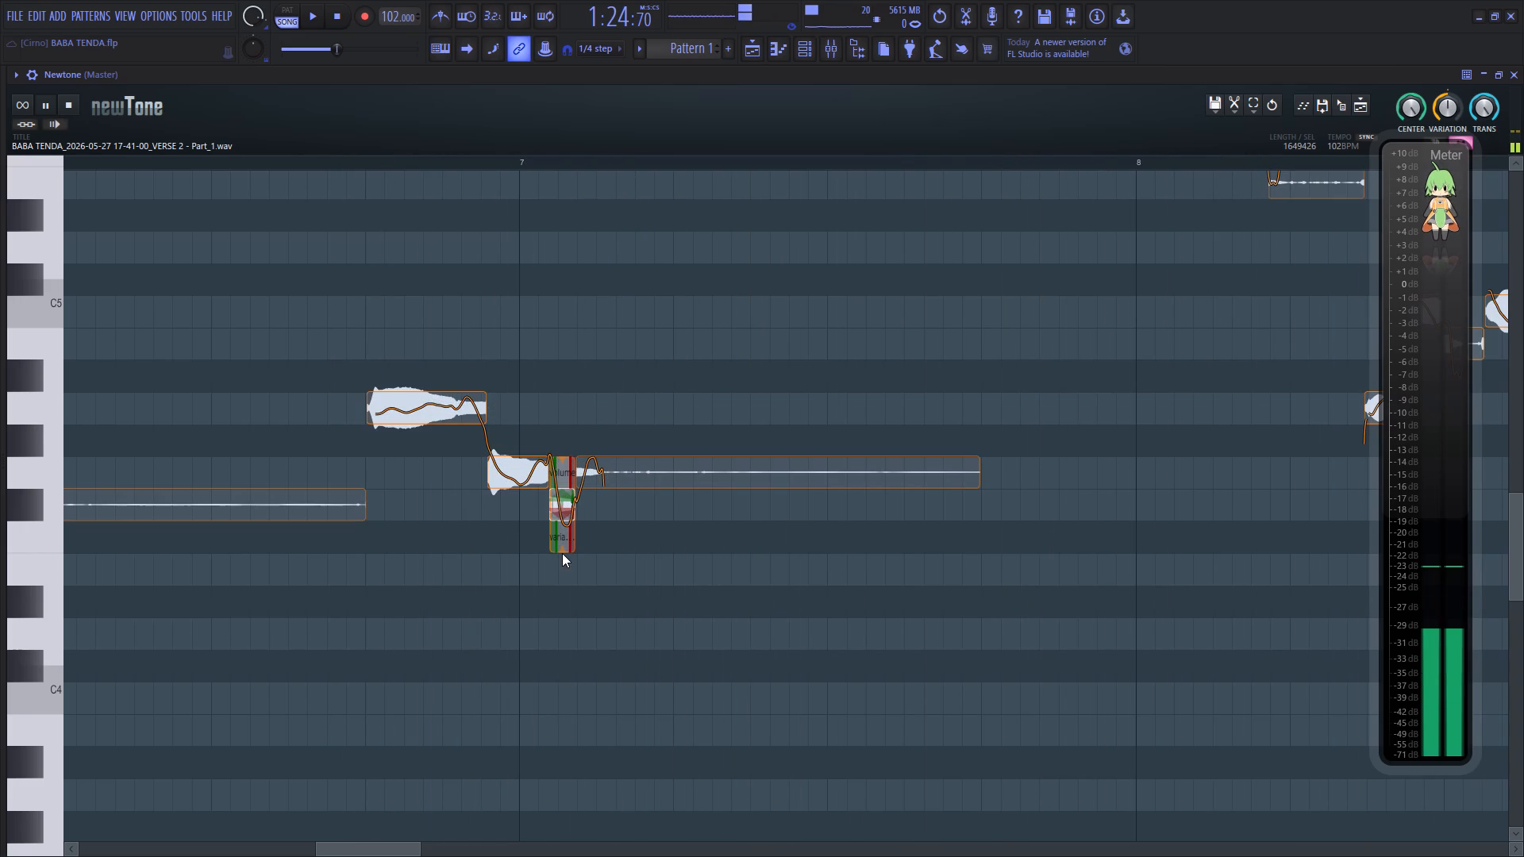
Raise the short F#4 note after bar 7 to G4, reduce its pitch variation, and replay the phrase from before it.
{"action": "left_click_drag", "start_coordinate": [561, 552], "coordinate": [562, 508]}
{"action": "left_click_drag", "start_coordinate": [562, 508], "coordinate": [561, 467]}
{"action": "left_click_drag", "start_coordinate": [562, 512], "coordinate": [561, 478]}
{"action": "left_click", "coordinate": [315, 512]}
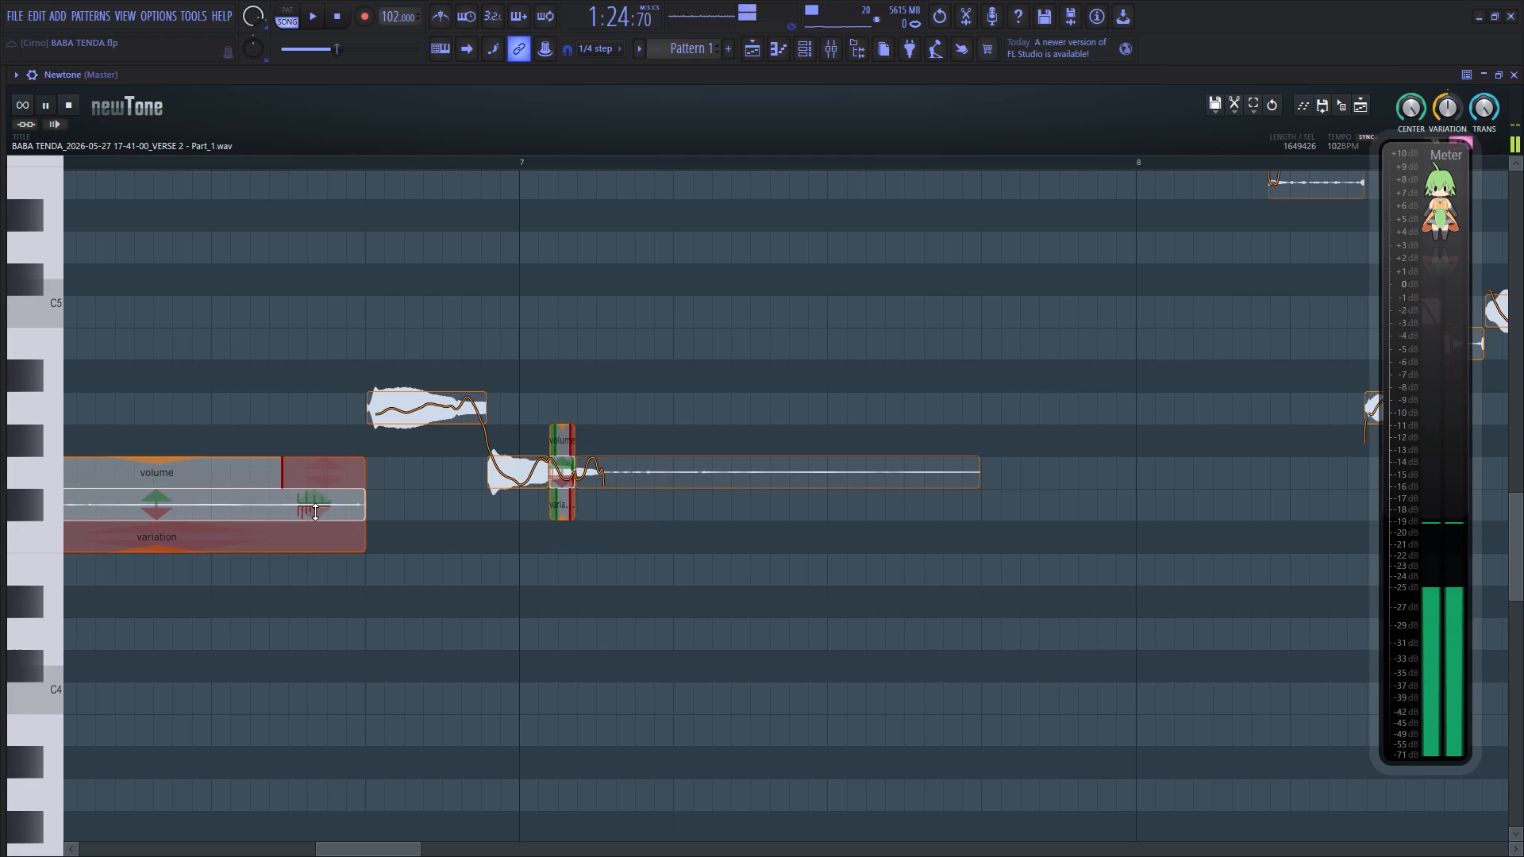
Audition the phrase before bar 9 and set the pitch variation of its long D5 to about 68% and following C5 to 72%.
{"action": "left_click_drag", "start_coordinate": [379, 844], "coordinate": [412, 843]}
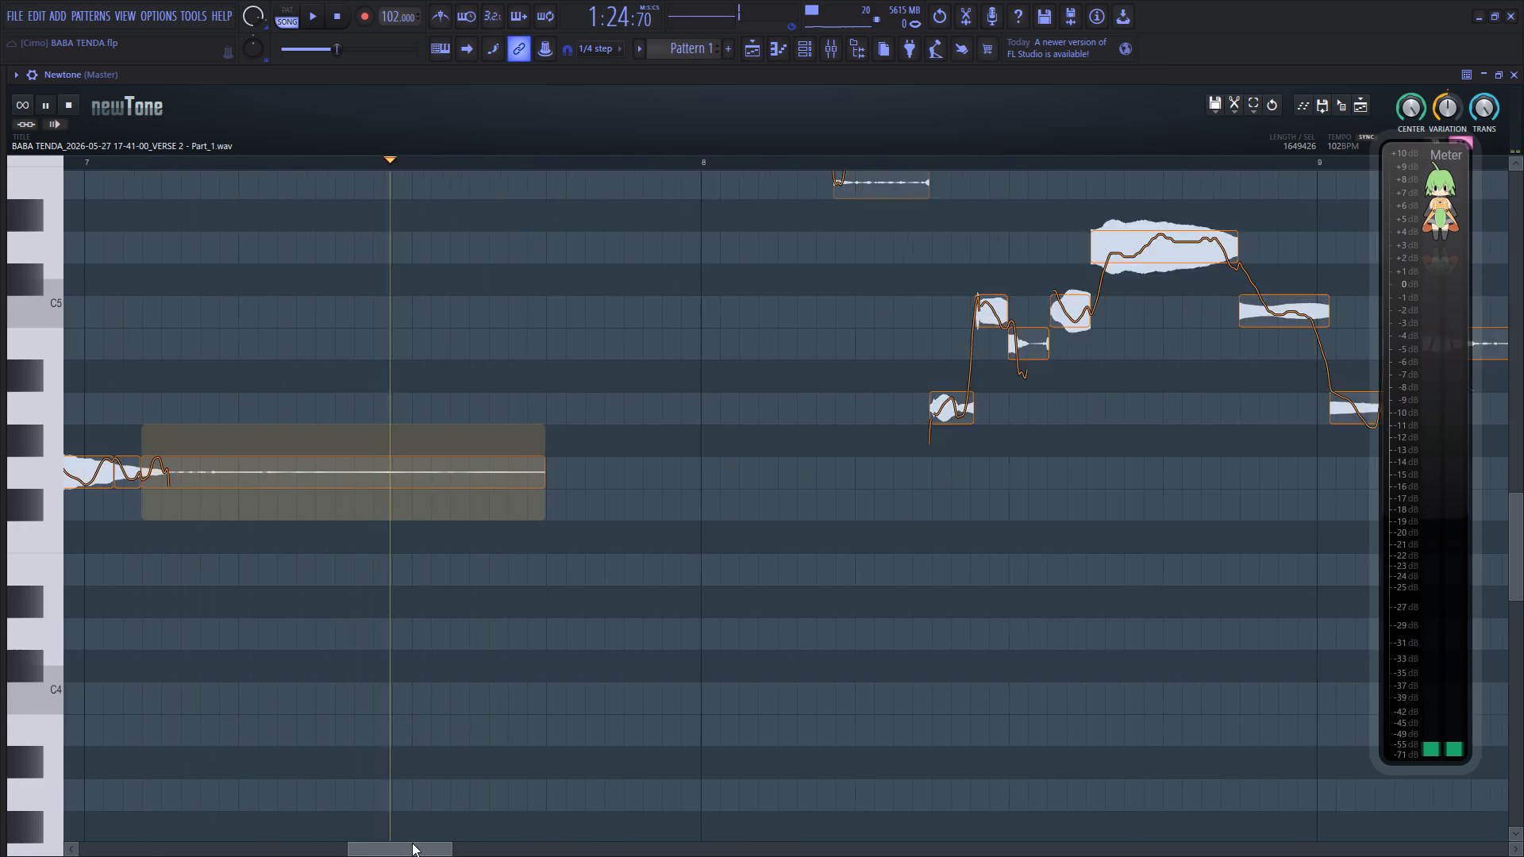
{"action": "left_click_drag", "start_coordinate": [412, 843], "coordinate": [433, 840]}
{"action": "left_click", "coordinate": [449, 528]}
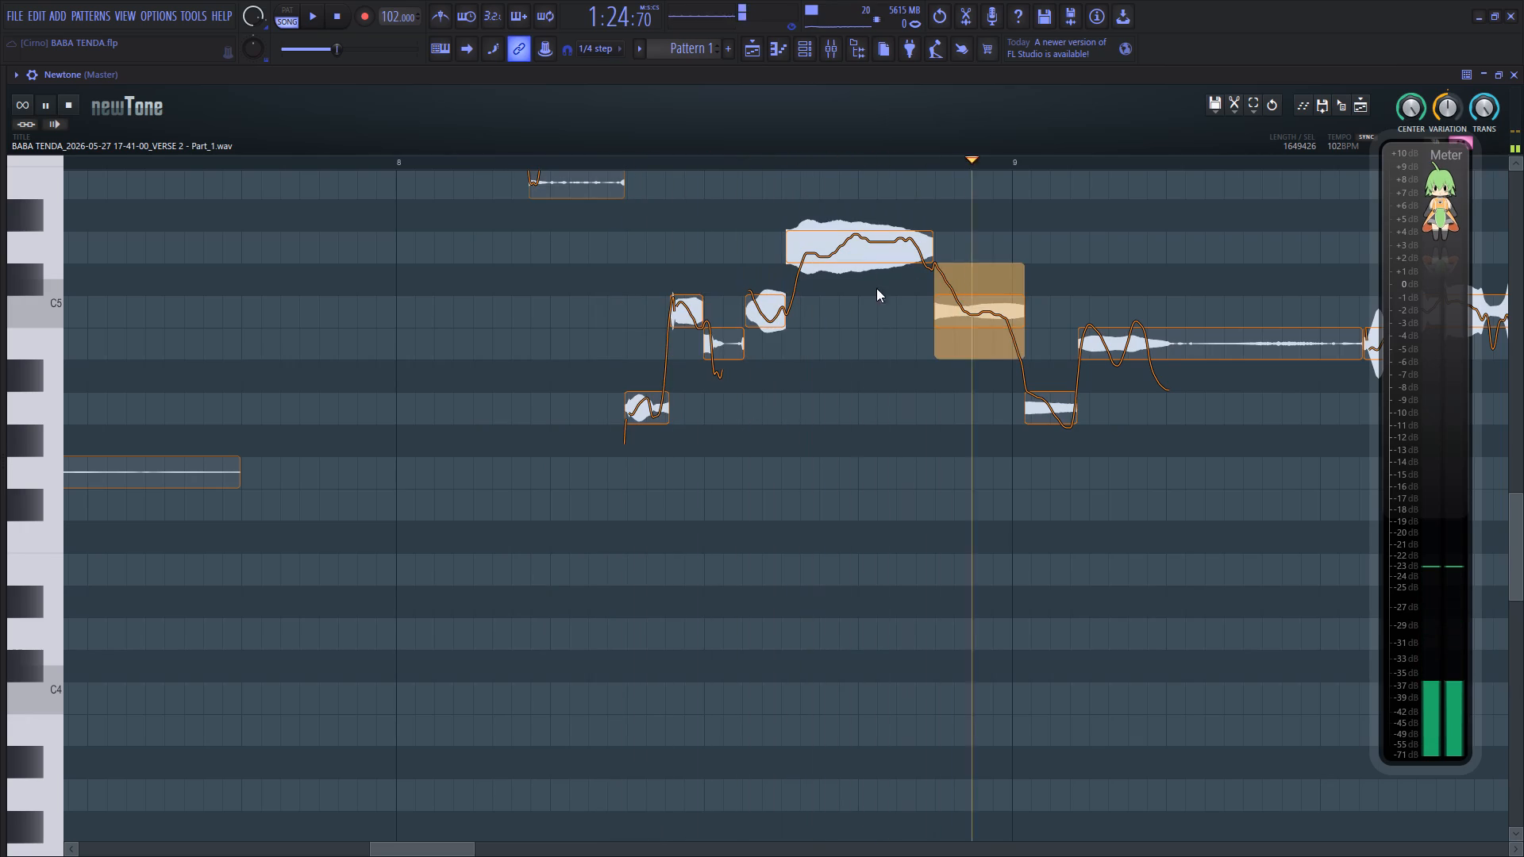
{"action": "key", "text": "space"}
{"action": "left_click", "coordinate": [872, 262]}
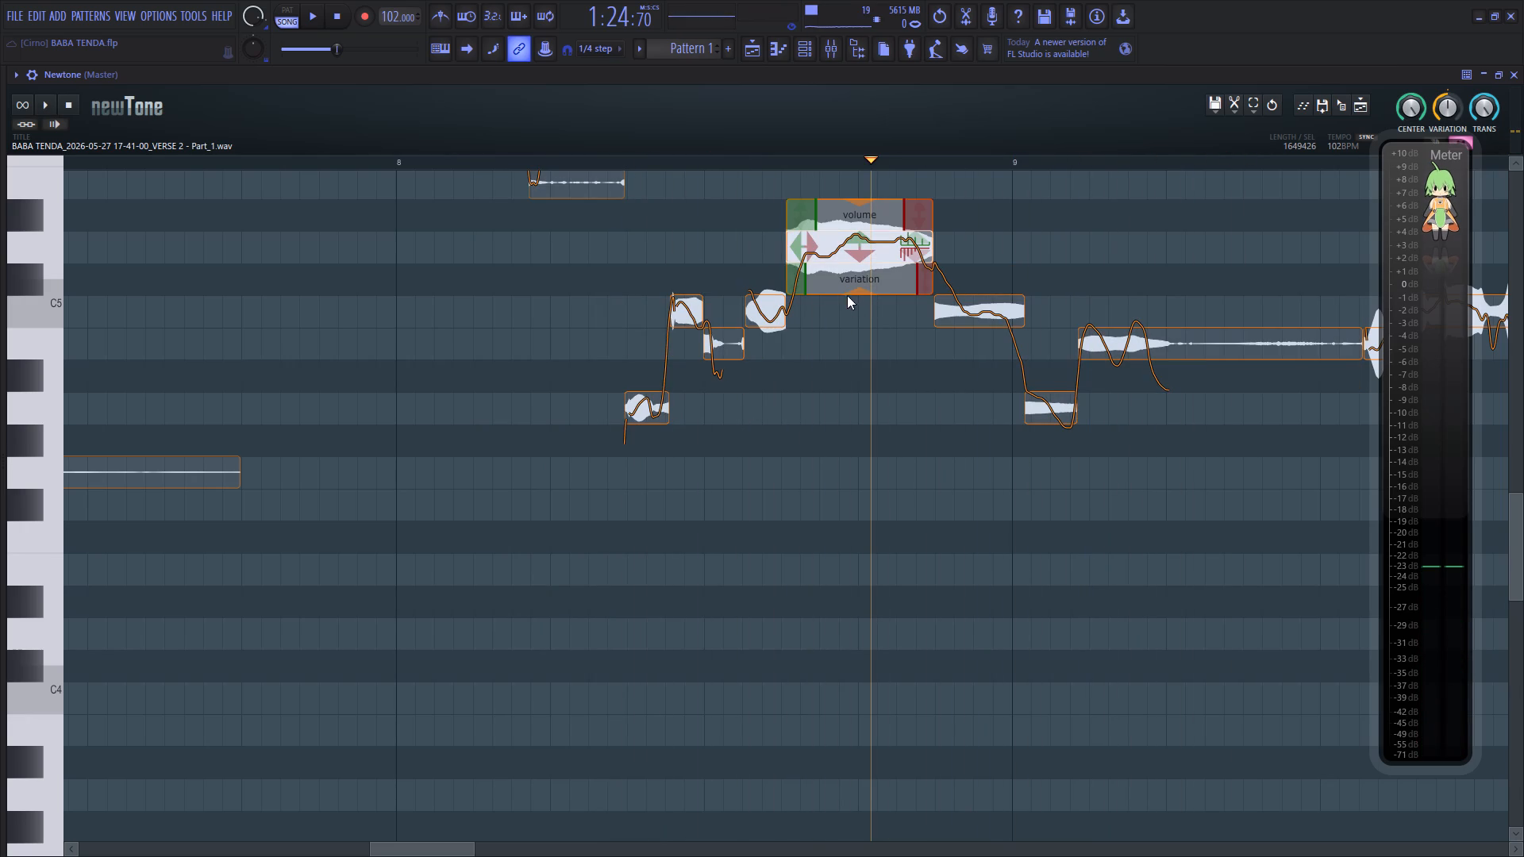
{"action": "left_click_drag", "start_coordinate": [849, 294], "coordinate": [871, 252]}
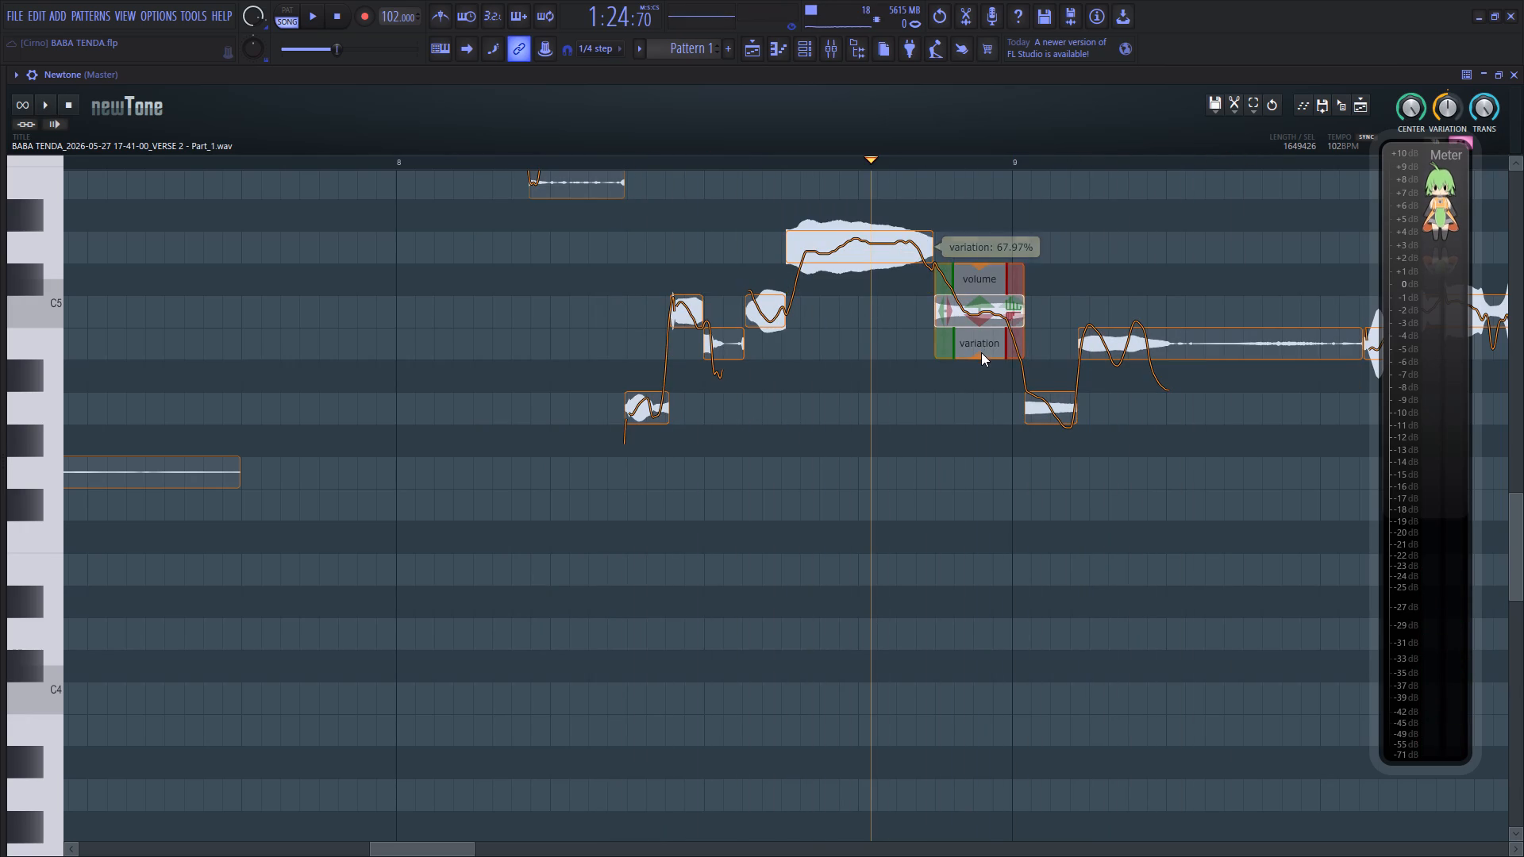
{"action": "left_click_drag", "start_coordinate": [981, 358], "coordinate": [983, 322]}
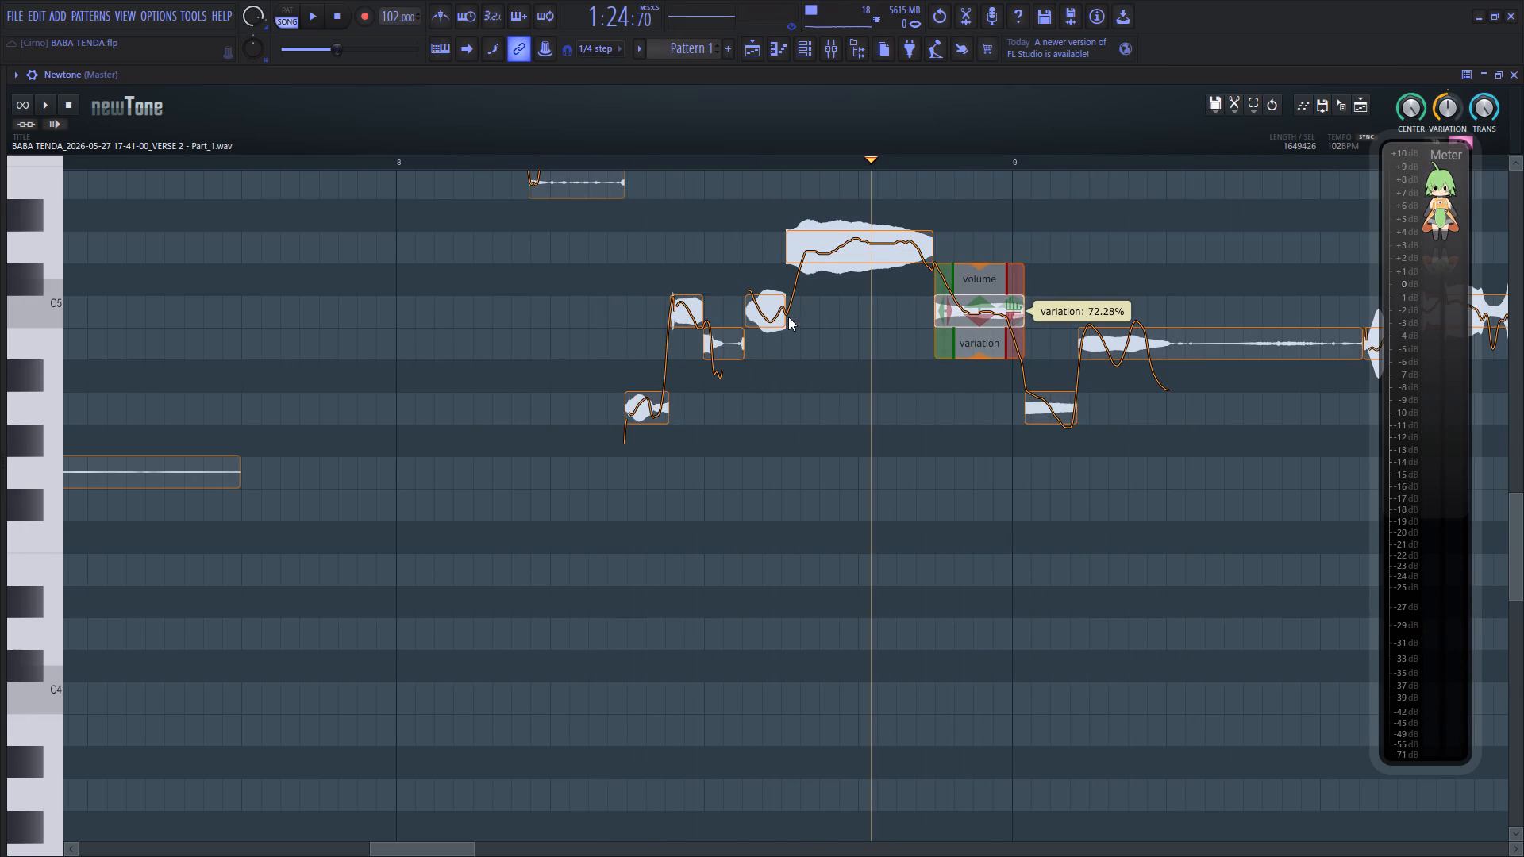
Reduce the pitch variation of the short C5 note before the long D5 and replay from the phrase start.
{"action": "left_click_drag", "start_coordinate": [766, 357], "coordinate": [766, 346]}
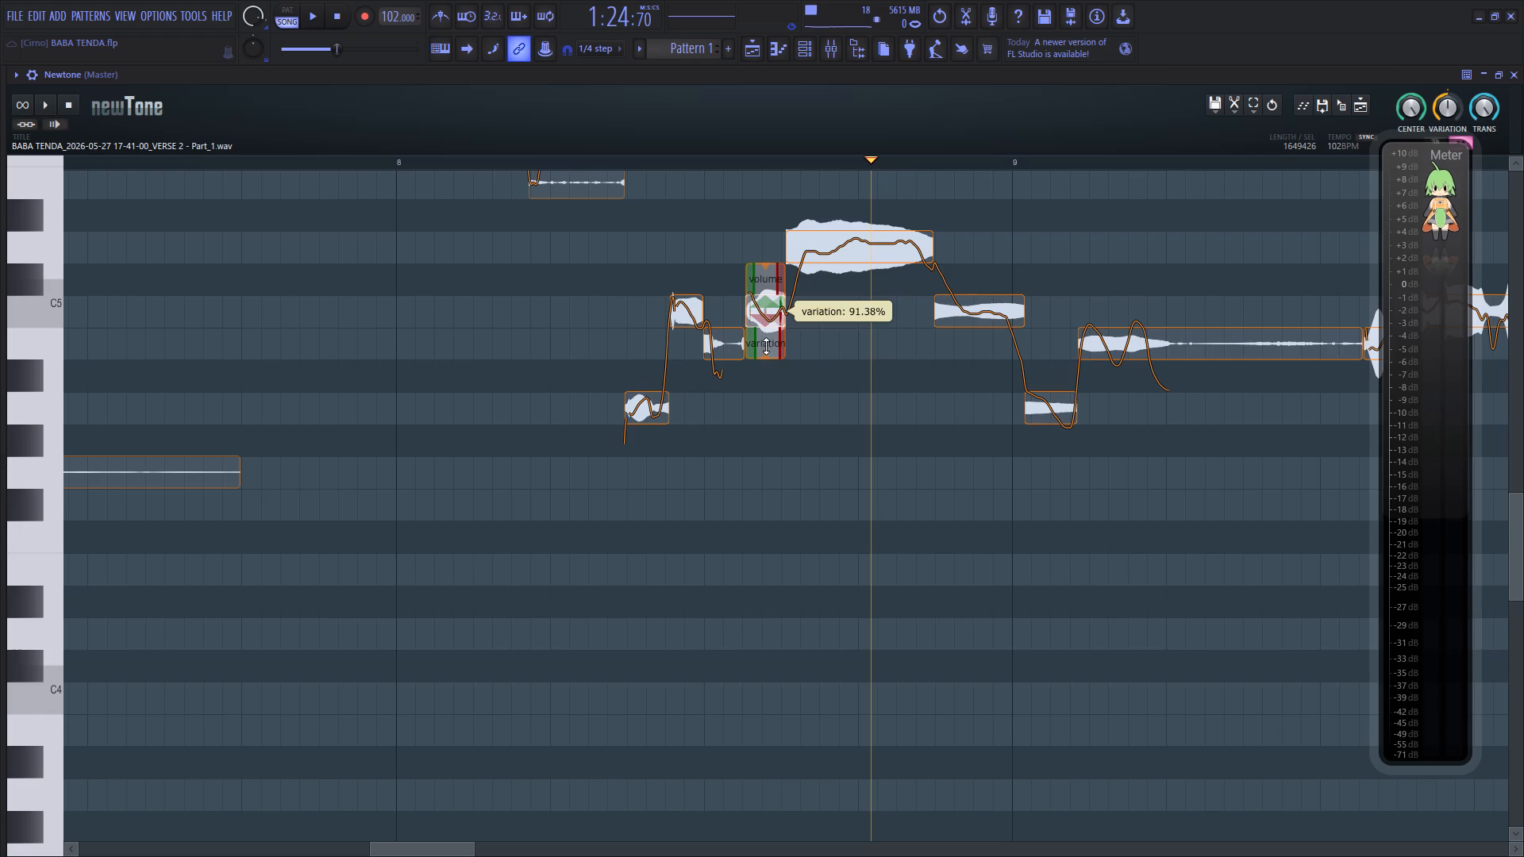
{"action": "left_click_drag", "start_coordinate": [766, 346], "coordinate": [777, 306]}
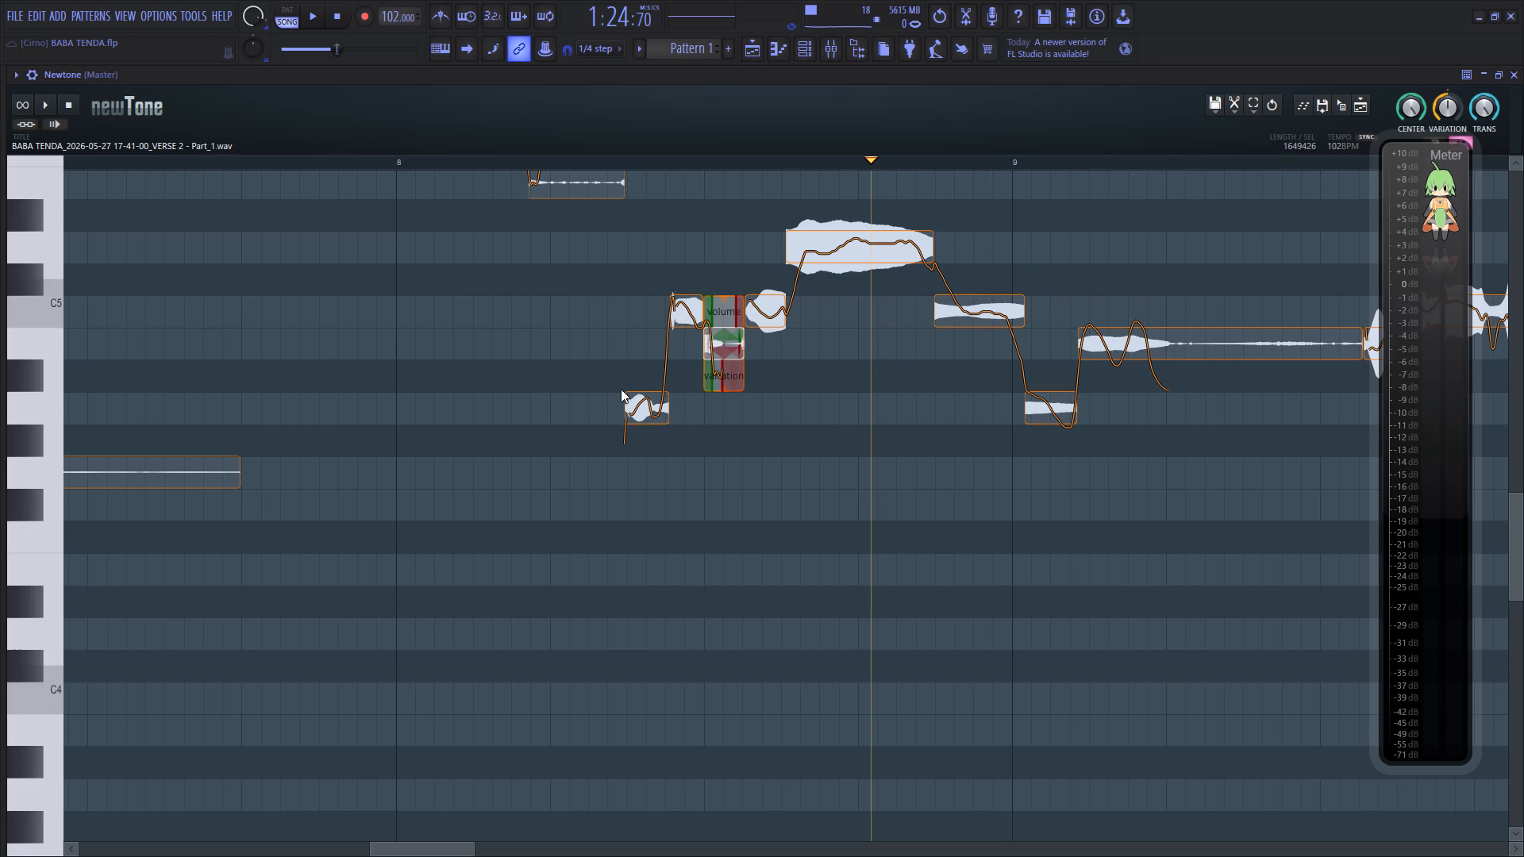
{"action": "left_click", "coordinate": [602, 381]}
{"action": "key", "text": "space"}
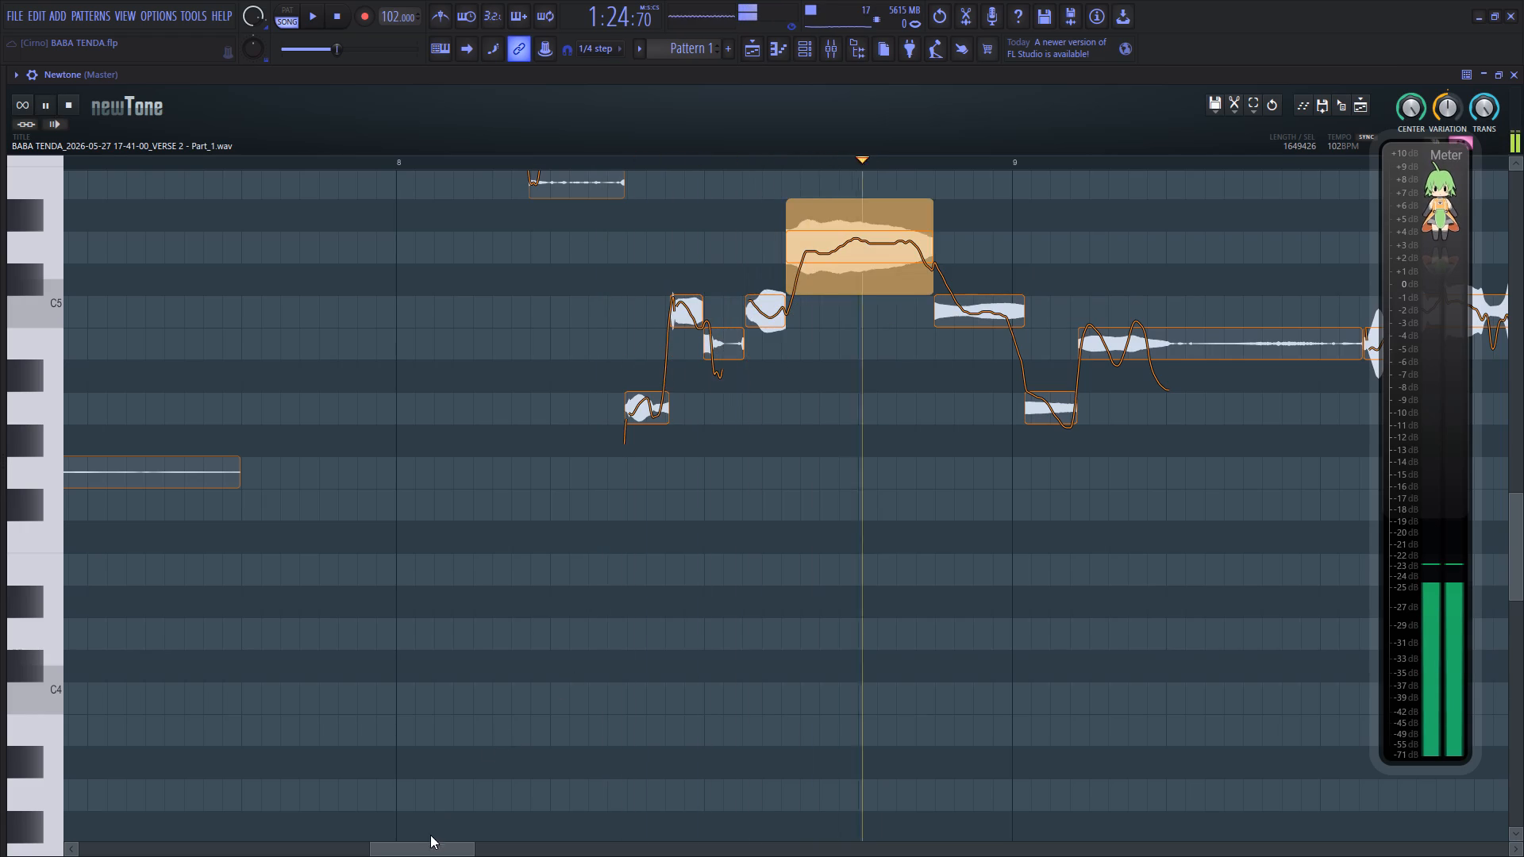
Replay the phrase and set the pitch variation of the A4 at bar 9 to about 72% and the following B4 to 58%.
{"action": "left_click_drag", "start_coordinate": [429, 846], "coordinate": [460, 847]}
{"action": "key", "text": "space"}
{"action": "key", "text": "space"}
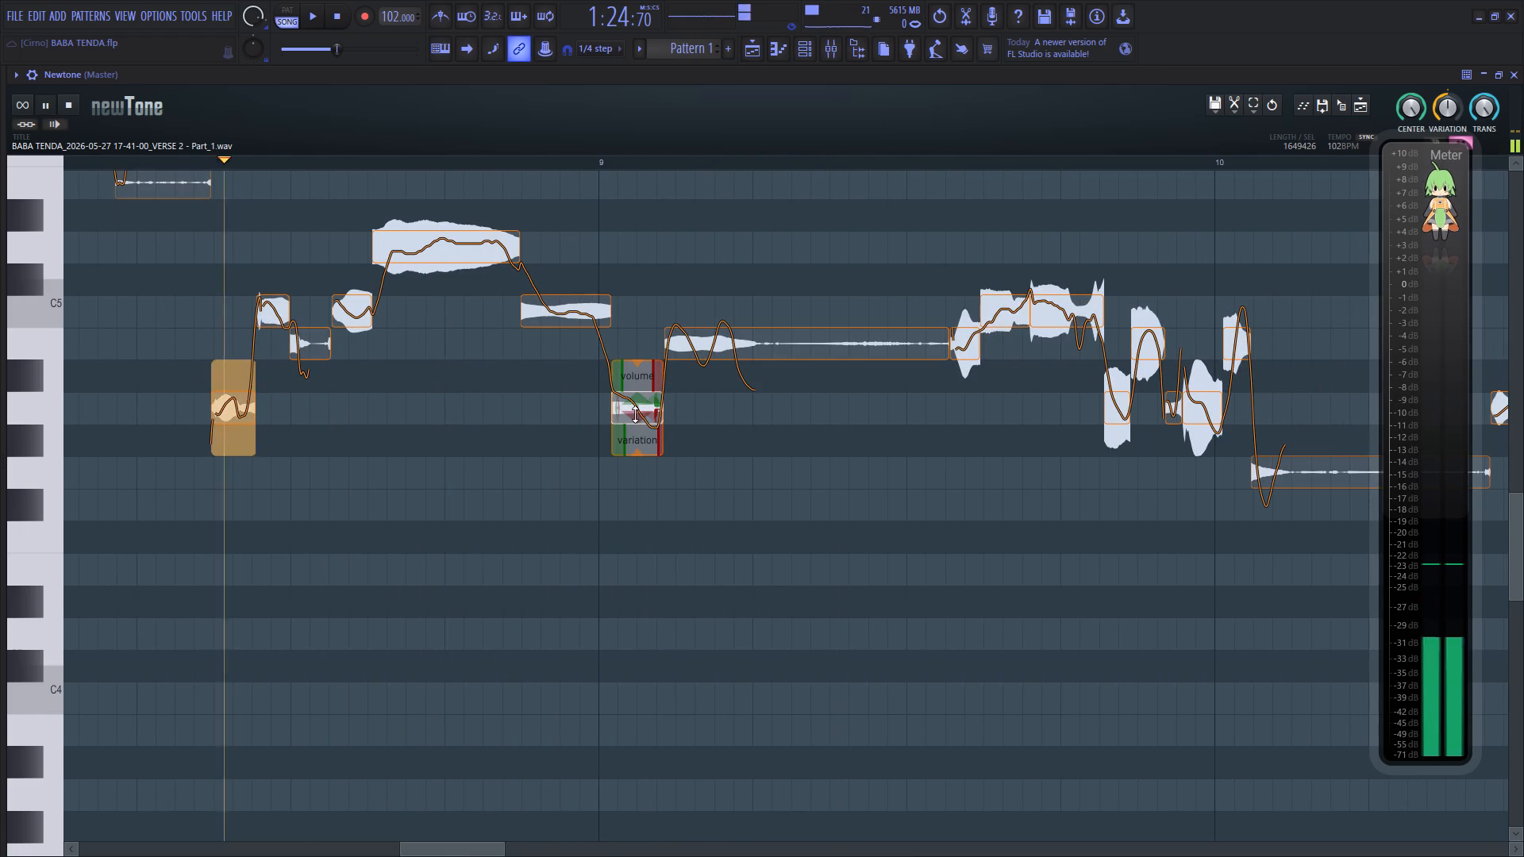
{"action": "left_click_drag", "start_coordinate": [633, 453], "coordinate": [652, 417]}
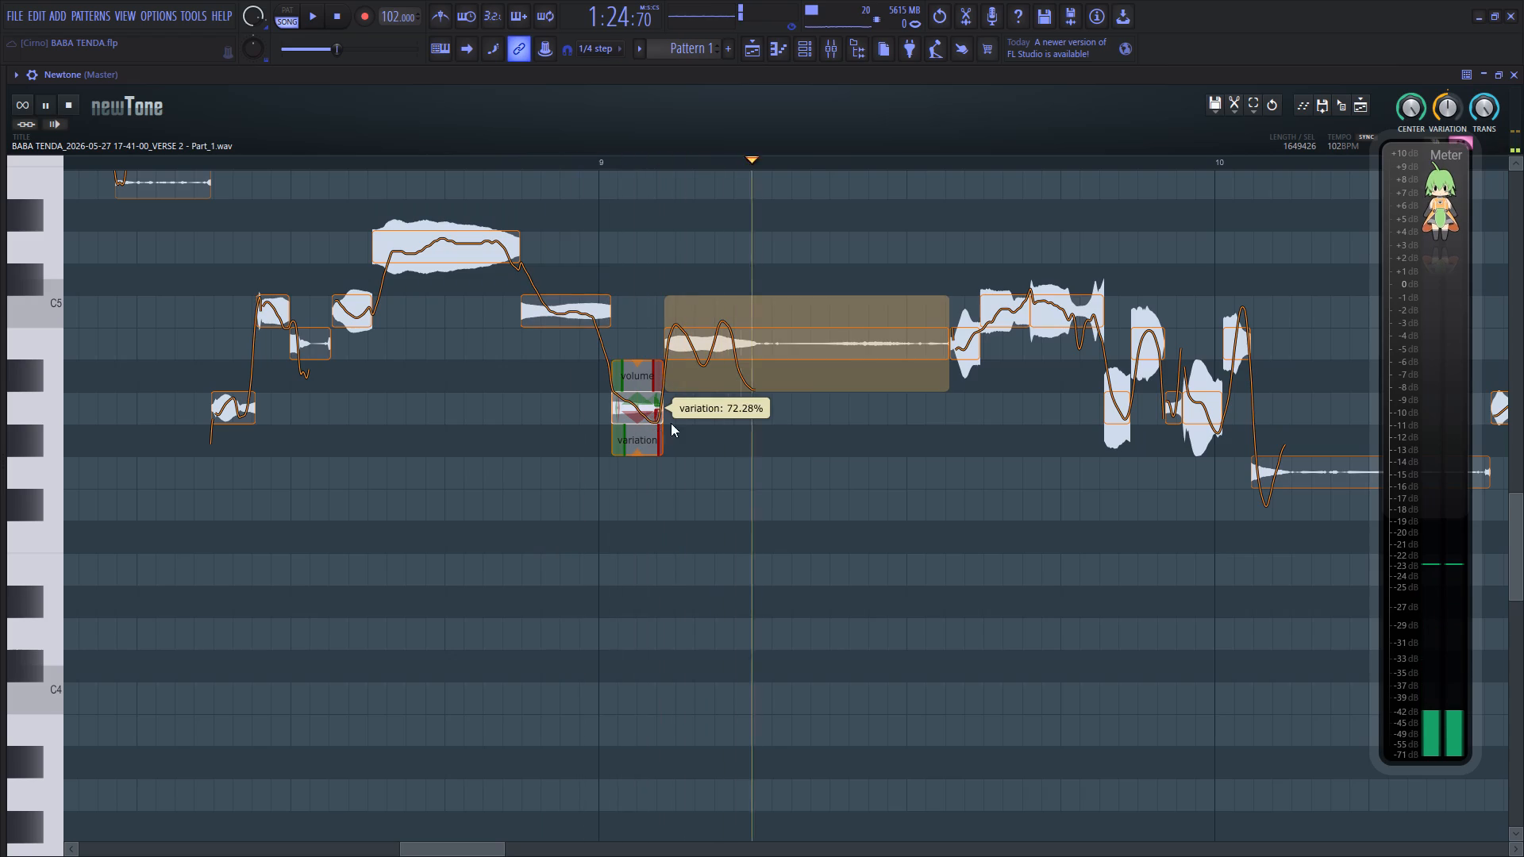
{"action": "left_click", "coordinate": [758, 351]}
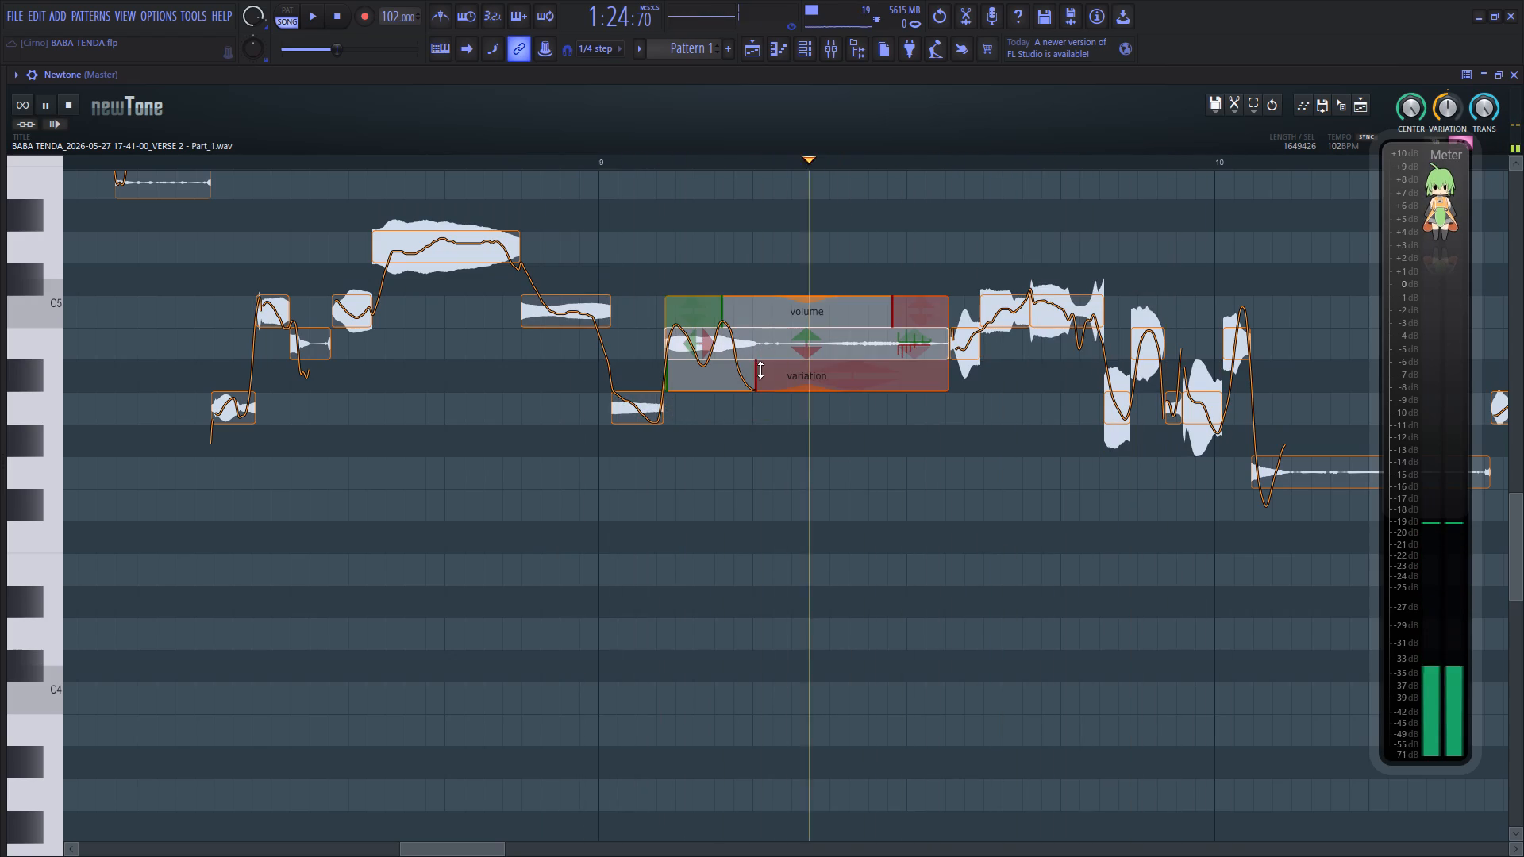
{"action": "left_click_drag", "start_coordinate": [744, 390], "coordinate": [761, 336]}
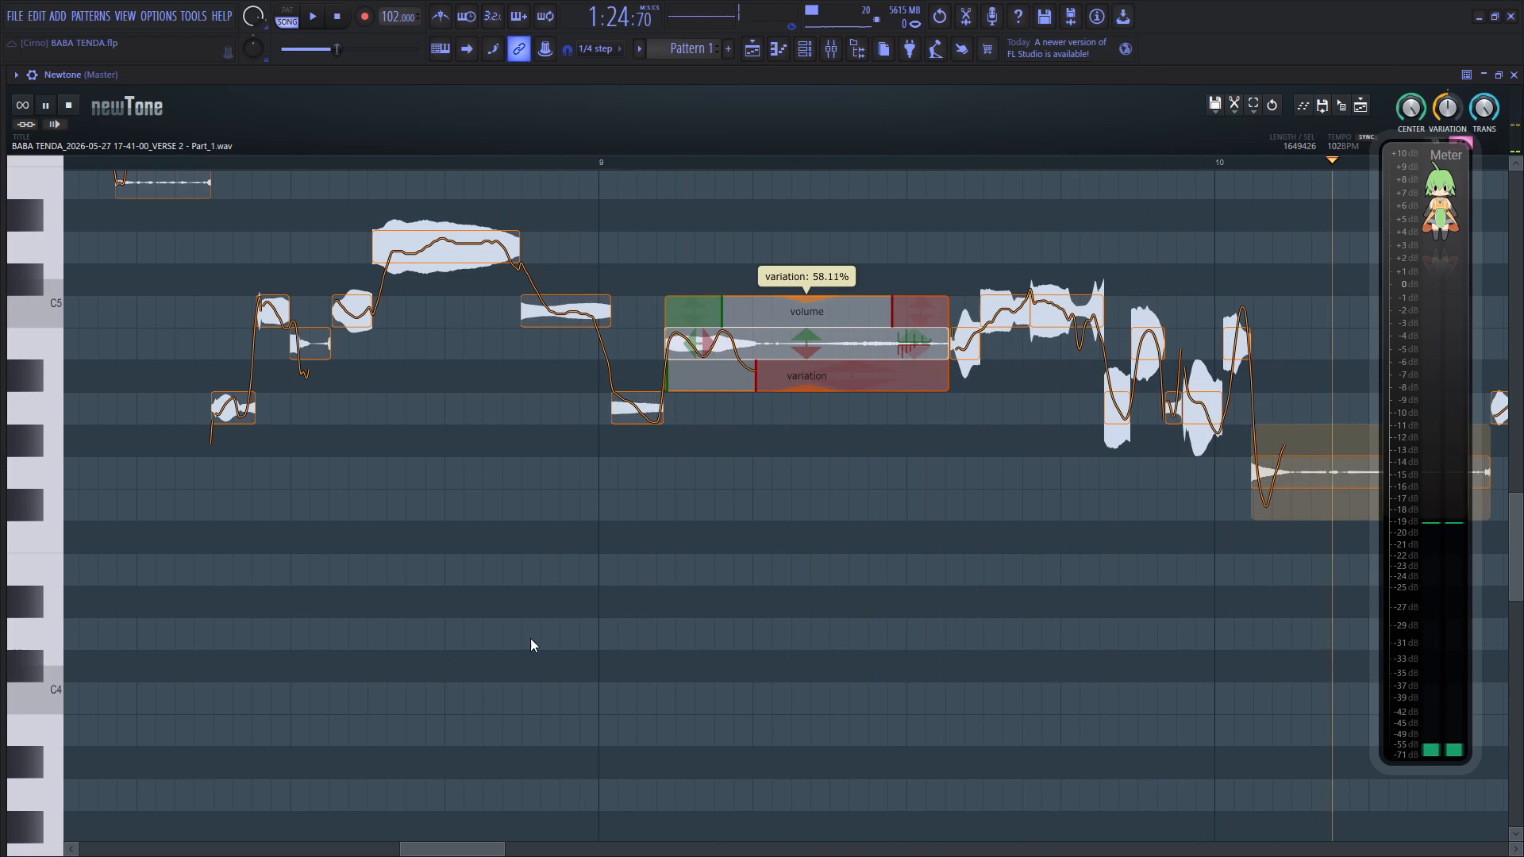
{"action": "key", "text": "space"}
Slice the long B4 note after bar 9 where its waveform fades and delete the near-silent tail.
{"action": "left_click_drag", "start_coordinate": [463, 847], "coordinate": [488, 847]}
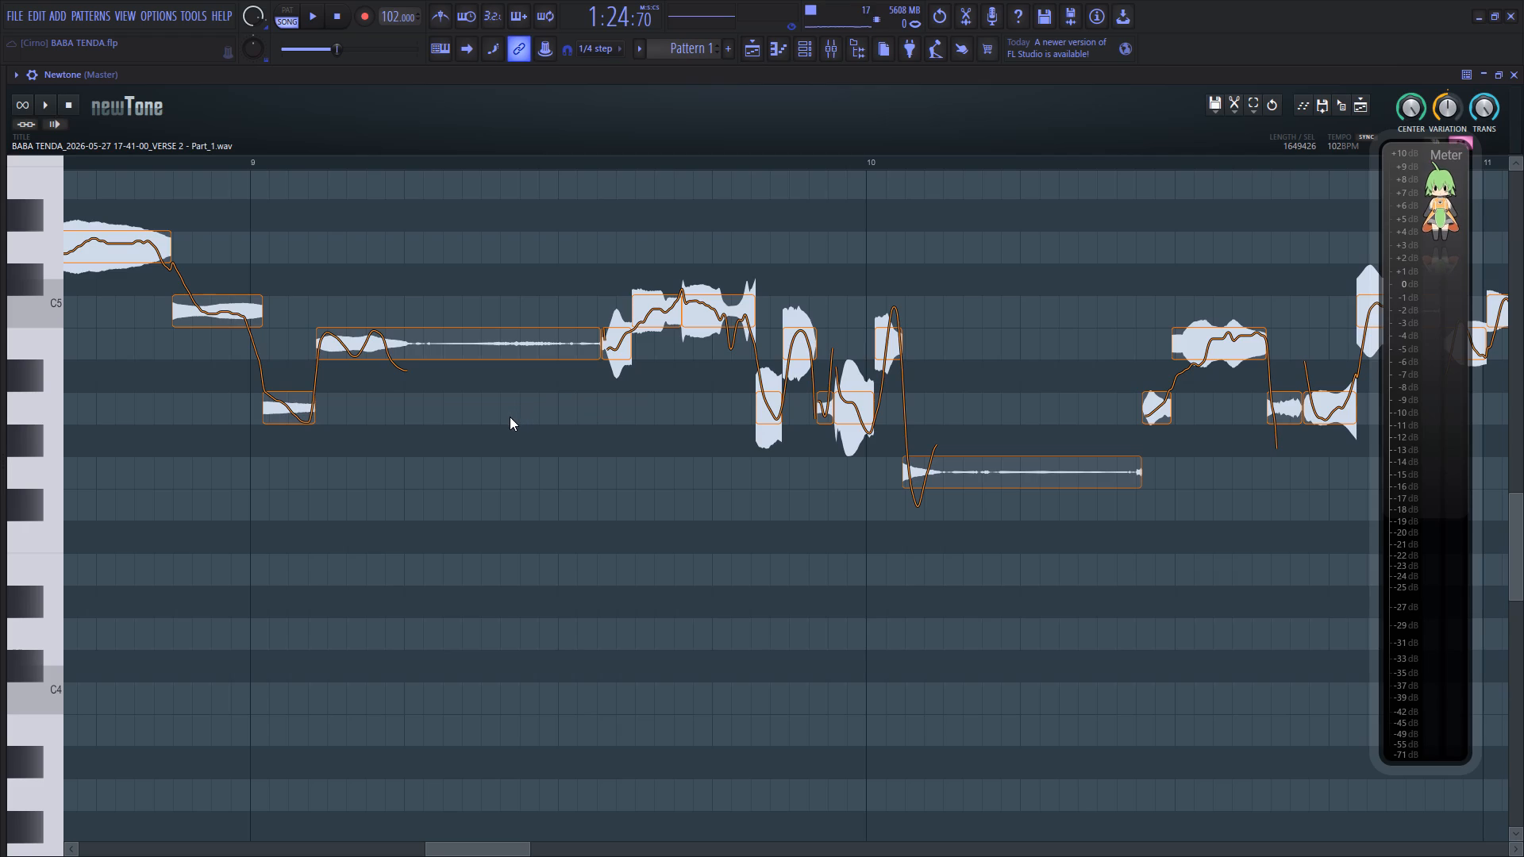
{"action": "key", "text": "c"}
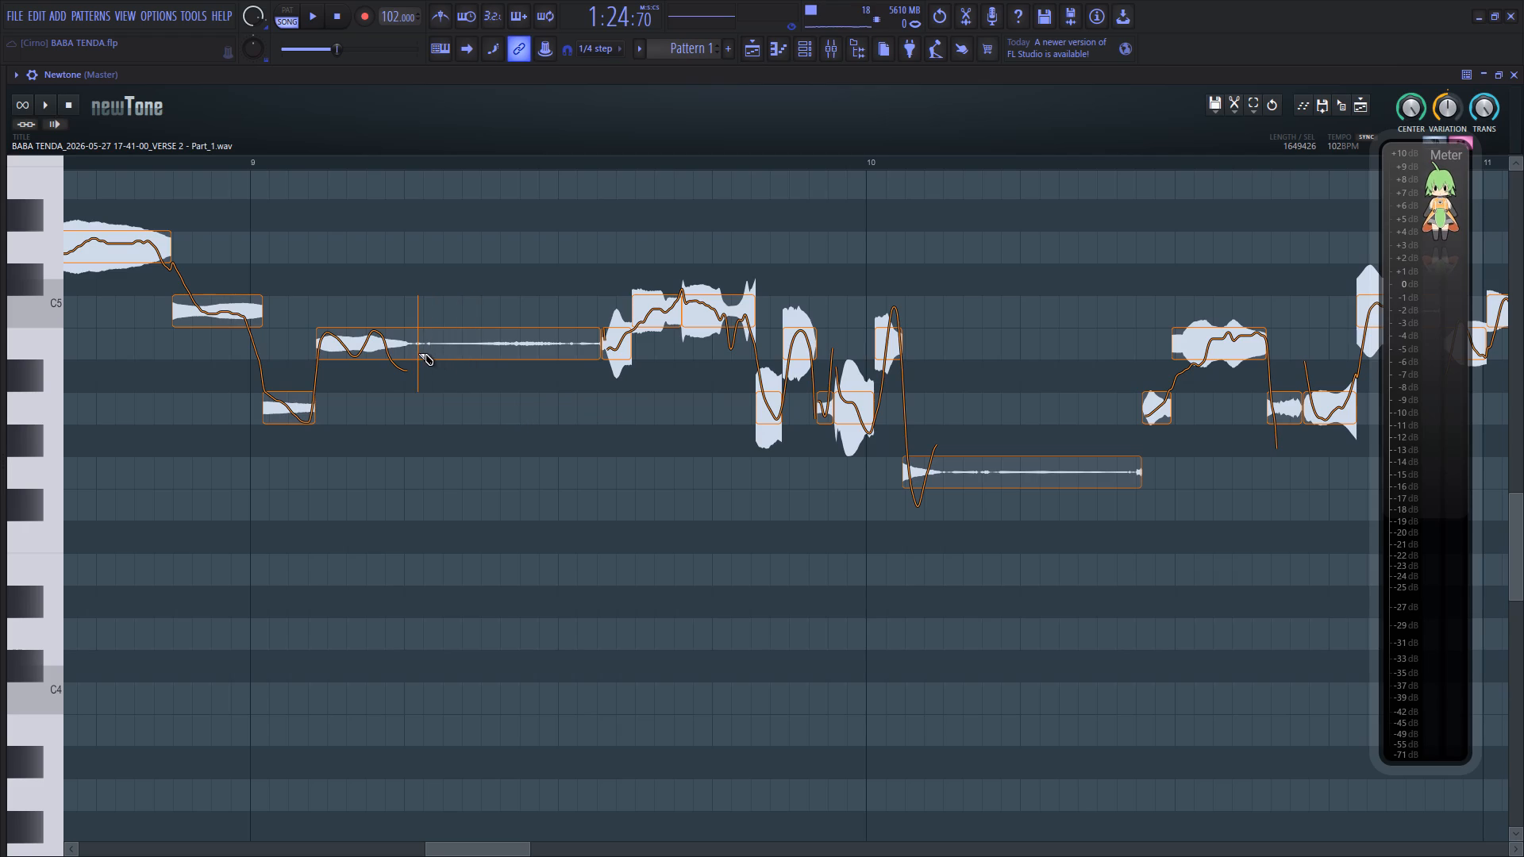
{"action": "left_click", "coordinate": [418, 352]}
{"action": "key", "text": "c"}
{"action": "left_click", "coordinate": [507, 455]}
{"action": "left_click_drag", "start_coordinate": [510, 447], "coordinate": [525, 387], "text": "ctrl"}
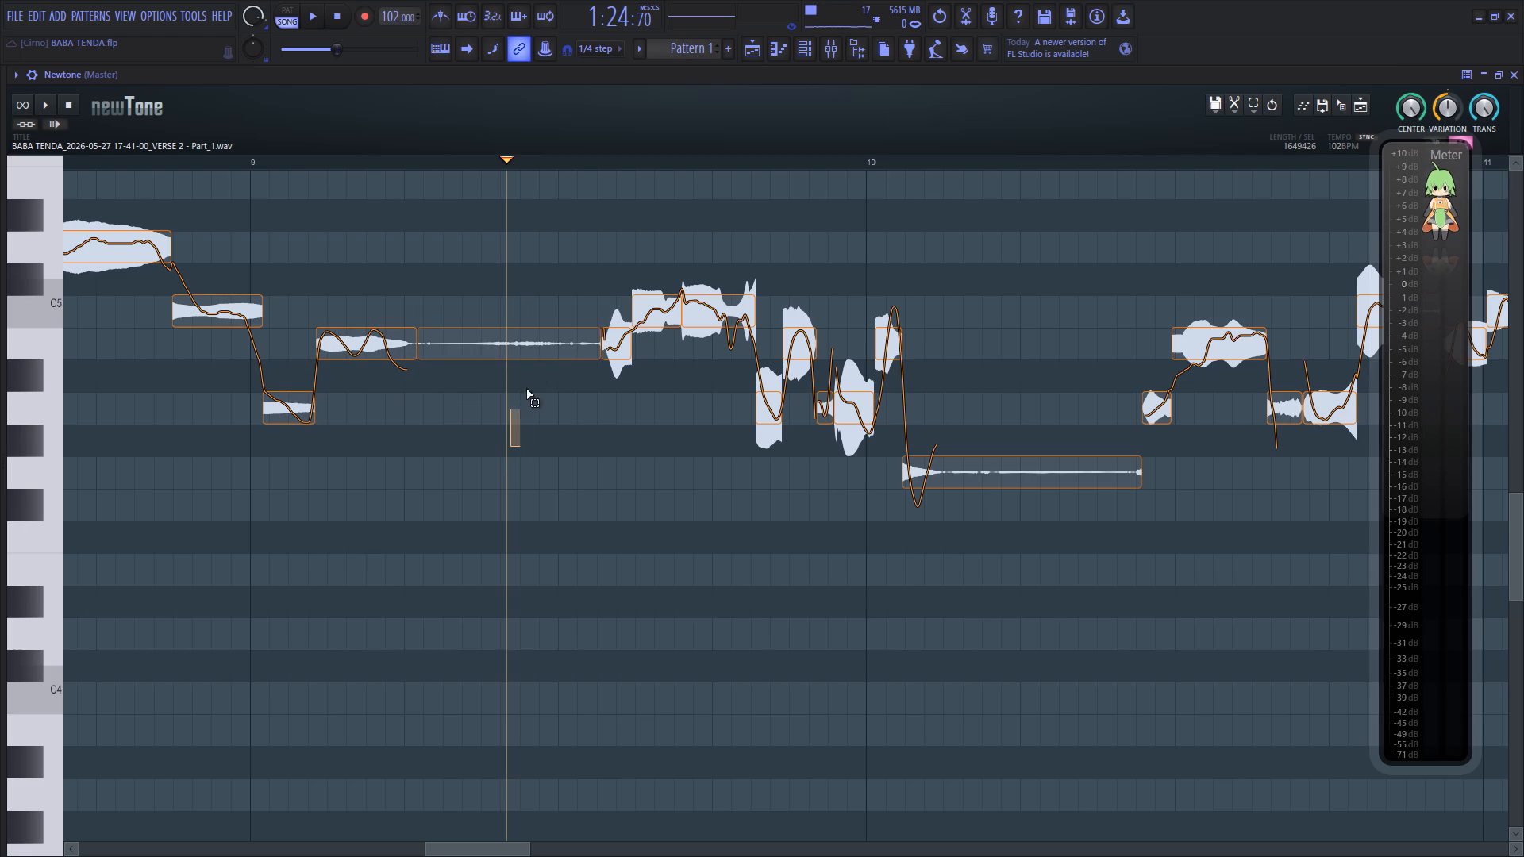
{"action": "left_click_drag", "start_coordinate": [525, 387], "coordinate": [541, 330], "text": "ctrl"}
{"action": "key", "text": "Delete"}
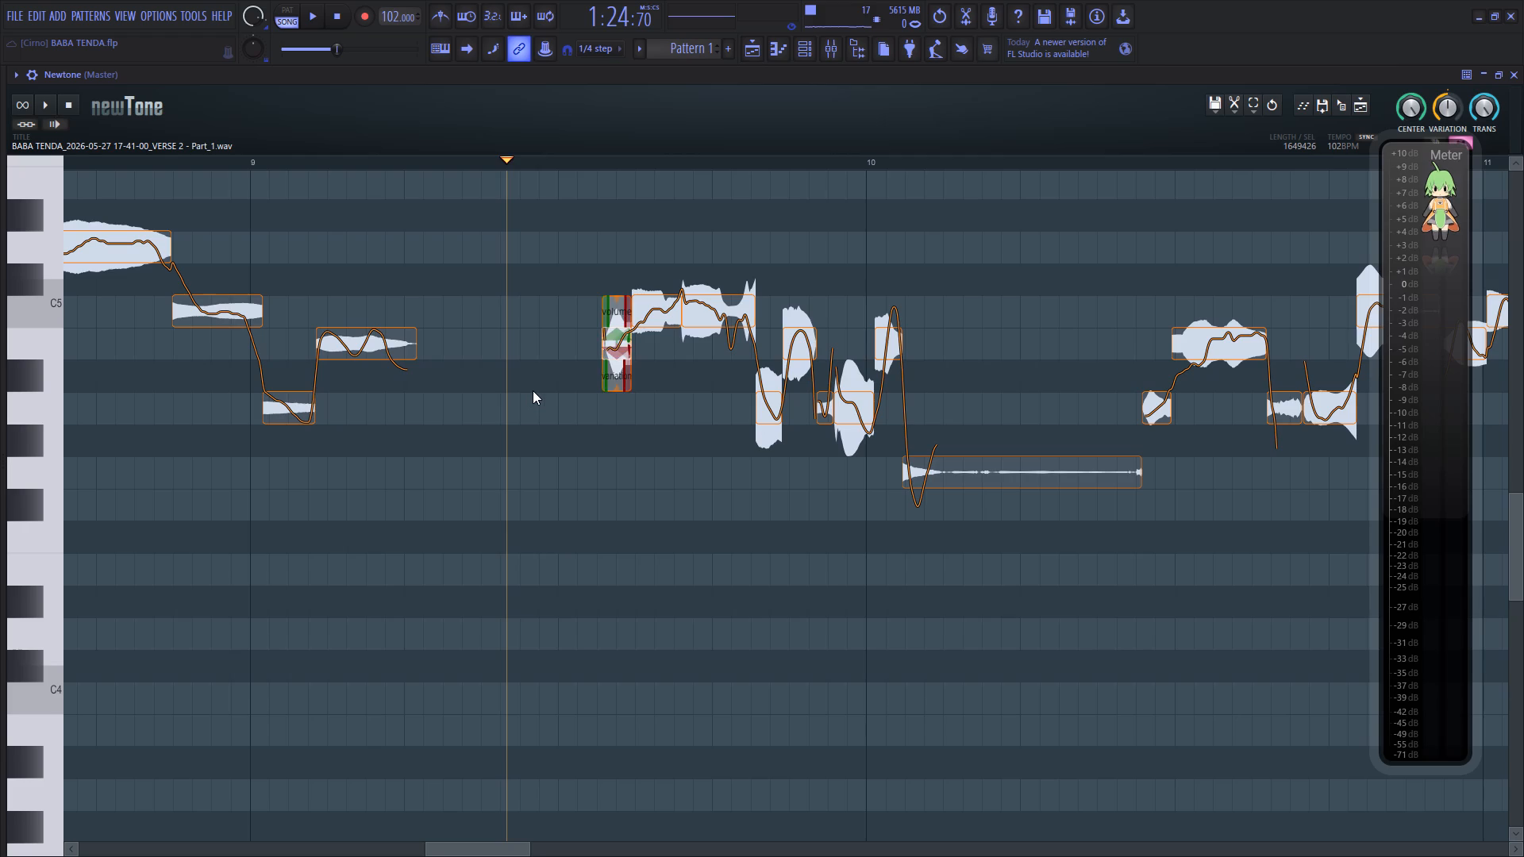
Audition the phrase leading into bar 10 and reduce the pitch variation of its longer C5 note.
{"action": "left_click", "coordinate": [537, 386]}
{"action": "key", "text": "space"}
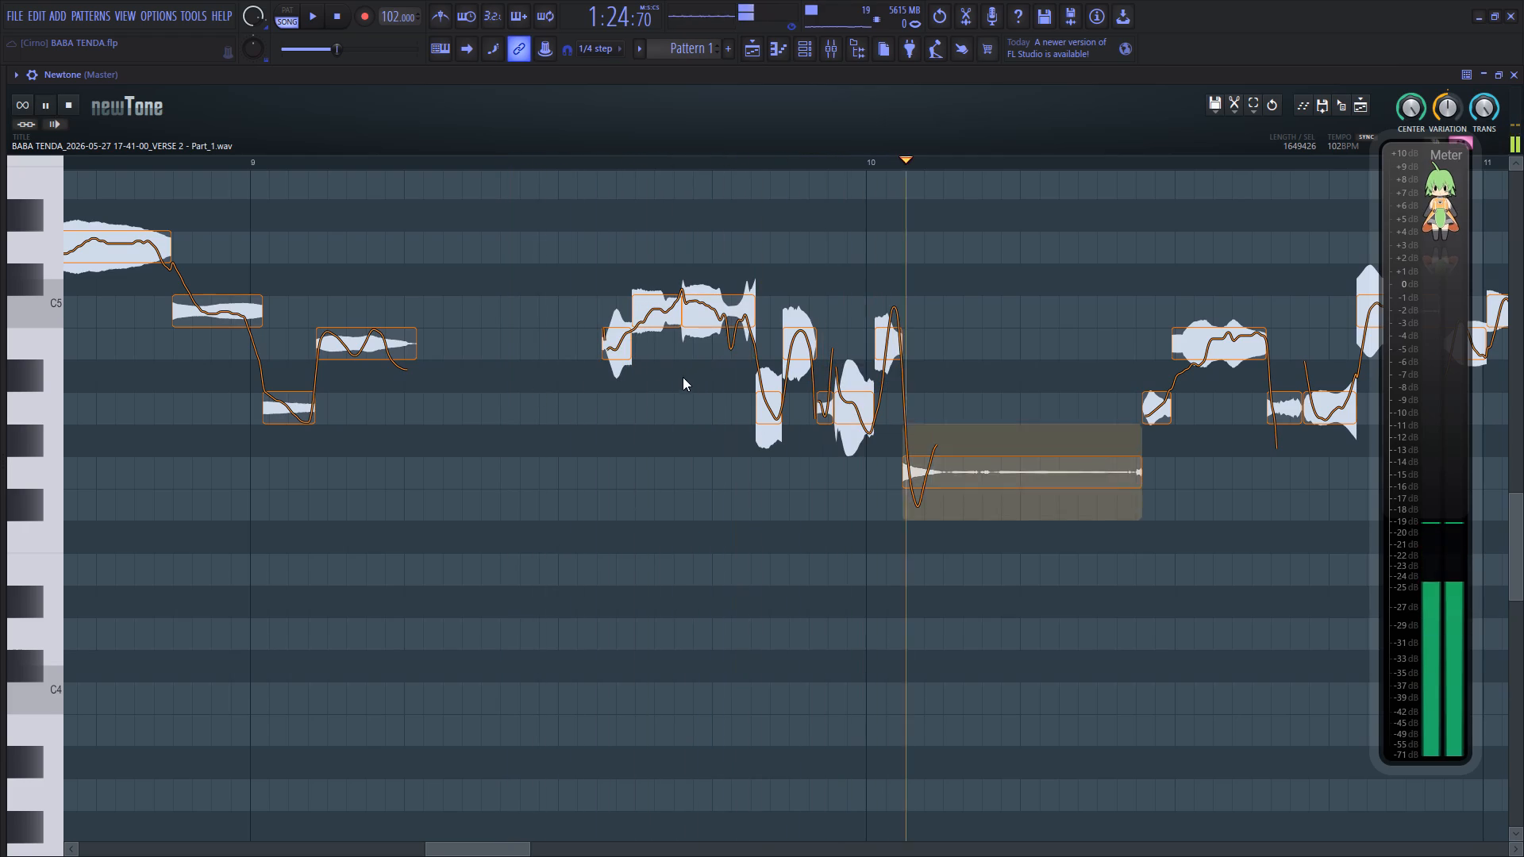
{"action": "key", "text": "space"}
{"action": "key", "text": "space"}
{"action": "key", "text": "space"}
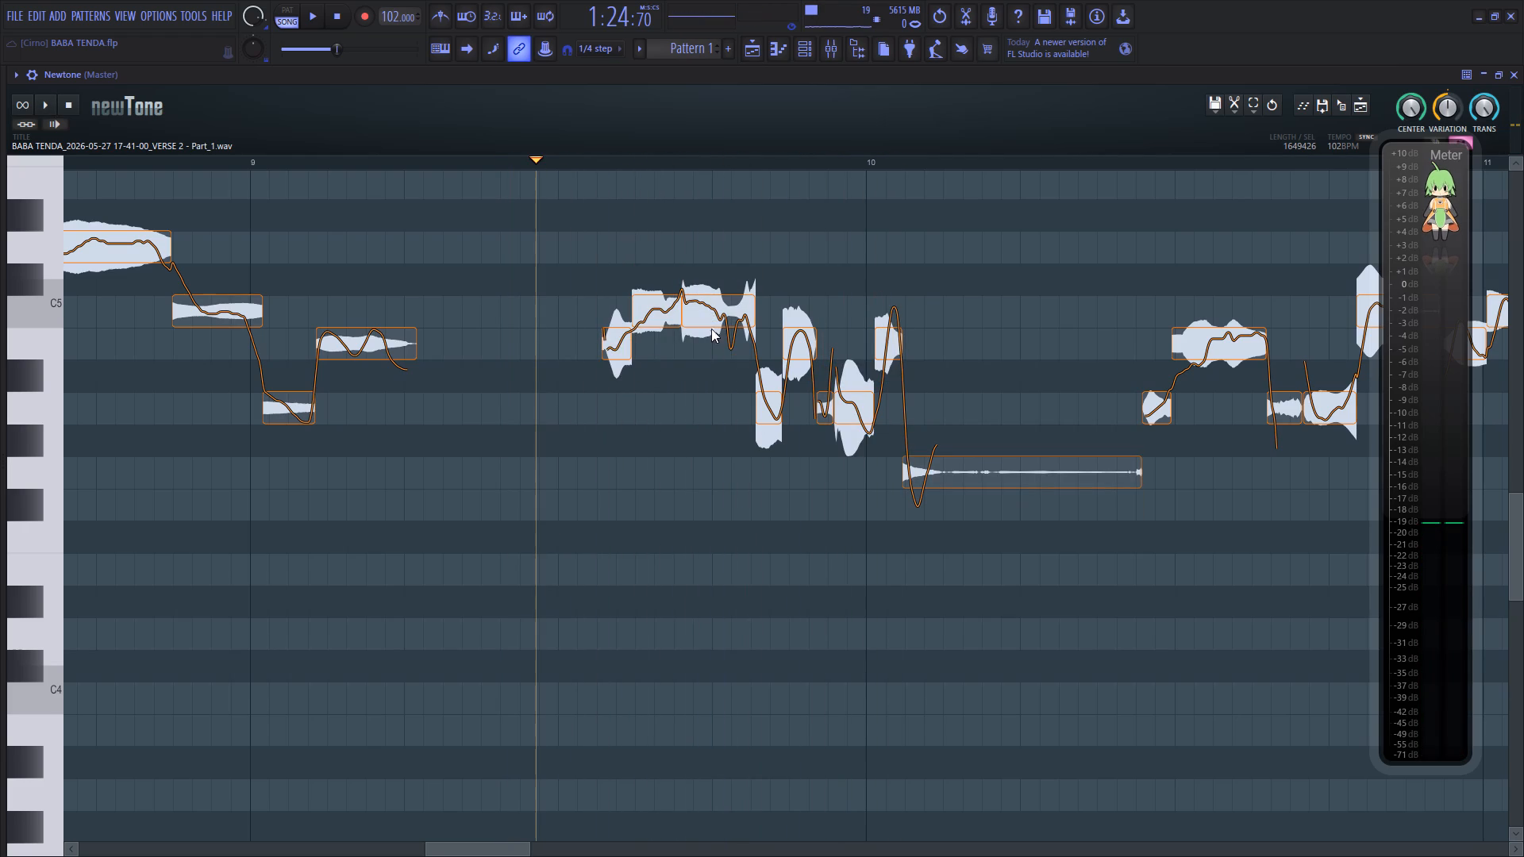
{"action": "left_click", "coordinate": [711, 318]}
{"action": "left_click_drag", "start_coordinate": [720, 357], "coordinate": [723, 332]}
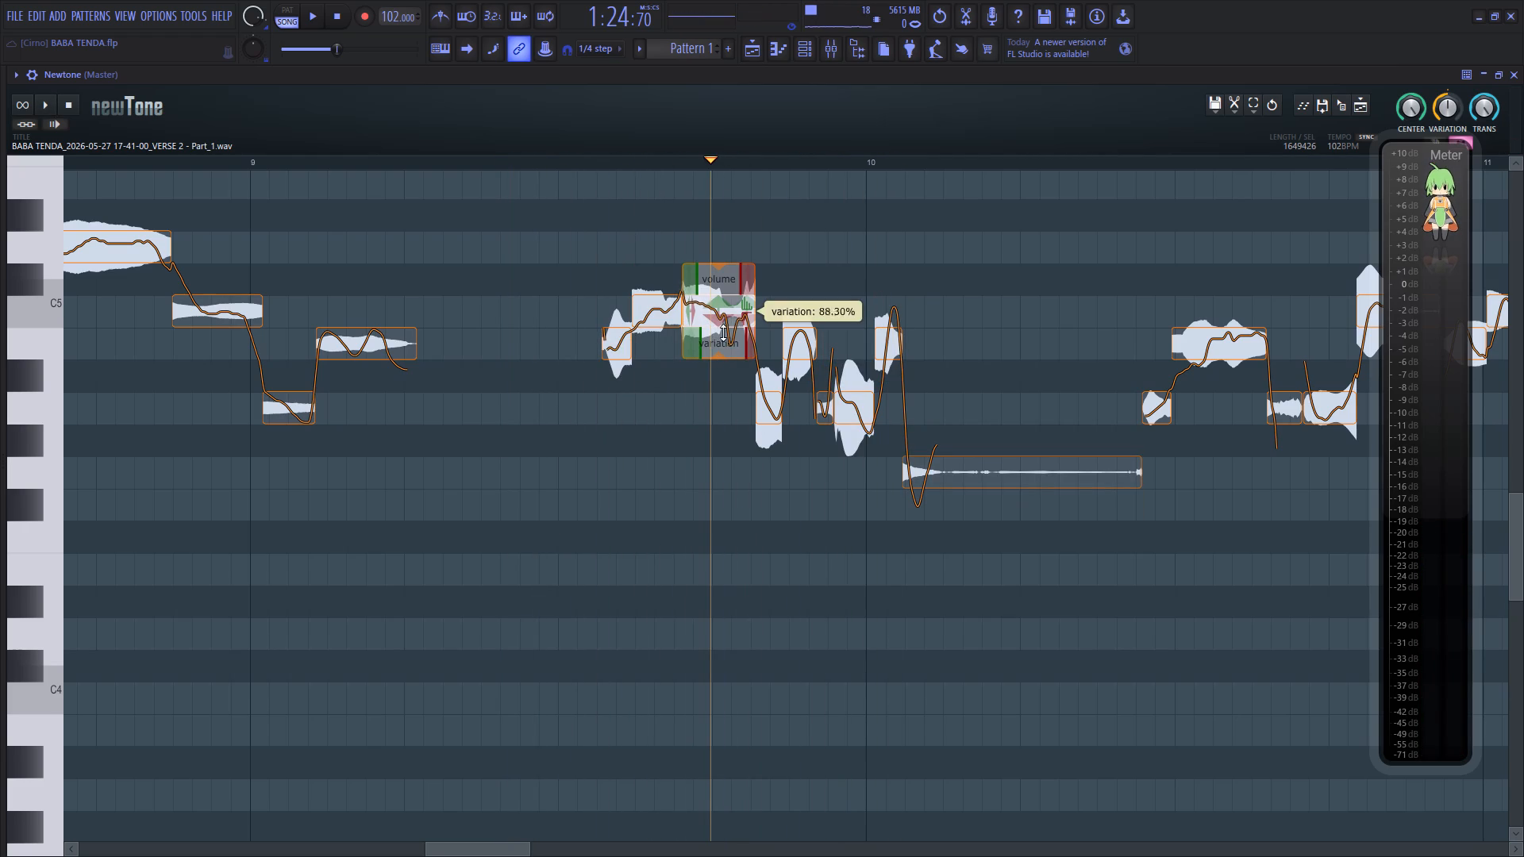
{"action": "left_click_drag", "start_coordinate": [723, 332], "coordinate": [733, 306]}
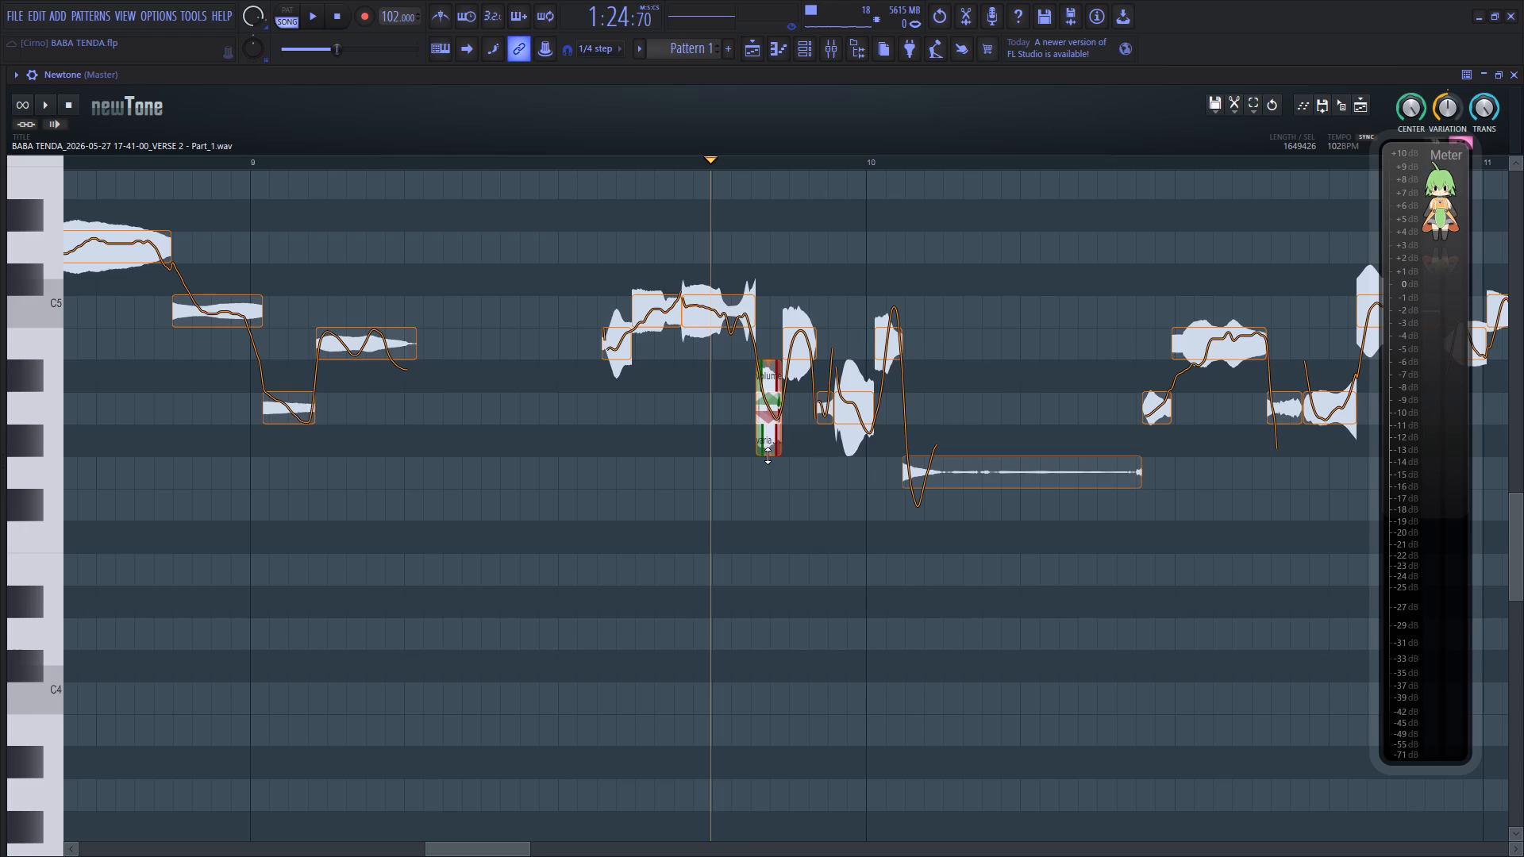
Set the pitch variation of the short A4 before bar 10 to about 63% and the following B4 to about 58%.
{"action": "left_click_drag", "start_coordinate": [767, 452], "coordinate": [779, 405]}
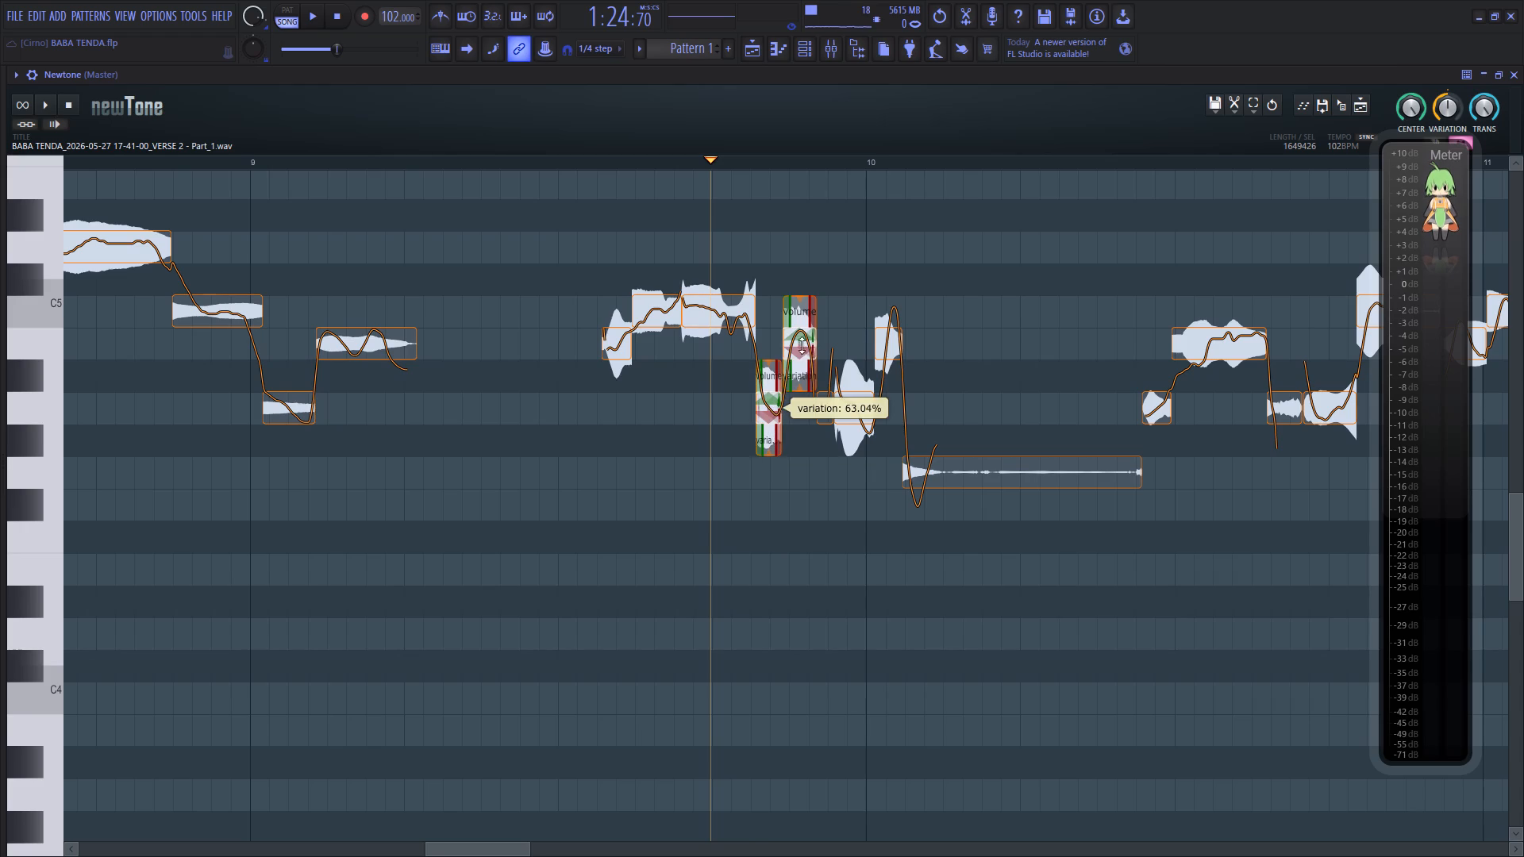
{"action": "left_click_drag", "start_coordinate": [800, 388], "coordinate": [804, 333]}
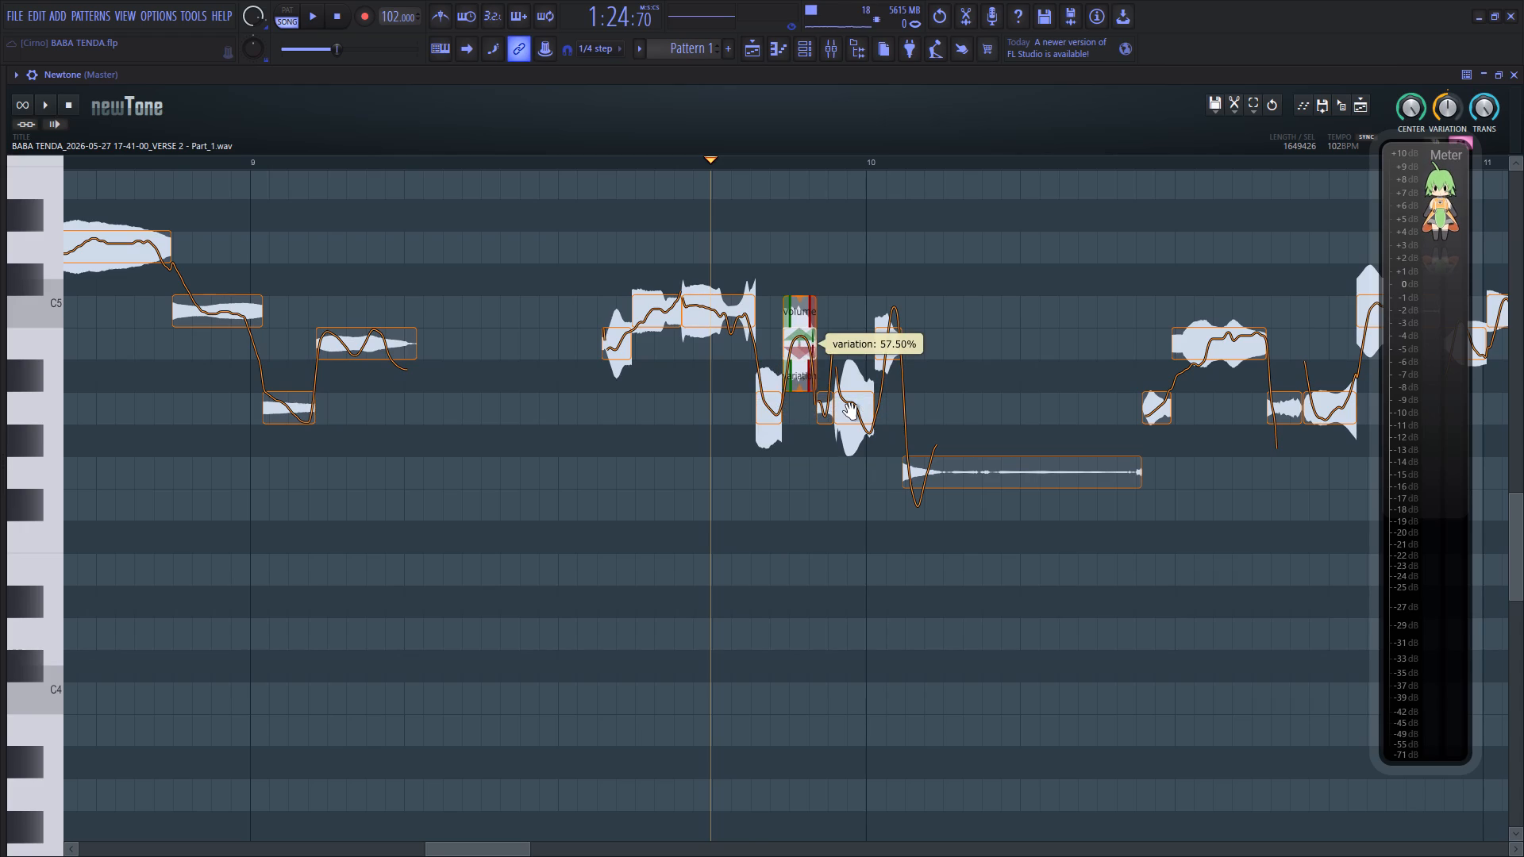
Reduce the pitch variation of the wider A4 just before bar 10 and the B4 at bar 10, and replay the phrase.
{"action": "left_click_drag", "start_coordinate": [852, 454], "coordinate": [868, 382]}
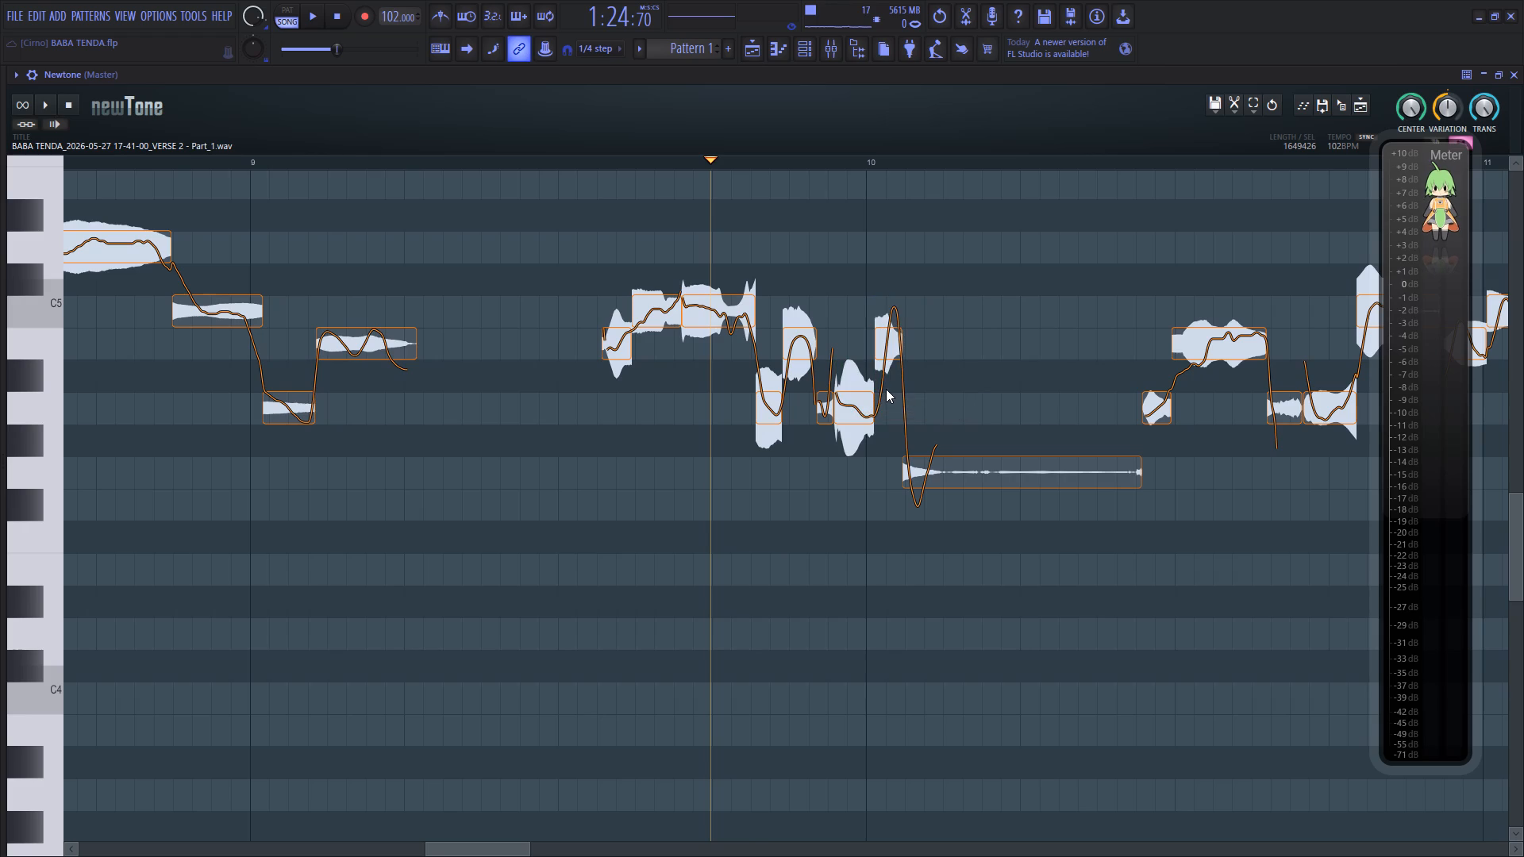
{"action": "left_click", "coordinate": [891, 352]}
{"action": "left_click_drag", "start_coordinate": [892, 389], "coordinate": [902, 333]}
{"action": "left_click", "coordinate": [652, 397]}
{"action": "left_click", "coordinate": [599, 405]}
{"action": "key", "text": "space"}
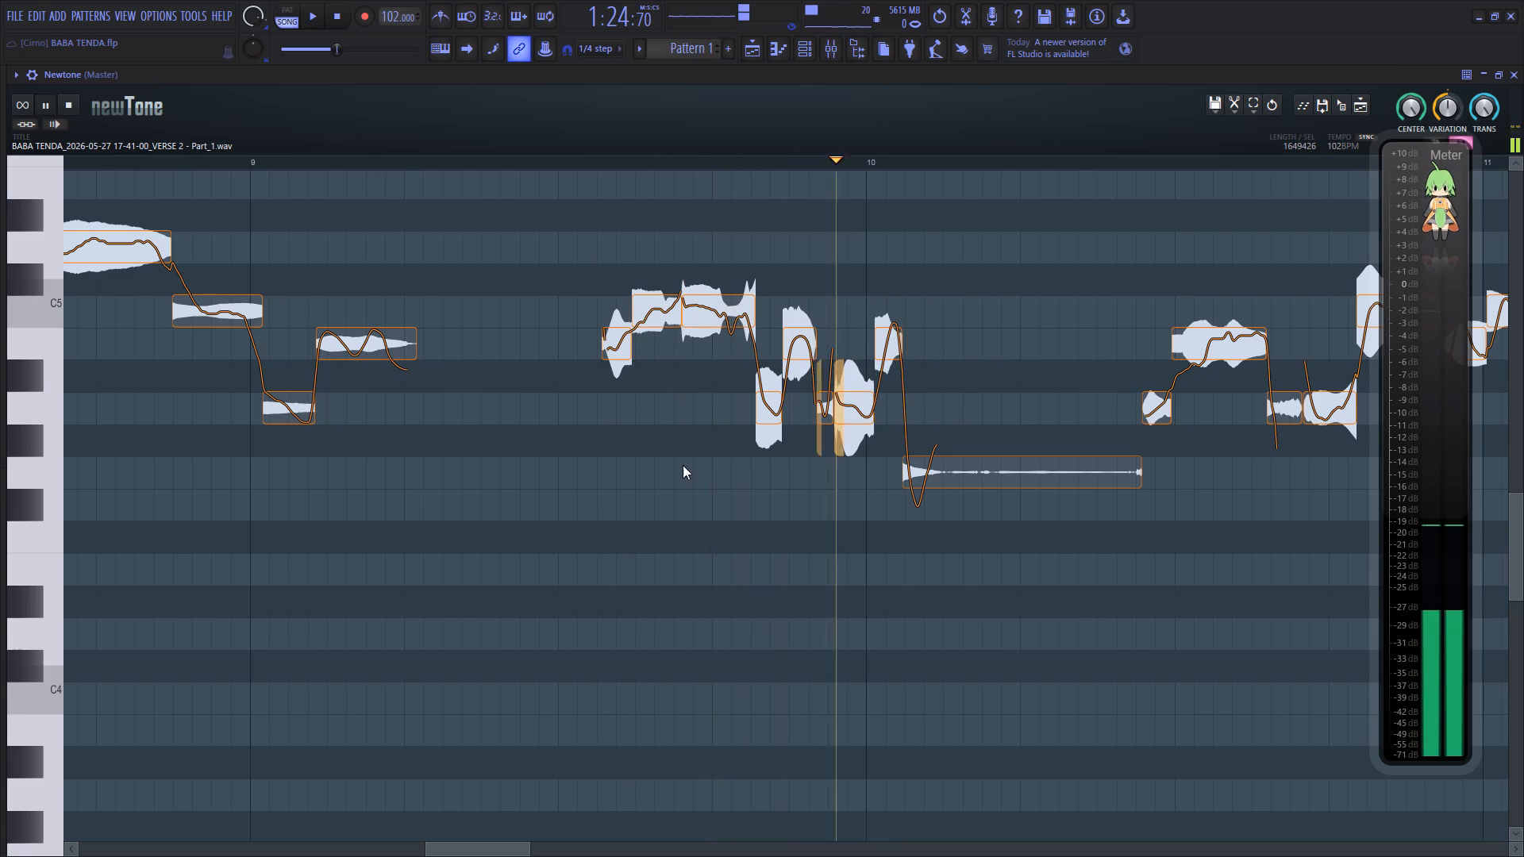
Audition the phrase between bars 10 and 11 and reduce the pitch variation of its long B4.
{"action": "left_click_drag", "start_coordinate": [495, 847], "coordinate": [570, 848]}
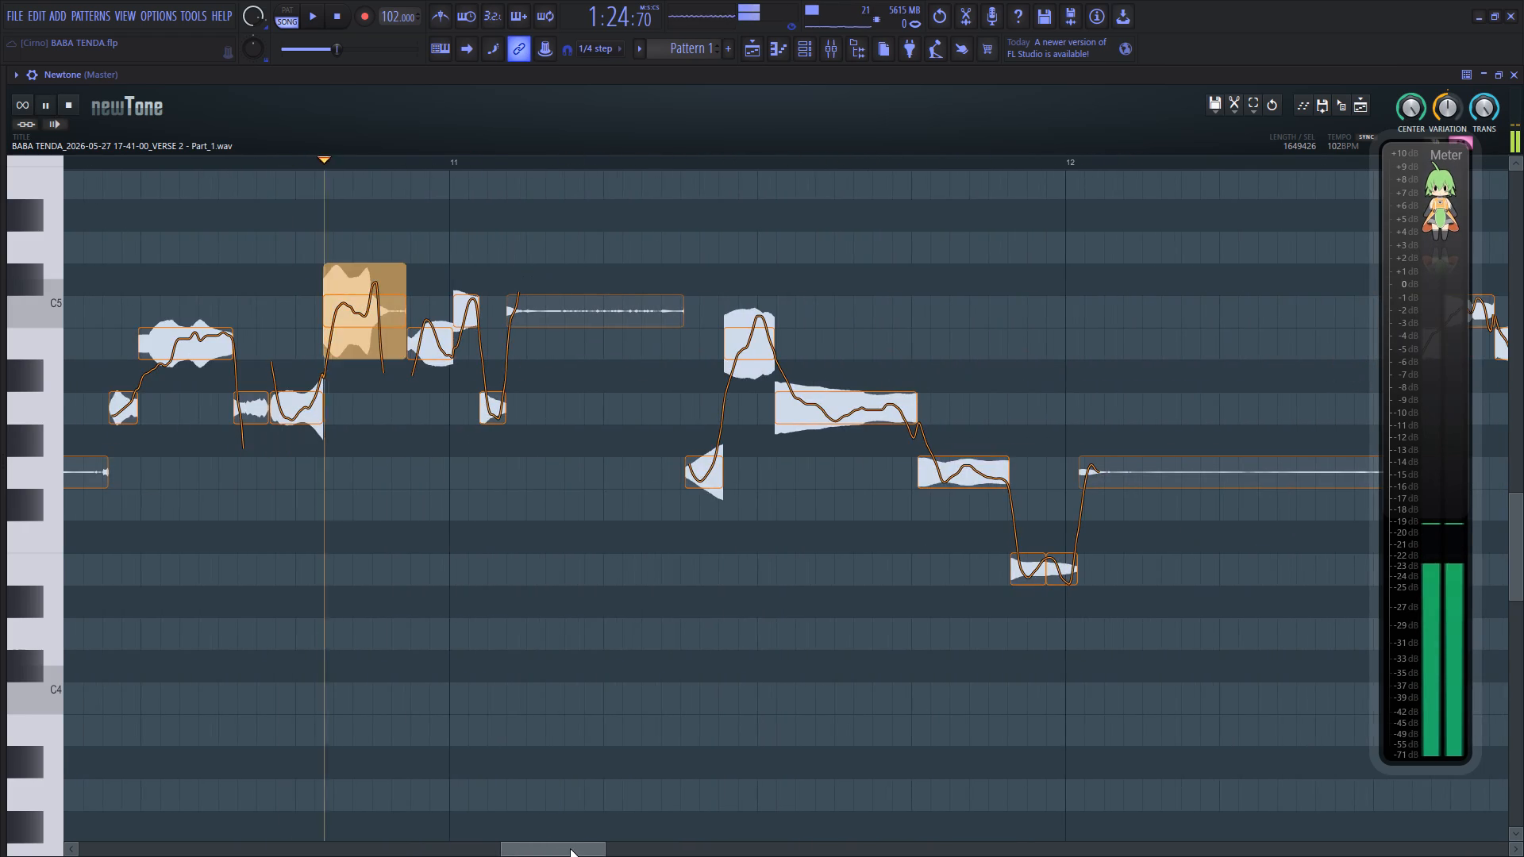
{"action": "left_click_drag", "start_coordinate": [570, 848], "coordinate": [548, 851]}
{"action": "key", "text": "space"}
{"action": "left_click", "coordinate": [364, 409]}
{"action": "key", "text": "space"}
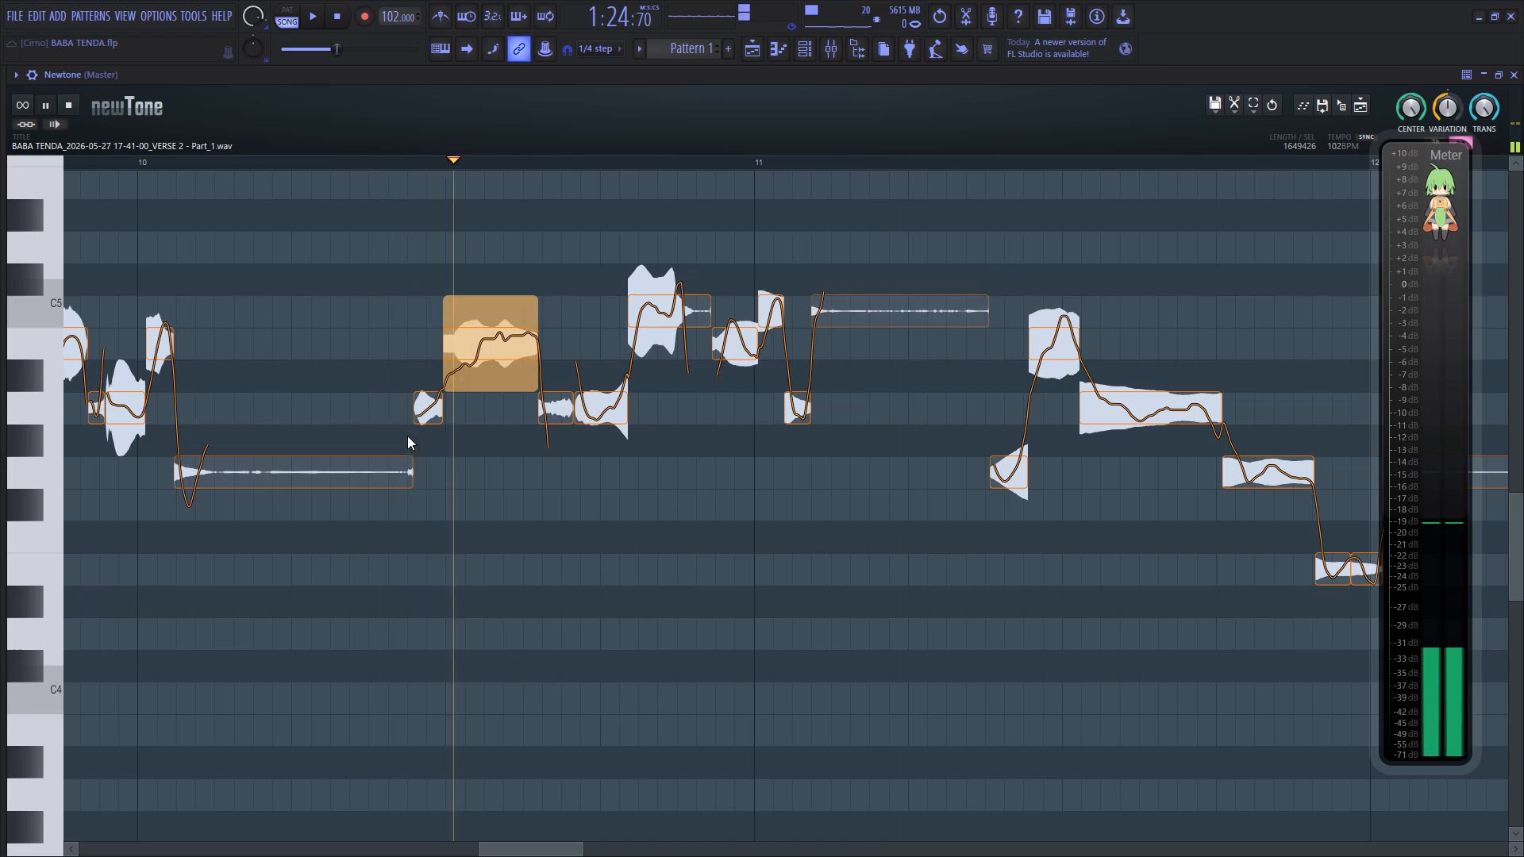
{"action": "left_click", "coordinate": [495, 351]}
{"action": "key", "text": "space"}
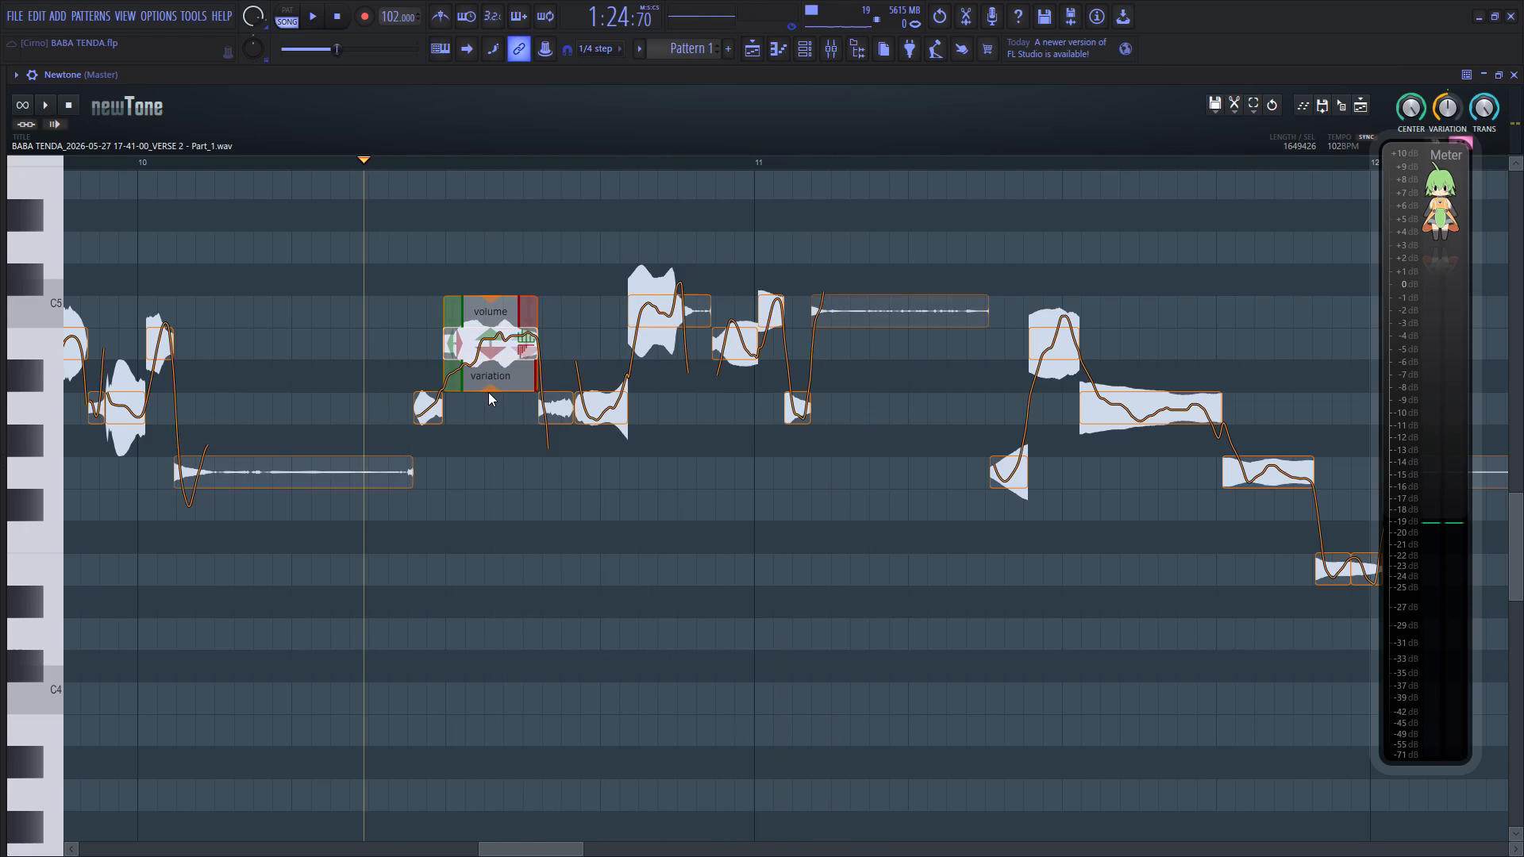
{"action": "left_click_drag", "start_coordinate": [489, 387], "coordinate": [494, 375]}
{"action": "left_click_drag", "start_coordinate": [494, 388], "coordinate": [507, 347]}
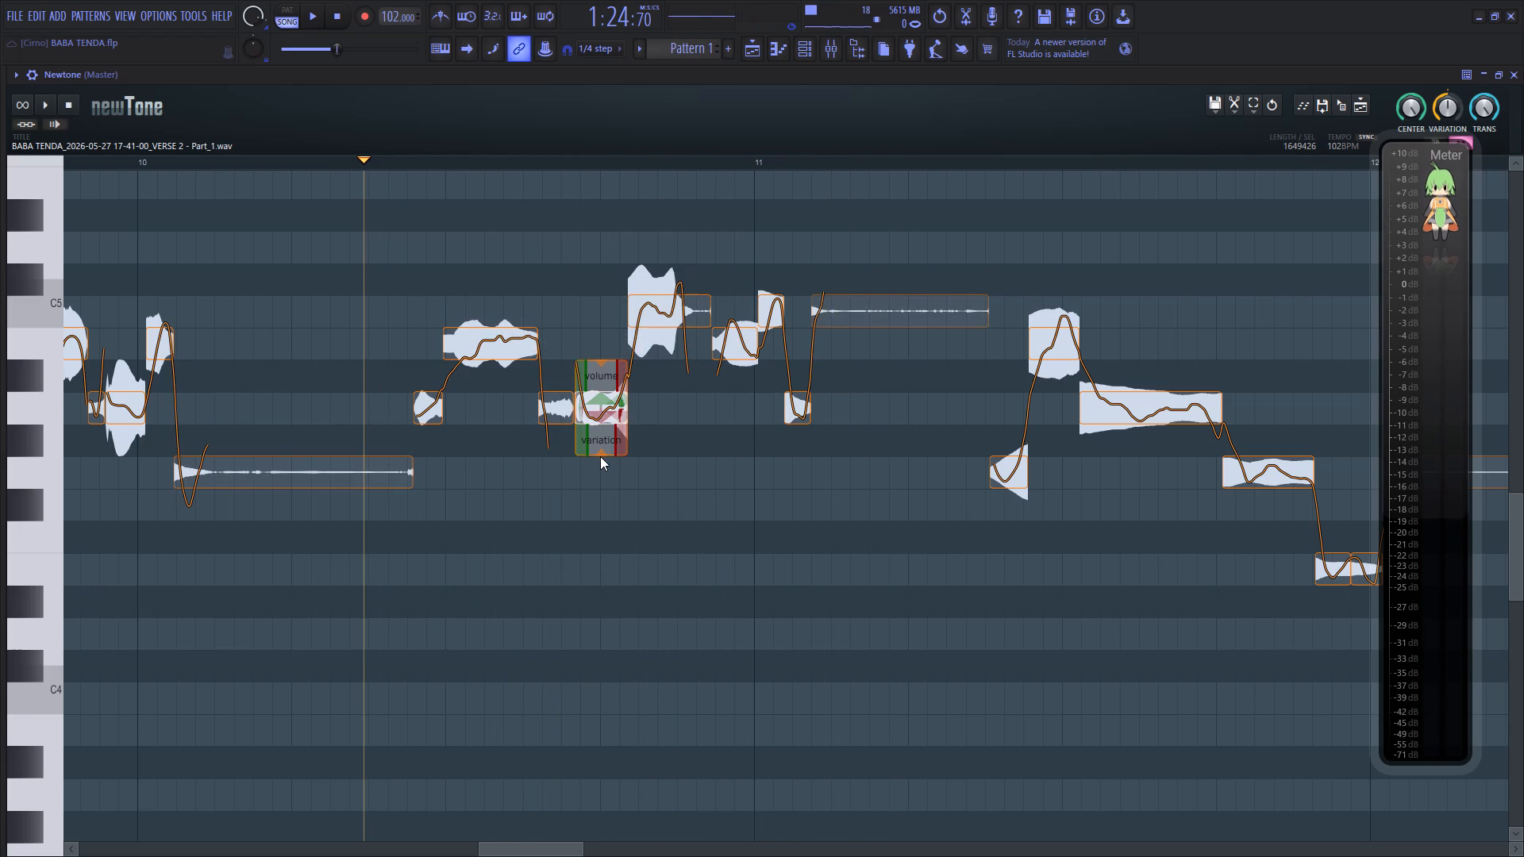
Reduce the pitch variation of the second A4 and following C5 before bar 11, and replay the phrase.
{"action": "left_click", "coordinate": [607, 416]}
{"action": "left_click_drag", "start_coordinate": [601, 455], "coordinate": [618, 383]}
{"action": "left_click_drag", "start_coordinate": [665, 355], "coordinate": [679, 306]}
{"action": "left_click", "coordinate": [387, 373]}
{"action": "key", "text": "space"}
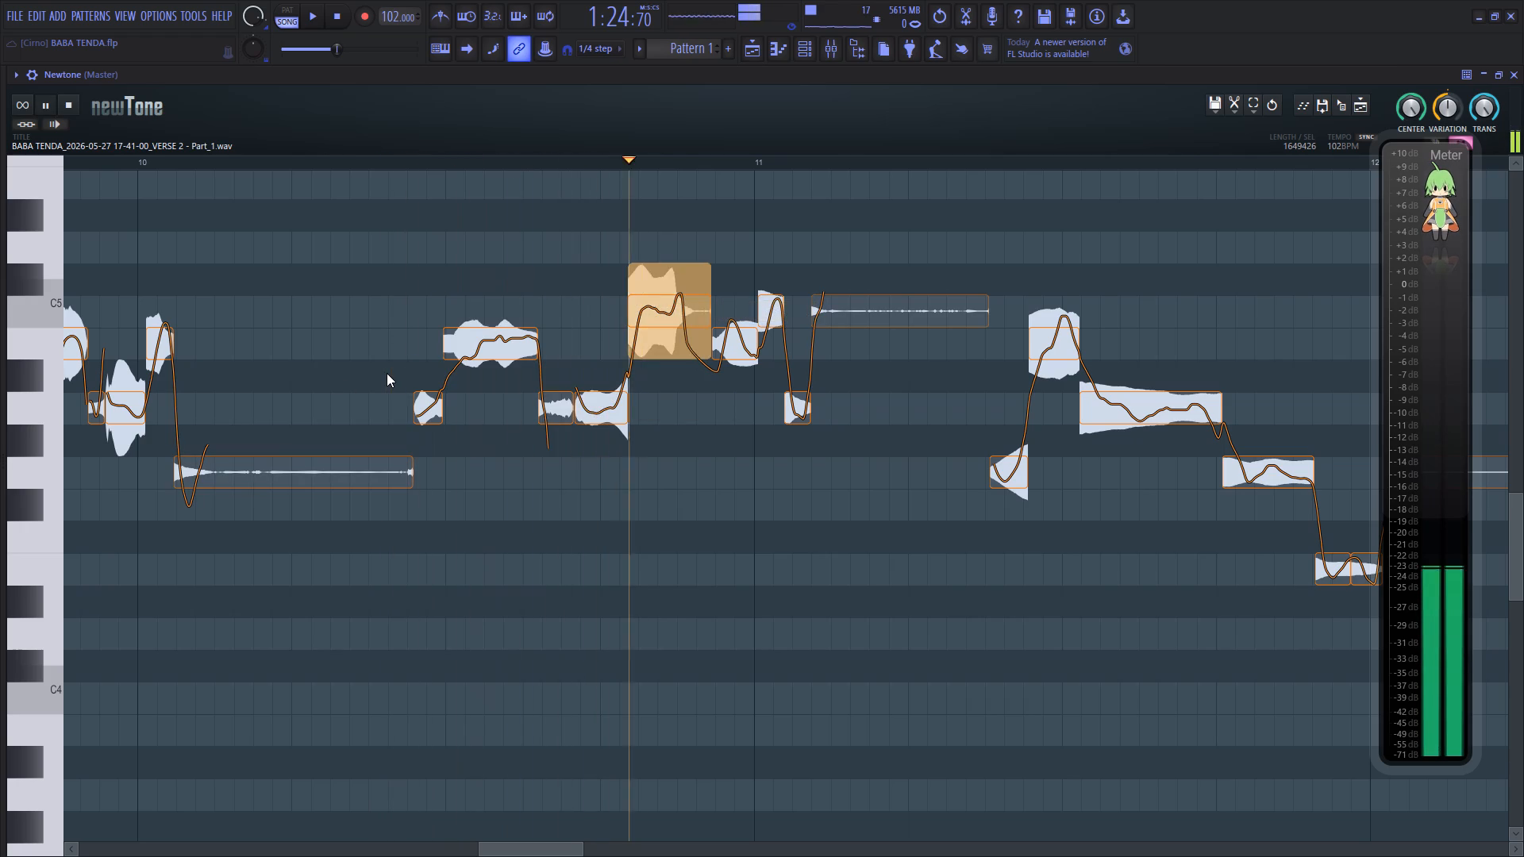
{"action": "key", "text": "space"}
{"action": "key", "text": "space"}
Lower the short C5 at bar 11 by one semitone to B4.
{"action": "left_click_drag", "start_coordinate": [773, 313], "coordinate": [773, 319]}
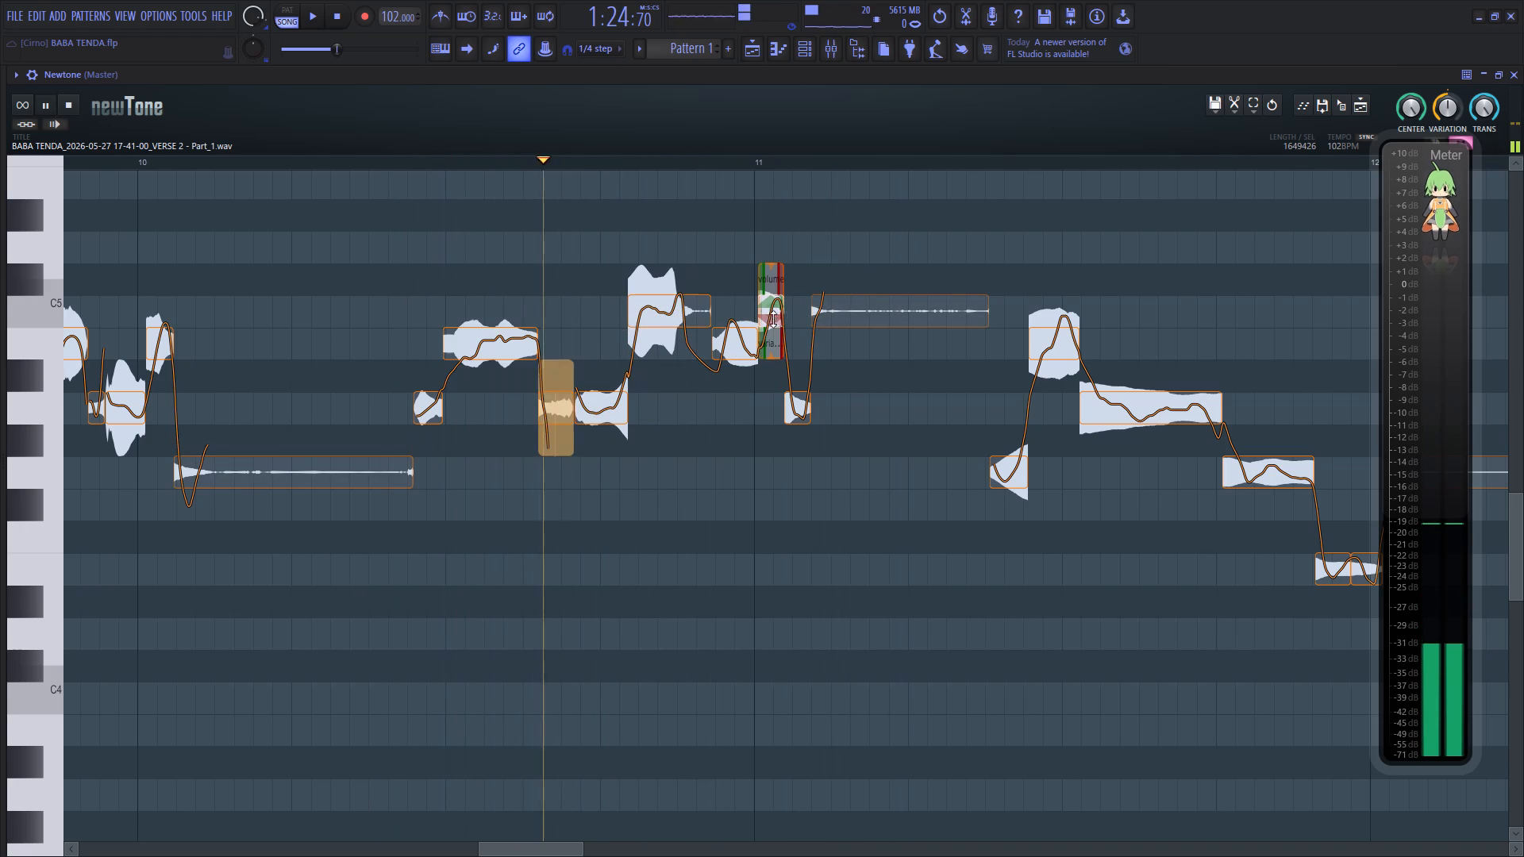
{"action": "left_click_drag", "start_coordinate": [773, 319], "coordinate": [772, 339]}
{"action": "key", "text": "space"}
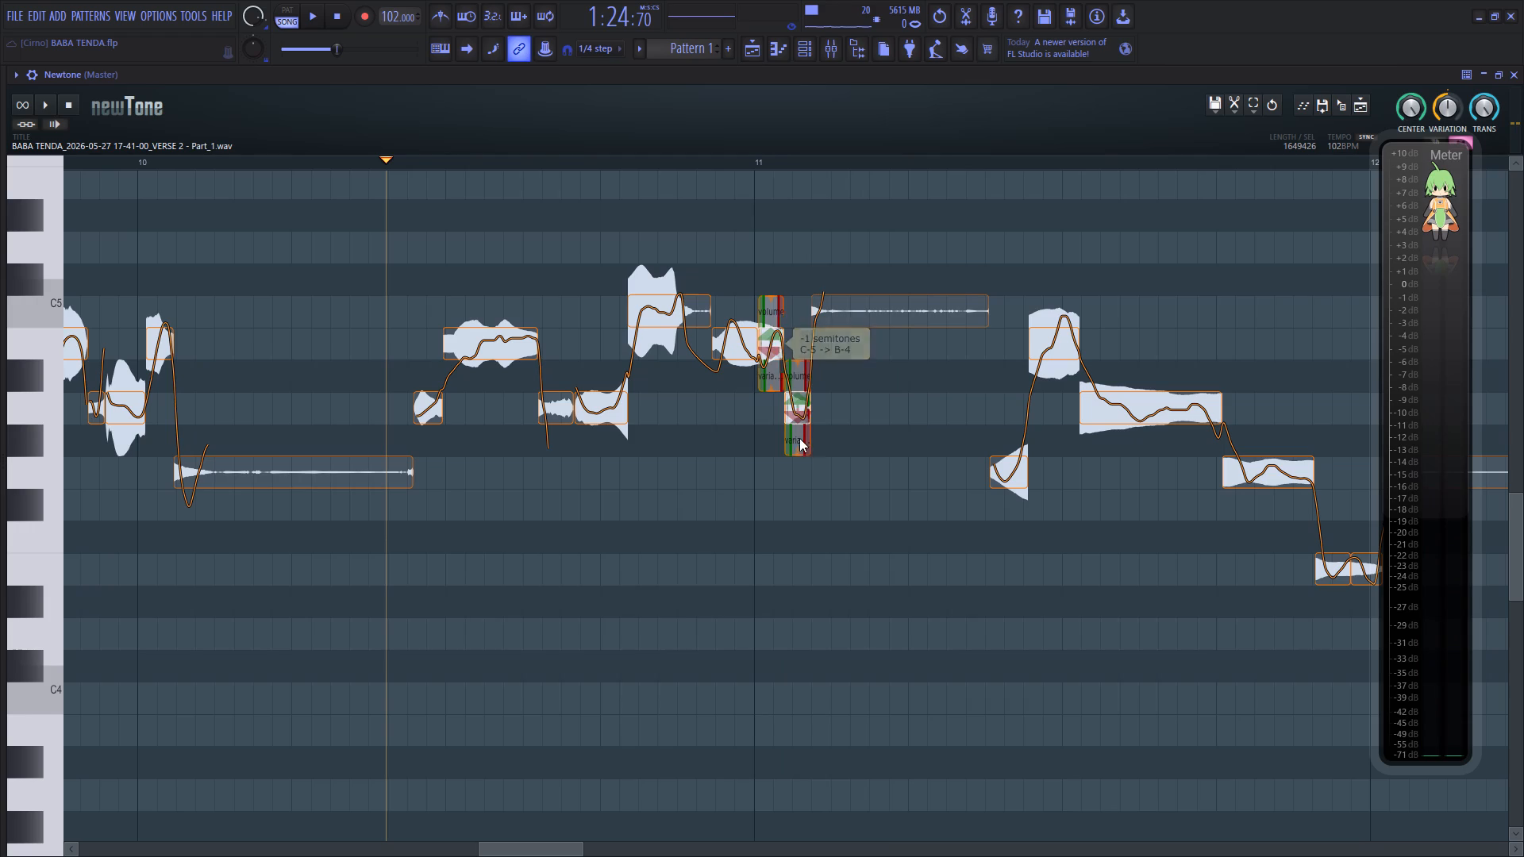
Set the pitch variation of the short A4 after bar 11 to about 51% and the lowered B4 to about 53%, and replay.
{"action": "left_click_drag", "start_coordinate": [799, 452], "coordinate": [806, 390]}
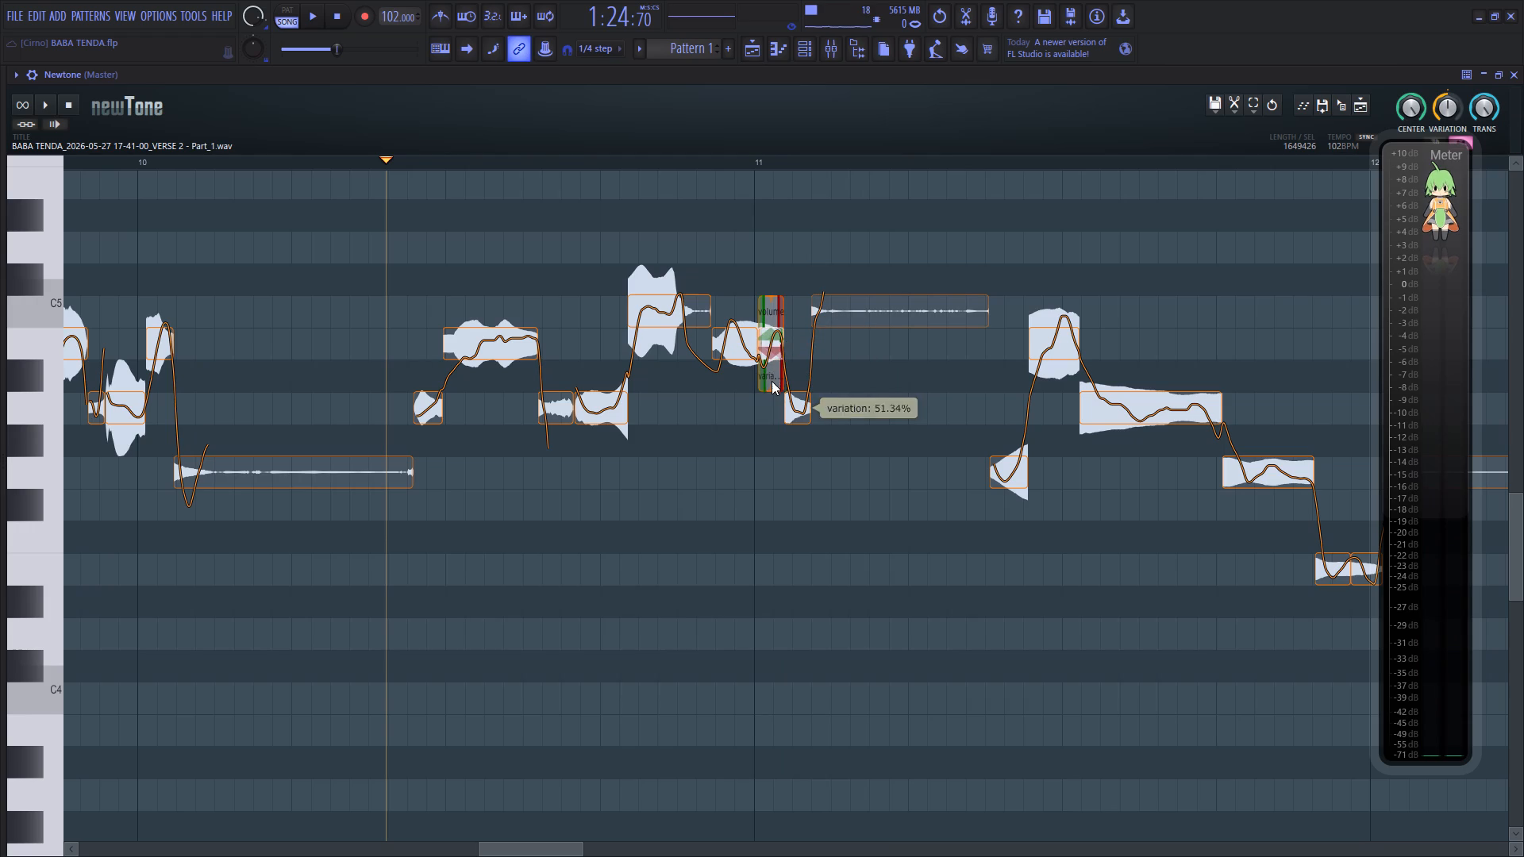
{"action": "left_click_drag", "start_coordinate": [771, 389], "coordinate": [787, 328]}
{"action": "key", "text": "space"}
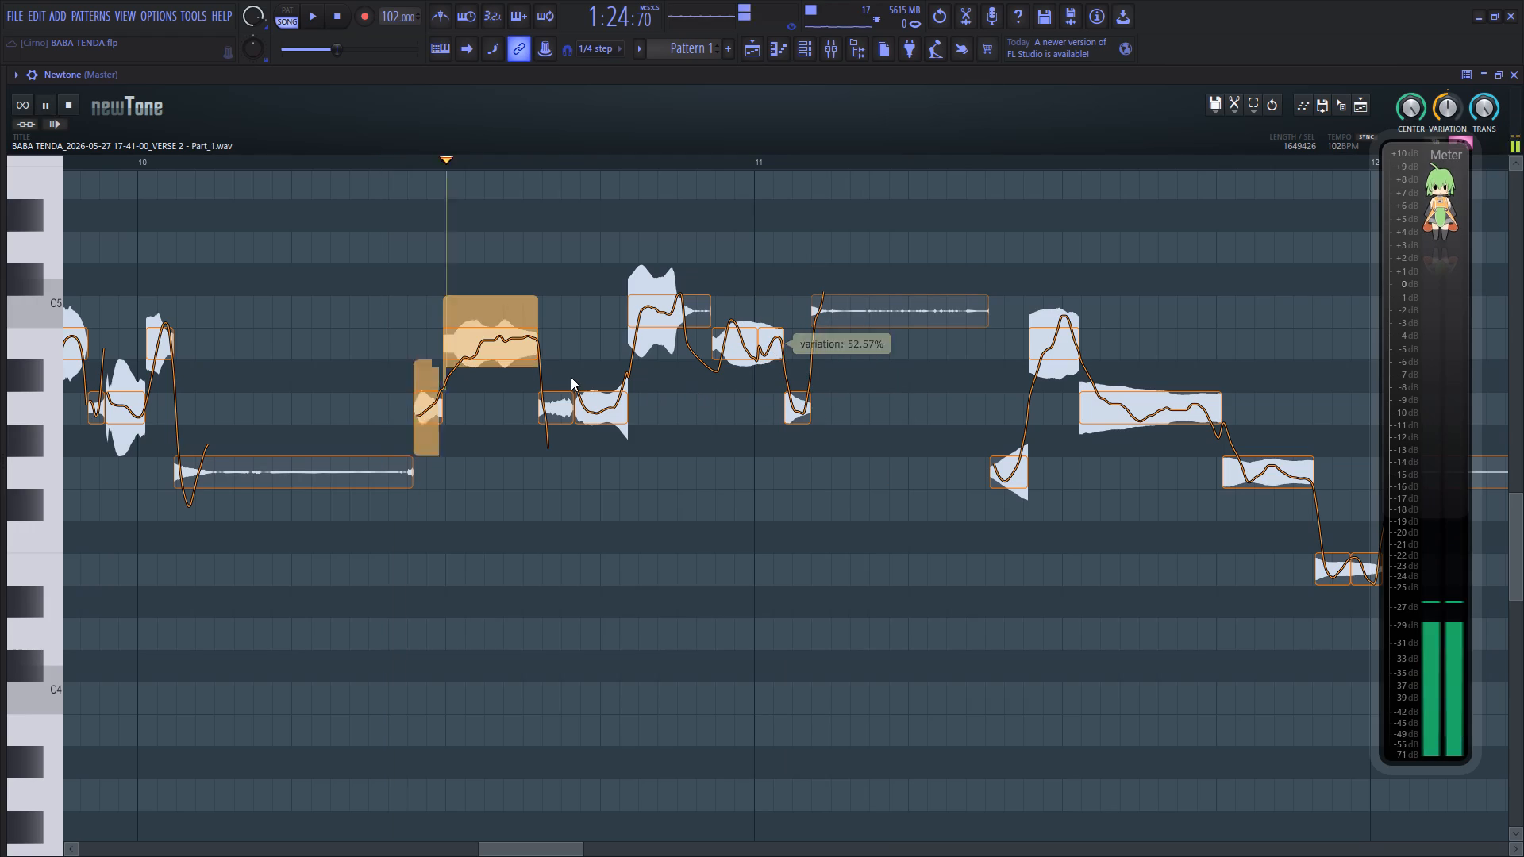
Audition the phrase between bars 11 and 12 and set the pitch variation of its long A4 to about 51%.
{"action": "left_click_drag", "start_coordinate": [537, 847], "coordinate": [539, 847]}
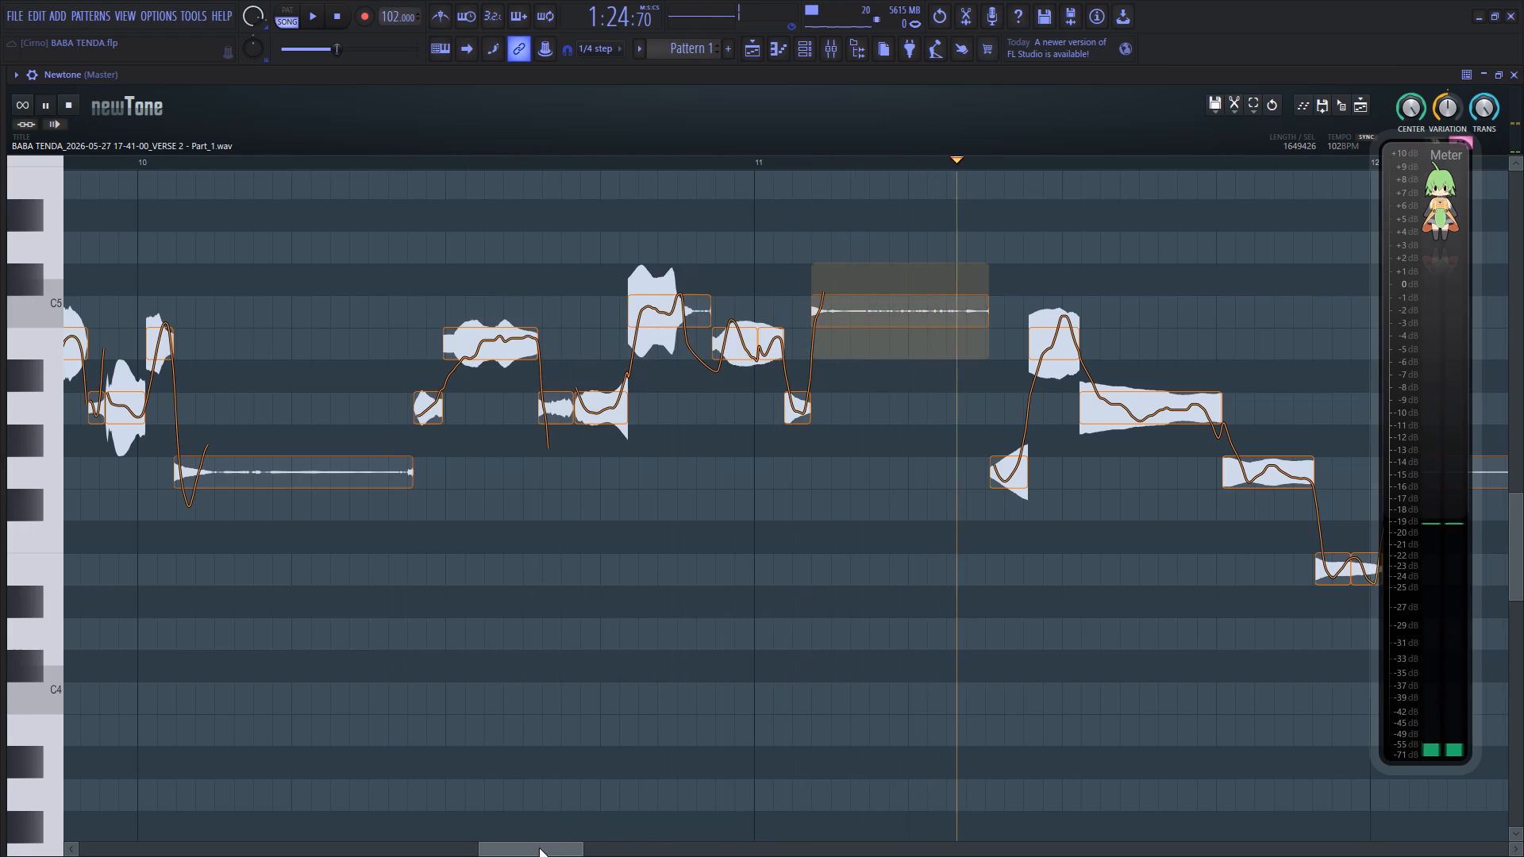
{"action": "left_click_drag", "start_coordinate": [539, 847], "coordinate": [578, 840]}
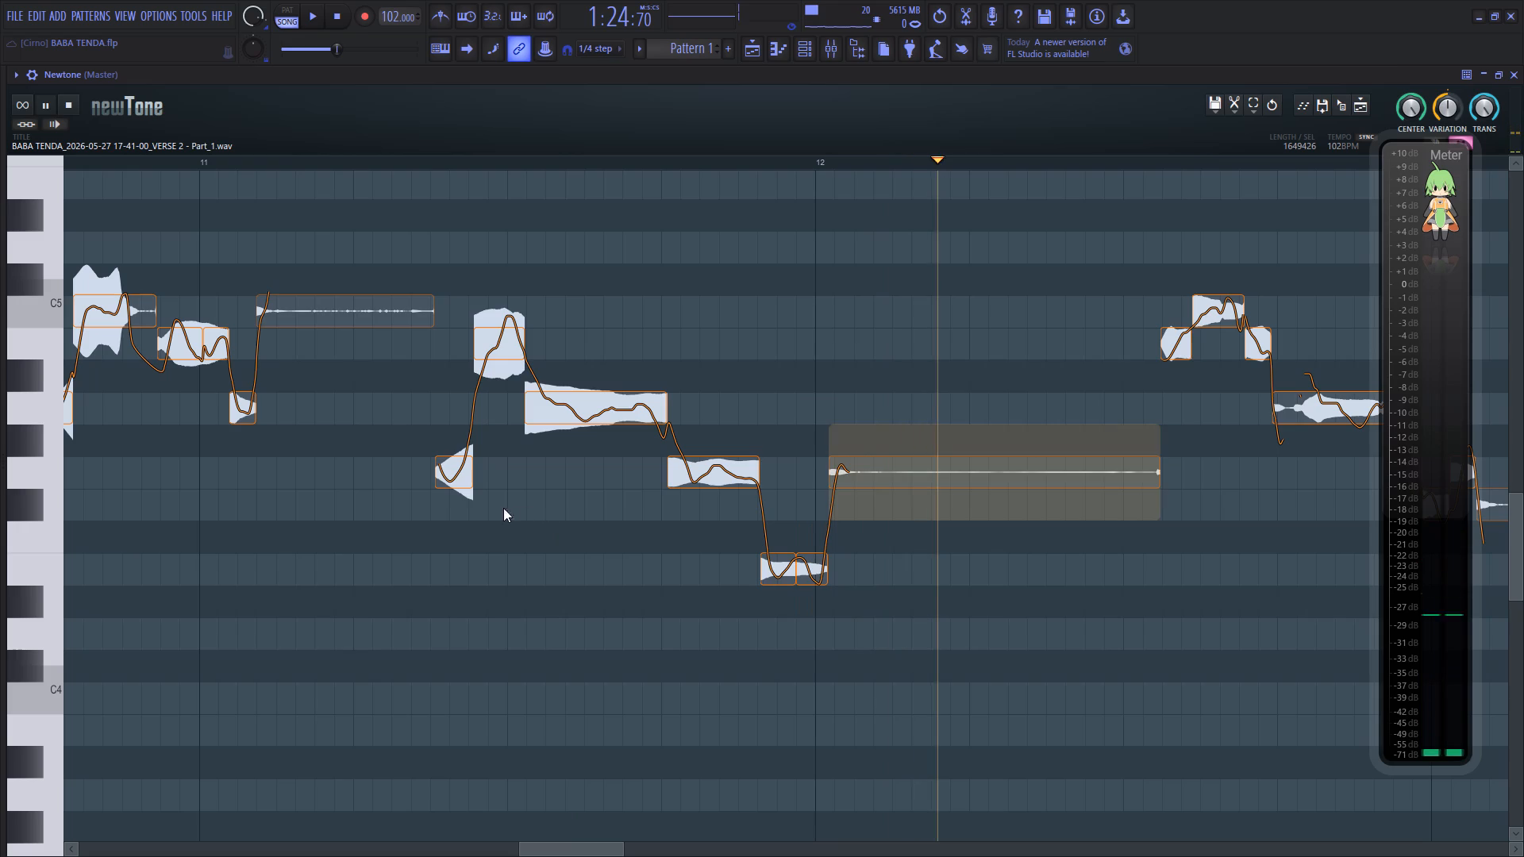
{"action": "key", "text": "space"}
{"action": "left_click", "coordinate": [421, 507]}
{"action": "key", "text": "space"}
{"action": "key", "text": "space"}
{"action": "left_click", "coordinate": [581, 415]}
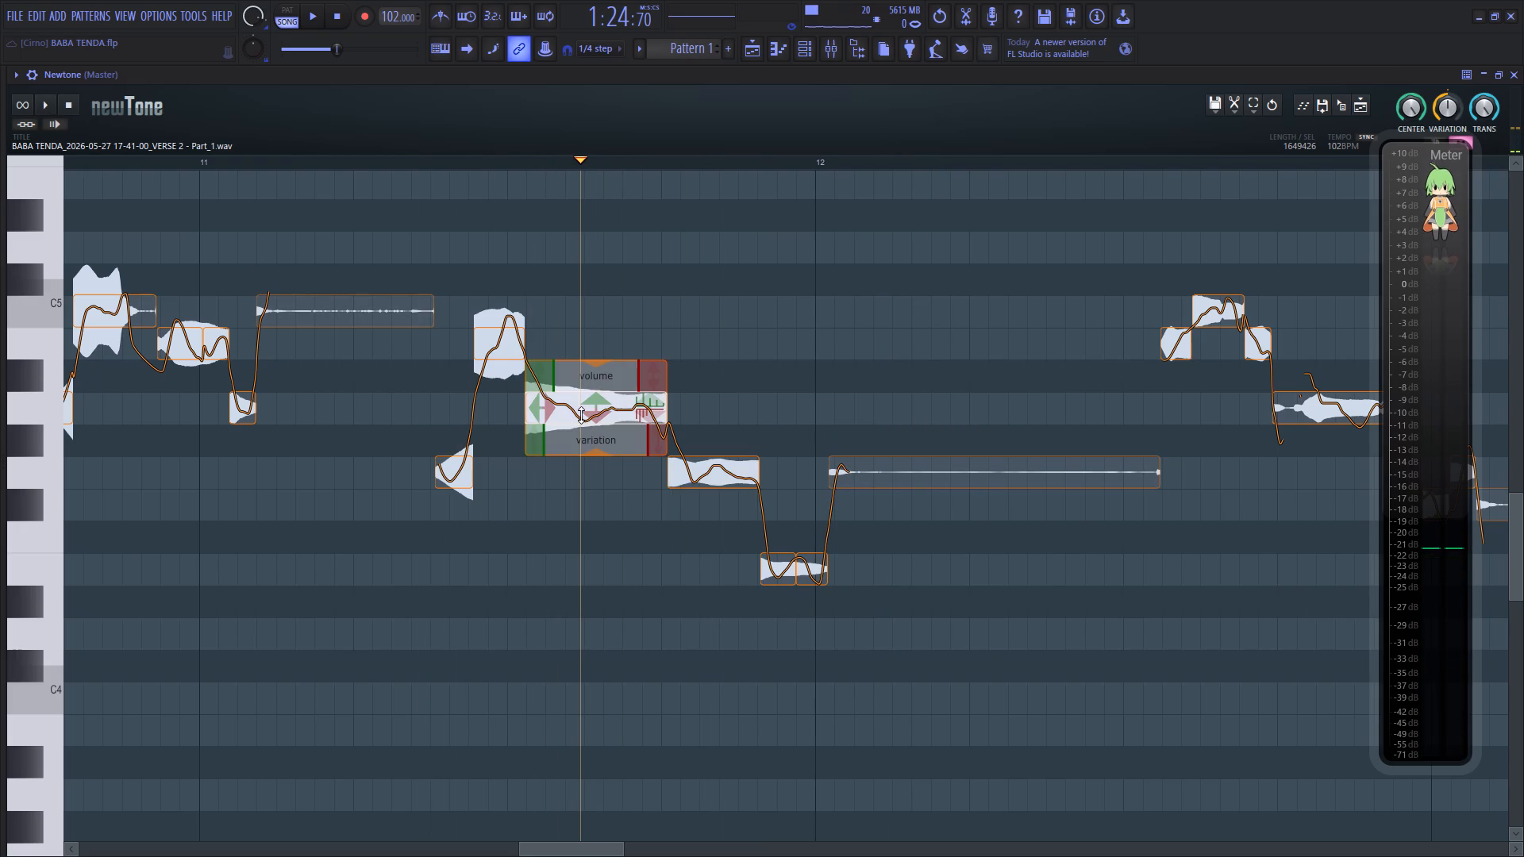
{"action": "left_click_drag", "start_coordinate": [592, 452], "coordinate": [616, 389]}
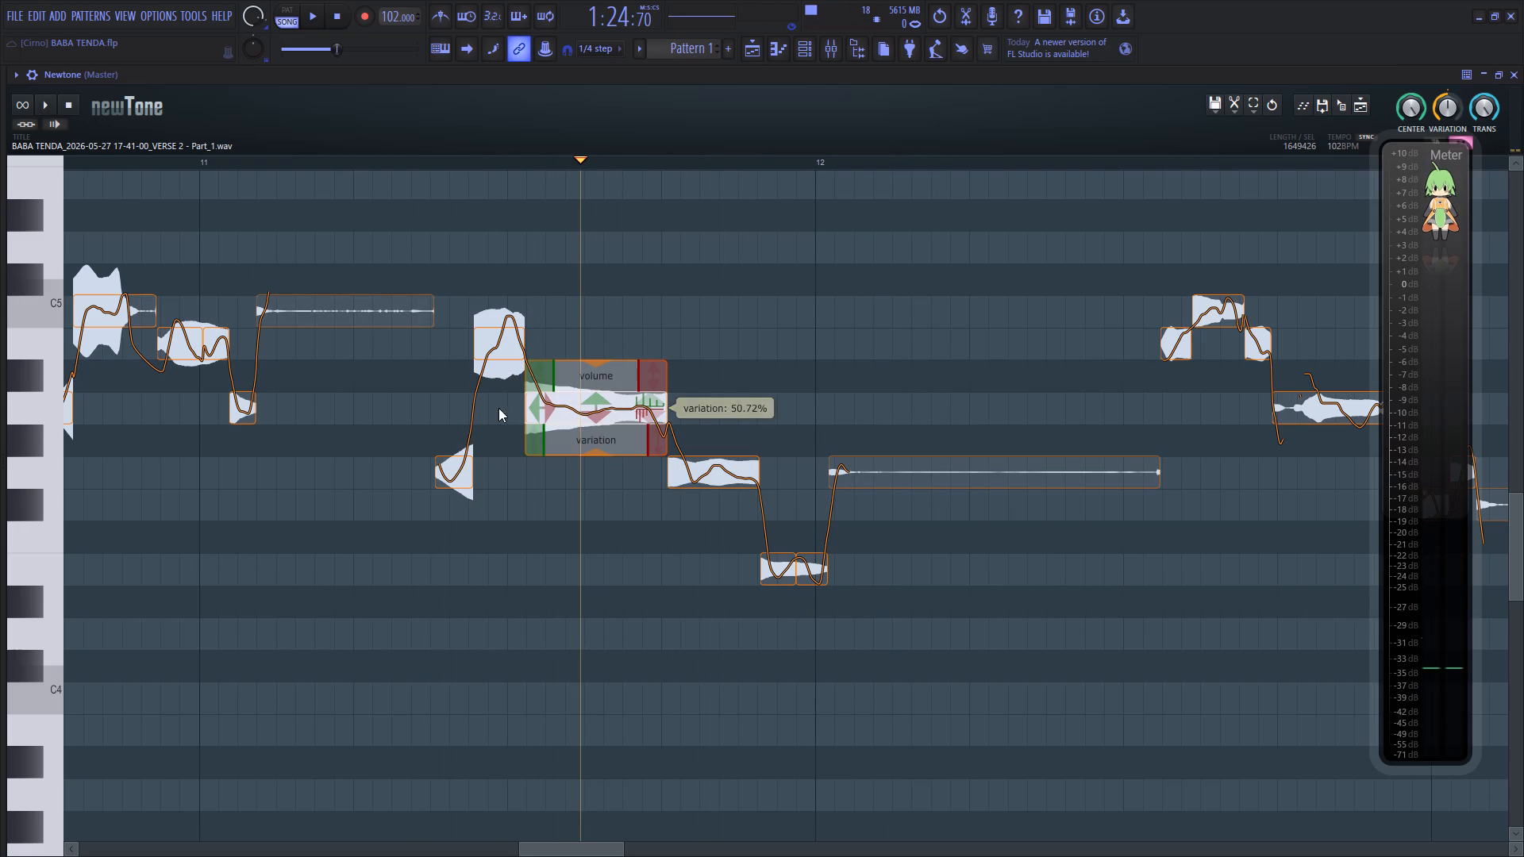
Set the pitch variation of the B4 preceding that long A4 to about 54% and replay the phrase.
{"action": "left_click", "coordinate": [501, 348]}
{"action": "left_click_drag", "start_coordinate": [502, 390], "coordinate": [509, 330]}
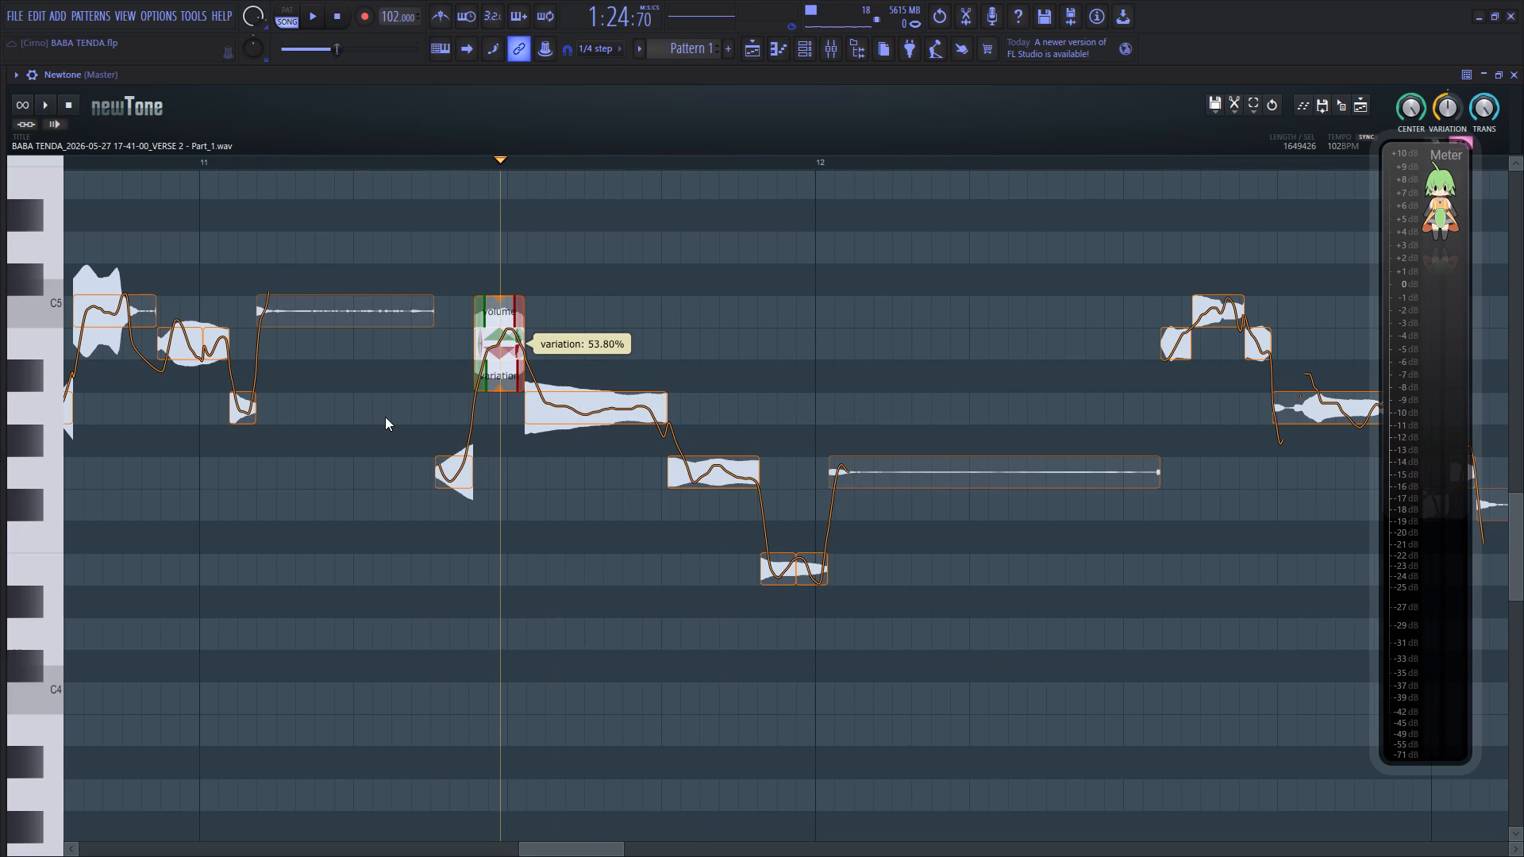
{"action": "left_click", "coordinate": [385, 417]}
{"action": "key", "text": "space"}
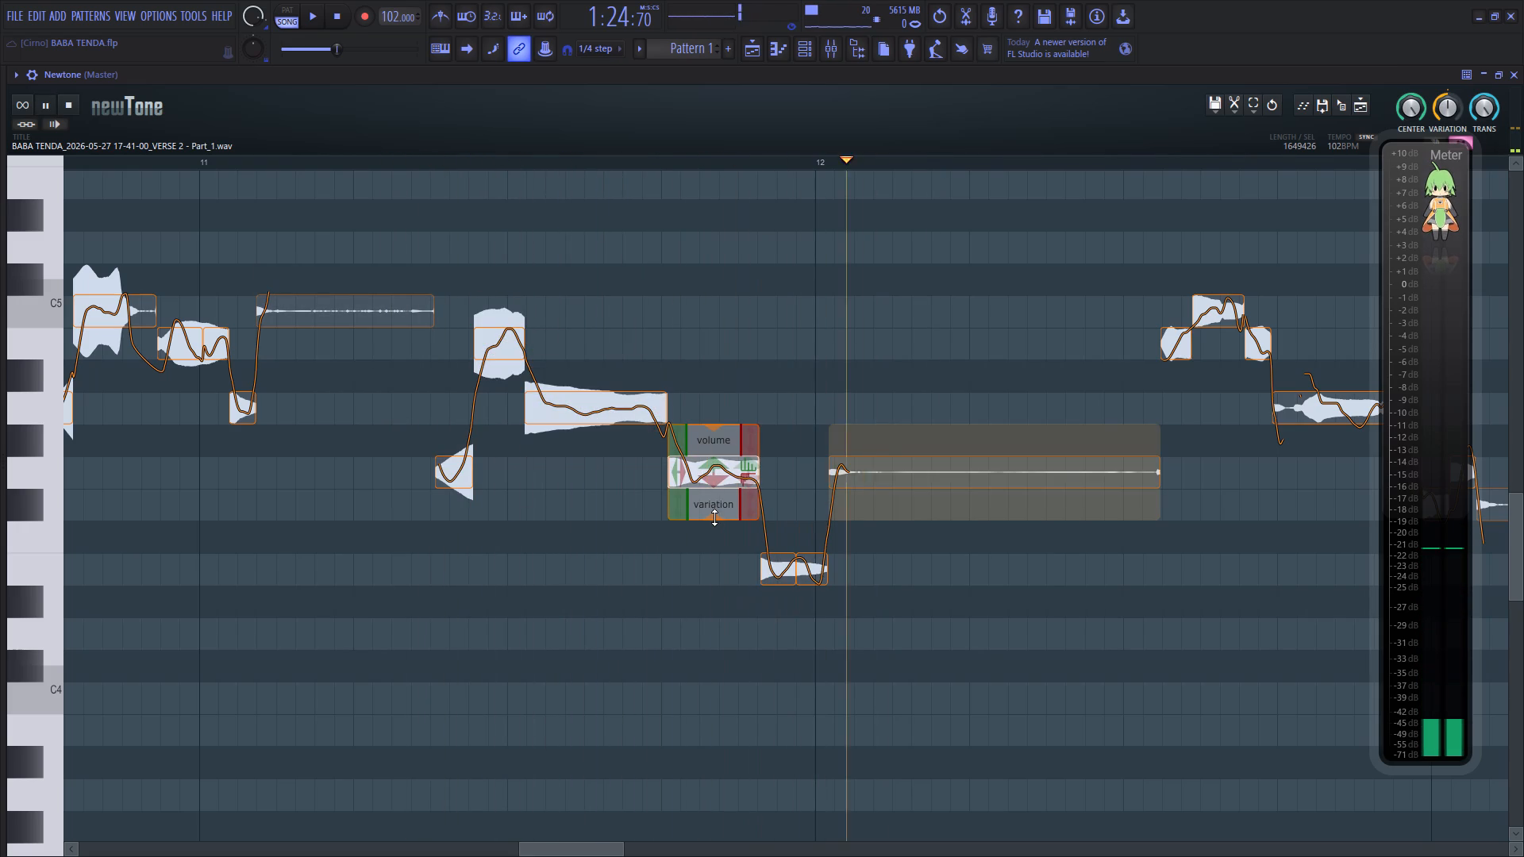
{"action": "left_click", "coordinate": [714, 517]}
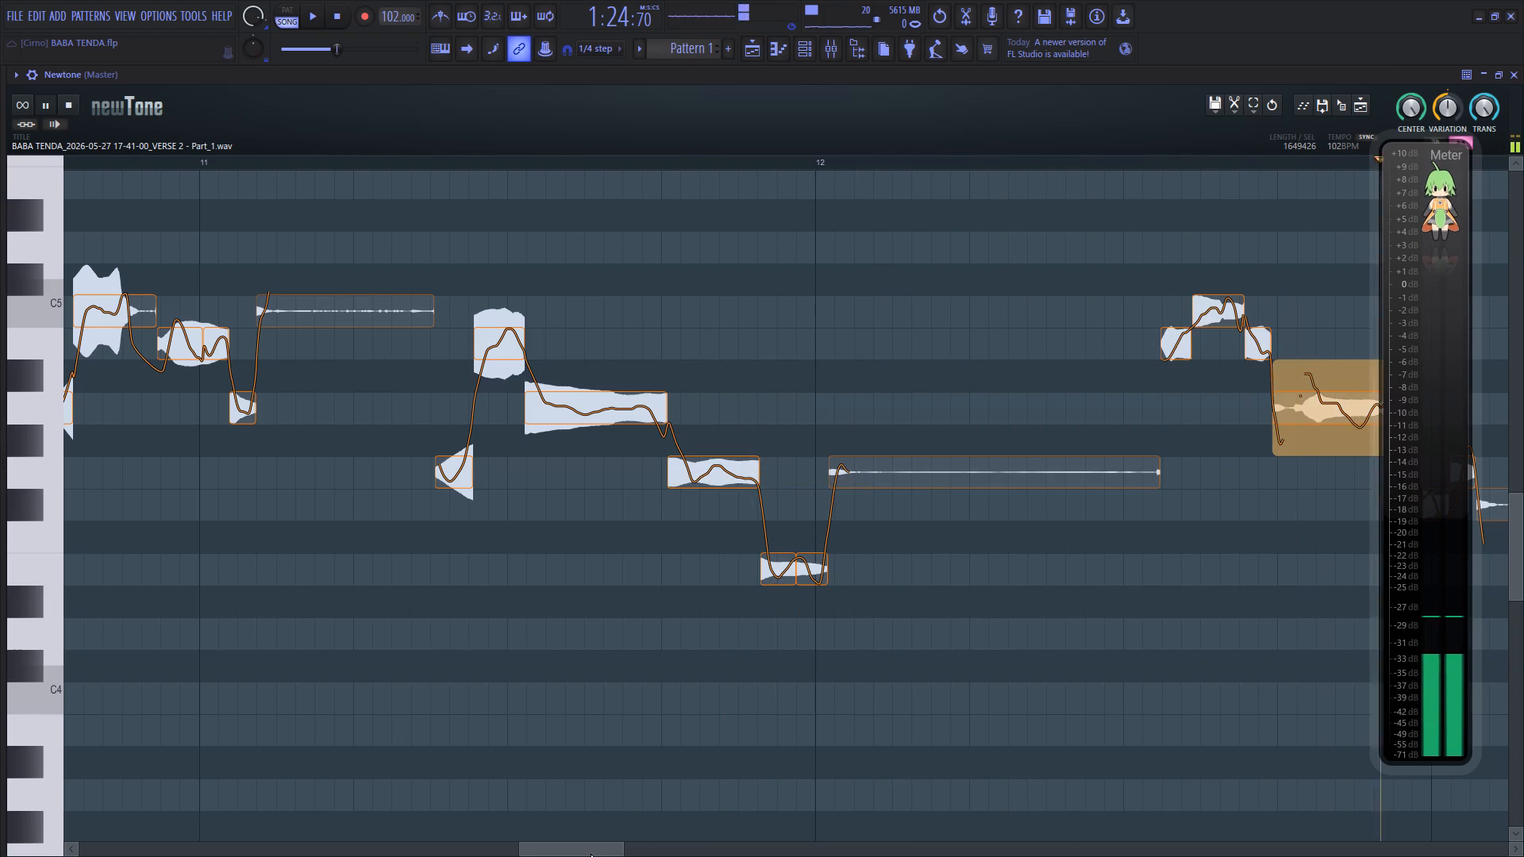
Audition the phrase leading into bar 13 and reduce the pitch variation of its C5 note.
{"action": "left_click_drag", "start_coordinate": [591, 853], "coordinate": [606, 852]}
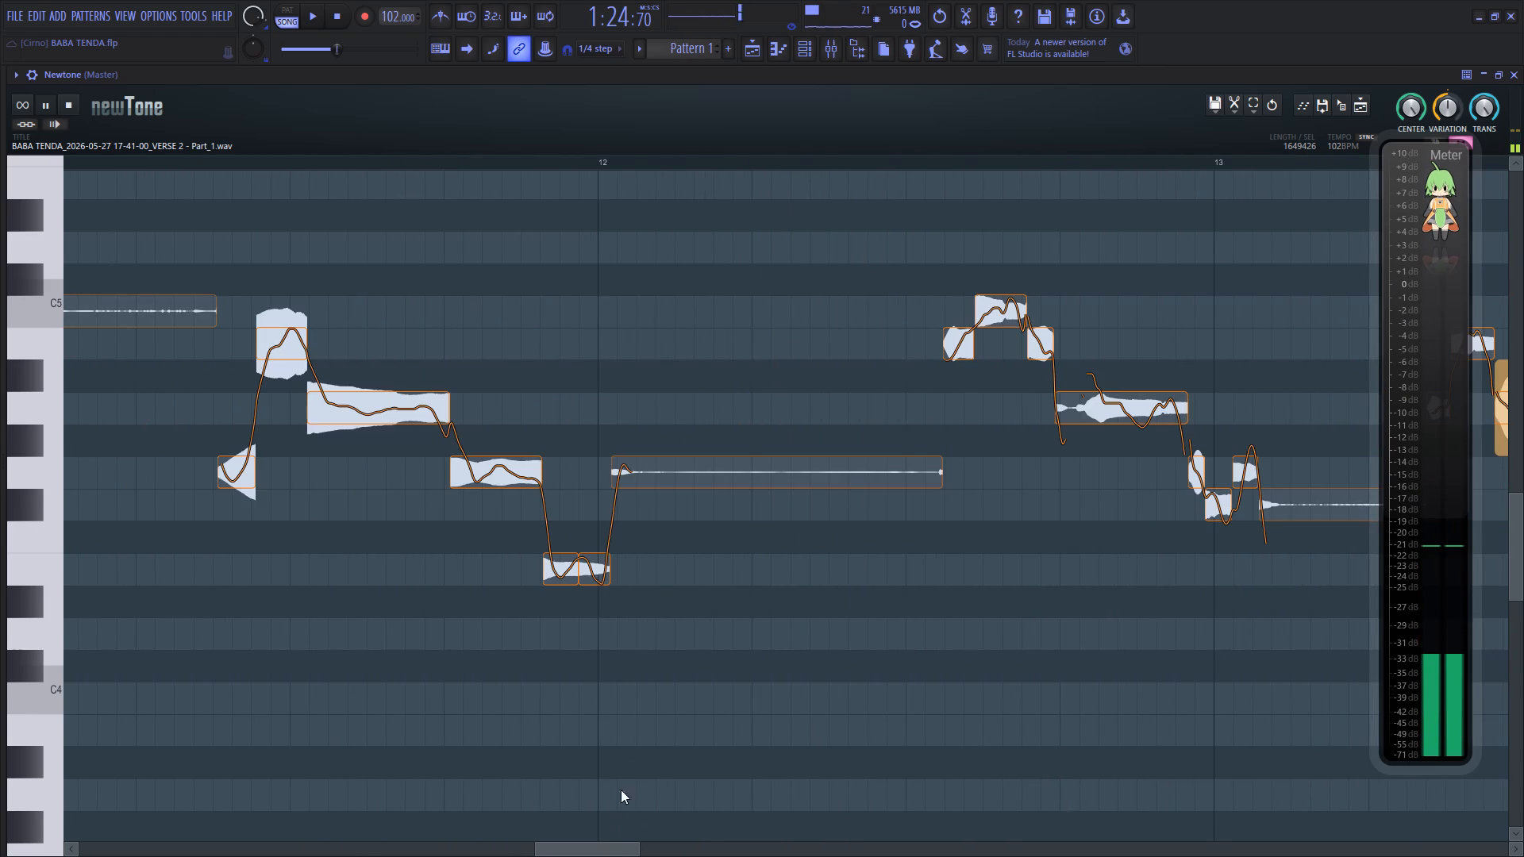
{"action": "left_click", "coordinate": [640, 630]}
{"action": "left_click_drag", "start_coordinate": [591, 851], "coordinate": [622, 845]}
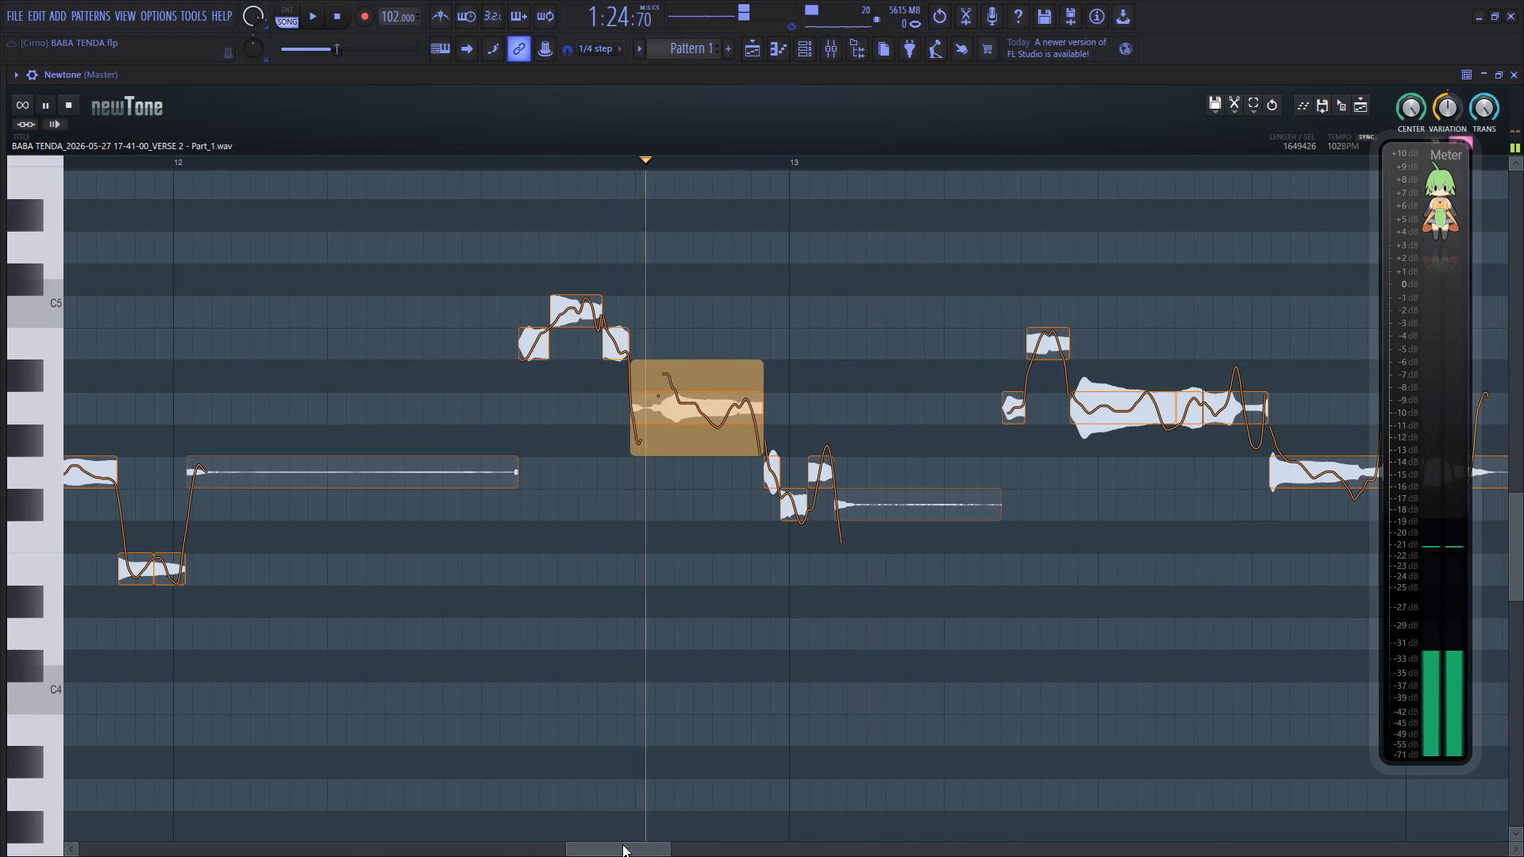
{"action": "key", "text": "space"}
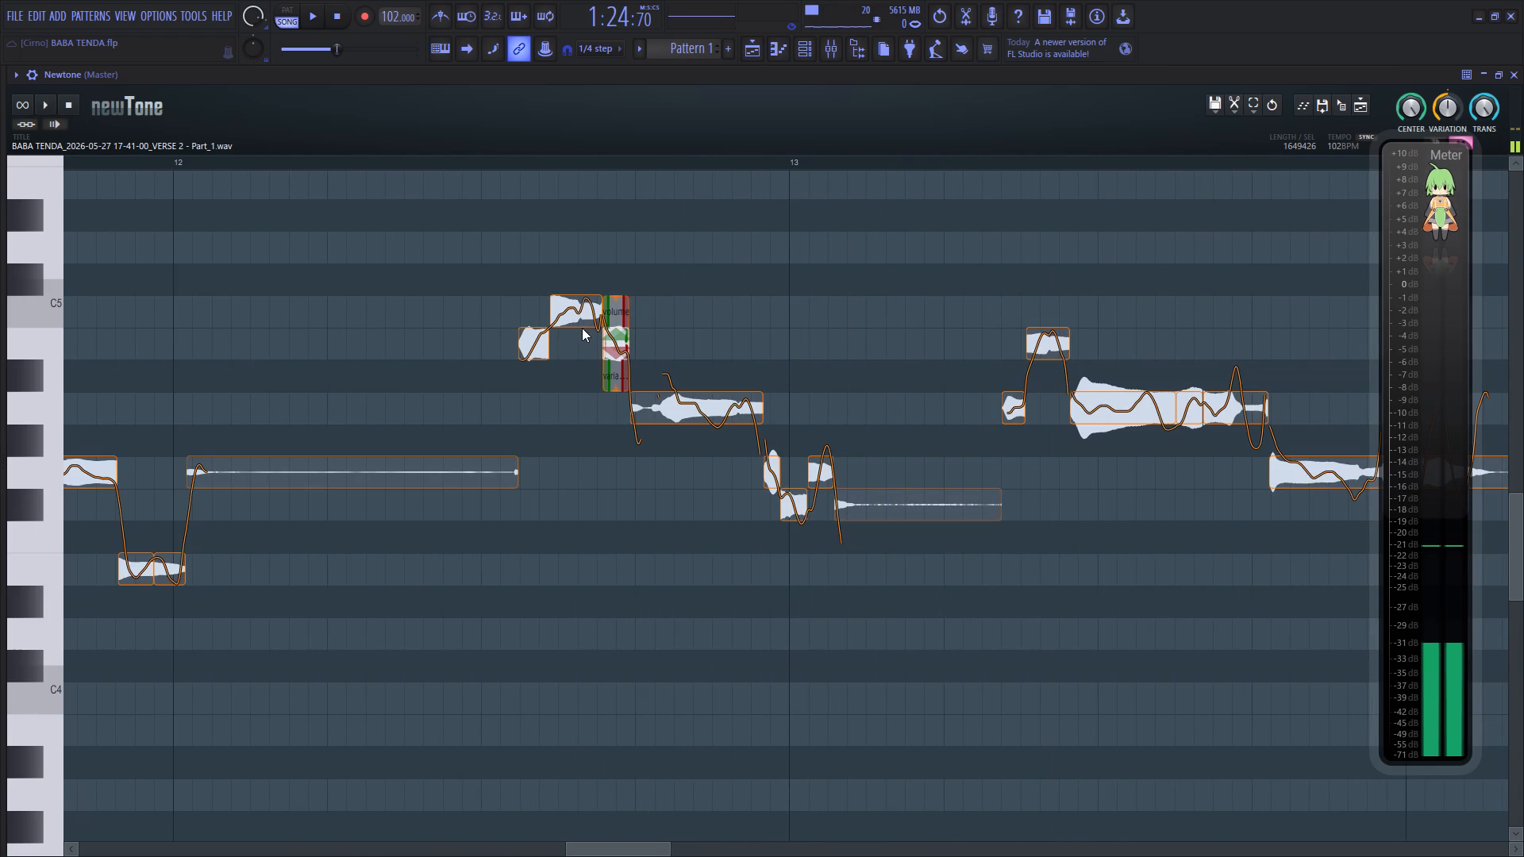
{"action": "left_click_drag", "start_coordinate": [575, 355], "coordinate": [581, 309]}
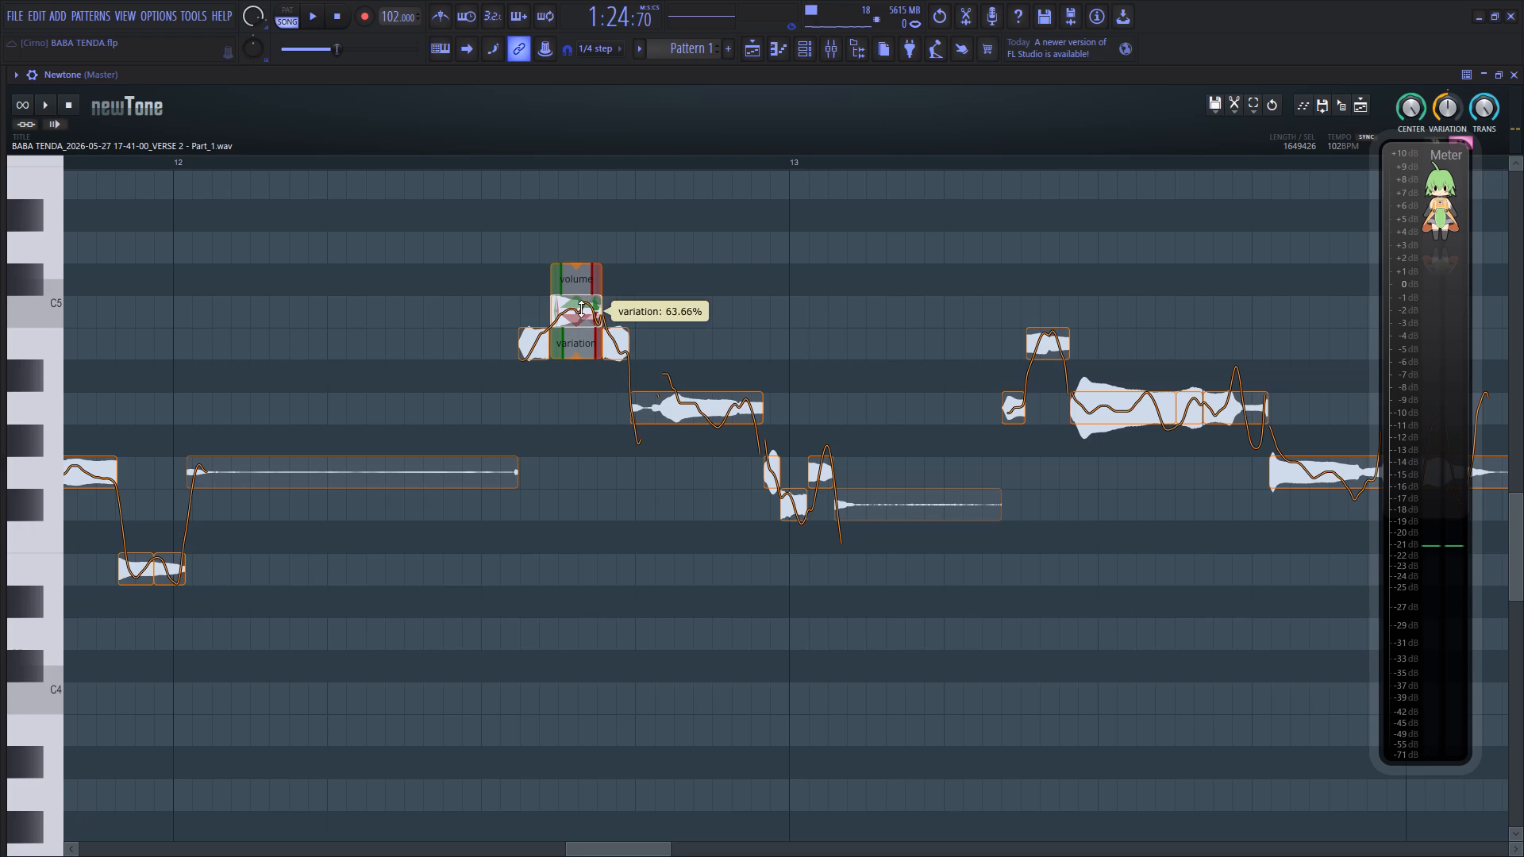
{"action": "left_click_drag", "start_coordinate": [581, 309], "coordinate": [583, 294]}
Replay the phrase and set the pitch variation of the long A4 before bar 13 to about 38%.
{"action": "left_click", "coordinate": [465, 321]}
{"action": "key", "text": "space"}
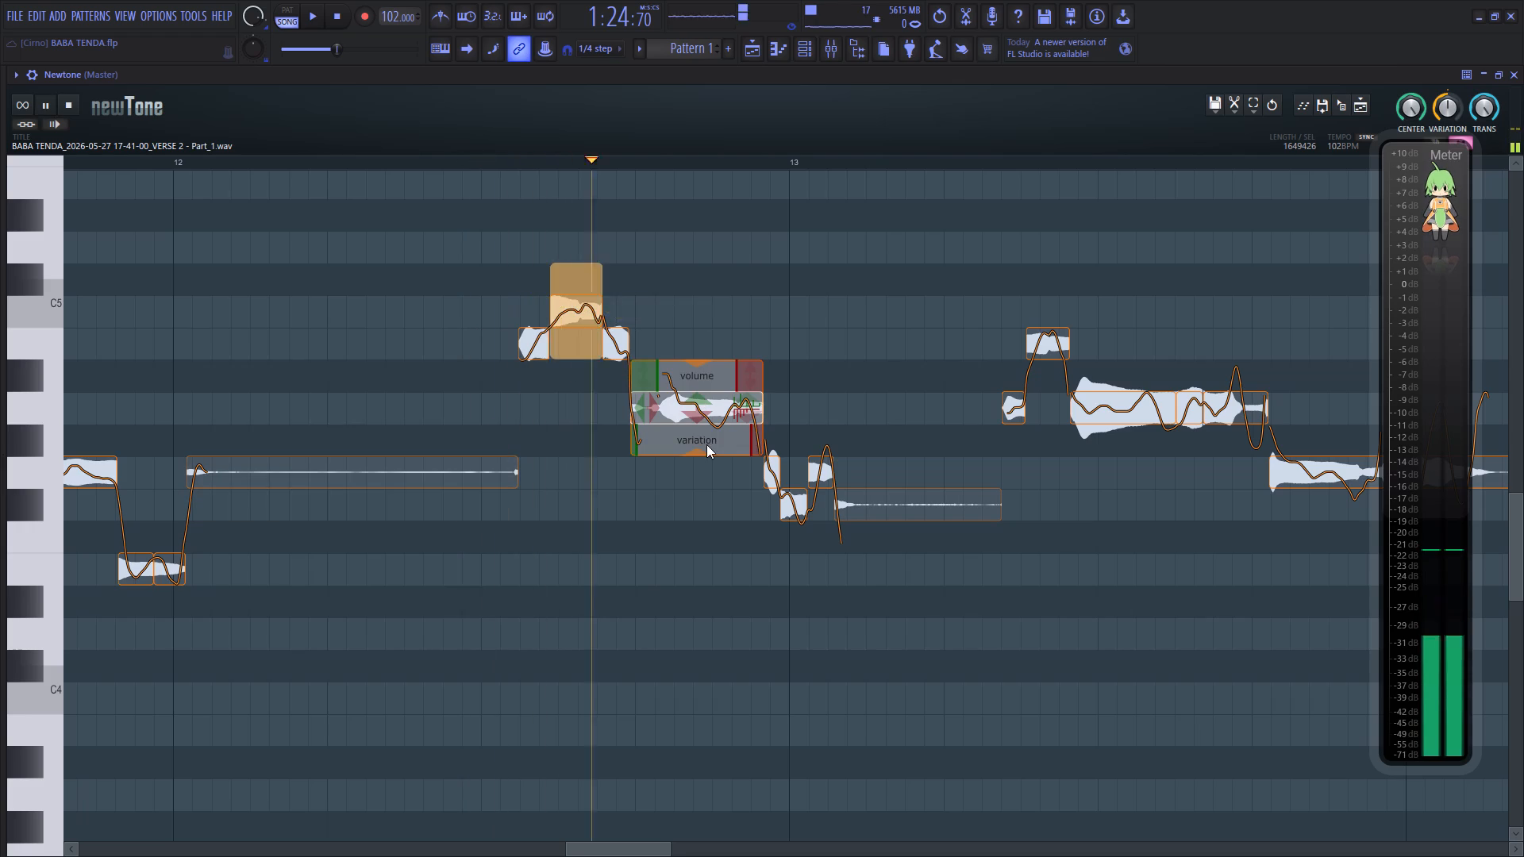
{"action": "left_click_drag", "start_coordinate": [698, 453], "coordinate": [717, 373]}
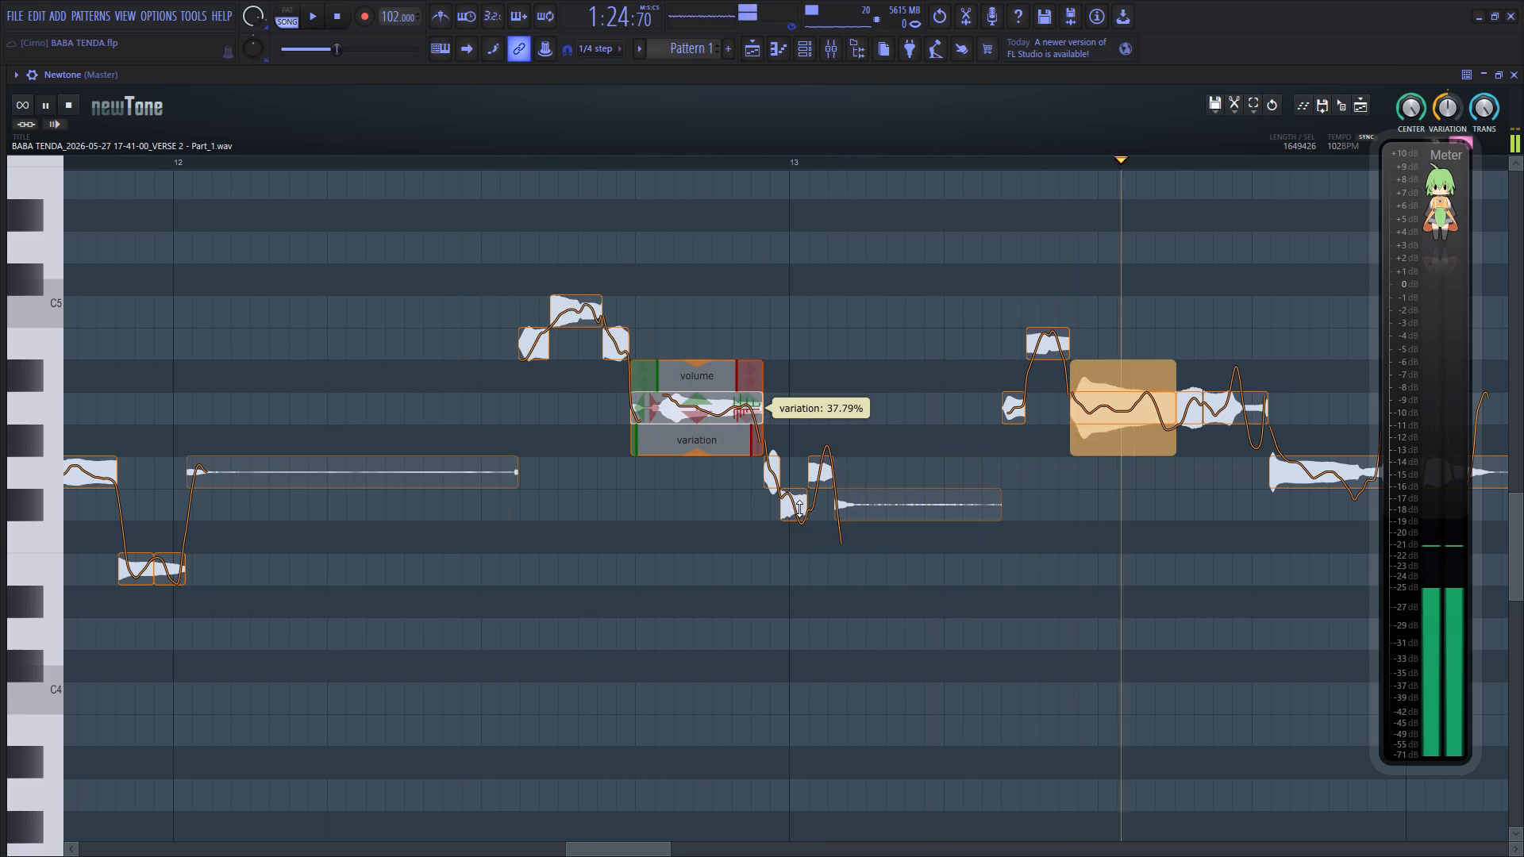
Raise the short F#4 at bar 13 by one semitone to G4 and replay the phrase repeatedly to check it.
{"action": "left_click_drag", "start_coordinate": [797, 516], "coordinate": [791, 480]}
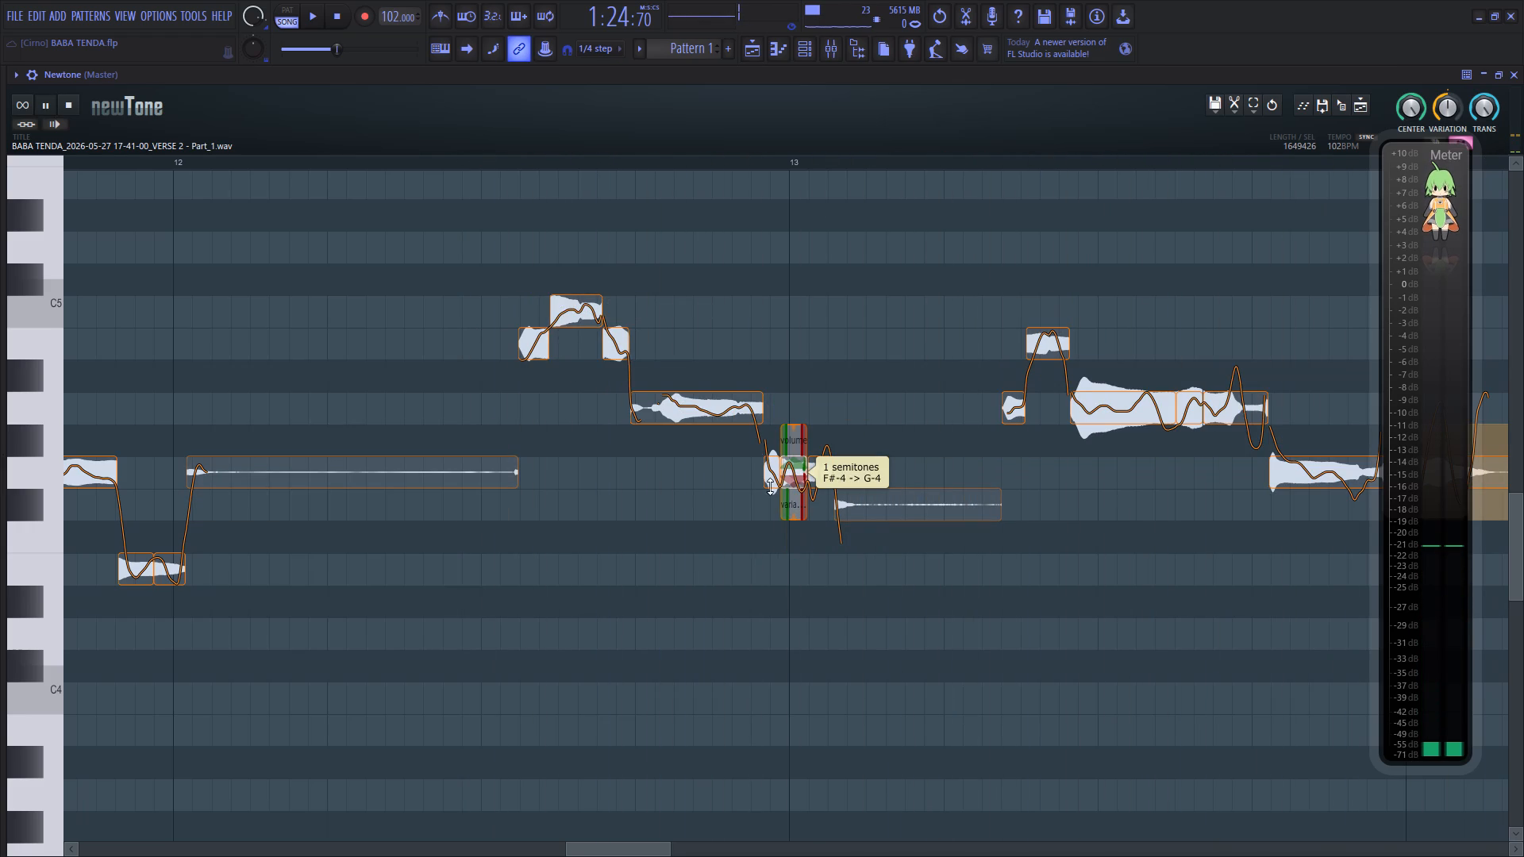
{"action": "key", "text": "space"}
{"action": "key", "text": "space"}
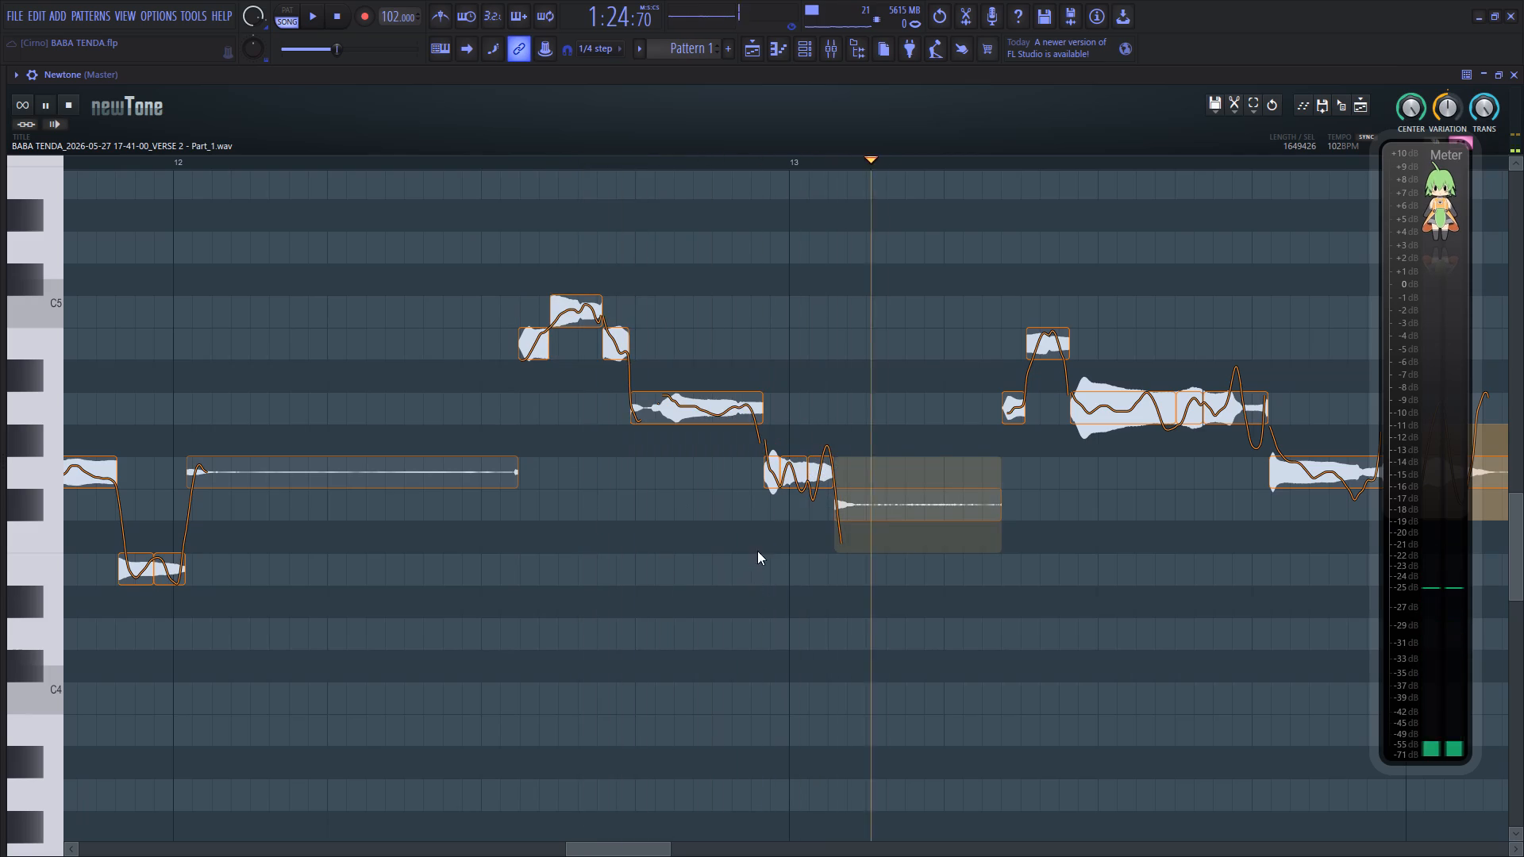
{"action": "key", "text": "space"}
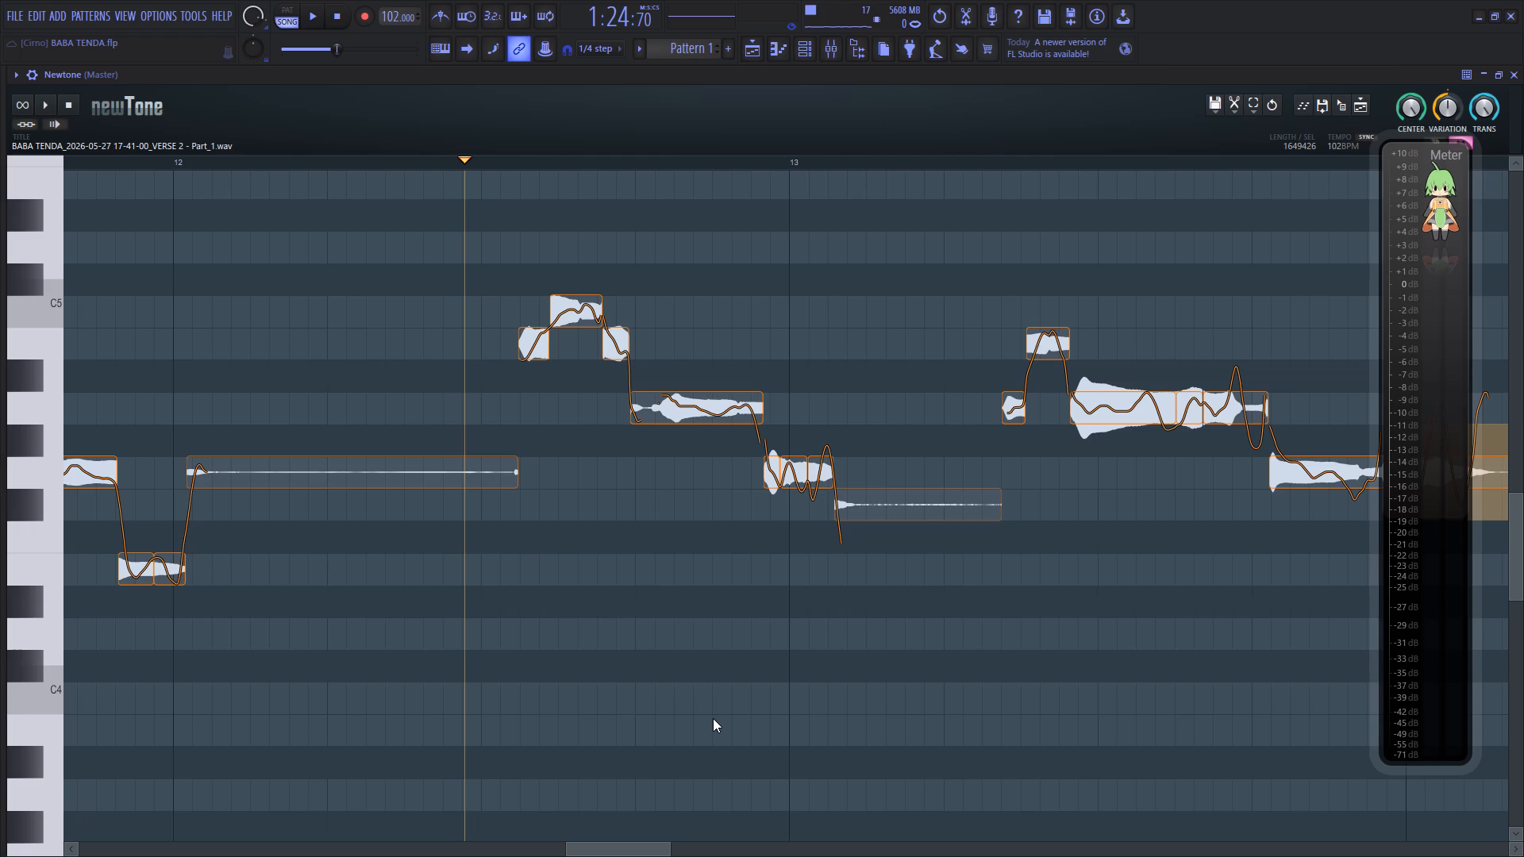
{"action": "key", "text": "space"}
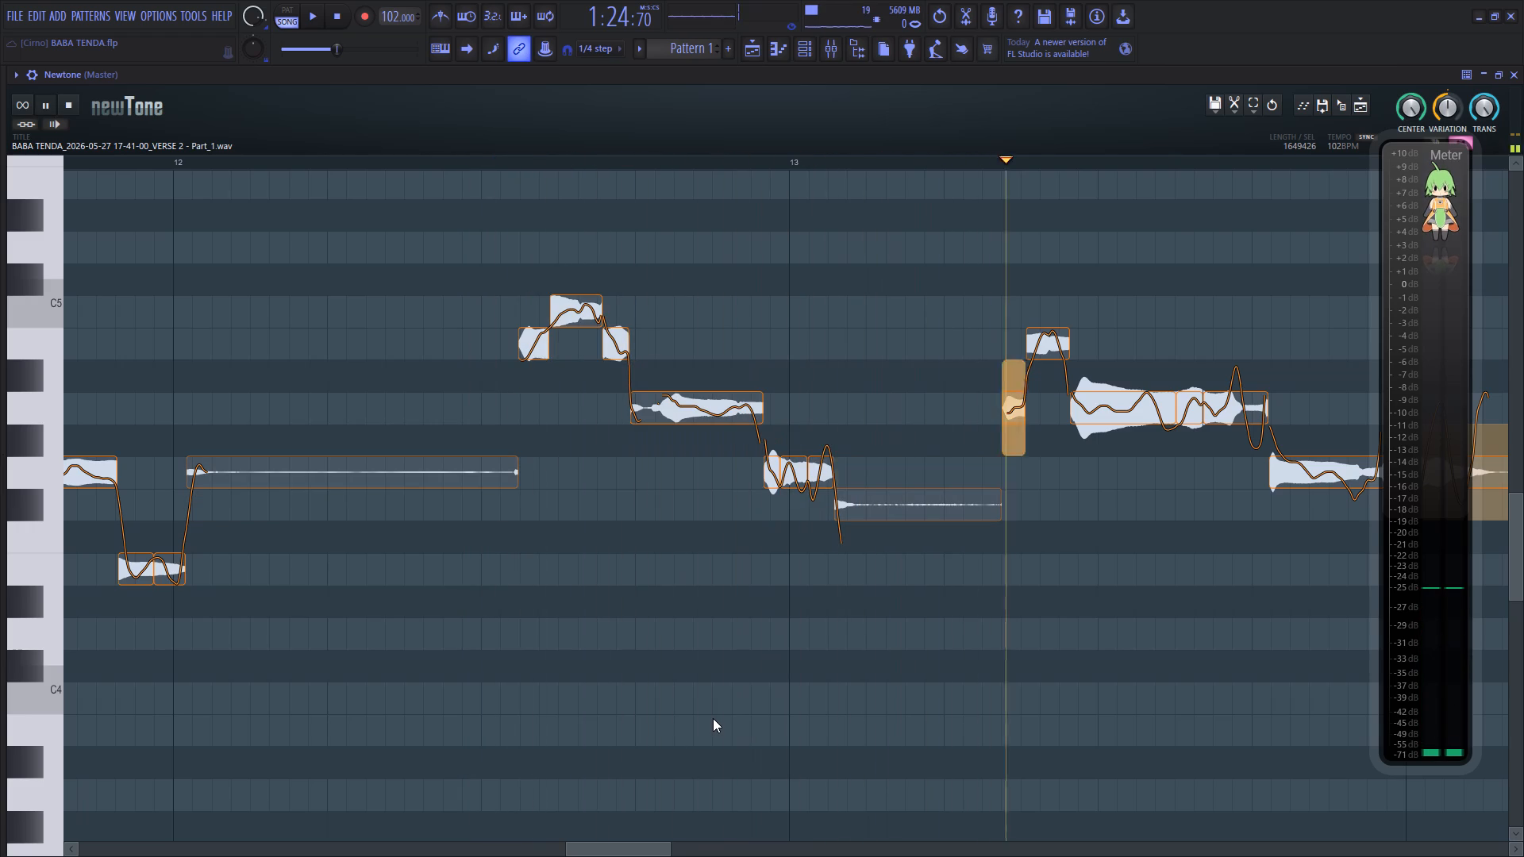
{"action": "key", "text": "space"}
{"action": "key", "text": "space"}
{"action": "key", "text": "space"}
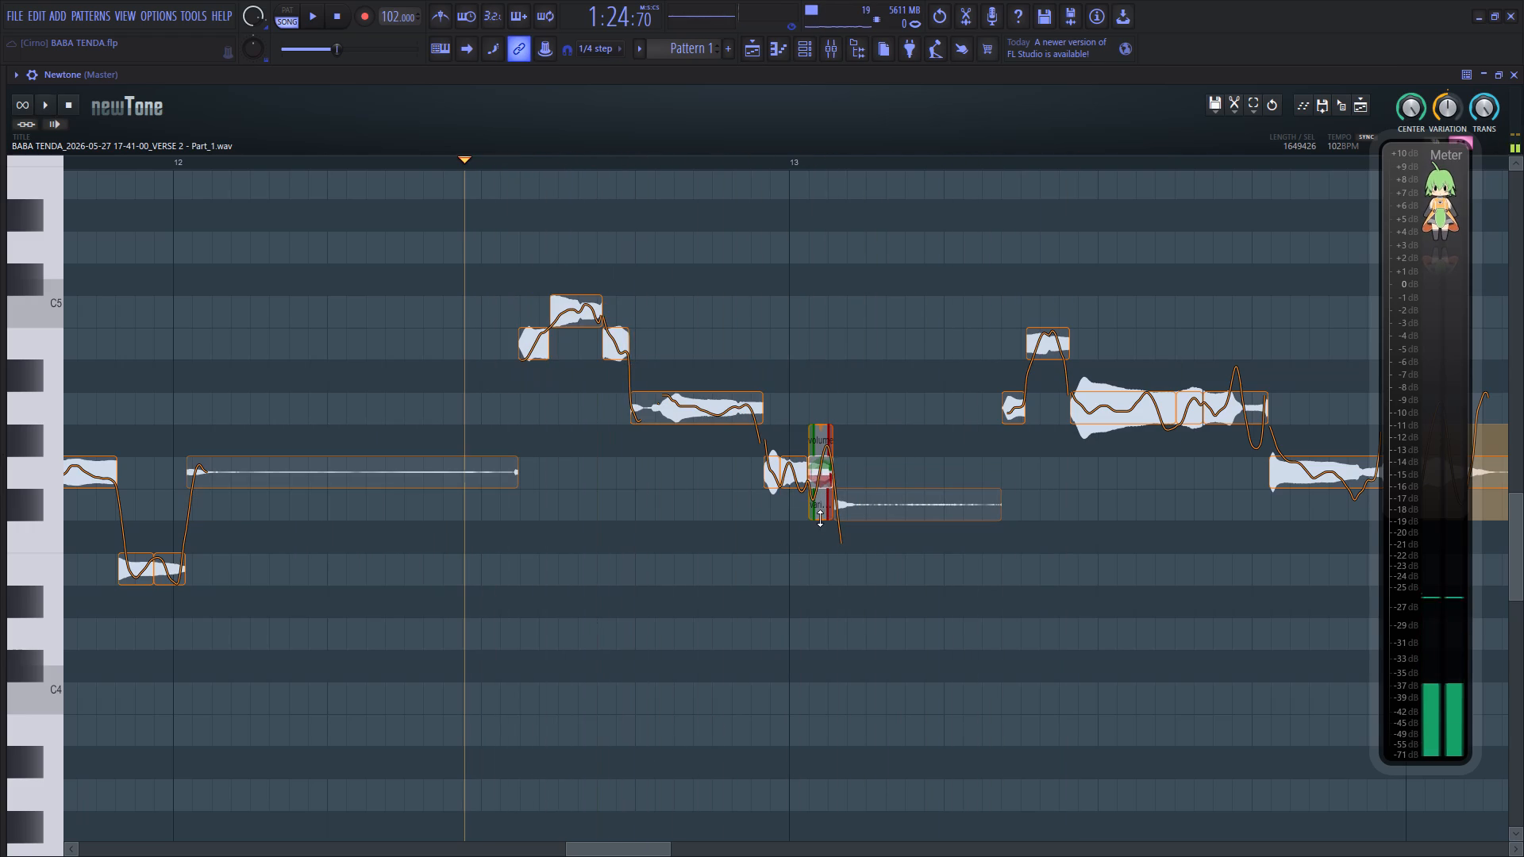
Set the pitch variation of the short G4 after bar 13 to about 55%, reduce the adjoining G4's variation and replay.
{"action": "left_click_drag", "start_coordinate": [820, 518], "coordinate": [827, 460]}
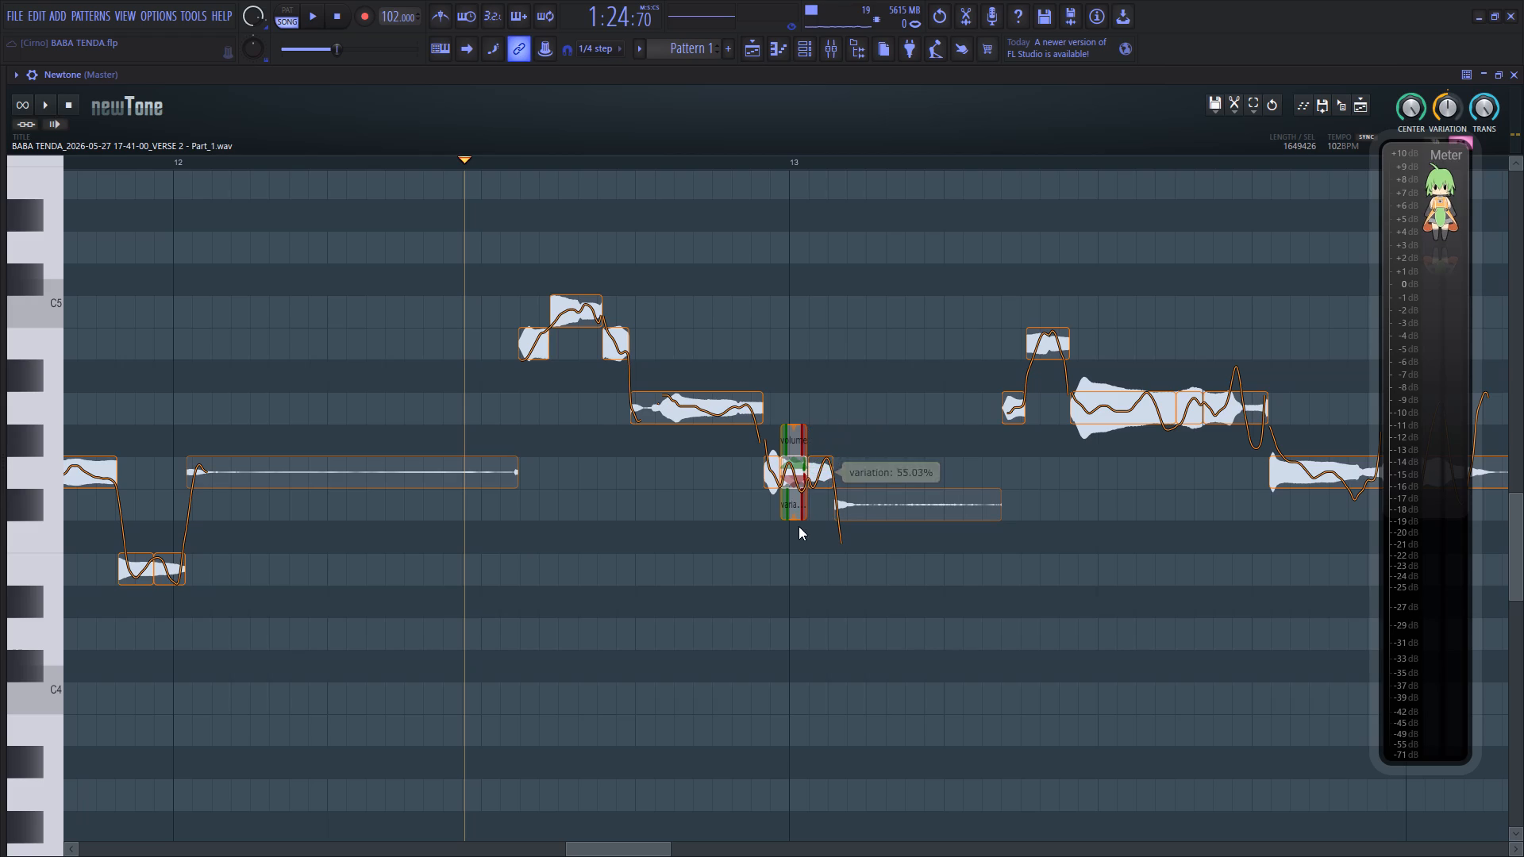
{"action": "left_click", "coordinate": [799, 477]}
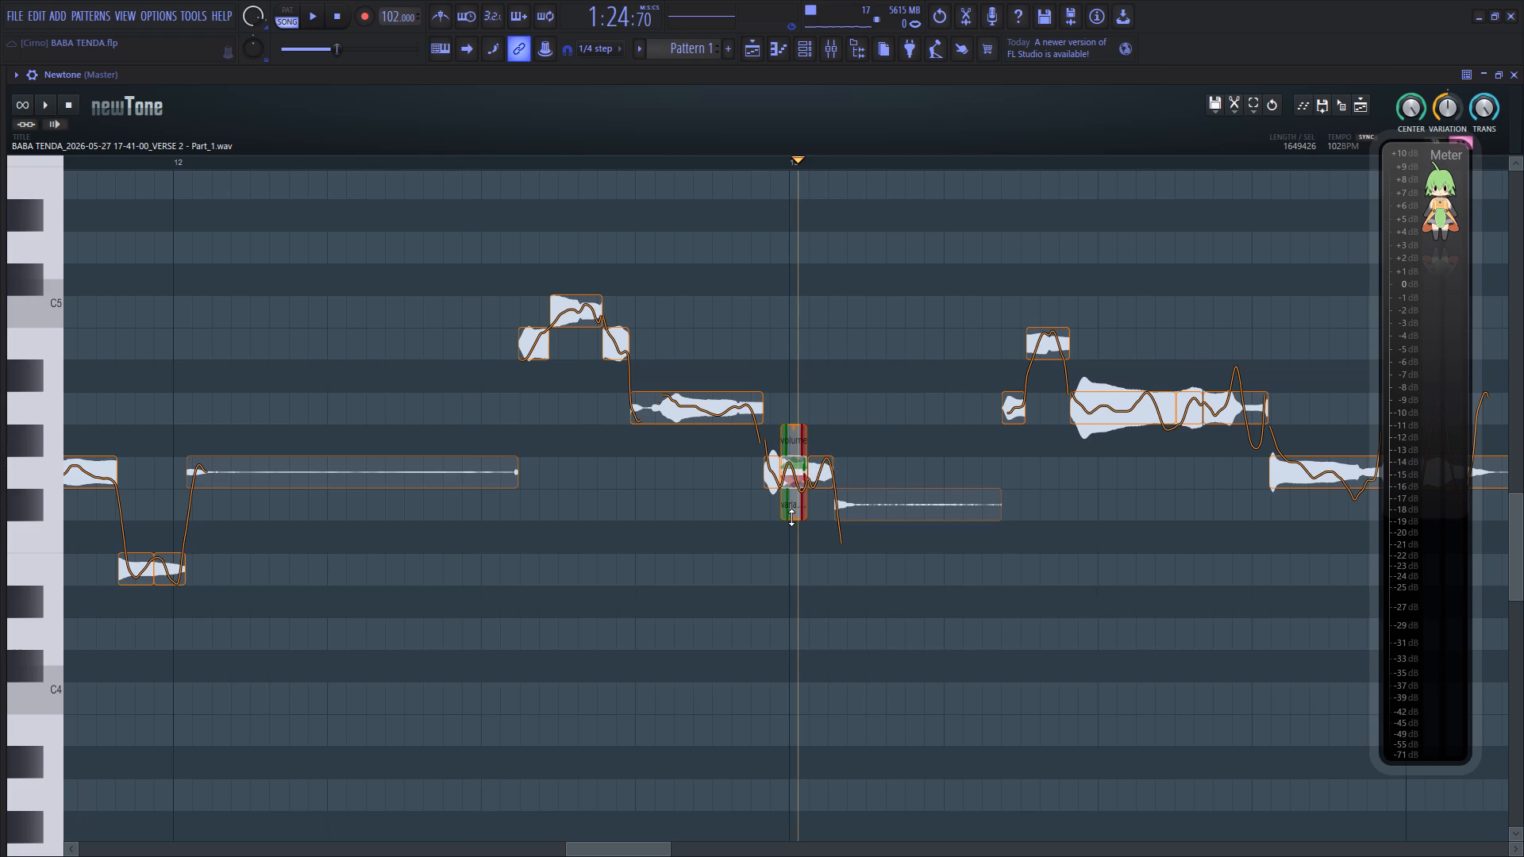
{"action": "left_click_drag", "start_coordinate": [791, 517], "coordinate": [802, 453]}
{"action": "left_click", "coordinate": [658, 517]}
{"action": "key", "text": "space"}
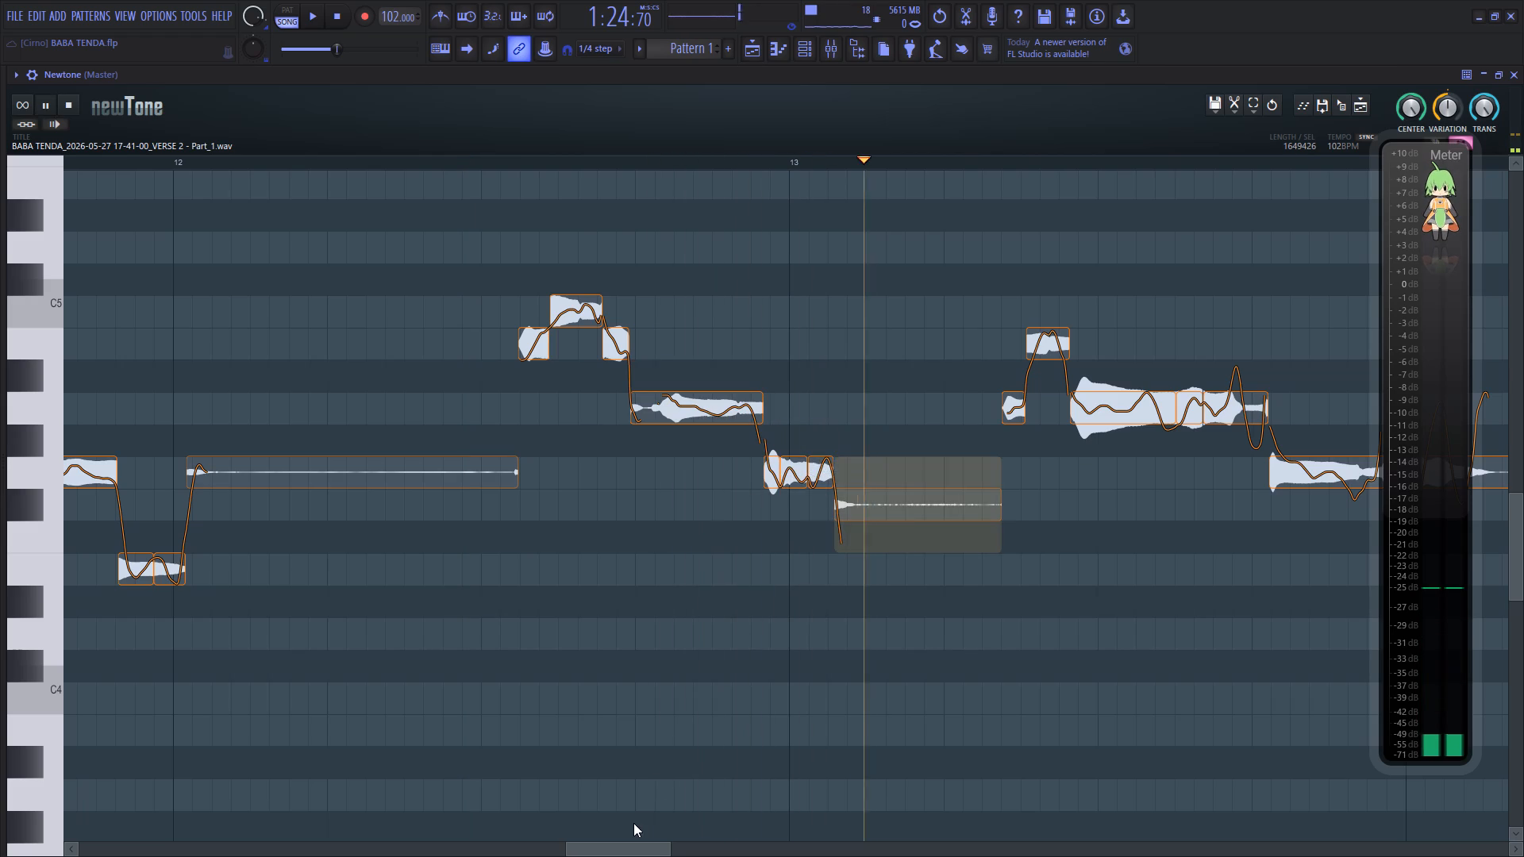
Reduce the pitch variation of the A4 segments between bars 13 and 14, setting the last segment to about 50%, and replay.
{"action": "left_click_drag", "start_coordinate": [618, 852], "coordinate": [668, 839]}
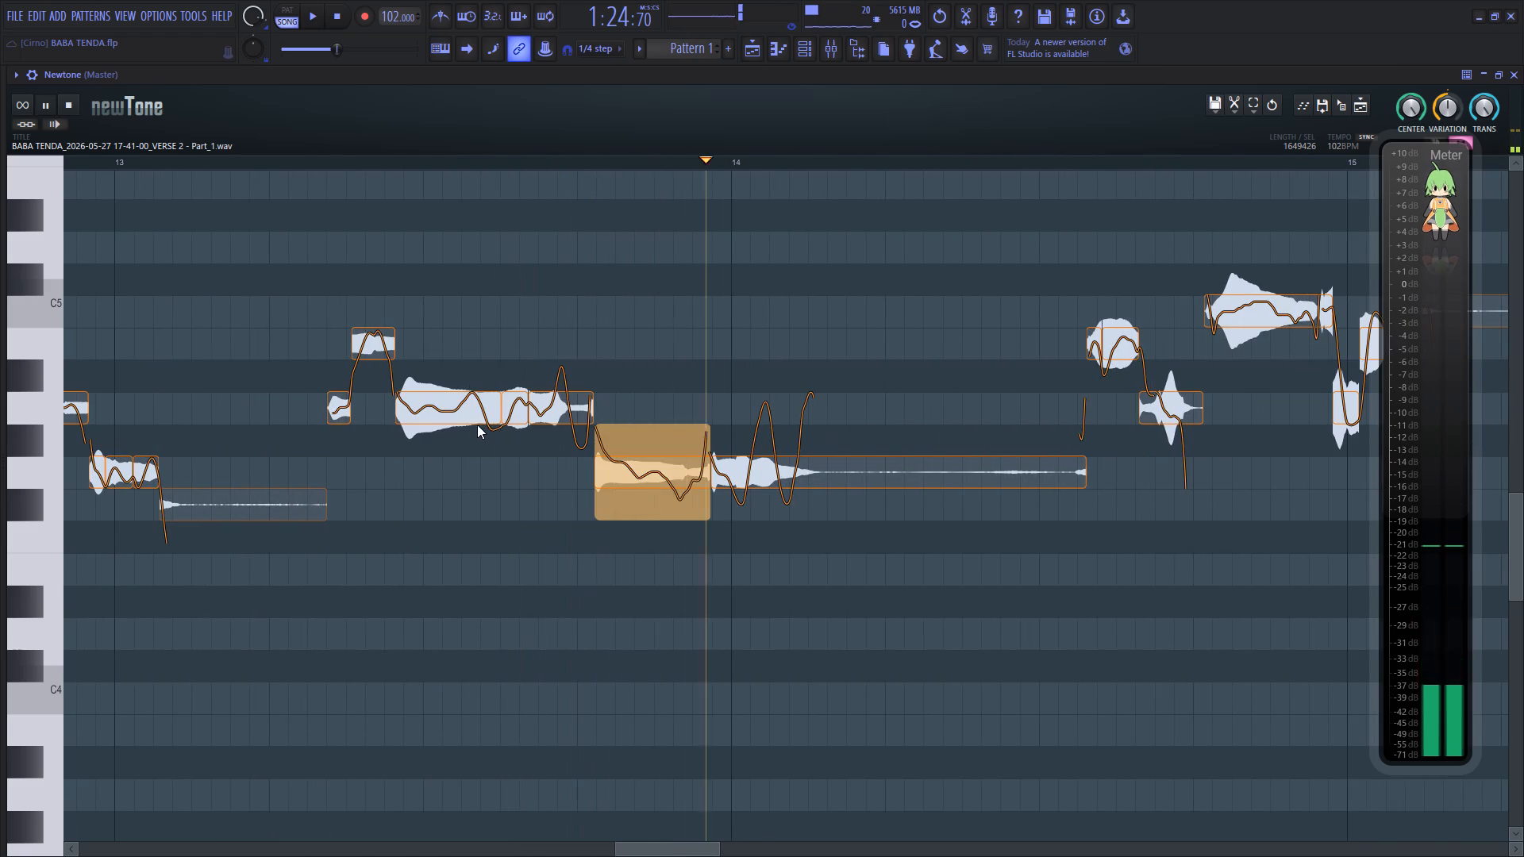
{"action": "key", "text": "space"}
{"action": "left_click", "coordinate": [448, 414]}
{"action": "left_click_drag", "start_coordinate": [448, 450], "coordinate": [455, 391]}
{"action": "left_click_drag", "start_coordinate": [451, 452], "coordinate": [457, 410]}
{"action": "left_click", "coordinate": [294, 440]}
{"action": "key", "text": "space"}
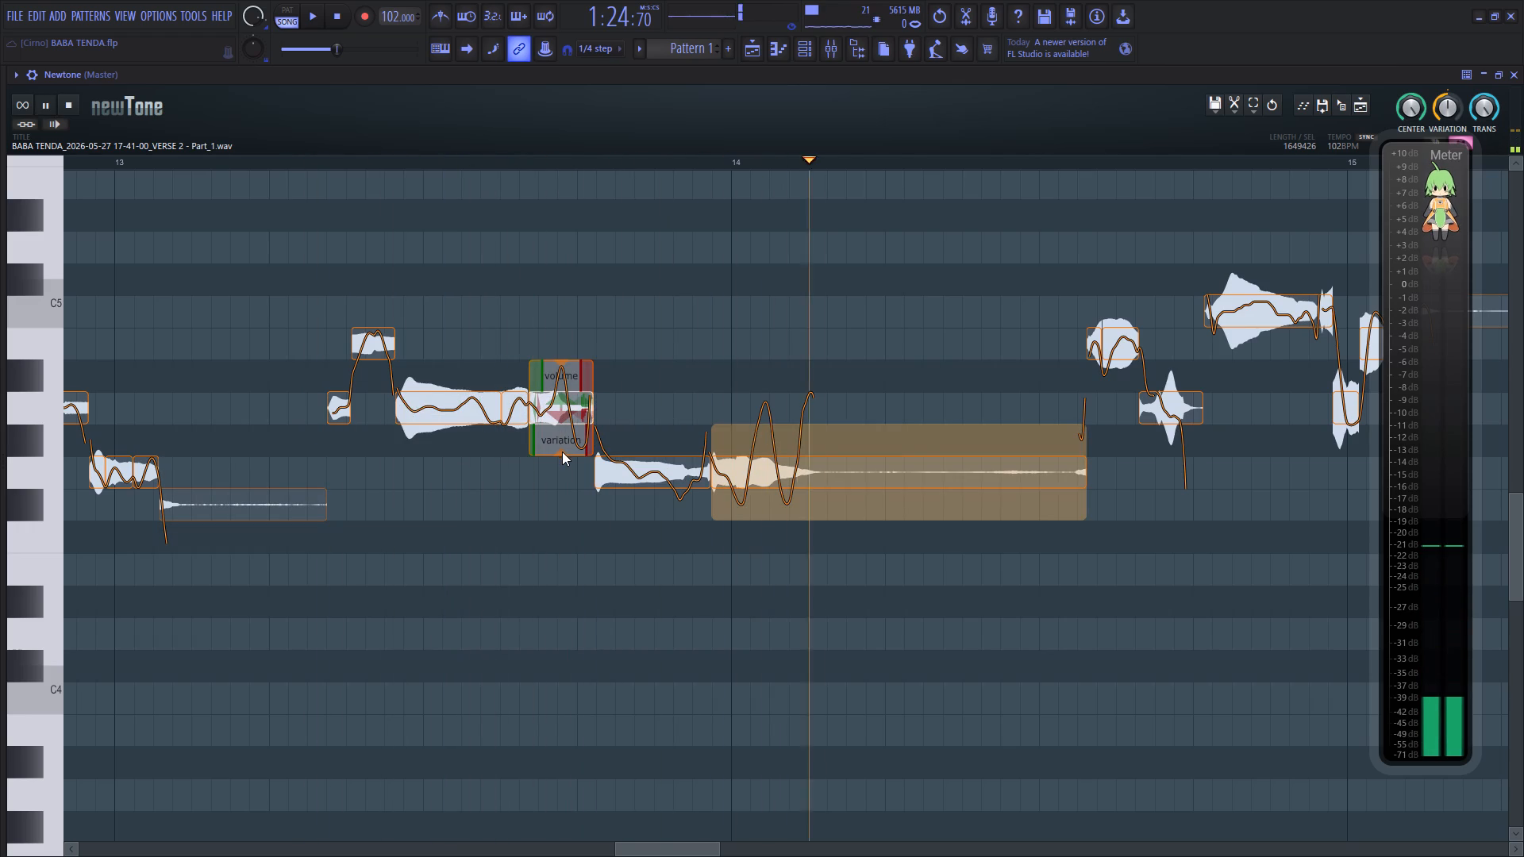
{"action": "left_click_drag", "start_coordinate": [562, 453], "coordinate": [583, 389]}
{"action": "key", "text": "space"}
{"action": "key", "text": "space"}
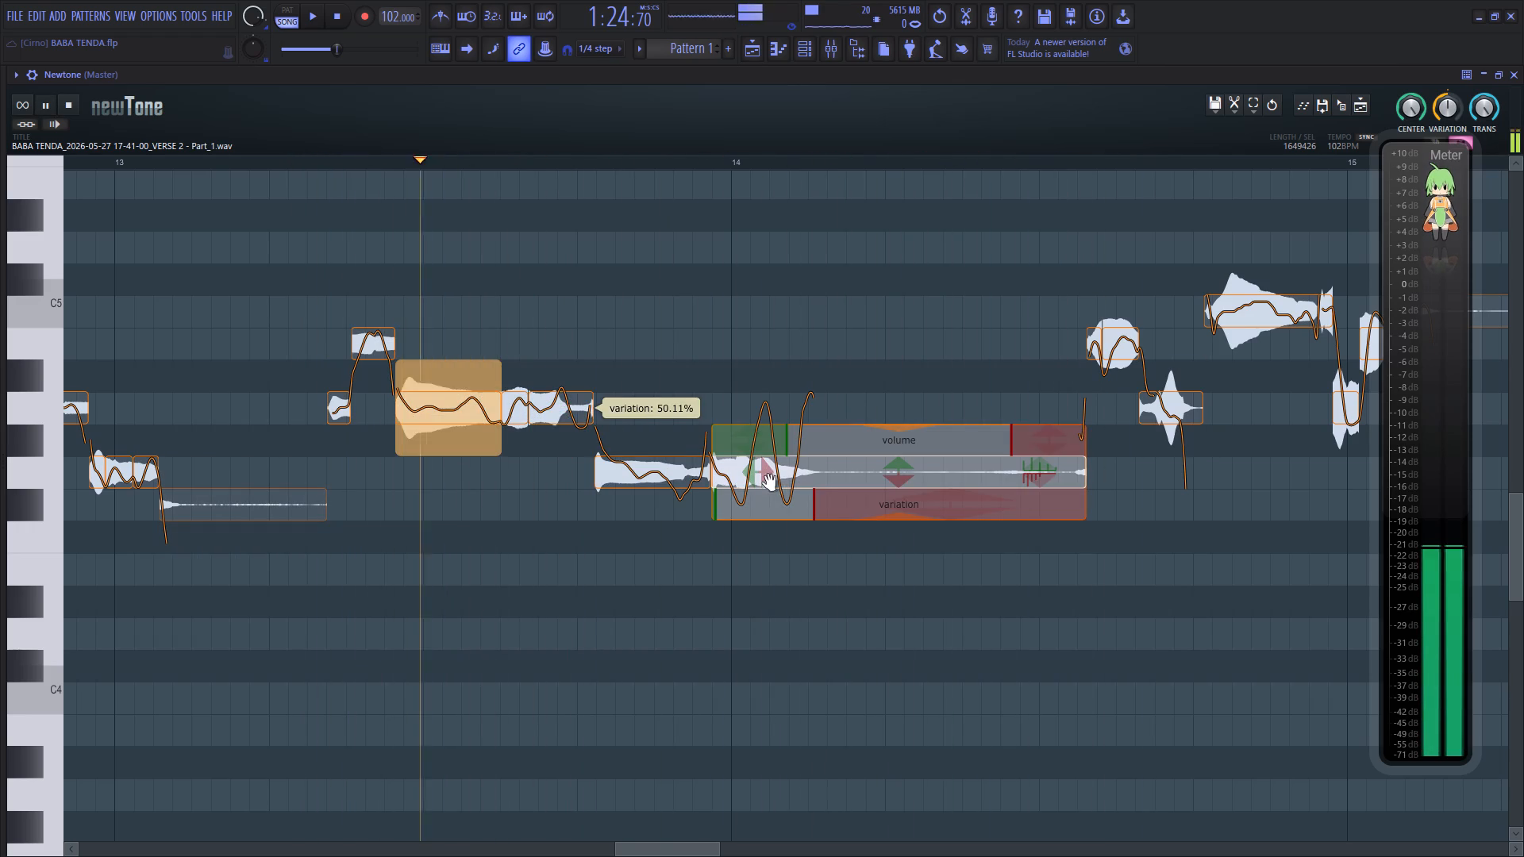
Set the pitch variation of the long G4 at bar 14 to about 30% and the G4 before it to about 59%, replaying the phrase.
{"action": "left_click_drag", "start_coordinate": [809, 517], "coordinate": [807, 428]}
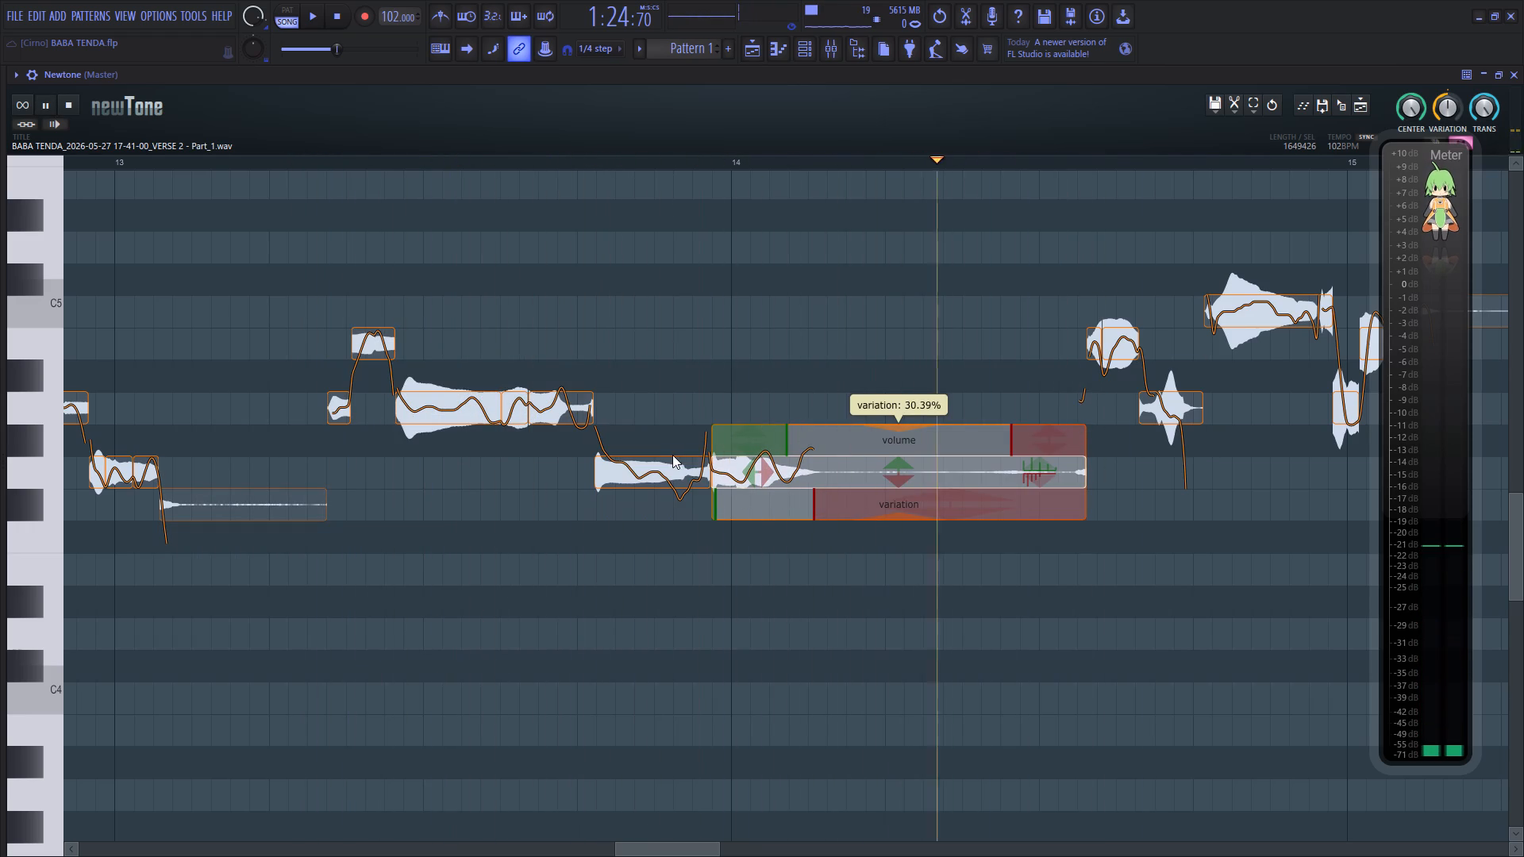
{"action": "left_click", "coordinate": [651, 521]}
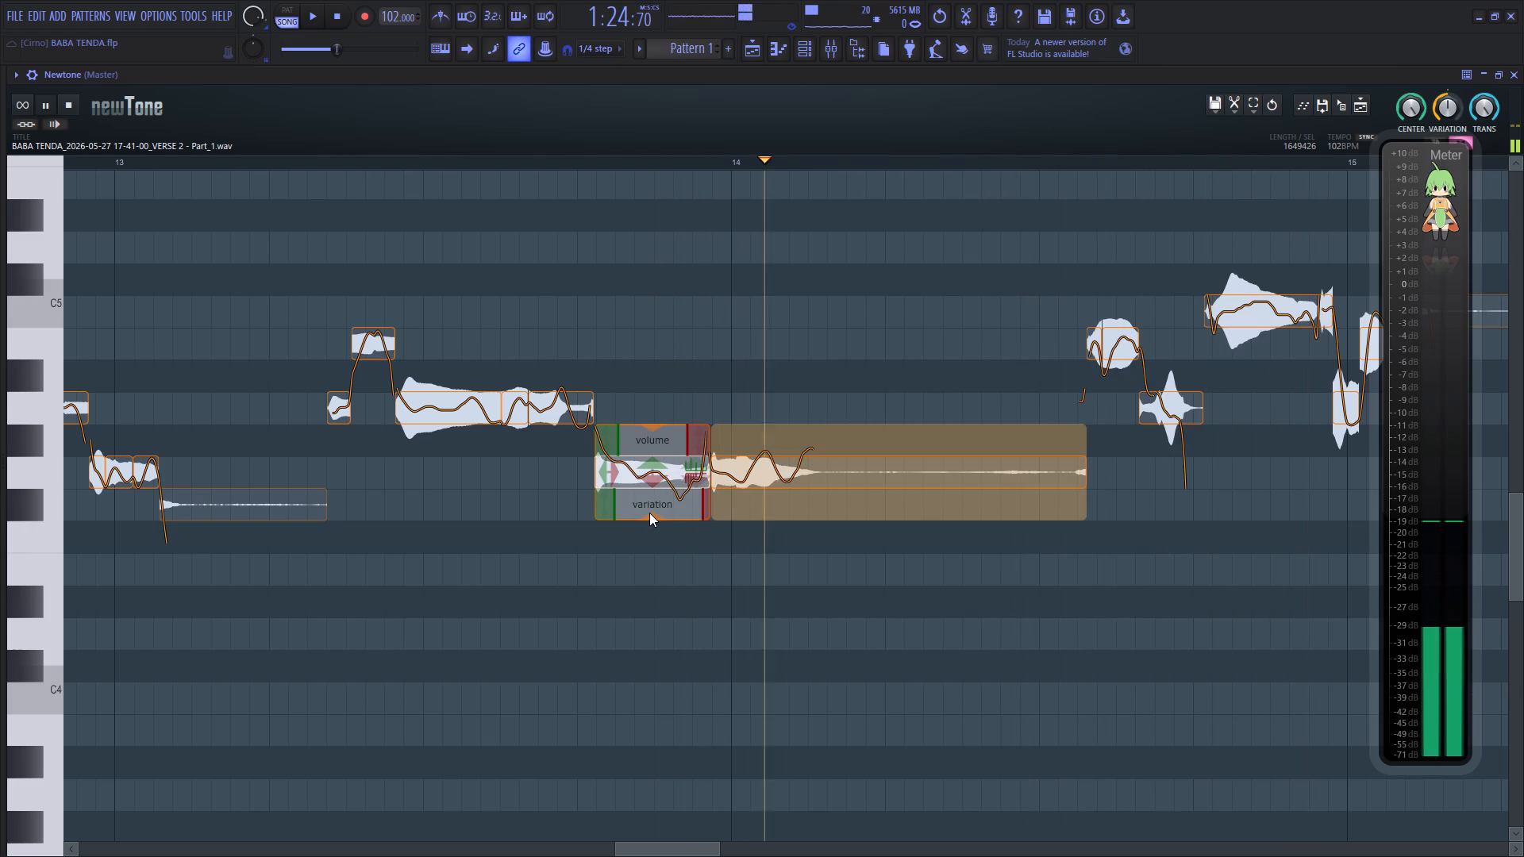
{"action": "left_click_drag", "start_coordinate": [650, 518], "coordinate": [669, 465]}
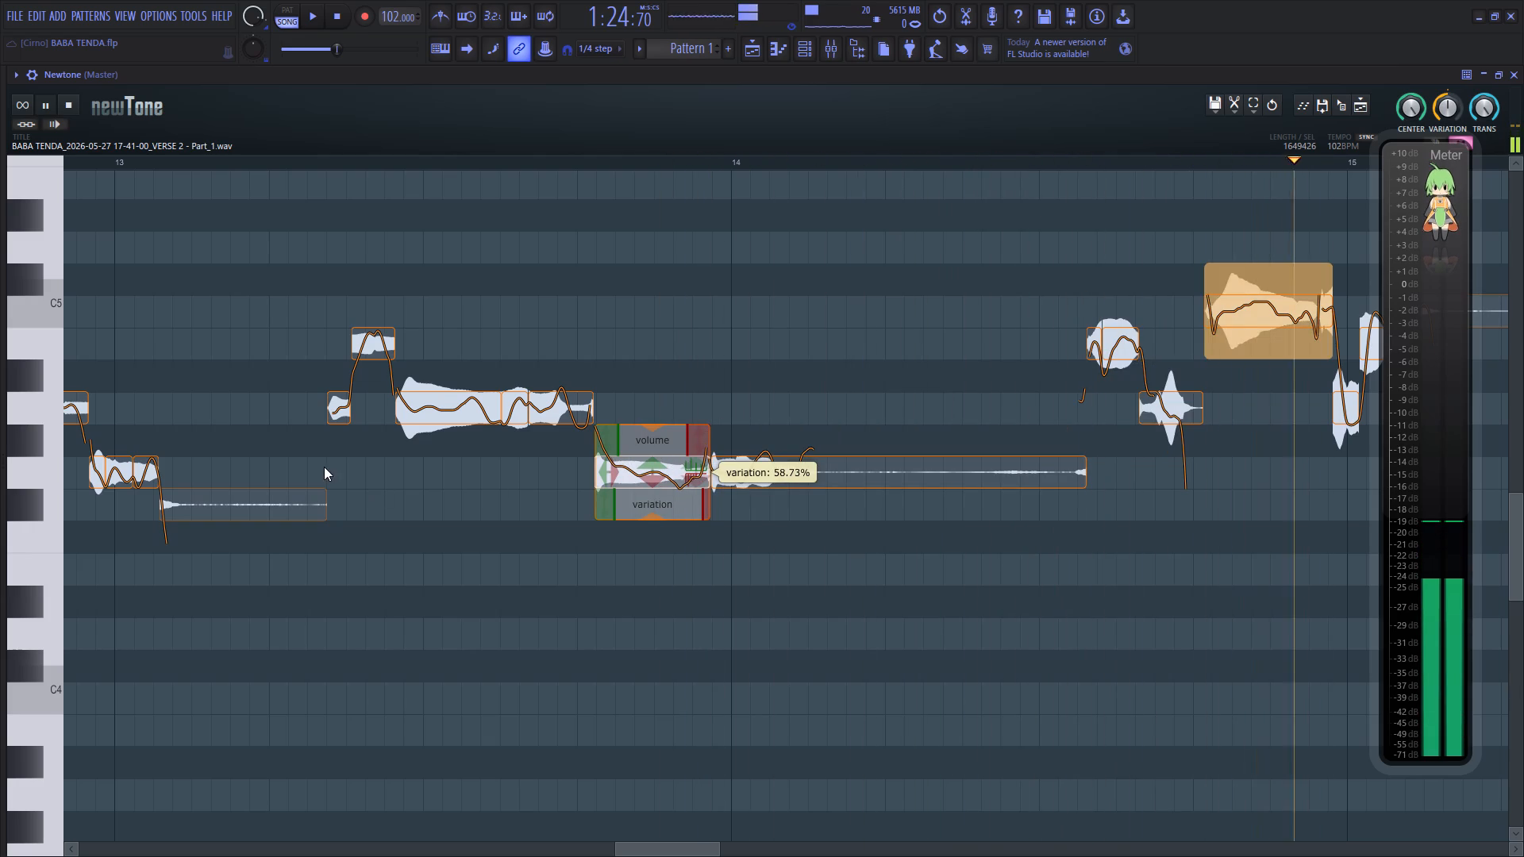
{"action": "left_click", "coordinate": [324, 467]}
Reduce the pitch variation of the C5, A4 and B4 notes leading into bar 15 and replay the phrase.
{"action": "left_click_drag", "start_coordinate": [661, 851], "coordinate": [697, 844]}
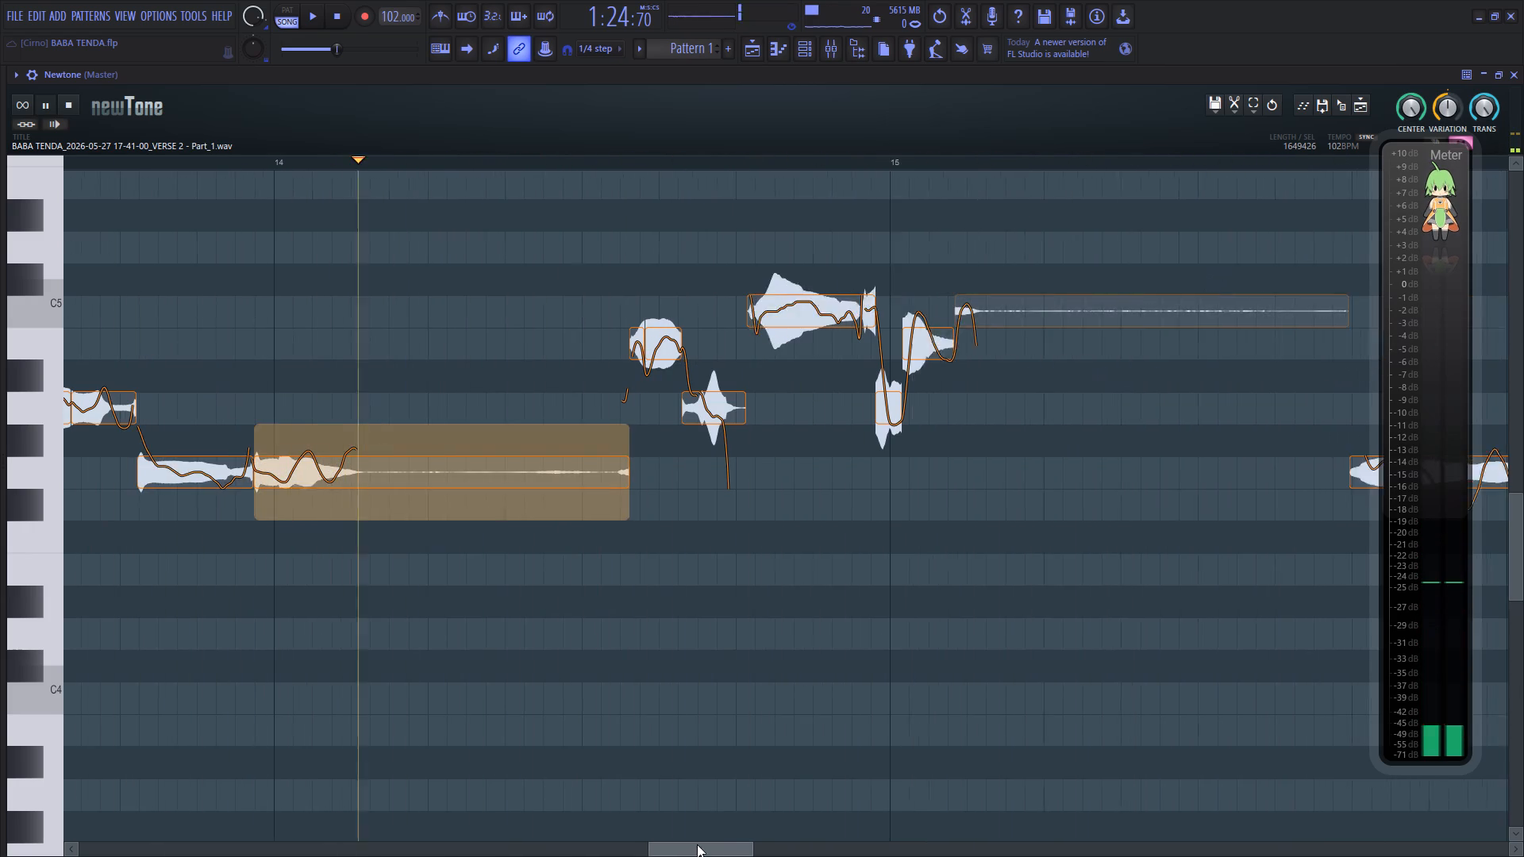
{"action": "left_click_drag", "start_coordinate": [697, 844], "coordinate": [712, 840]}
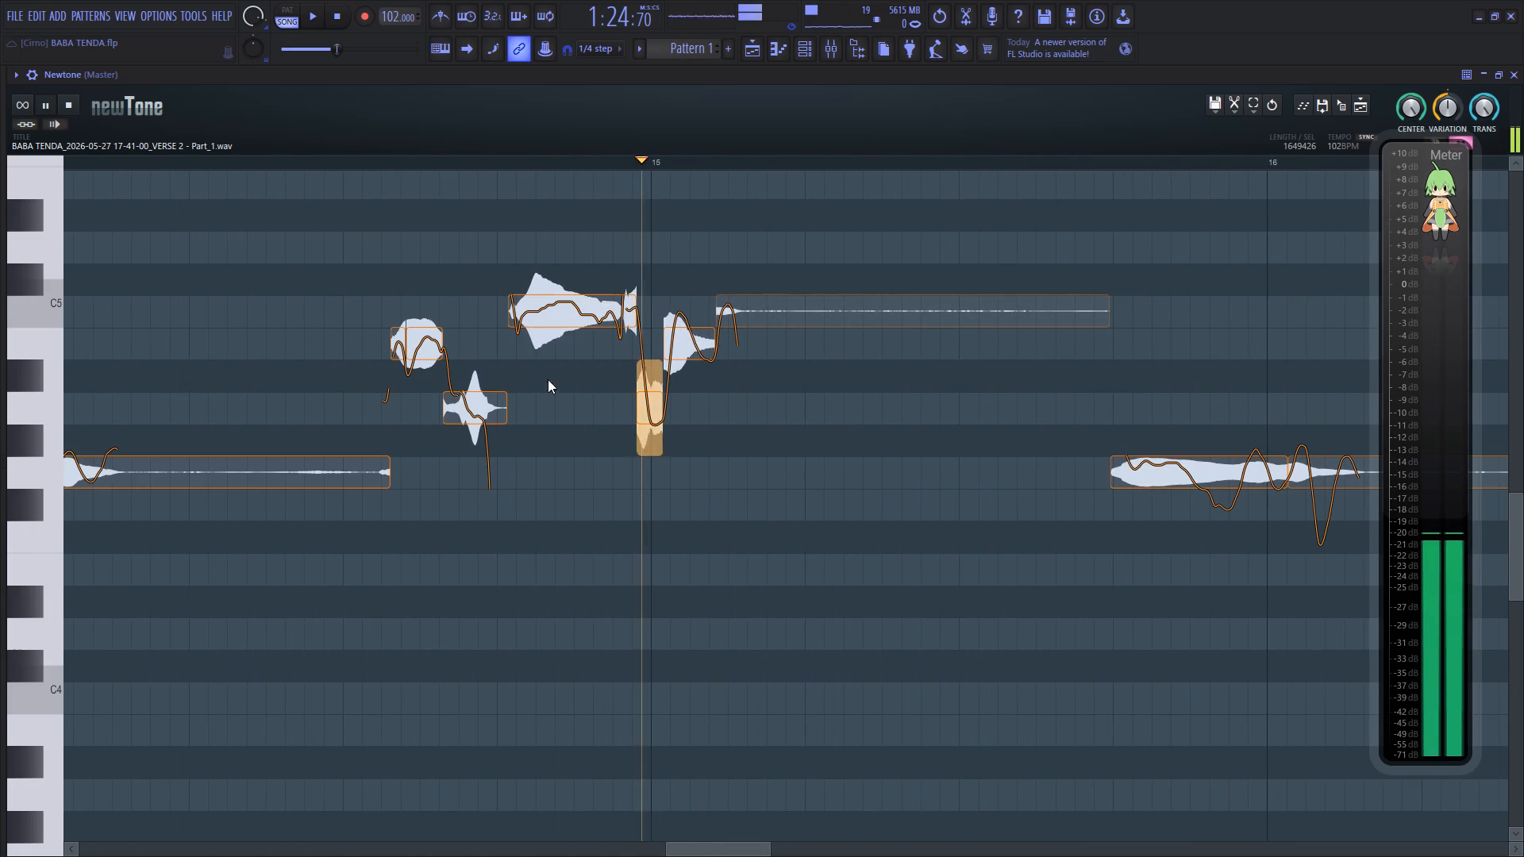
{"action": "key", "text": "space"}
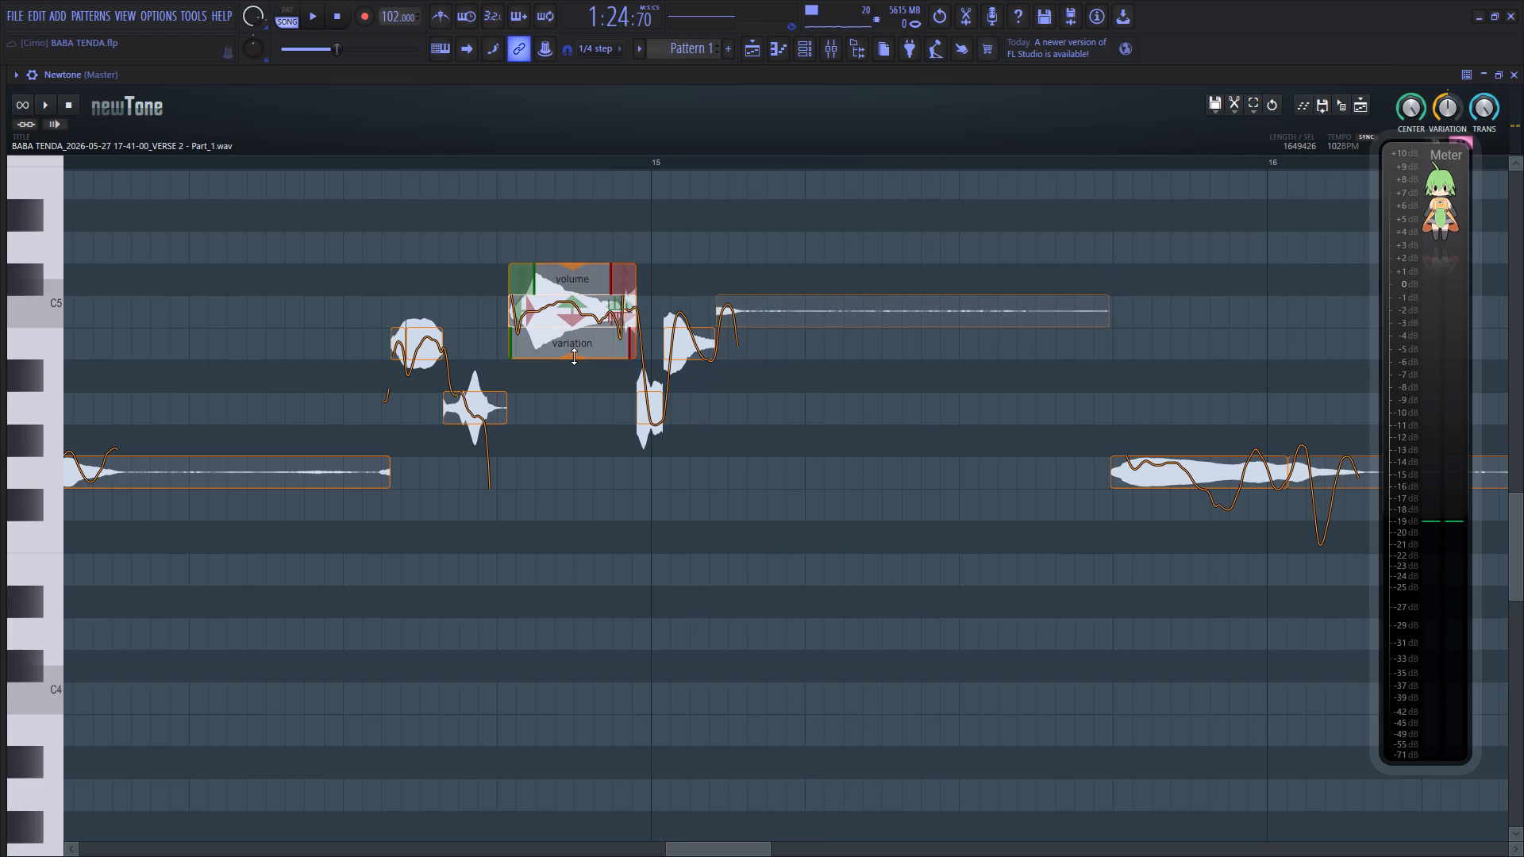
{"action": "left_click_drag", "start_coordinate": [574, 356], "coordinate": [586, 298]}
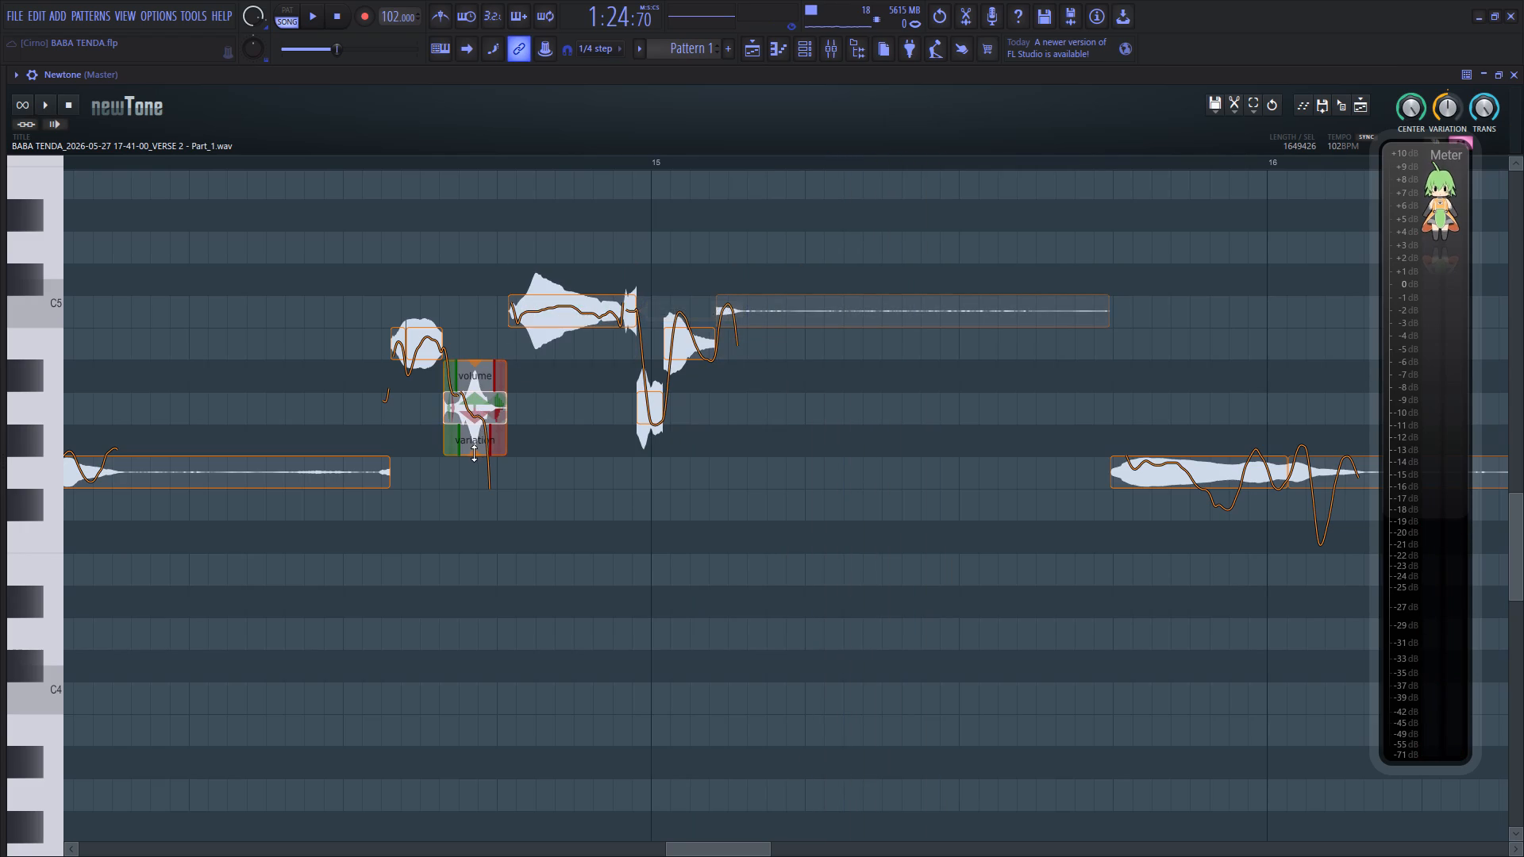
{"action": "left_click_drag", "start_coordinate": [474, 453], "coordinate": [485, 392]}
{"action": "left_click_drag", "start_coordinate": [425, 389], "coordinate": [429, 338]}
{"action": "left_click", "coordinate": [326, 361]}
{"action": "key", "text": "space"}
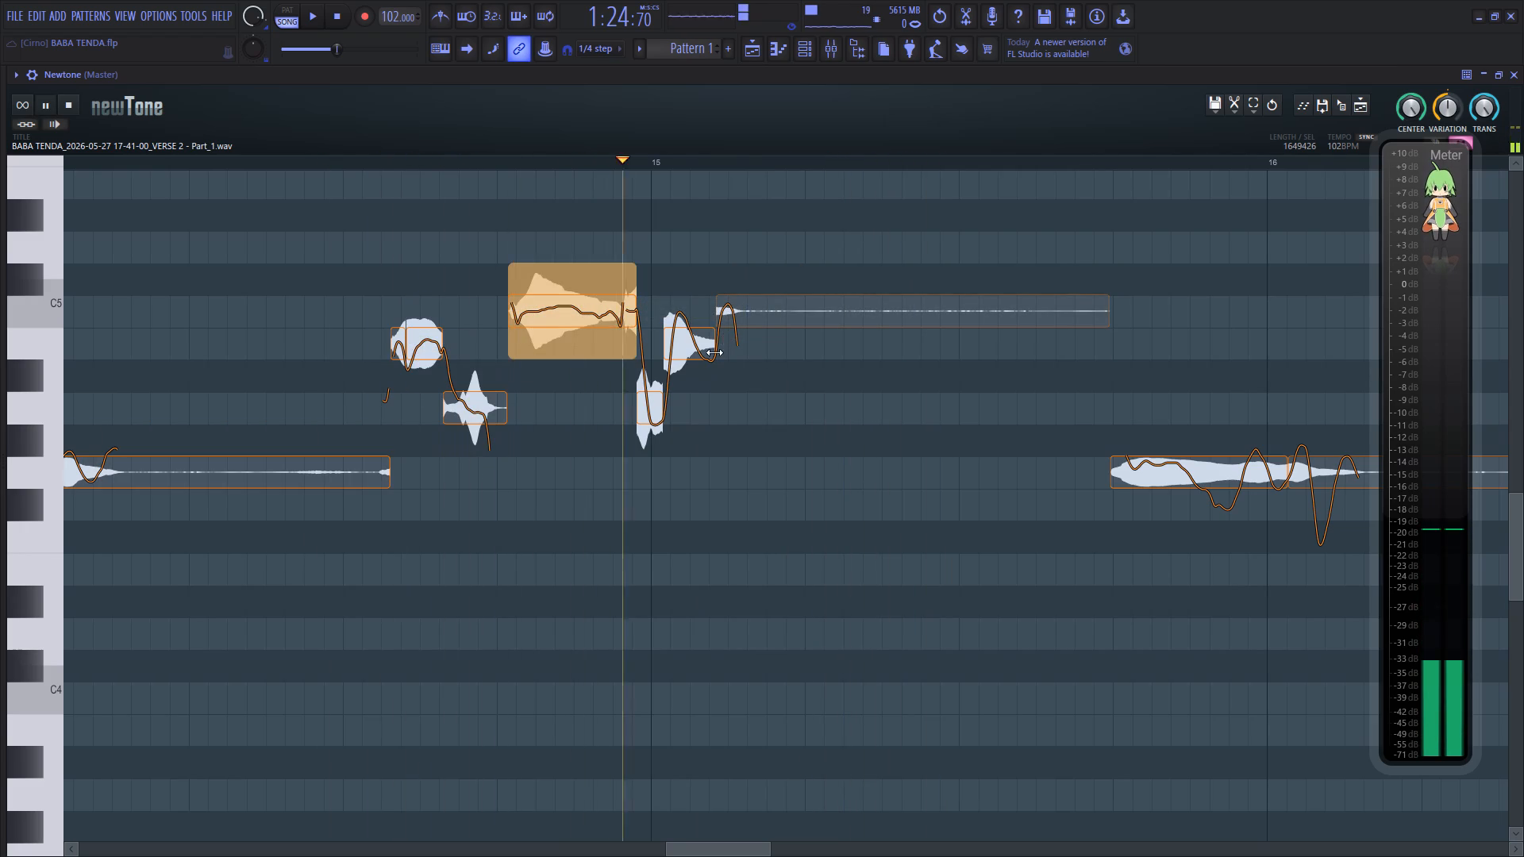
Replay the passage across bar 15 and set the pitch variation of the B4 just after it to about 56%.
{"action": "key", "text": "space"}
{"action": "key", "text": "space"}
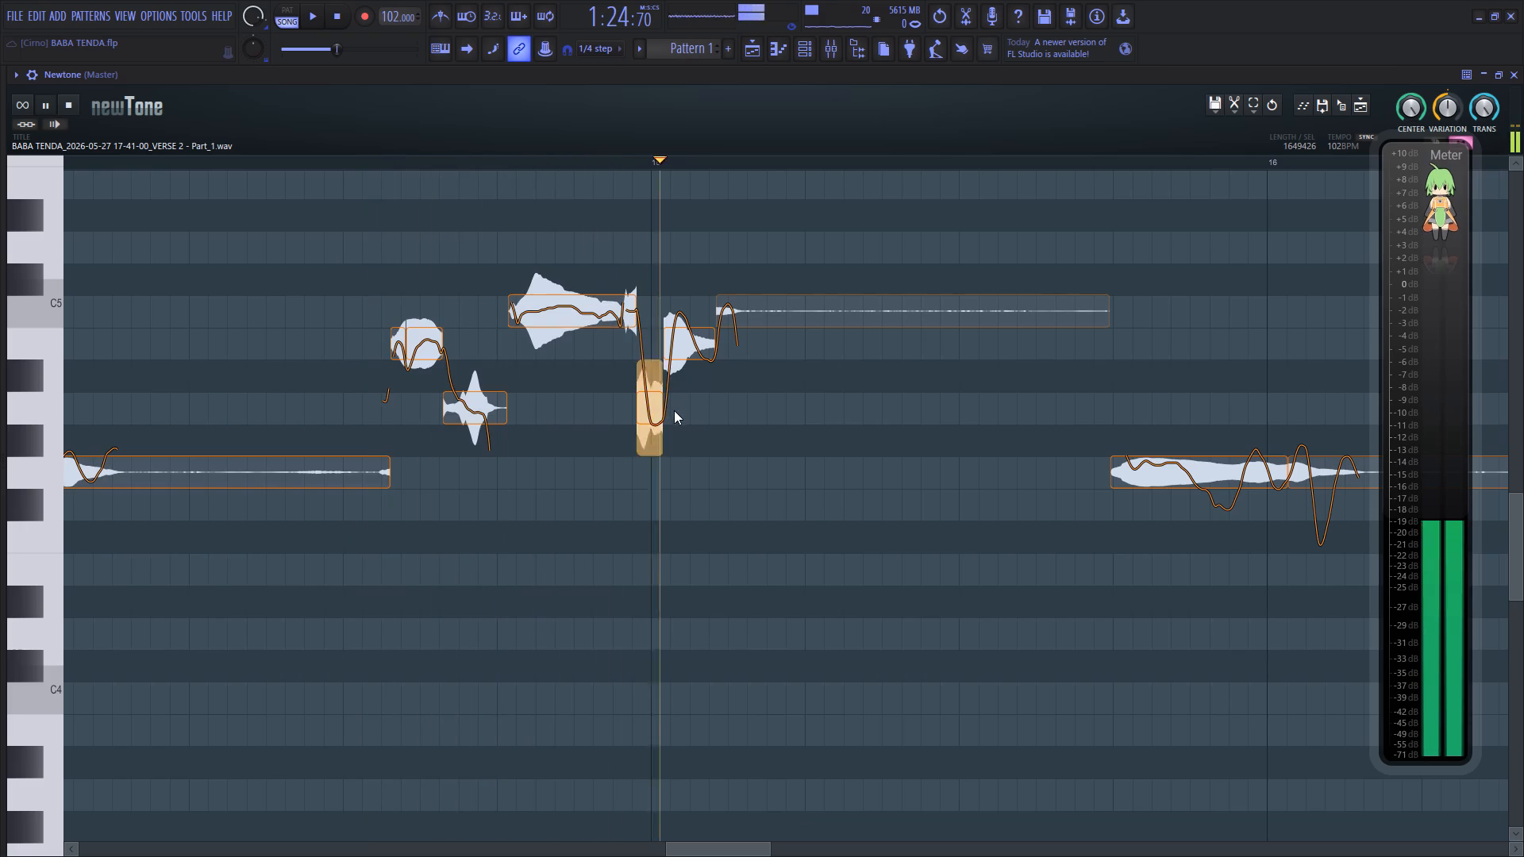
{"action": "key", "text": "space"}
{"action": "key", "text": "space"}
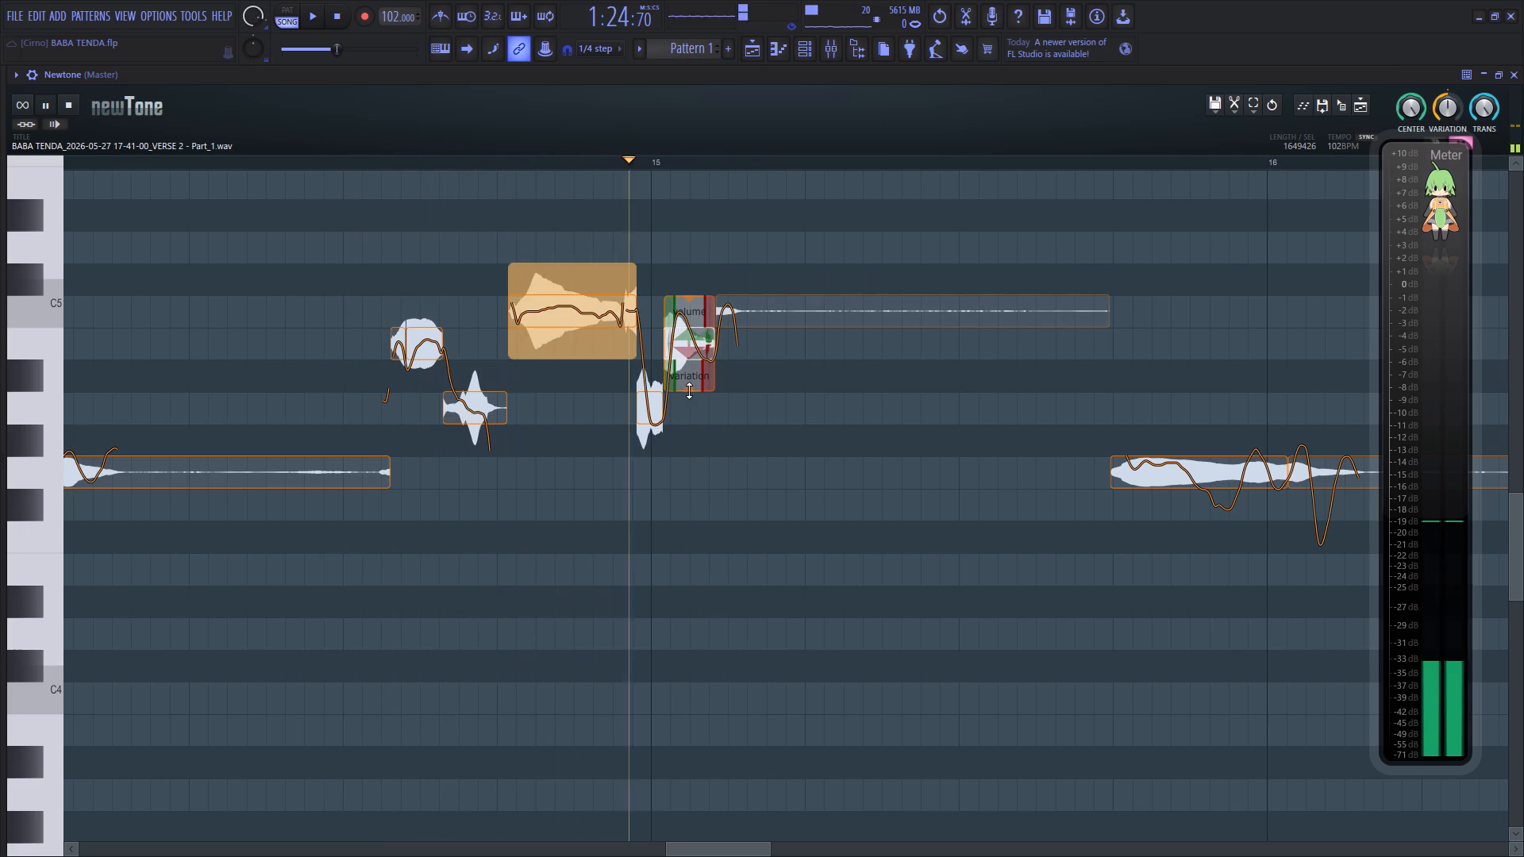
{"action": "left_click_drag", "start_coordinate": [688, 390], "coordinate": [703, 334]}
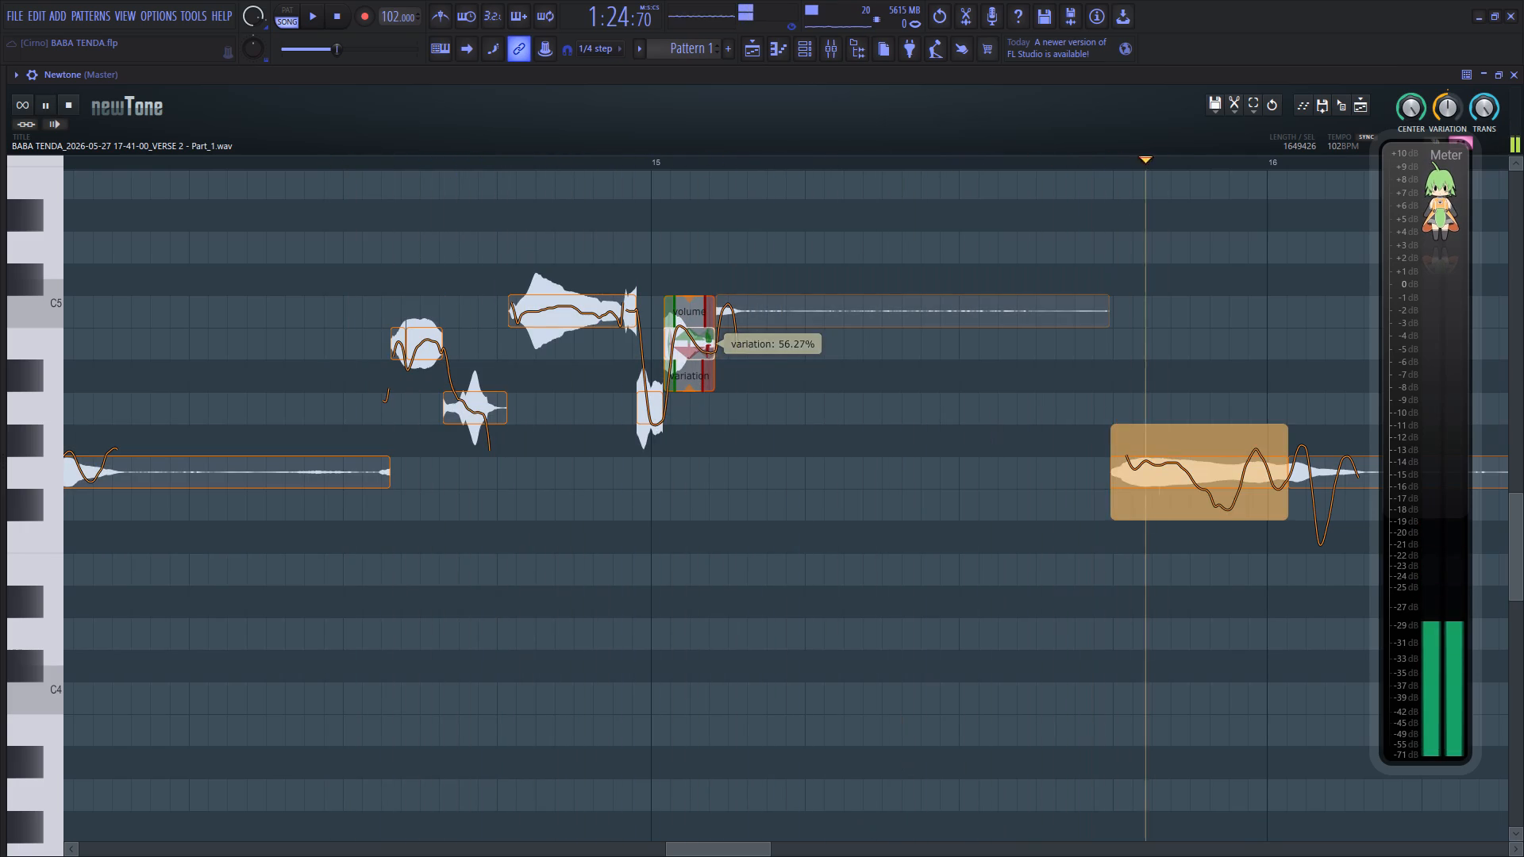
Set the pitch variation of the G4 before bar 16 to about 40%, reduce it on the trailing G4 and replay the ending.
{"action": "left_click_drag", "start_coordinate": [743, 842], "coordinate": [793, 838]}
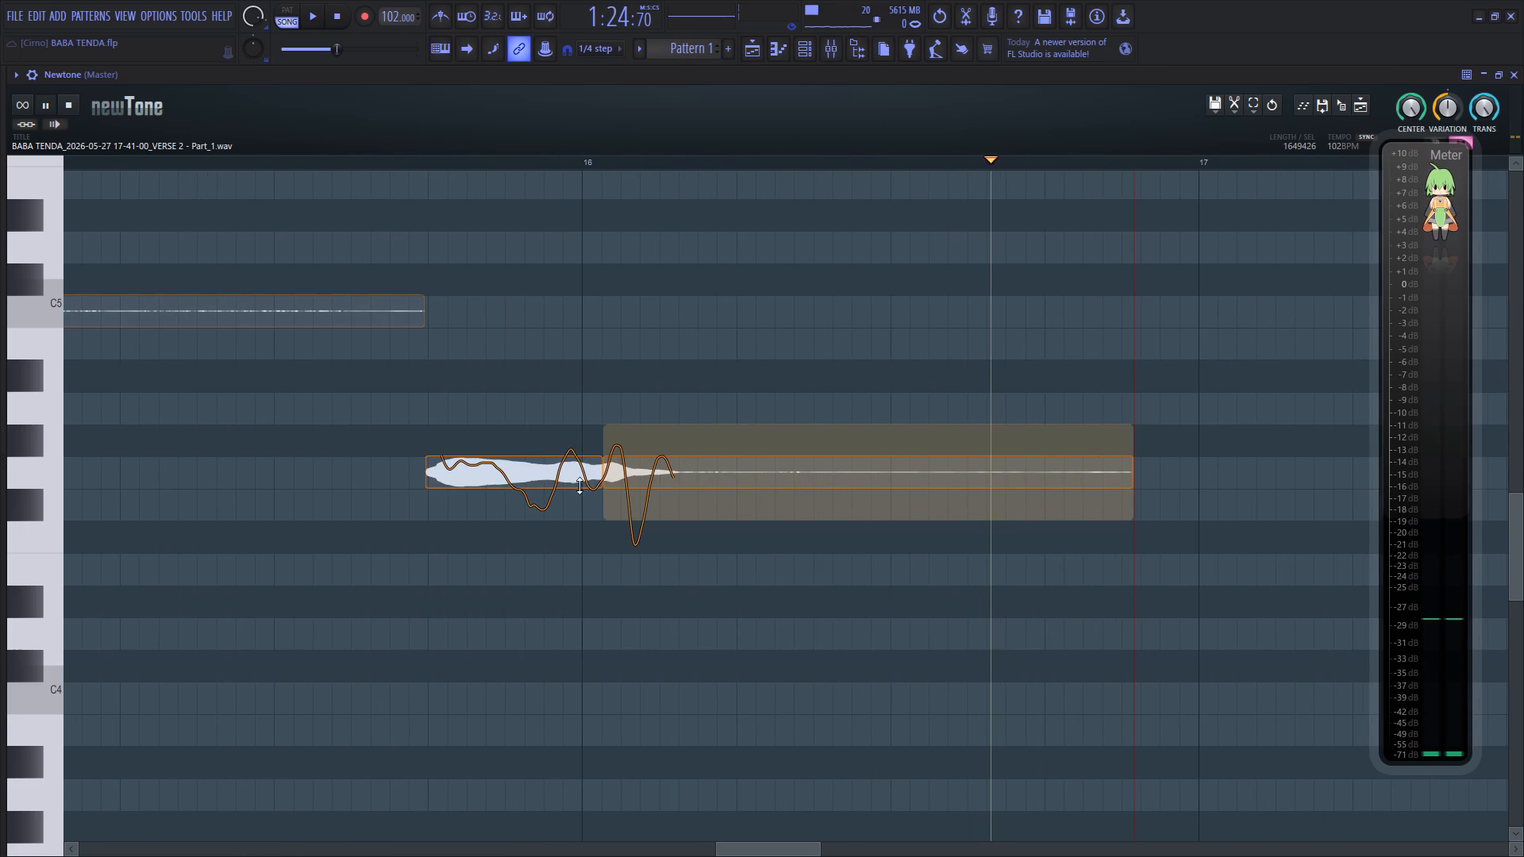
{"action": "left_click_drag", "start_coordinate": [518, 519], "coordinate": [551, 442]}
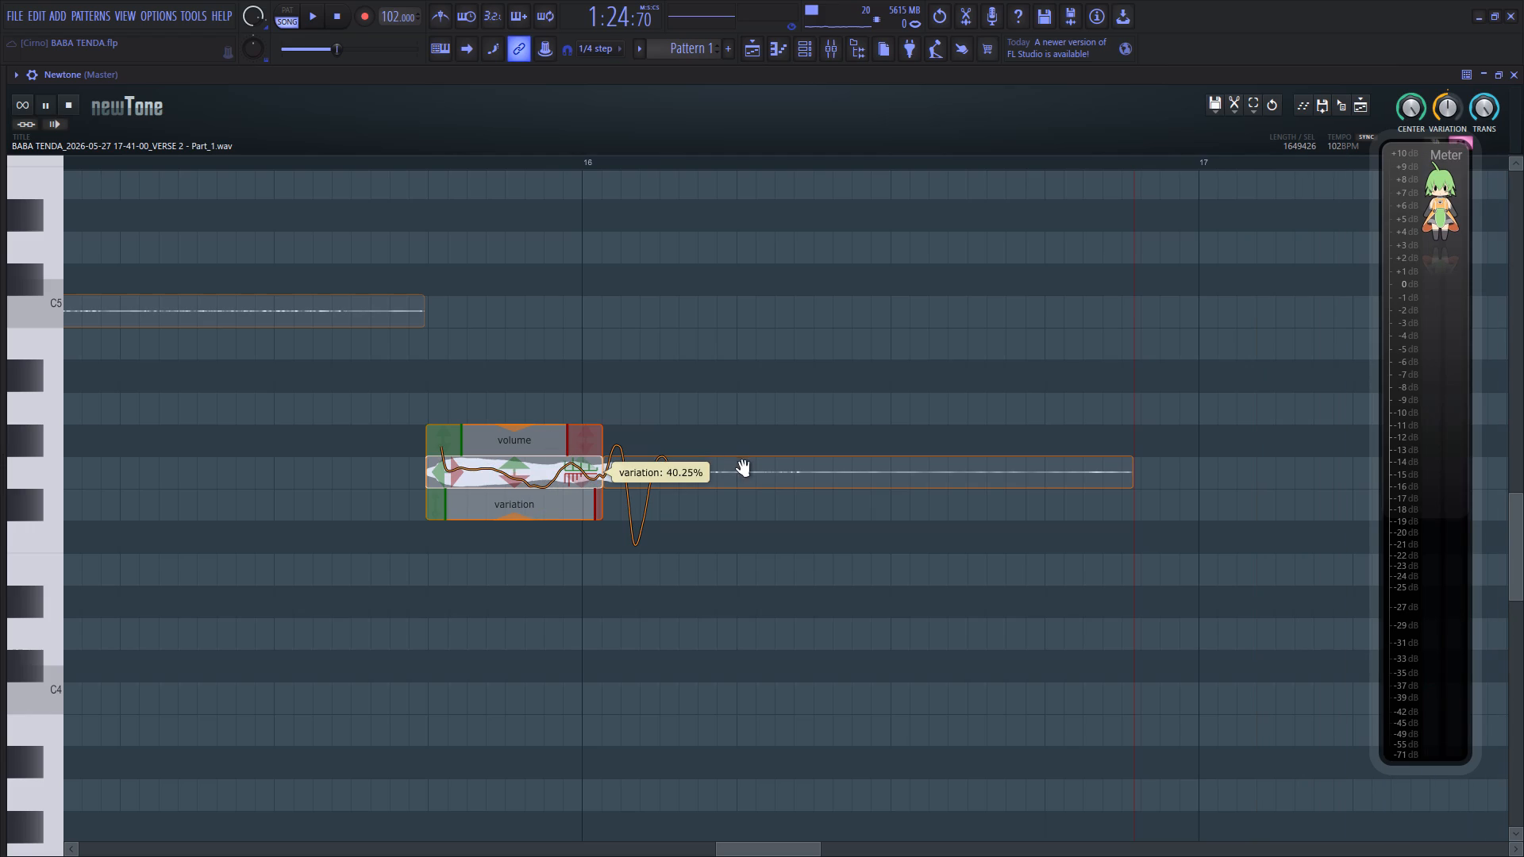
{"action": "left_click_drag", "start_coordinate": [664, 519], "coordinate": [709, 425]}
{"action": "left_click", "coordinate": [429, 528]}
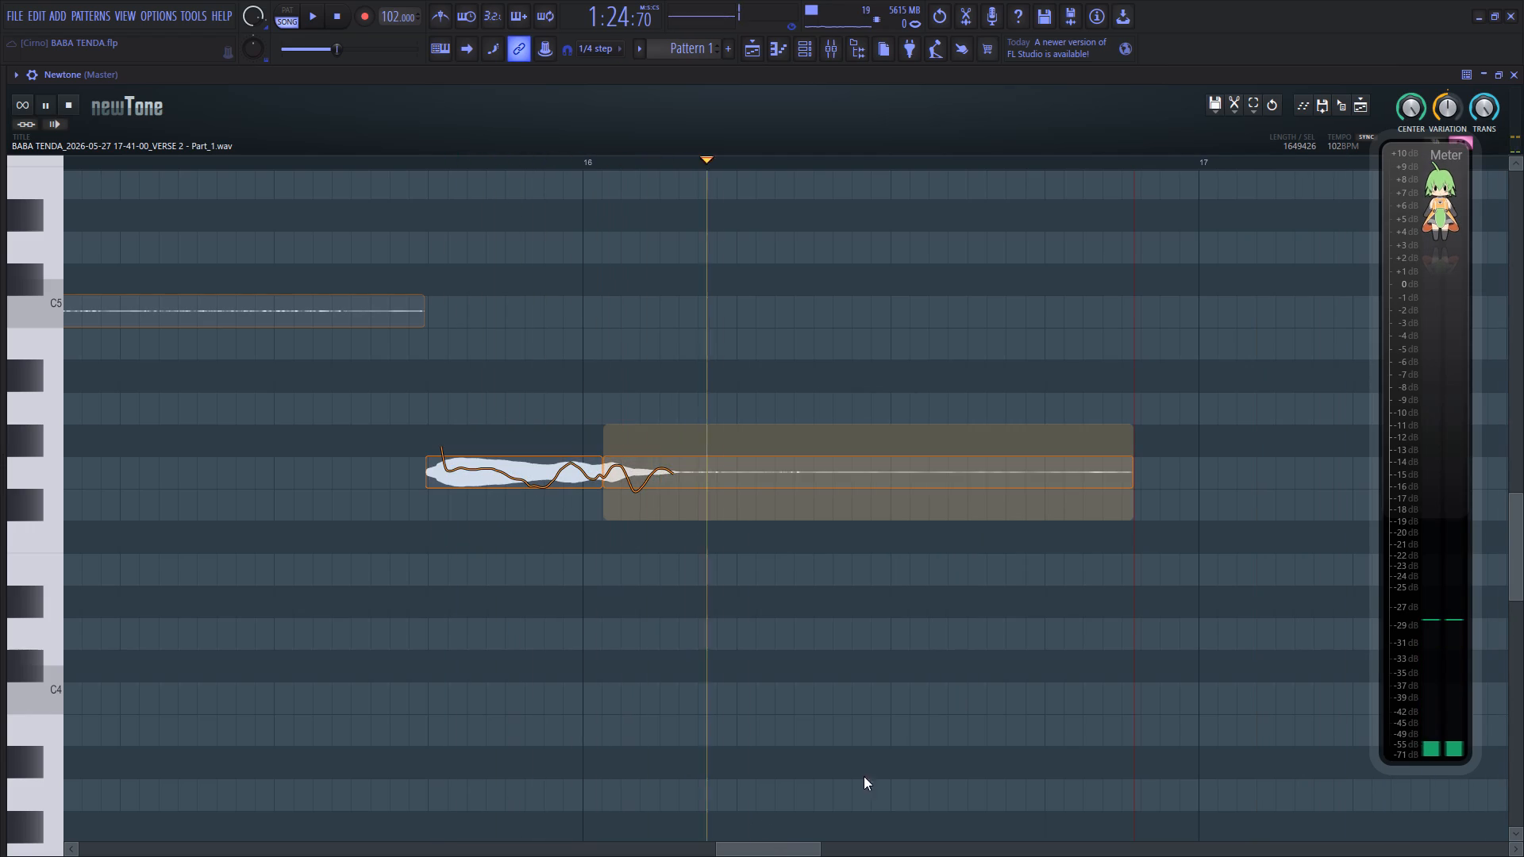
{"action": "key", "text": "space"}
Place the corrected audio in the playlist at bar 37 on the VERSE 4 ADLIB track and close NewTone.
{"action": "left_click_drag", "start_coordinate": [1339, 104], "coordinate": [1153, 338]}
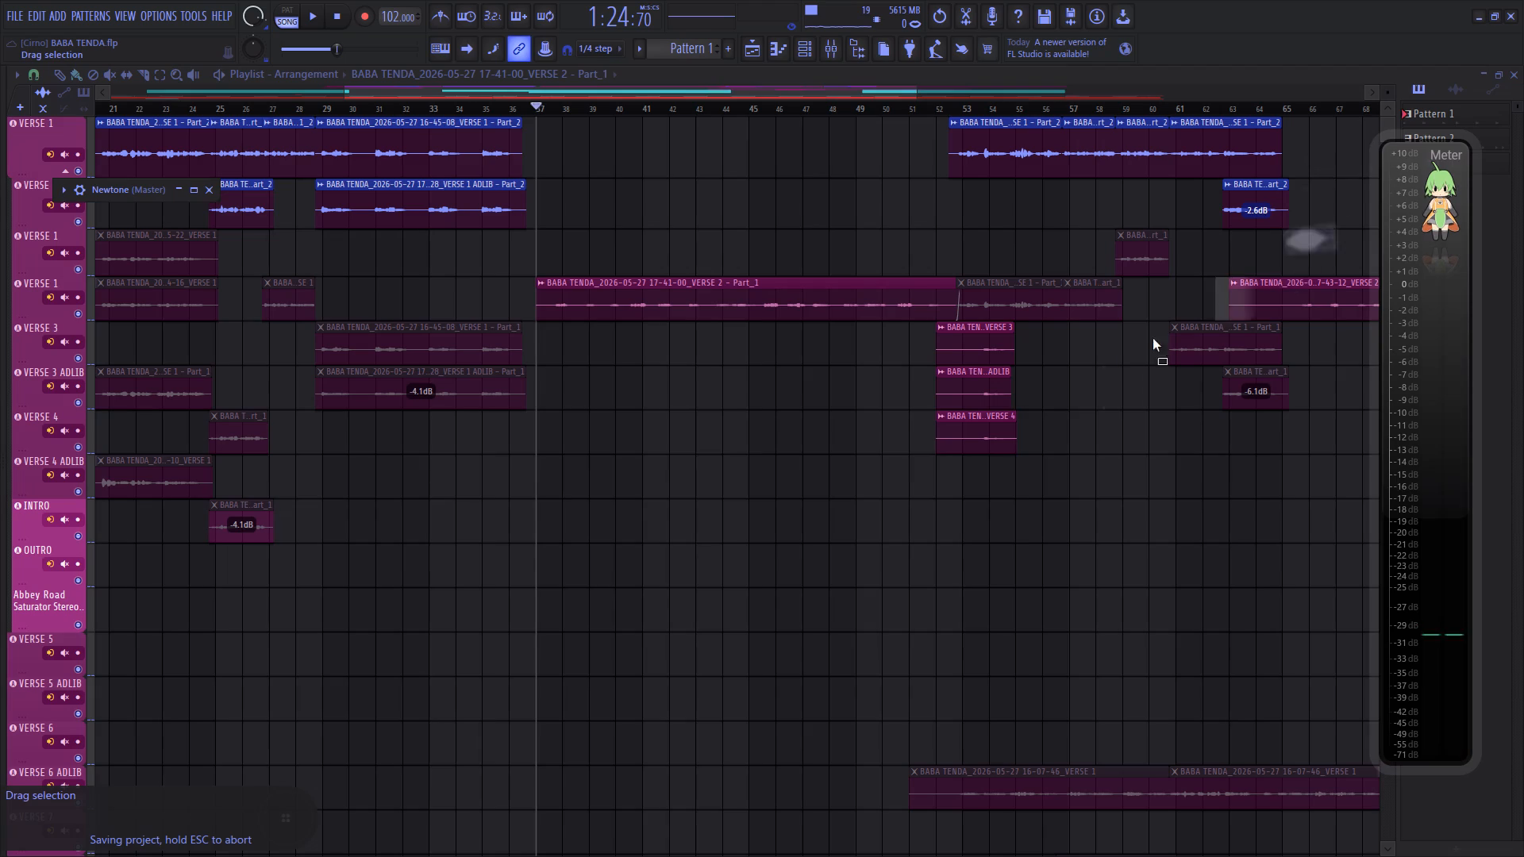
{"action": "left_click_drag", "start_coordinate": [1153, 338], "coordinate": [537, 488]}
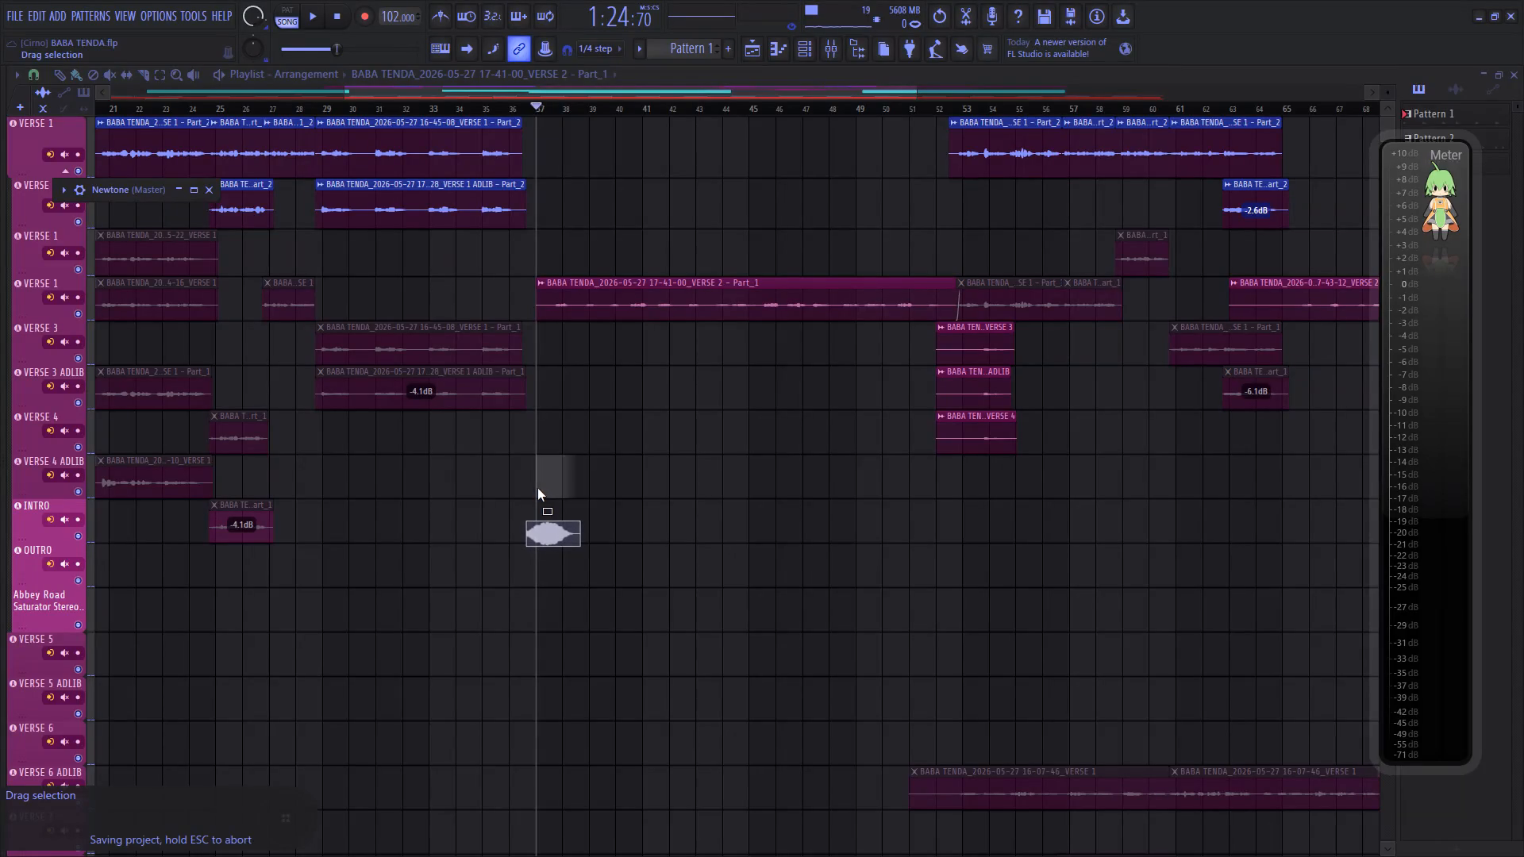
{"action": "left_click_drag", "start_coordinate": [537, 488], "coordinate": [536, 488]}
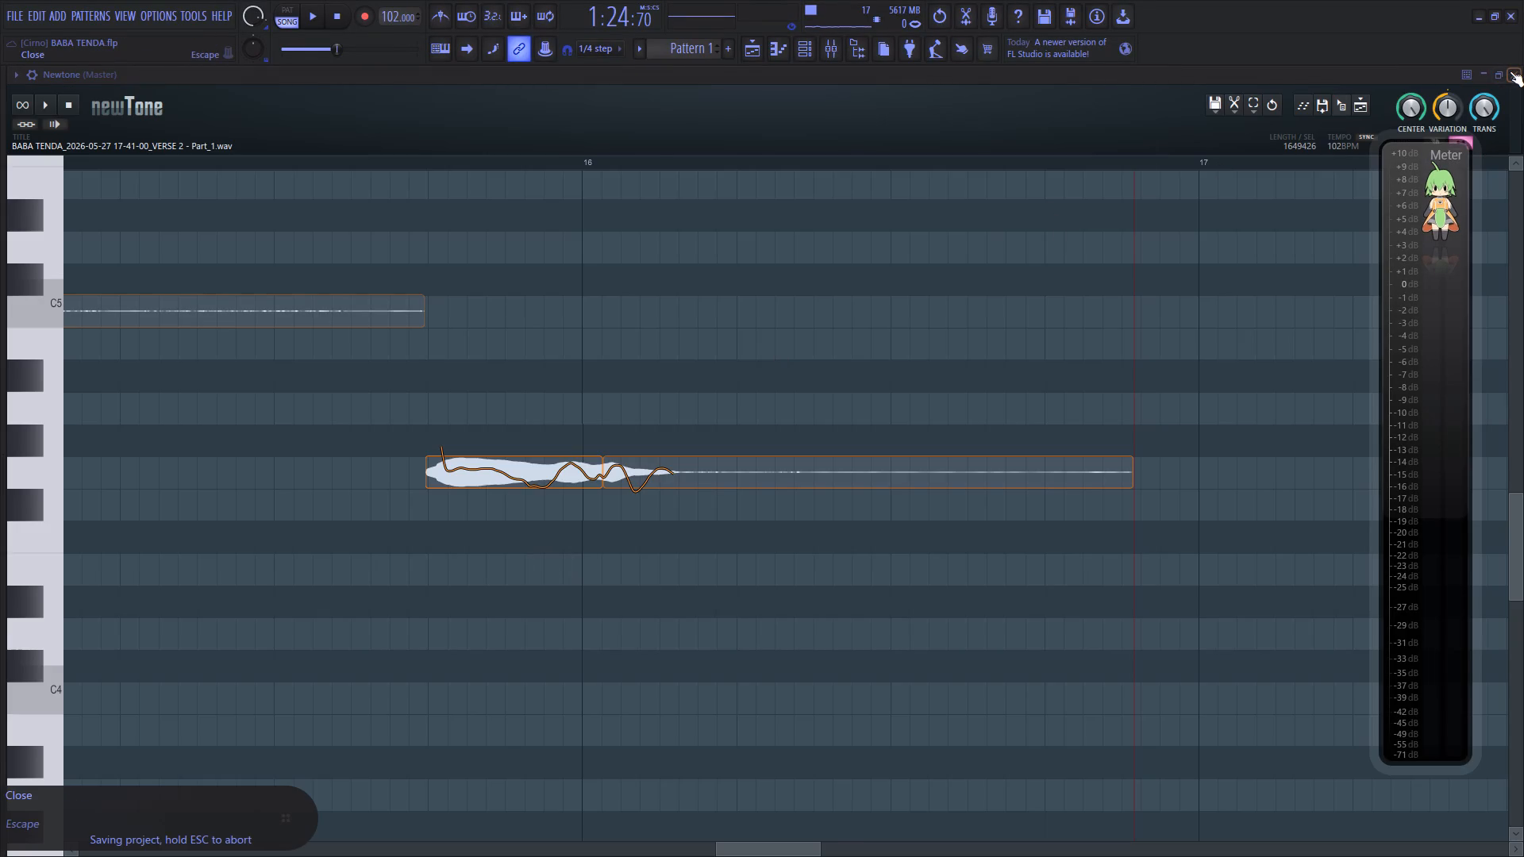
{"action": "left_click", "coordinate": [1510, 71]}
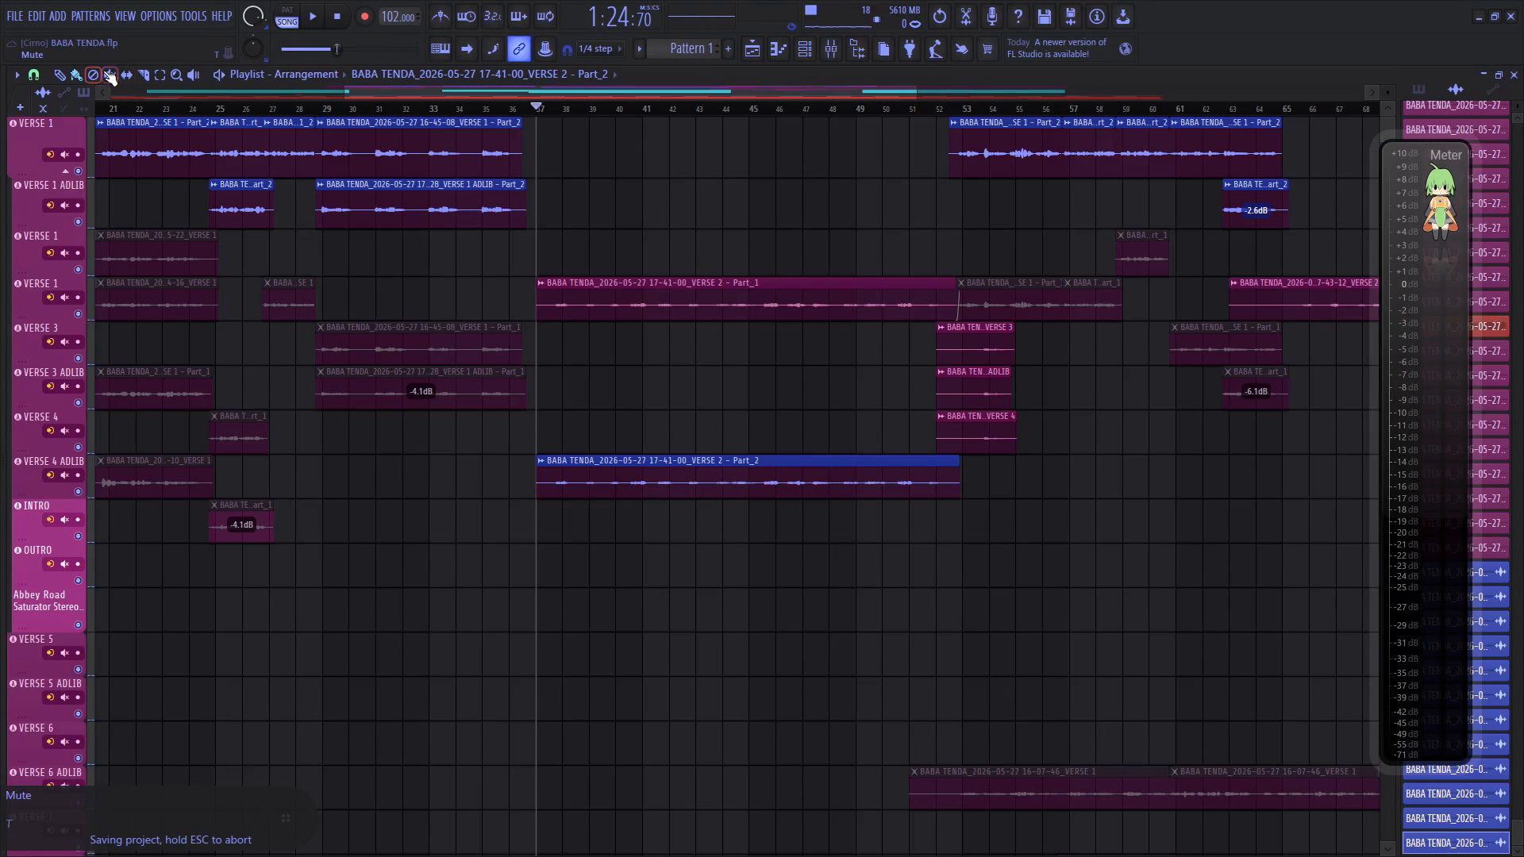
Mute the original VERSE 2 - Part_1 clip and move it down to the INTRO track, keeping its start at bar 37.
{"action": "left_click", "coordinate": [103, 71]}
{"action": "left_click", "coordinate": [598, 295]}
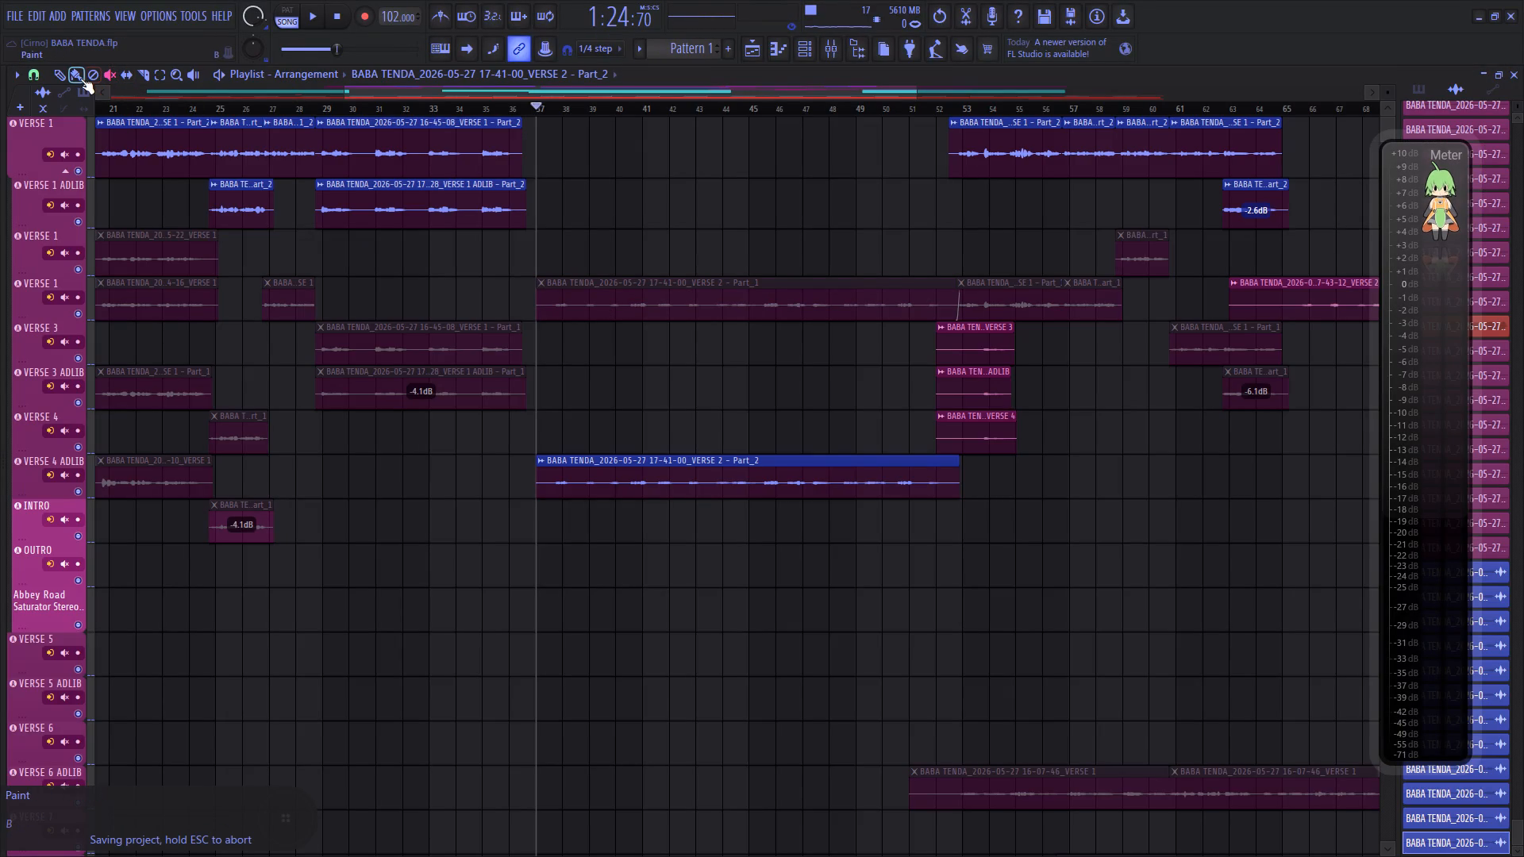
{"action": "left_click", "coordinate": [80, 79]}
{"action": "left_click_drag", "start_coordinate": [578, 292], "coordinate": [575, 372]}
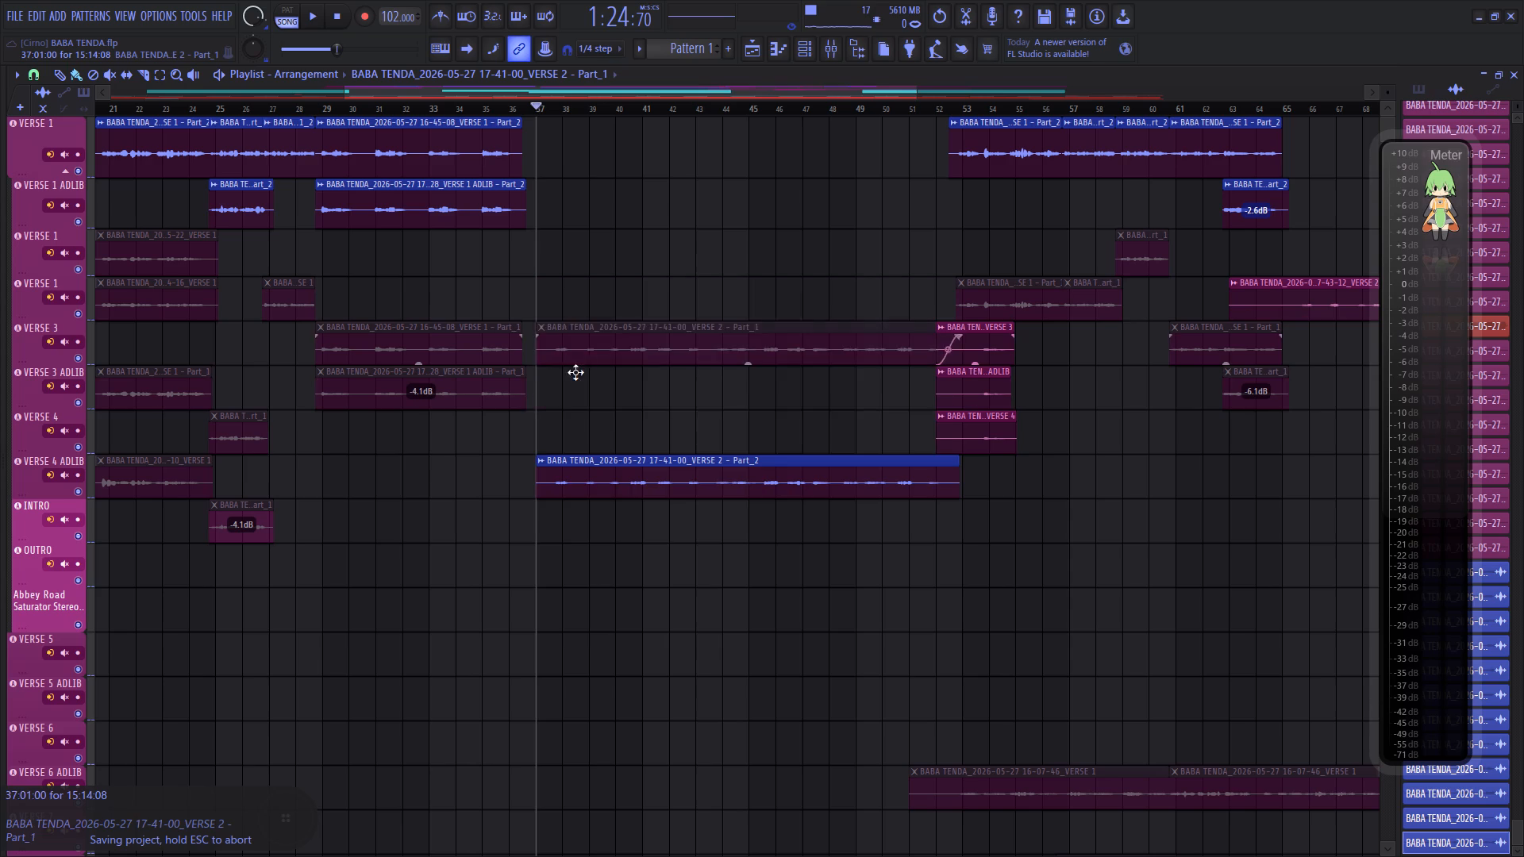
{"action": "left_click_drag", "start_coordinate": [575, 372], "coordinate": [579, 530]}
Move the corrected VERSE 2 - Part_2 clip up to the track the original clip occupied, keeping its start at bar 37.
{"action": "left_click_drag", "start_coordinate": [580, 485], "coordinate": [580, 341]}
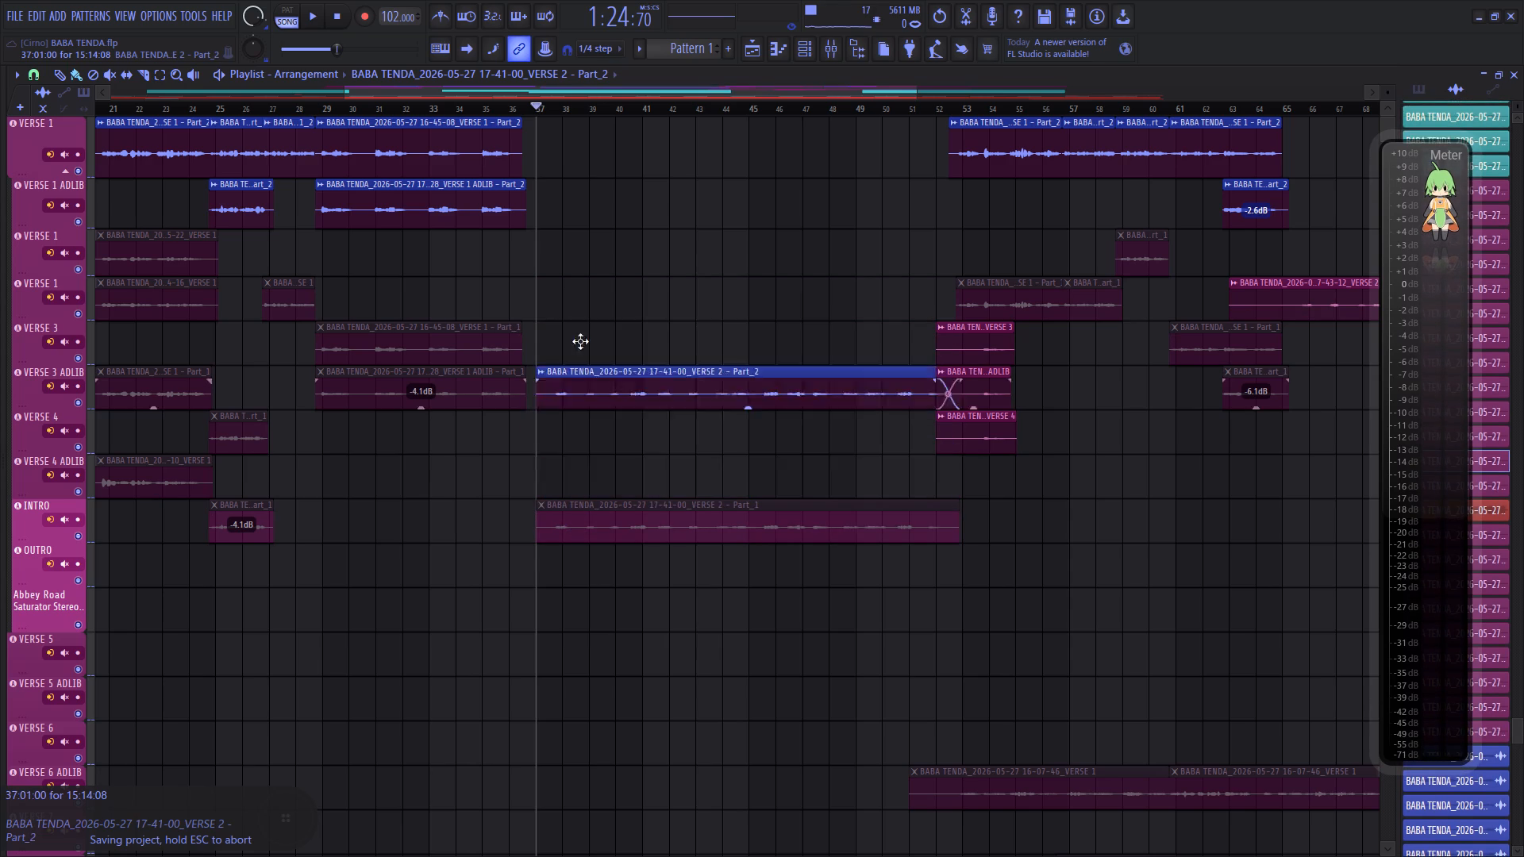
{"action": "left_click_drag", "start_coordinate": [580, 341], "coordinate": [579, 281]}
Play the arrangement from bar 37 with the corrected vocal and lower the main volume.
{"action": "key", "text": "space"}
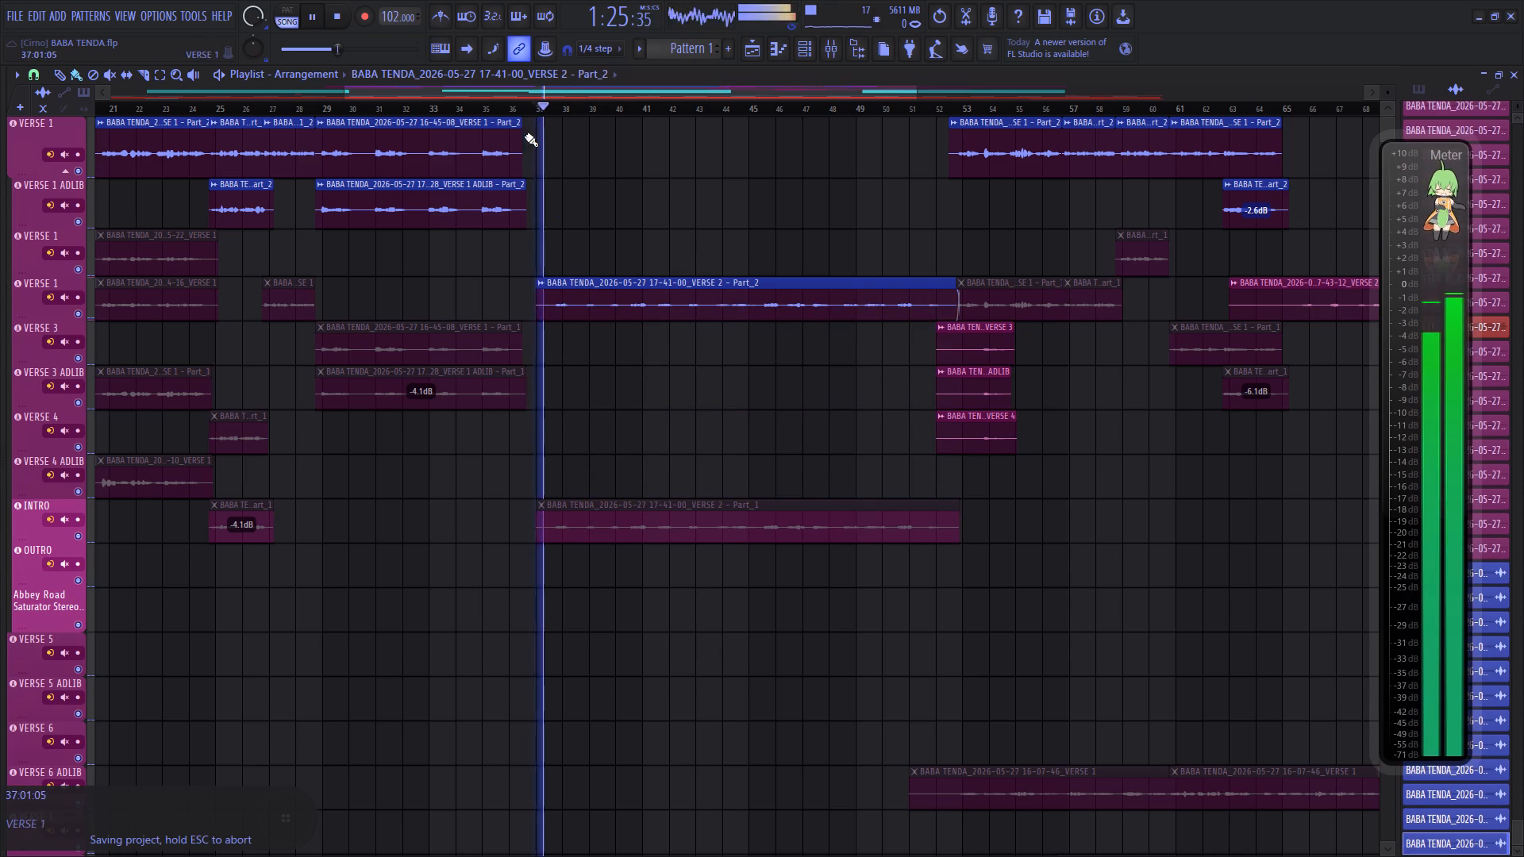
{"action": "scroll", "coordinate": [260, 18], "scroll_direction": "down", "scroll_amount": 11}
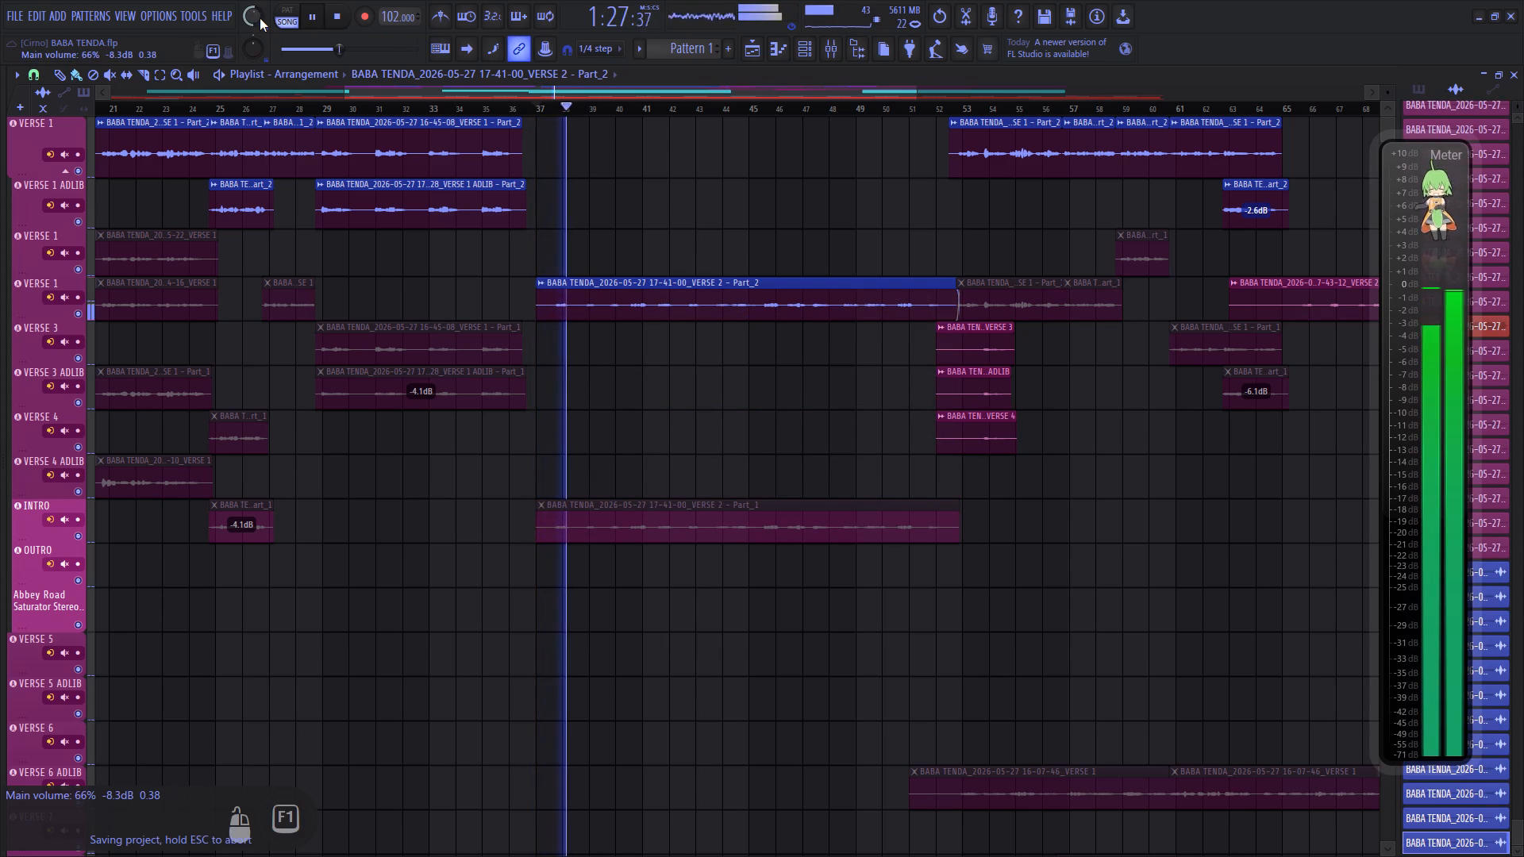
{"action": "scroll", "coordinate": [260, 18], "scroll_direction": "down", "scroll_amount": 1}
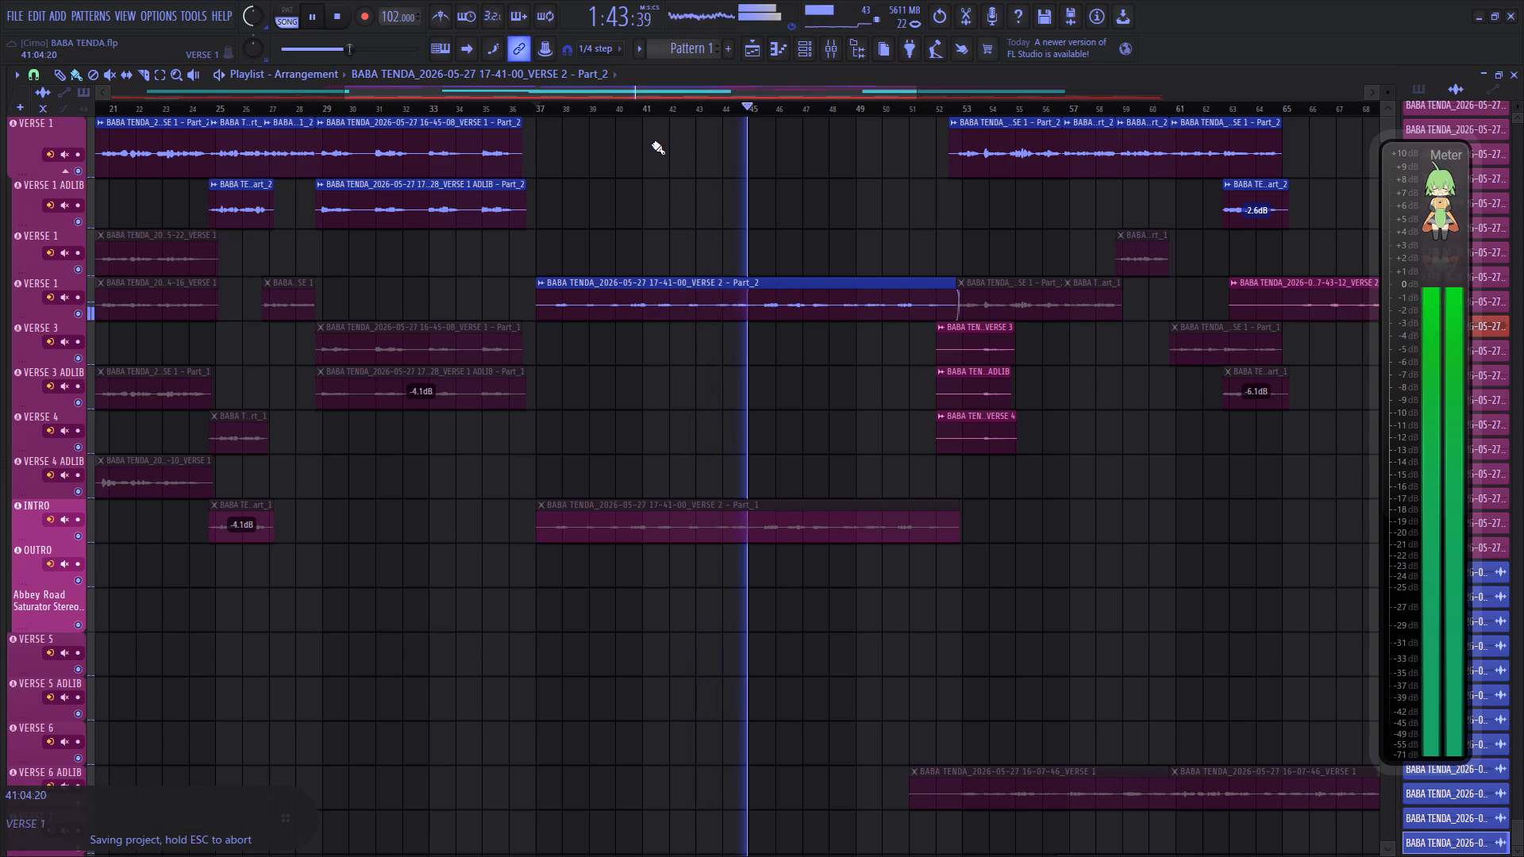
Slice the corrected VERSE 2 clip at about bars 43.5 and 44.2 and remove the section between the cuts.
{"action": "scroll", "coordinate": [749, 107], "scroll_direction": "up", "scroll_amount": 7}
{"action": "left_click", "coordinate": [587, 109]}
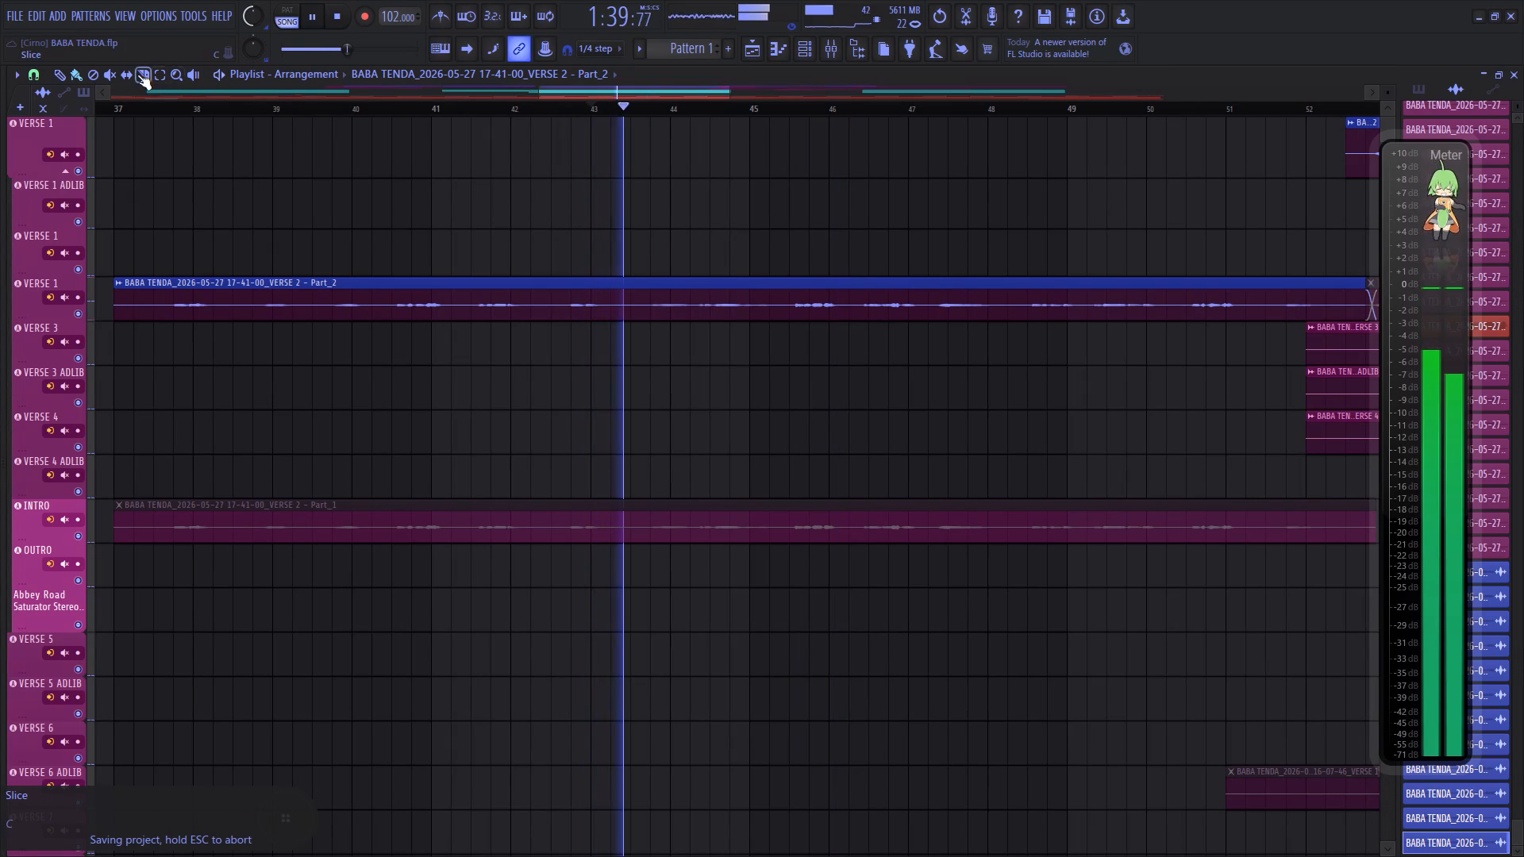
{"action": "left_click", "coordinate": [137, 75]}
{"action": "left_click", "coordinate": [637, 307]}
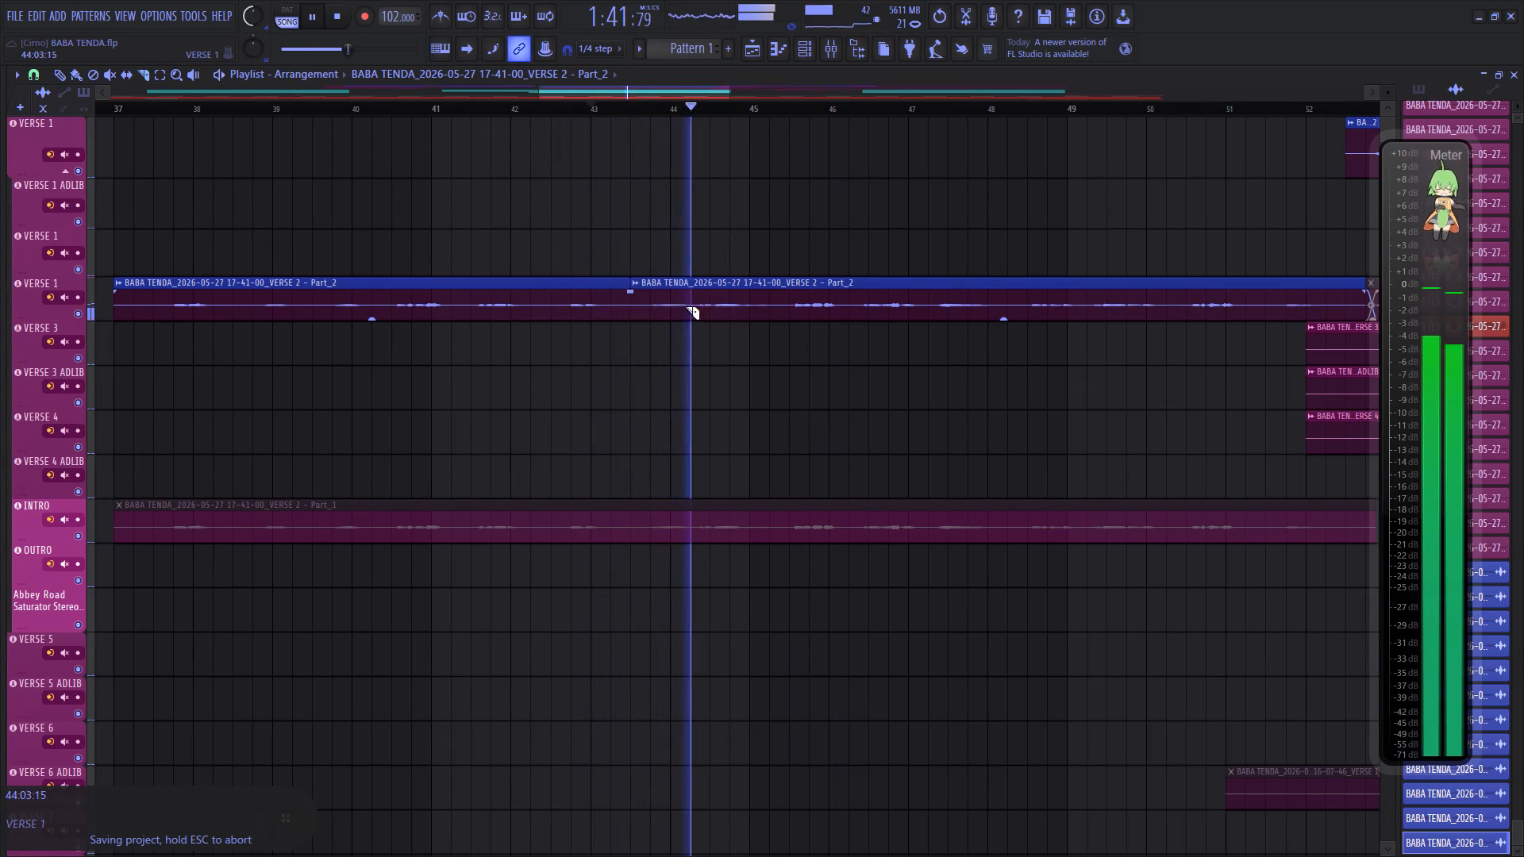
{"action": "right_click", "coordinate": [695, 317]}
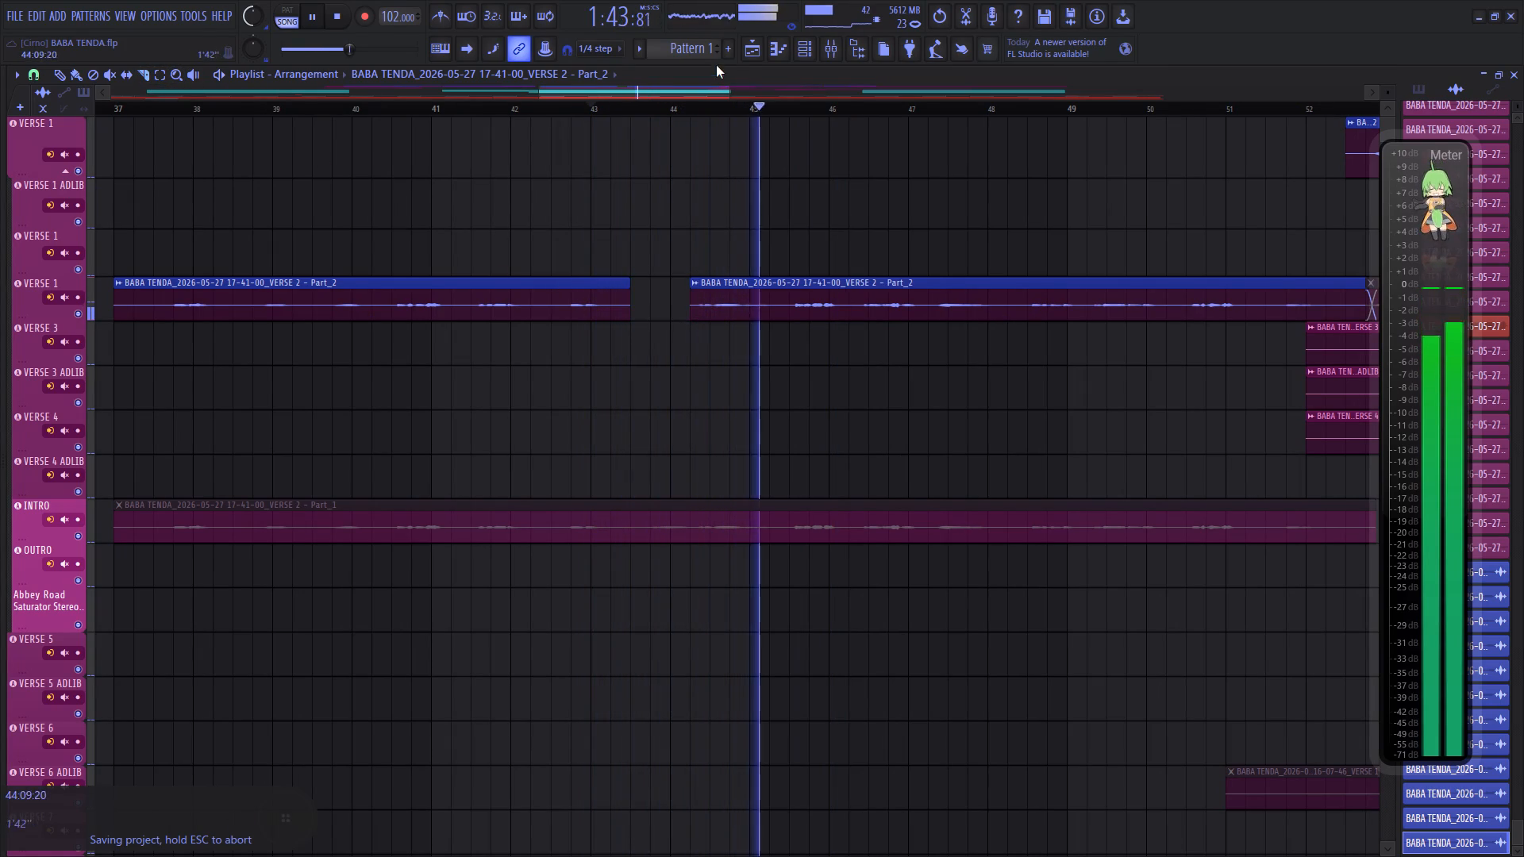
Slice the corrected VERSE 2 - Part_2 clip at about bar 52.5 and remove its tail after the cut.
{"action": "left_click_drag", "start_coordinate": [696, 91], "coordinate": [738, 87]}
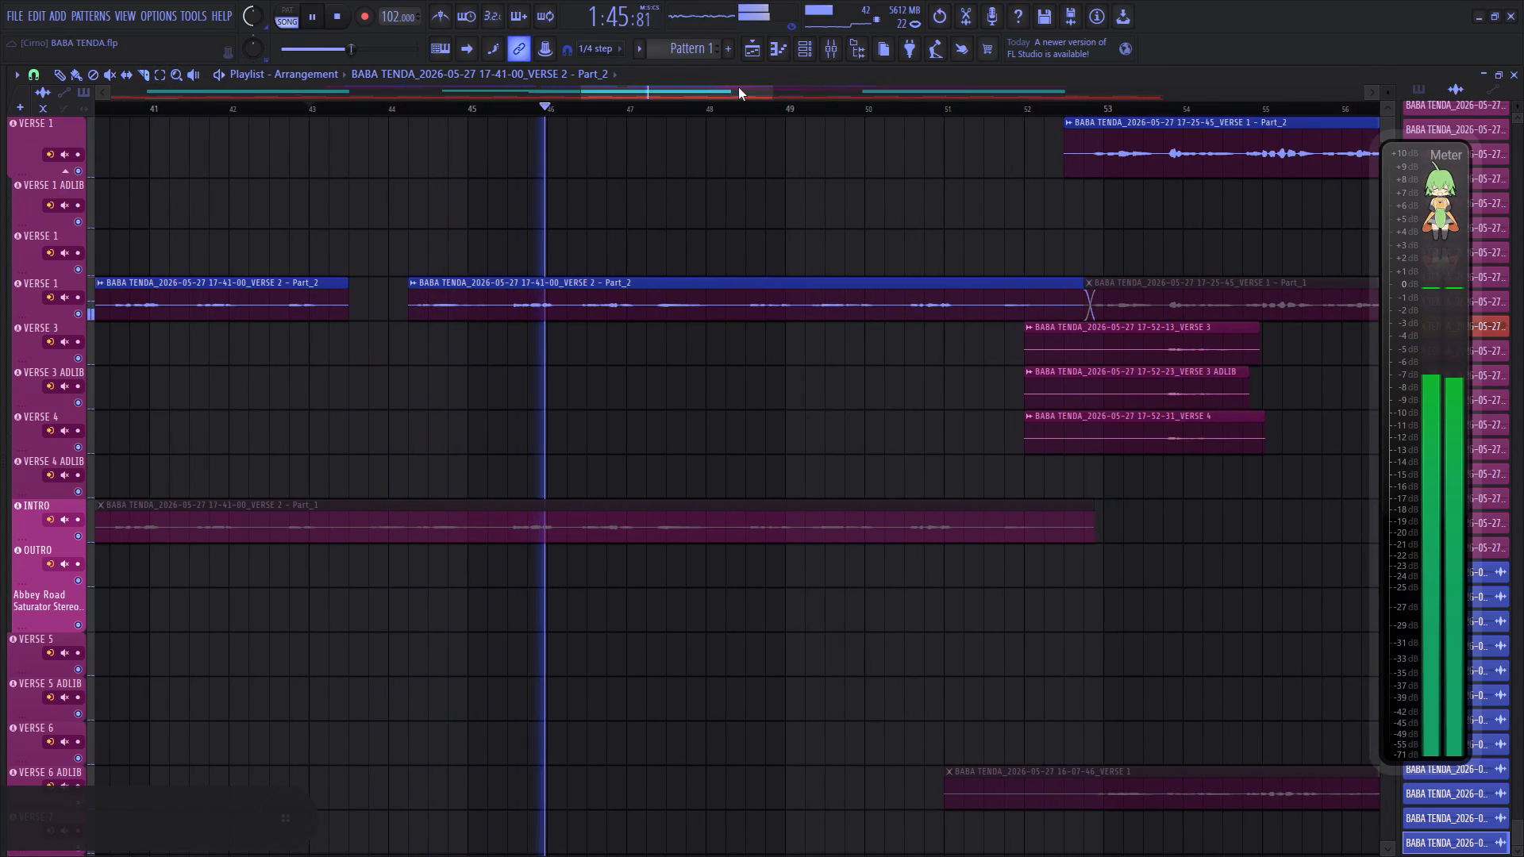
{"action": "left_click_drag", "start_coordinate": [738, 87], "coordinate": [739, 87]}
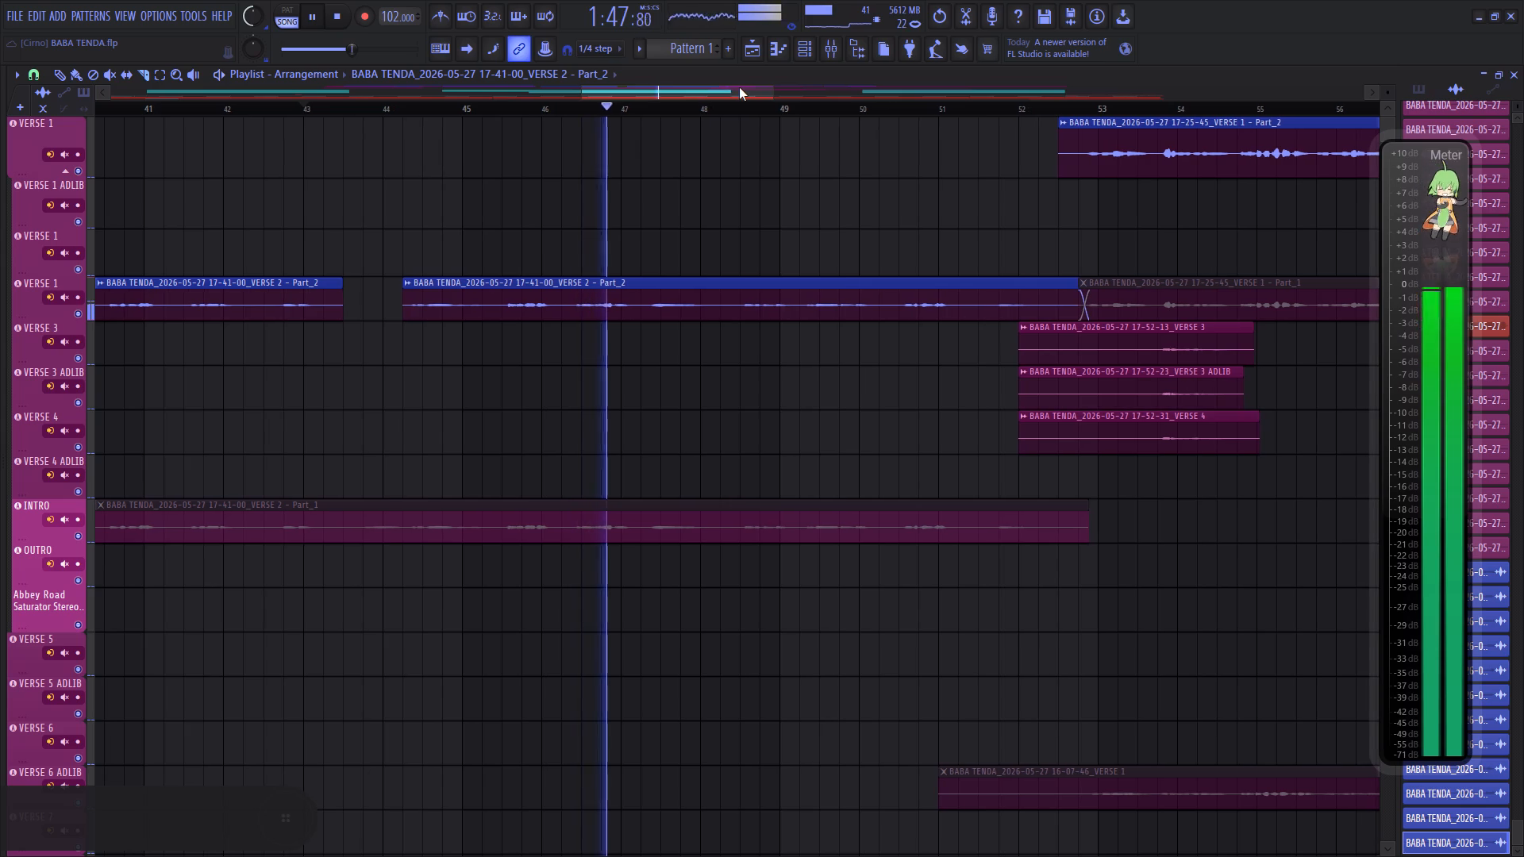
{"action": "left_click_drag", "start_coordinate": [739, 87], "coordinate": [747, 97]}
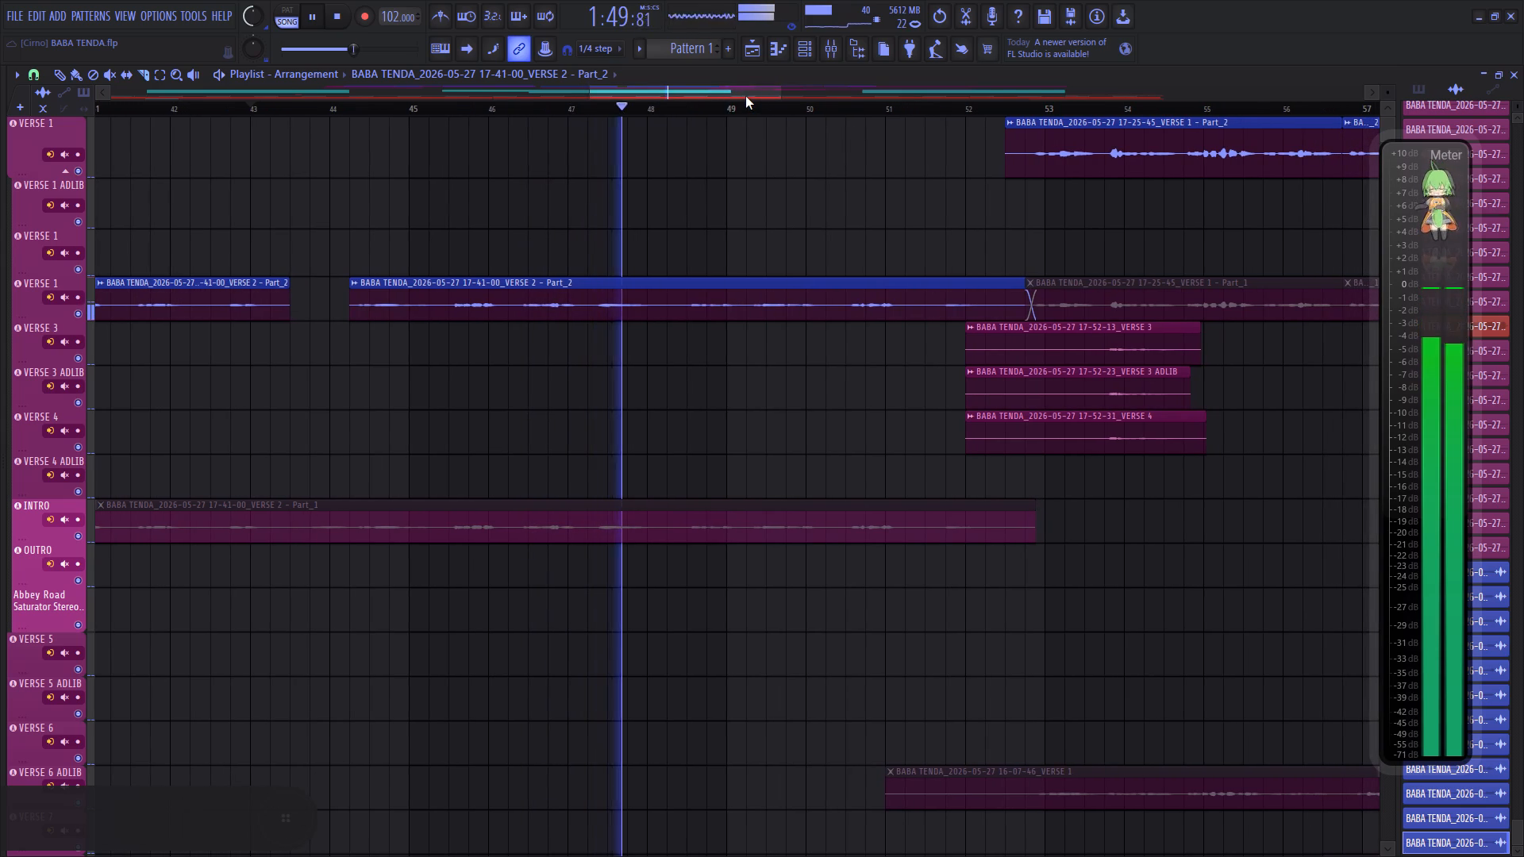
{"action": "left_click_drag", "start_coordinate": [706, 90], "coordinate": [751, 85]}
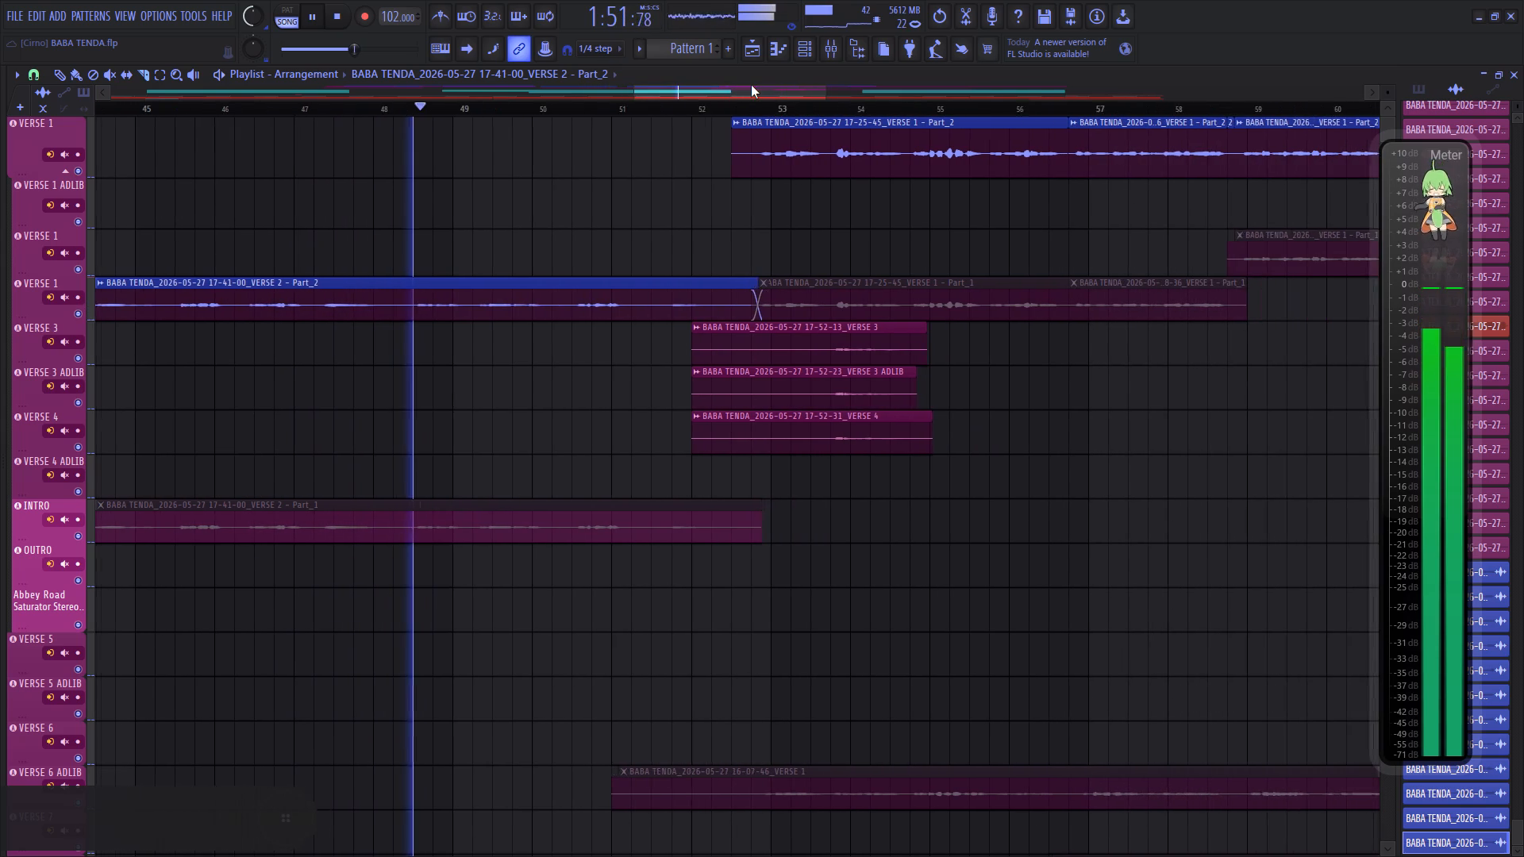
{"action": "left_click_drag", "start_coordinate": [751, 85], "coordinate": [752, 87]}
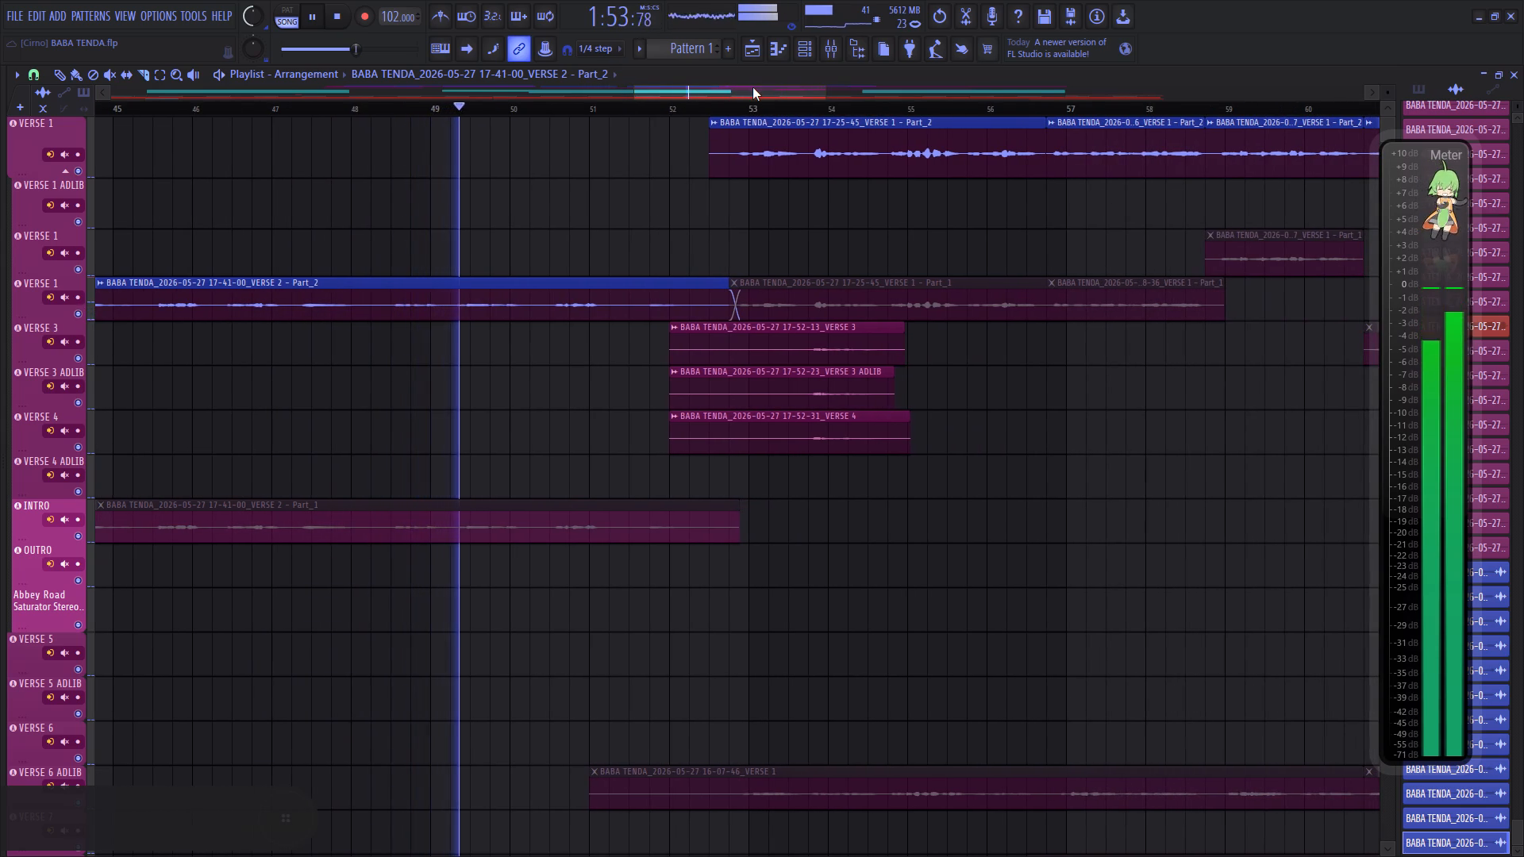
{"action": "left_click_drag", "start_coordinate": [752, 87], "coordinate": [759, 94]}
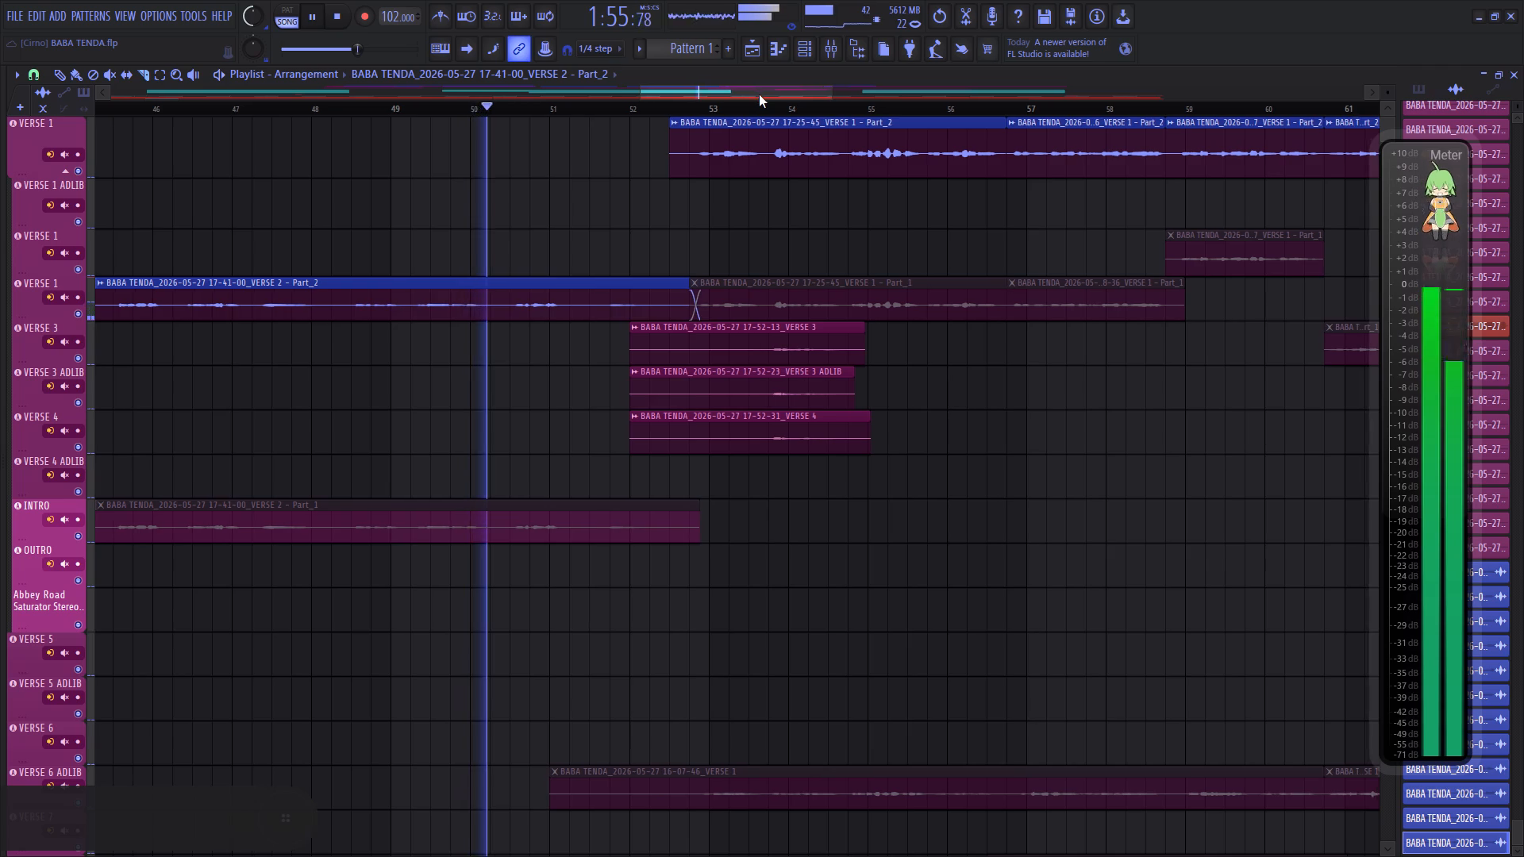
{"action": "left_click_drag", "start_coordinate": [759, 94], "coordinate": [760, 97]}
{"action": "left_click_drag", "start_coordinate": [752, 90], "coordinate": [765, 94]}
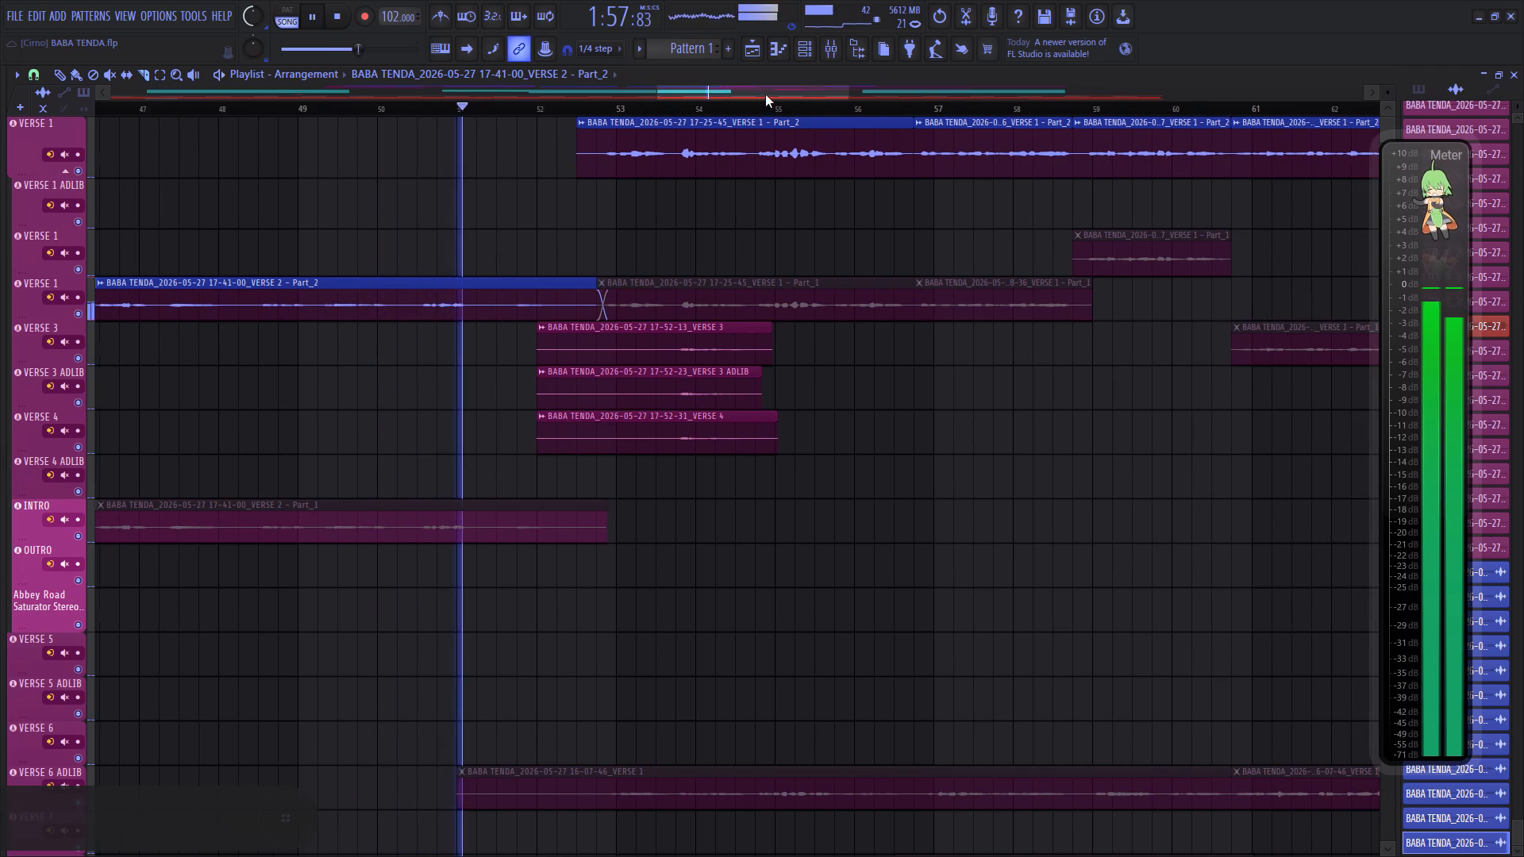
{"action": "left_click_drag", "start_coordinate": [765, 94], "coordinate": [764, 91]}
{"action": "left_click", "coordinate": [144, 70]}
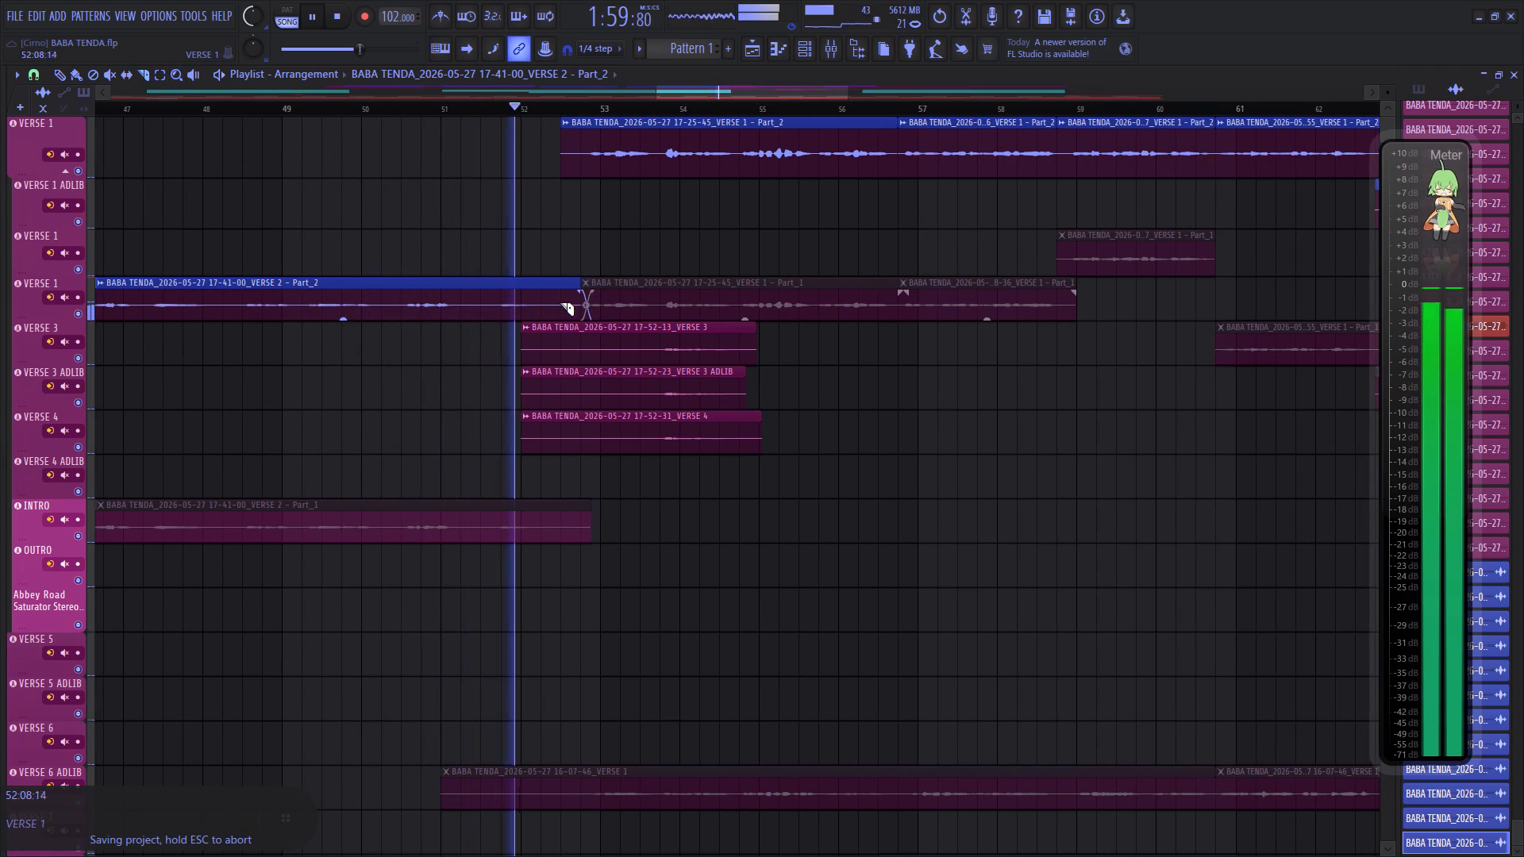
{"action": "right_click", "coordinate": [560, 302]}
{"action": "left_click", "coordinate": [78, 75]}
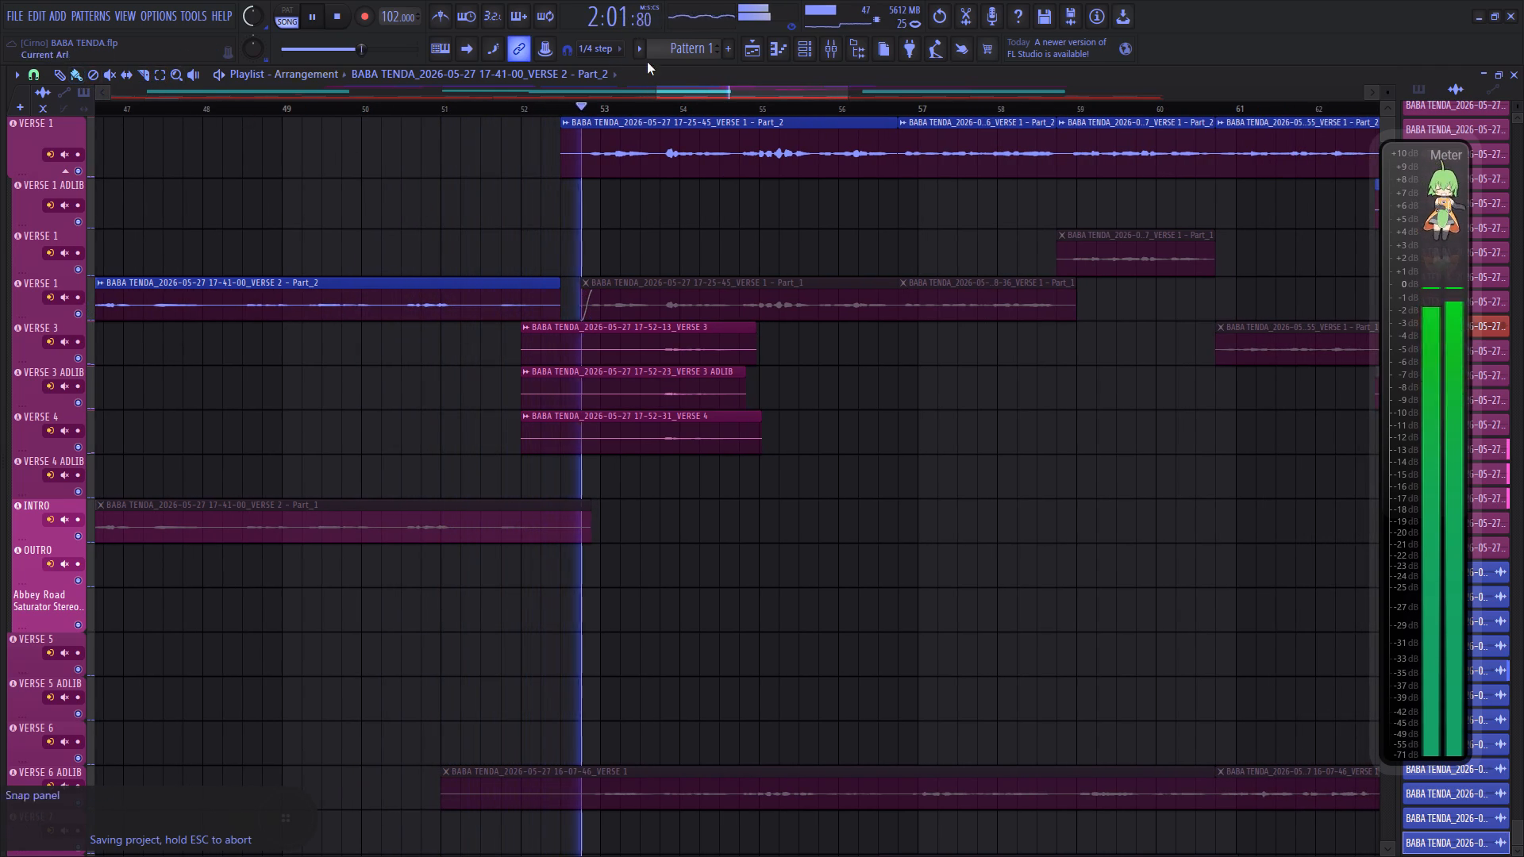
Stop playback and trim the start of the 17-43-12 VERSE 2 clip forward to 65:09:00.
{"action": "scroll", "coordinate": [653, 111], "scroll_direction": "down", "scroll_amount": 9}
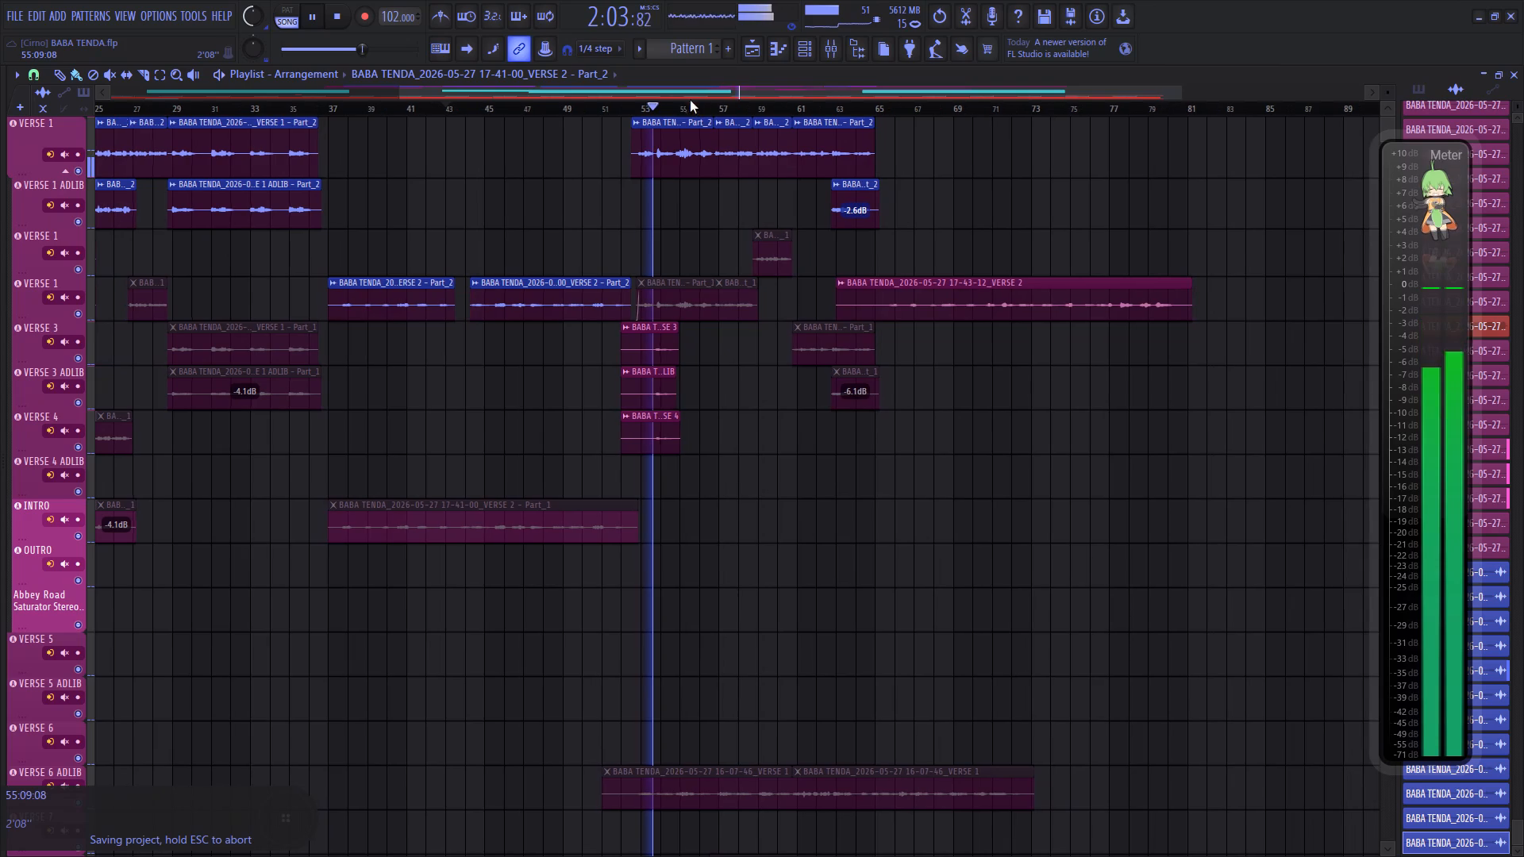
{"action": "left_click_drag", "start_coordinate": [693, 94], "coordinate": [743, 99]}
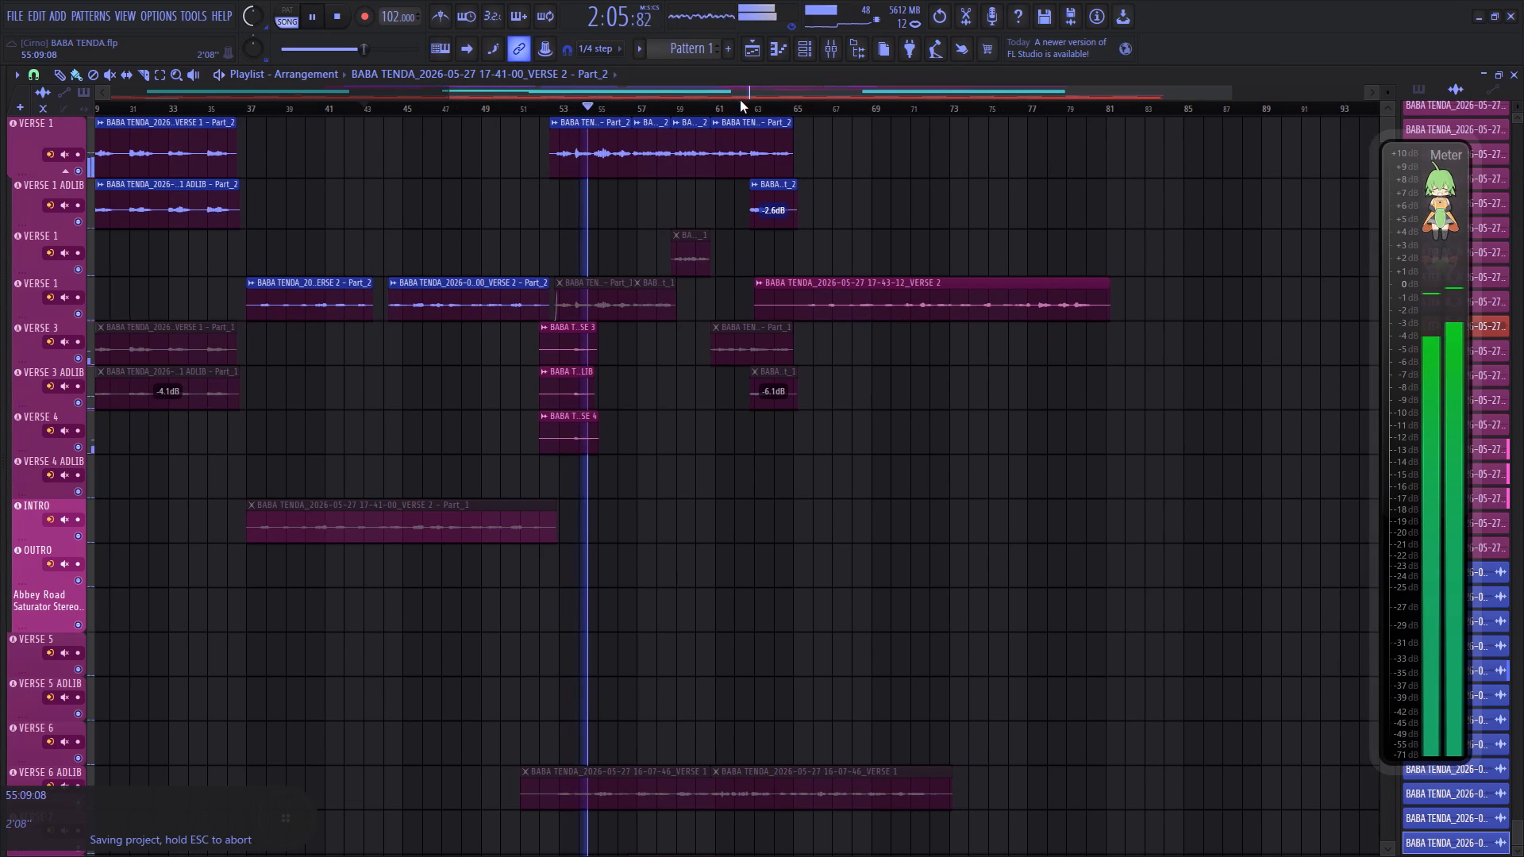
{"action": "key", "text": "space"}
{"action": "scroll", "coordinate": [833, 109], "scroll_direction": "up", "scroll_amount": 4}
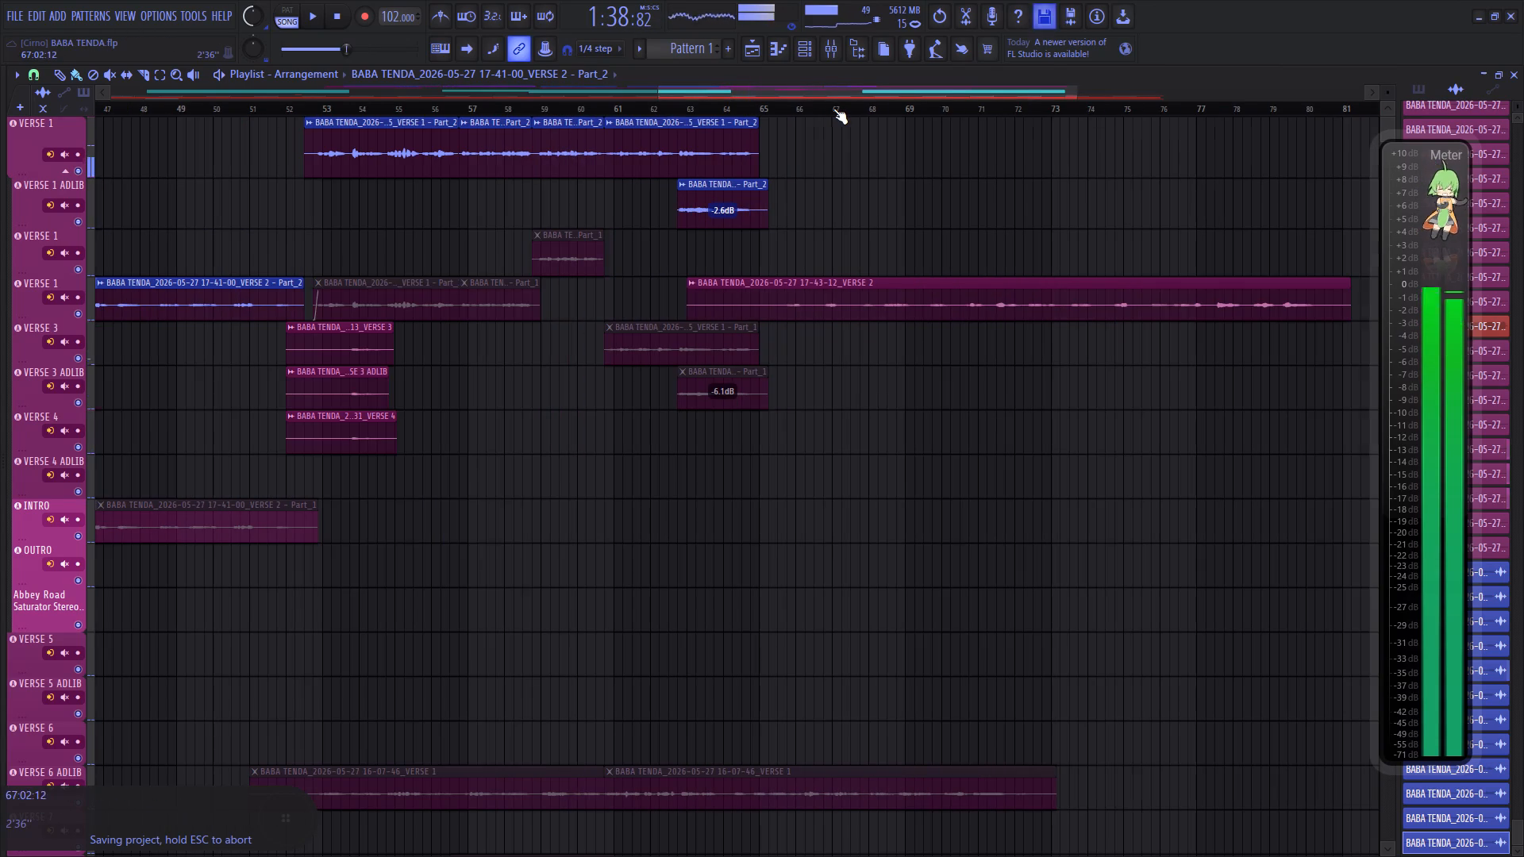
{"action": "left_click_drag", "start_coordinate": [688, 307], "coordinate": [778, 312]}
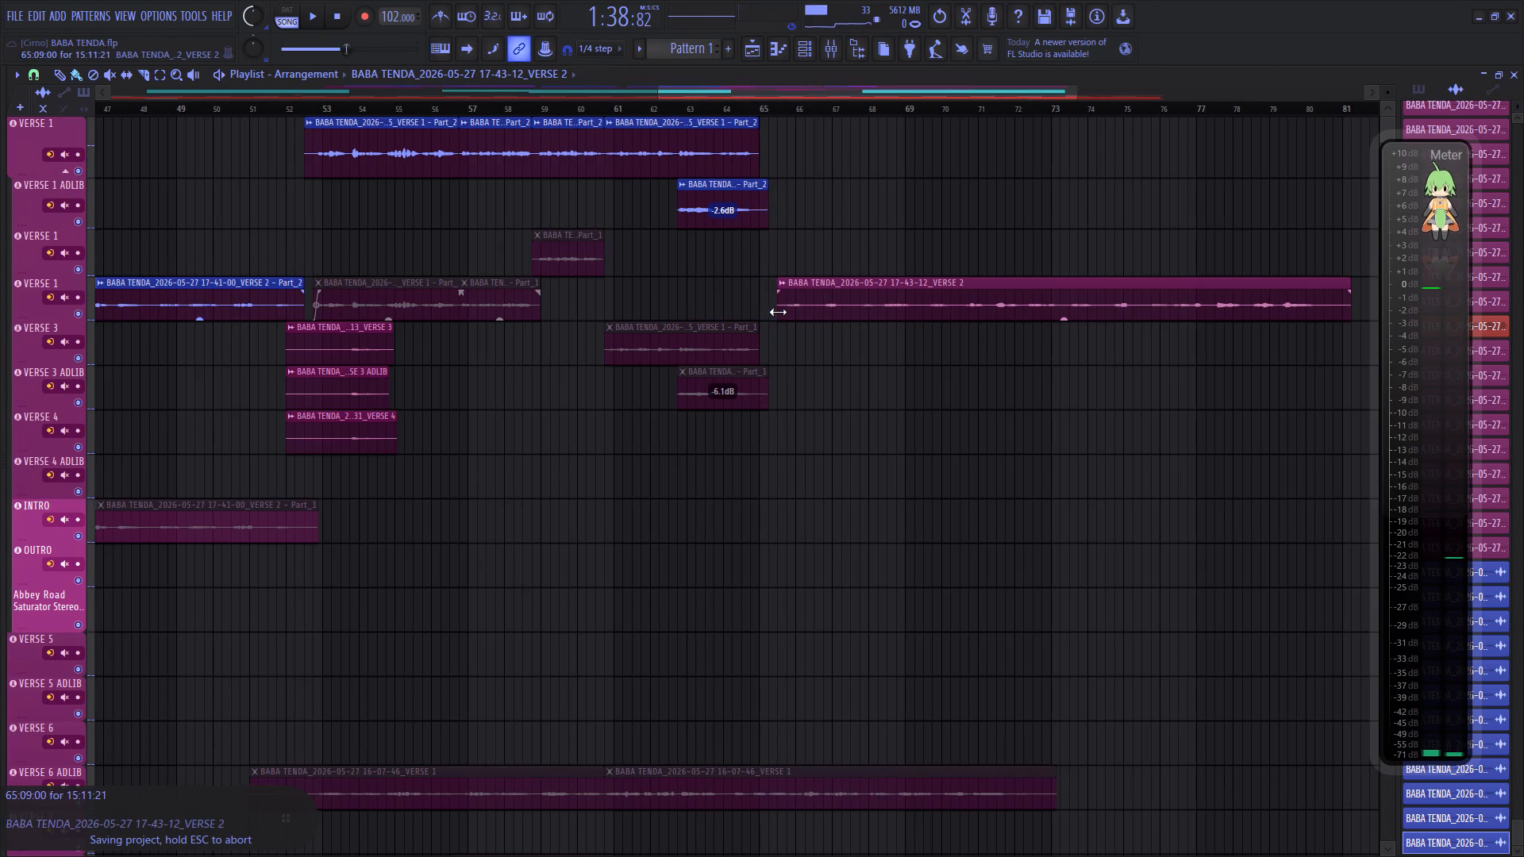
{"action": "left_click_drag", "start_coordinate": [778, 312], "coordinate": [779, 313]}
Make the trimmed 17-43-12 VERSE 2 clip unique as a sample and play briefly from its start.
{"action": "scroll", "coordinate": [777, 108], "scroll_direction": "up", "scroll_amount": 4}
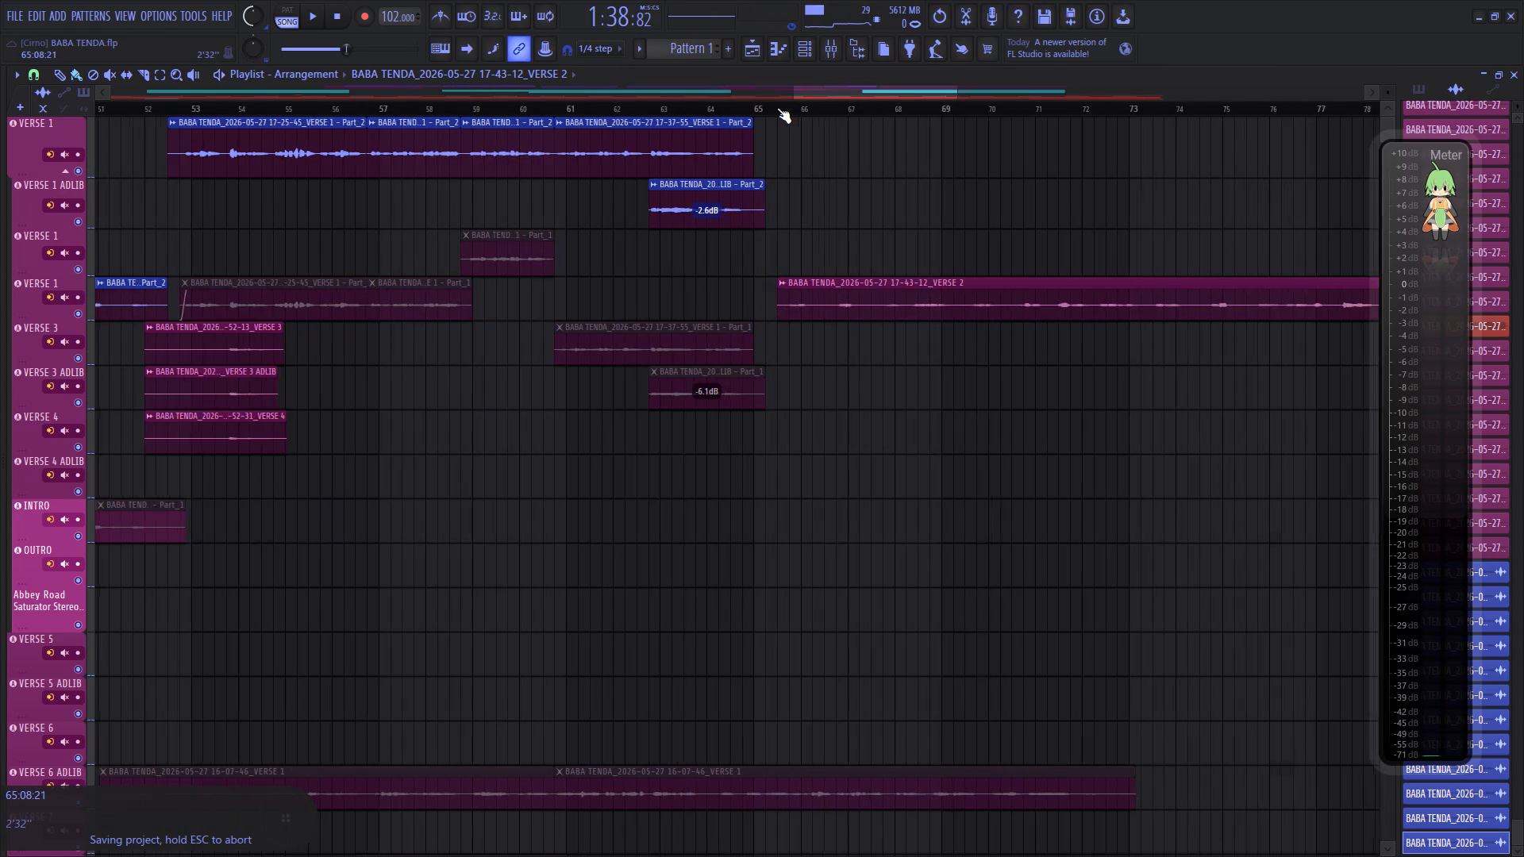
{"action": "scroll", "coordinate": [777, 108], "scroll_direction": "up", "scroll_amount": 7}
{"action": "left_click", "coordinate": [777, 108]}
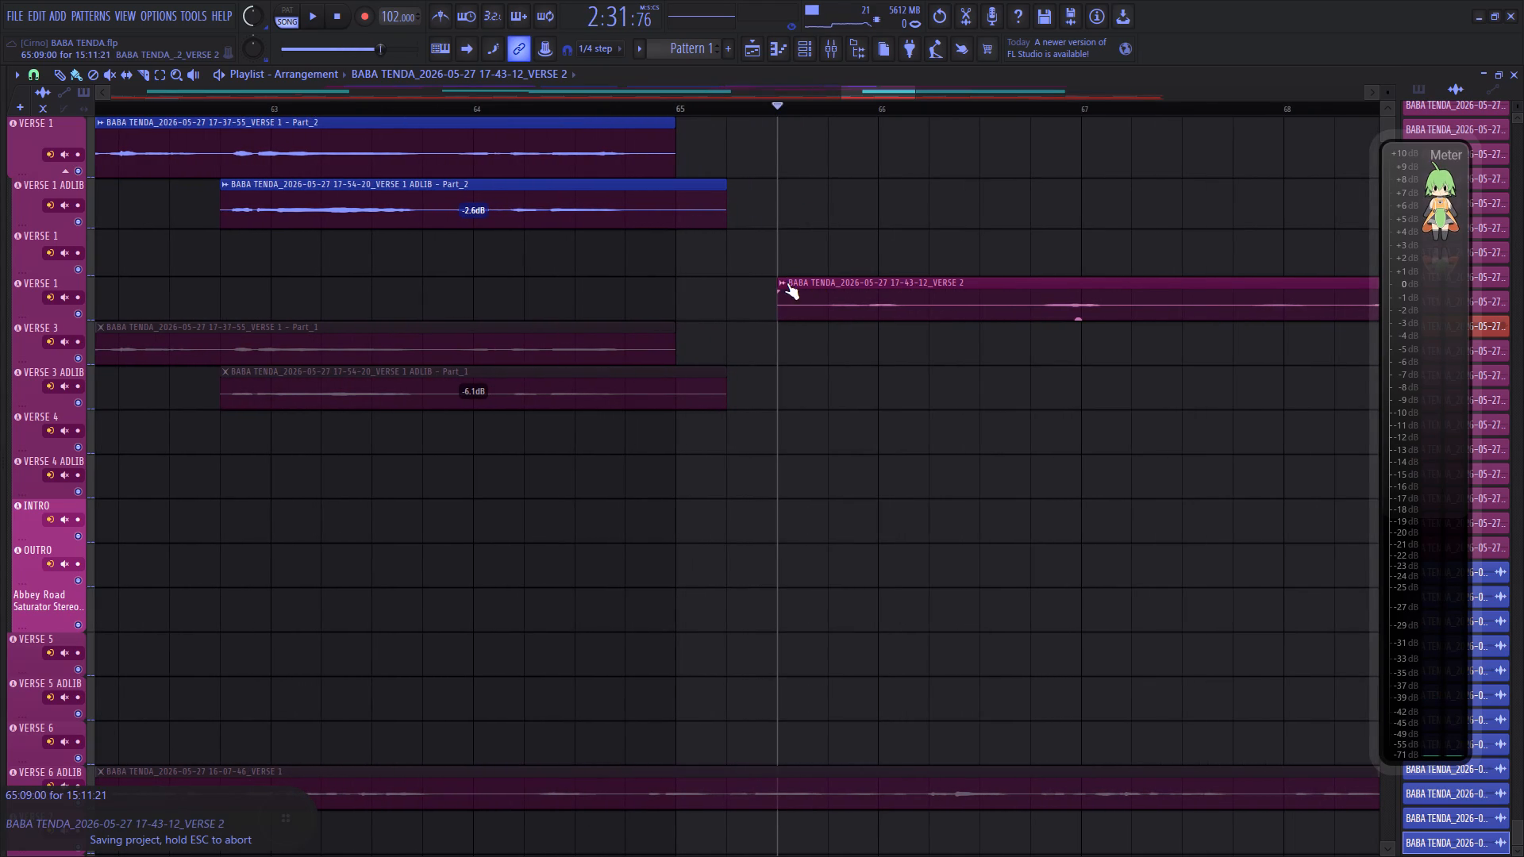
{"action": "left_click", "coordinate": [787, 282]}
{"action": "left_click", "coordinate": [940, 311]}
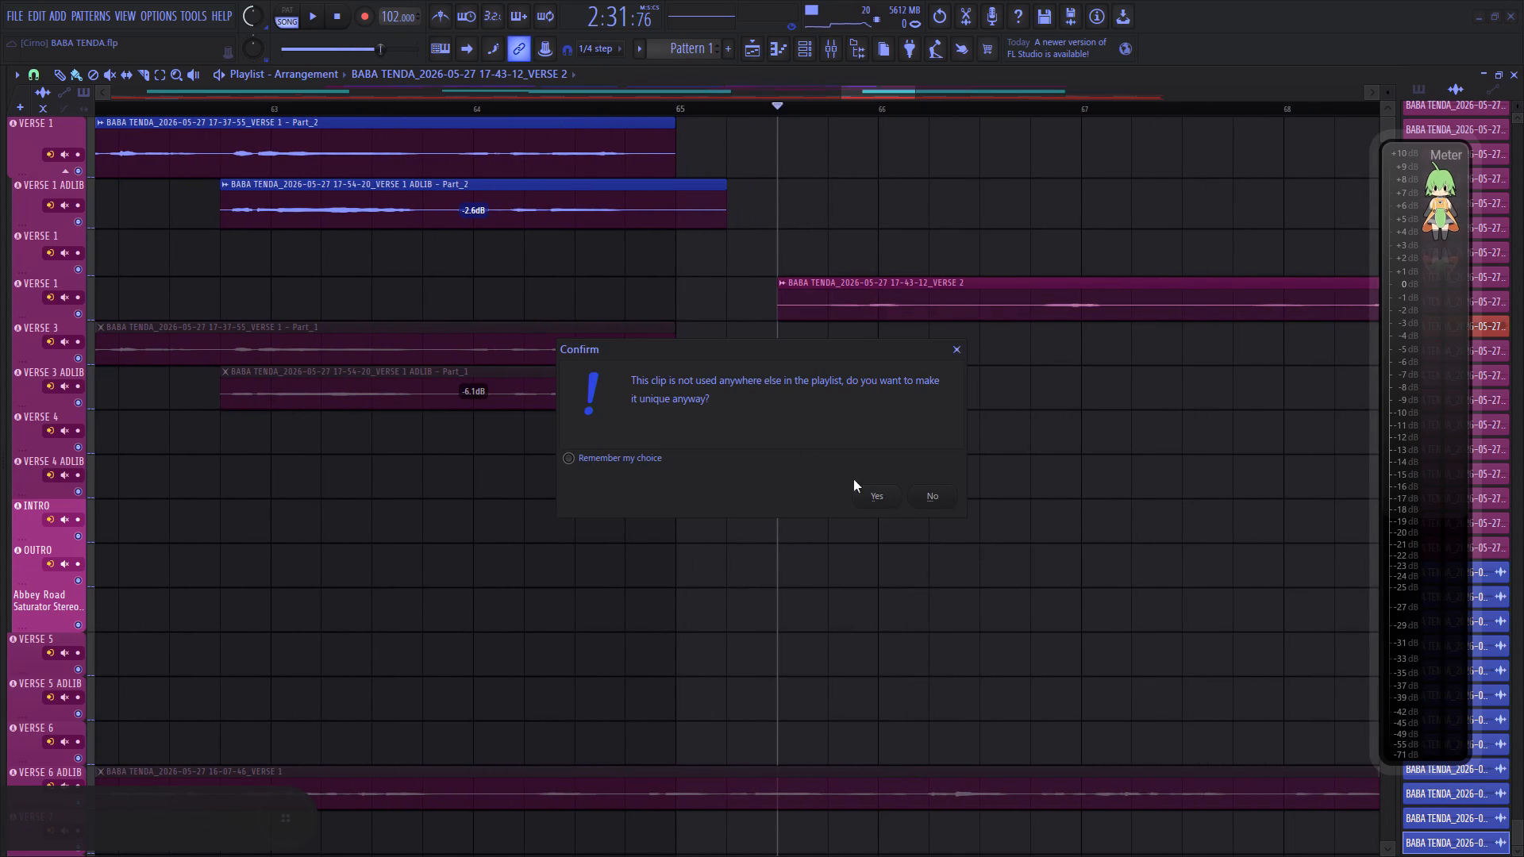
{"action": "left_click", "coordinate": [883, 493]}
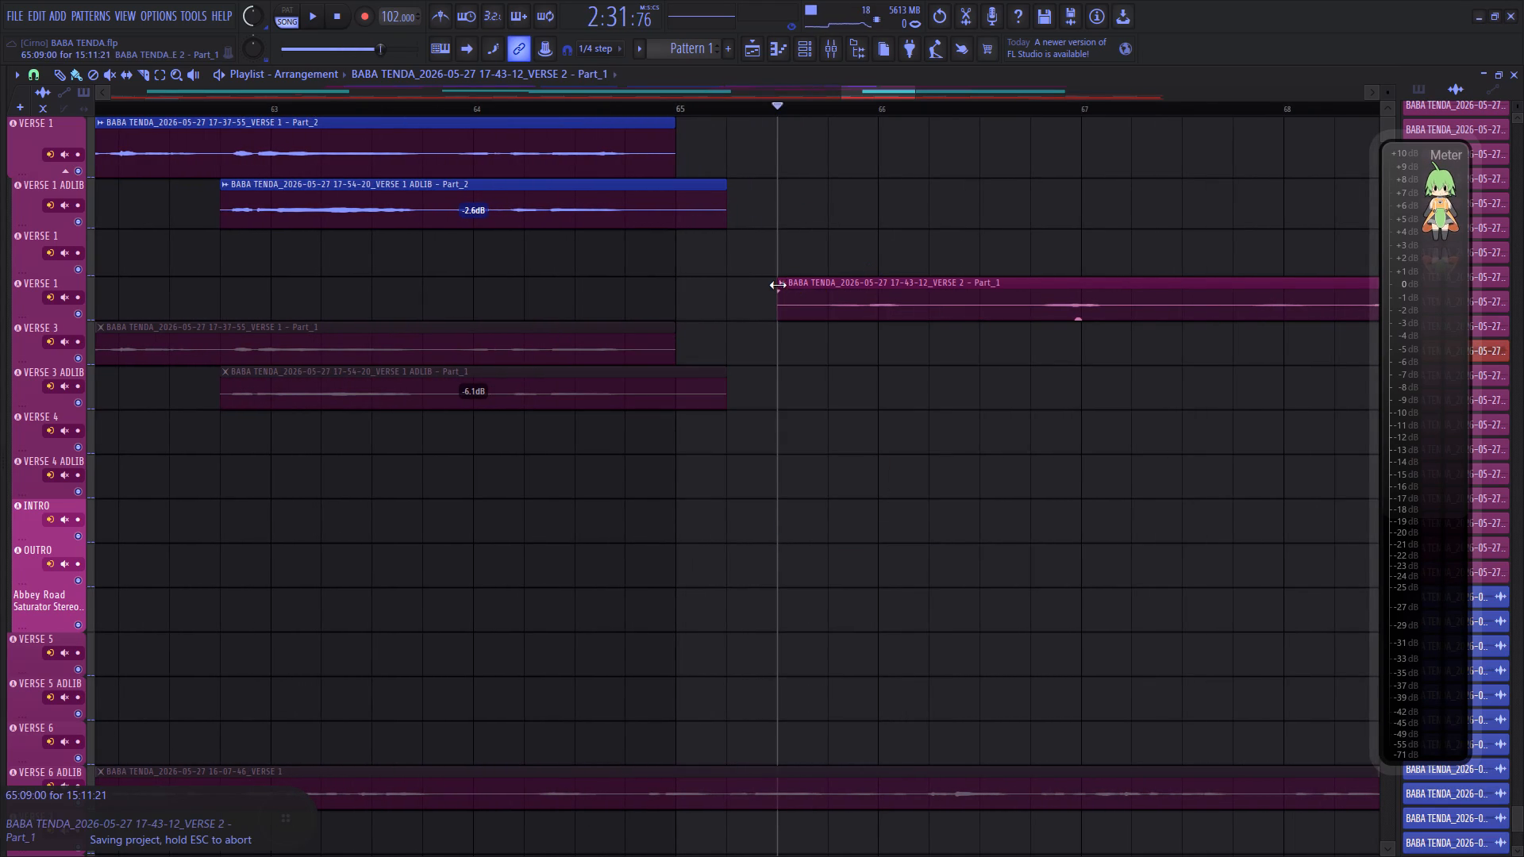
{"action": "key", "text": "space"}
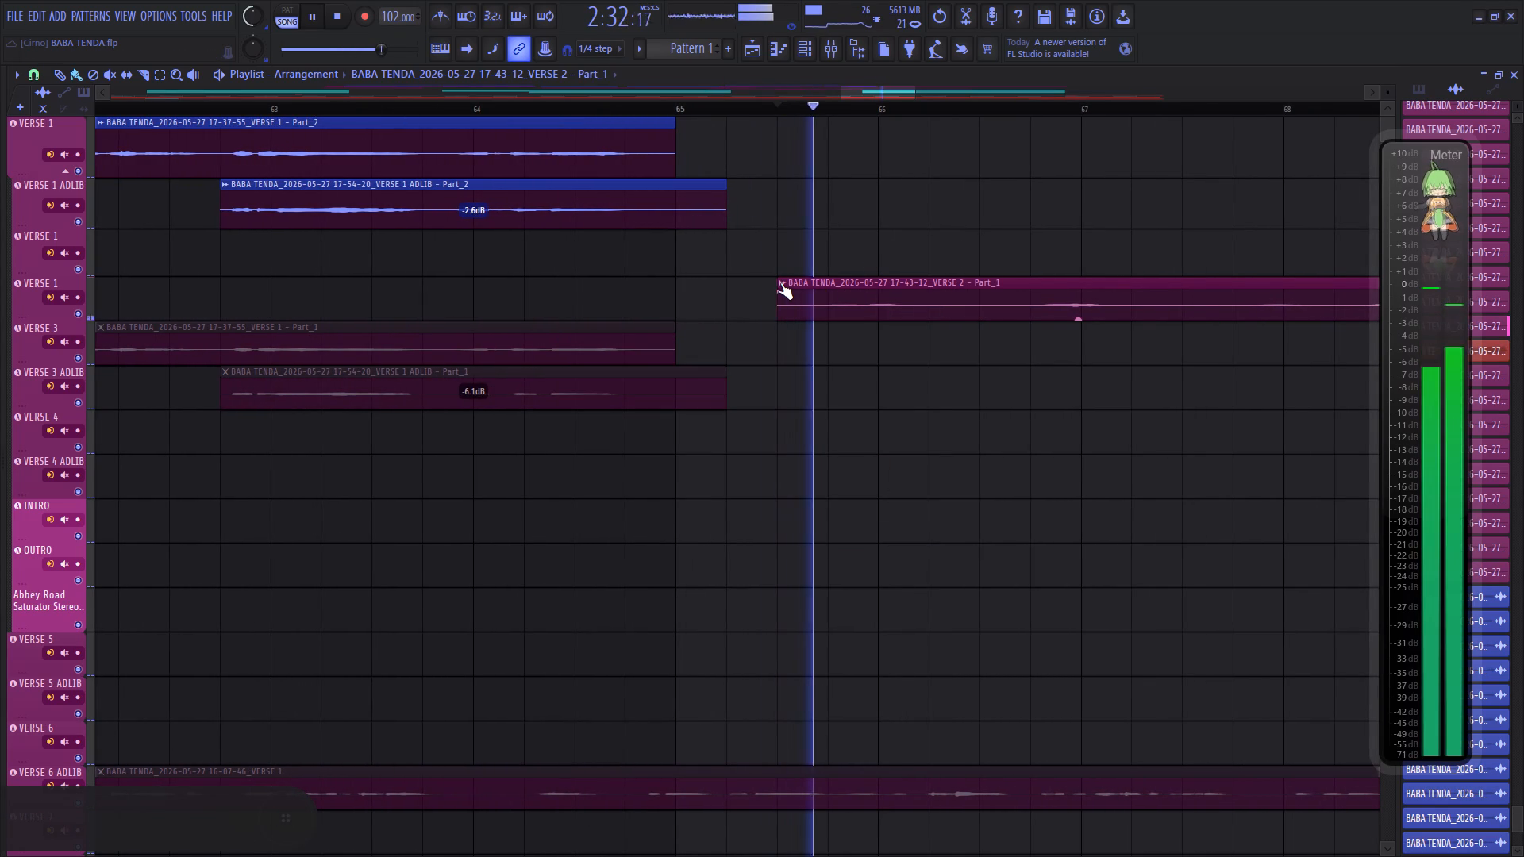
{"action": "key", "text": "space"}
Load the VERSE 2 - Part_1 clip at bar 65 into NewTone for pitch correction and snap its notes to the scale.
{"action": "left_click", "coordinate": [780, 282]}
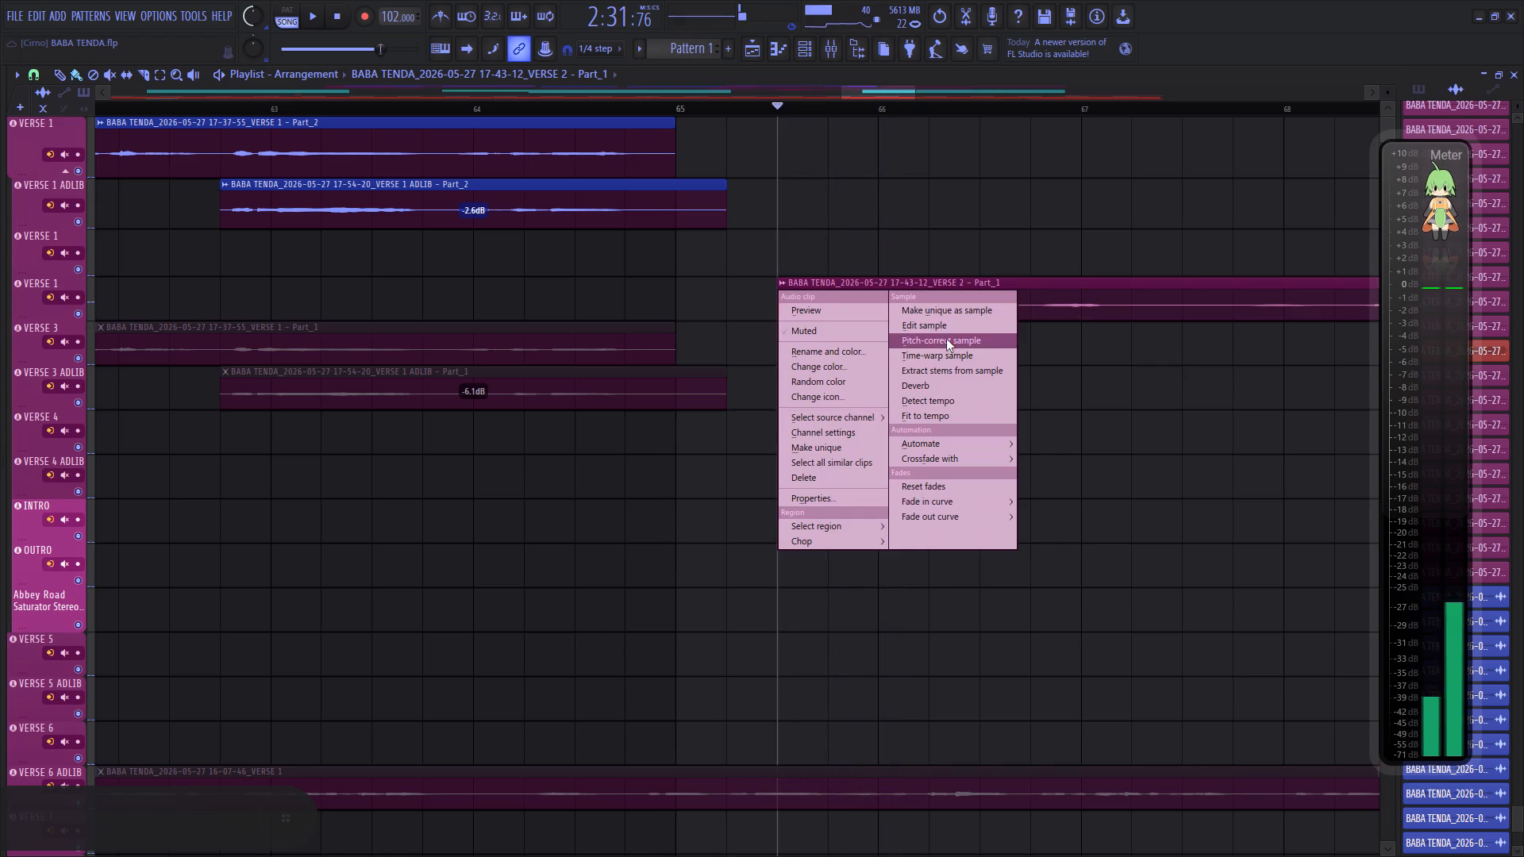
{"action": "left_click", "coordinate": [946, 340]}
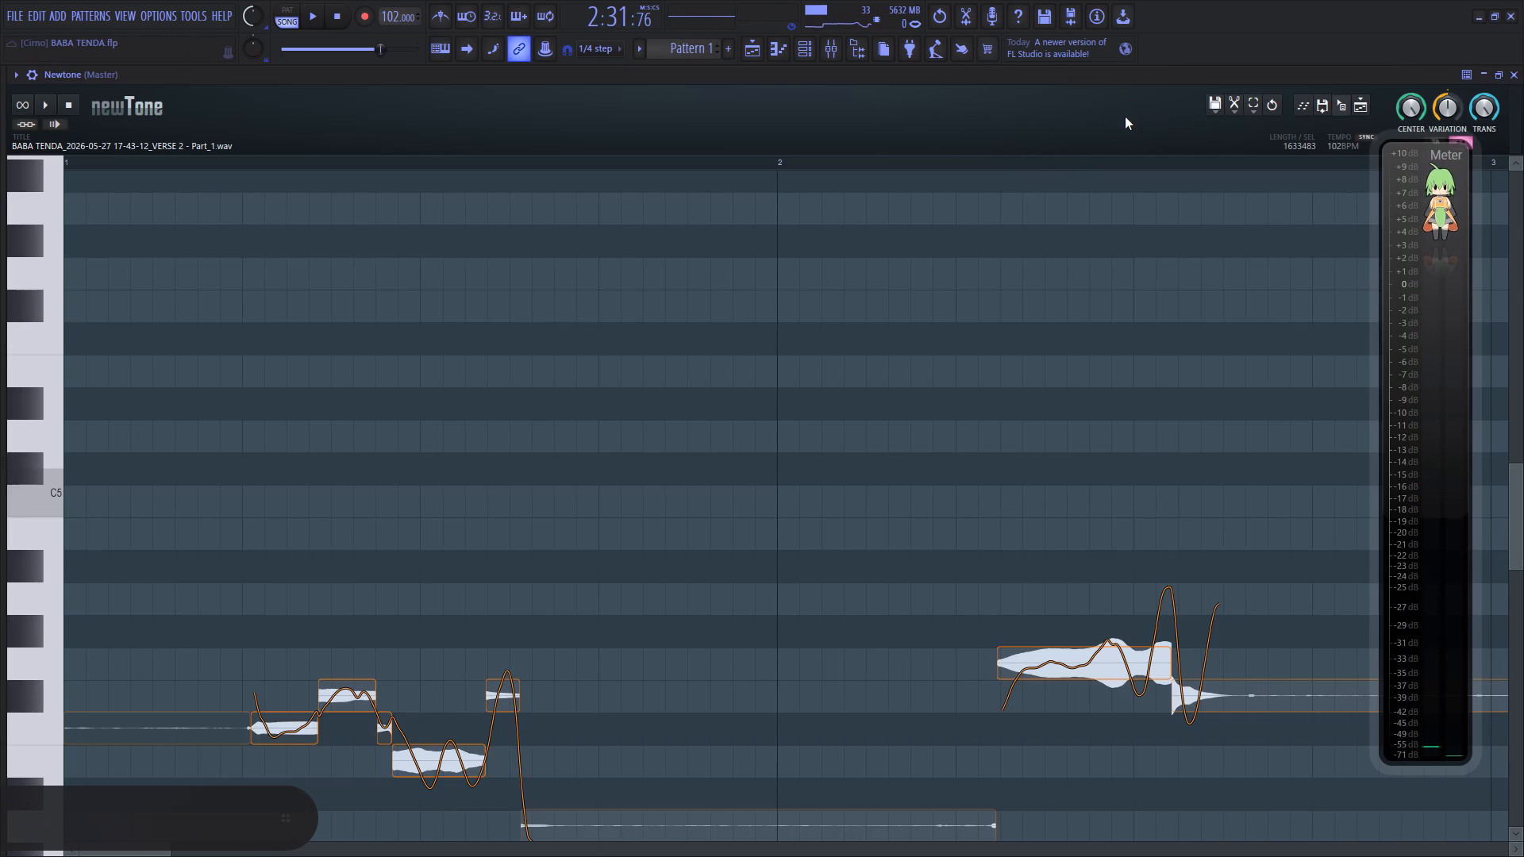
{"action": "left_click", "coordinate": [1233, 112]}
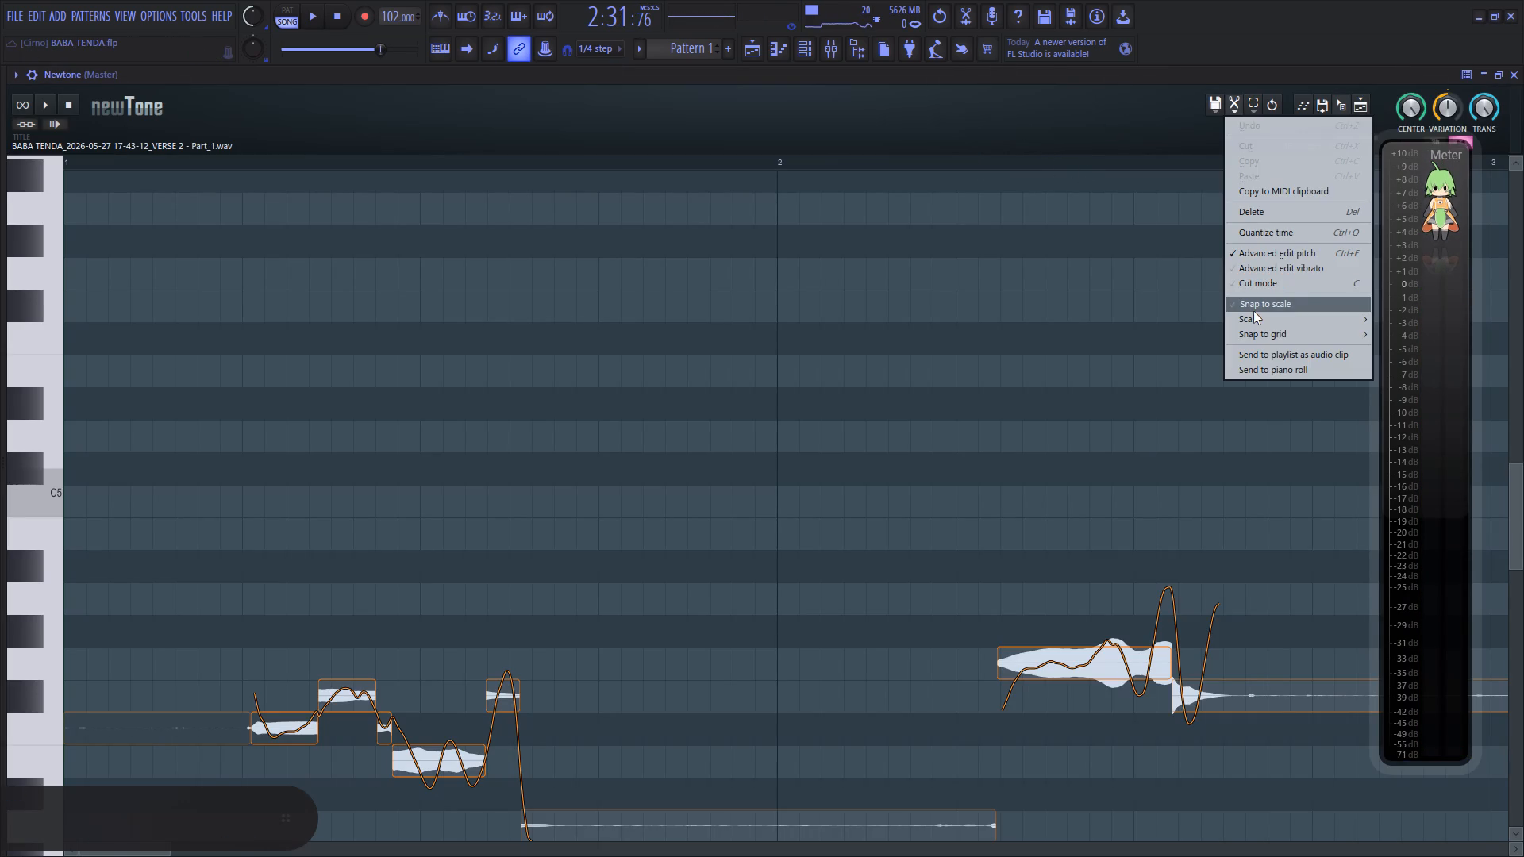
{"action": "left_click", "coordinate": [1253, 310]}
{"action": "scroll", "coordinate": [309, 482], "scroll_direction": "down", "scroll_amount": 10}
Reset the main volume and audition the clip's opening notes in NewTone.
{"action": "left_click", "coordinate": [119, 486]}
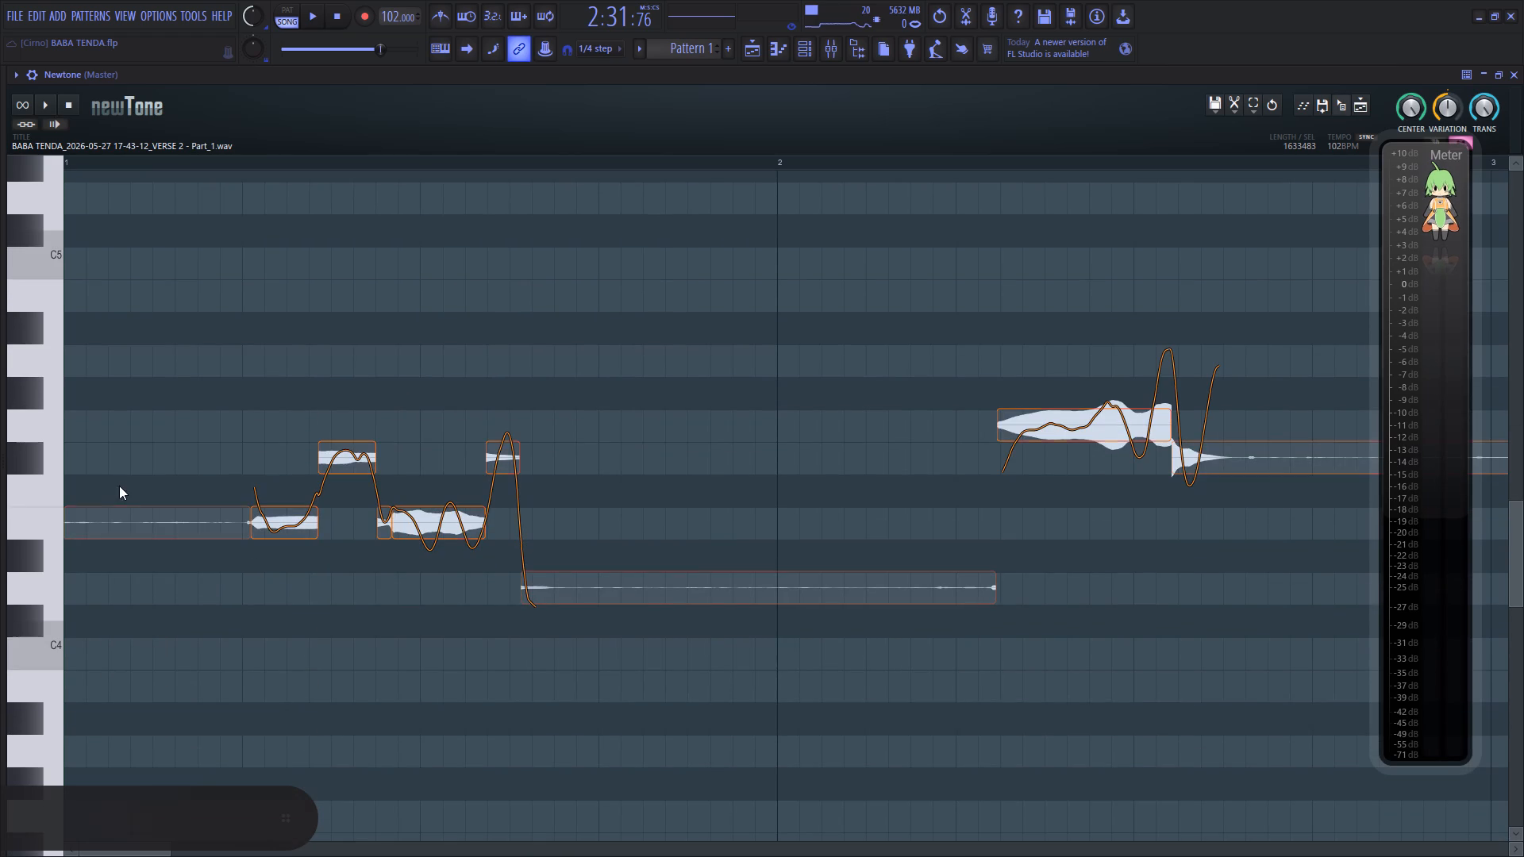
{"action": "key", "text": "space"}
{"action": "key", "text": "space"}
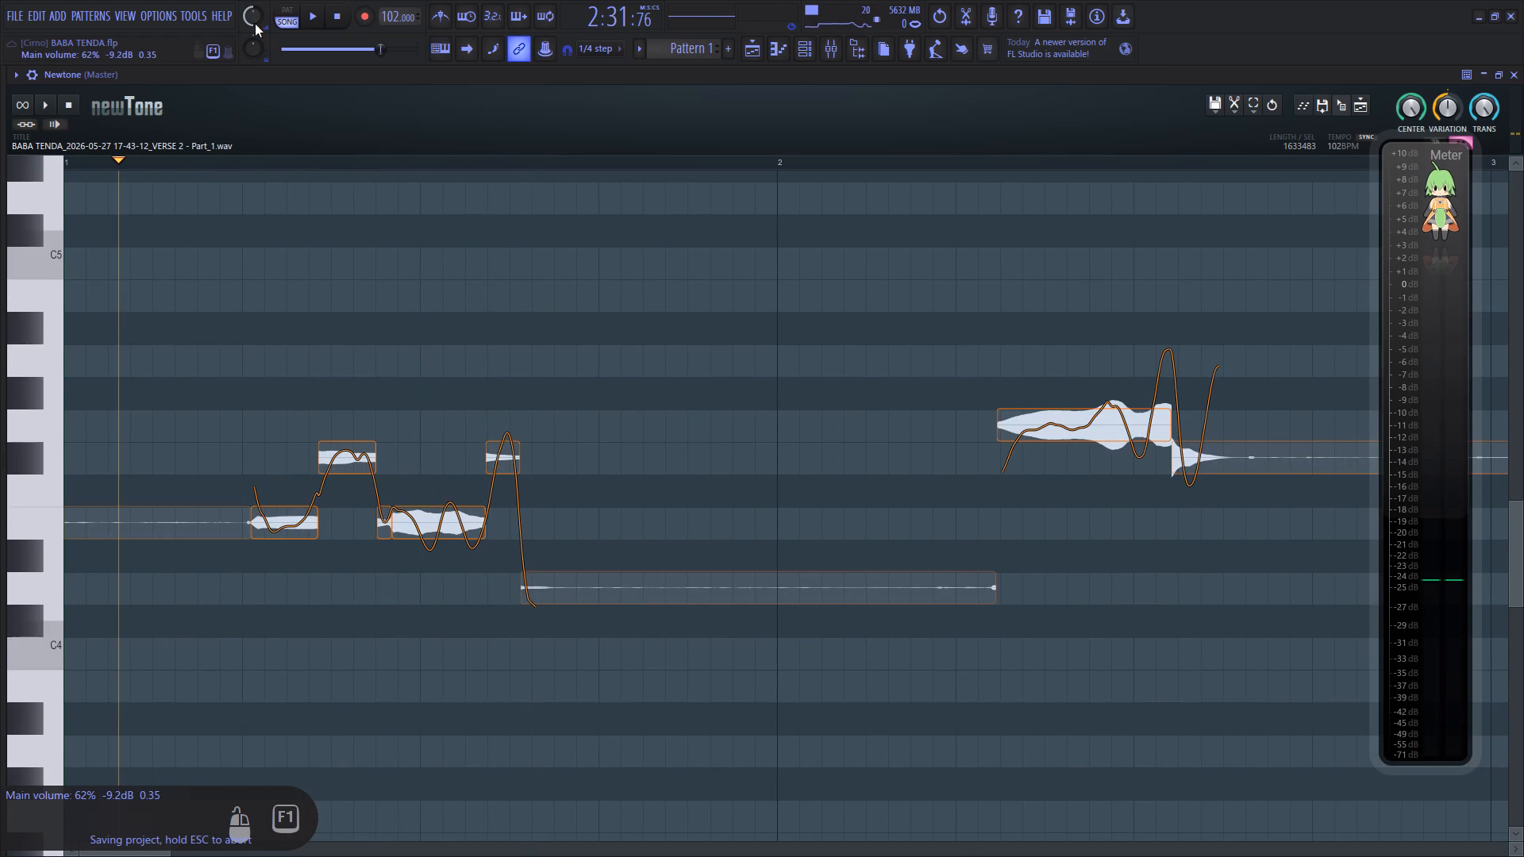
{"action": "right_click", "coordinate": [255, 24]}
{"action": "left_click", "coordinate": [277, 27]}
{"action": "key", "text": "space"}
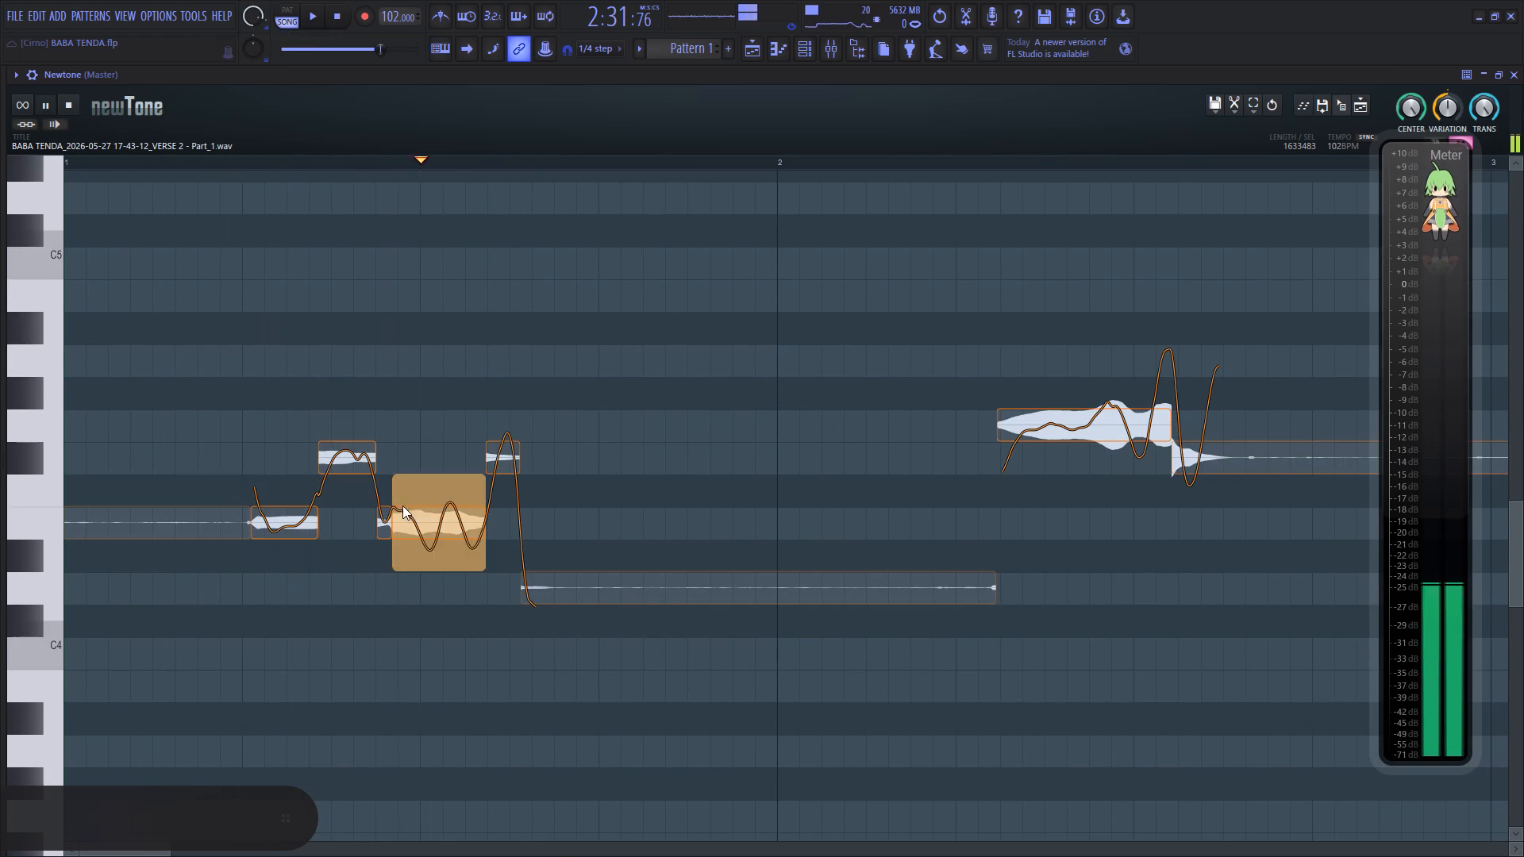
{"action": "key", "text": "space"}
Reduce the pitch variation of the long wavering note in the first phrase to about 35% and replay the phrase.
{"action": "left_click", "coordinate": [437, 529]}
{"action": "left_click_drag", "start_coordinate": [435, 570], "coordinate": [425, 484]}
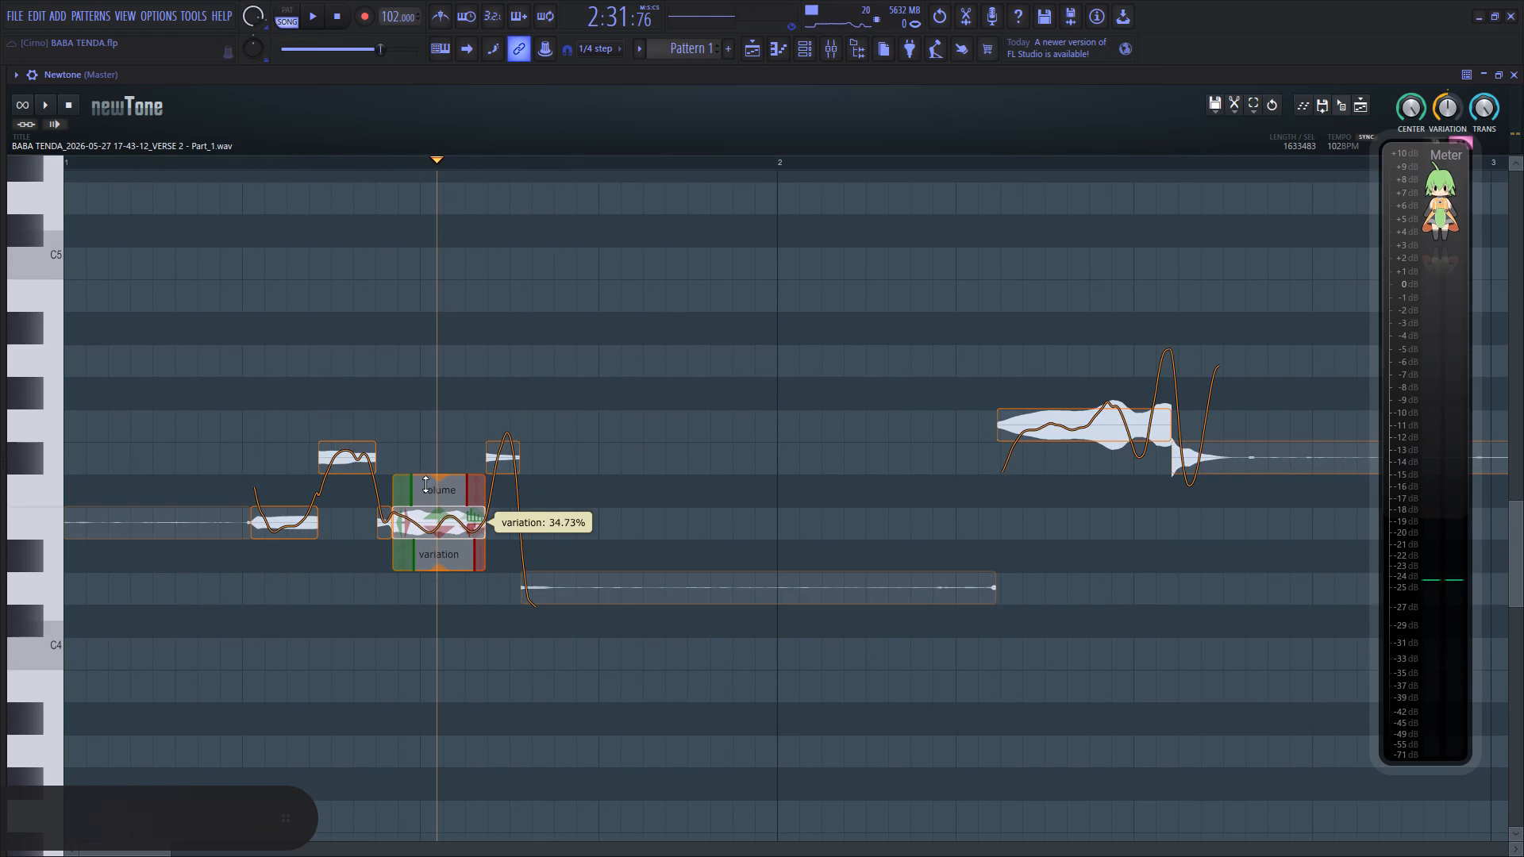
{"action": "left_click_drag", "start_coordinate": [425, 484], "coordinate": [427, 478]}
{"action": "left_click", "coordinate": [232, 561]}
{"action": "key", "text": "space"}
Reduce the pitch variation of the long note before bar 3 to about 32% and replay from just before it.
{"action": "scroll", "coordinate": [435, 559], "scroll_direction": "down", "scroll_amount": 4}
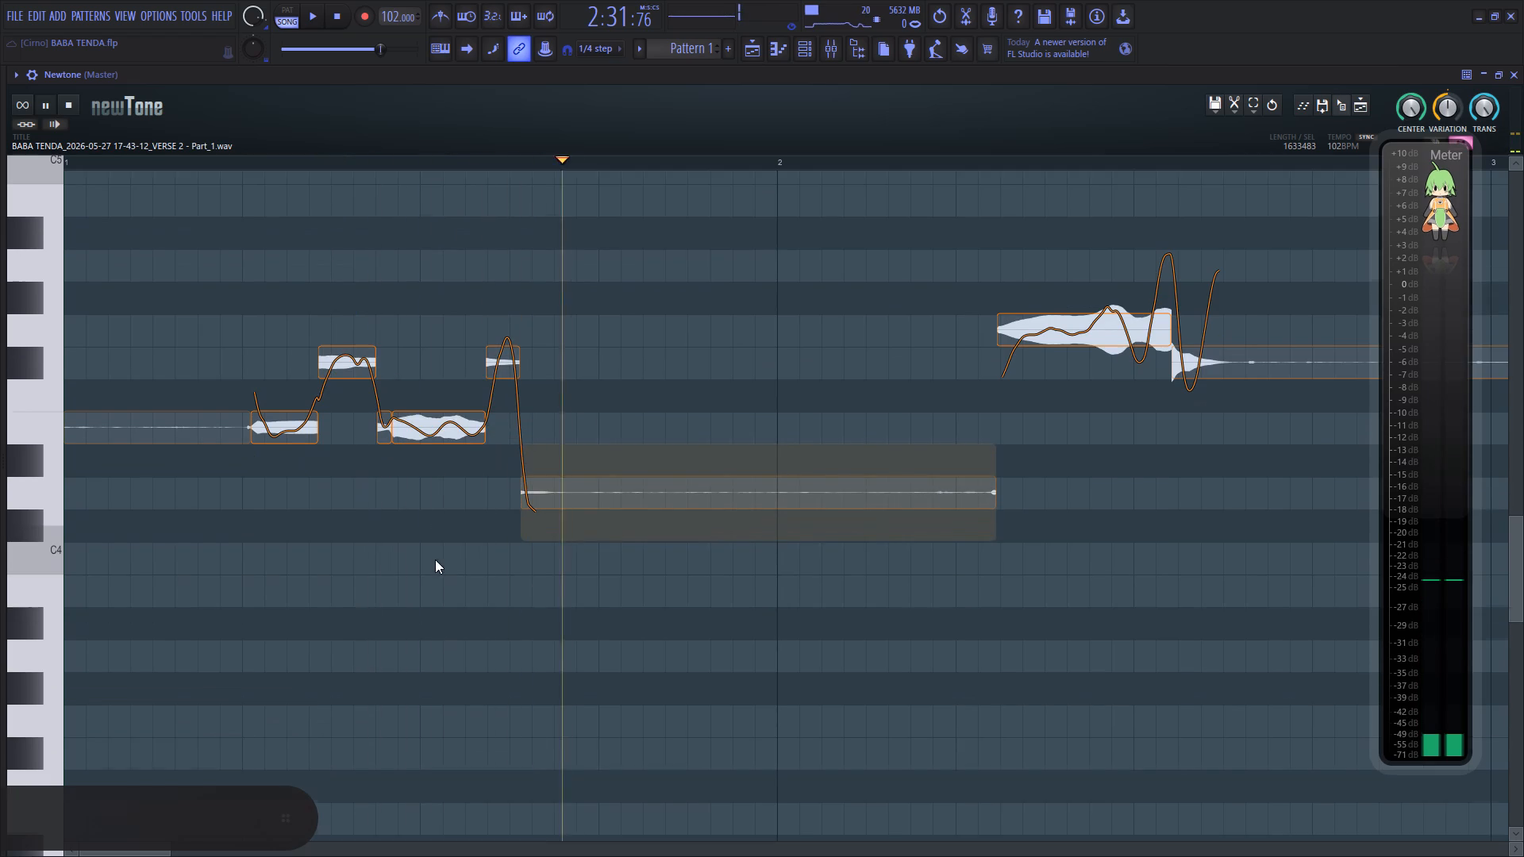
{"action": "scroll", "coordinate": [311, 678], "scroll_direction": "down", "scroll_amount": 5}
{"action": "left_click_drag", "start_coordinate": [142, 848], "coordinate": [193, 846]}
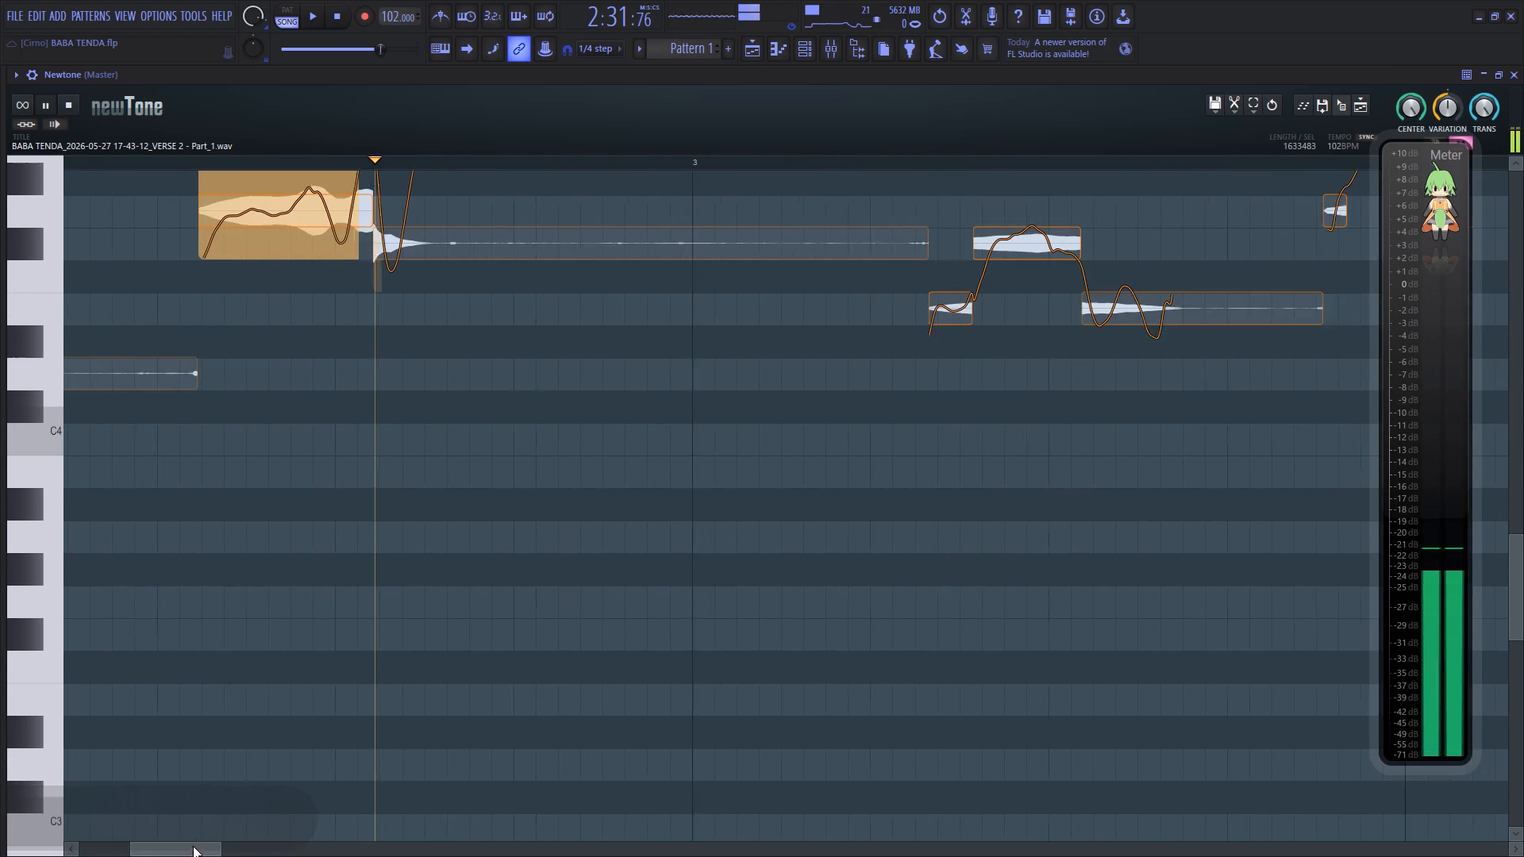
{"action": "left_click_drag", "start_coordinate": [193, 846], "coordinate": [194, 846]}
{"action": "scroll", "coordinate": [223, 684], "scroll_direction": "up", "scroll_amount": 7}
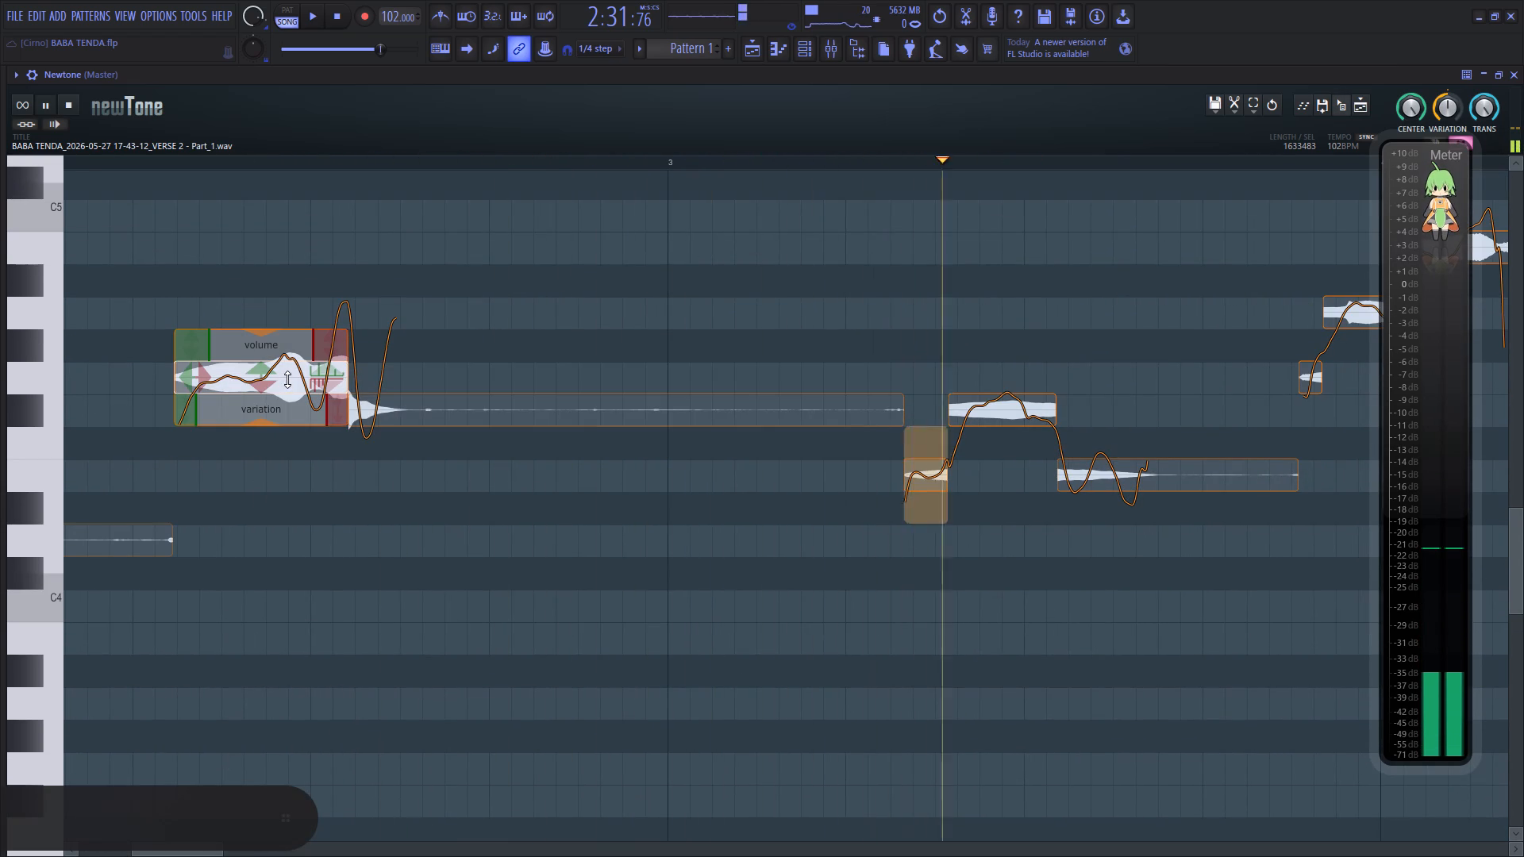
{"action": "left_click", "coordinate": [261, 421]}
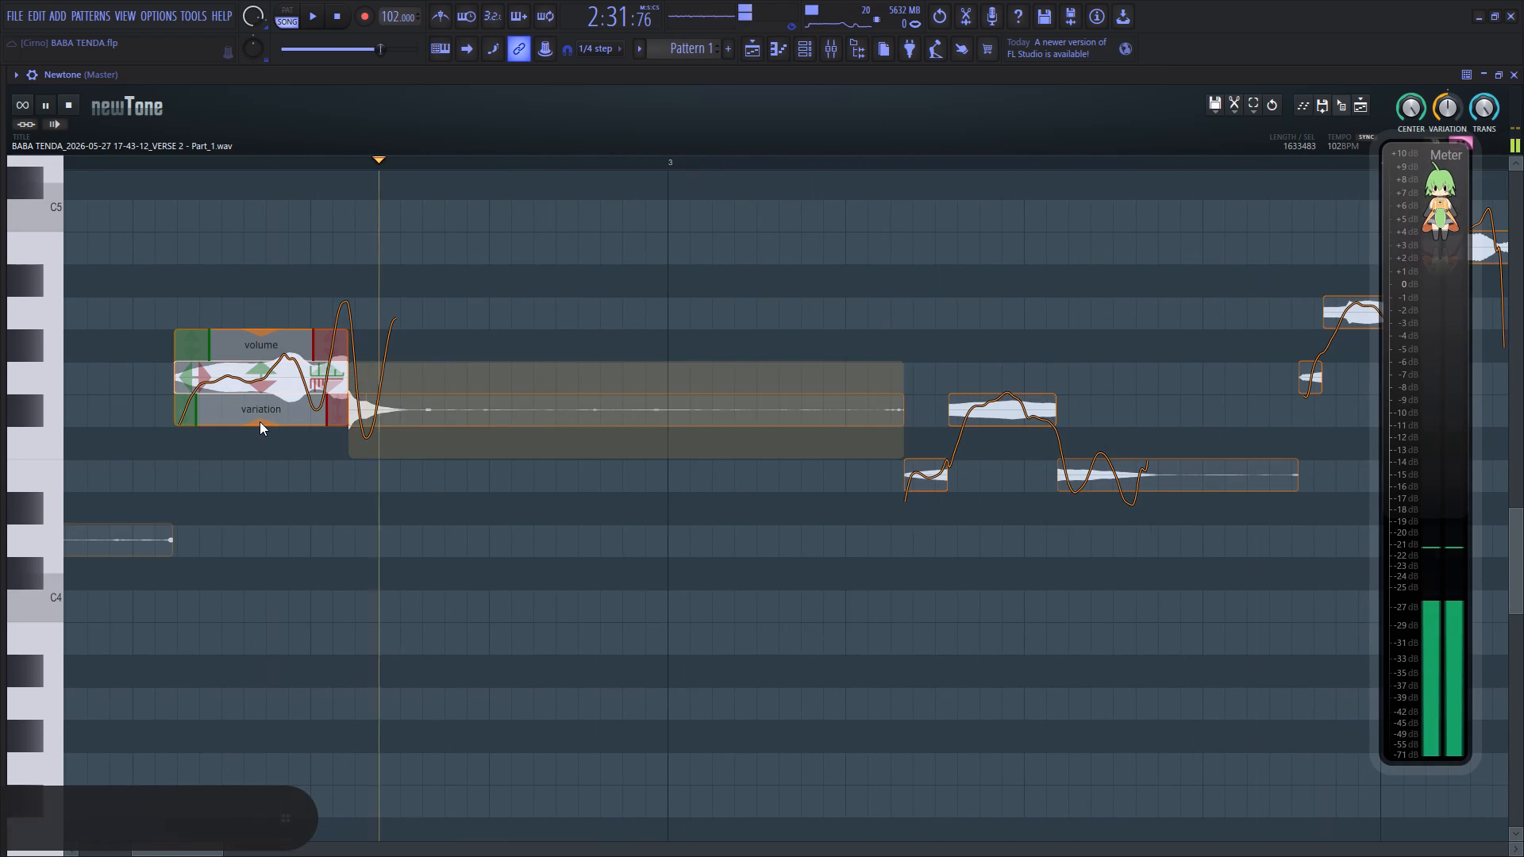
{"action": "left_click_drag", "start_coordinate": [260, 425], "coordinate": [281, 336]}
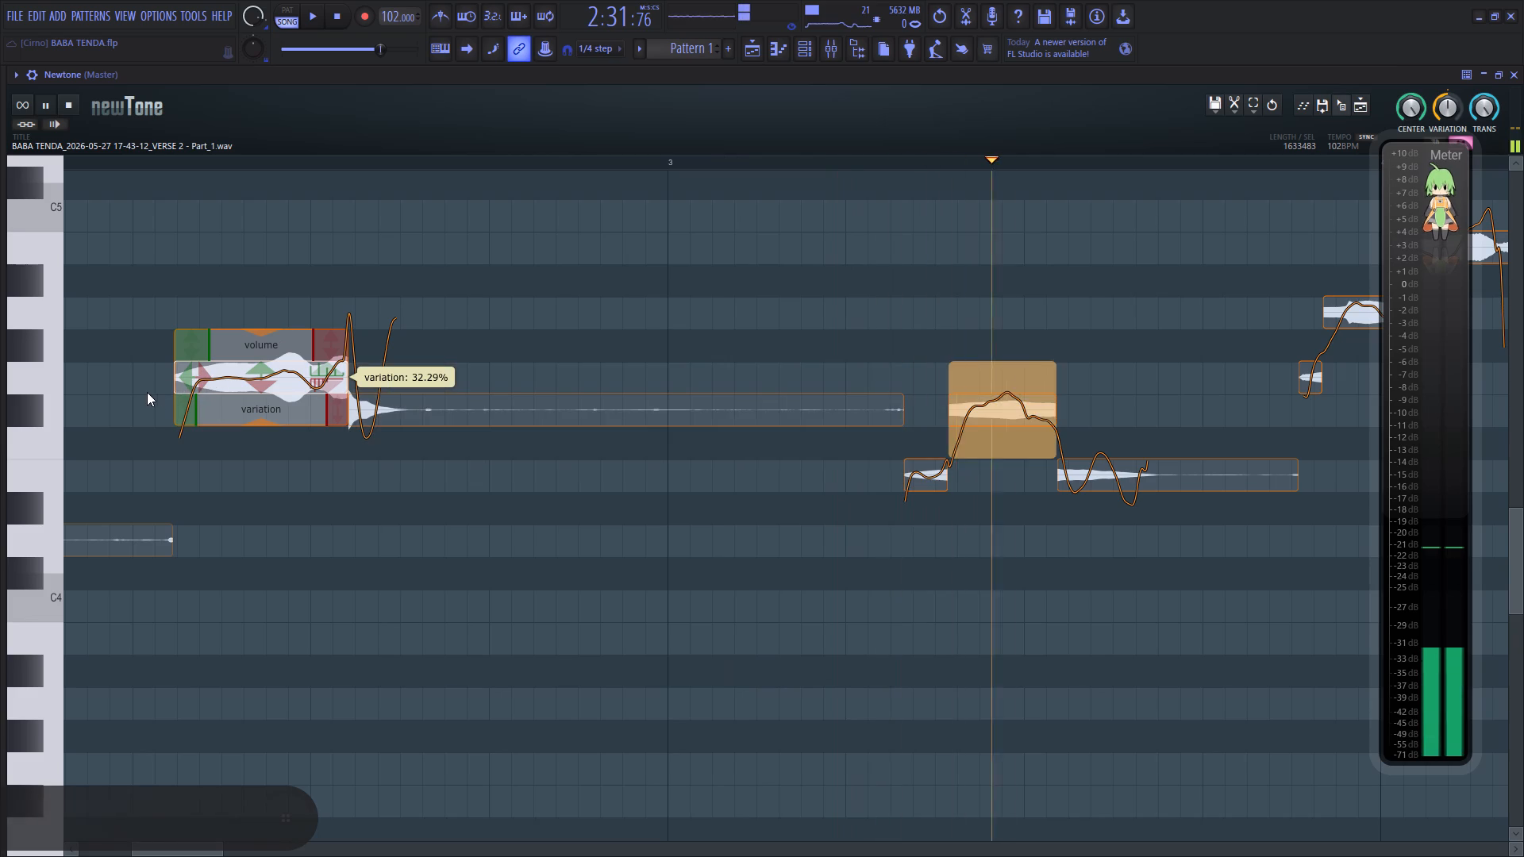
{"action": "left_click", "coordinate": [144, 393]}
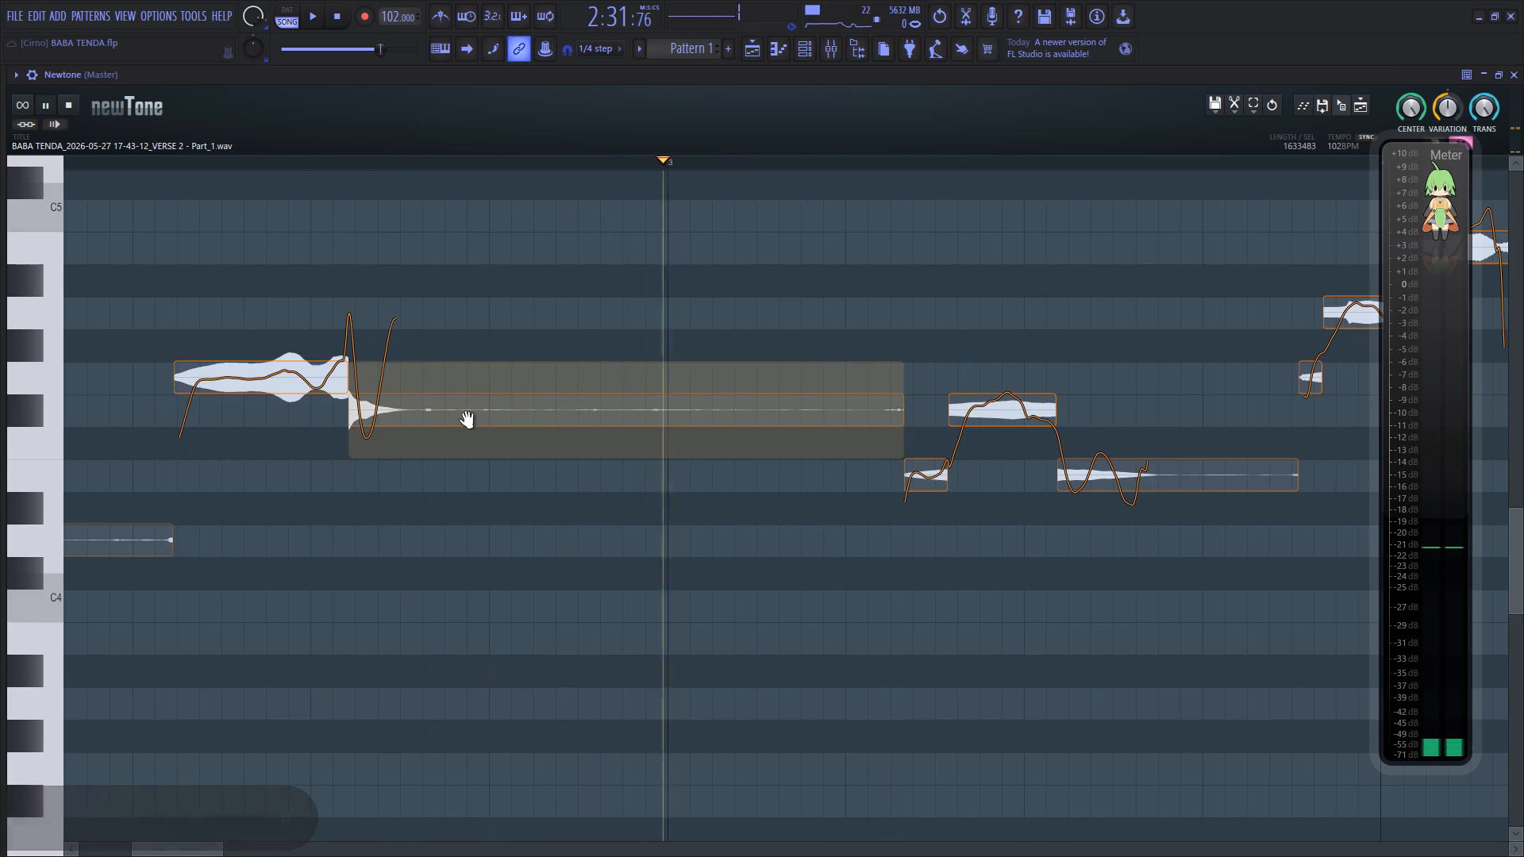
Reduce the pitch variation of the long trailing note across bar 3, lower its ramp in below -70%, and replay the phrase.
{"action": "key", "text": "space"}
{"action": "left_click", "coordinate": [364, 403]}
{"action": "left_click_drag", "start_coordinate": [377, 455], "coordinate": [378, 429]}
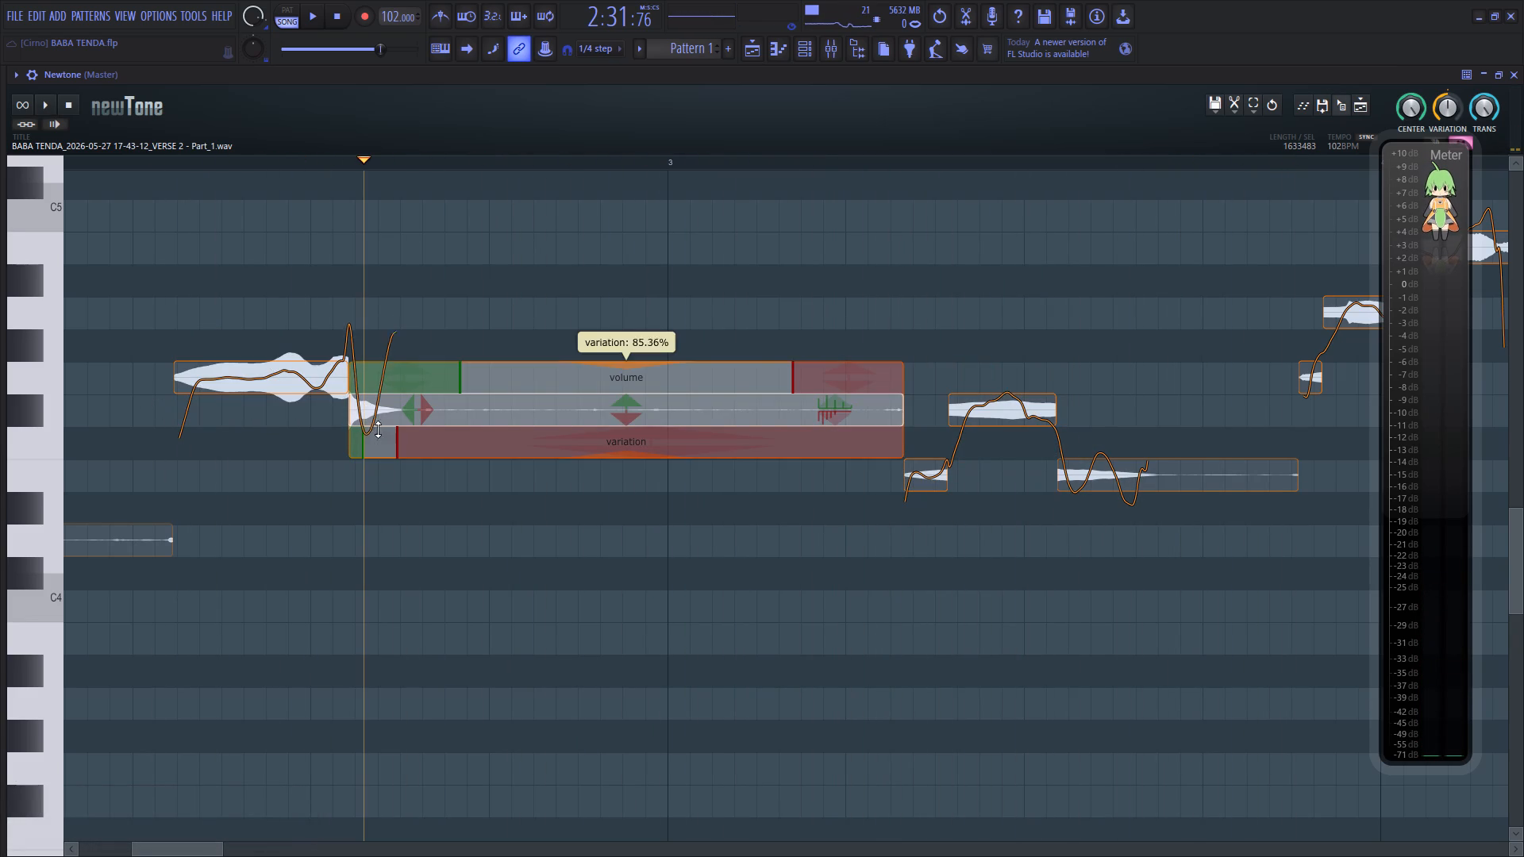
{"action": "left_click_drag", "start_coordinate": [378, 429], "coordinate": [385, 395]}
{"action": "left_click_drag", "start_coordinate": [359, 435], "coordinate": [355, 459]}
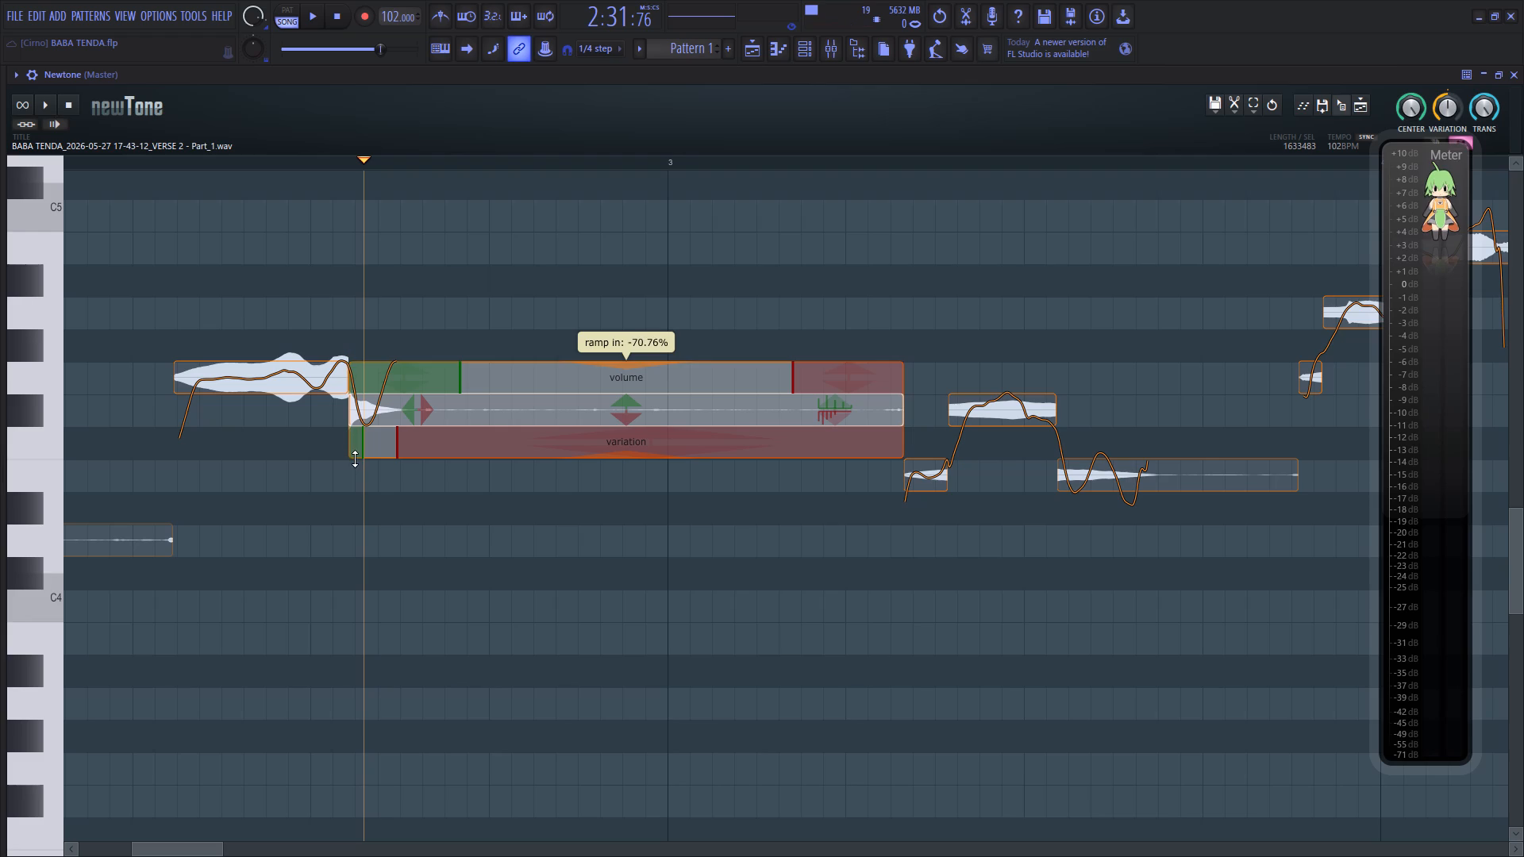
{"action": "left_click_drag", "start_coordinate": [355, 459], "coordinate": [353, 467]}
{"action": "left_click", "coordinate": [309, 449]}
{"action": "key", "text": "space"}
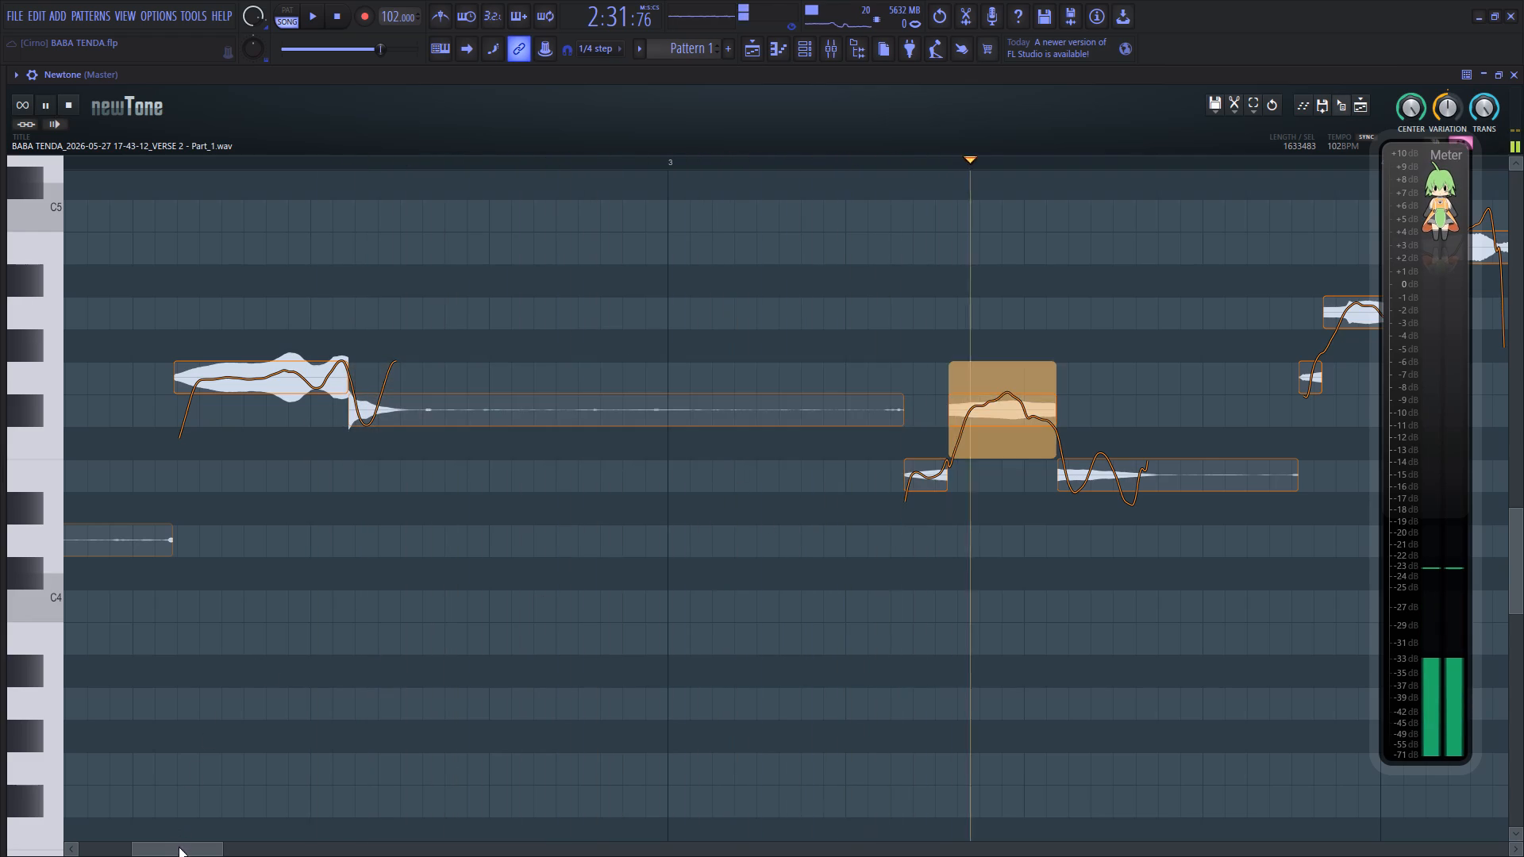
Reduce pitch variation in the phrase between bars 3 and 4 to about 62% (short E4), 55% (F#4) and 57% (trailing E4), and replay it.
{"action": "left_click_drag", "start_coordinate": [206, 846], "coordinate": [236, 847]}
{"action": "key", "text": "space"}
{"action": "left_click", "coordinate": [358, 532]}
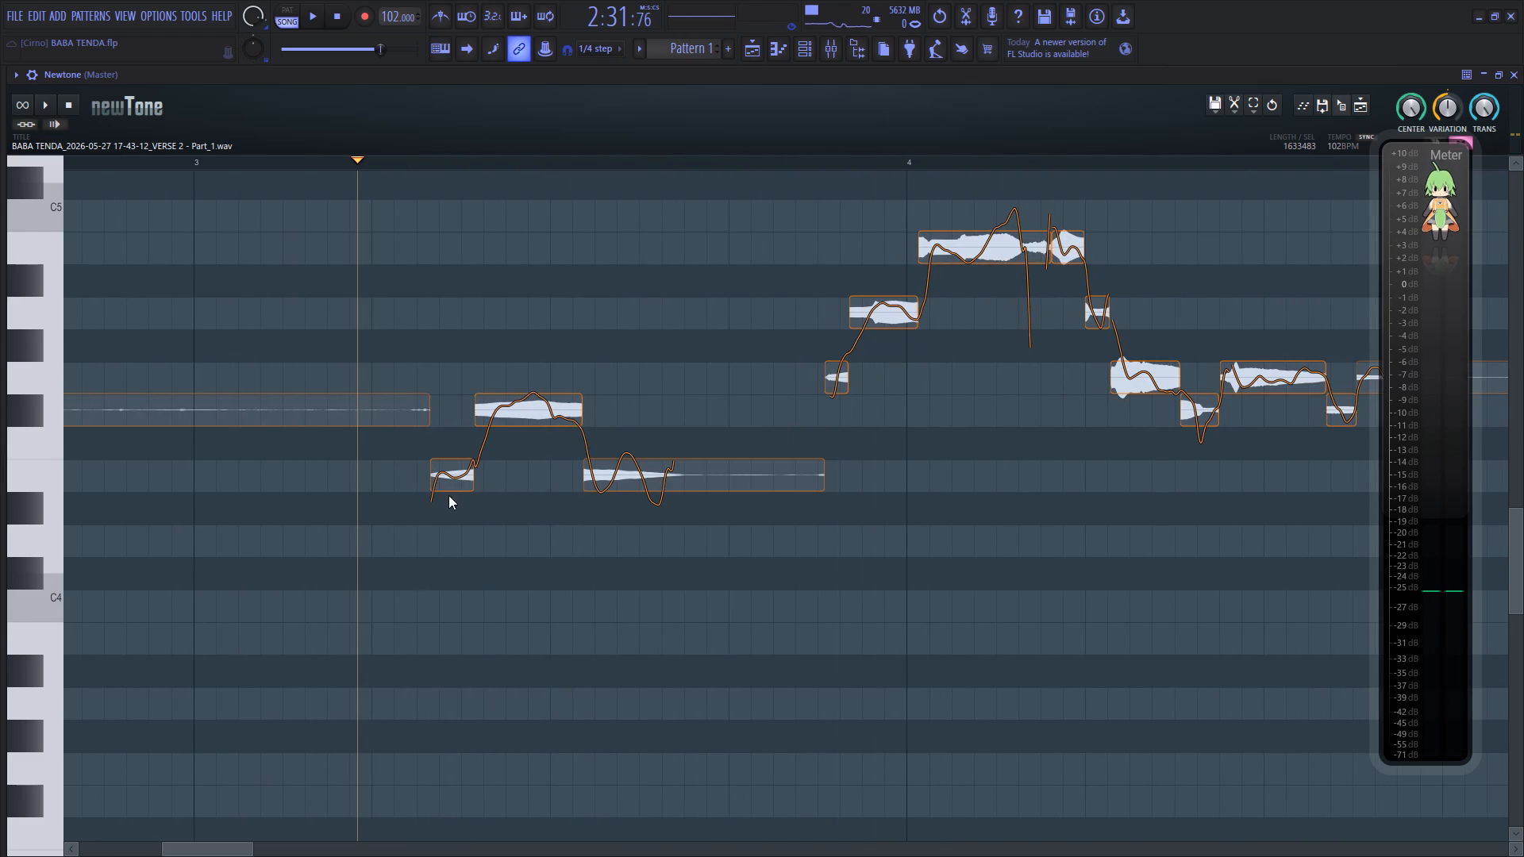
{"action": "left_click", "coordinate": [454, 470]}
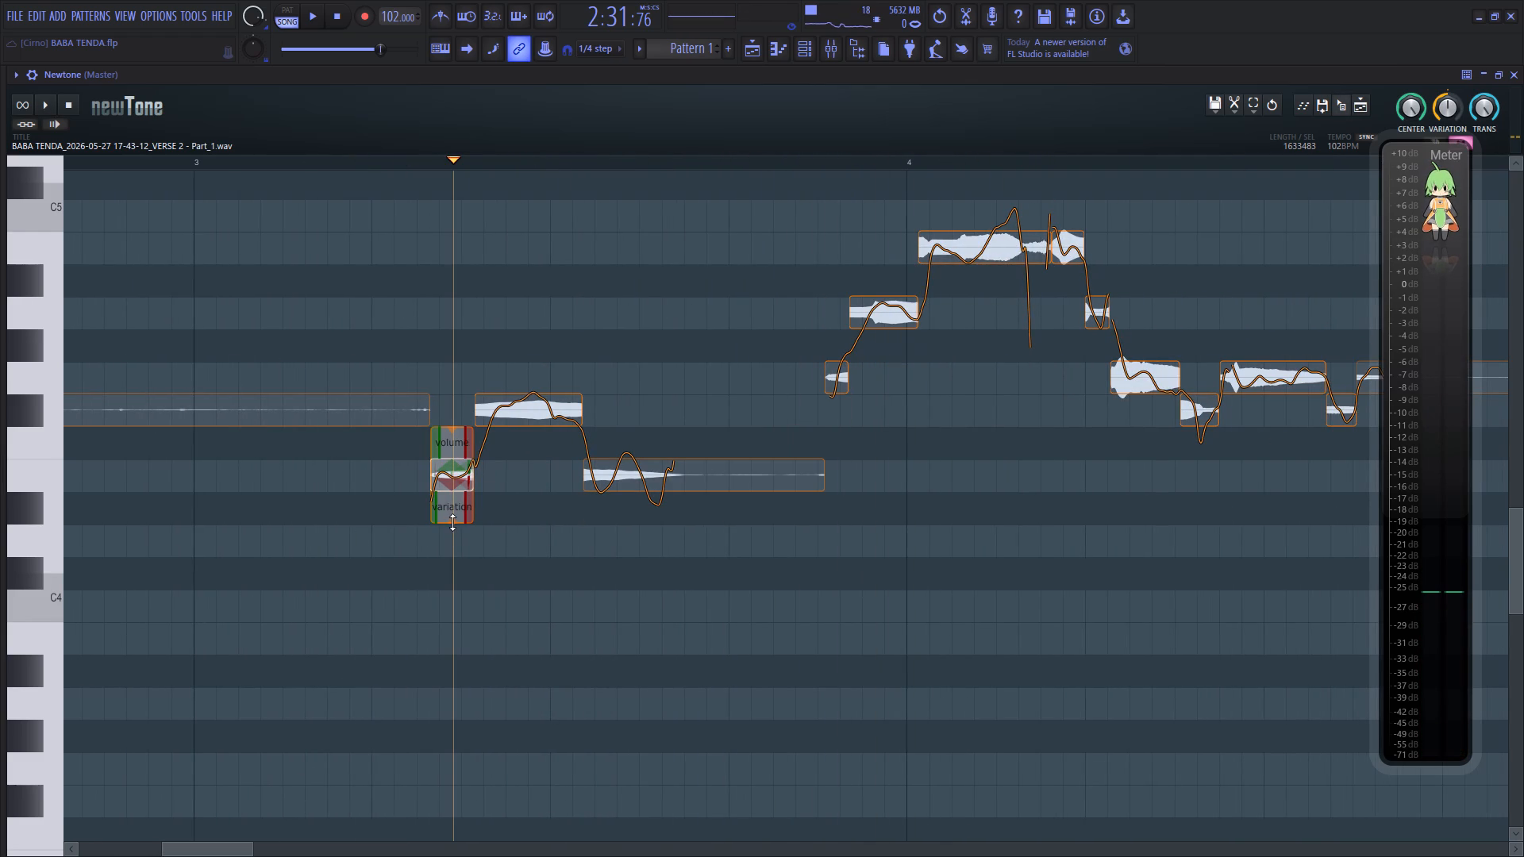
{"action": "left_click_drag", "start_coordinate": [452, 522], "coordinate": [460, 473]}
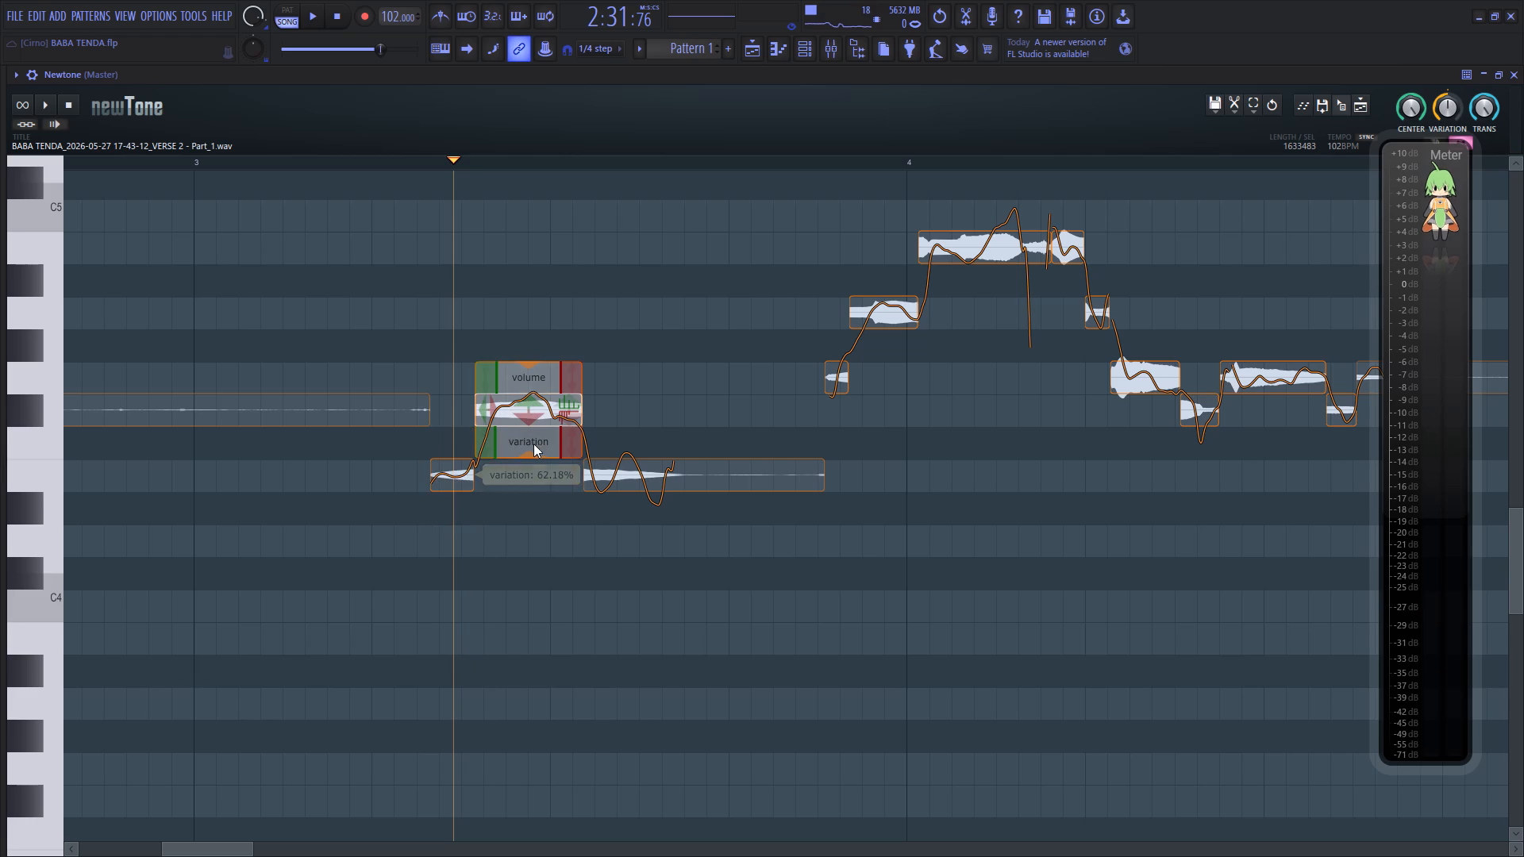
{"action": "left_click_drag", "start_coordinate": [531, 457], "coordinate": [540, 398]}
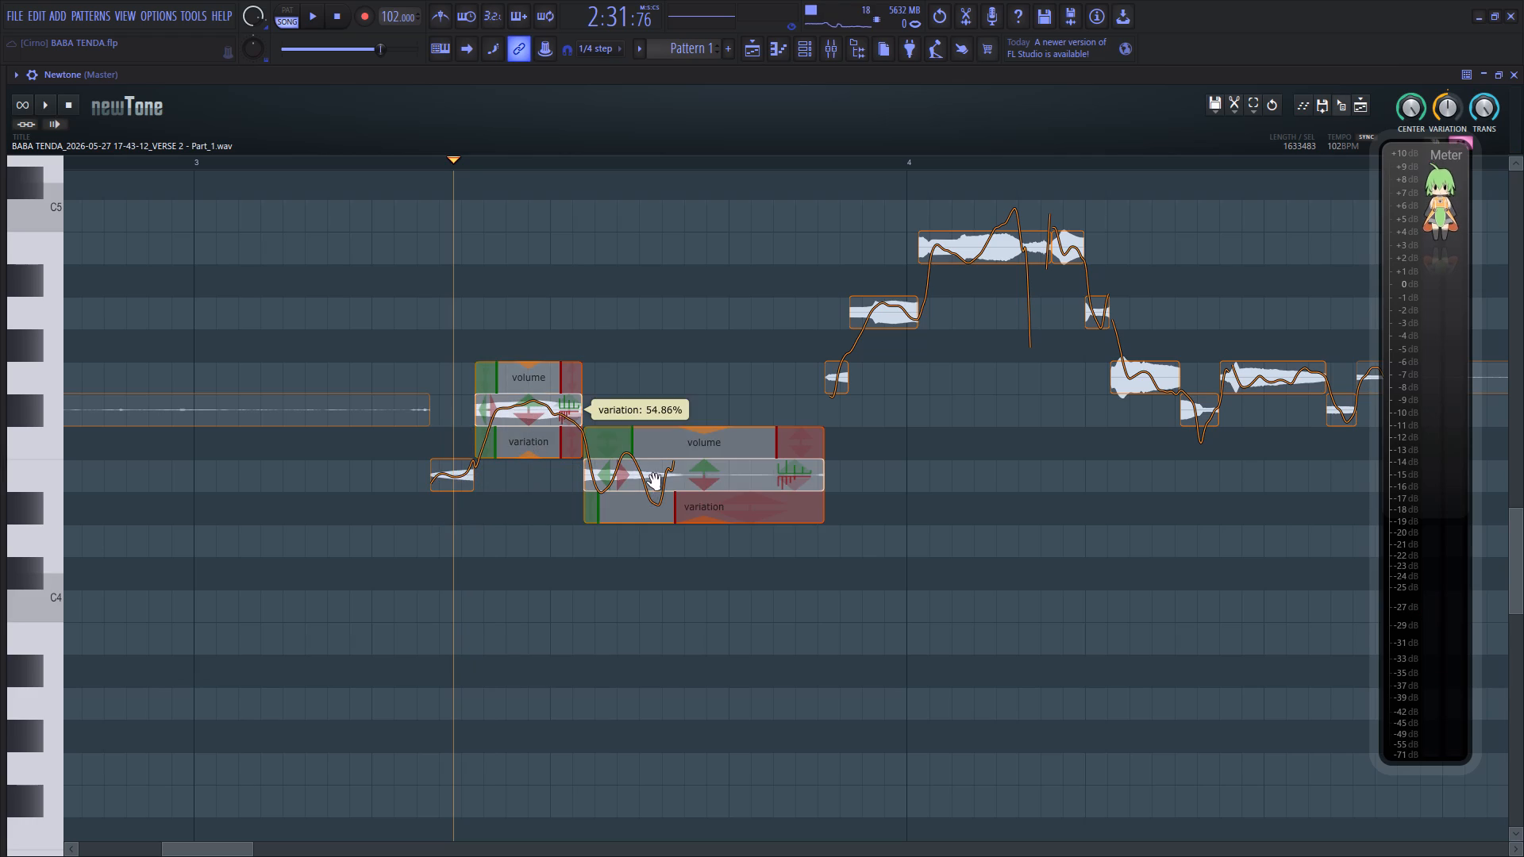
{"action": "left_click_drag", "start_coordinate": [659, 522], "coordinate": [662, 466]}
{"action": "left_click", "coordinate": [371, 536]}
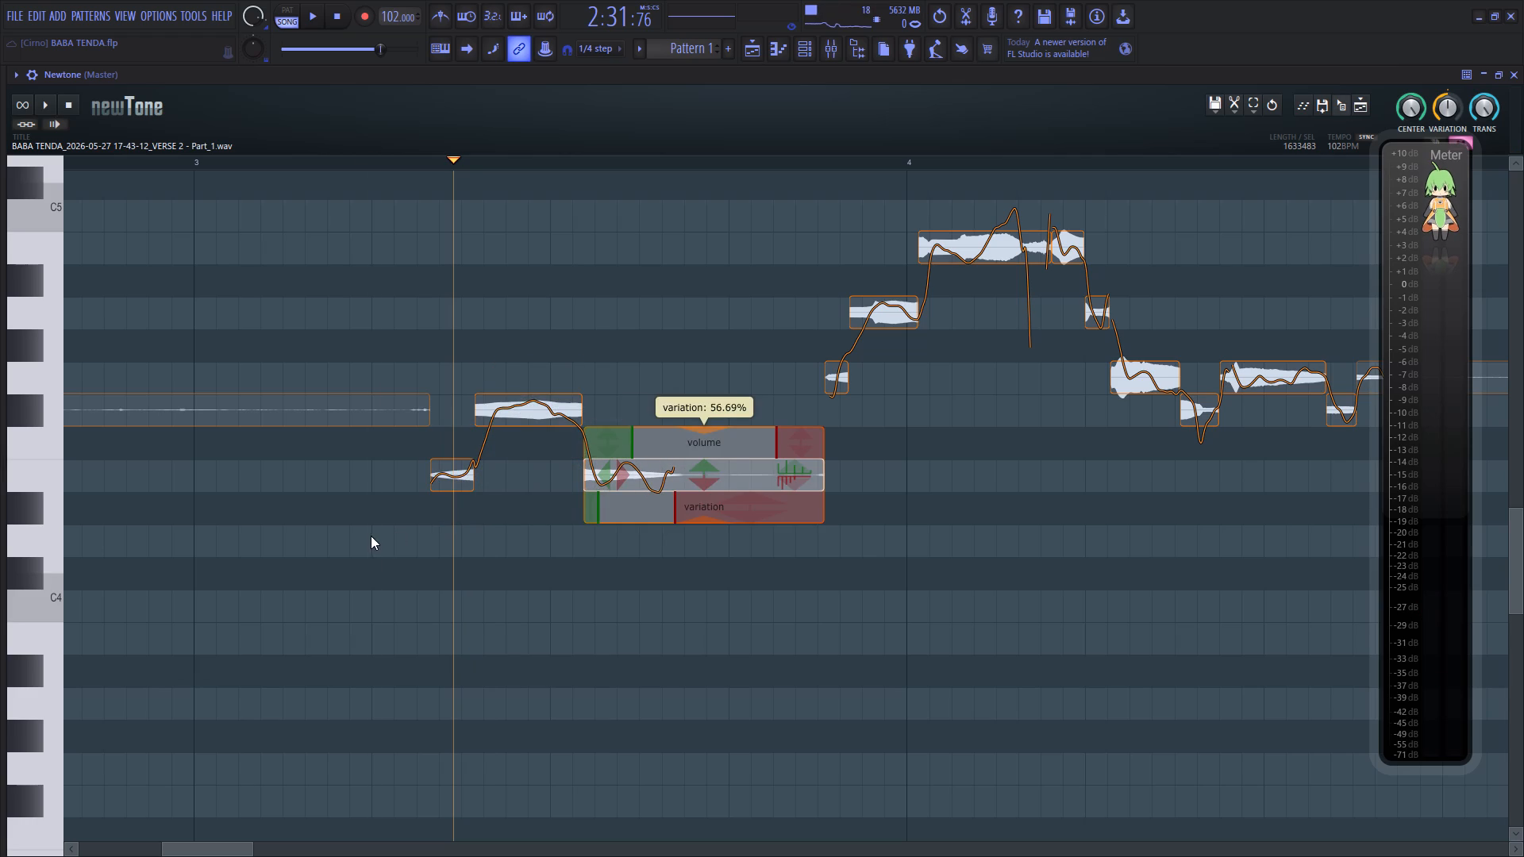
{"action": "key", "text": "space"}
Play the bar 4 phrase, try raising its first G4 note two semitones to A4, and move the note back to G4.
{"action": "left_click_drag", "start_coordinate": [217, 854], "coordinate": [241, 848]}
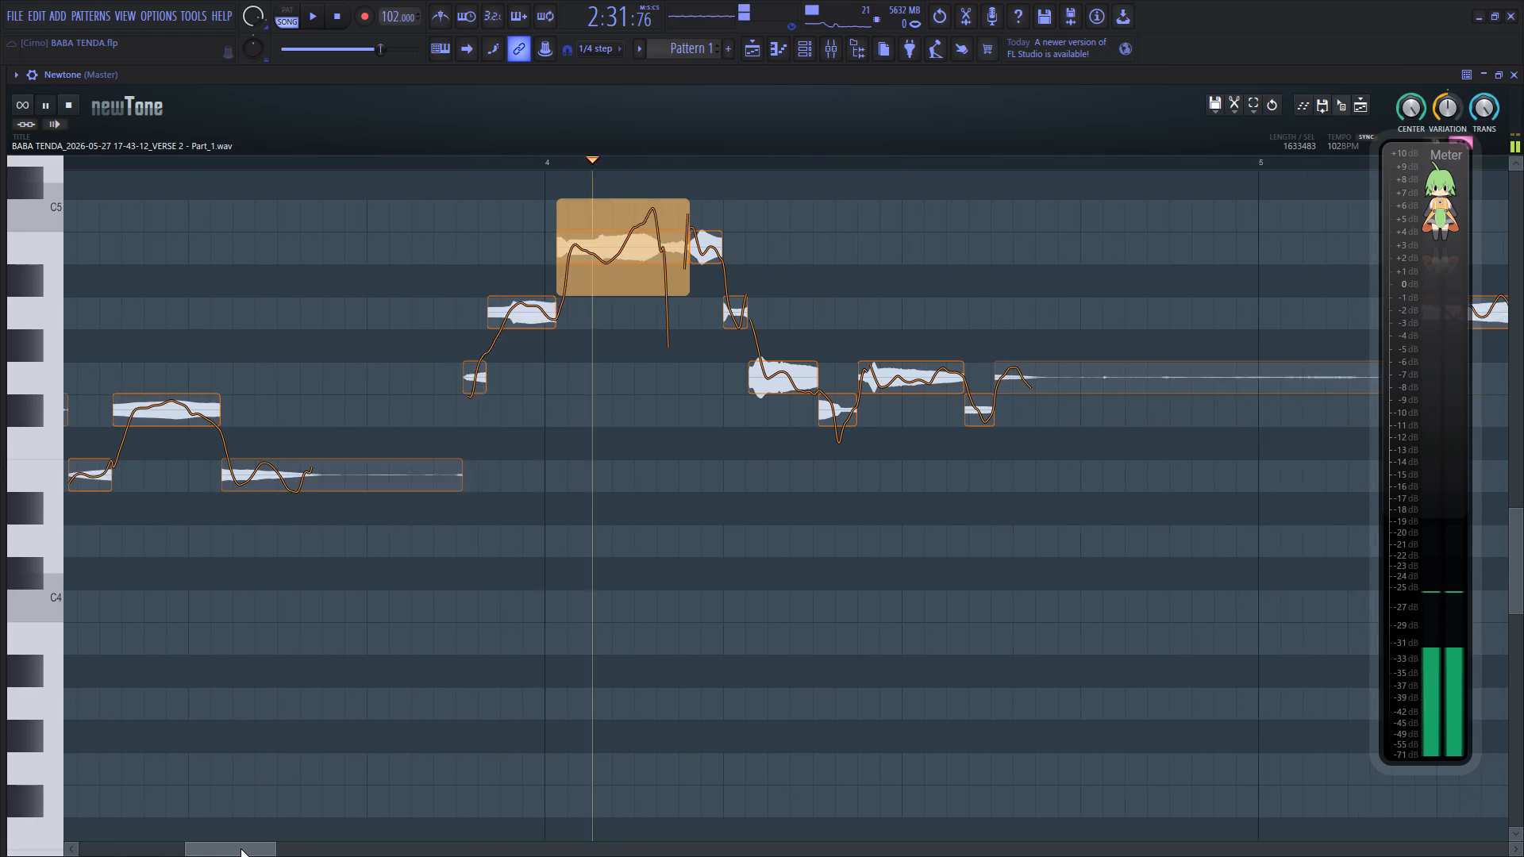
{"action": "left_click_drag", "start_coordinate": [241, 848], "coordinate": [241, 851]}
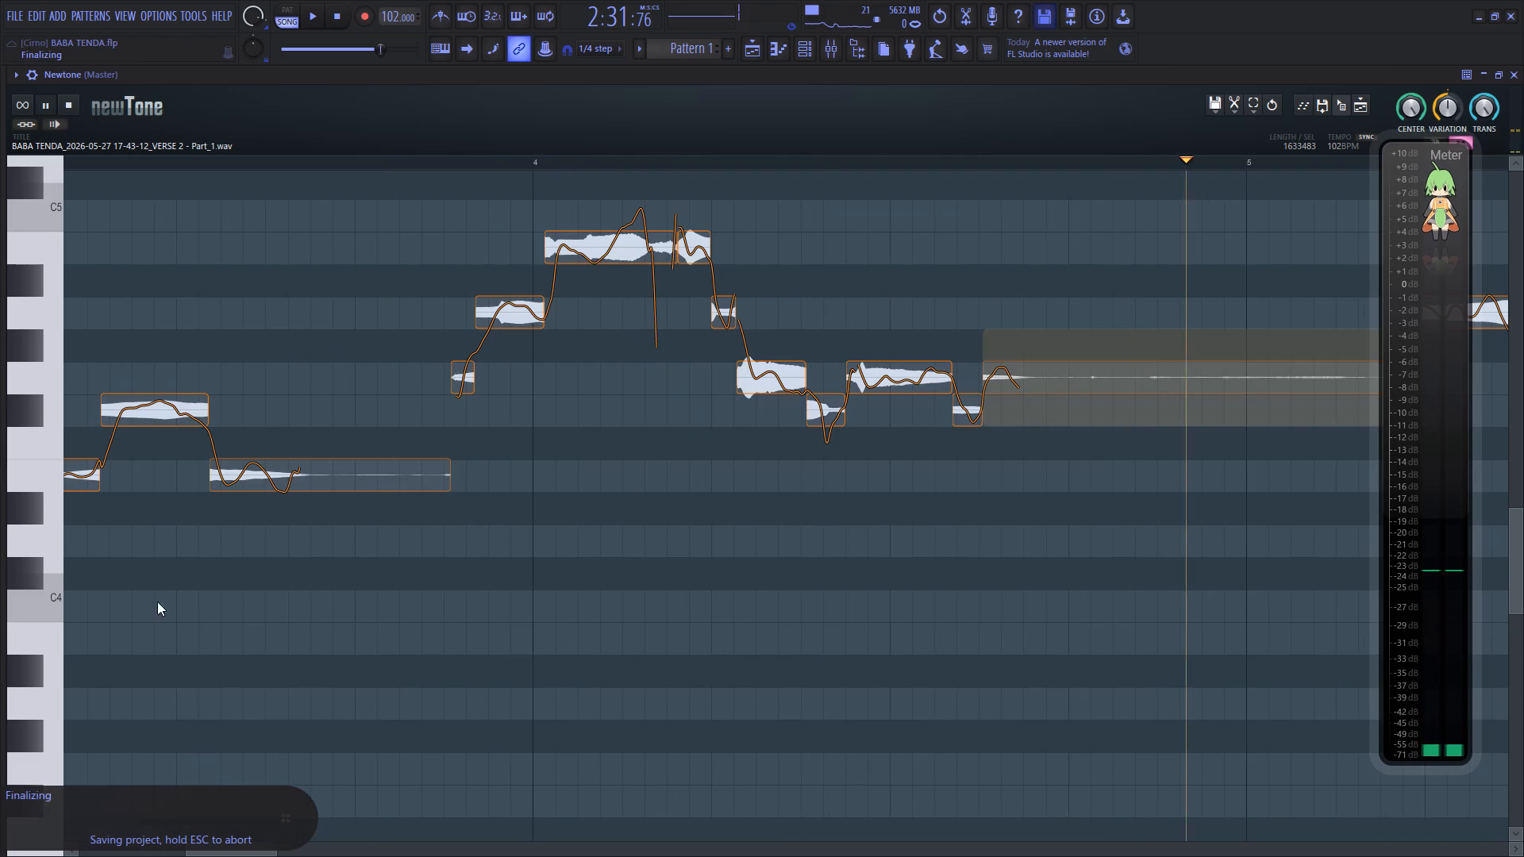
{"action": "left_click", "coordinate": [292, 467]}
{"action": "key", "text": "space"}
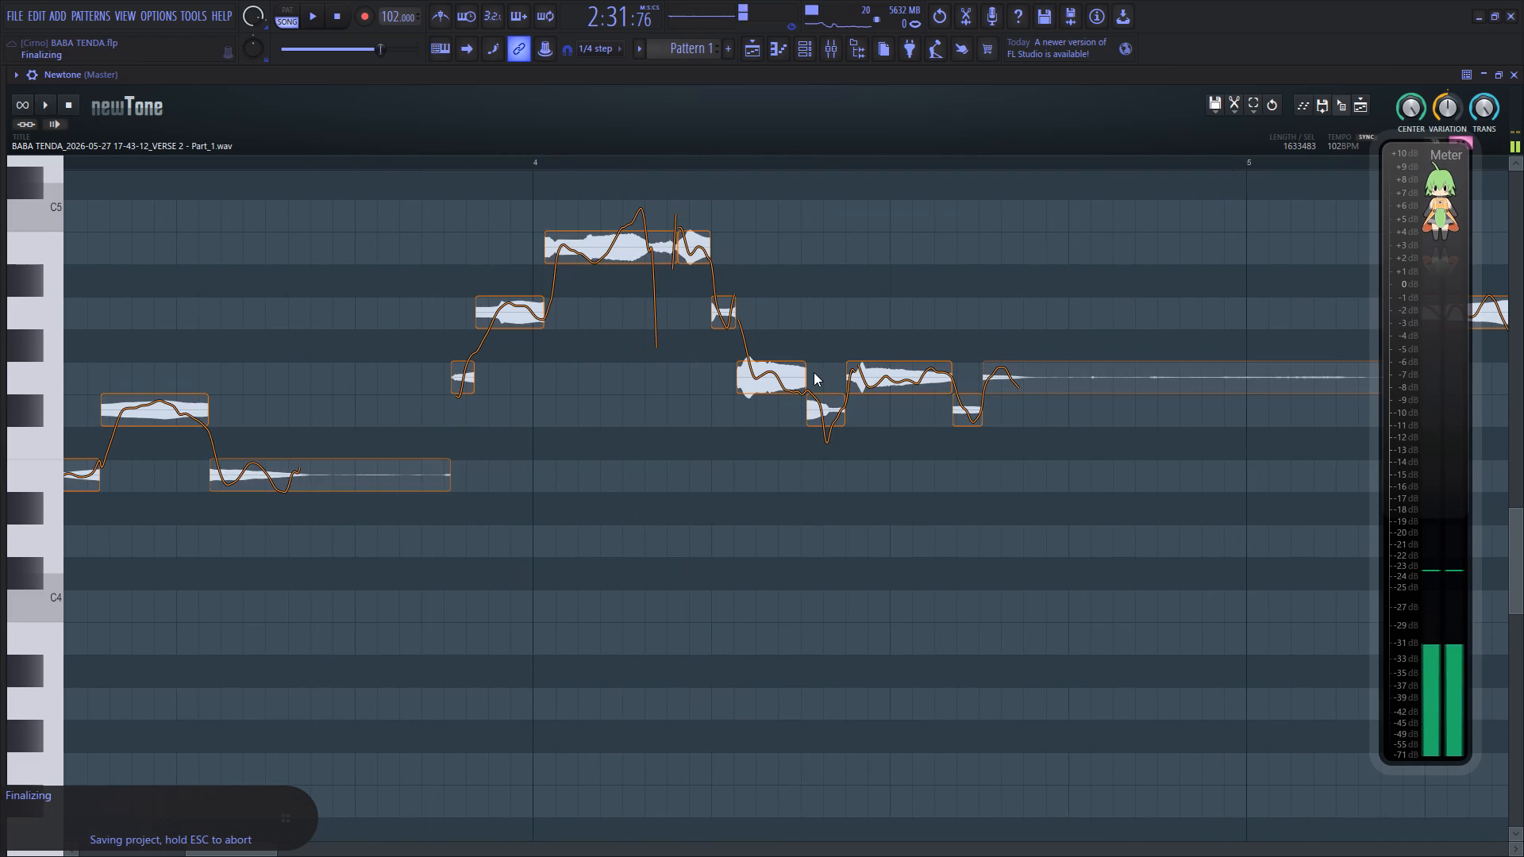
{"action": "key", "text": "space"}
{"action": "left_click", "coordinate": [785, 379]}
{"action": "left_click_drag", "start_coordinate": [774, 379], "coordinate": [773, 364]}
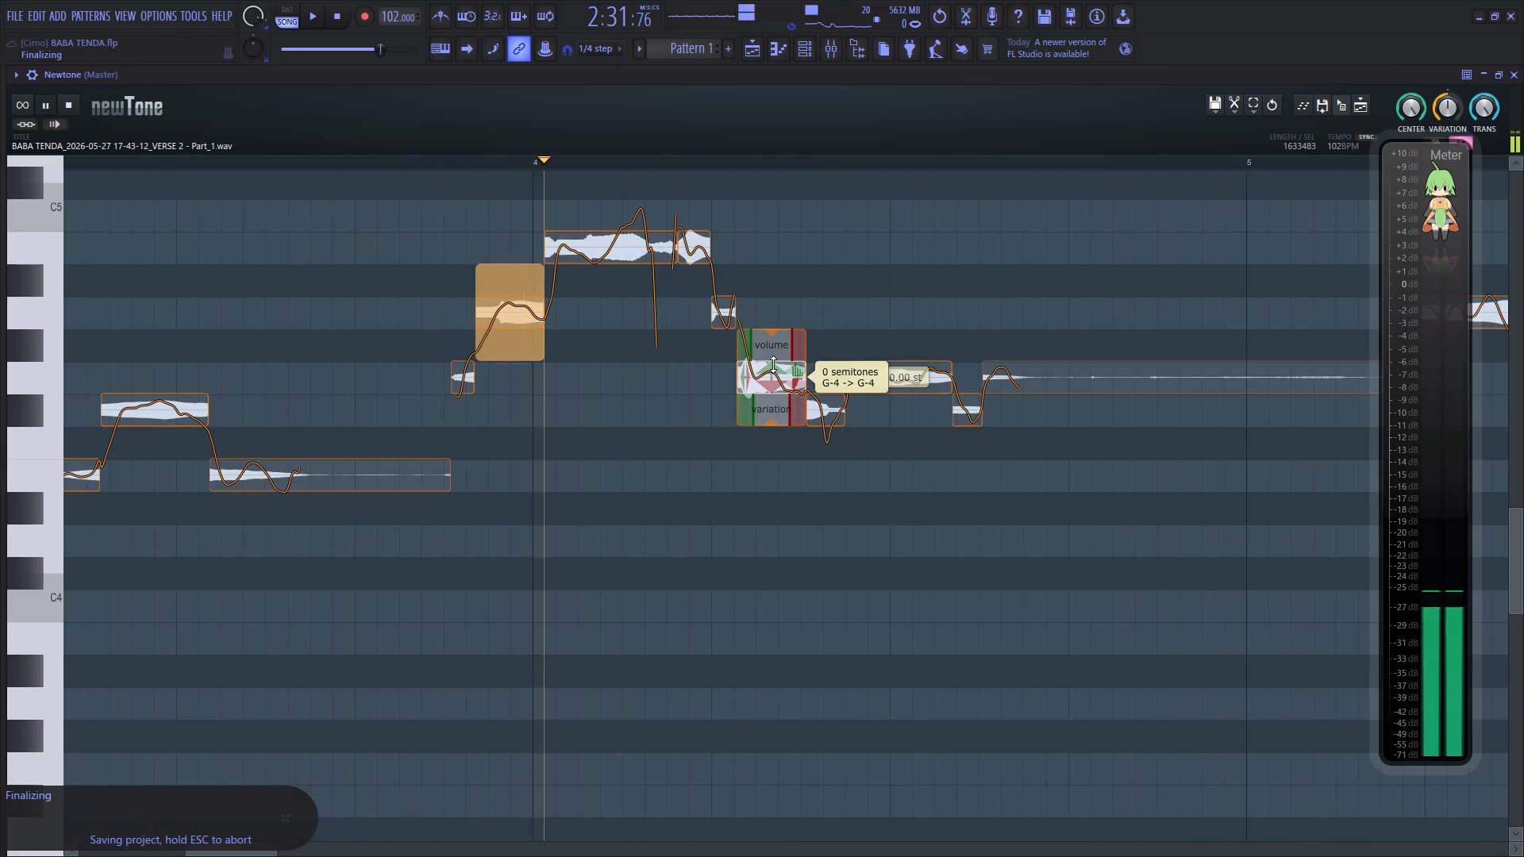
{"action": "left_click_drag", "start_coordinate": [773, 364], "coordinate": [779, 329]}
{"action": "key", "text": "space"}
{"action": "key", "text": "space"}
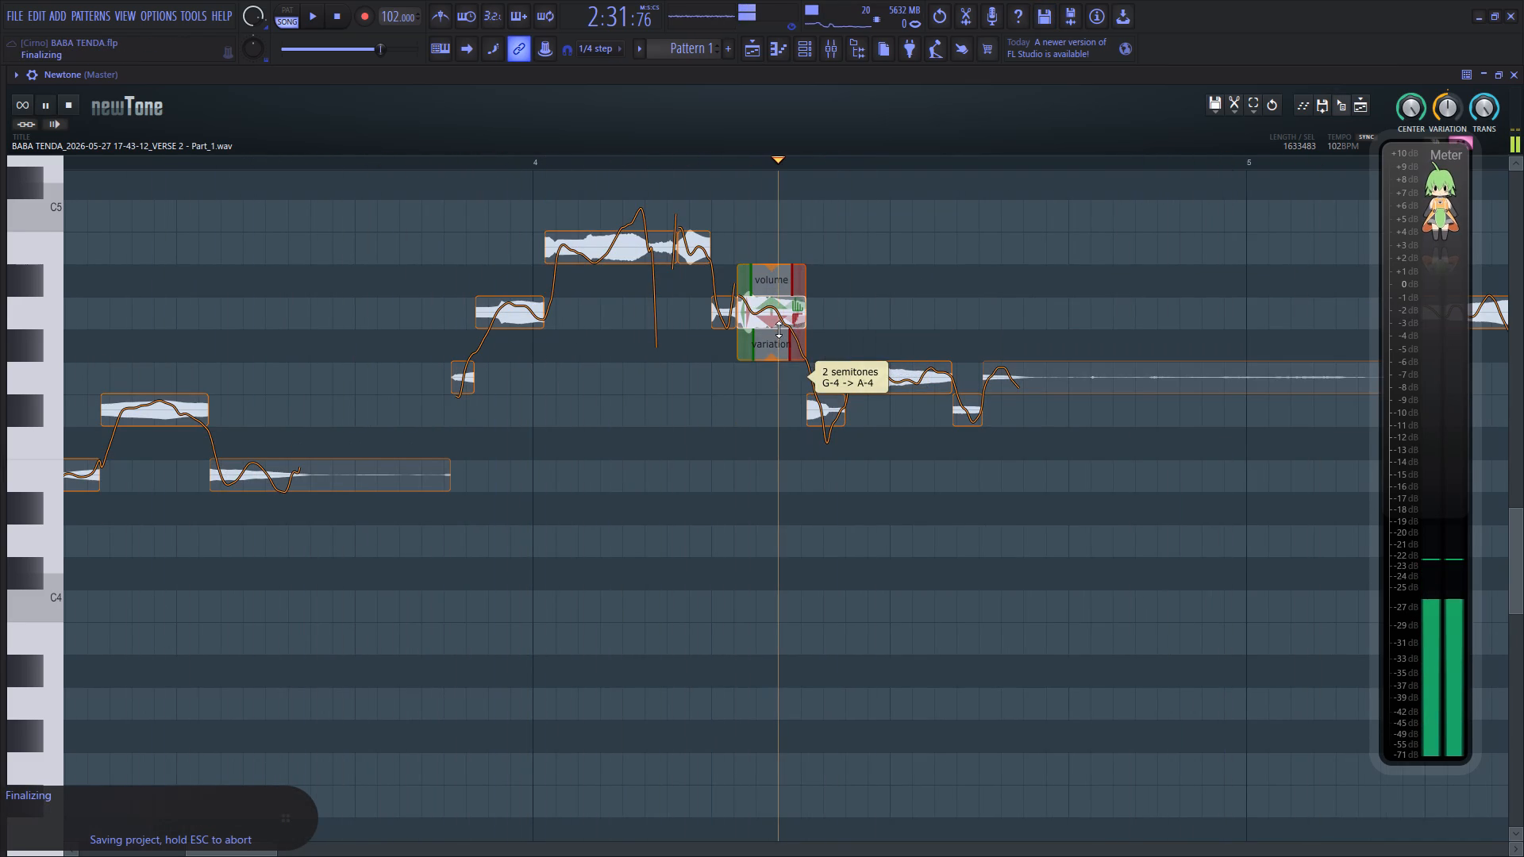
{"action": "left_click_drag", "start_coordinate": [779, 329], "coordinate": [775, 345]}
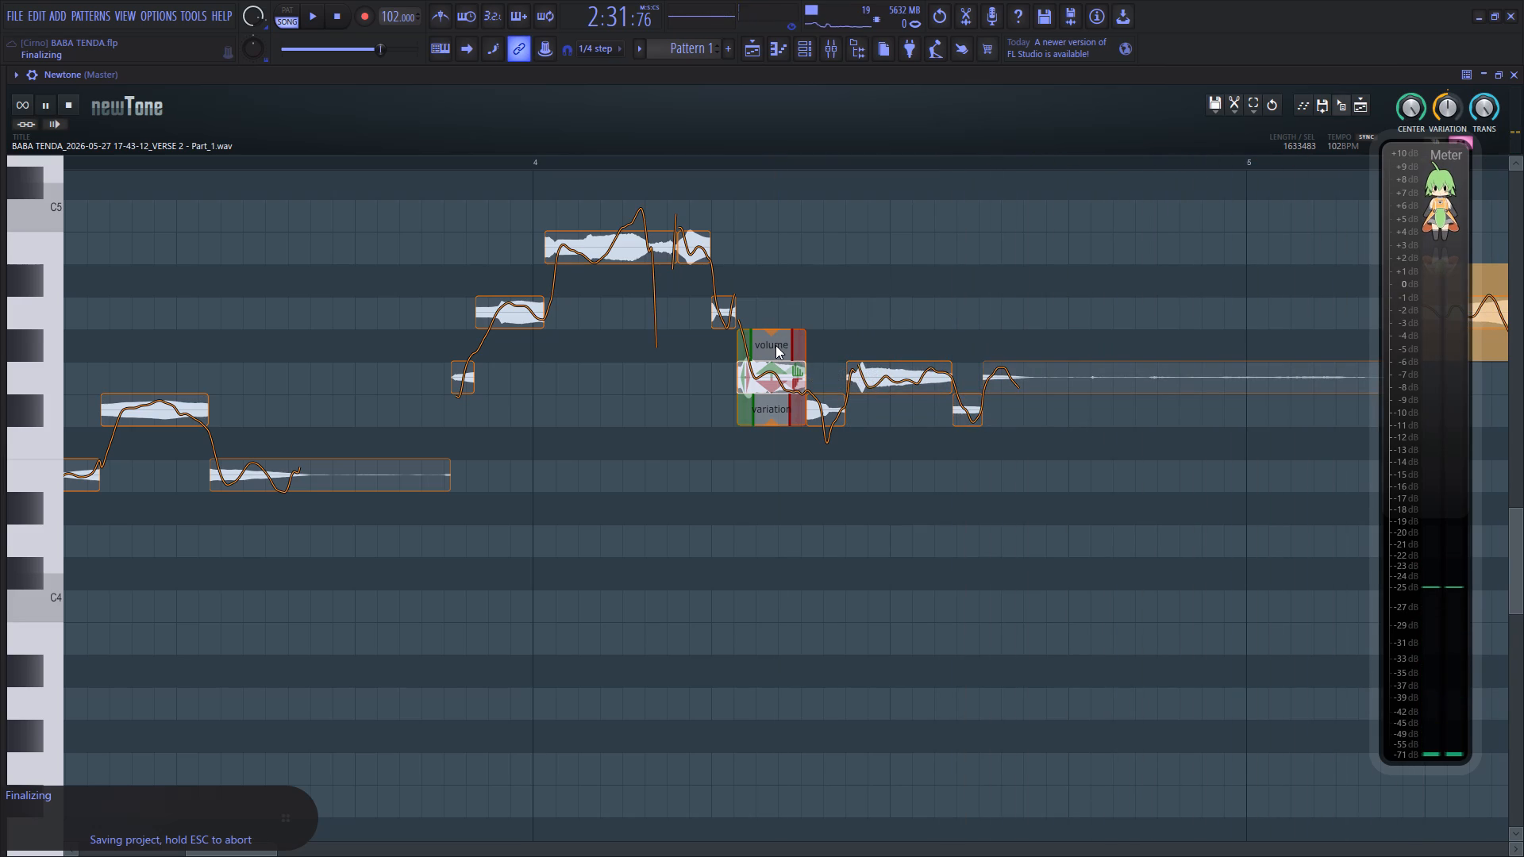
Replay the bar 4 phrase and reduce pitch variation to about 53% on the longer G4, 46% on the preceding F#4, and 63% on the first G4.
{"action": "key", "text": "space"}
{"action": "key", "text": "space"}
{"action": "key", "text": "space"}
{"action": "left_click", "coordinate": [443, 390]}
{"action": "key", "text": "space"}
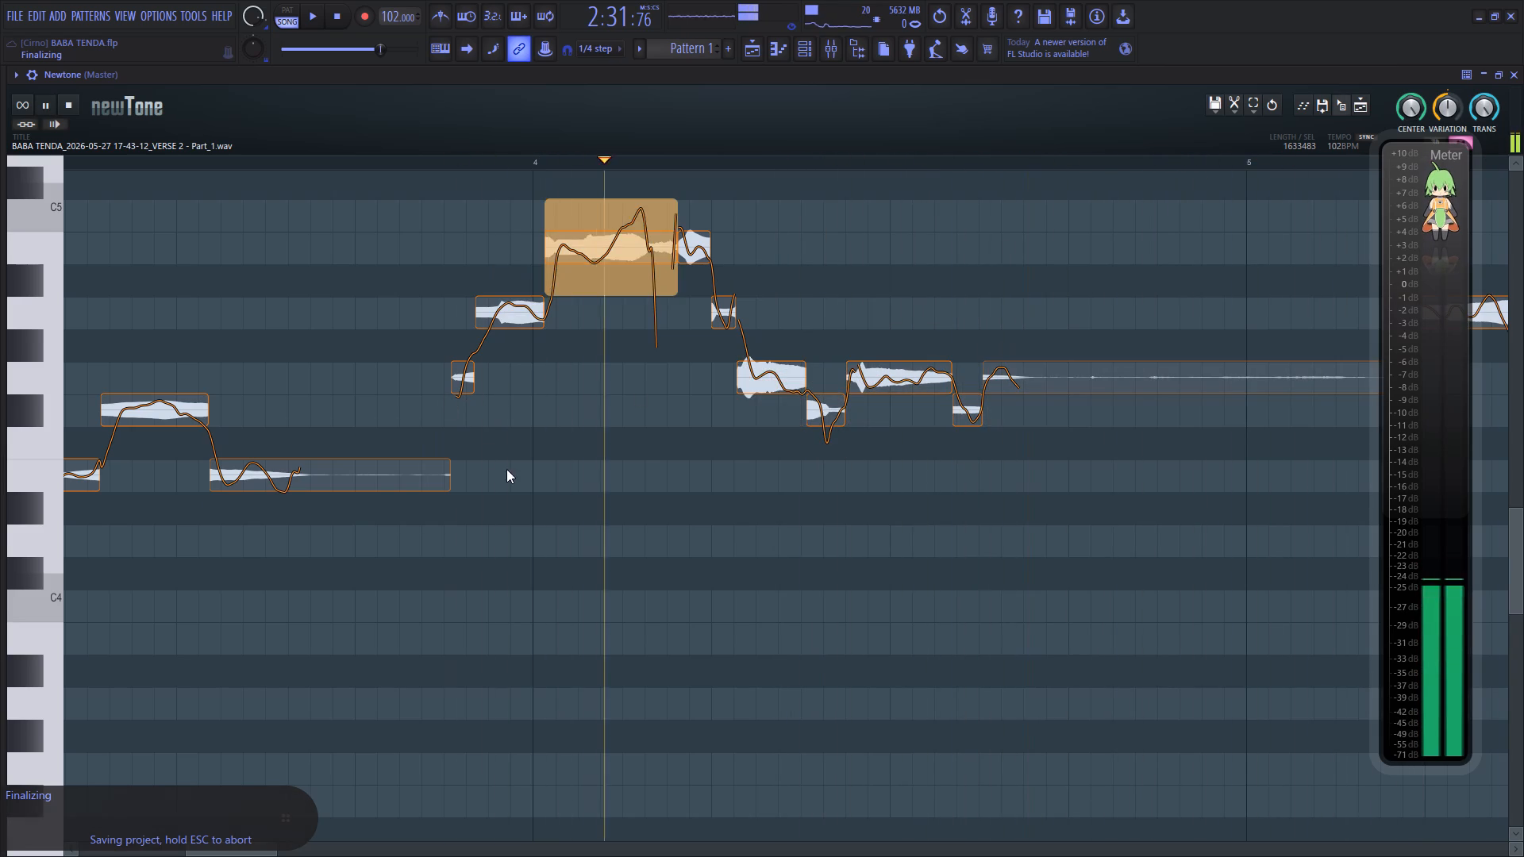
{"action": "key", "text": "space"}
{"action": "key", "text": "space"}
{"action": "key", "text": "space"}
{"action": "left_click", "coordinate": [895, 374]}
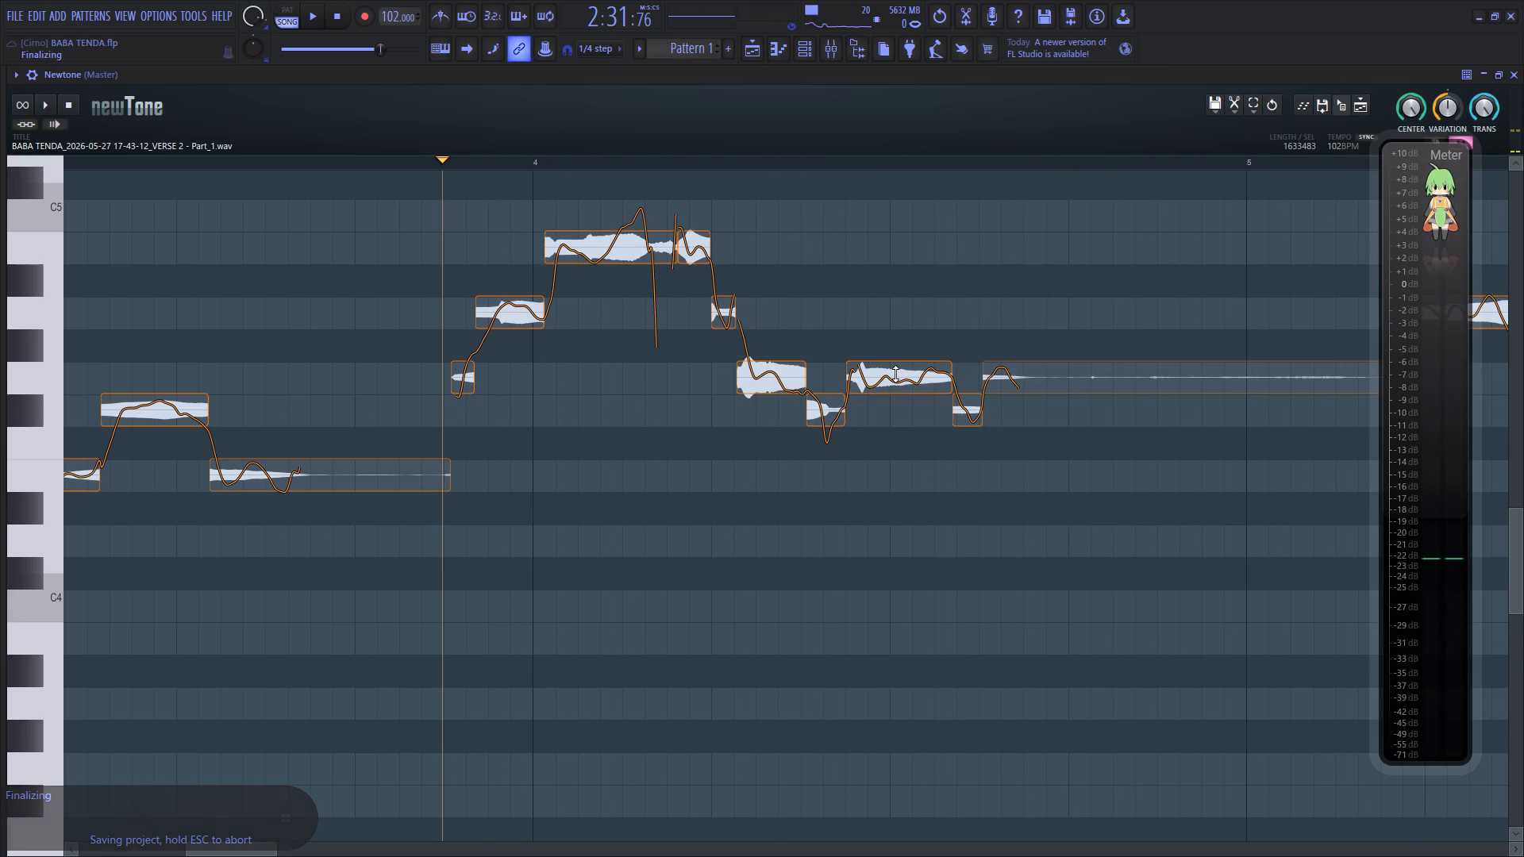
{"action": "left_click_drag", "start_coordinate": [903, 422], "coordinate": [913, 361]}
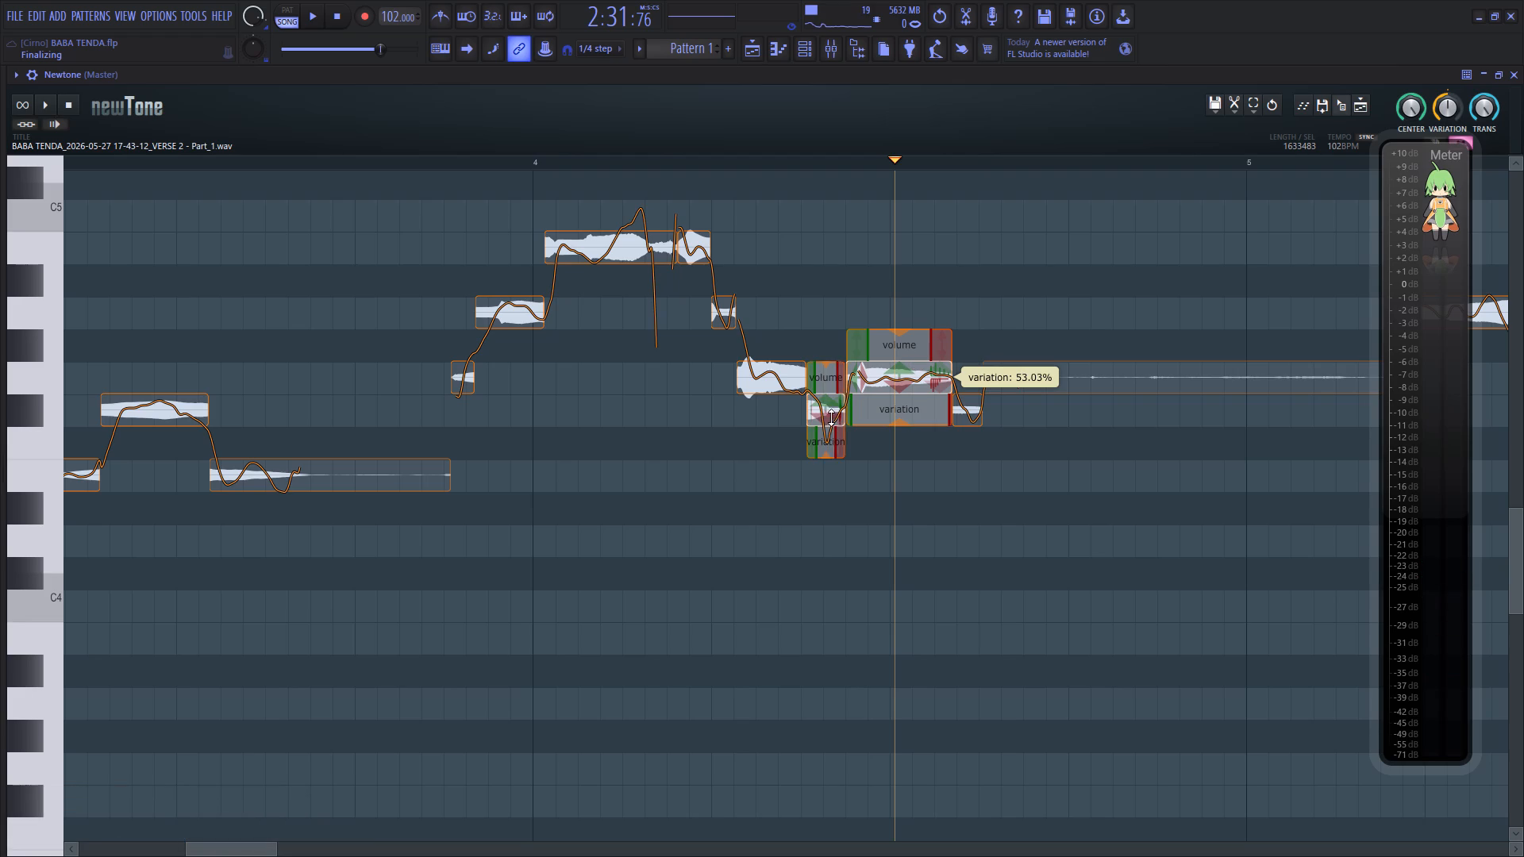
{"action": "left_click_drag", "start_coordinate": [829, 458], "coordinate": [832, 388]}
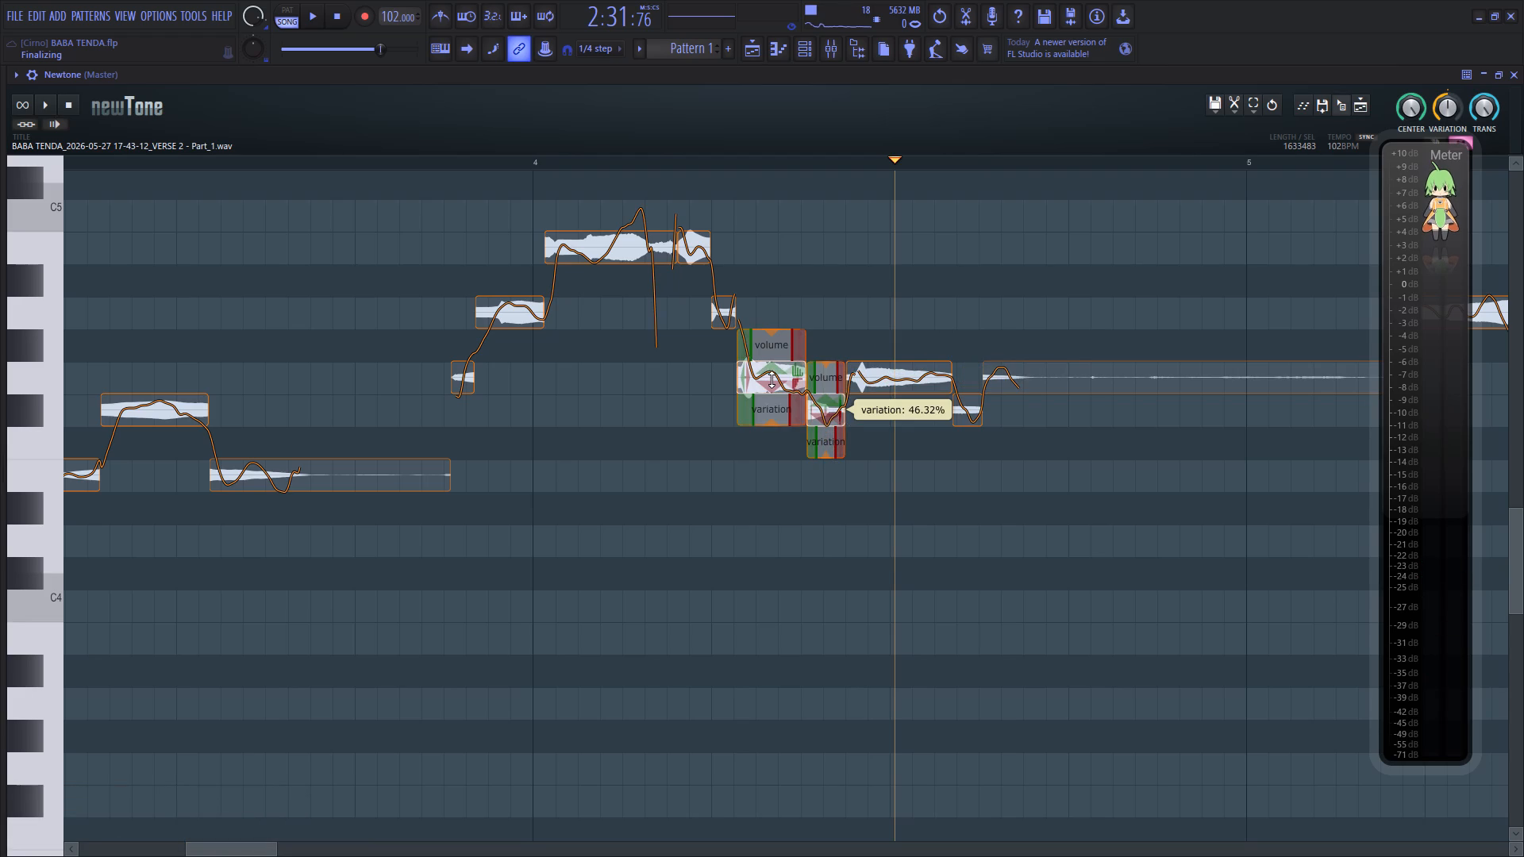
{"action": "left_click_drag", "start_coordinate": [773, 425], "coordinate": [777, 377]}
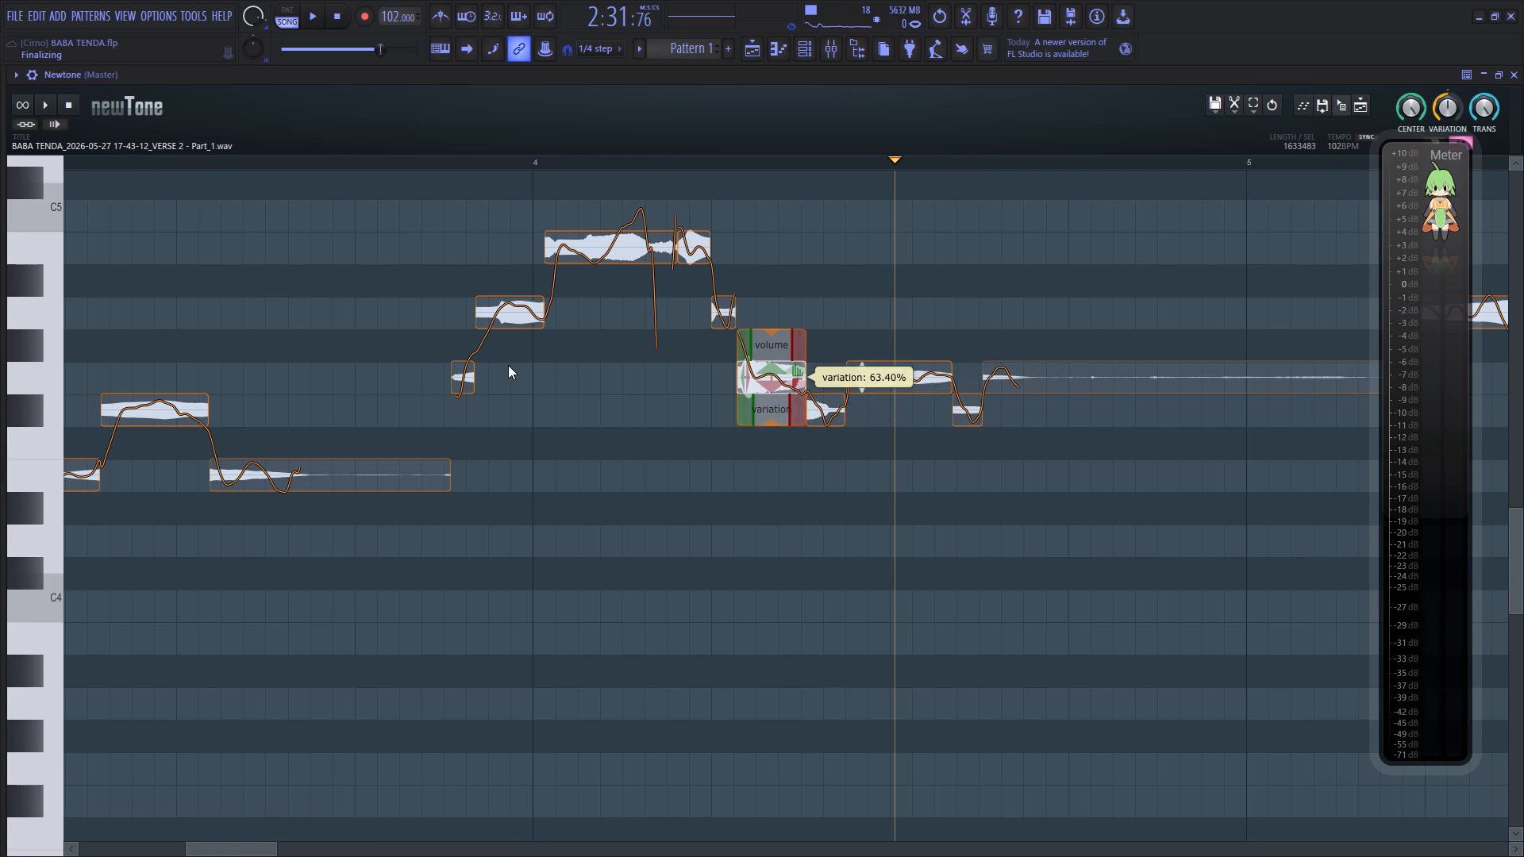
Audition the bar 4 phrase and reduce the pitch variation of its A4 note to about 60% and the long B4 note to about 50%.
{"action": "left_click", "coordinate": [422, 363]}
{"action": "key", "text": "space"}
{"action": "key", "text": "space"}
{"action": "key", "text": "space"}
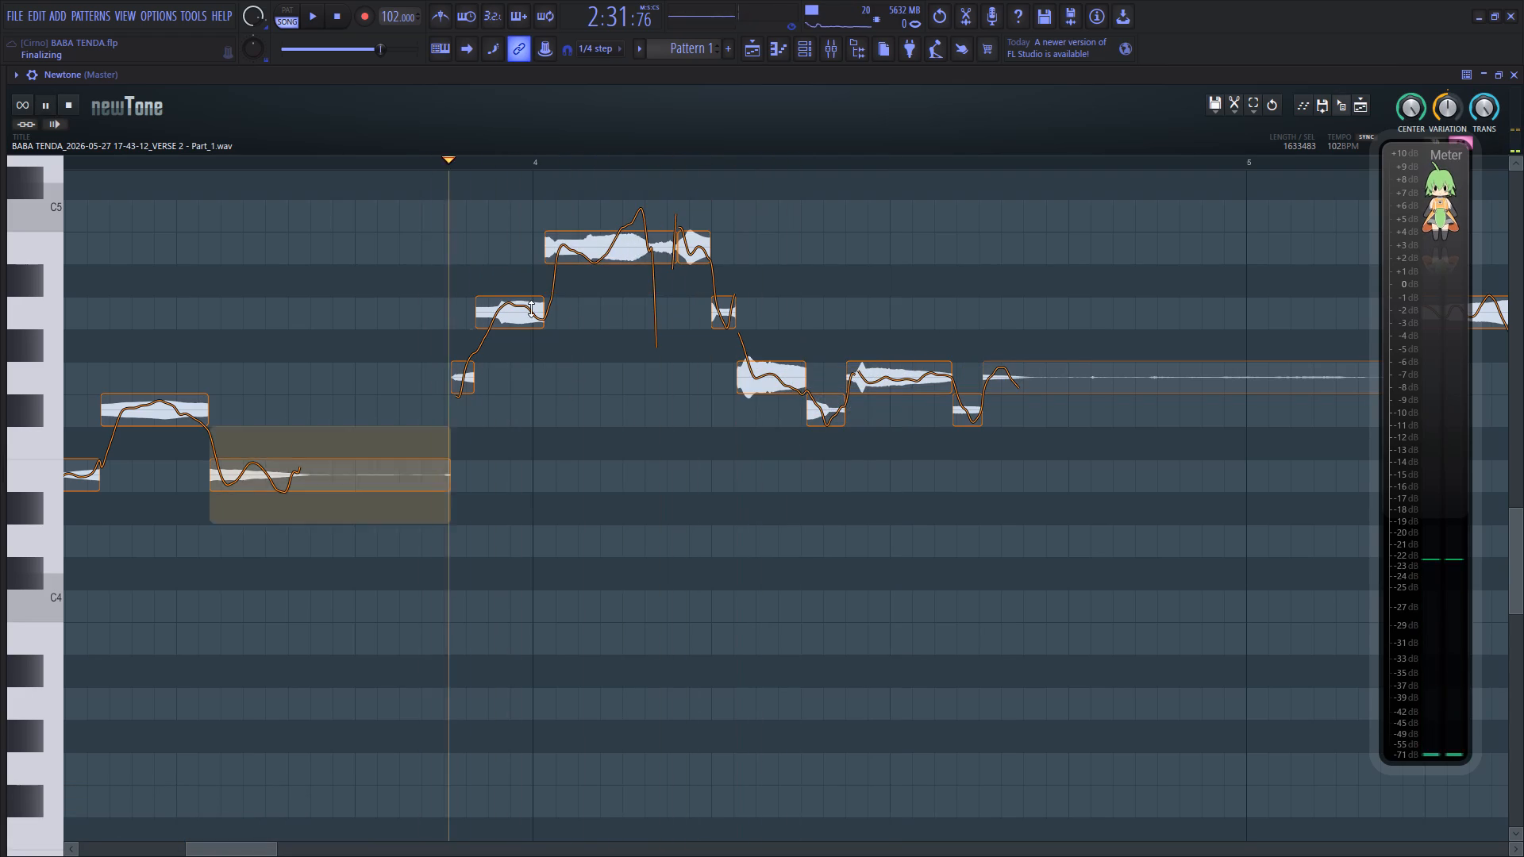
{"action": "key", "text": "space"}
{"action": "key", "text": "space"}
{"action": "left_click", "coordinate": [521, 321]}
{"action": "key", "text": "space"}
{"action": "left_click", "coordinate": [509, 317]}
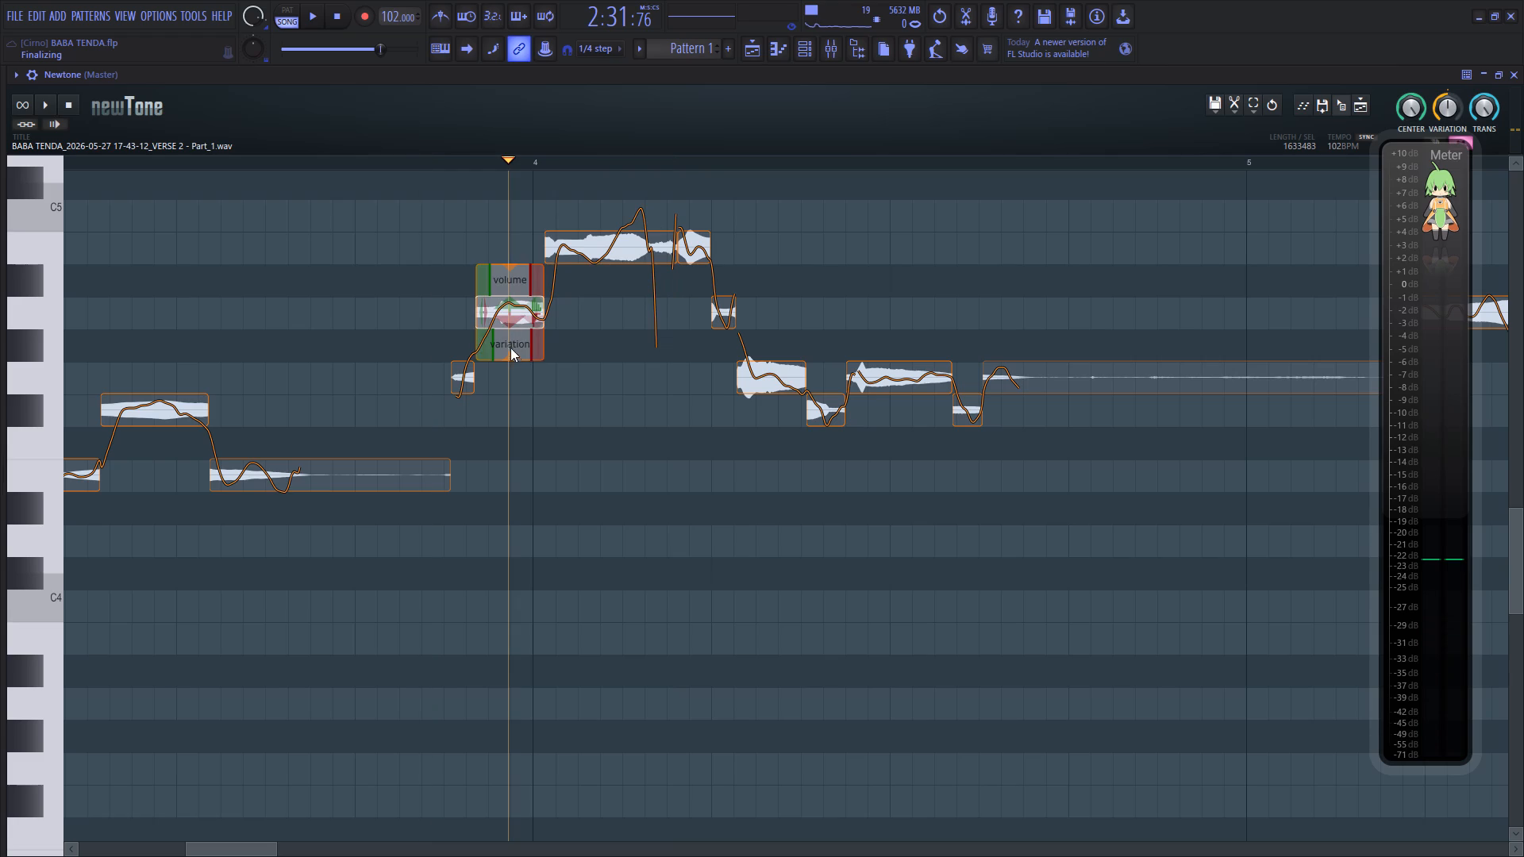
{"action": "left_click_drag", "start_coordinate": [515, 359], "coordinate": [516, 308]}
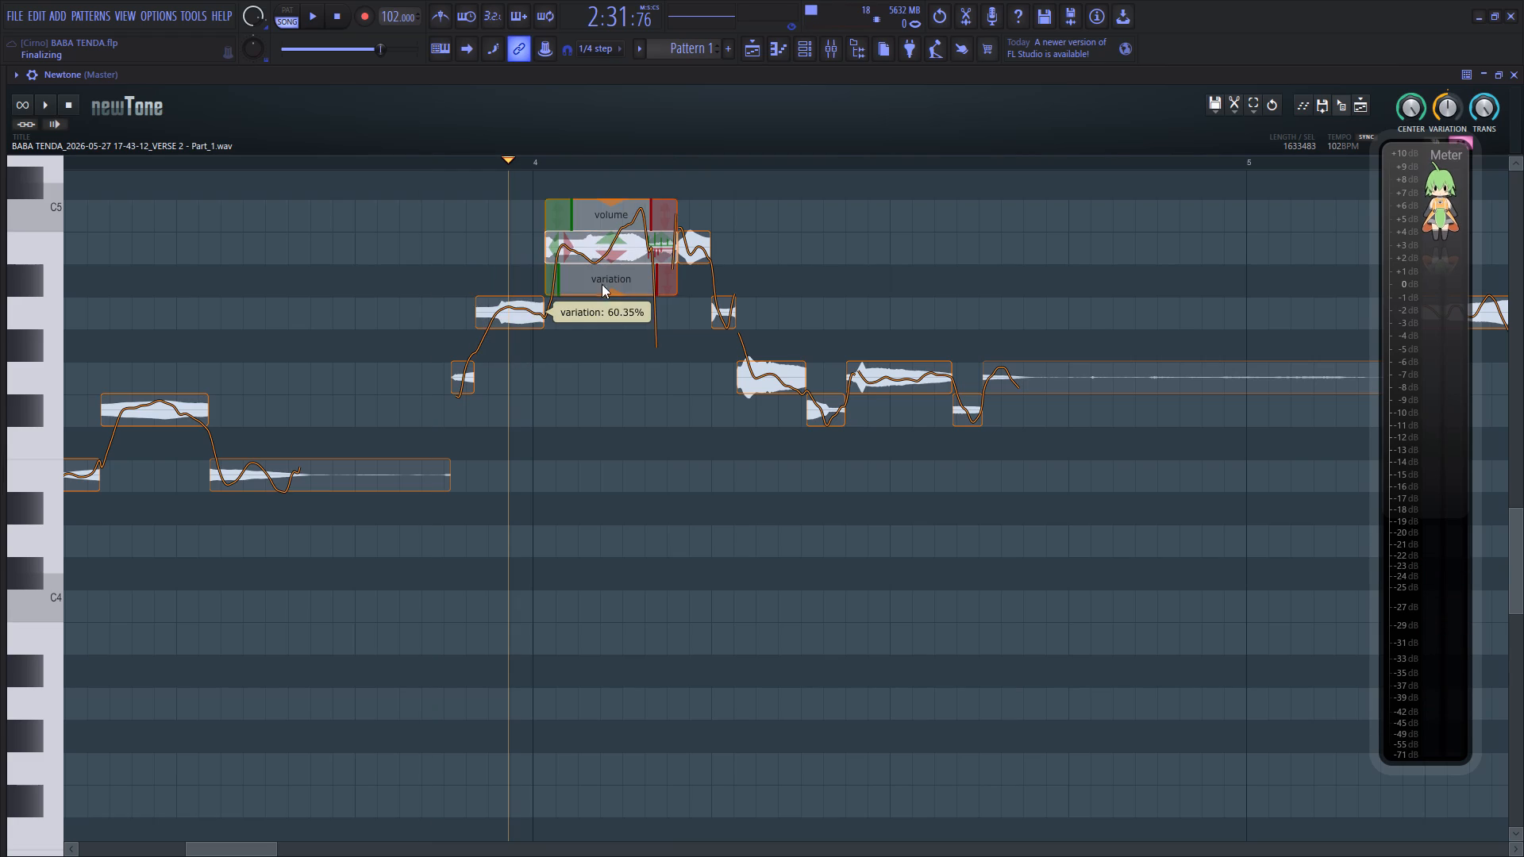
{"action": "left_click_drag", "start_coordinate": [612, 294], "coordinate": [629, 229]}
{"action": "left_click", "coordinate": [355, 304]}
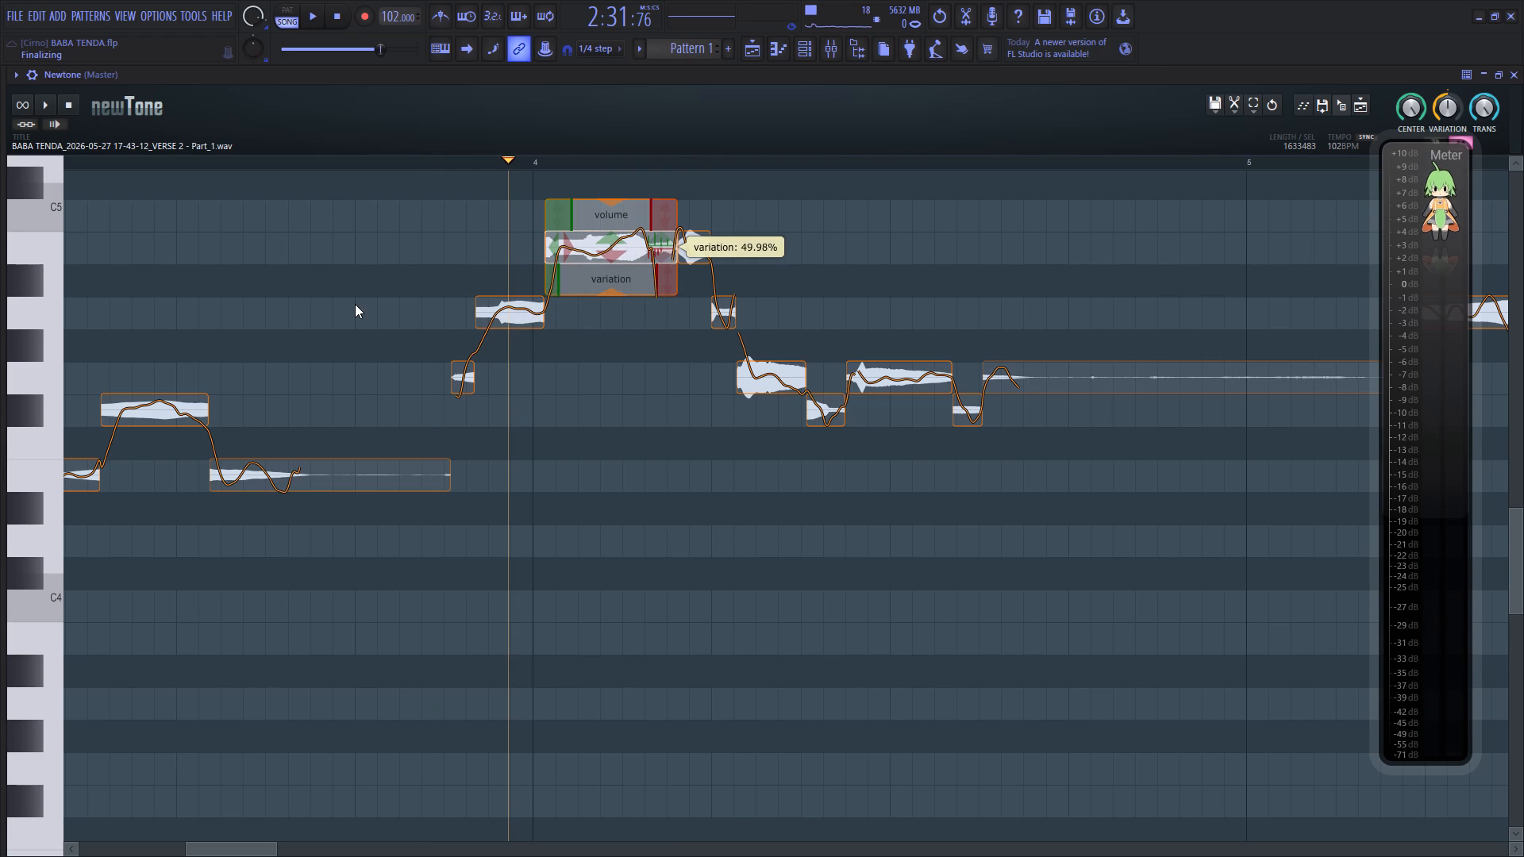
Replay the bar 4 phrase, raise the first G4 note after the high B4 notes two semitones to A4, and listen again.
{"action": "key", "text": "space"}
{"action": "left_click", "coordinate": [252, 844]}
{"action": "key", "text": "space"}
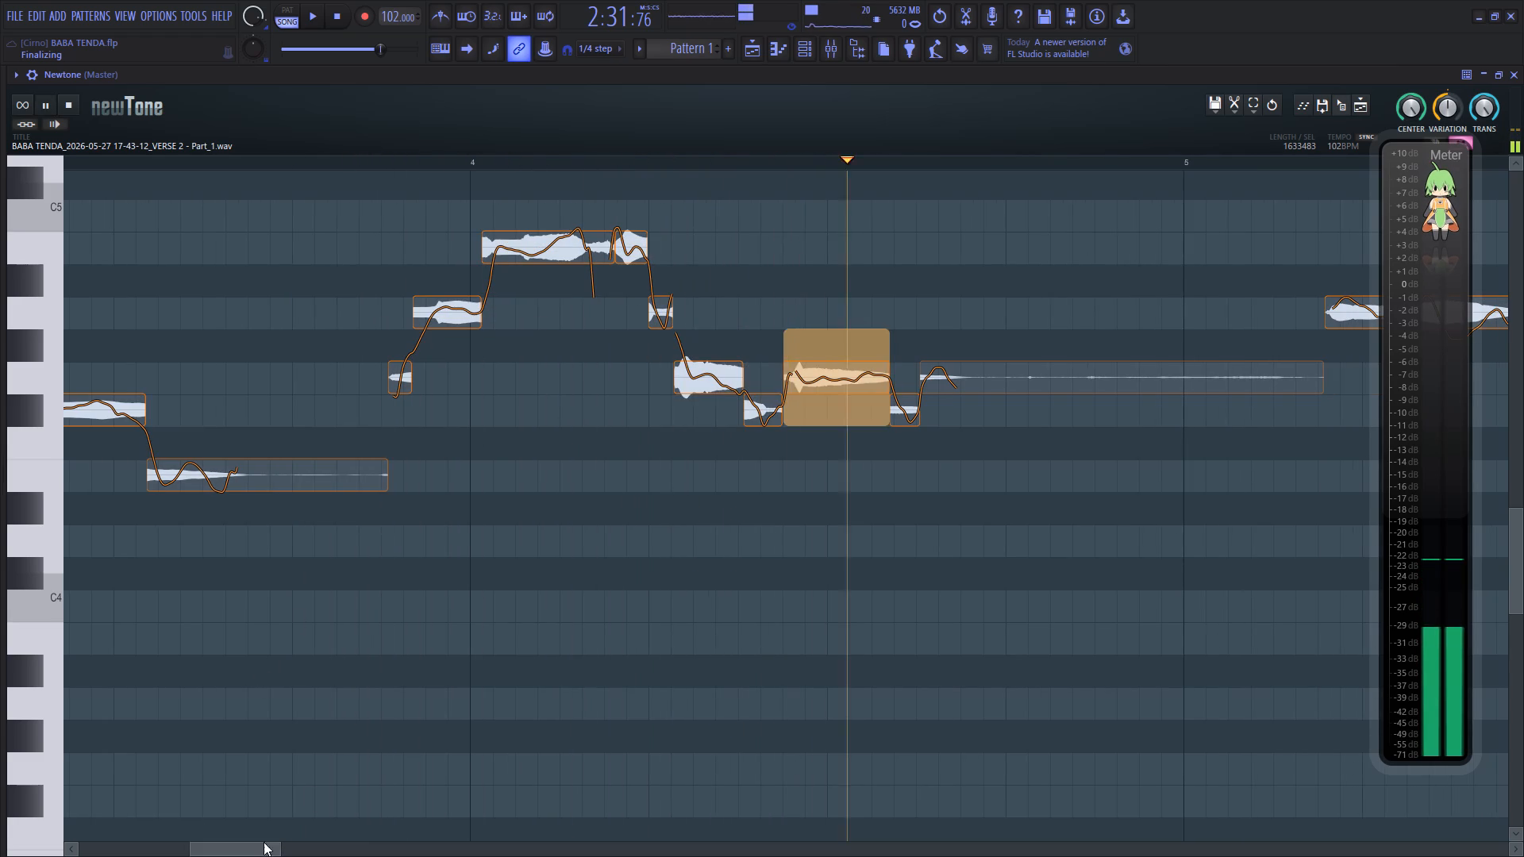
{"action": "key", "text": "space"}
{"action": "left_click_drag", "start_coordinate": [713, 375], "coordinate": [717, 314]}
{"action": "key", "text": "space"}
{"action": "key", "text": "space"}
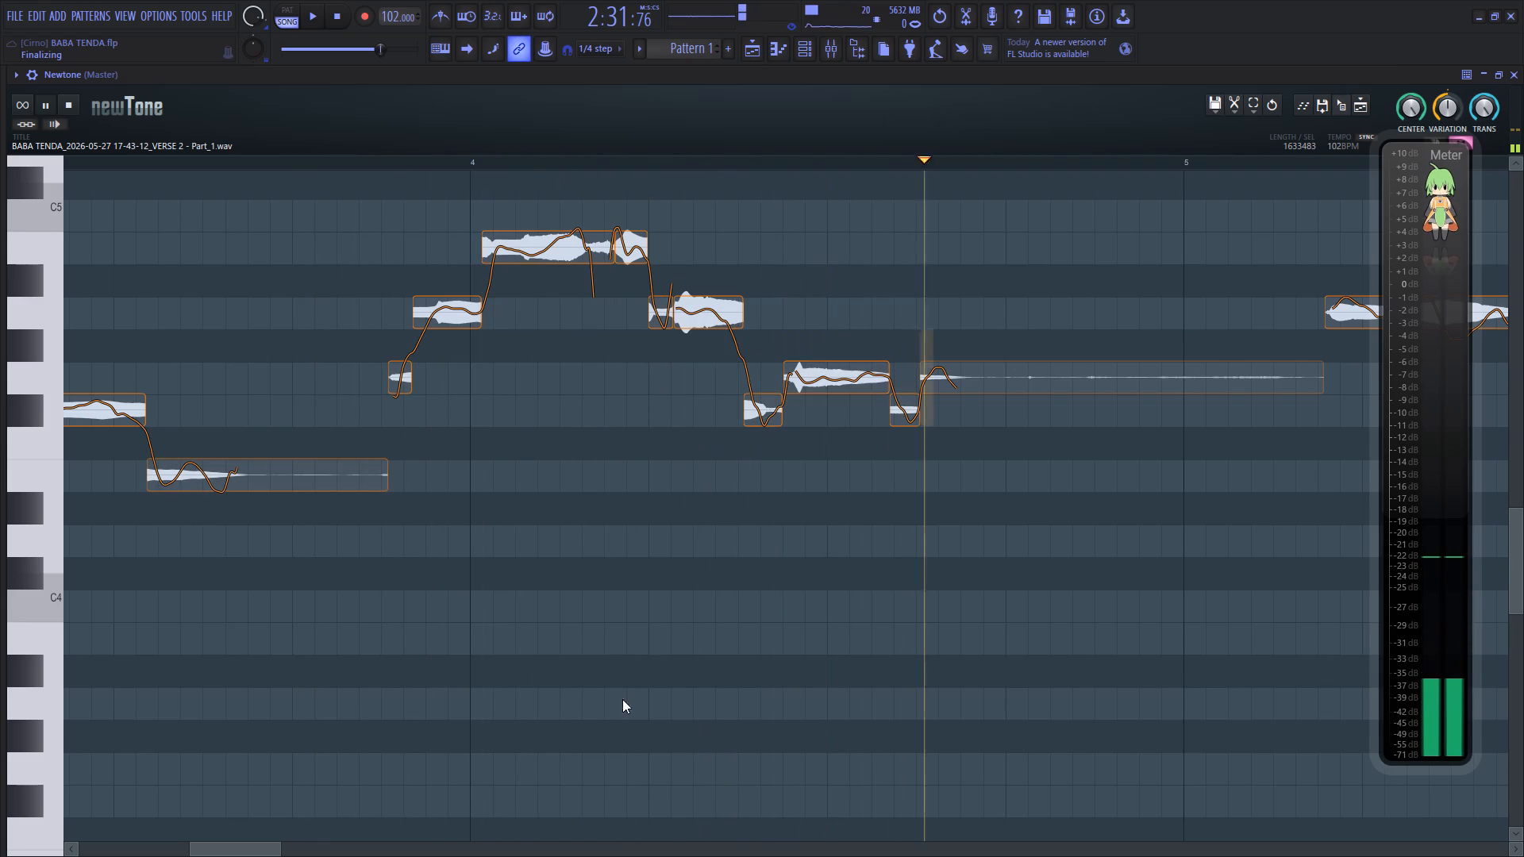
Reduce the pitch variation of the long A4 note after bar 5 to about 60%, lower it on the following G4 note, and replay the phrase.
{"action": "left_click_drag", "start_coordinate": [264, 838], "coordinate": [302, 844]}
{"action": "left_click_drag", "start_coordinate": [268, 848], "coordinate": [299, 850]}
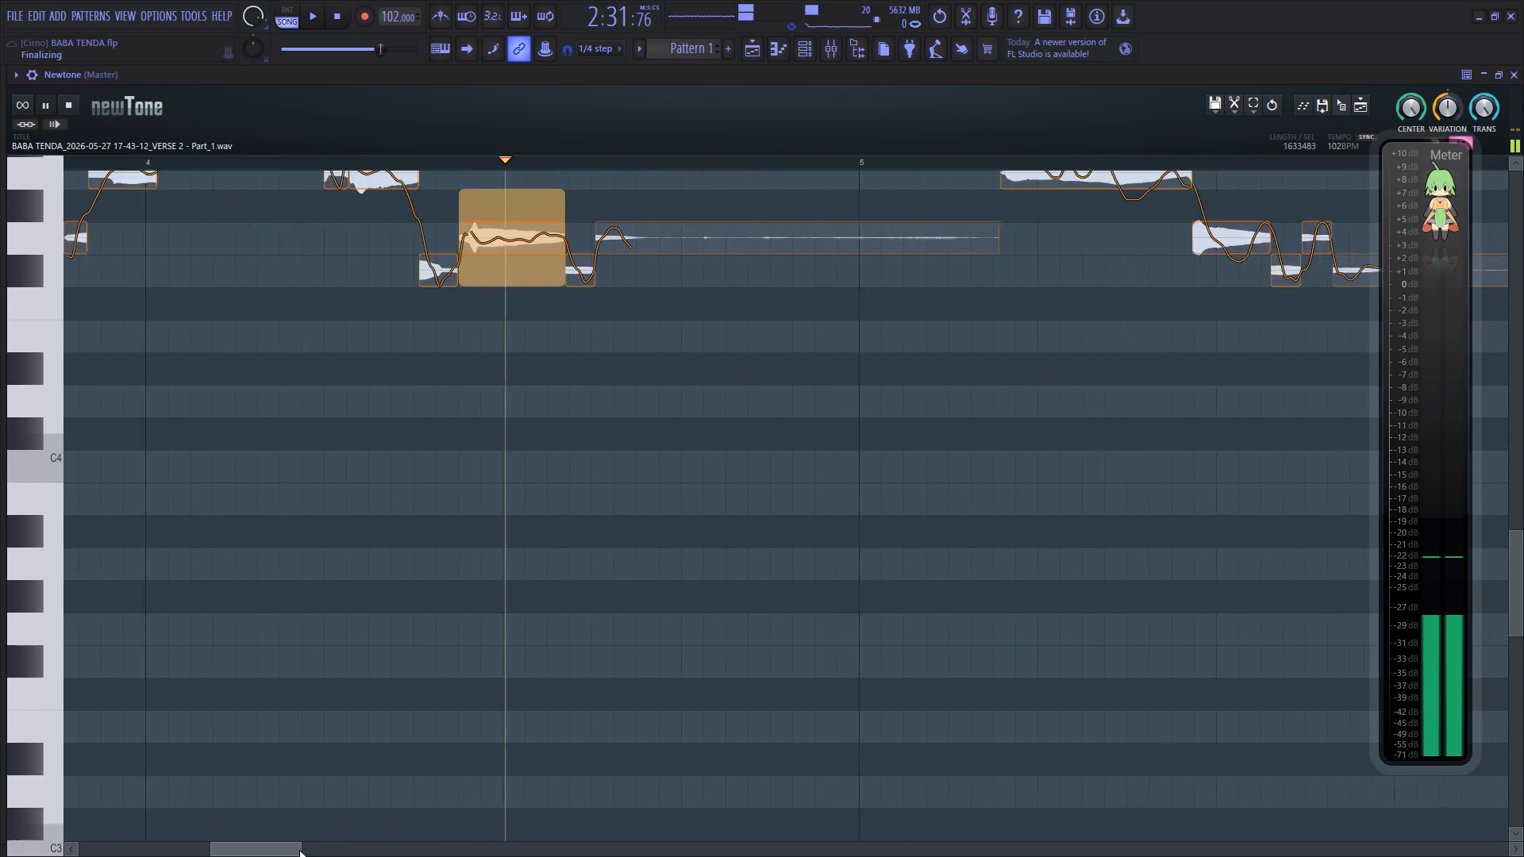
{"action": "left_click_drag", "start_coordinate": [299, 850], "coordinate": [317, 850]}
{"action": "scroll", "coordinate": [714, 662], "scroll_direction": "up", "scroll_amount": 8}
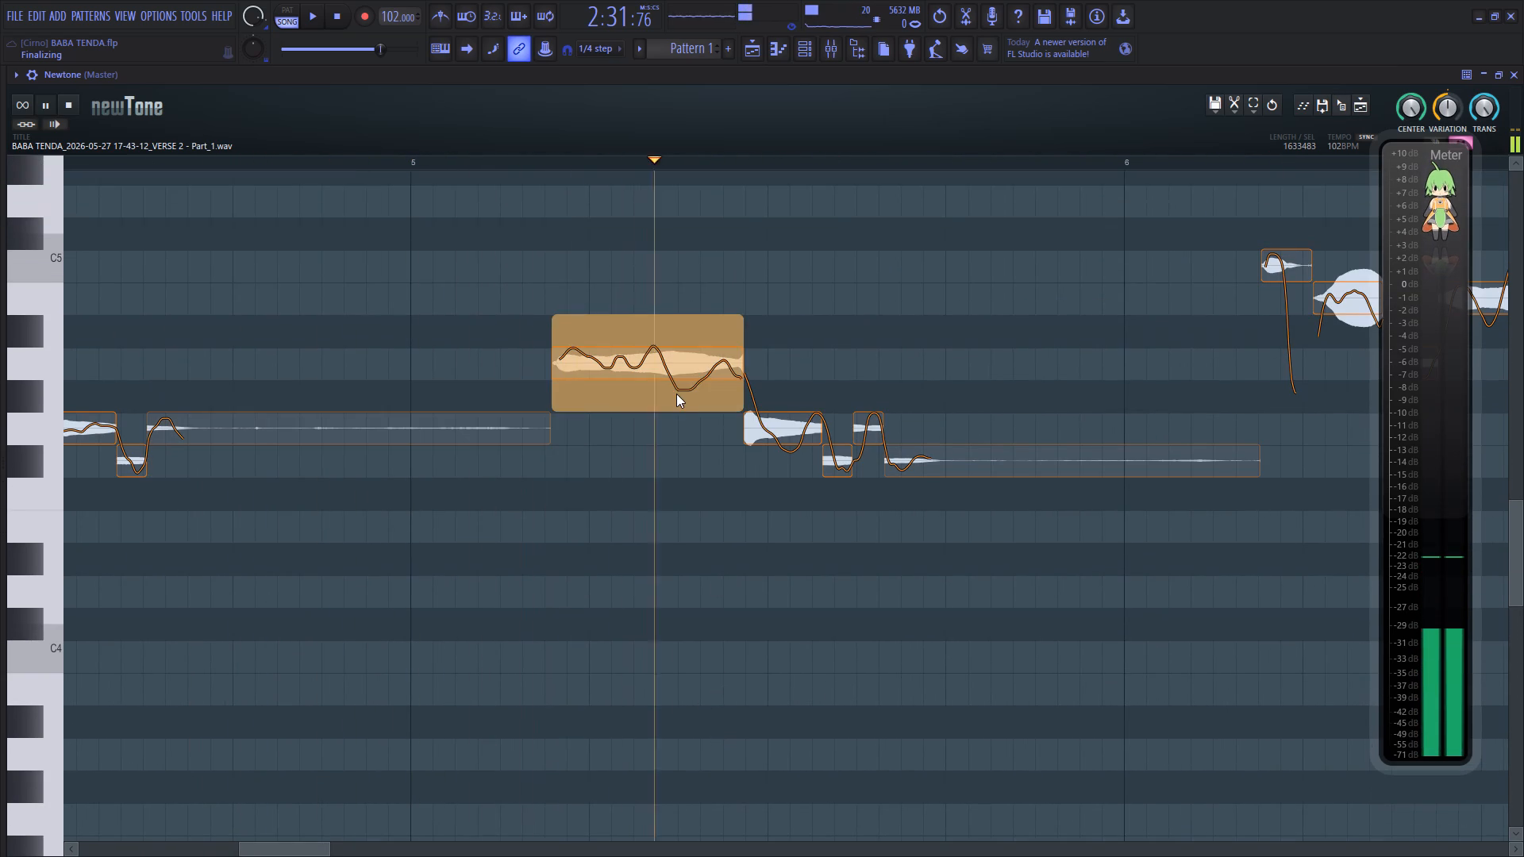
{"action": "key", "text": "space"}
{"action": "left_click", "coordinate": [648, 368]}
{"action": "left_click_drag", "start_coordinate": [652, 409], "coordinate": [661, 355]}
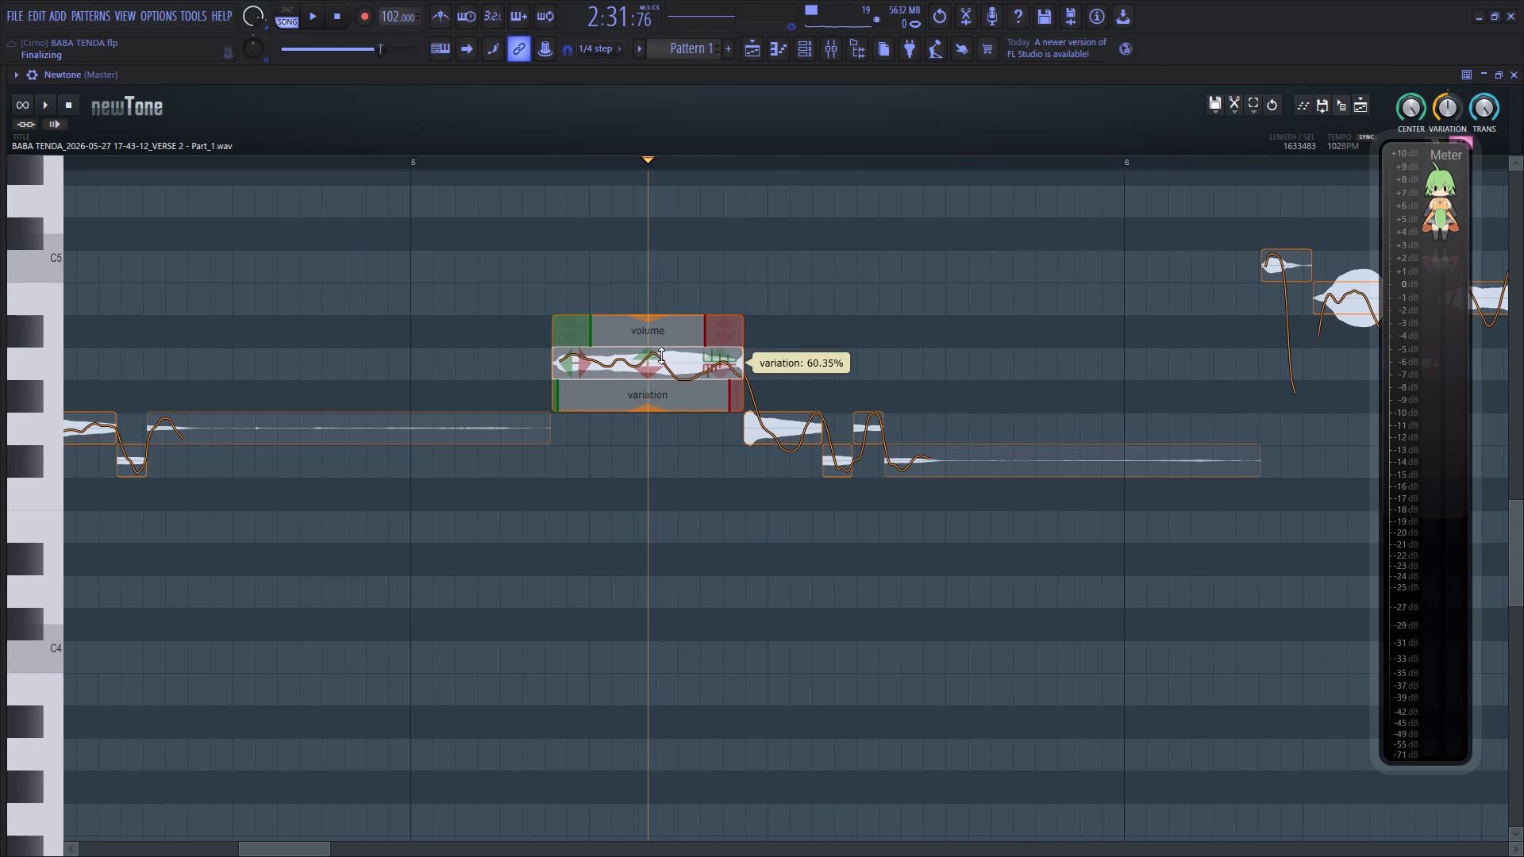
{"action": "left_click_drag", "start_coordinate": [661, 355], "coordinate": [662, 353]}
{"action": "left_click", "coordinate": [473, 365]}
{"action": "key", "text": "space"}
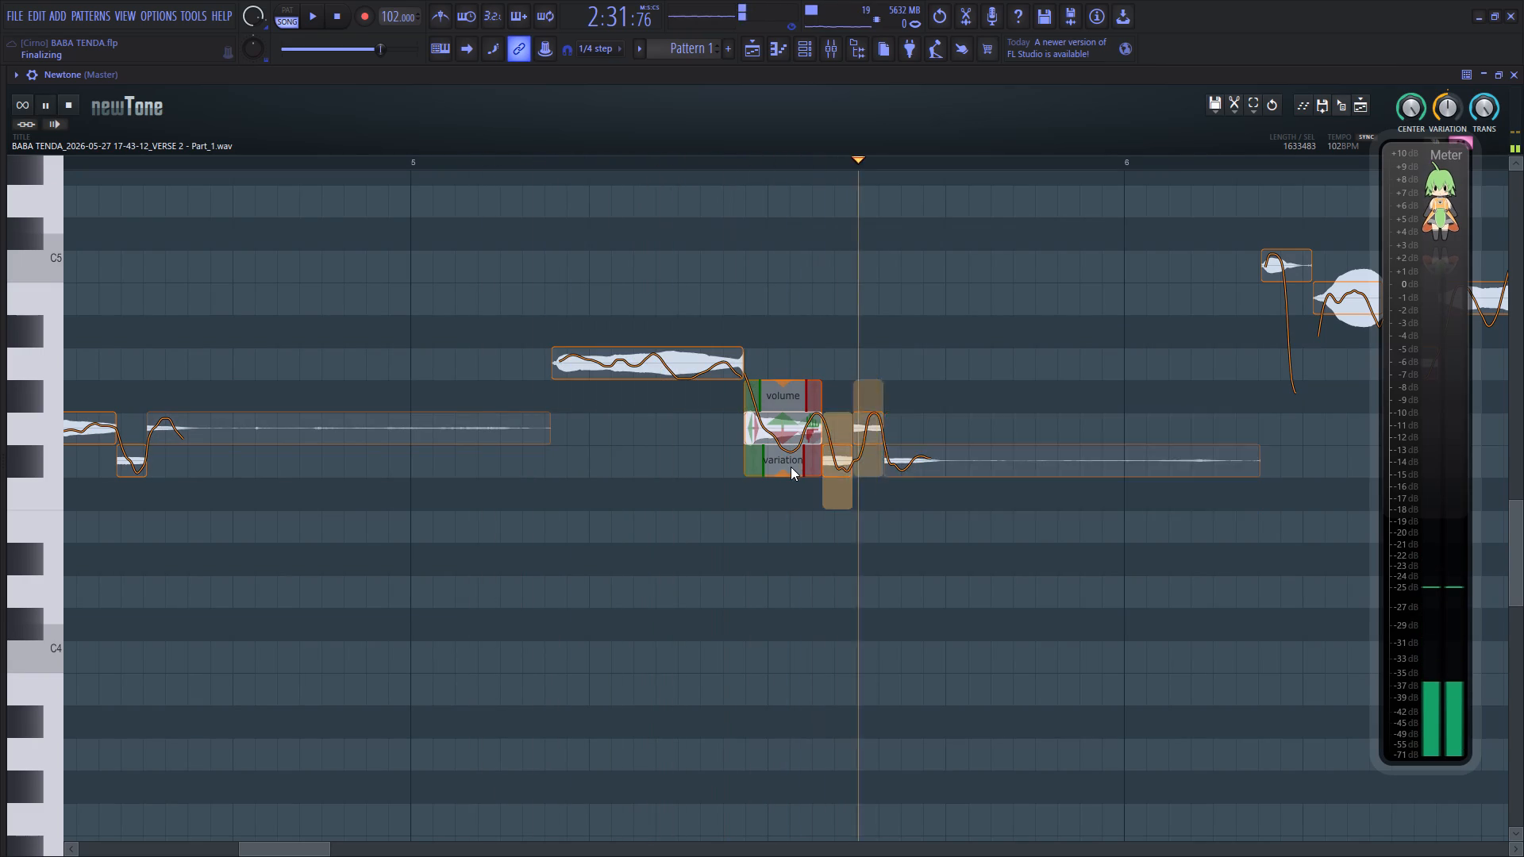
{"action": "left_click_drag", "start_coordinate": [783, 473], "coordinate": [788, 402]}
{"action": "key", "text": "space"}
{"action": "key", "text": "space"}
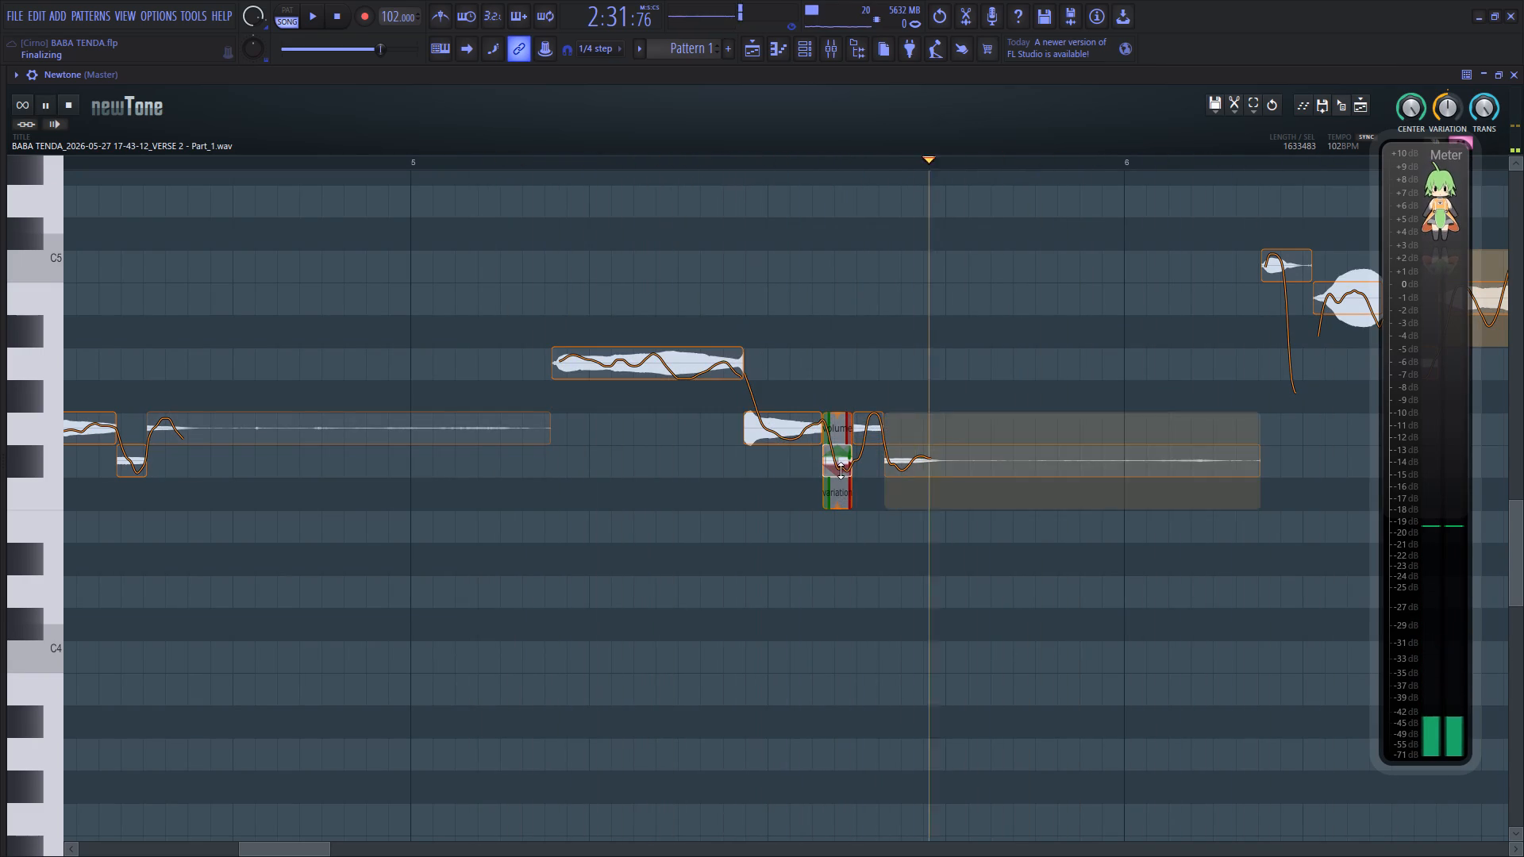
Raise the short F#4 note and the long trailing F#4 note before bar 6 by one semitone to G4, and replay the phrase.
{"action": "key", "text": "space"}
{"action": "left_click_drag", "start_coordinate": [841, 469], "coordinate": [841, 433]}
{"action": "key", "text": "space"}
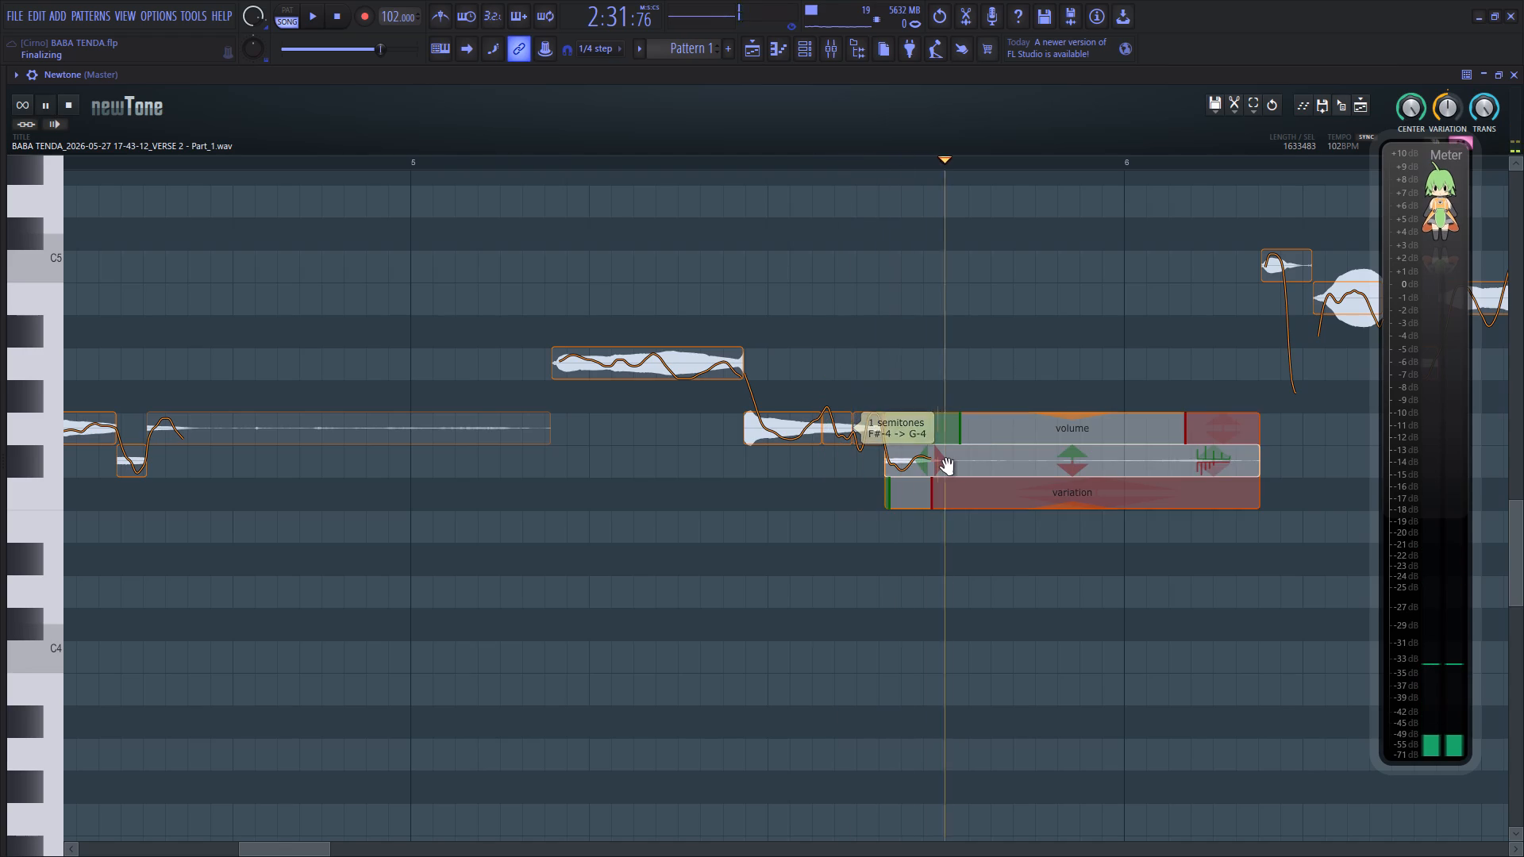
{"action": "left_click_drag", "start_coordinate": [1029, 466], "coordinate": [1030, 421]}
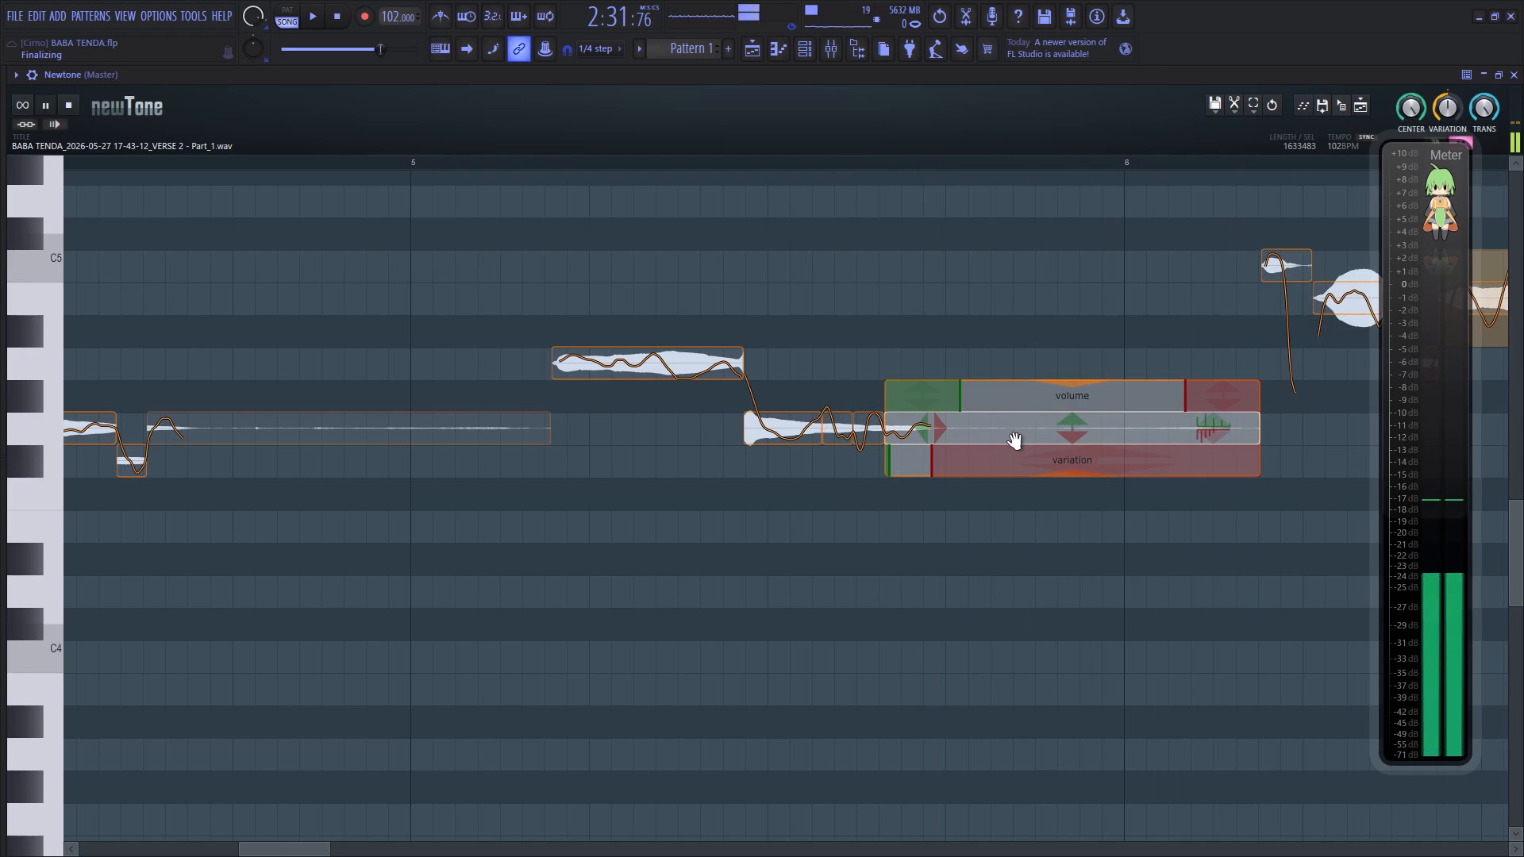
{"action": "key", "text": "space"}
{"action": "key", "text": "space"}
{"action": "left_click", "coordinate": [528, 462]}
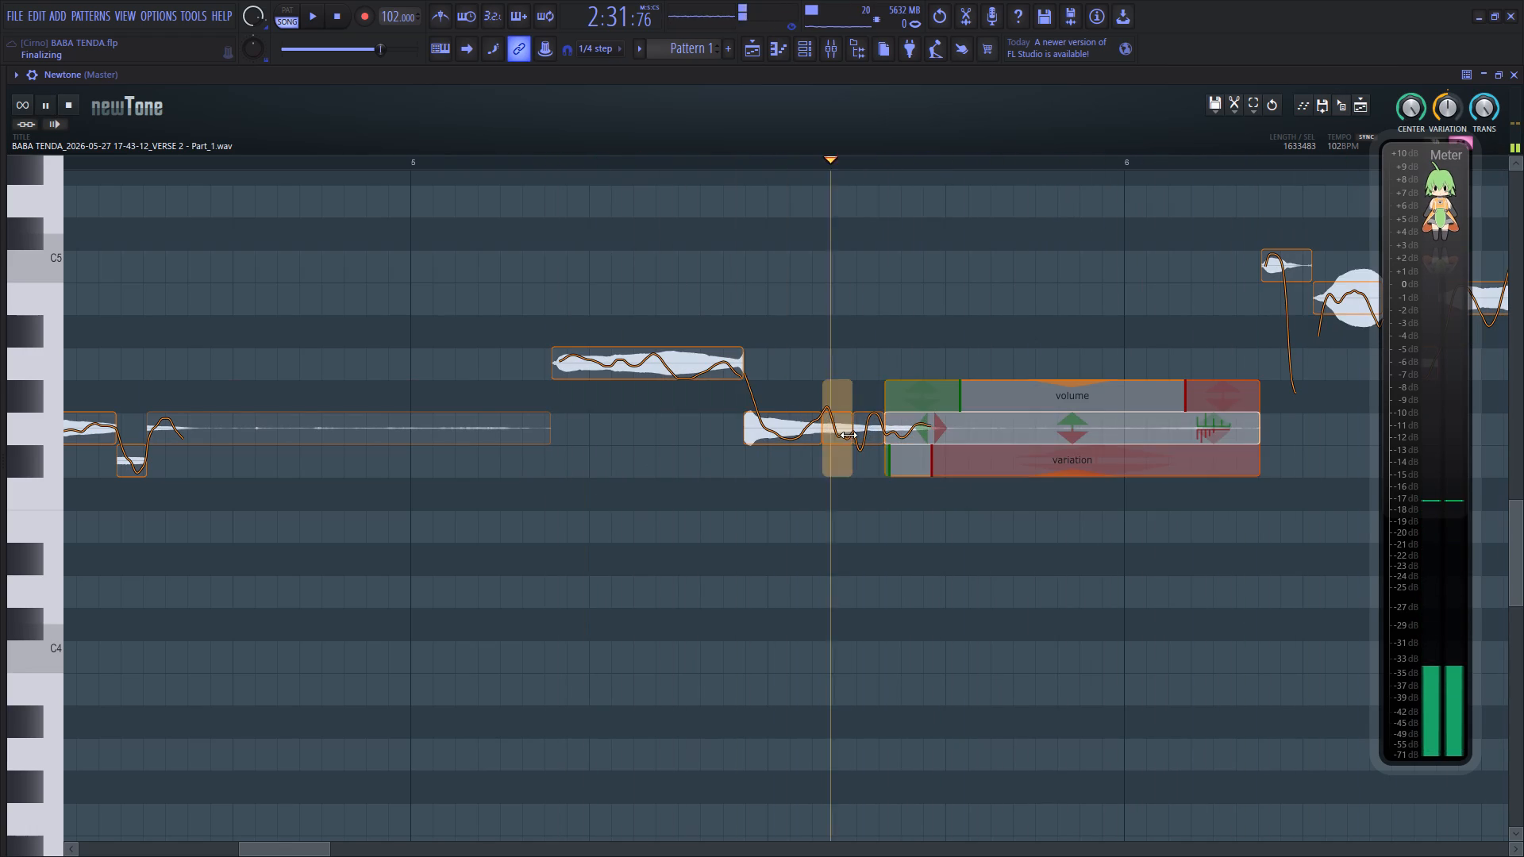
Play the phrase after bar 6 and reduce the pitch variation of its long trailing B4 note to about 31%.
{"action": "left_click_drag", "start_coordinate": [302, 854], "coordinate": [357, 847]}
{"action": "key", "text": "space"}
{"action": "left_click", "coordinate": [241, 293]}
{"action": "key", "text": "space"}
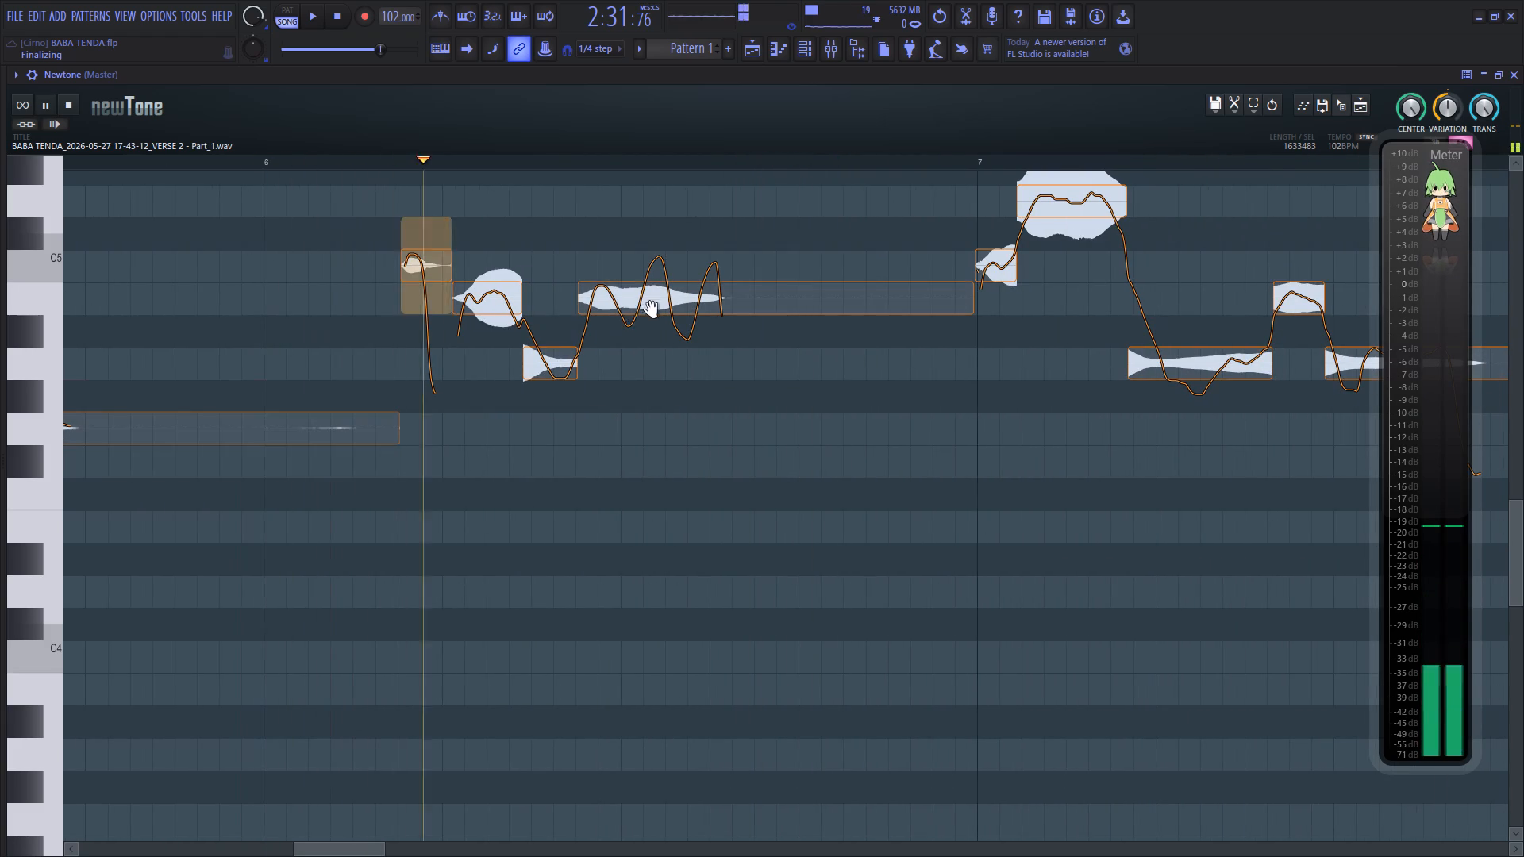
{"action": "left_click", "coordinate": [650, 301]}
{"action": "left_click_drag", "start_coordinate": [692, 343], "coordinate": [700, 251]}
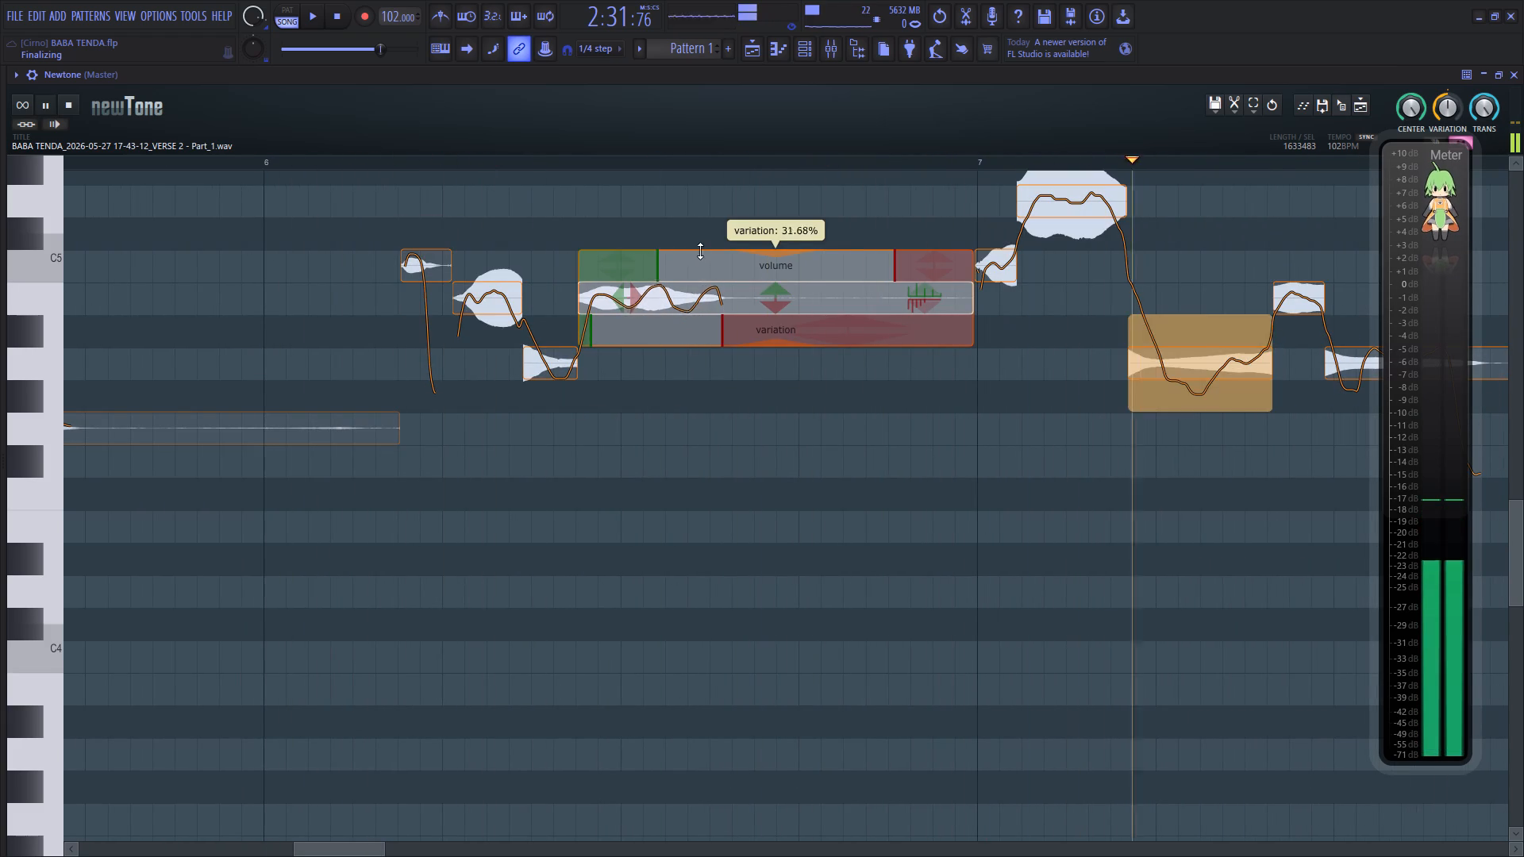
{"action": "left_click_drag", "start_coordinate": [700, 251], "coordinate": [701, 248]}
{"action": "key", "text": "space"}
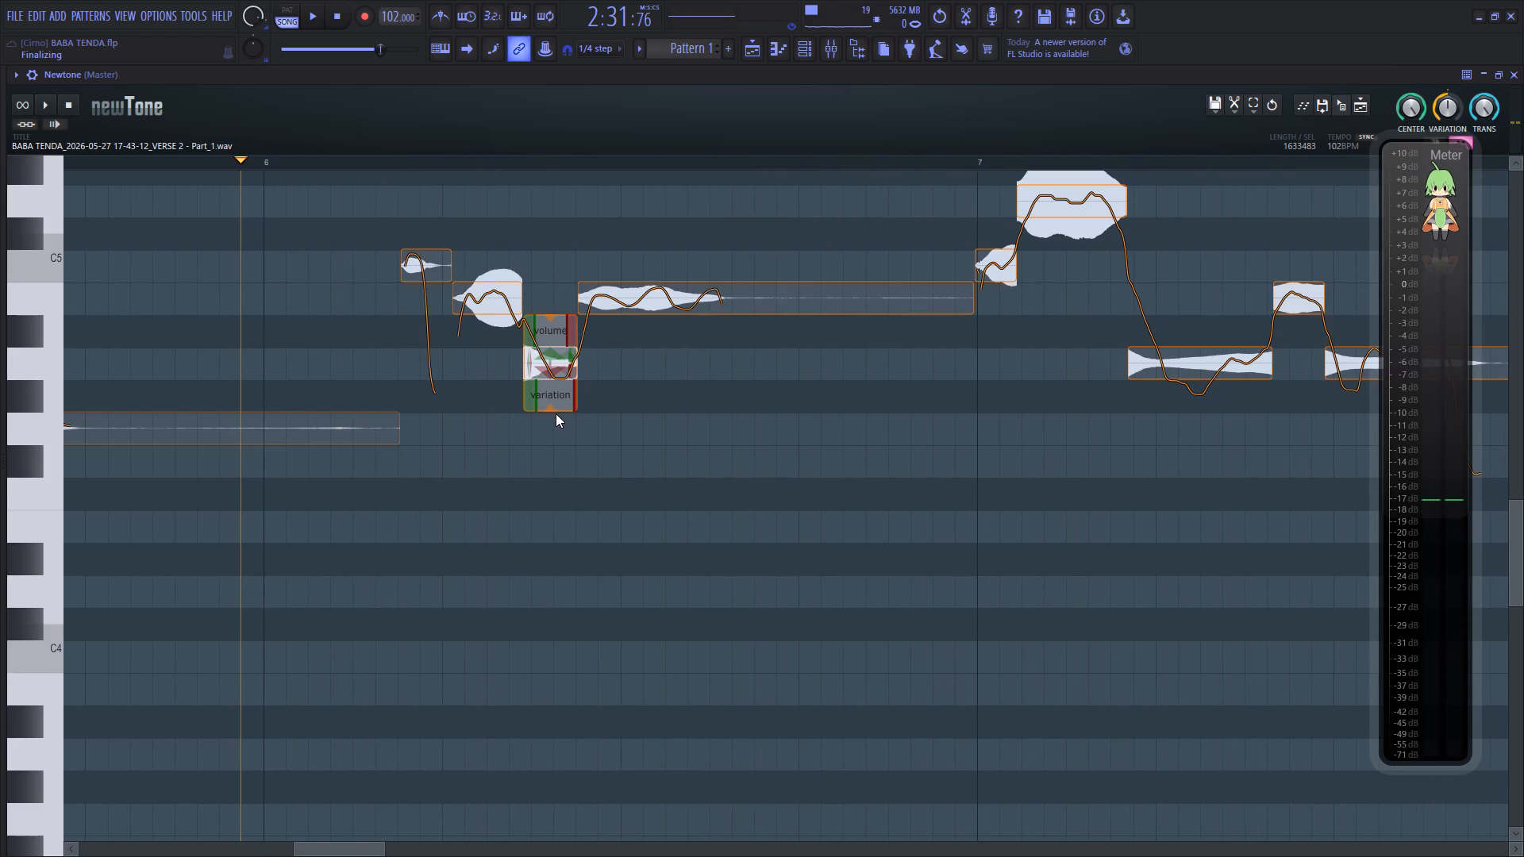
Reduce the pitch variation of the short A4 note after bar 6 to below 56%.
{"action": "left_click", "coordinate": [553, 363]}
{"action": "left_click_drag", "start_coordinate": [548, 410], "coordinate": [567, 341]}
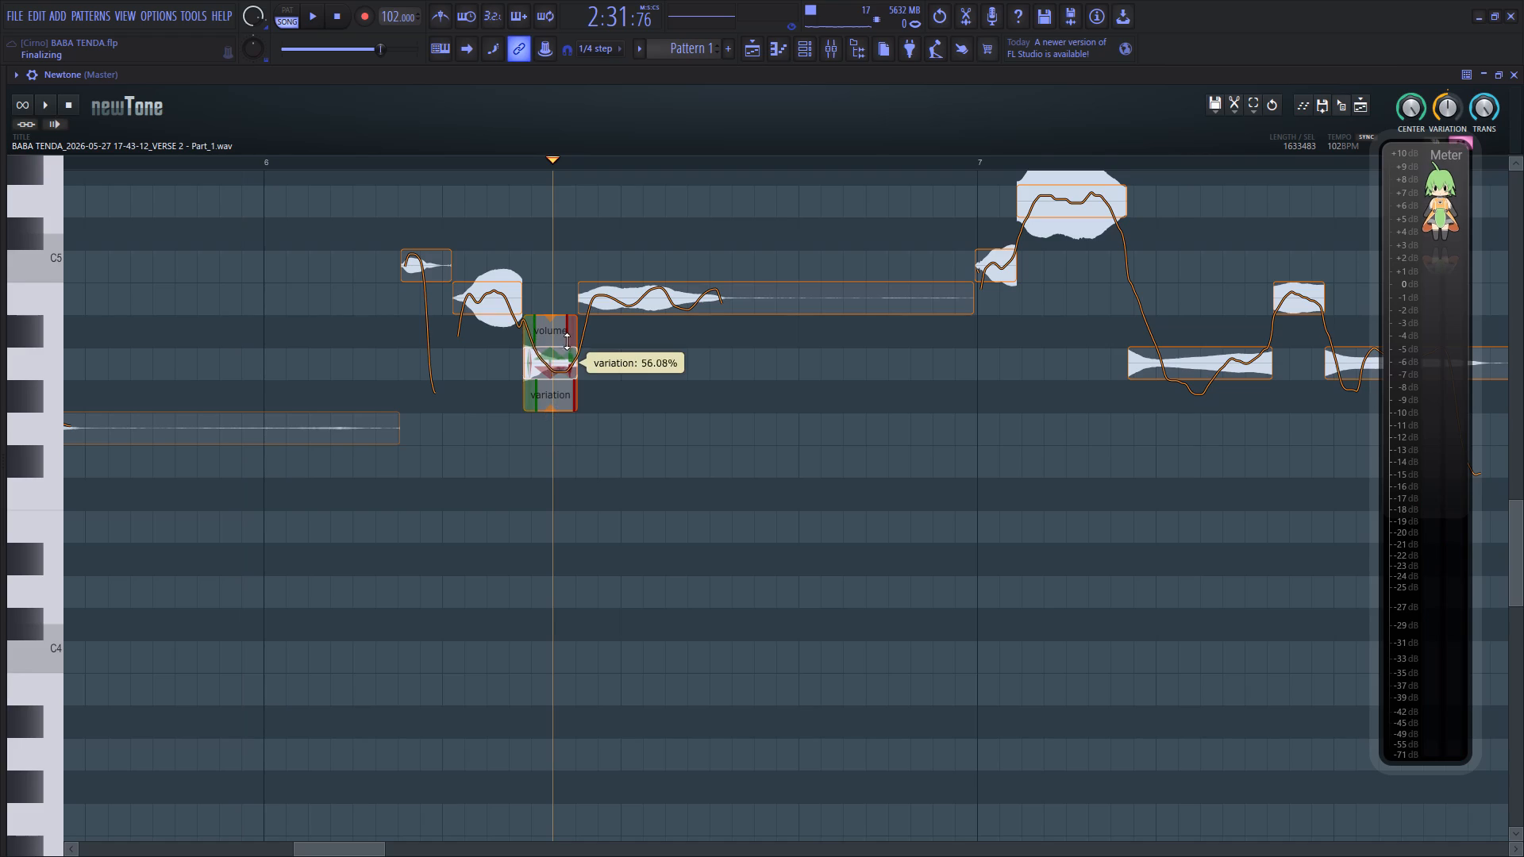
{"action": "left_click_drag", "start_coordinate": [567, 341], "coordinate": [573, 315]}
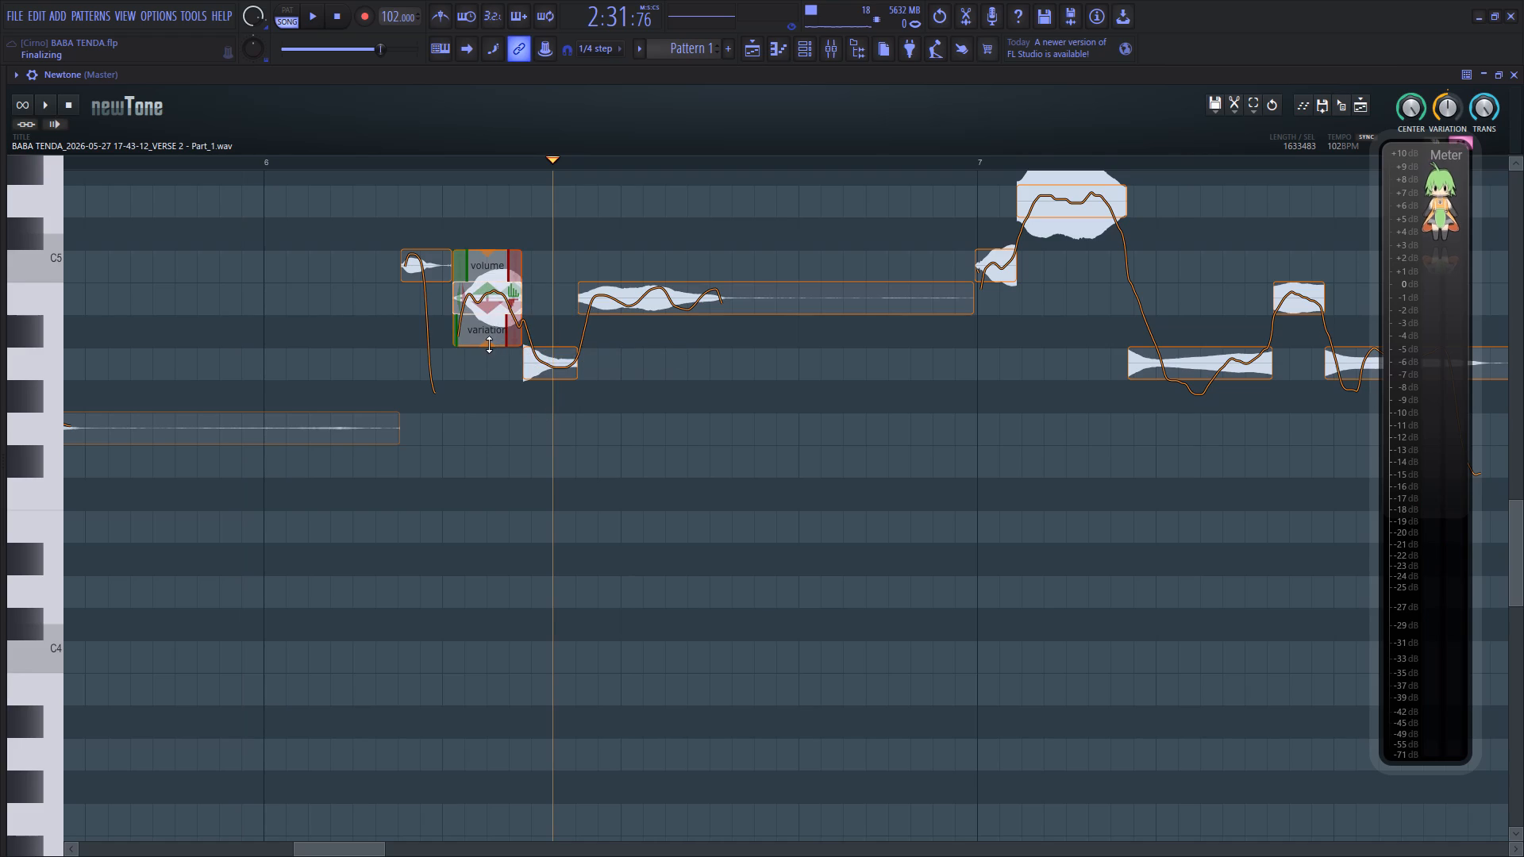
Reduce the pitch variation of the short B4 note after bar 6 and replay the phrase.
{"action": "left_click_drag", "start_coordinate": [489, 344], "coordinate": [511, 281]}
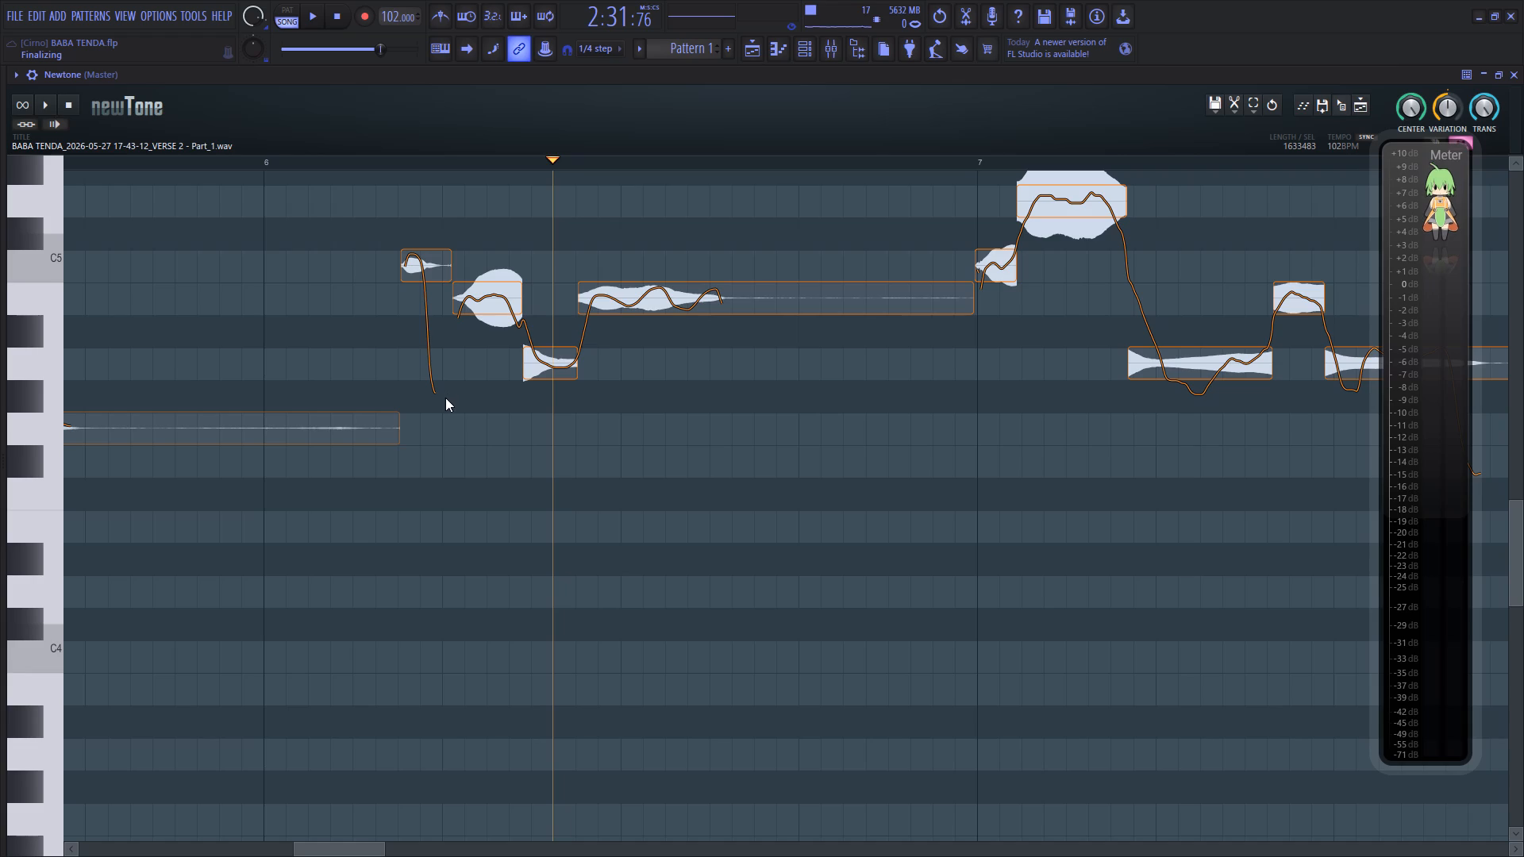
{"action": "left_click", "coordinate": [364, 351]}
{"action": "key", "text": "space"}
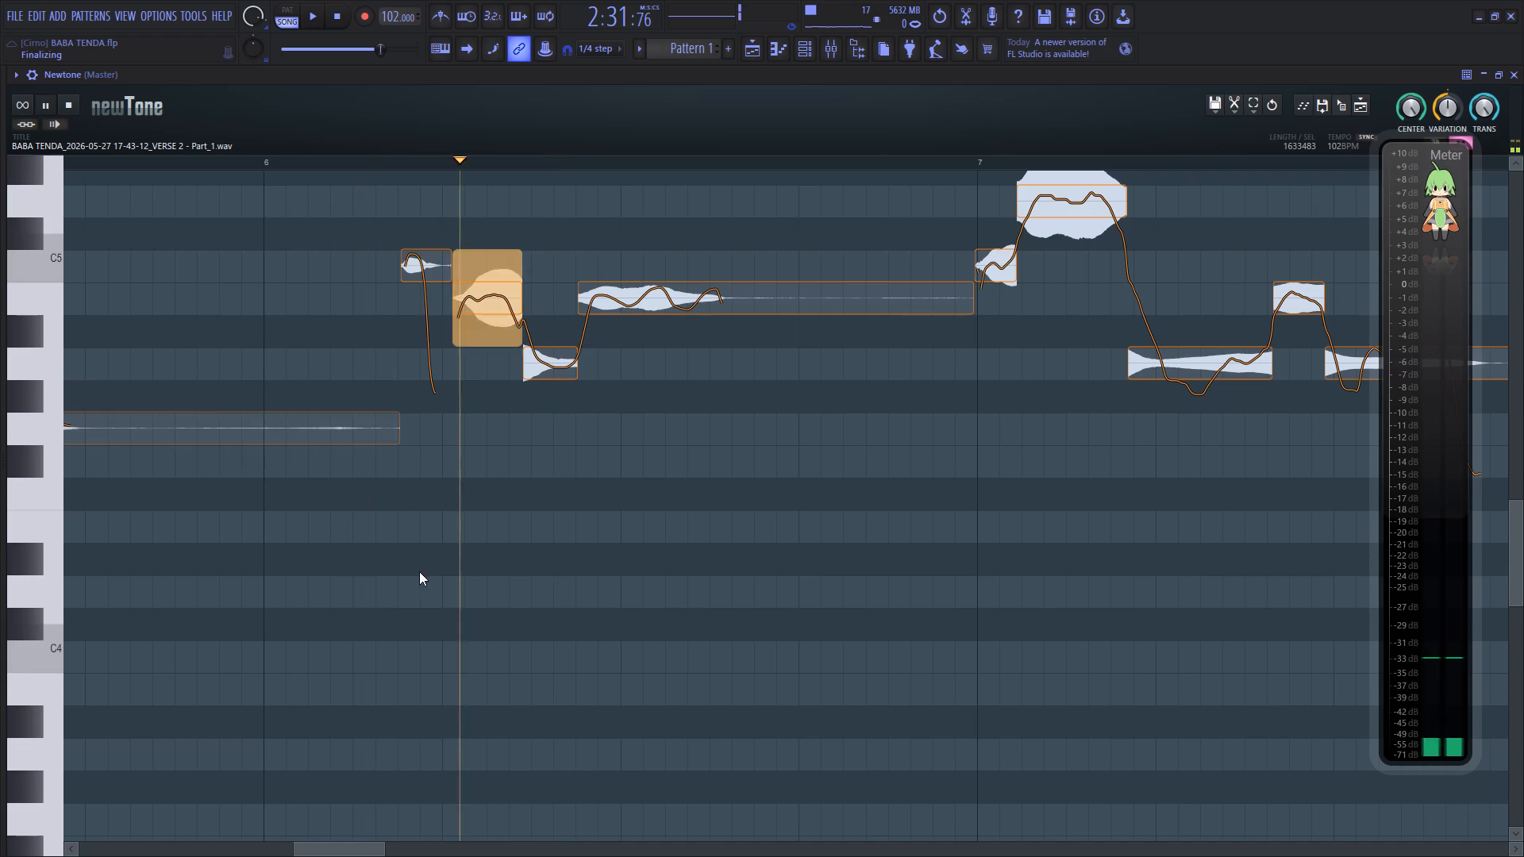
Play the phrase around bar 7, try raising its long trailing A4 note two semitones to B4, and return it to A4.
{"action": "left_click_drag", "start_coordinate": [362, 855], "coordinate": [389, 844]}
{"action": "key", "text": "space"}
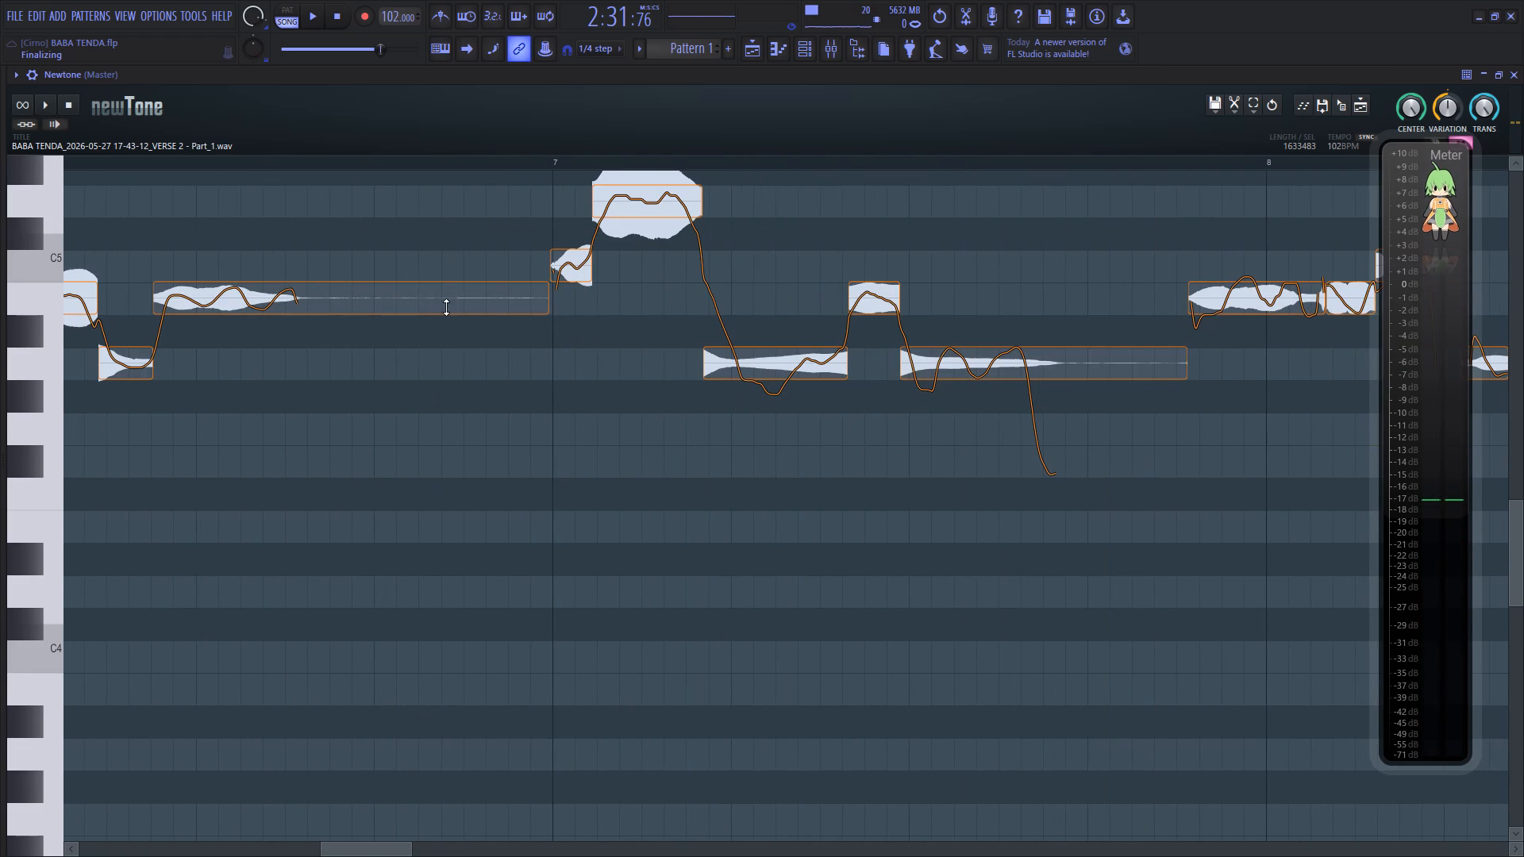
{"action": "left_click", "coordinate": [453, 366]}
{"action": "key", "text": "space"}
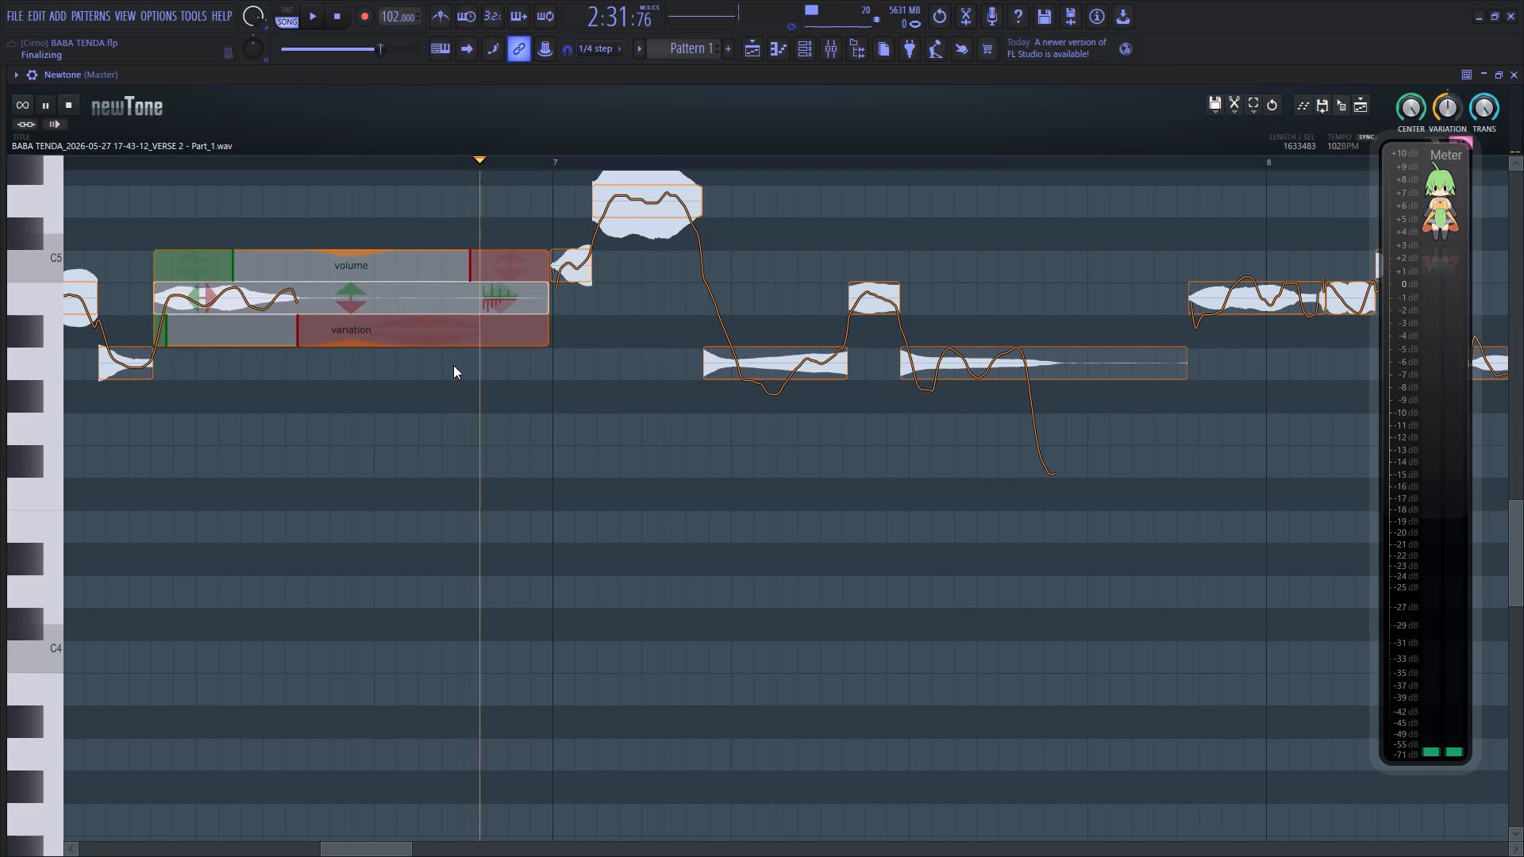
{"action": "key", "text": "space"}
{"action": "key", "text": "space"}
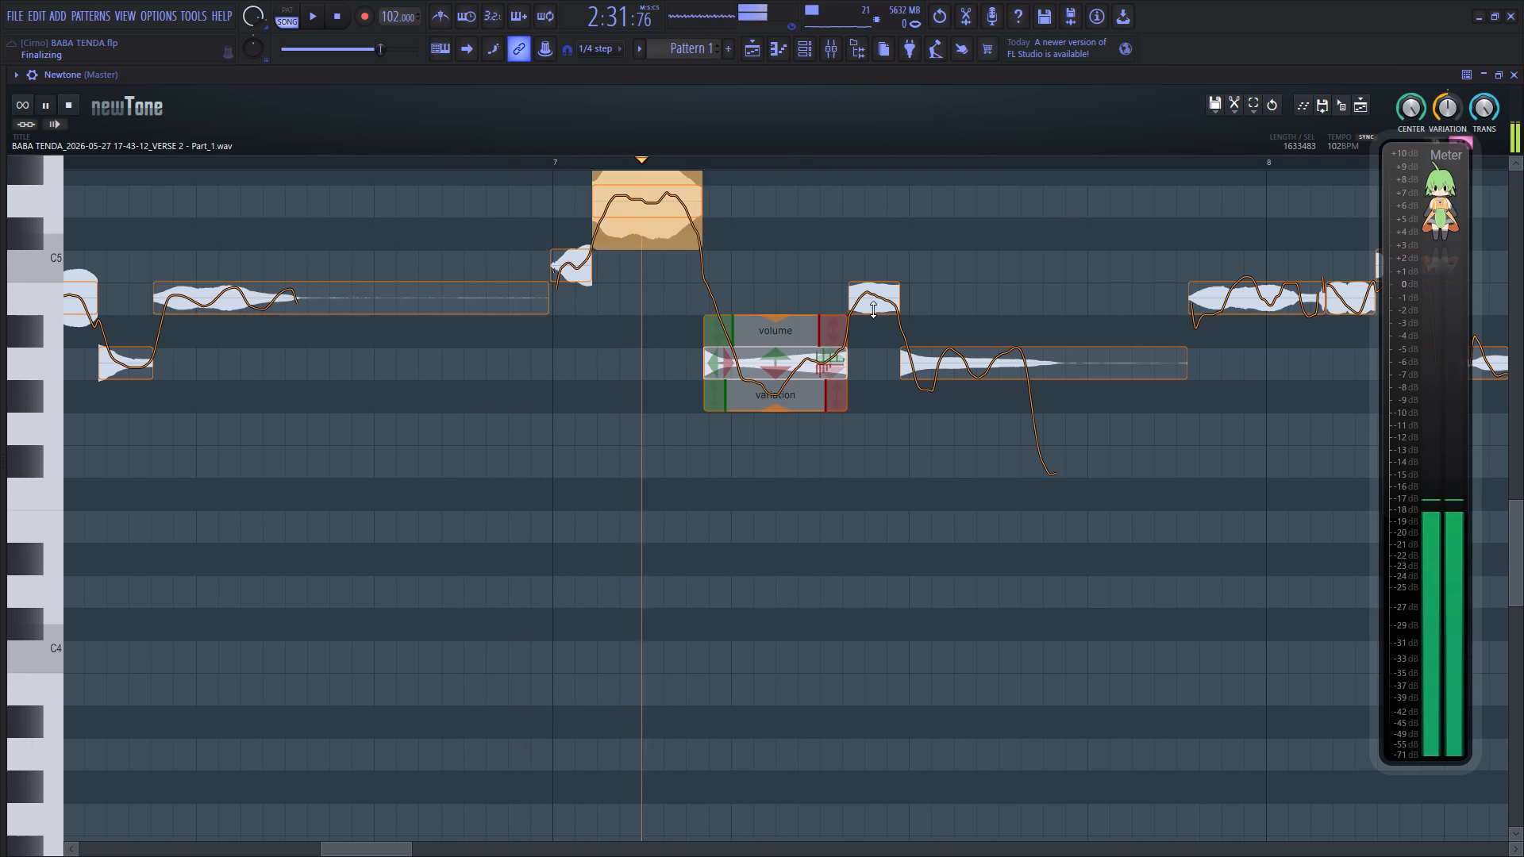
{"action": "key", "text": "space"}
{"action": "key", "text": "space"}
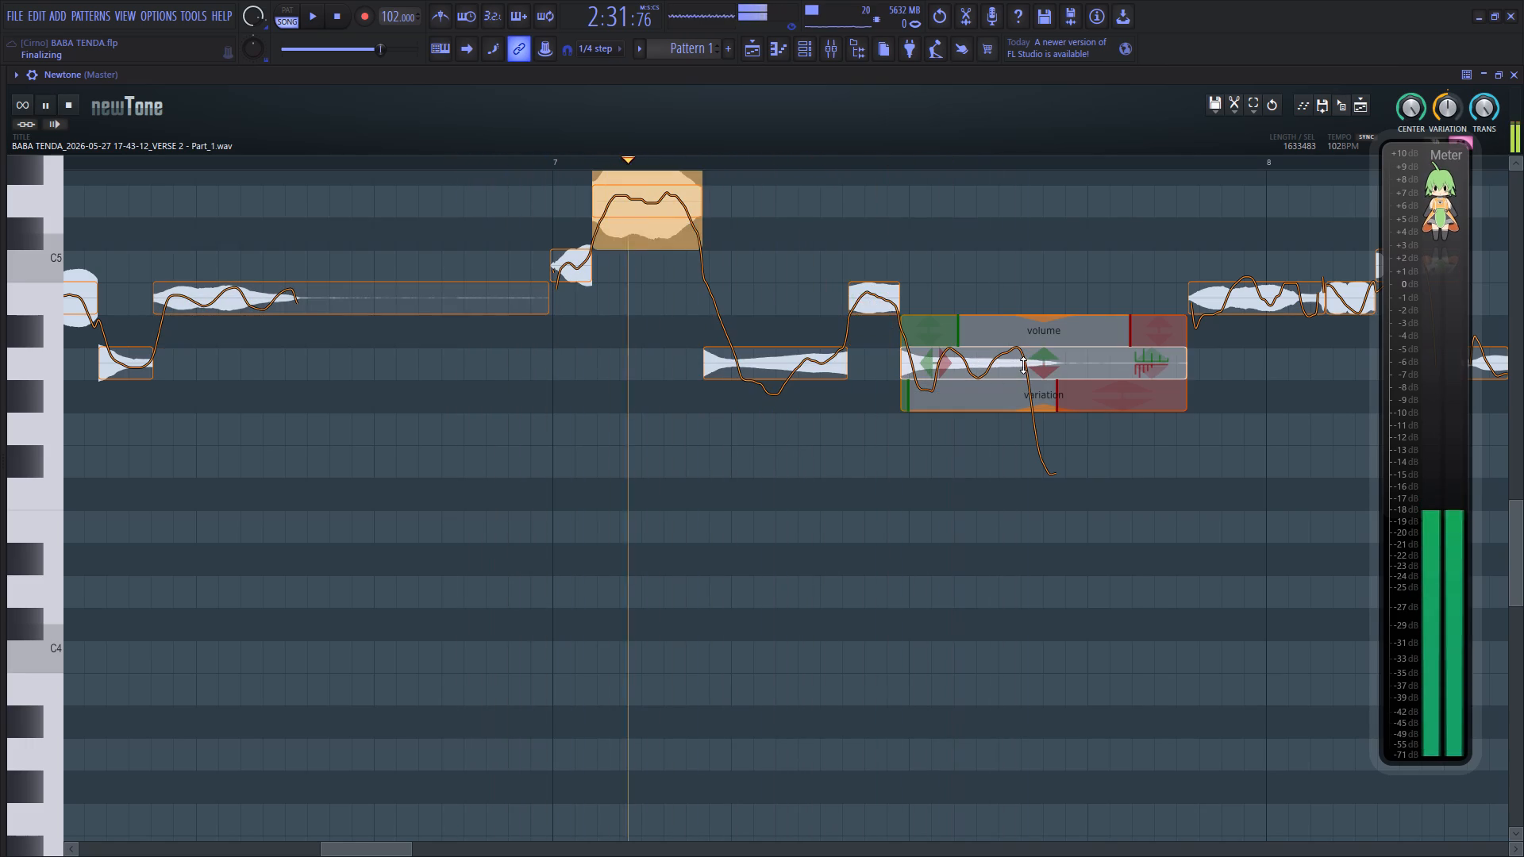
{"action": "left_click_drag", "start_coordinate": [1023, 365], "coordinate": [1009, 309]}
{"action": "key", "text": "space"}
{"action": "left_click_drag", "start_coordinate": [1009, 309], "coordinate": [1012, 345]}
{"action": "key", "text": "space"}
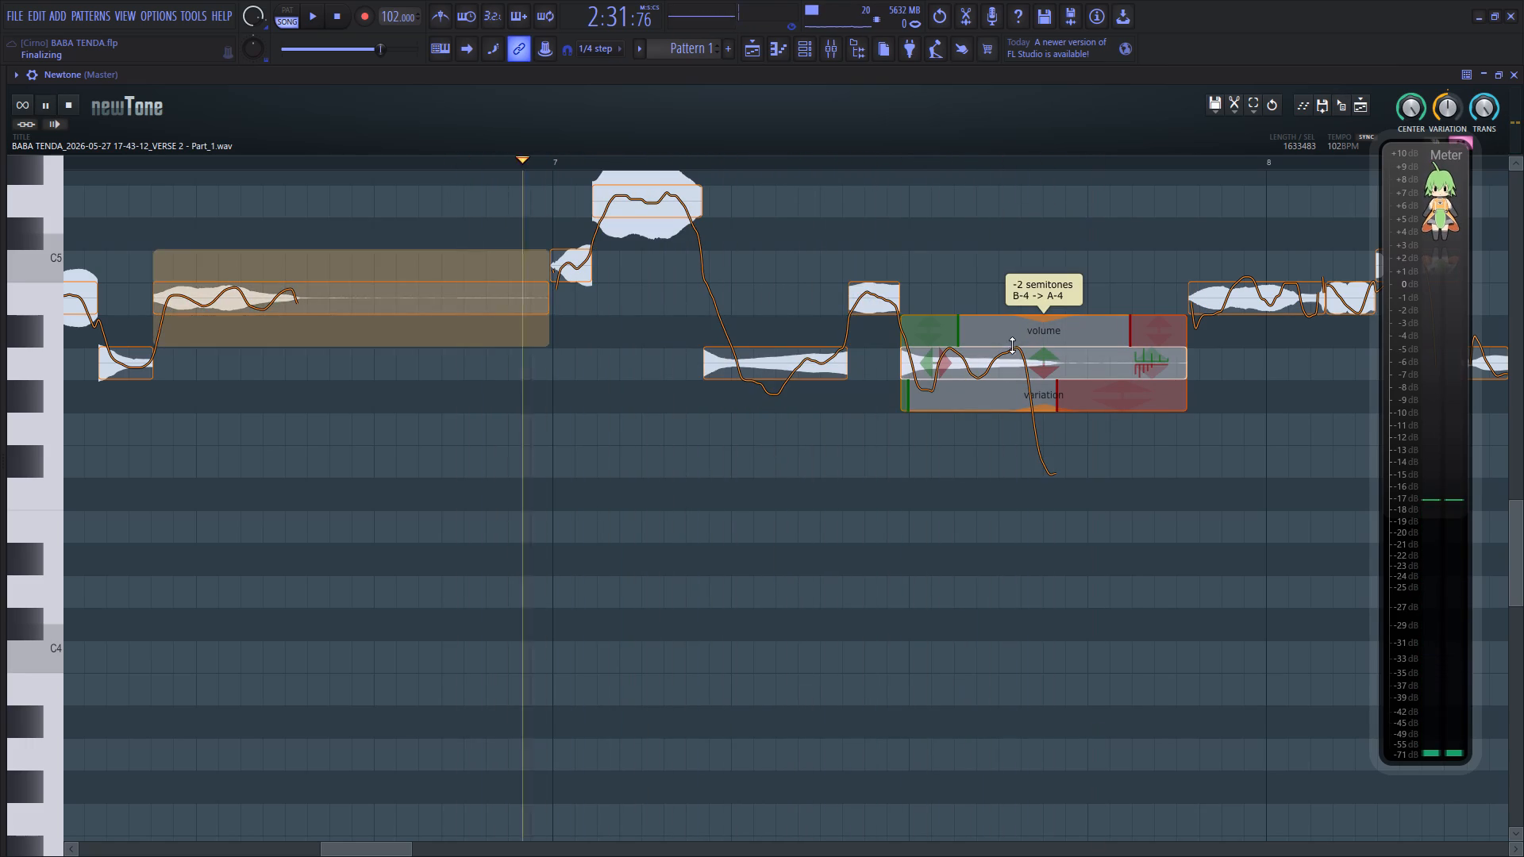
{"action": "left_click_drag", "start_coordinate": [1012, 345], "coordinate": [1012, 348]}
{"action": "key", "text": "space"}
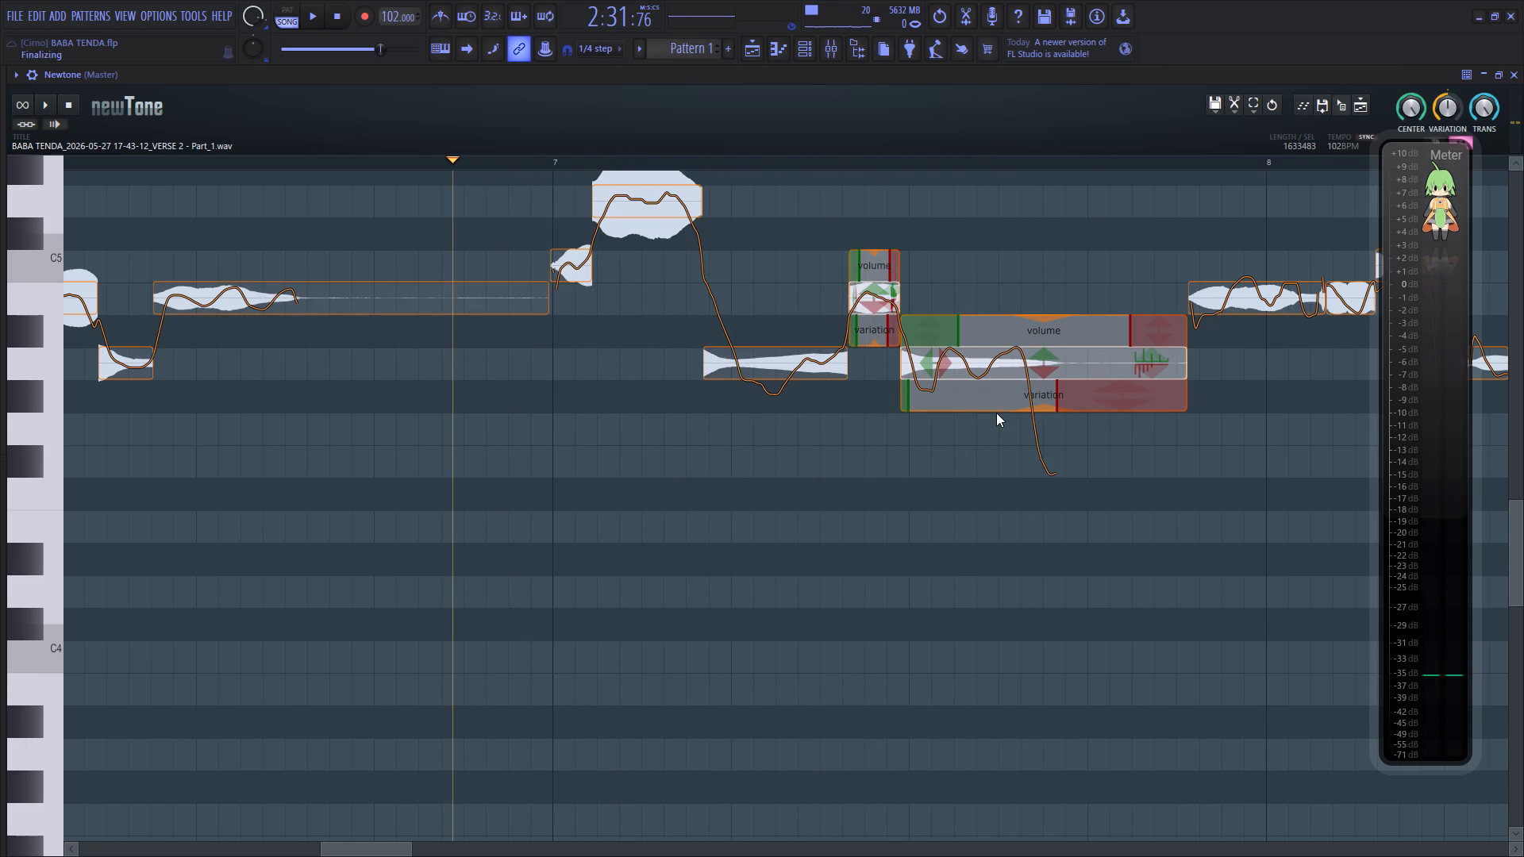
Reduce the pitch variation of the long trailing A4 note after bar 7 to about 37%, reduce it on the earlier A4 note, and replay.
{"action": "left_click_drag", "start_coordinate": [993, 409], "coordinate": [999, 328]}
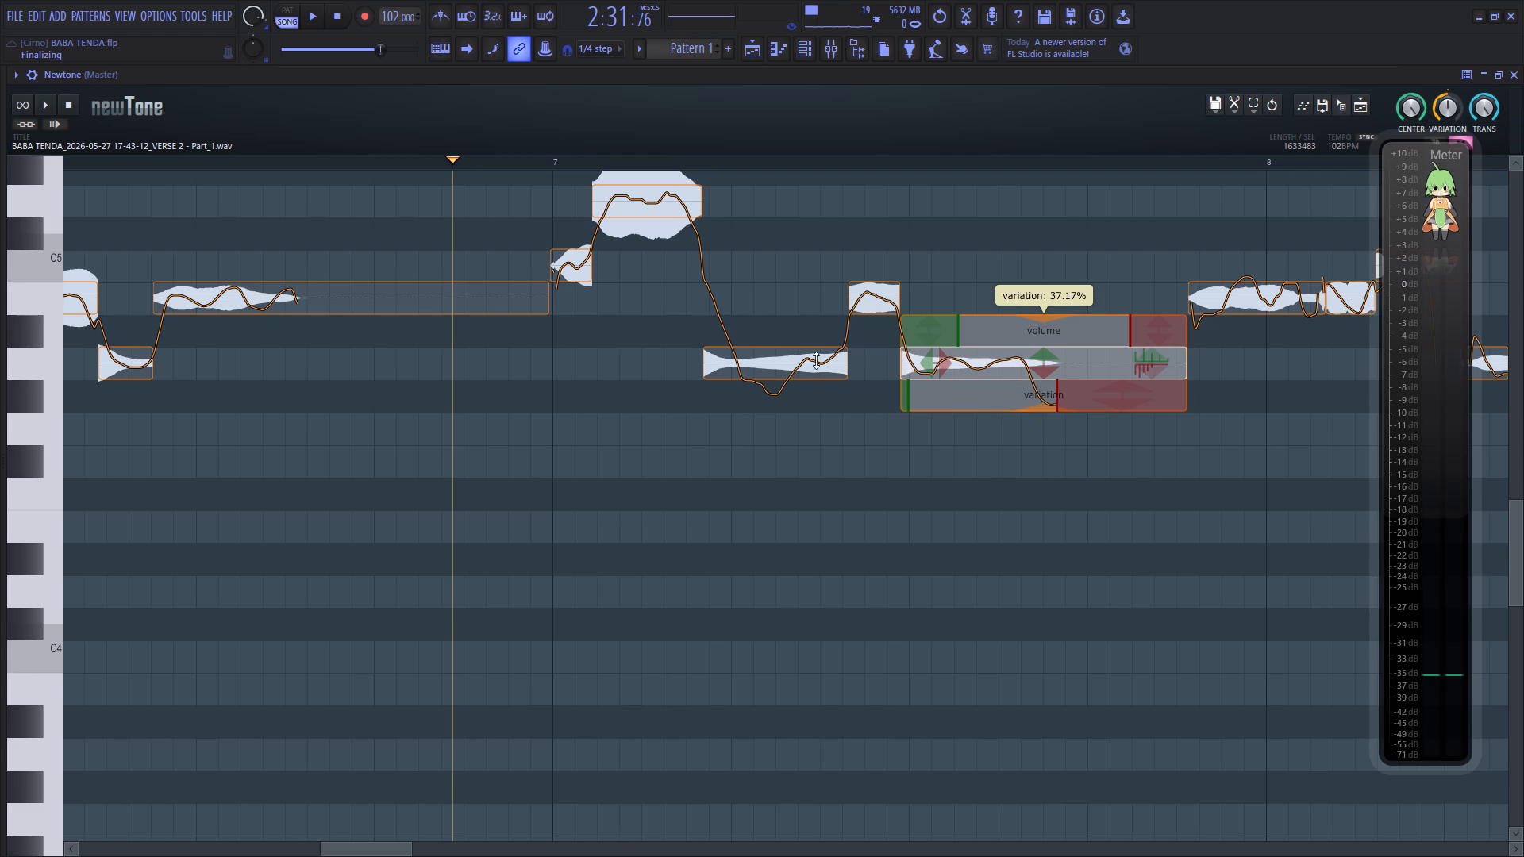
{"action": "left_click_drag", "start_coordinate": [779, 409], "coordinate": [794, 330]}
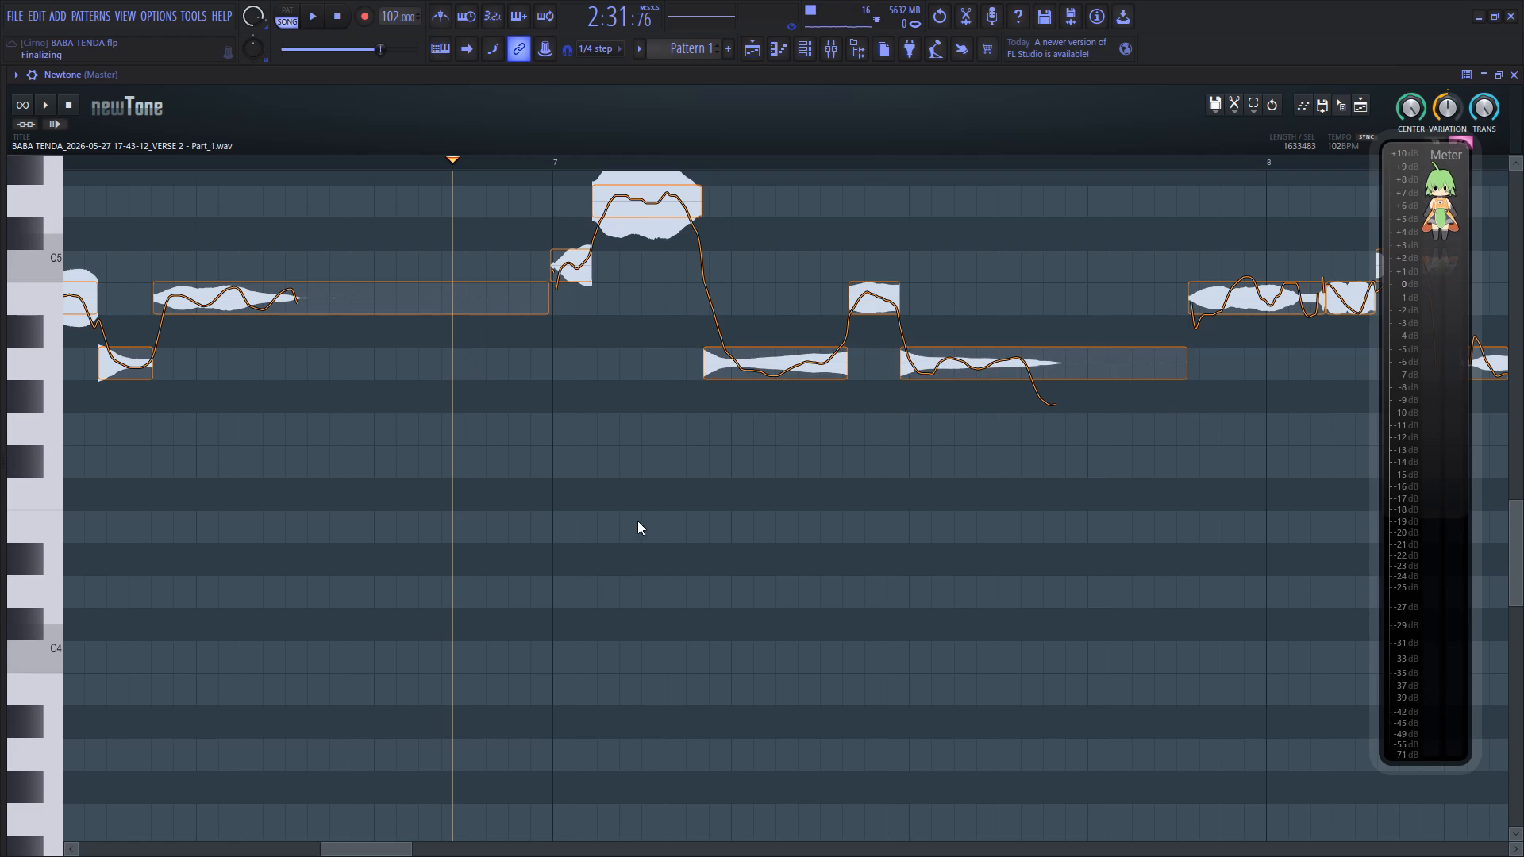
{"action": "key", "text": "space"}
Play the phrase at bar 8 and reduce pitch variation on its long B4 note, the short B4 to about 60%, and the C5 to about 50%.
{"action": "left_click_drag", "start_coordinate": [368, 853], "coordinate": [388, 852]}
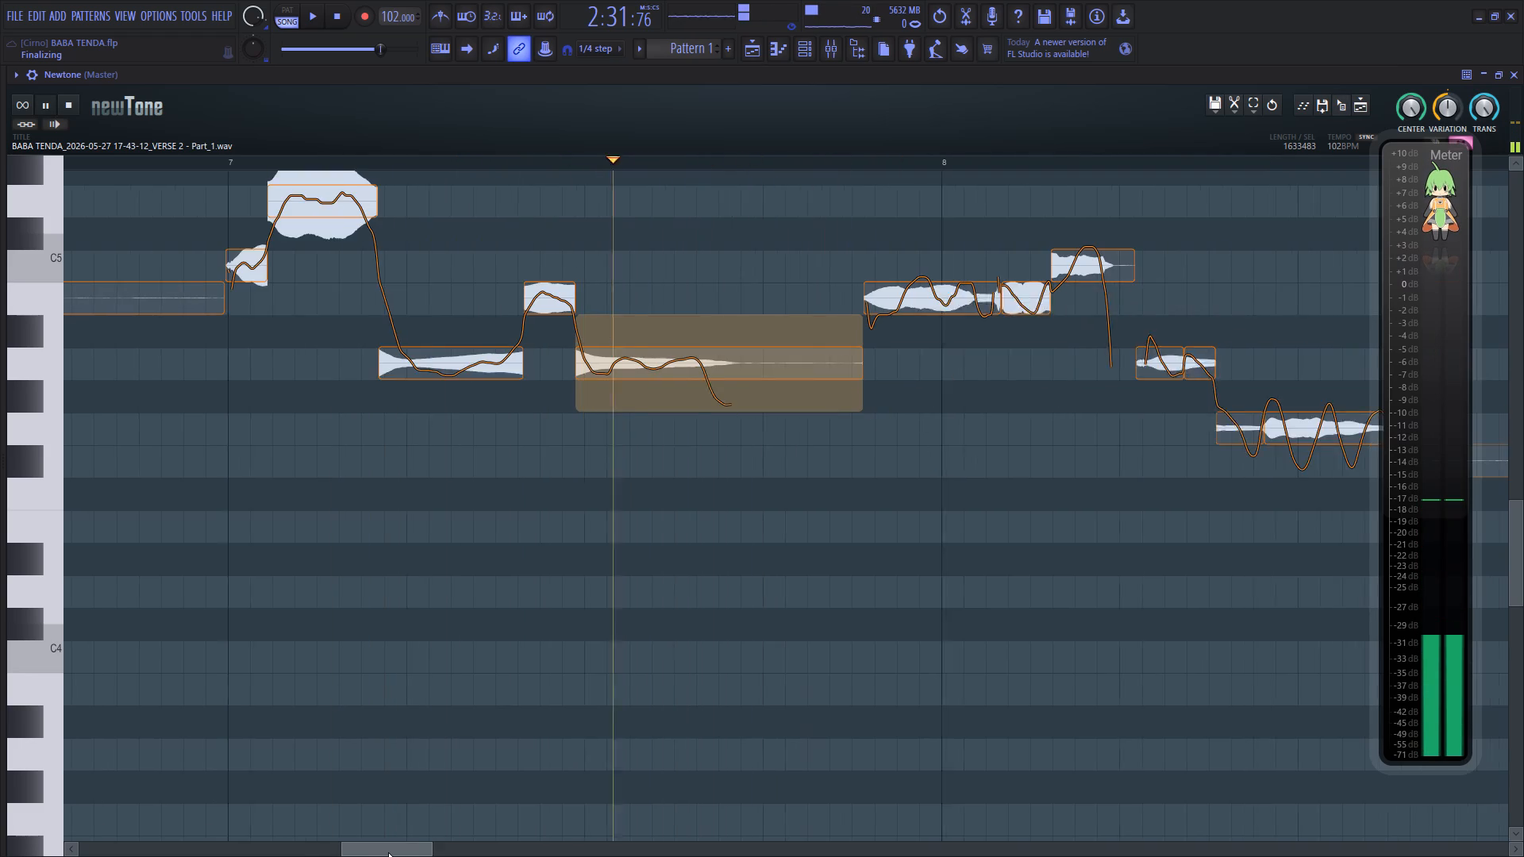
{"action": "left_click_drag", "start_coordinate": [388, 852], "coordinate": [413, 848]}
{"action": "key", "text": "space"}
{"action": "left_click", "coordinate": [448, 256]}
{"action": "key", "text": "space"}
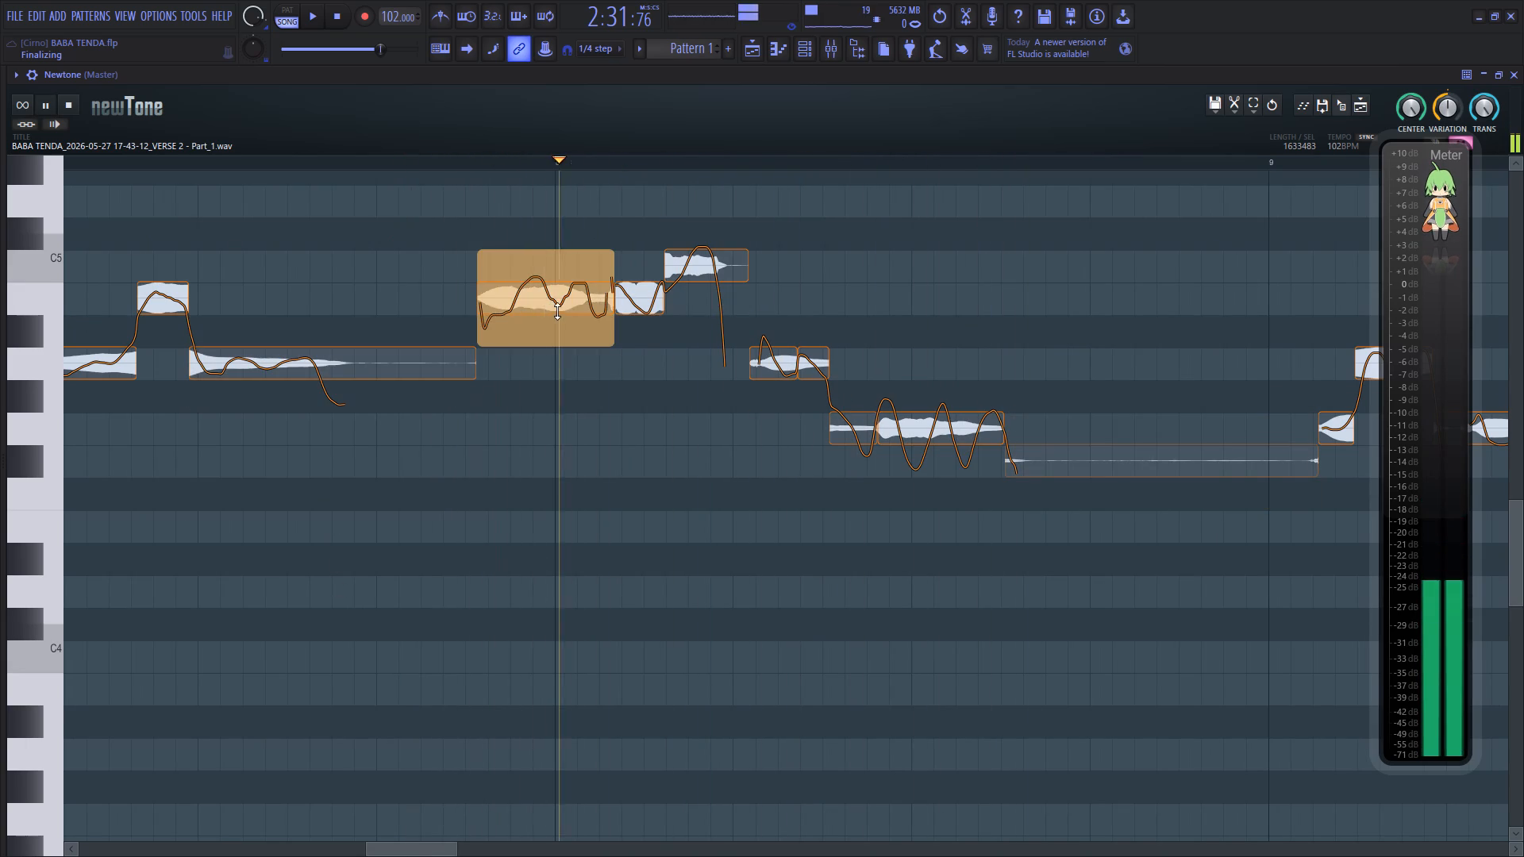
{"action": "key", "text": "space"}
{"action": "left_click", "coordinate": [561, 305]}
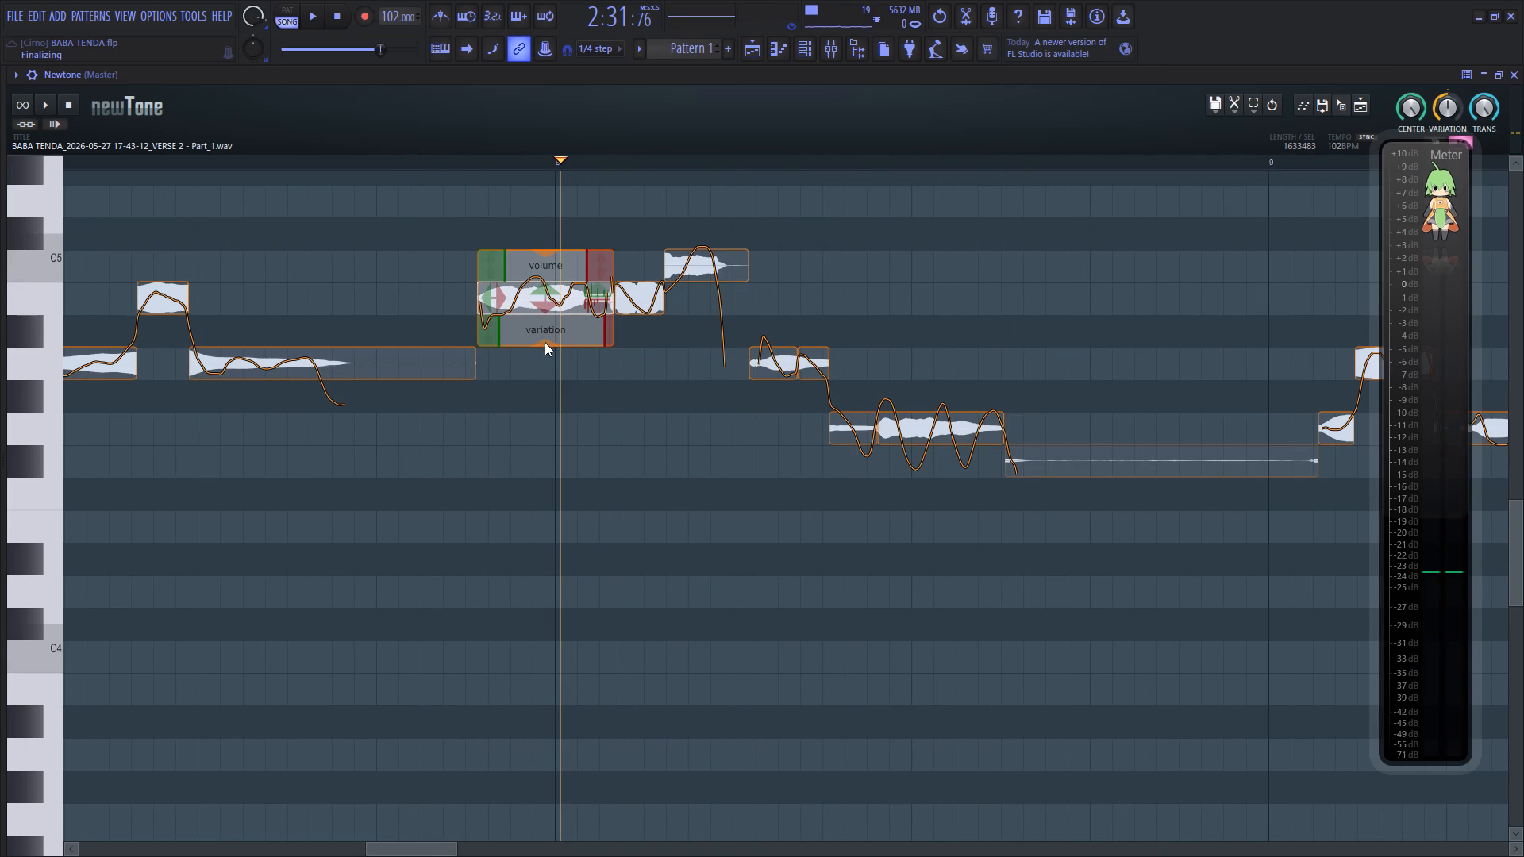
{"action": "left_click_drag", "start_coordinate": [545, 344], "coordinate": [556, 286]}
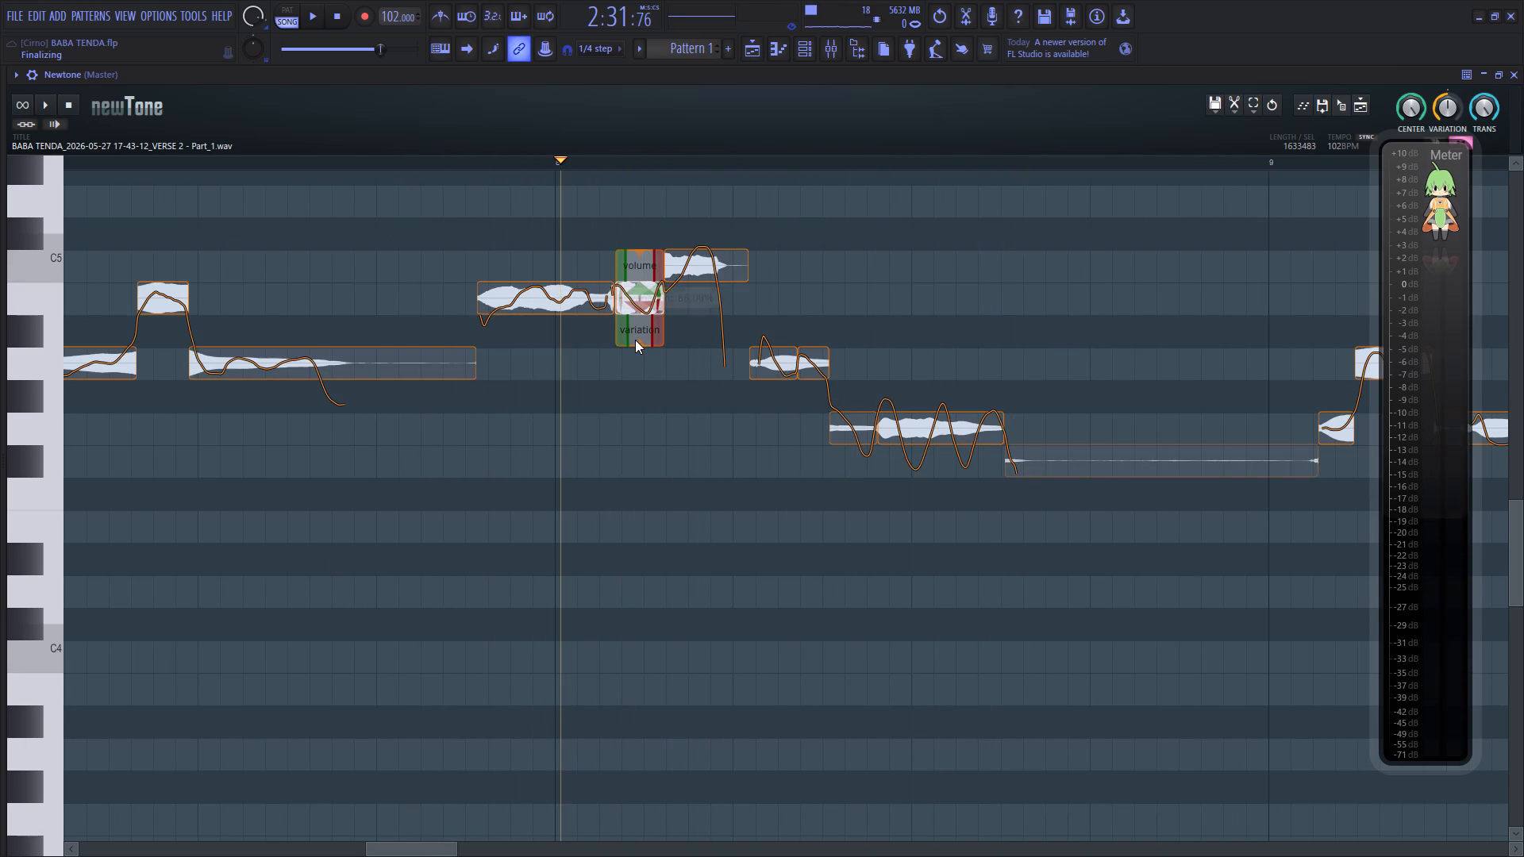
{"action": "left_click_drag", "start_coordinate": [637, 346], "coordinate": [647, 294]}
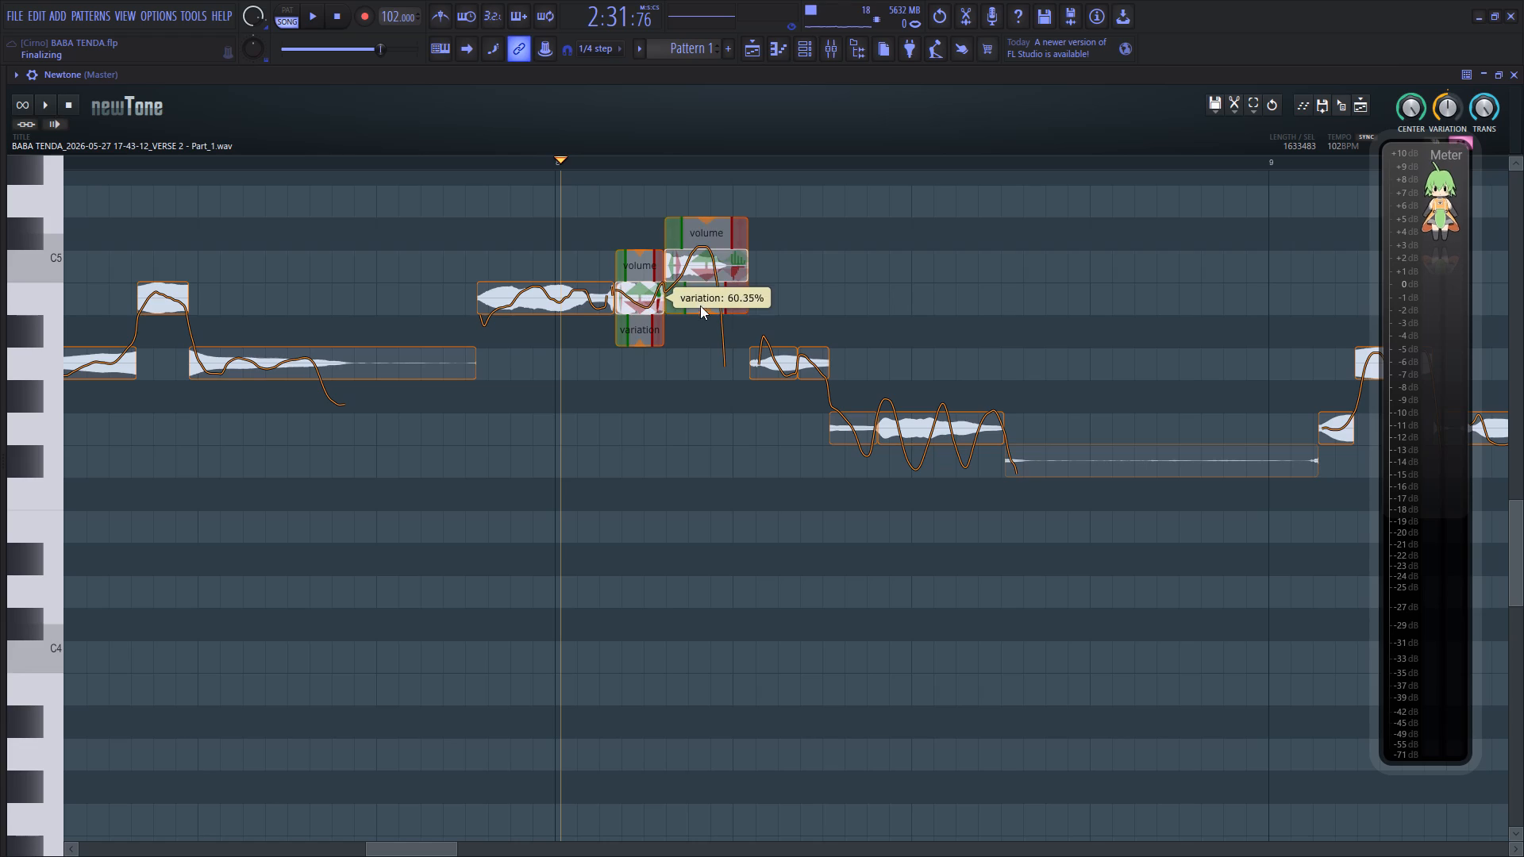
{"action": "left_click_drag", "start_coordinate": [707, 313], "coordinate": [725, 248]}
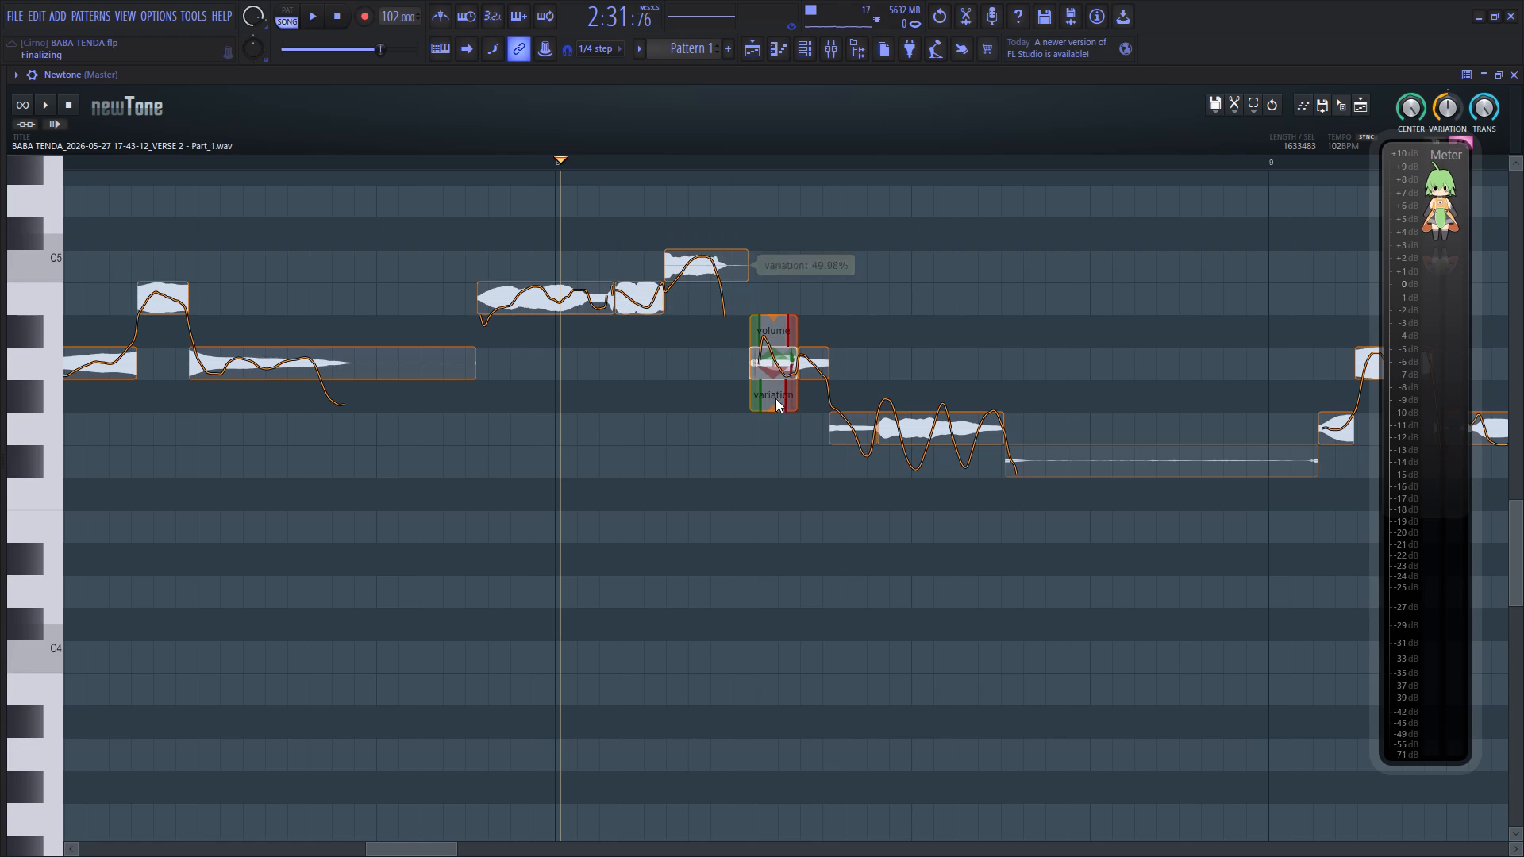
Reduce the pitch variation of the first short A4 note after bar 8 to about 60% and the wavy G4 note to about 28%, and replay.
{"action": "left_click_drag", "start_coordinate": [775, 409], "coordinate": [775, 356]}
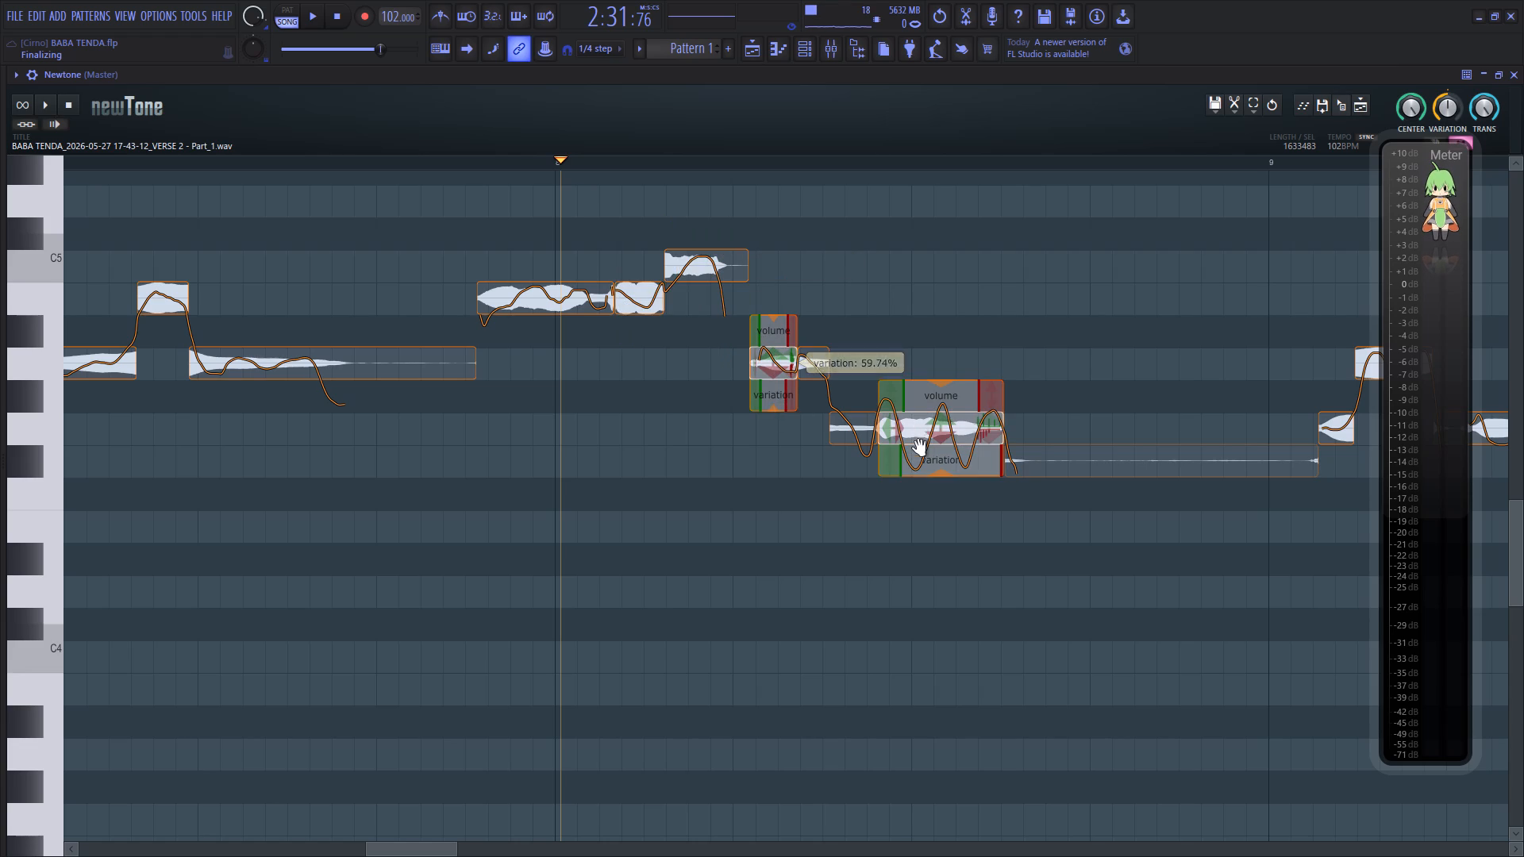
{"action": "left_click_drag", "start_coordinate": [929, 475], "coordinate": [941, 381]}
{"action": "key", "text": "space"}
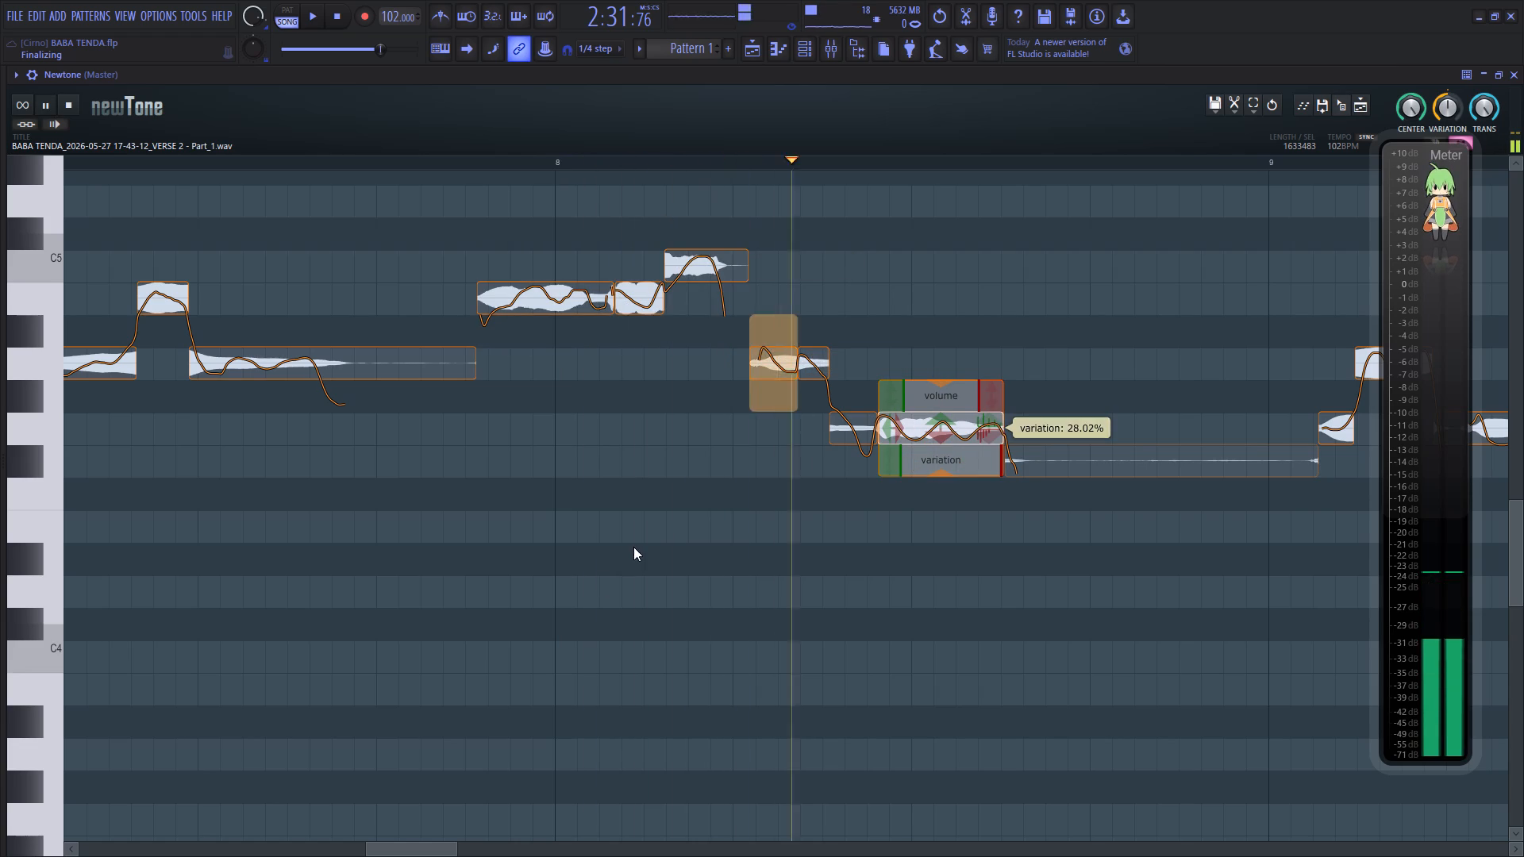
After bar 9, reduce pitch variation to about 53% on the short and long A4 notes and 43% on the G4 between them, replaying the phrase.
{"action": "left_click_drag", "start_coordinate": [441, 849], "coordinate": [507, 847]}
{"action": "left_click", "coordinate": [337, 375]}
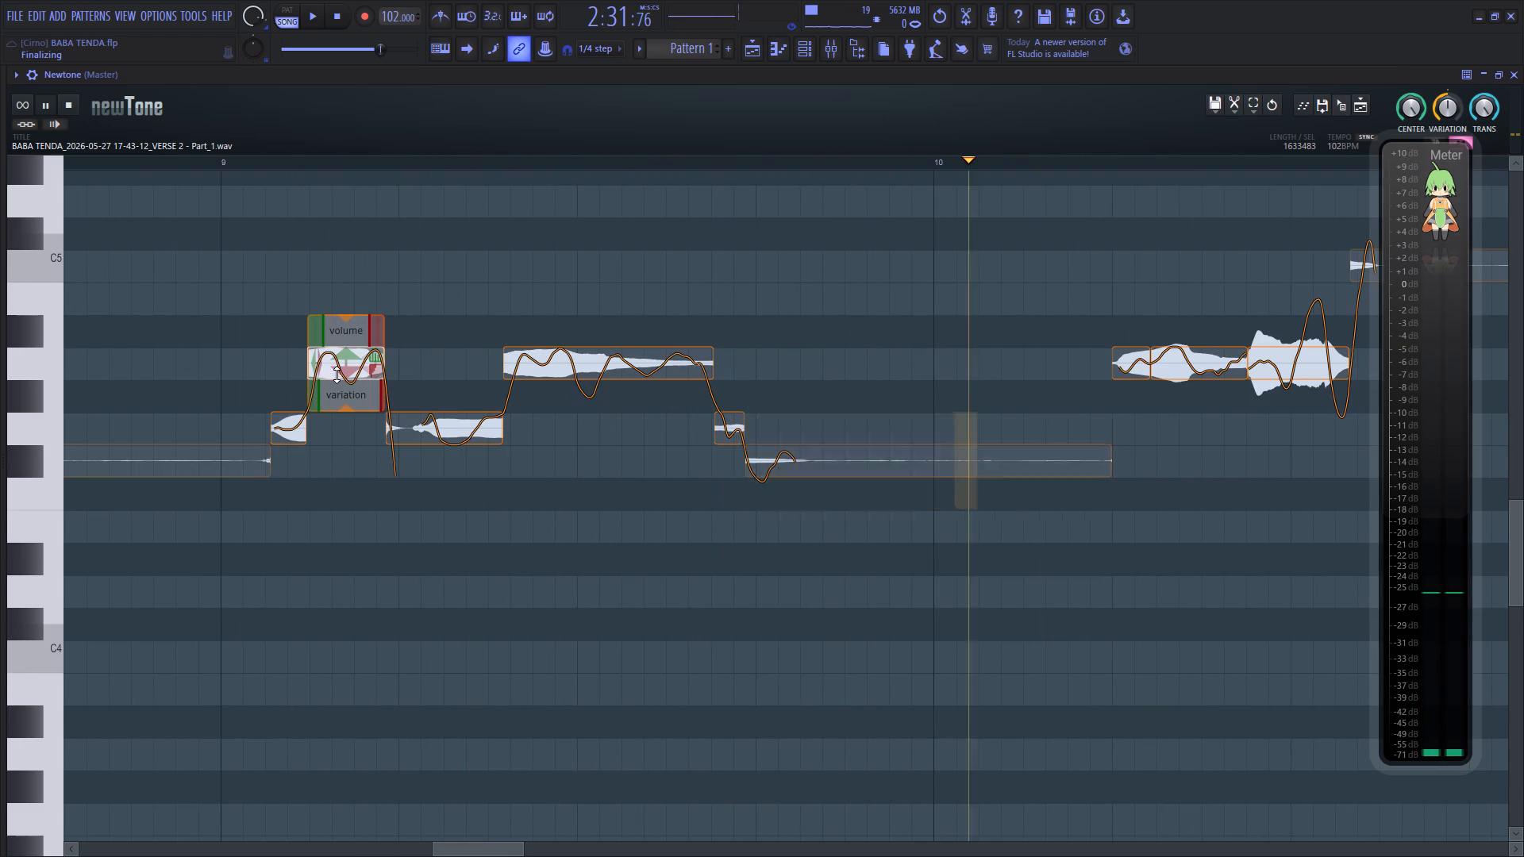
{"action": "left_click_drag", "start_coordinate": [339, 409], "coordinate": [347, 348]}
{"action": "left_click", "coordinate": [159, 359]}
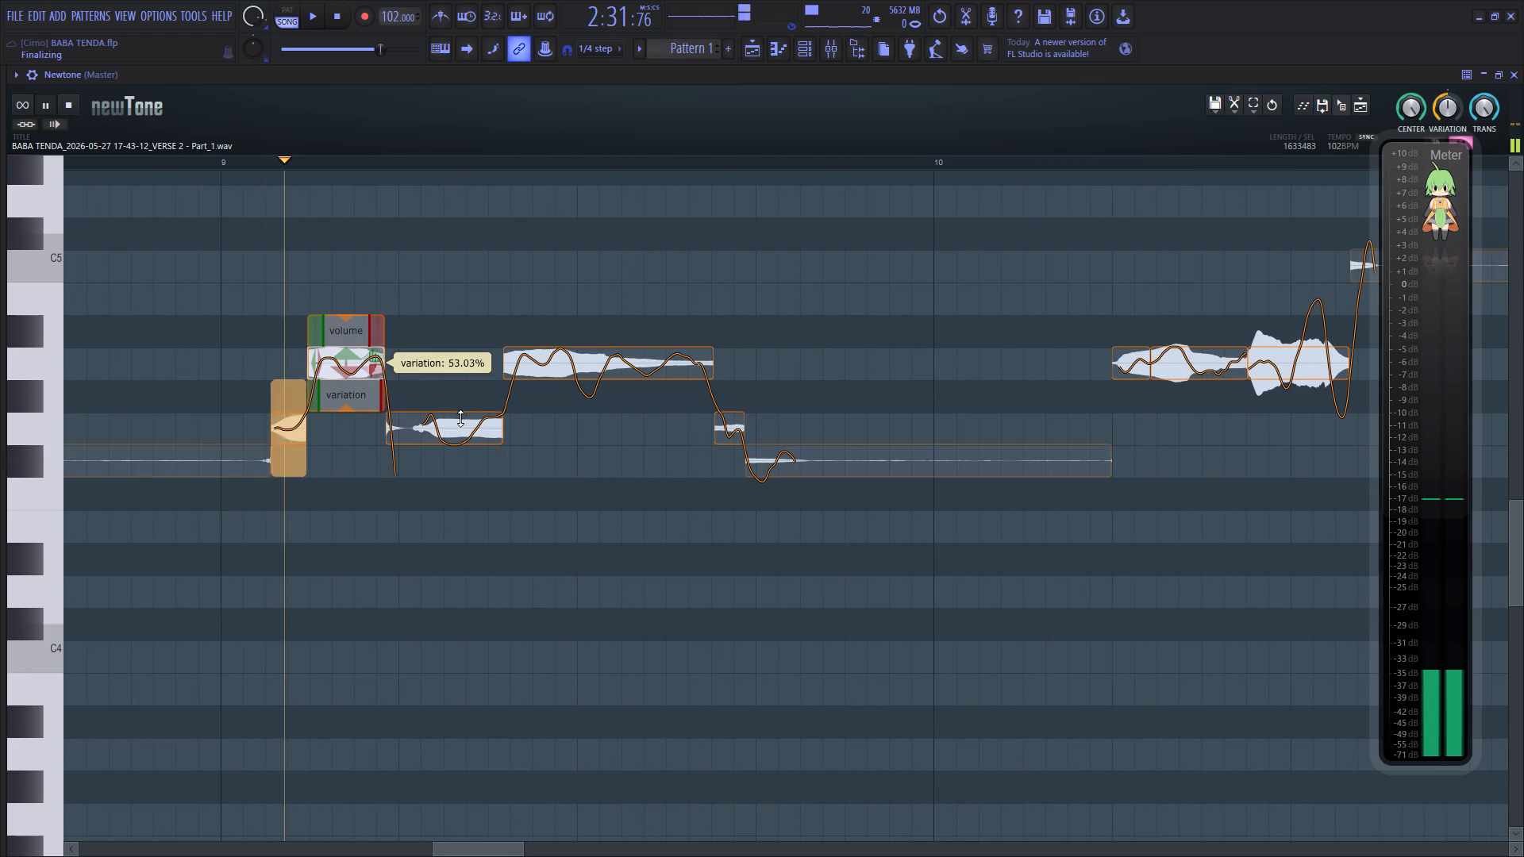
{"action": "left_click_drag", "start_coordinate": [448, 475], "coordinate": [470, 402]}
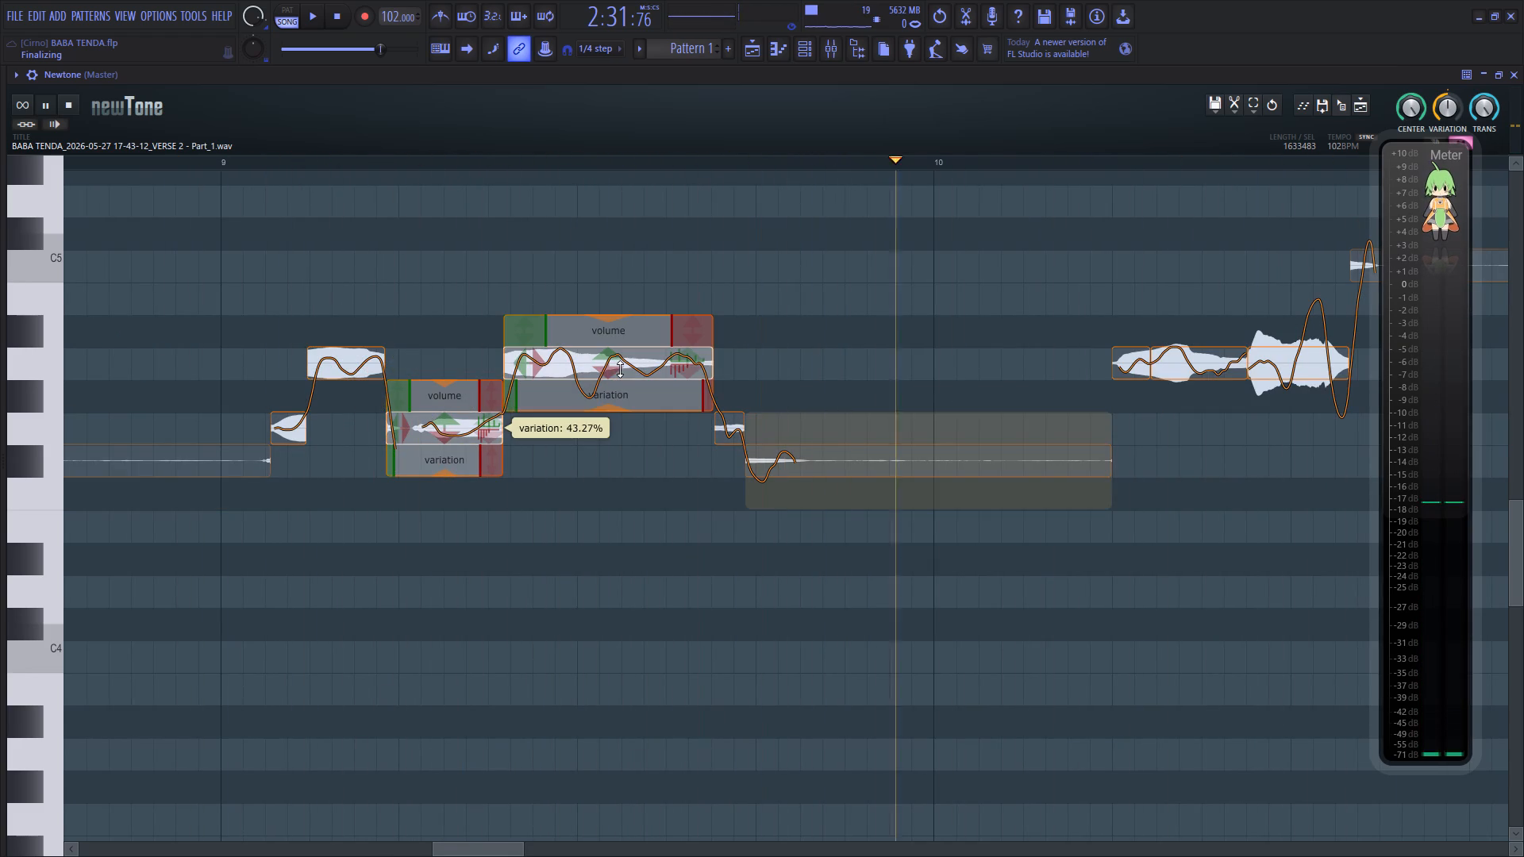
{"action": "left_click_drag", "start_coordinate": [607, 409], "coordinate": [618, 348]}
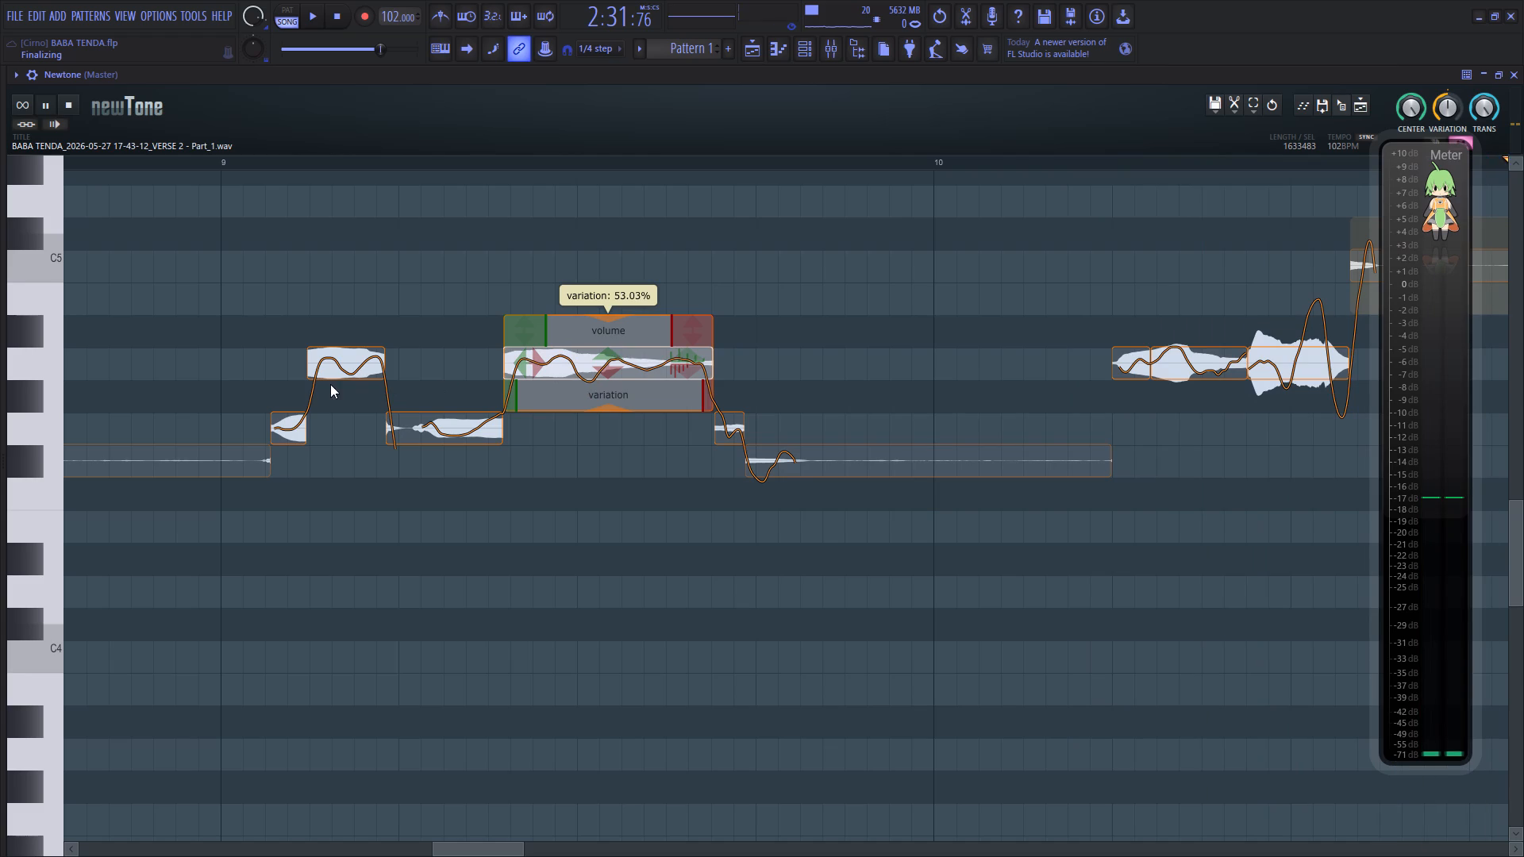
{"action": "left_click", "coordinate": [279, 381]}
Reduce the pitch variation of the second A4 note after bar 10 to about 60% and the louder A4 note following it to 39%, and replay.
{"action": "left_click_drag", "start_coordinate": [487, 847], "coordinate": [540, 844]}
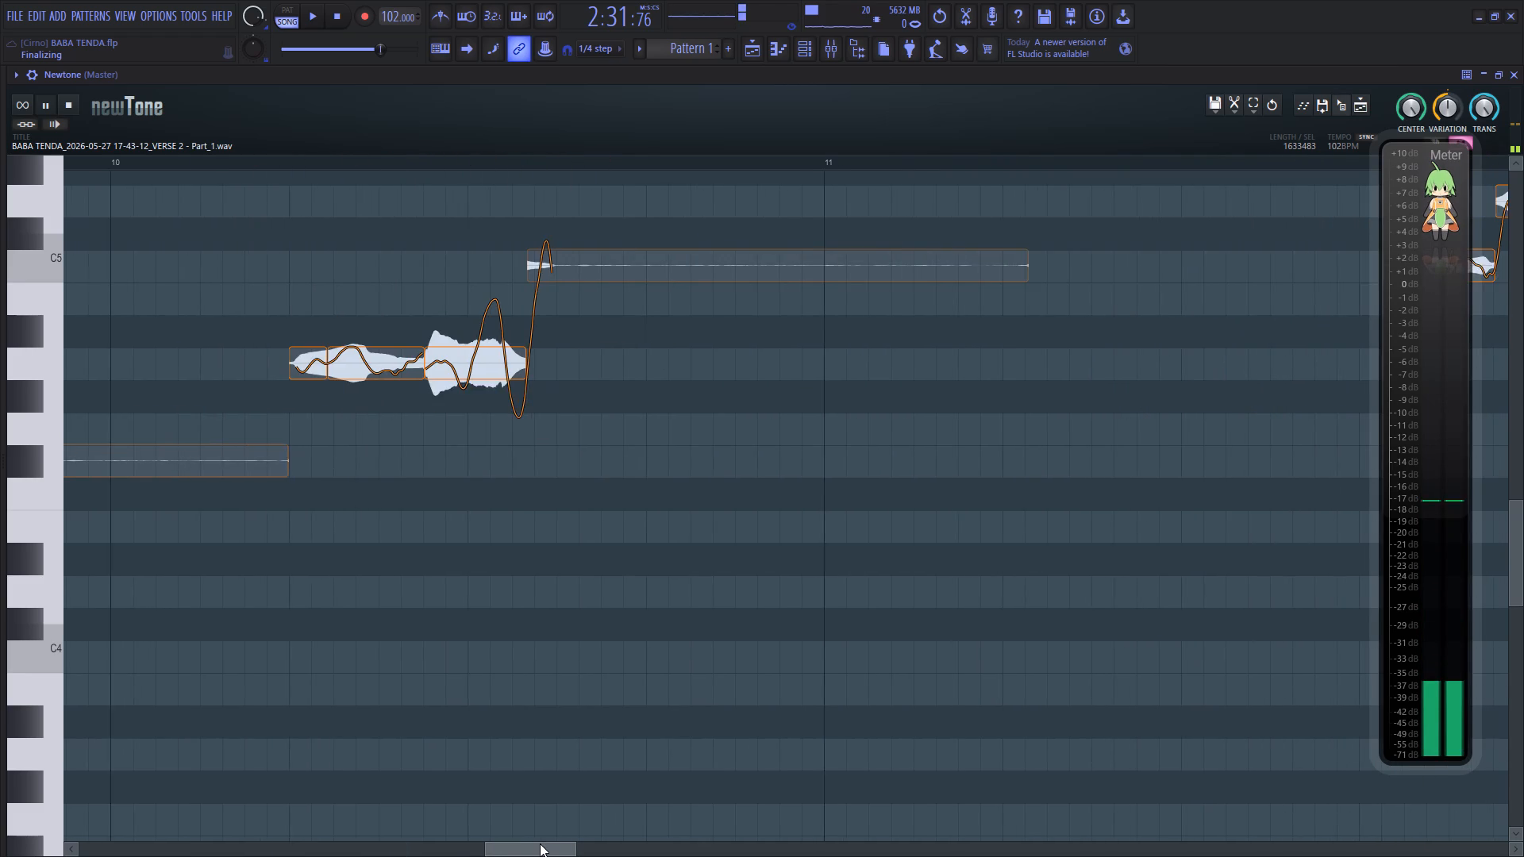
{"action": "left_click_drag", "start_coordinate": [540, 844], "coordinate": [541, 844]}
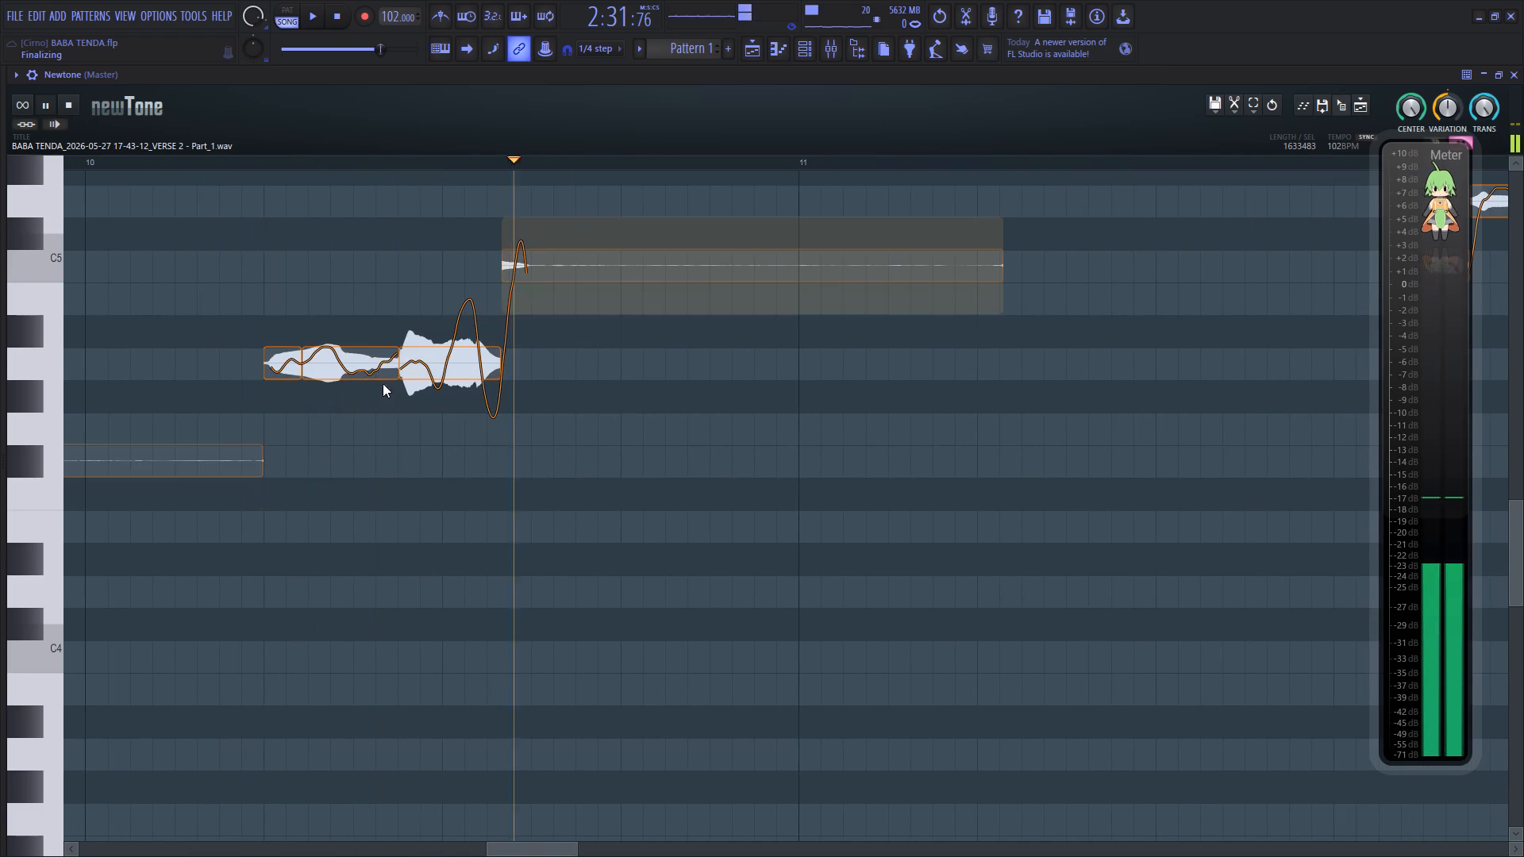
{"action": "left_click", "coordinate": [344, 365]}
{"action": "left_click_drag", "start_coordinate": [346, 410], "coordinate": [364, 358]}
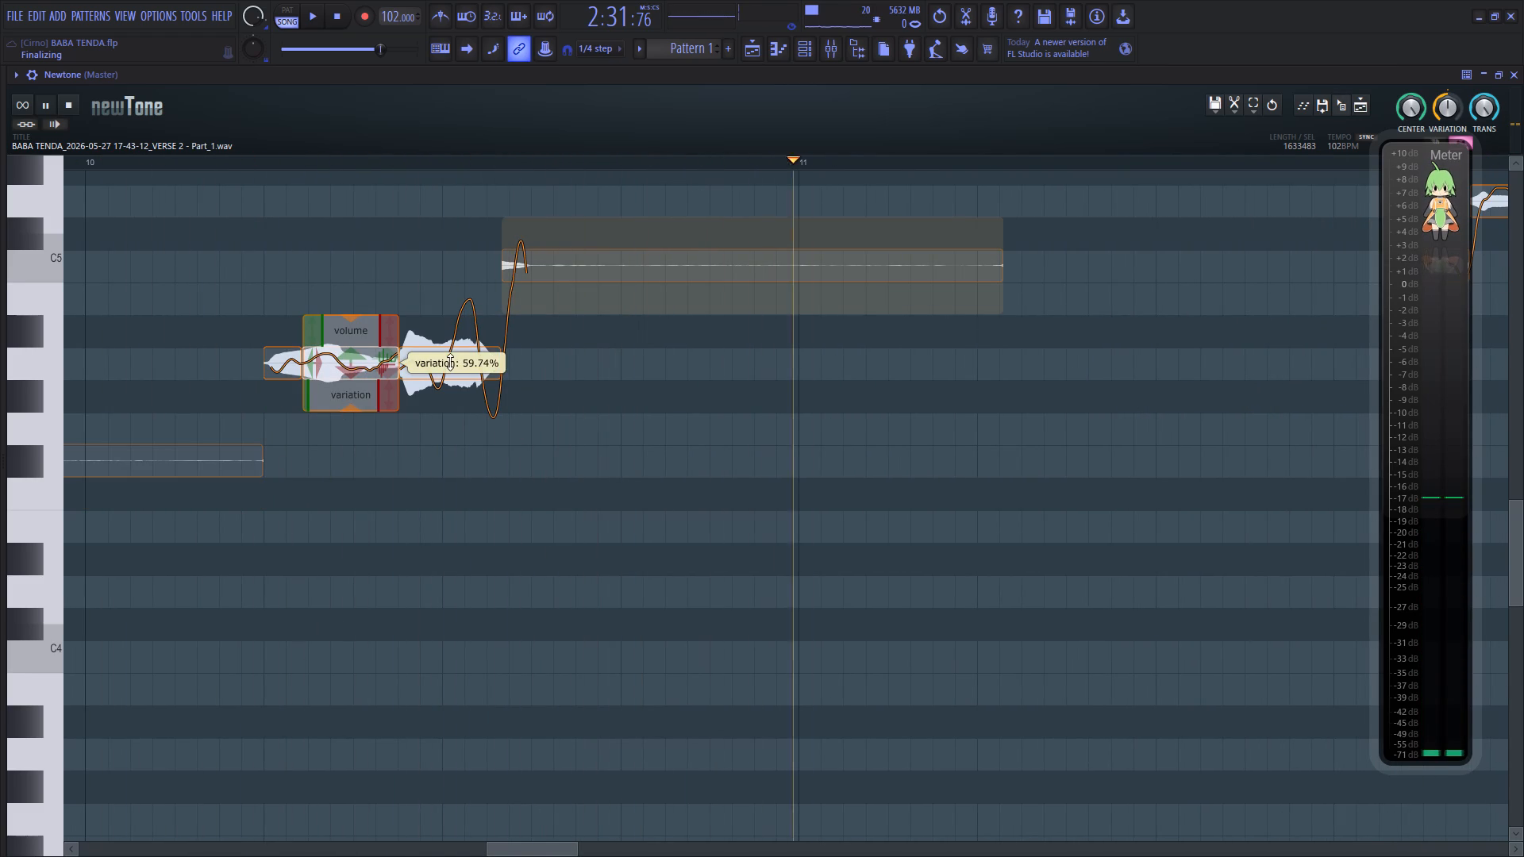
{"action": "left_click_drag", "start_coordinate": [448, 409], "coordinate": [476, 330]}
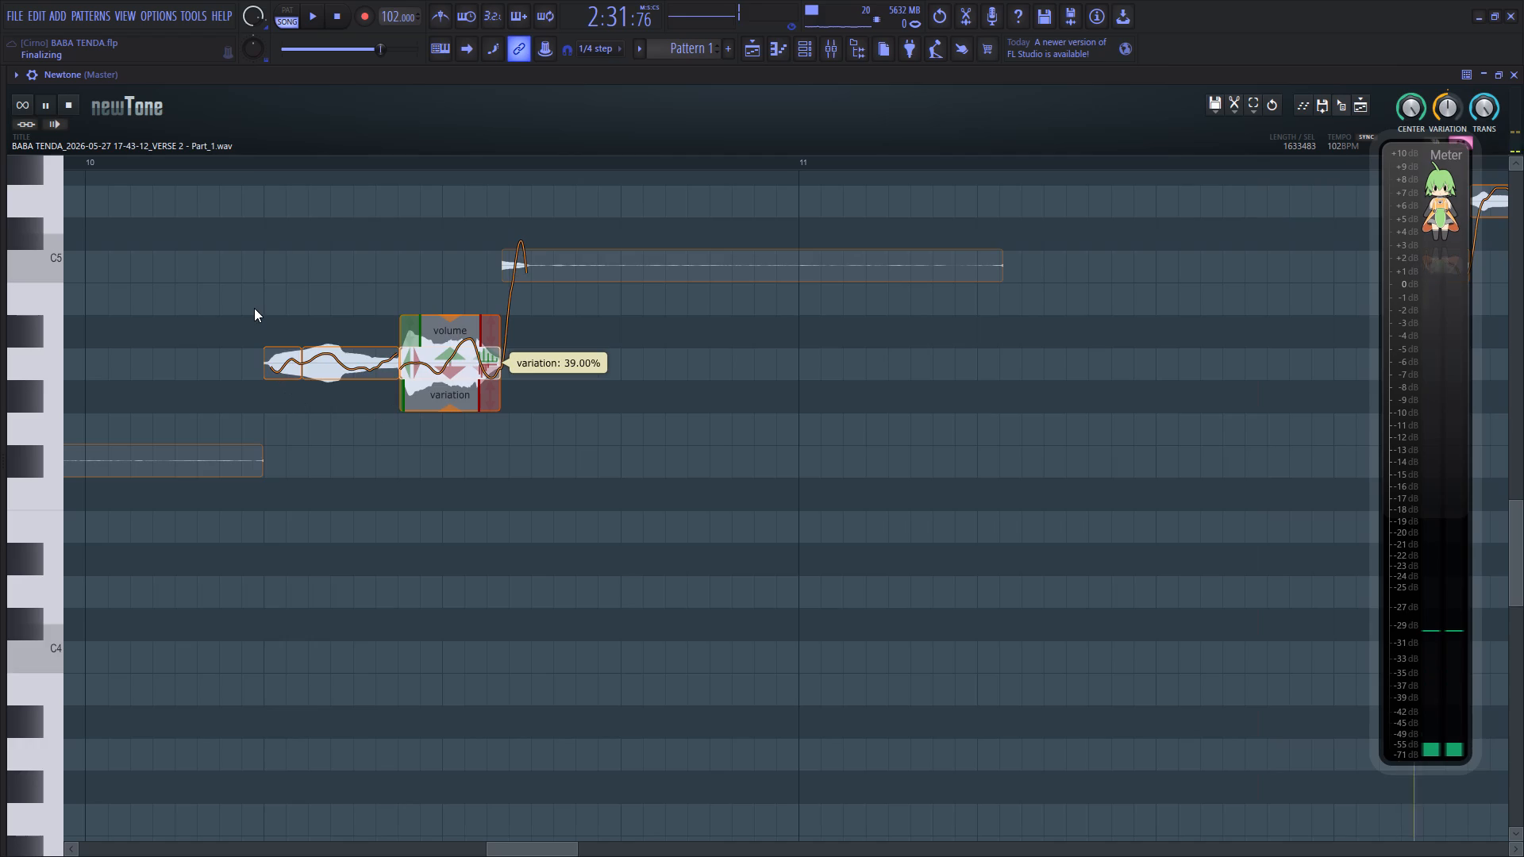
{"action": "left_click", "coordinate": [254, 308]}
Reduce the pitch variation of the long high A5 note after bar 11 to about 48% and replay it.
{"action": "scroll", "coordinate": [533, 388], "scroll_direction": "up", "scroll_amount": 6}
{"action": "scroll", "coordinate": [595, 455], "scroll_direction": "up", "scroll_amount": 12}
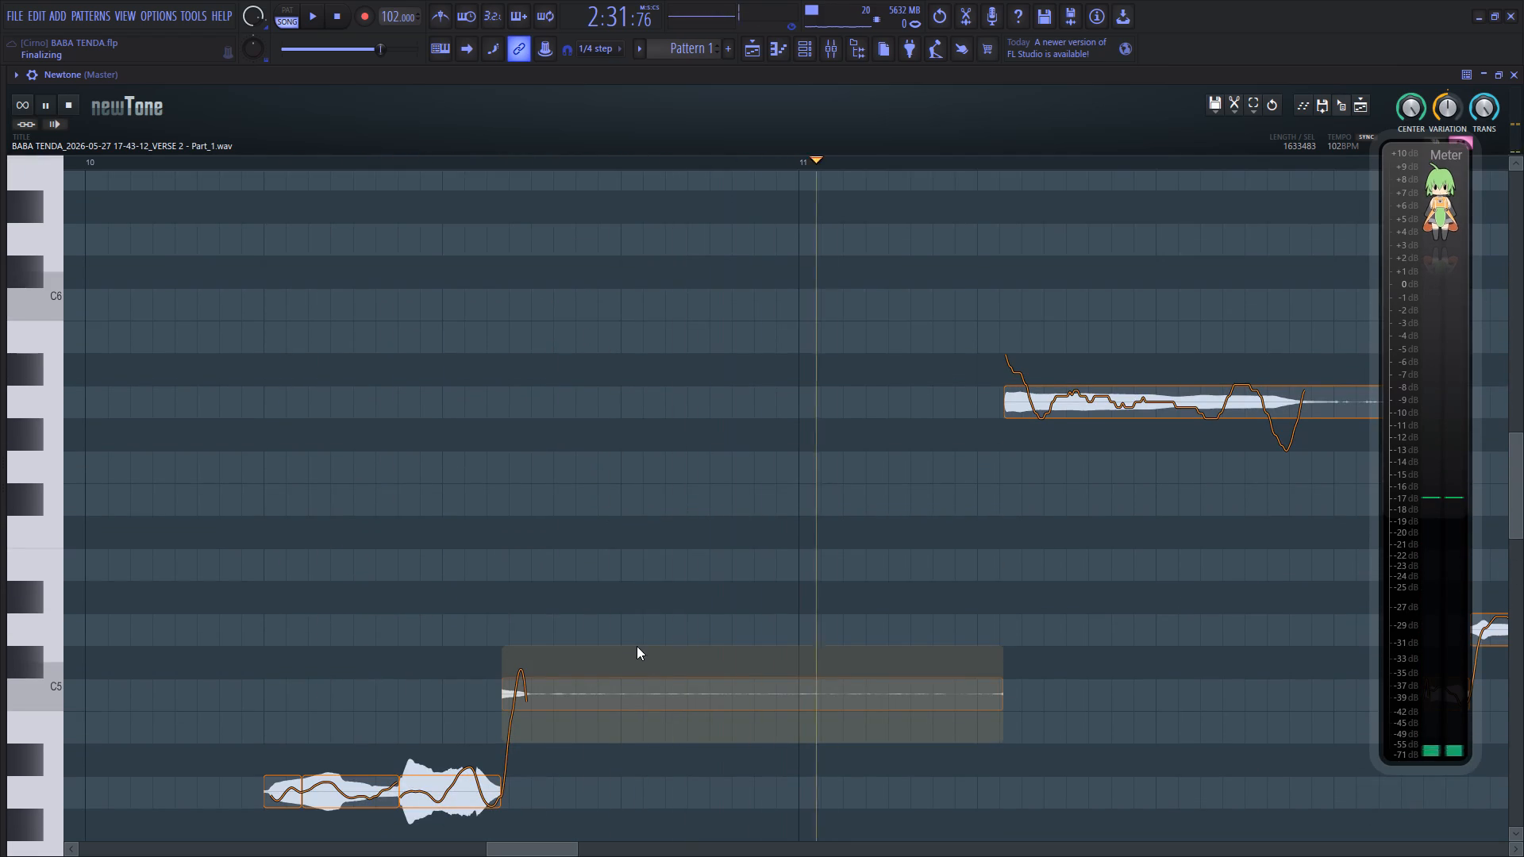
{"action": "left_click_drag", "start_coordinate": [553, 847], "coordinate": [587, 844]}
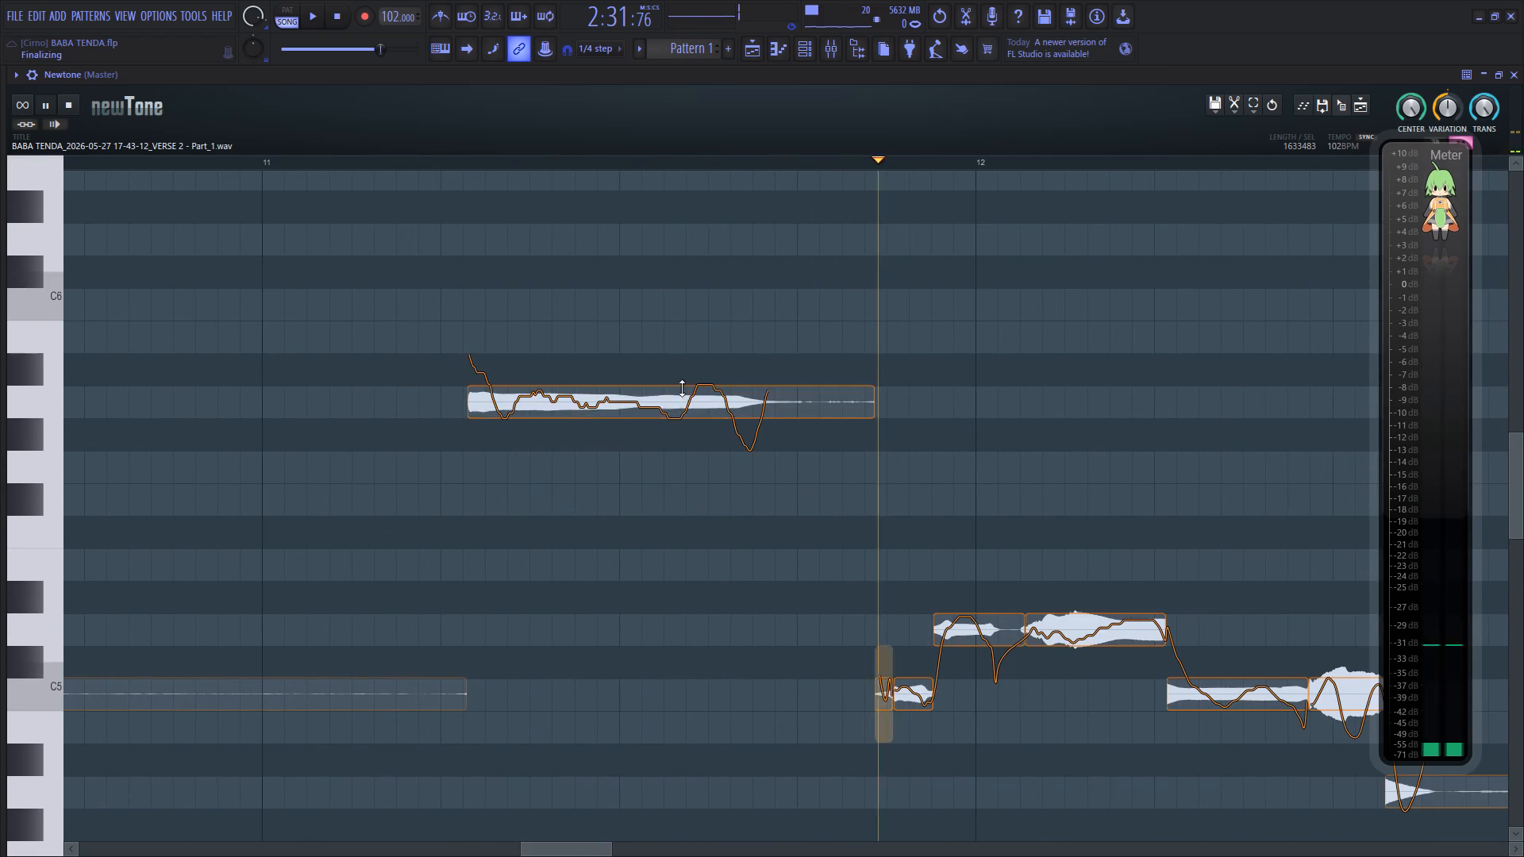
{"action": "left_click", "coordinate": [658, 405]}
{"action": "left_click_drag", "start_coordinate": [676, 447], "coordinate": [682, 380]}
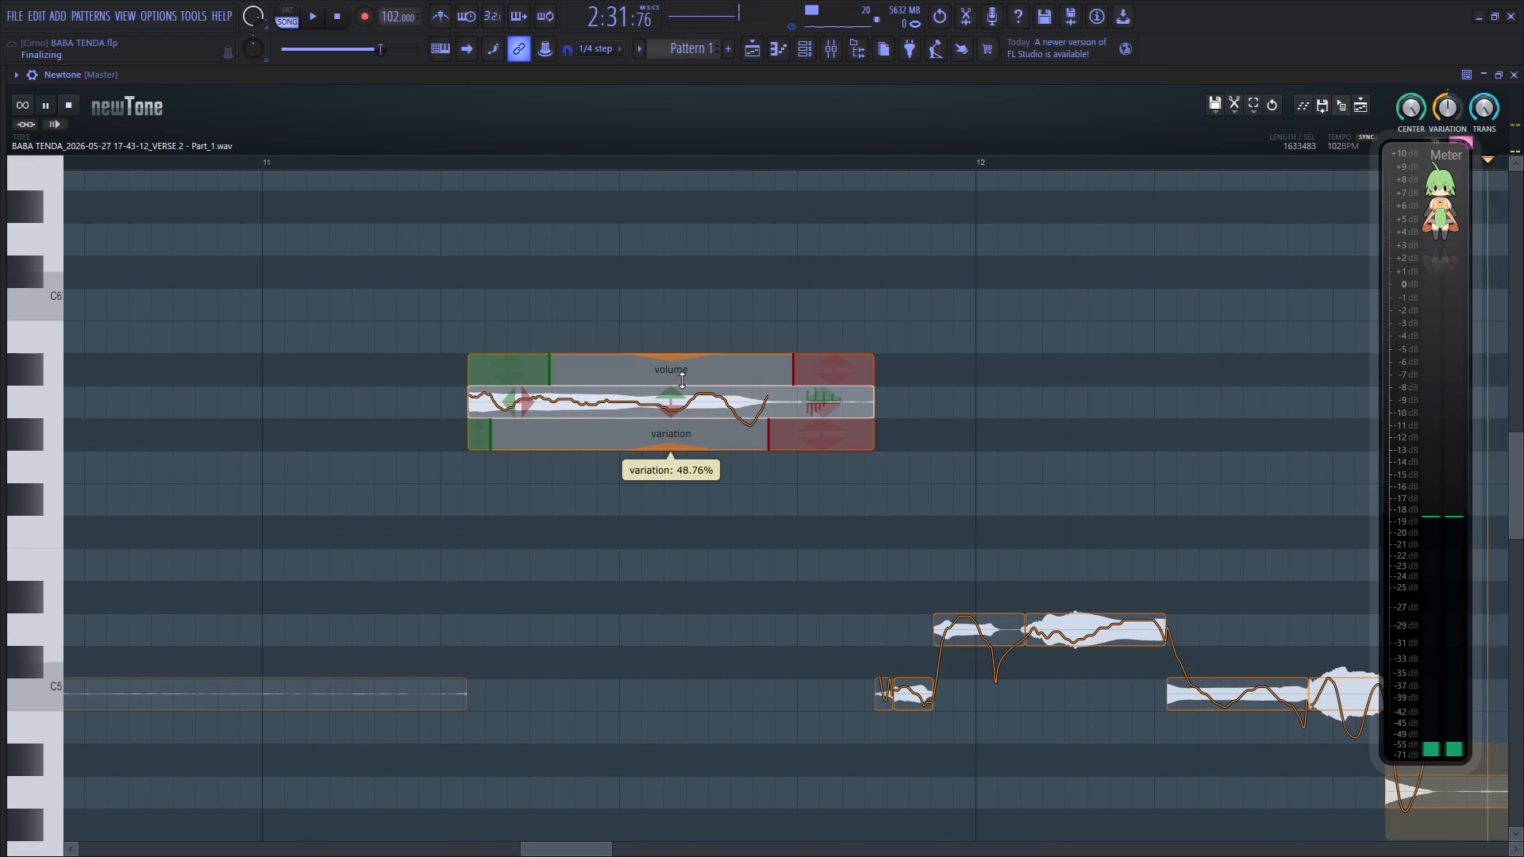
{"action": "left_click_drag", "start_coordinate": [682, 380], "coordinate": [682, 379]}
{"action": "left_click", "coordinate": [395, 448]}
Reduce the pitch variation of the long D5 note after bar 12 to about 44% and the short D5 before it to below 35%, and replay.
{"action": "scroll", "coordinate": [748, 595], "scroll_direction": "down", "scroll_amount": 6}
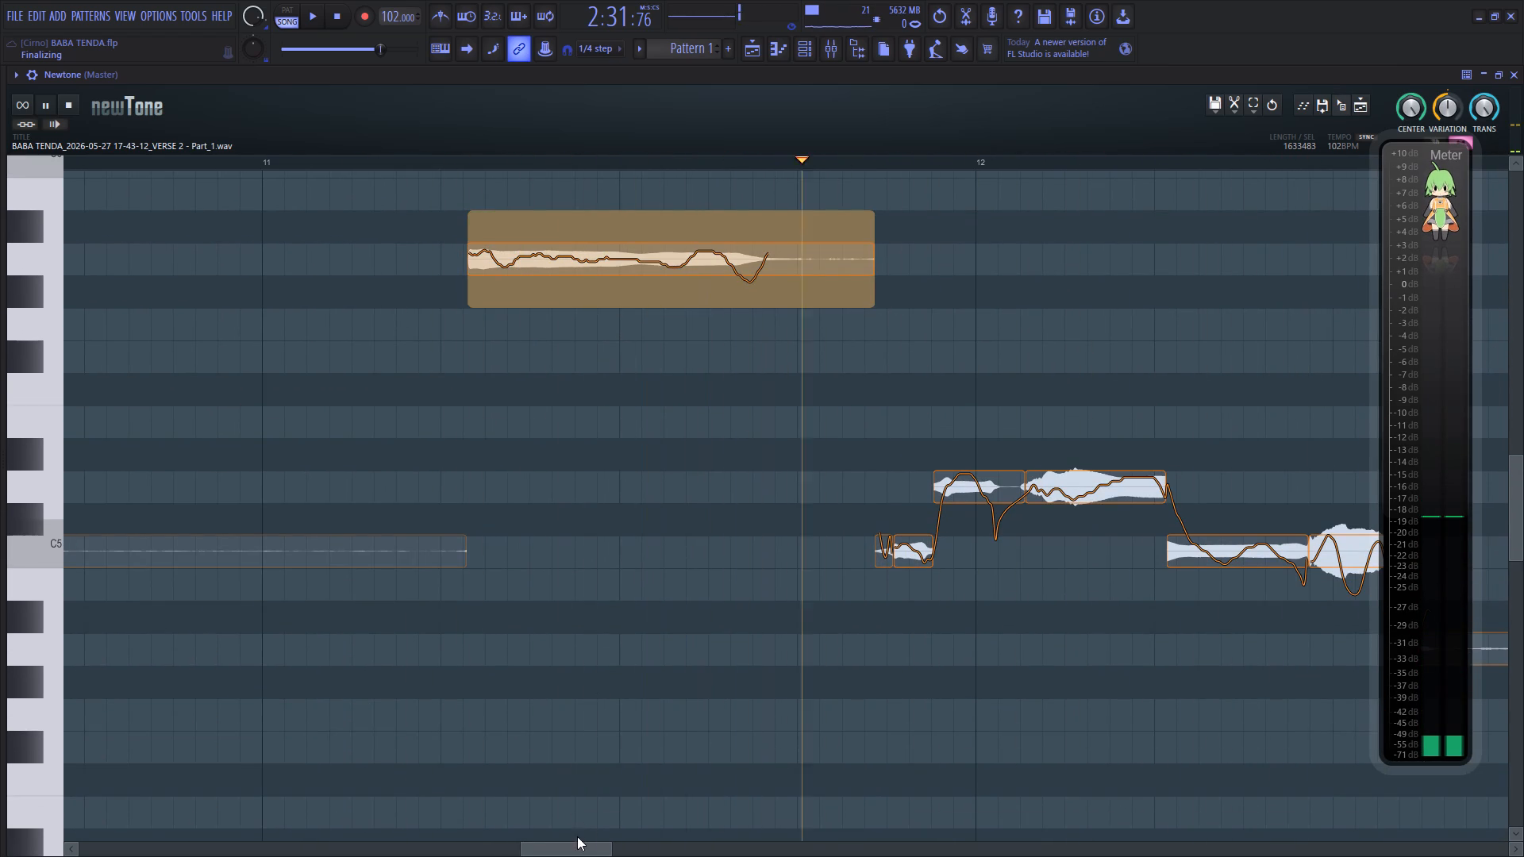
{"action": "left_click_drag", "start_coordinate": [568, 854], "coordinate": [599, 853]}
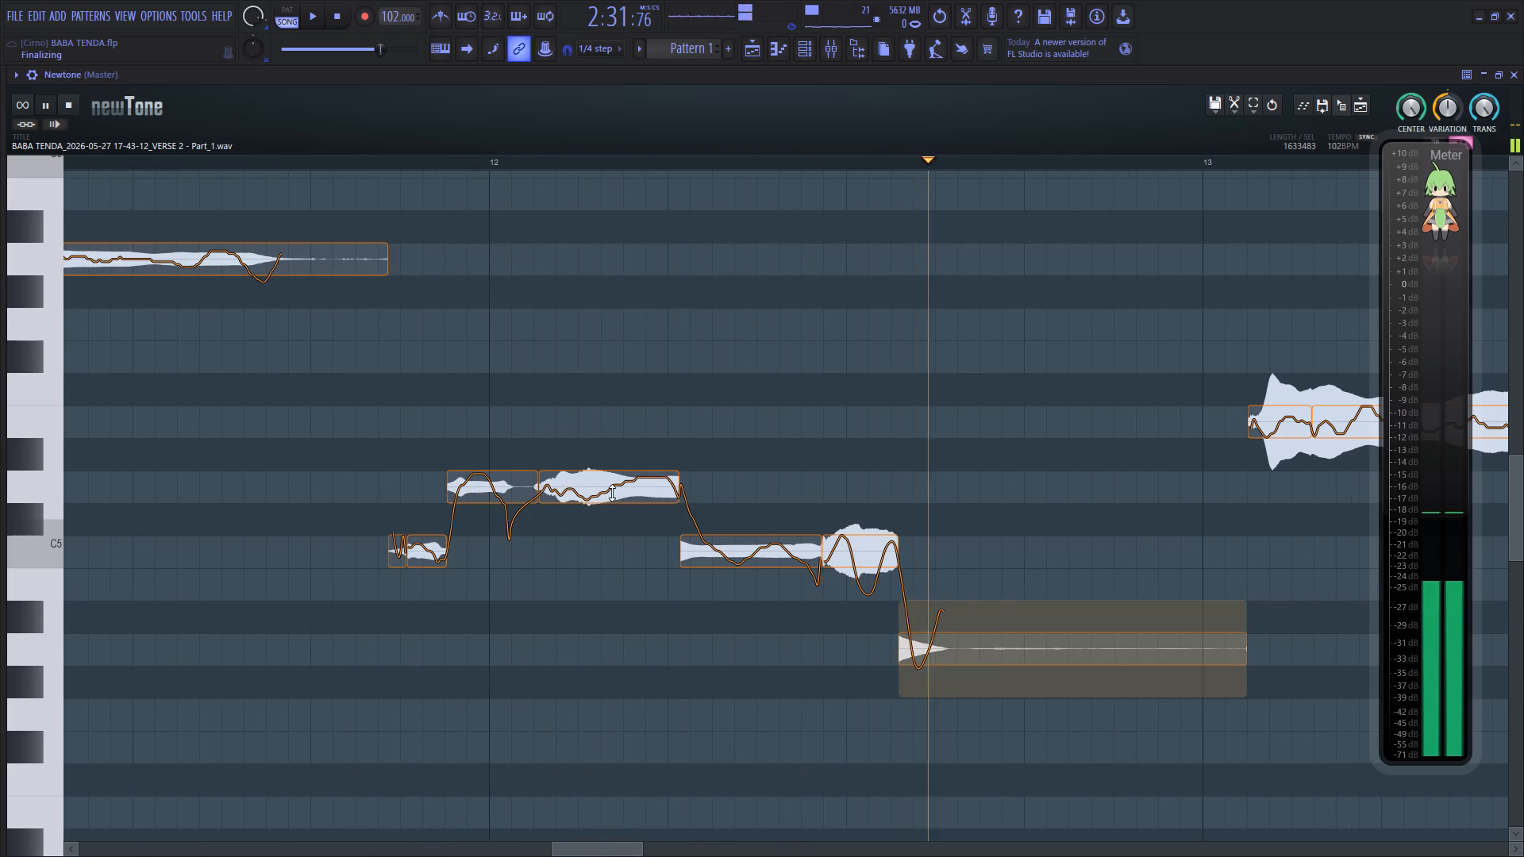
{"action": "left_click", "coordinate": [612, 489]}
{"action": "left_click_drag", "start_coordinate": [606, 533], "coordinate": [620, 461]}
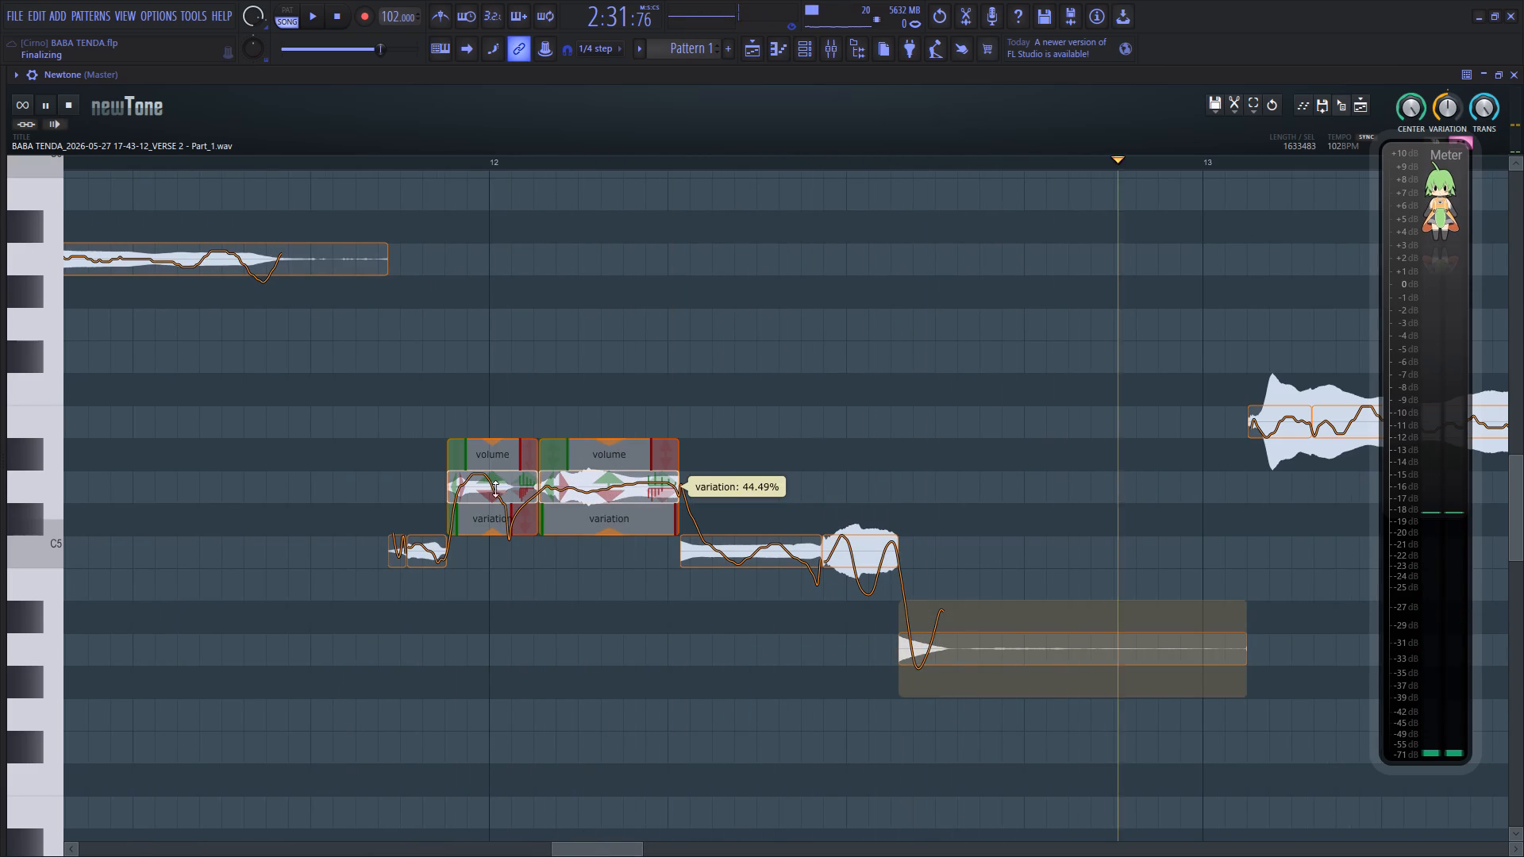
{"action": "left_click_drag", "start_coordinate": [493, 532], "coordinate": [510, 444]}
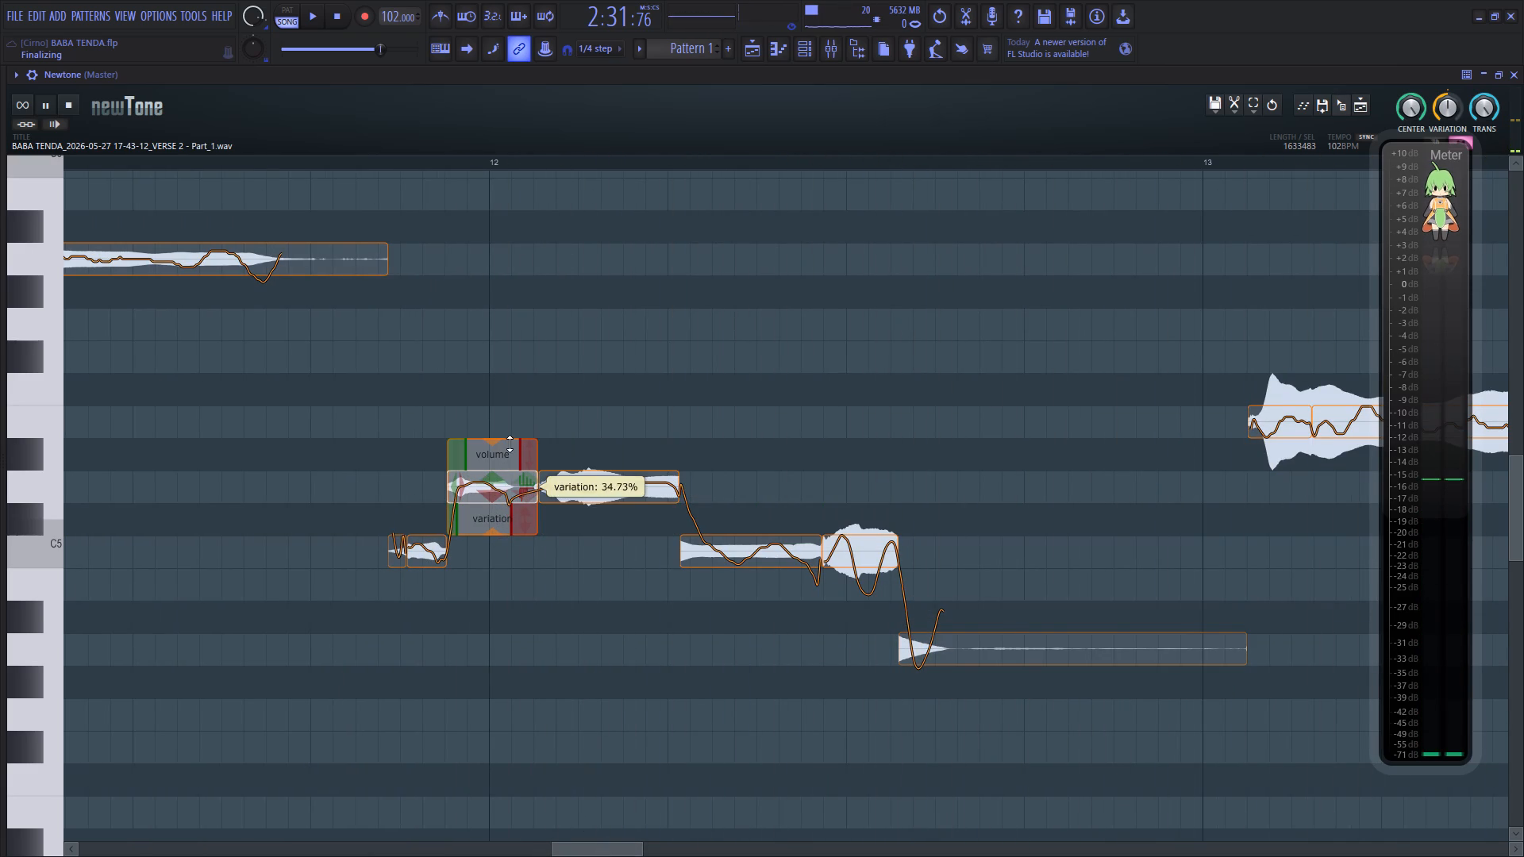
{"action": "left_click_drag", "start_coordinate": [510, 444], "coordinate": [511, 440]}
{"action": "left_click", "coordinate": [350, 498]}
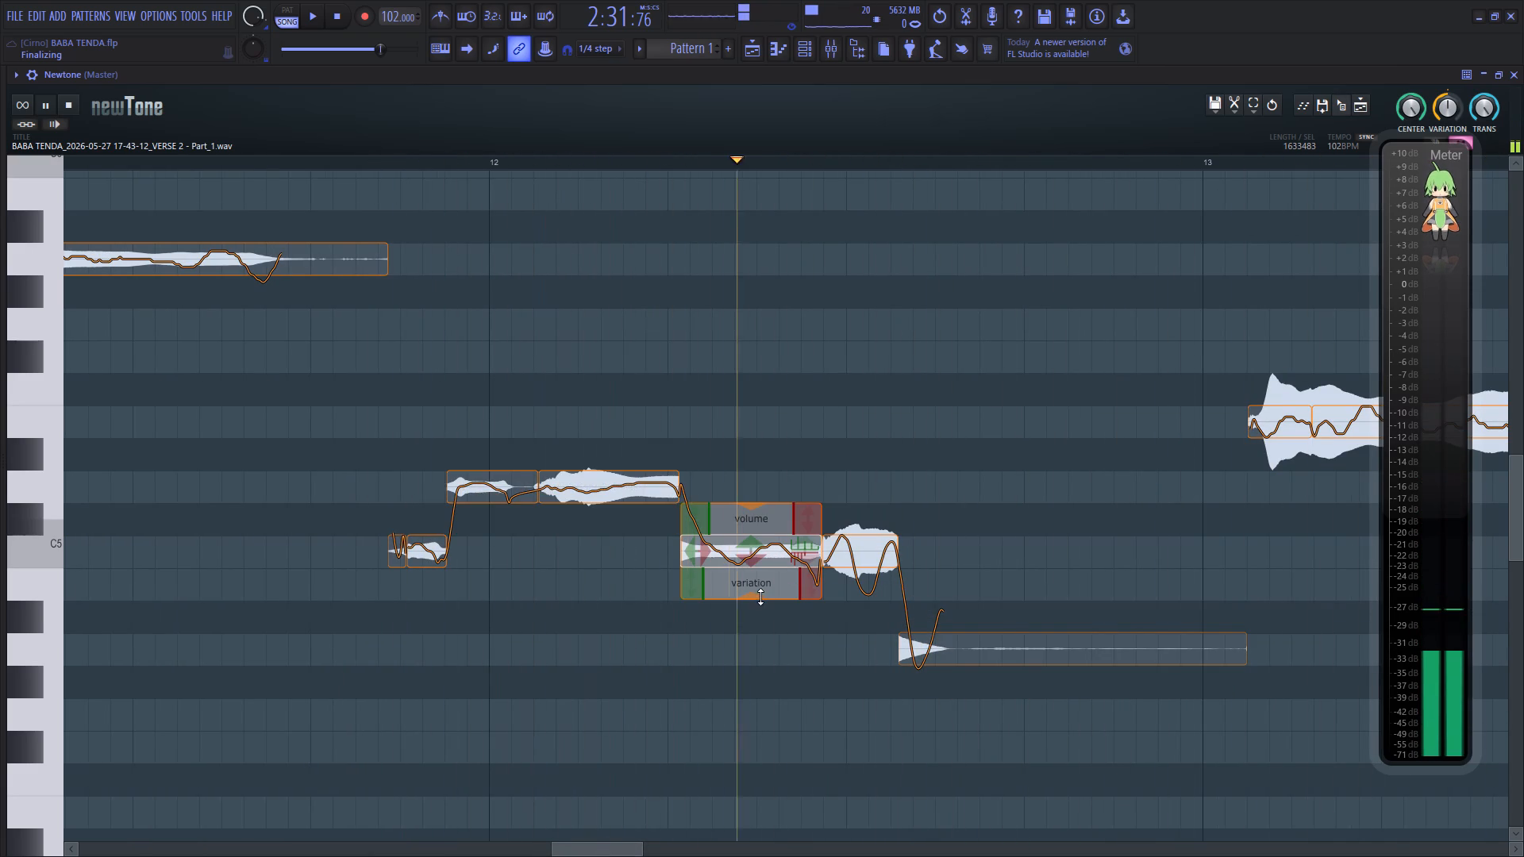
Reduce the pitch variation of the two adjacent C5 notes after bar 12 and replay the phrase.
{"action": "left_click_drag", "start_coordinate": [760, 597], "coordinate": [773, 544]}
{"action": "left_click_drag", "start_coordinate": [856, 598], "coordinate": [867, 554]}
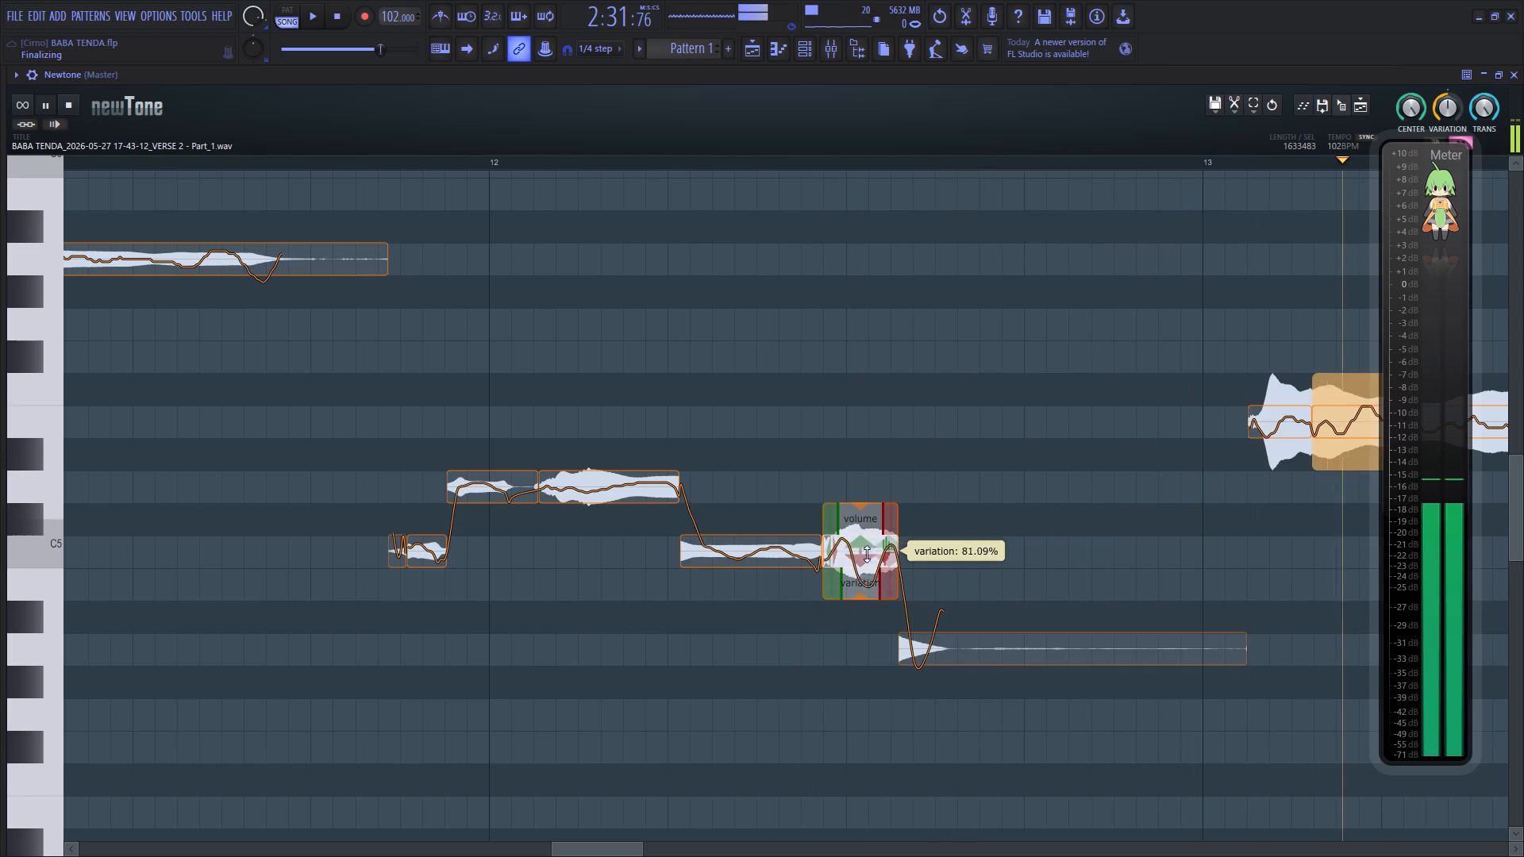
{"action": "left_click_drag", "start_coordinate": [867, 554], "coordinate": [877, 508]}
{"action": "left_click", "coordinate": [575, 584]}
Reduce the pitch variation of the three joined E5 notes after bar 13 to about 46%, 60% and 40% in order, and replay them.
{"action": "left_click_drag", "start_coordinate": [600, 846], "coordinate": [637, 850]}
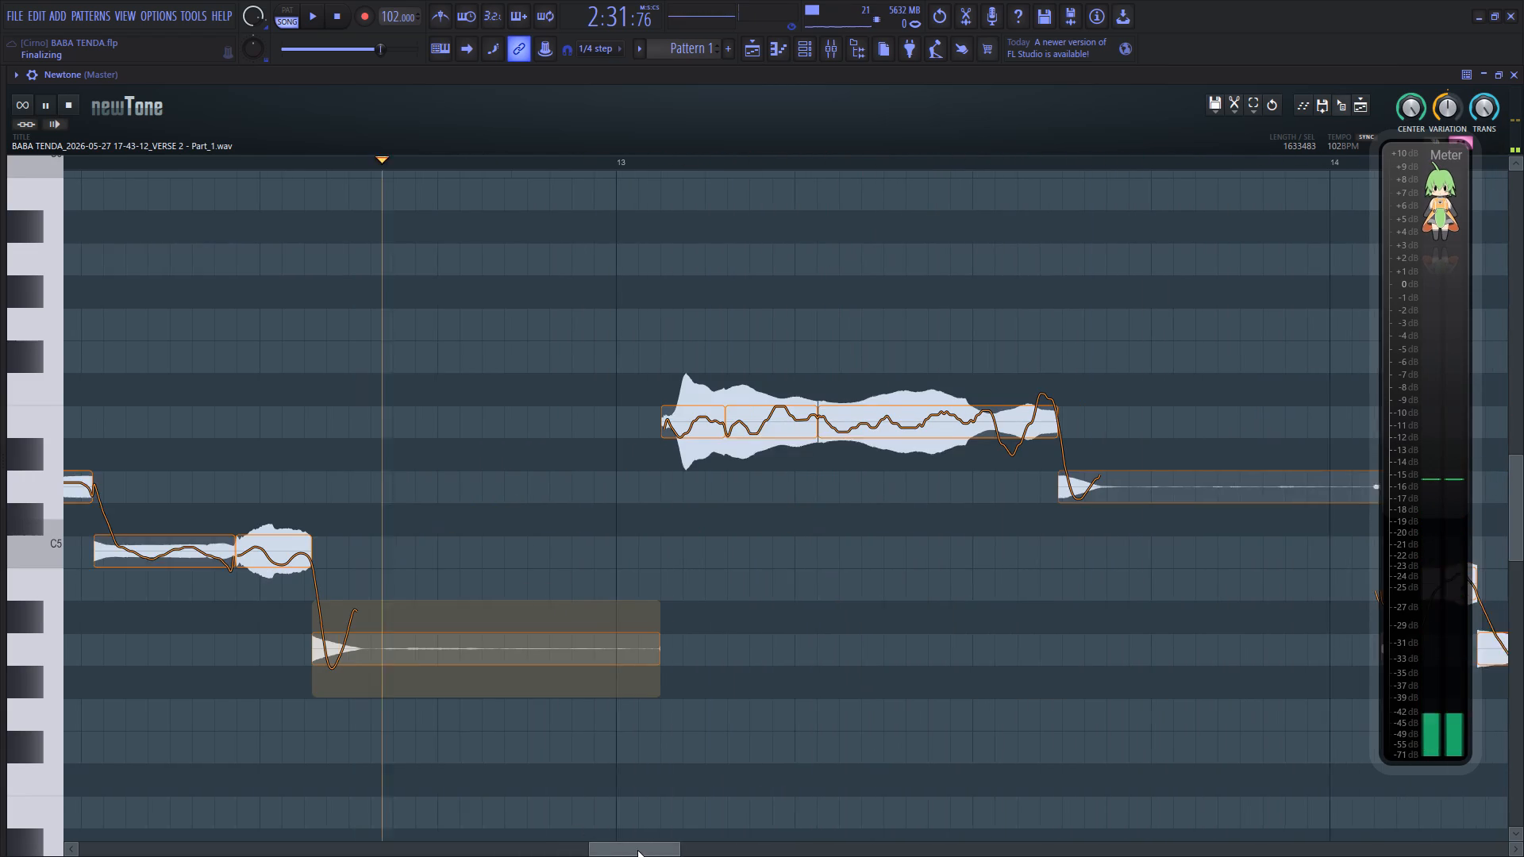
{"action": "left_click_drag", "start_coordinate": [637, 850], "coordinate": [648, 847]}
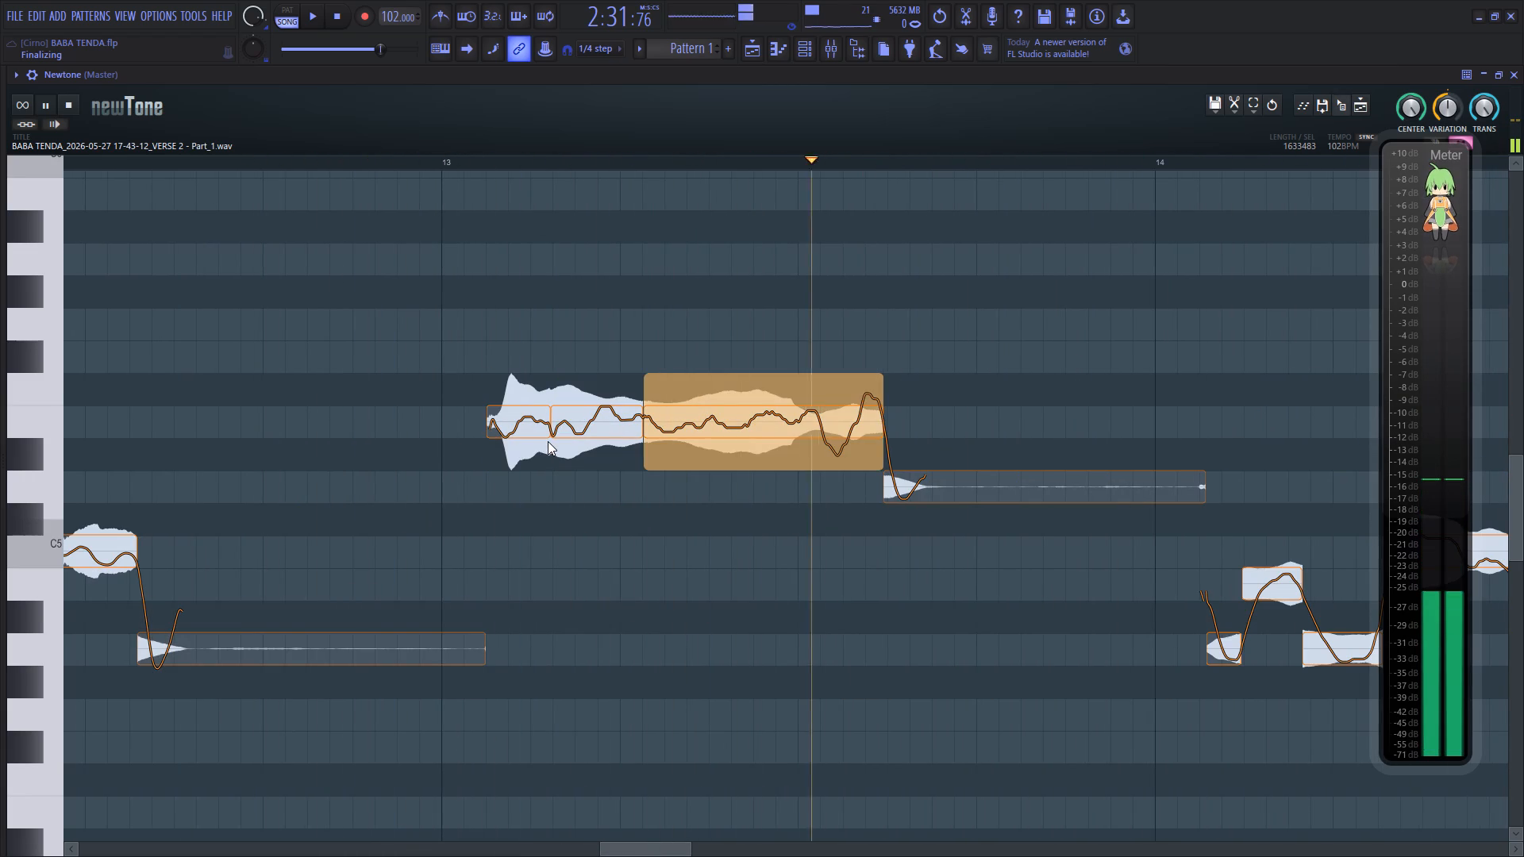
{"action": "left_click", "coordinate": [578, 436]}
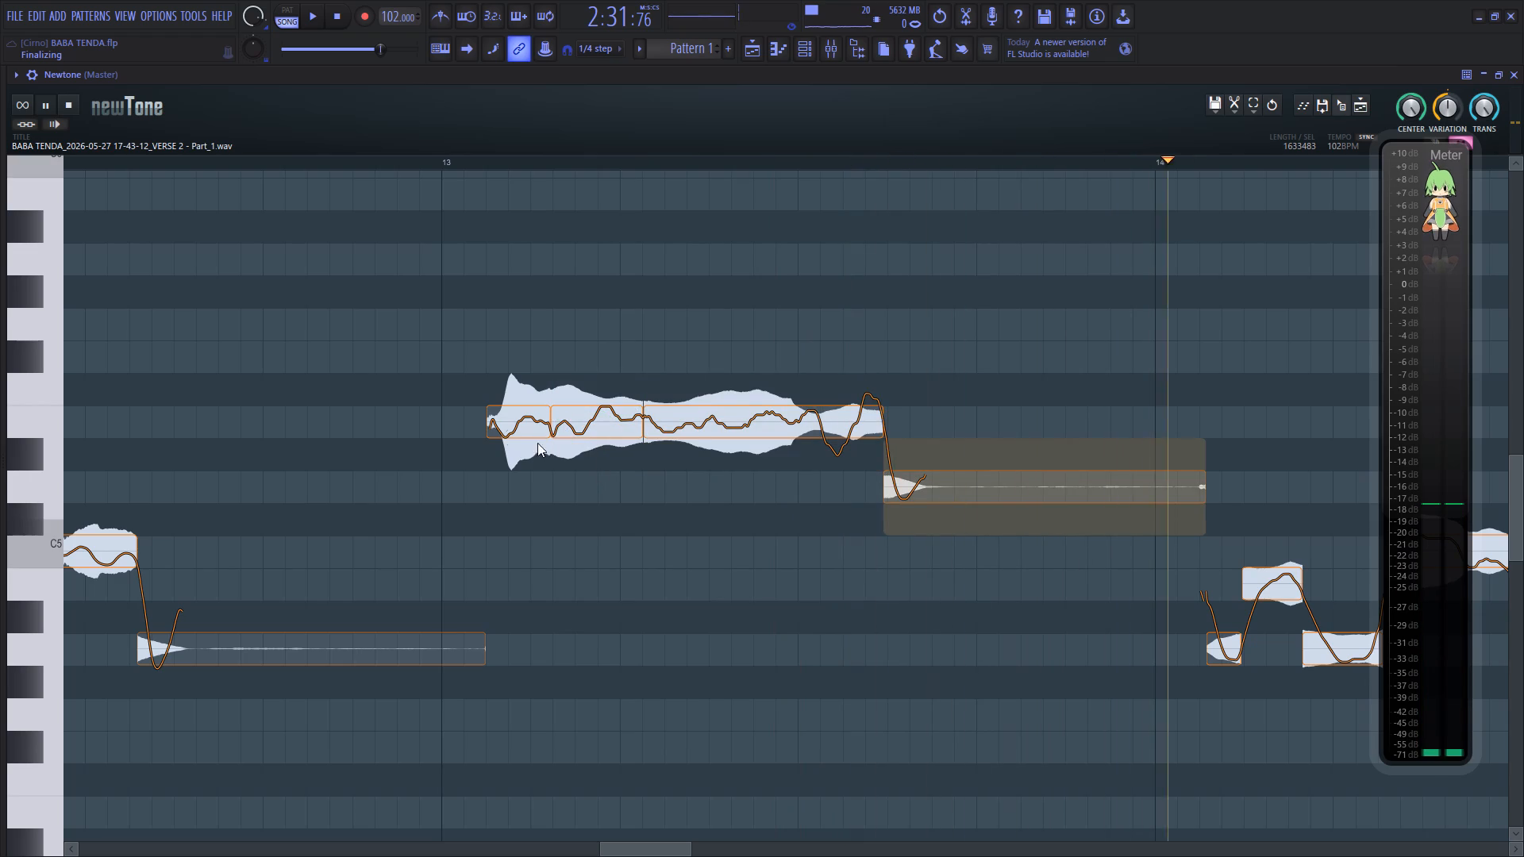
{"action": "left_click", "coordinate": [511, 434]}
{"action": "left_click_drag", "start_coordinate": [519, 469], "coordinate": [532, 399]}
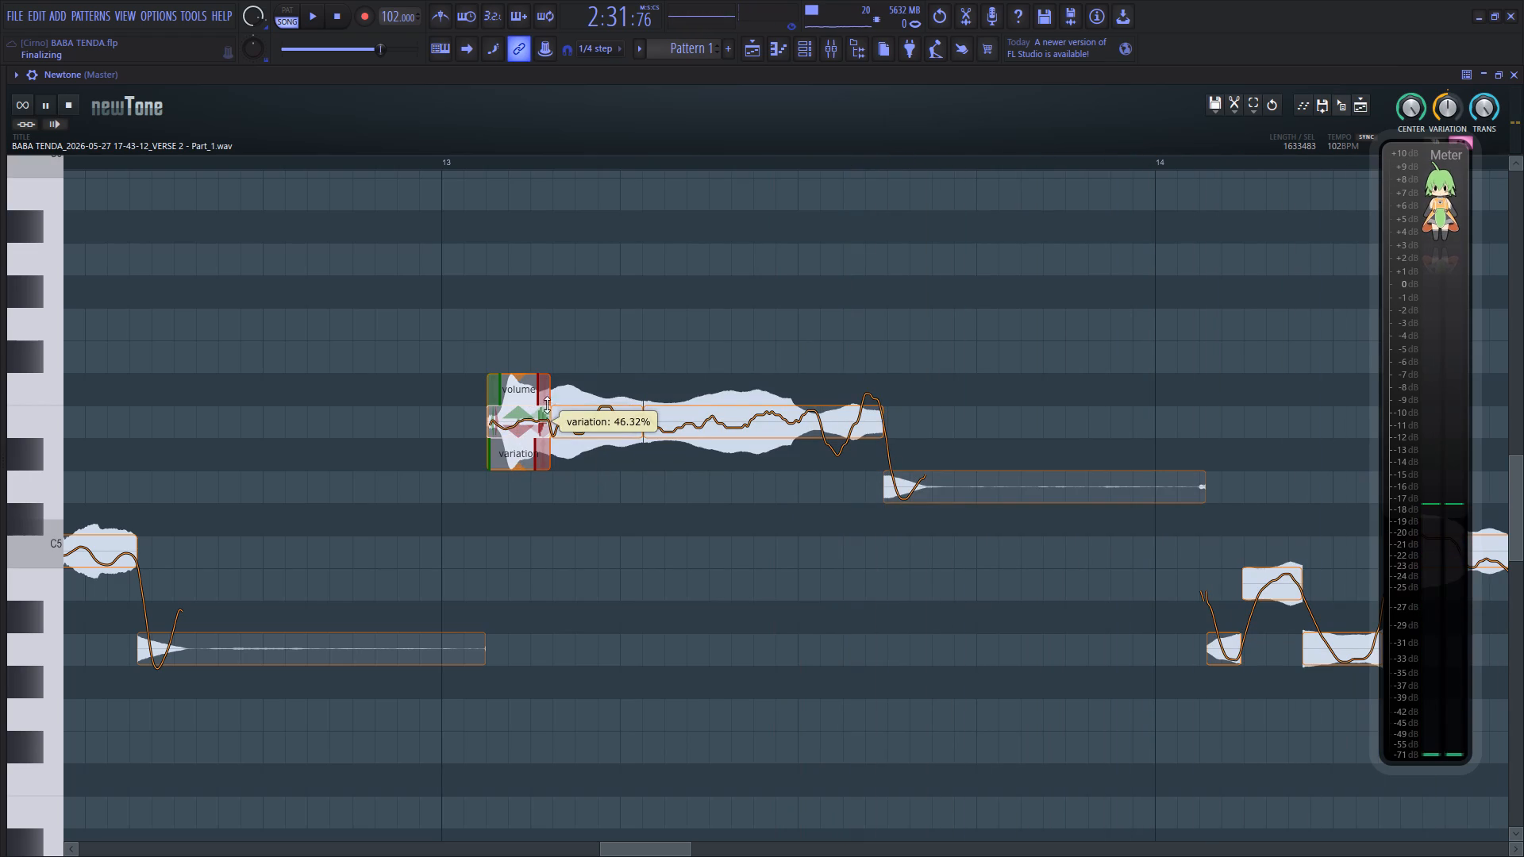
{"action": "key", "text": "space"}
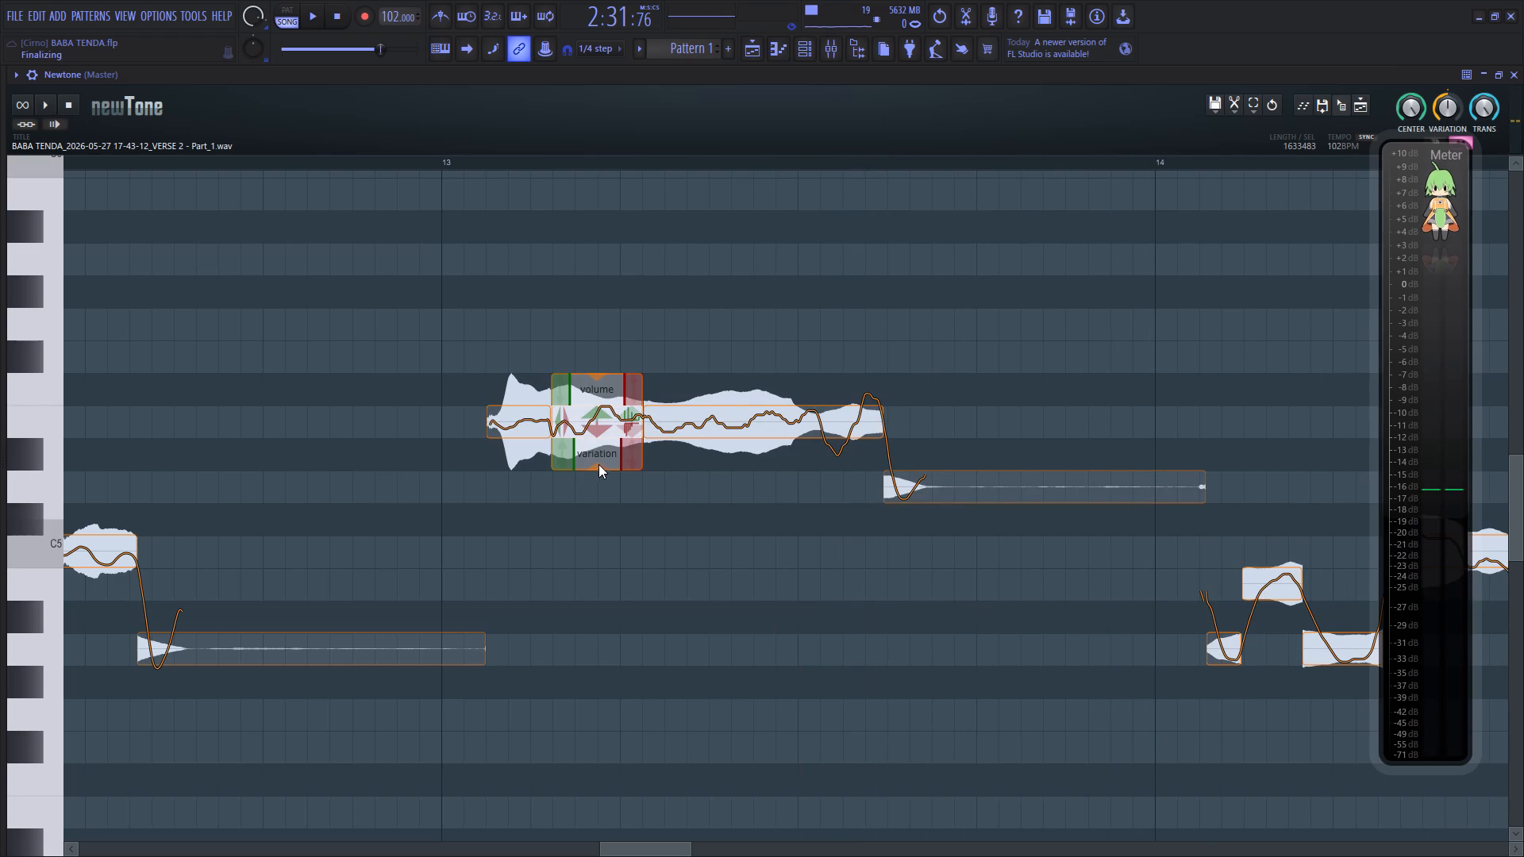
{"action": "left_click_drag", "start_coordinate": [599, 467], "coordinate": [607, 415]}
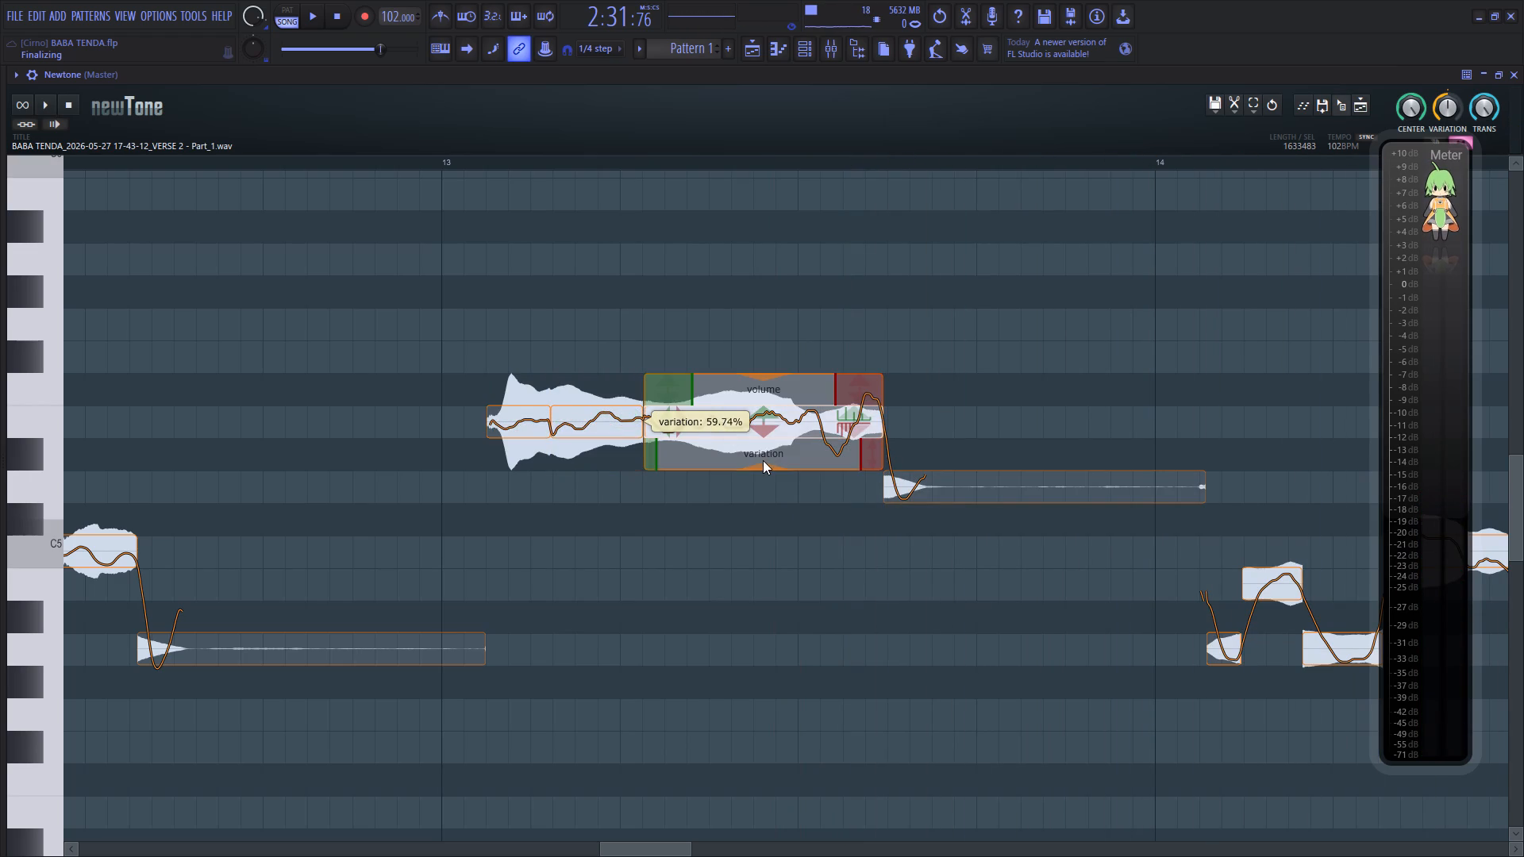
{"action": "left_click_drag", "start_coordinate": [764, 468], "coordinate": [785, 390]}
{"action": "left_click", "coordinate": [478, 450]}
{"action": "key", "text": "space"}
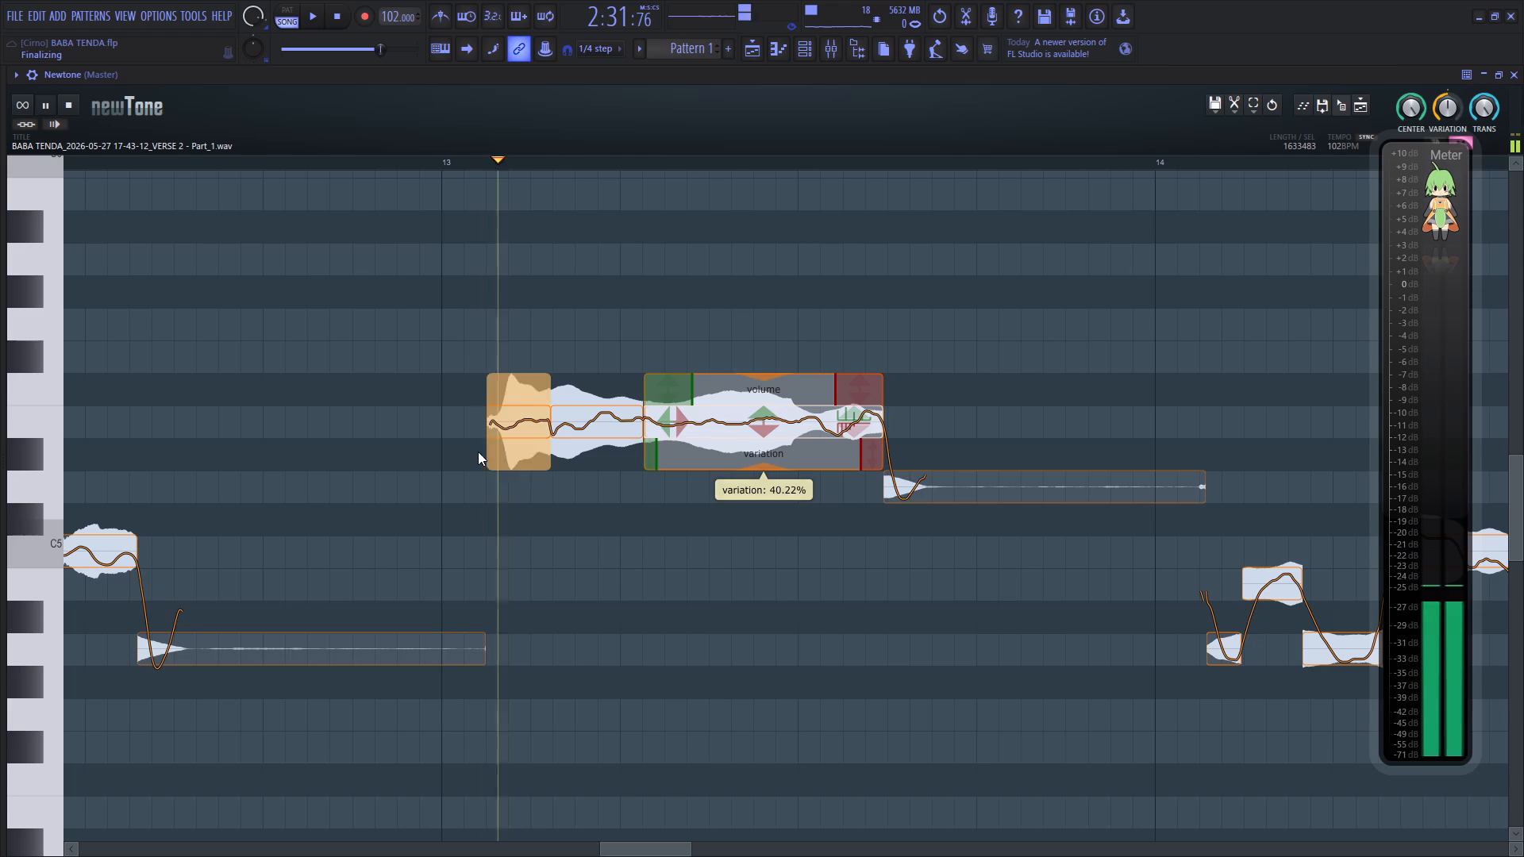
Audition the phrase after bar 14, reduce the pitch variation of its long, loud C5 note, and replay it.
{"action": "left_click_drag", "start_coordinate": [638, 851], "coordinate": [673, 849]}
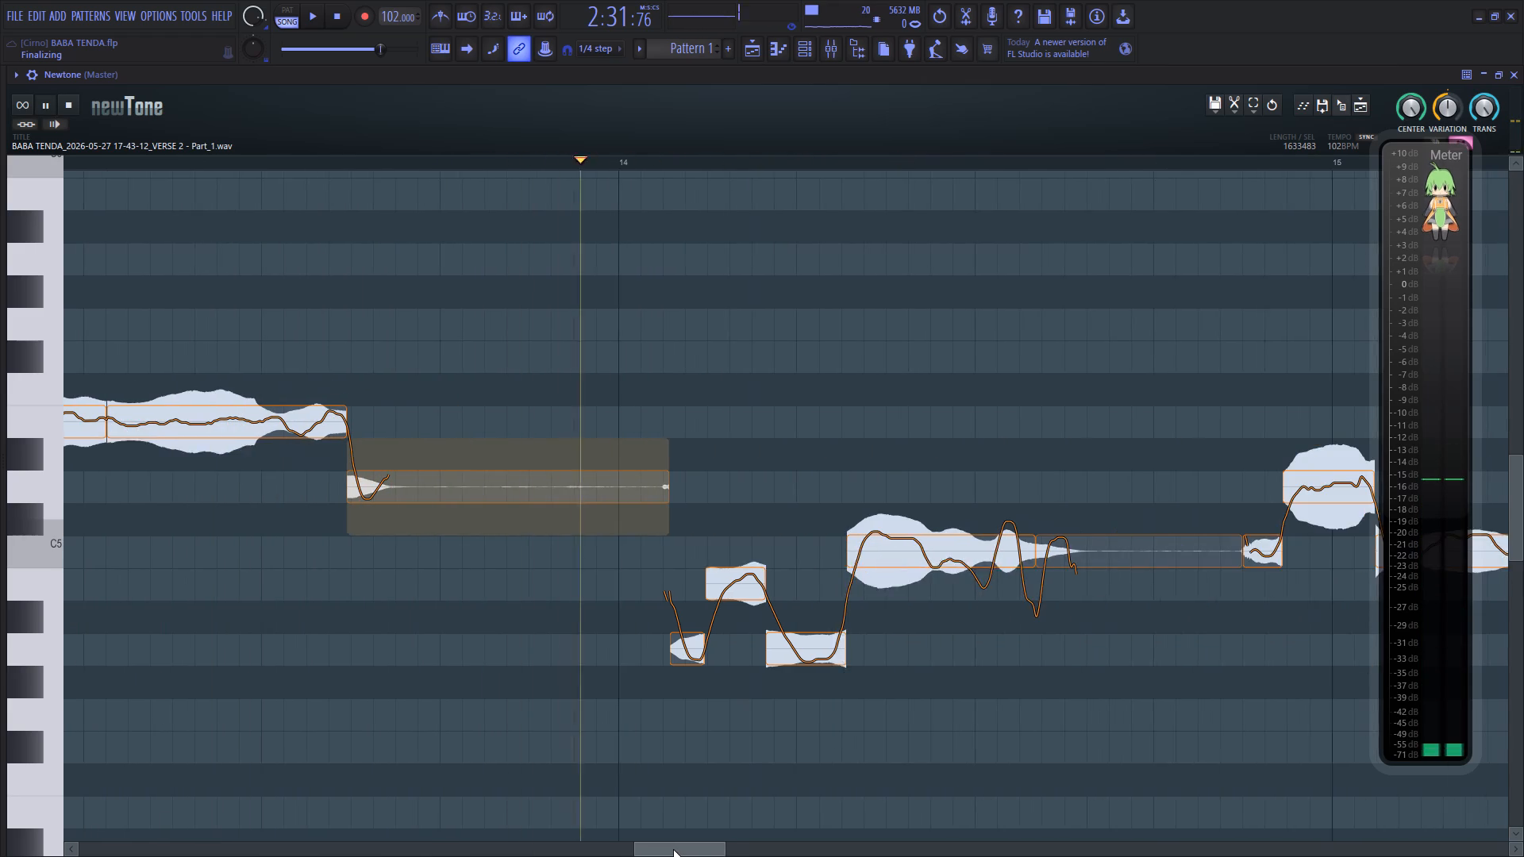
{"action": "left_click_drag", "start_coordinate": [673, 849], "coordinate": [683, 847]}
{"action": "key", "text": "space"}
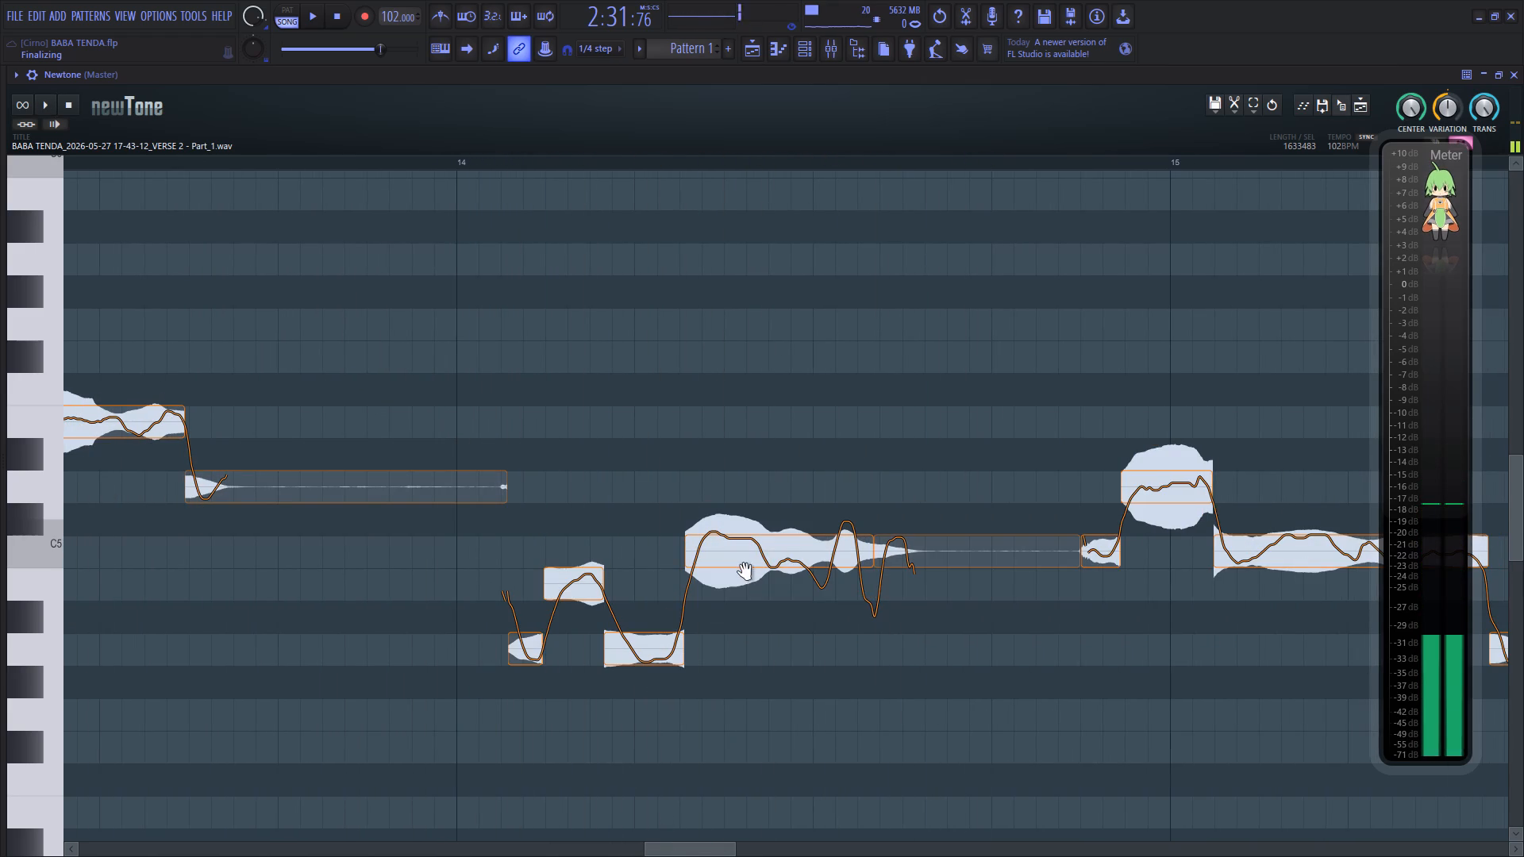
{"action": "left_click", "coordinate": [418, 613]}
{"action": "key", "text": "space"}
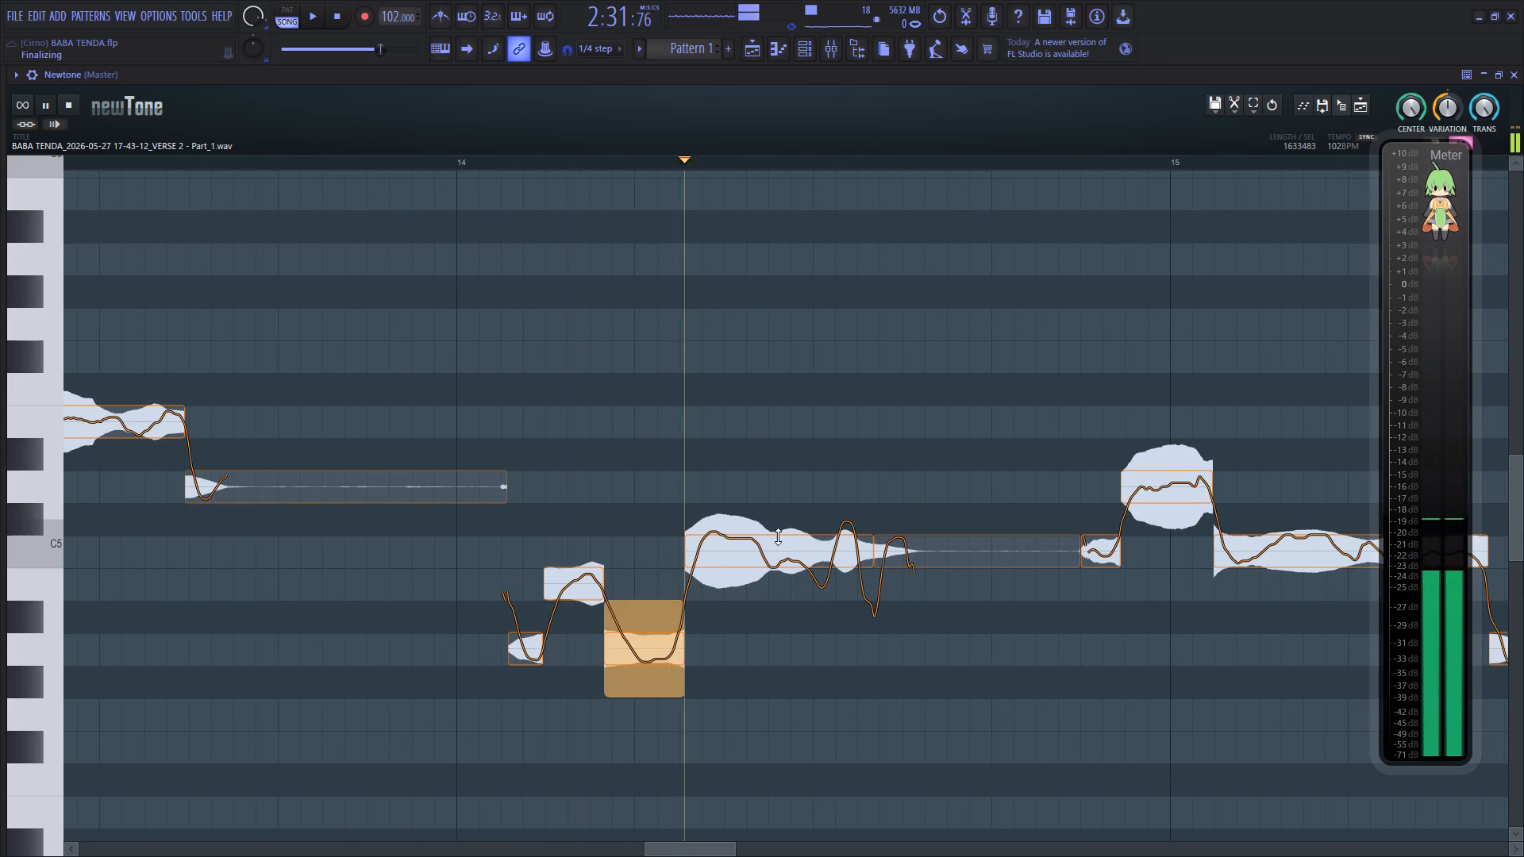
{"action": "key", "text": "space"}
{"action": "left_click", "coordinate": [784, 565]}
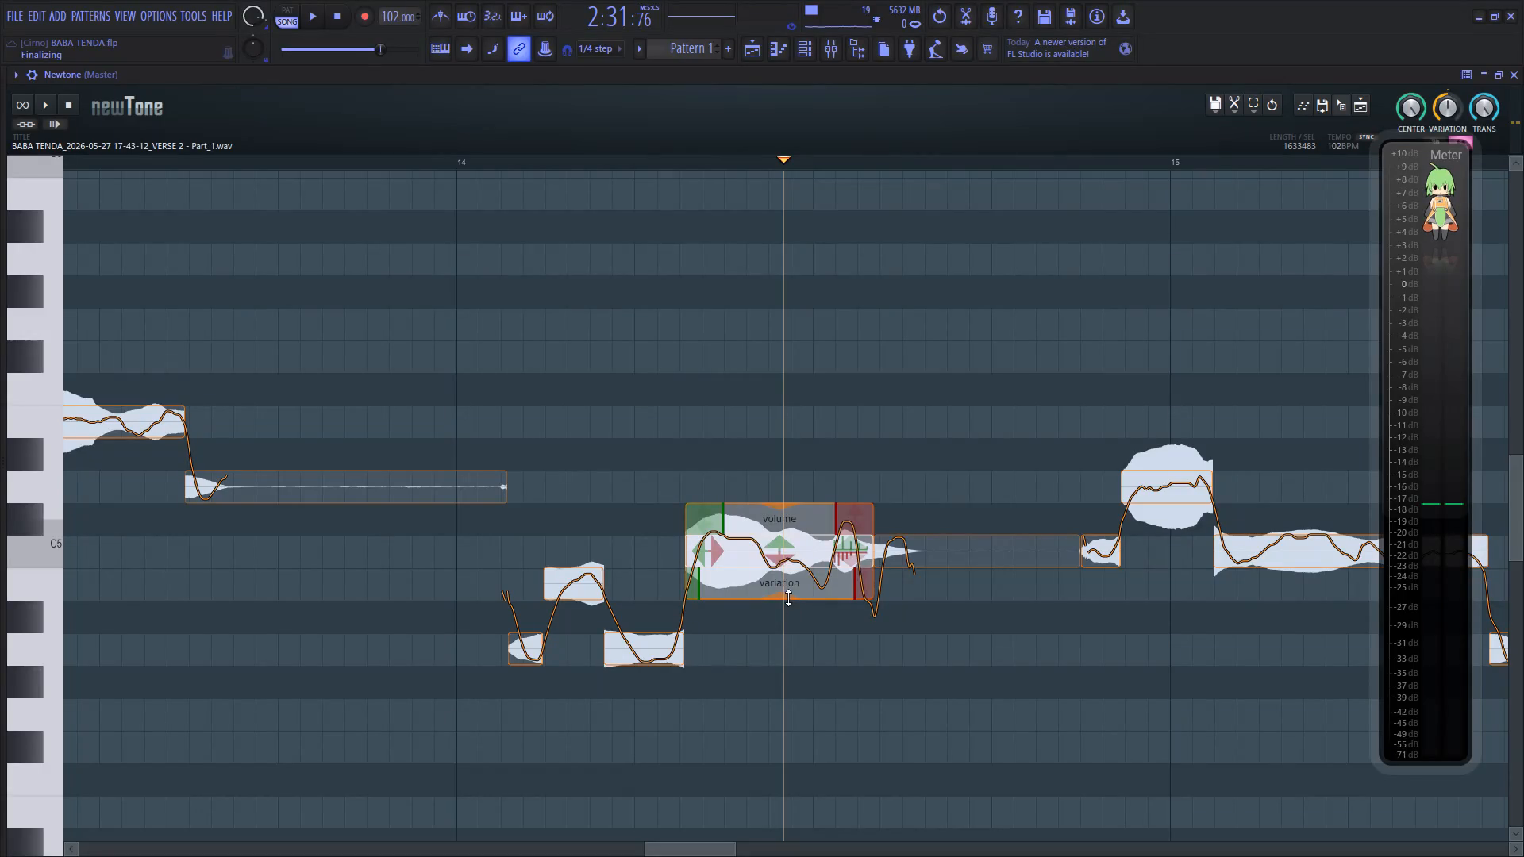
{"action": "left_click_drag", "start_coordinate": [788, 598], "coordinate": [800, 520]}
{"action": "left_click", "coordinate": [431, 667]}
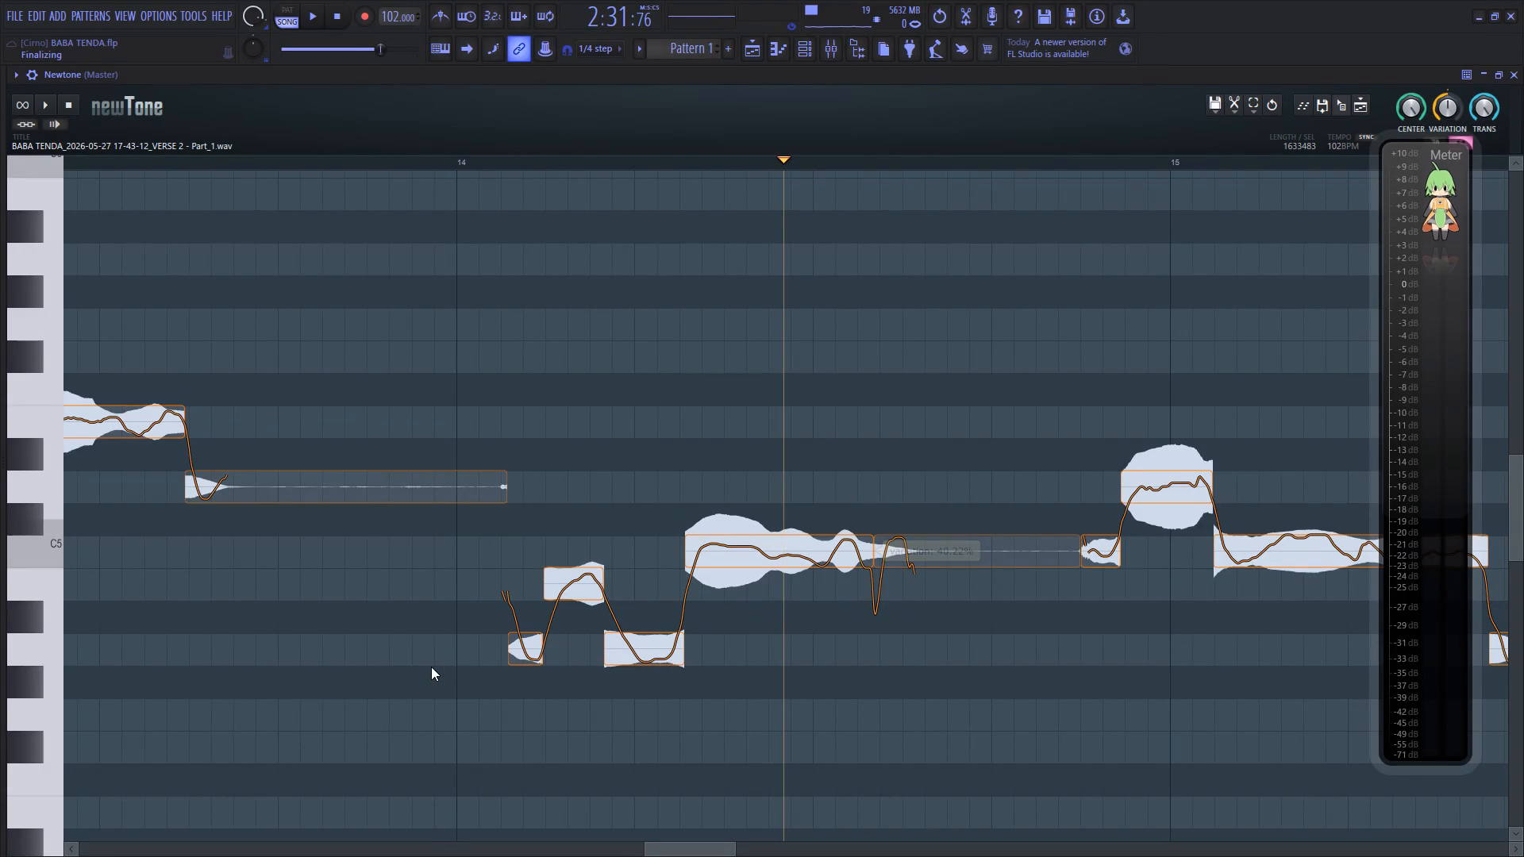
{"action": "key", "text": "space"}
Audition the phrase around bar 15, reduce the pitch variation of the long C5 note after bar 15, and replay it.
{"action": "left_click_drag", "start_coordinate": [661, 852], "coordinate": [691, 852]}
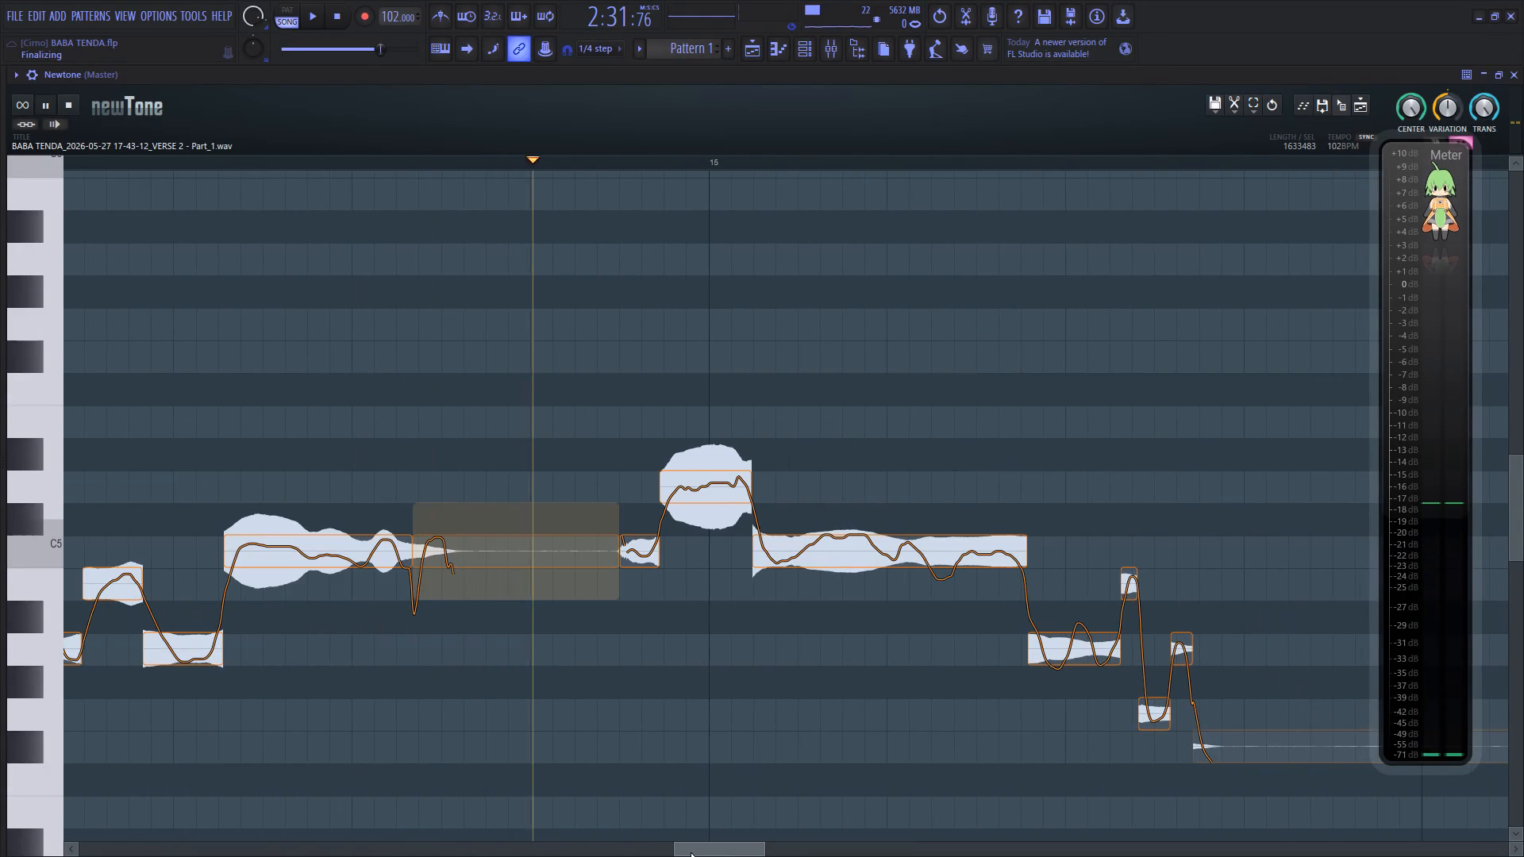
{"action": "left_click_drag", "start_coordinate": [691, 852], "coordinate": [691, 854]}
{"action": "key", "text": "space"}
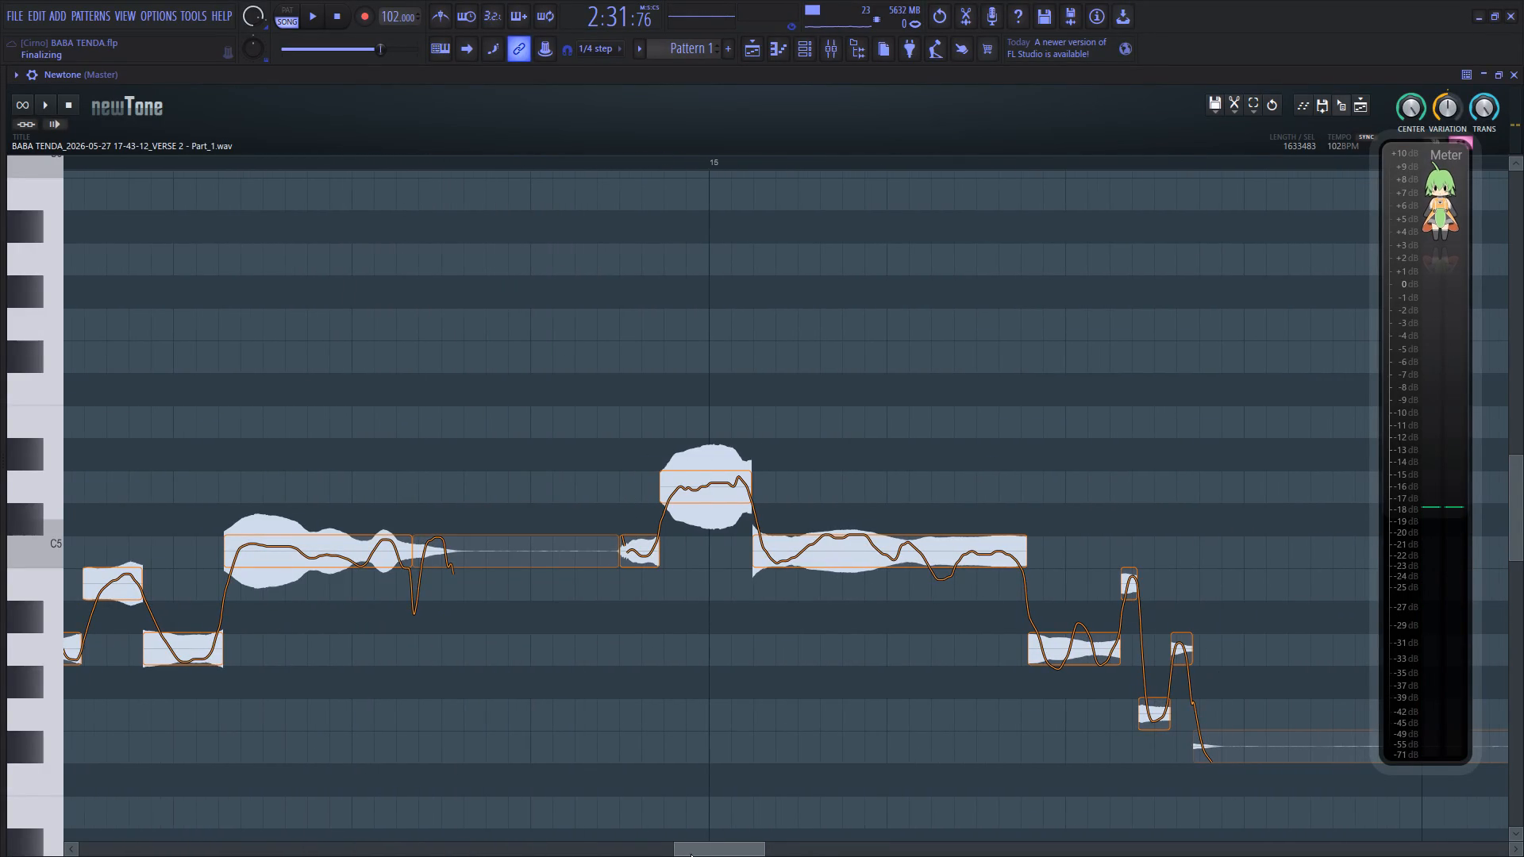
{"action": "left_click_drag", "start_coordinate": [691, 854], "coordinate": [692, 855]}
{"action": "key", "text": "space"}
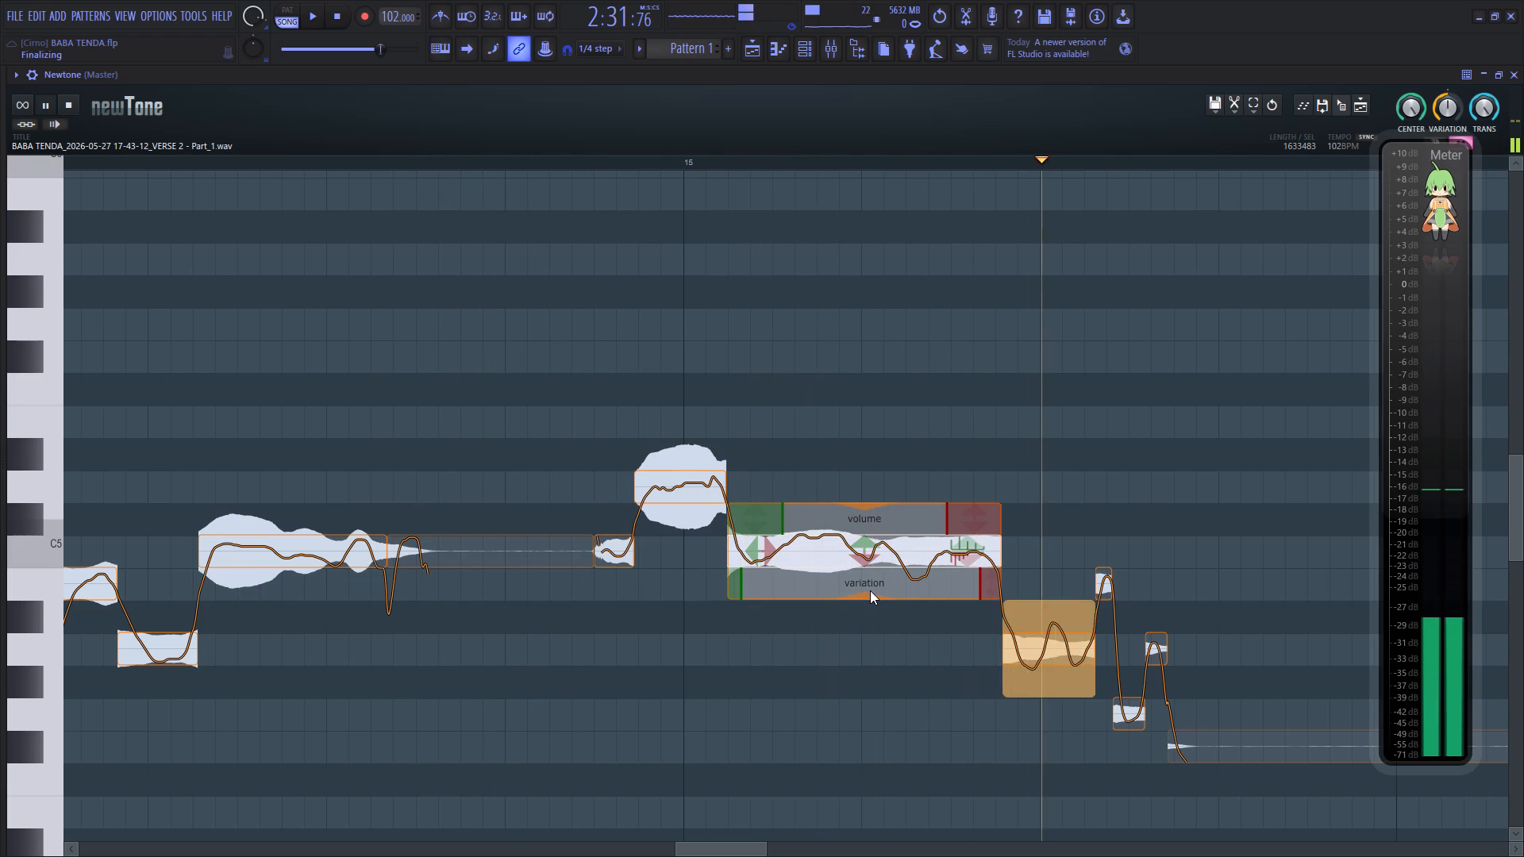
{"action": "left_click_drag", "start_coordinate": [868, 598], "coordinate": [872, 540]}
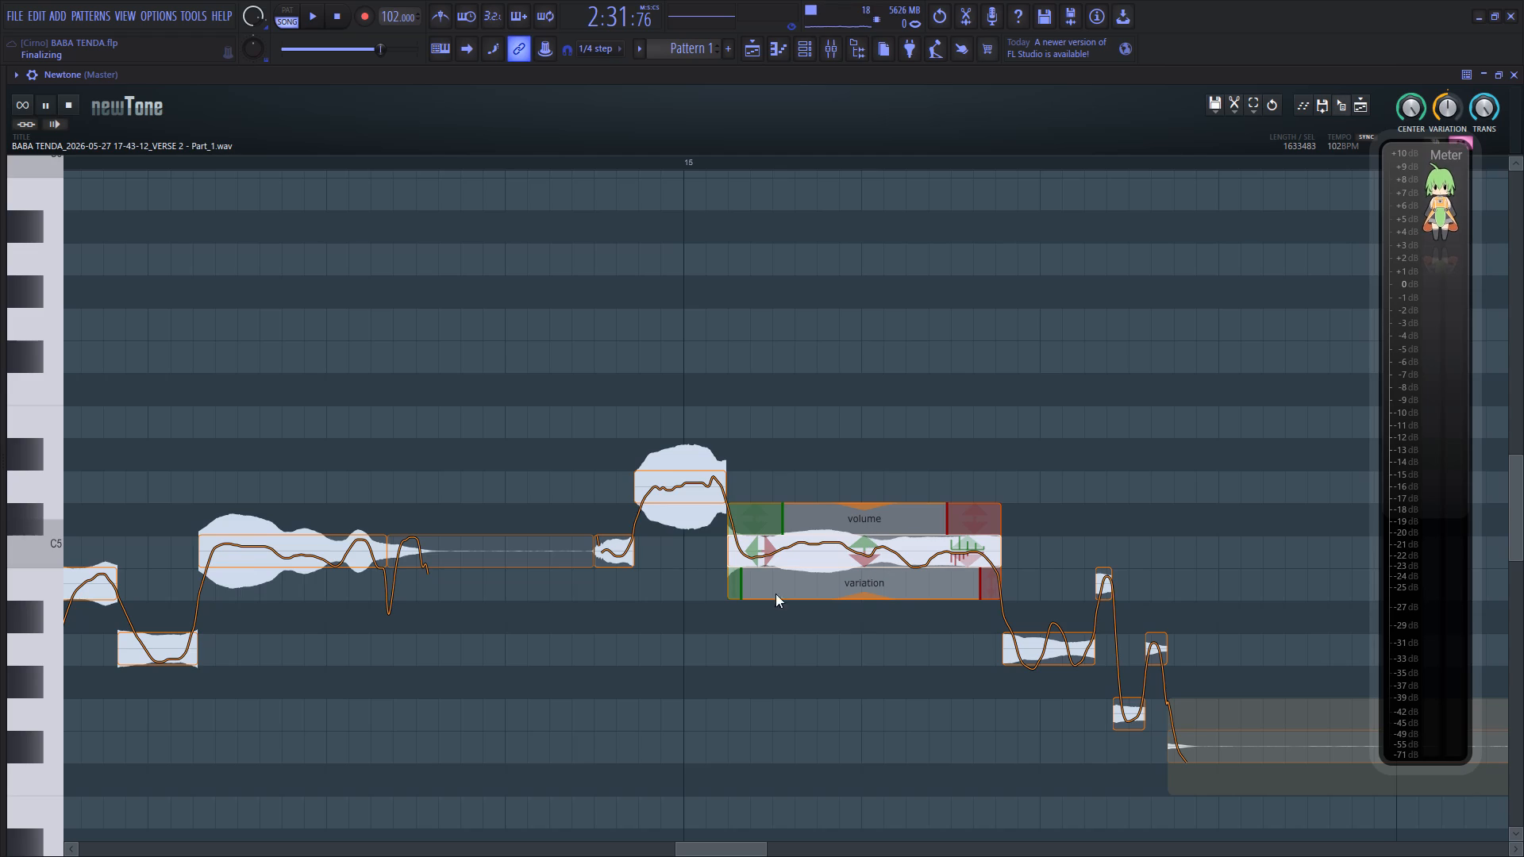
{"action": "key", "text": "space"}
{"action": "left_click", "coordinate": [497, 617]}
{"action": "key", "text": "space"}
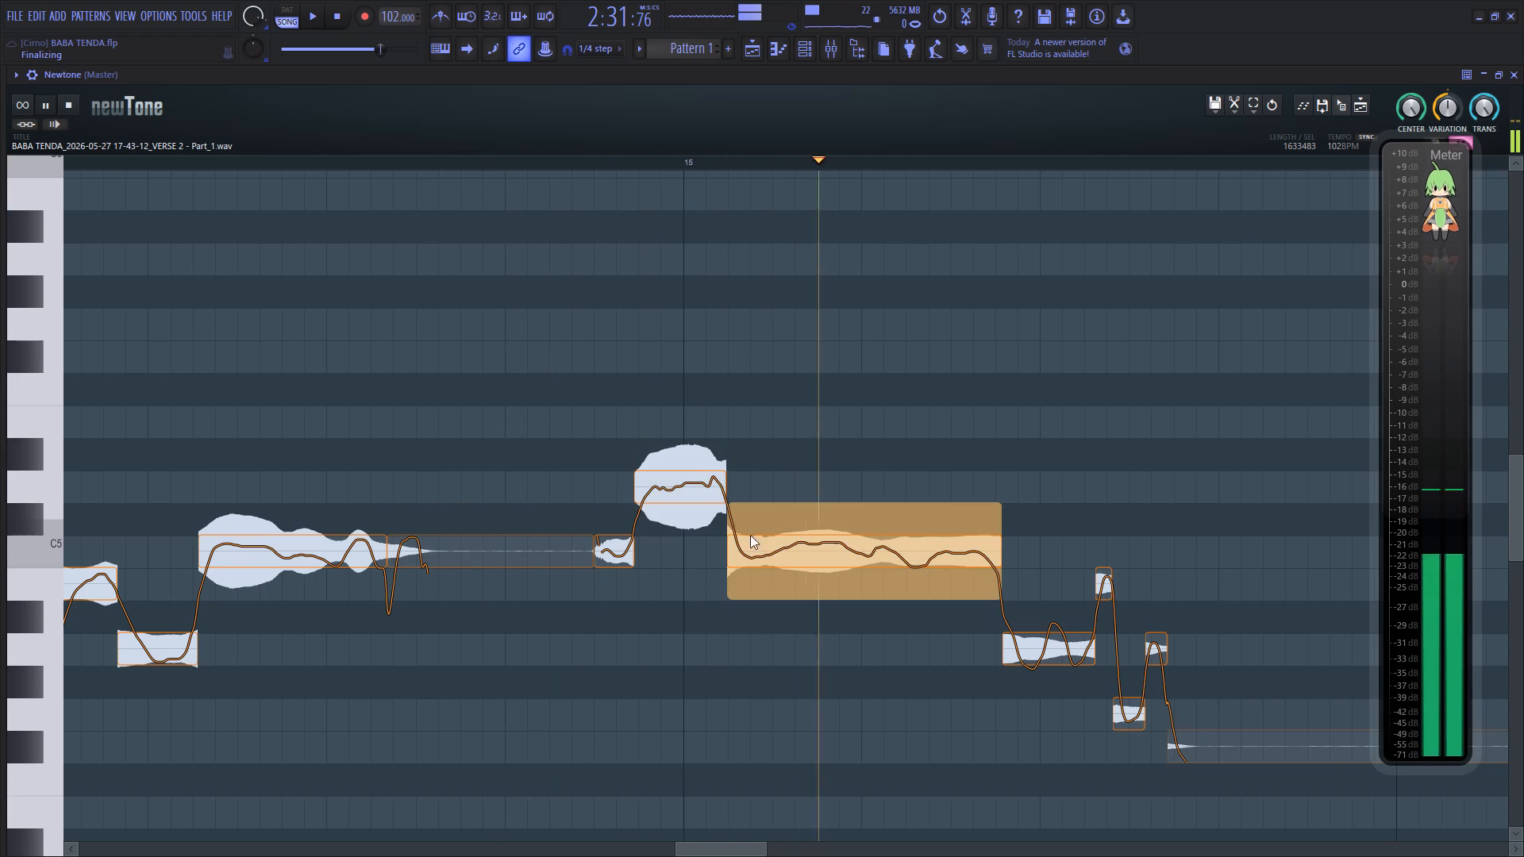
{"action": "key", "text": "space"}
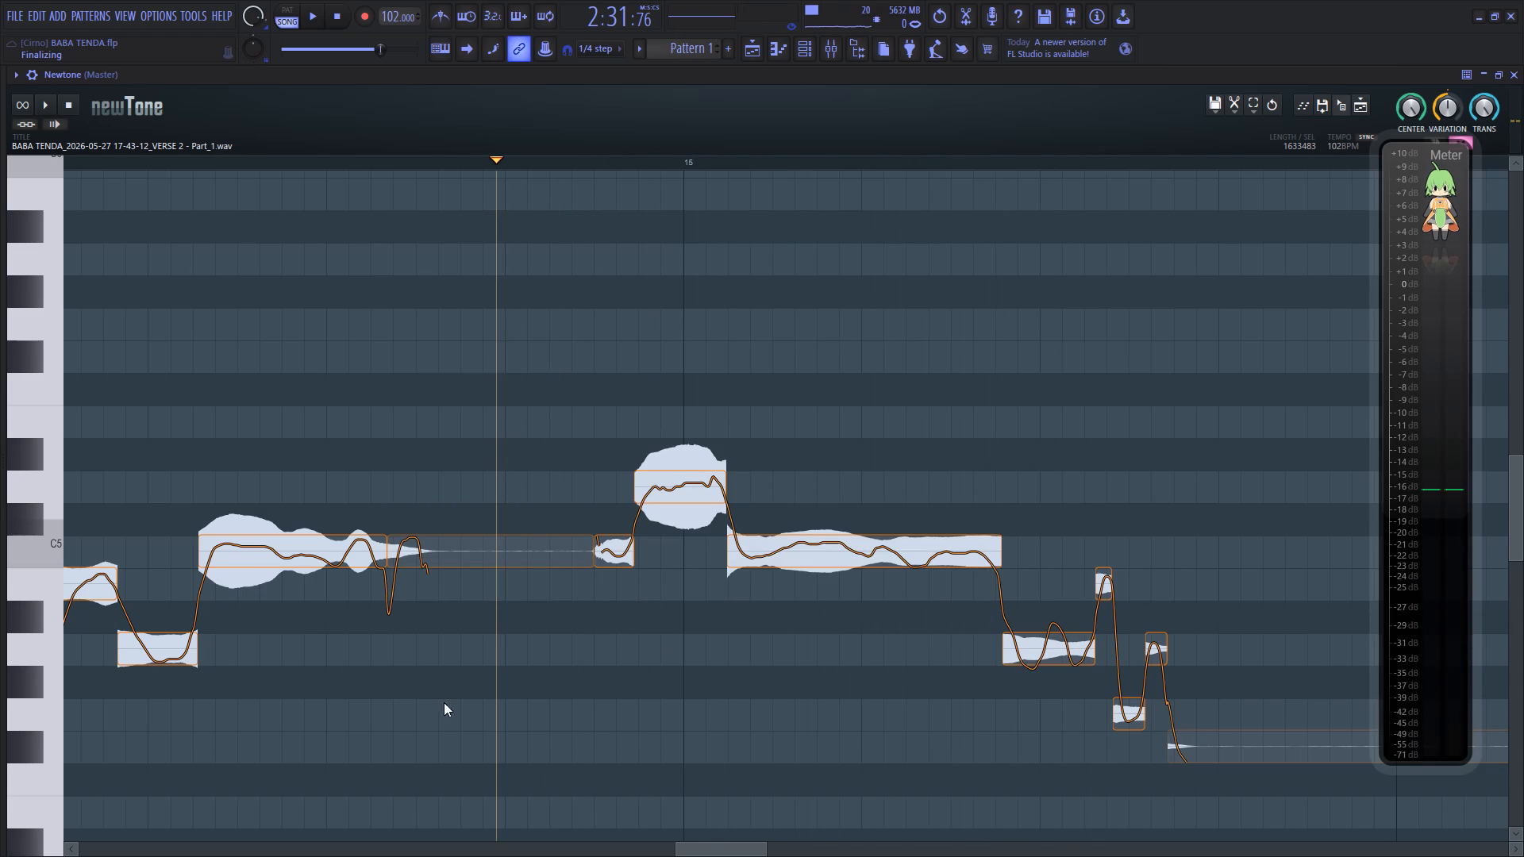
Listen repeatedly to the phrase from bar 14 through the long C5 note after bar 15 to check its tuning.
{"action": "left_click_drag", "start_coordinate": [718, 847], "coordinate": [674, 850]}
{"action": "left_click", "coordinate": [654, 699]}
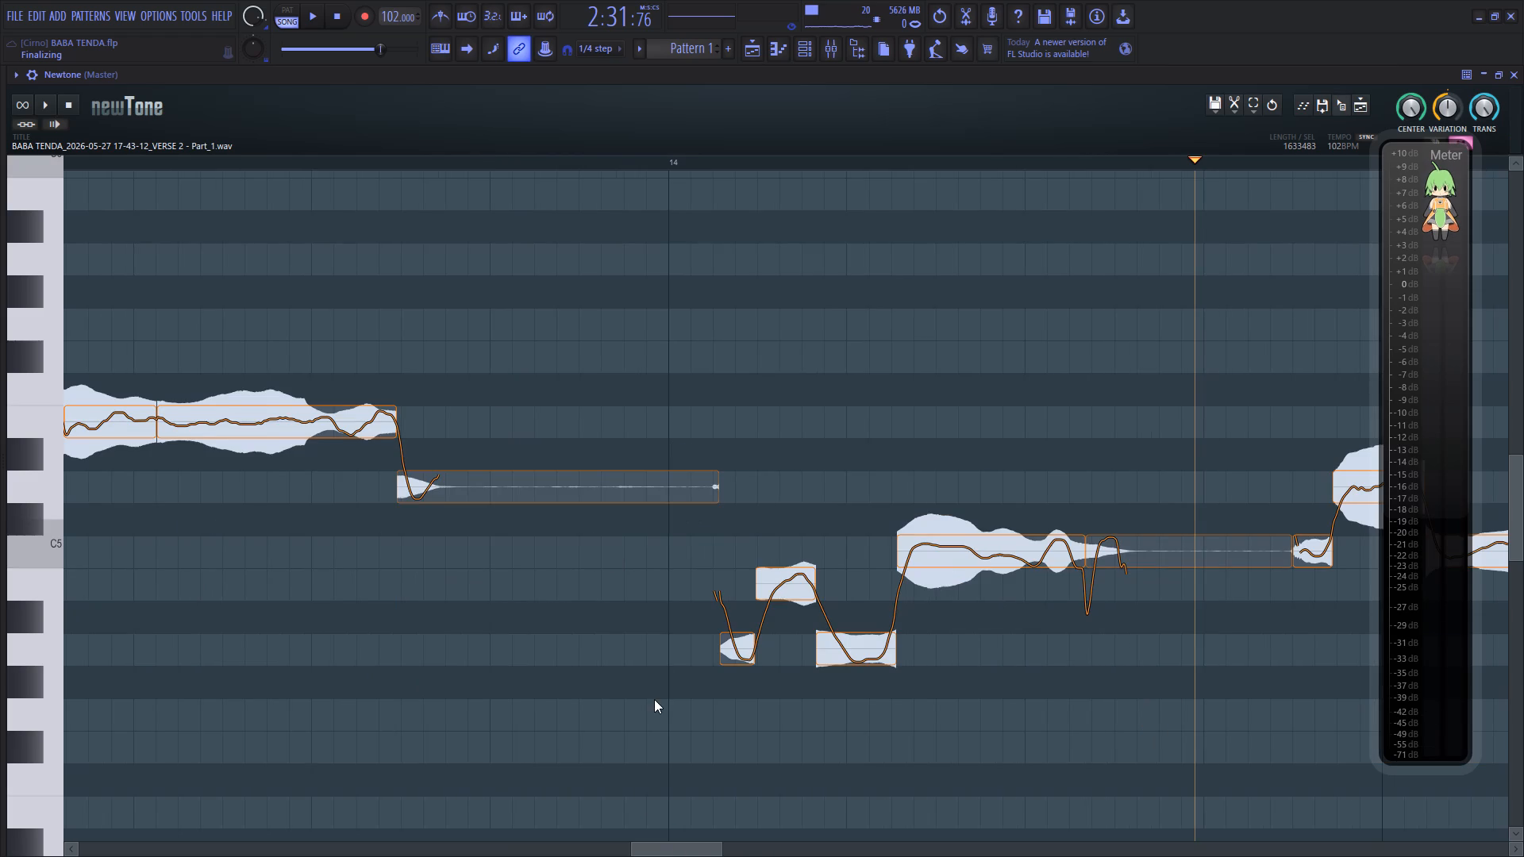
{"action": "key", "text": "space"}
{"action": "left_click_drag", "start_coordinate": [652, 845], "coordinate": [675, 841]}
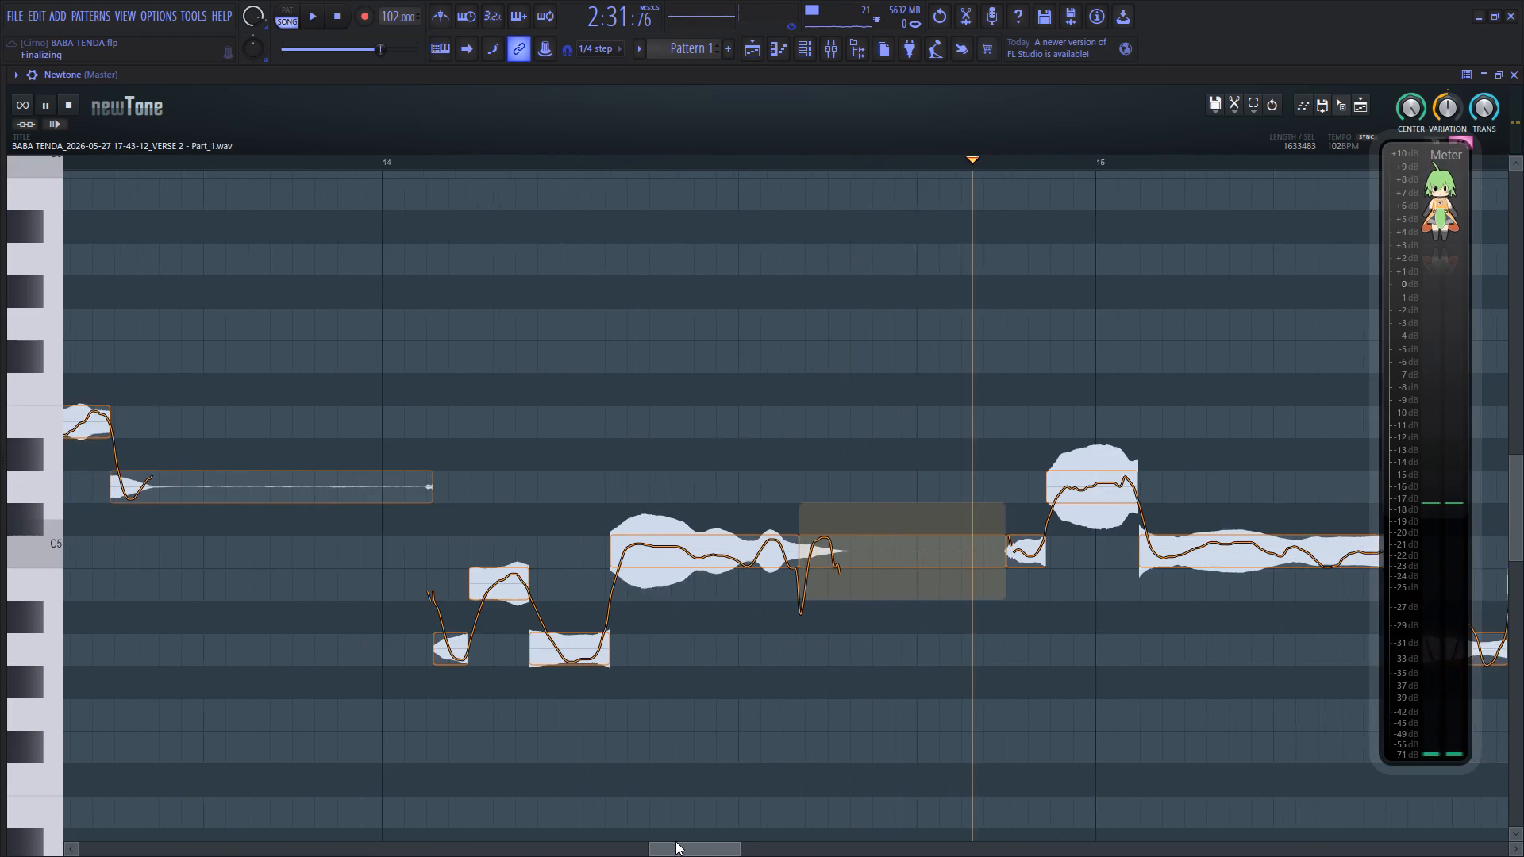
{"action": "left_click_drag", "start_coordinate": [675, 841], "coordinate": [699, 848]}
{"action": "key", "text": "space"}
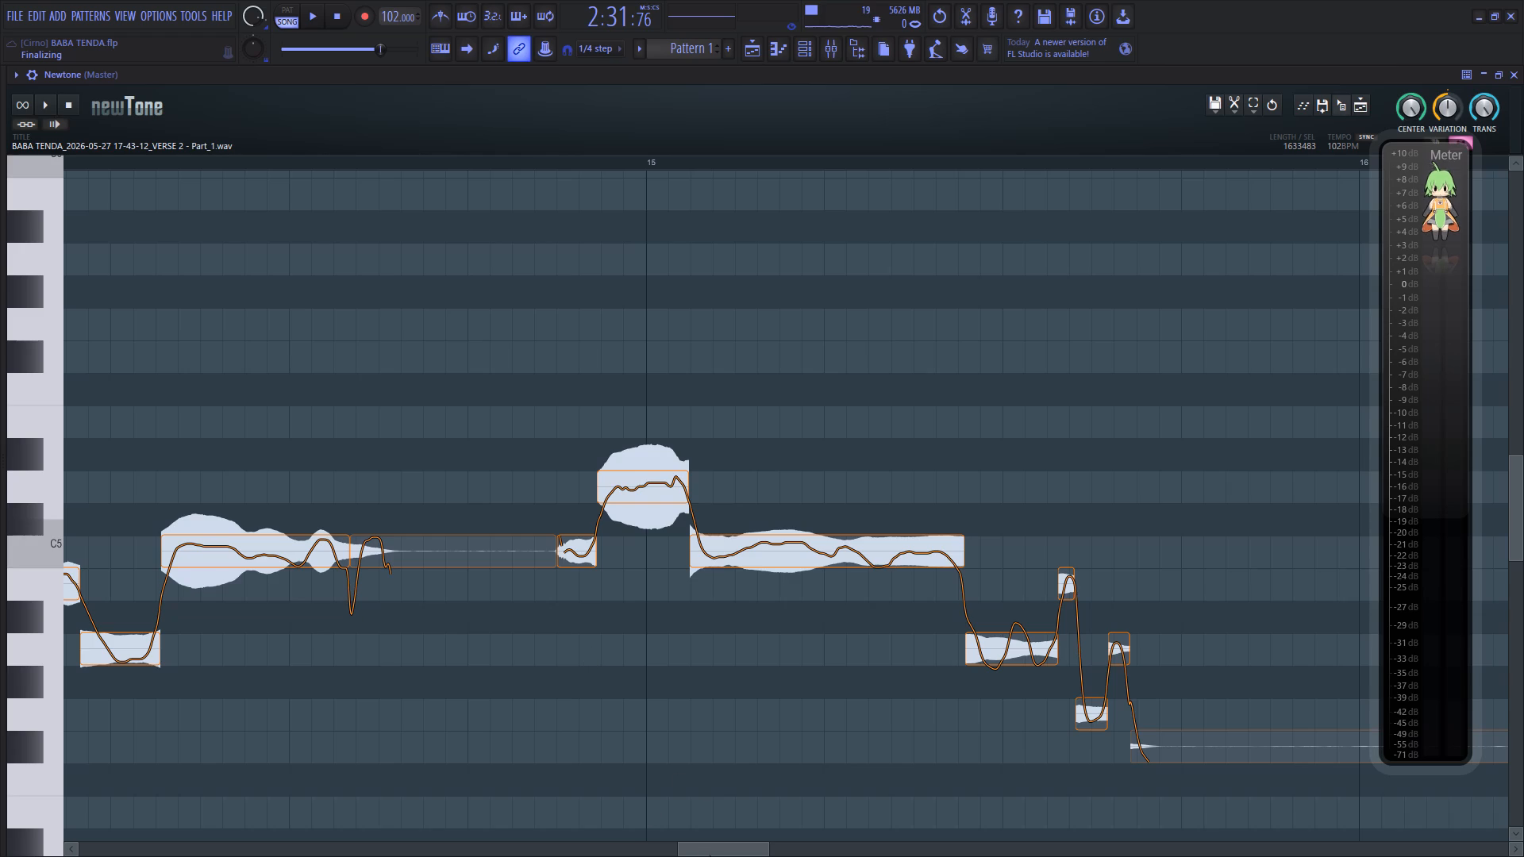
{"action": "left_click_drag", "start_coordinate": [713, 856], "coordinate": [698, 853]}
{"action": "key", "text": "space"}
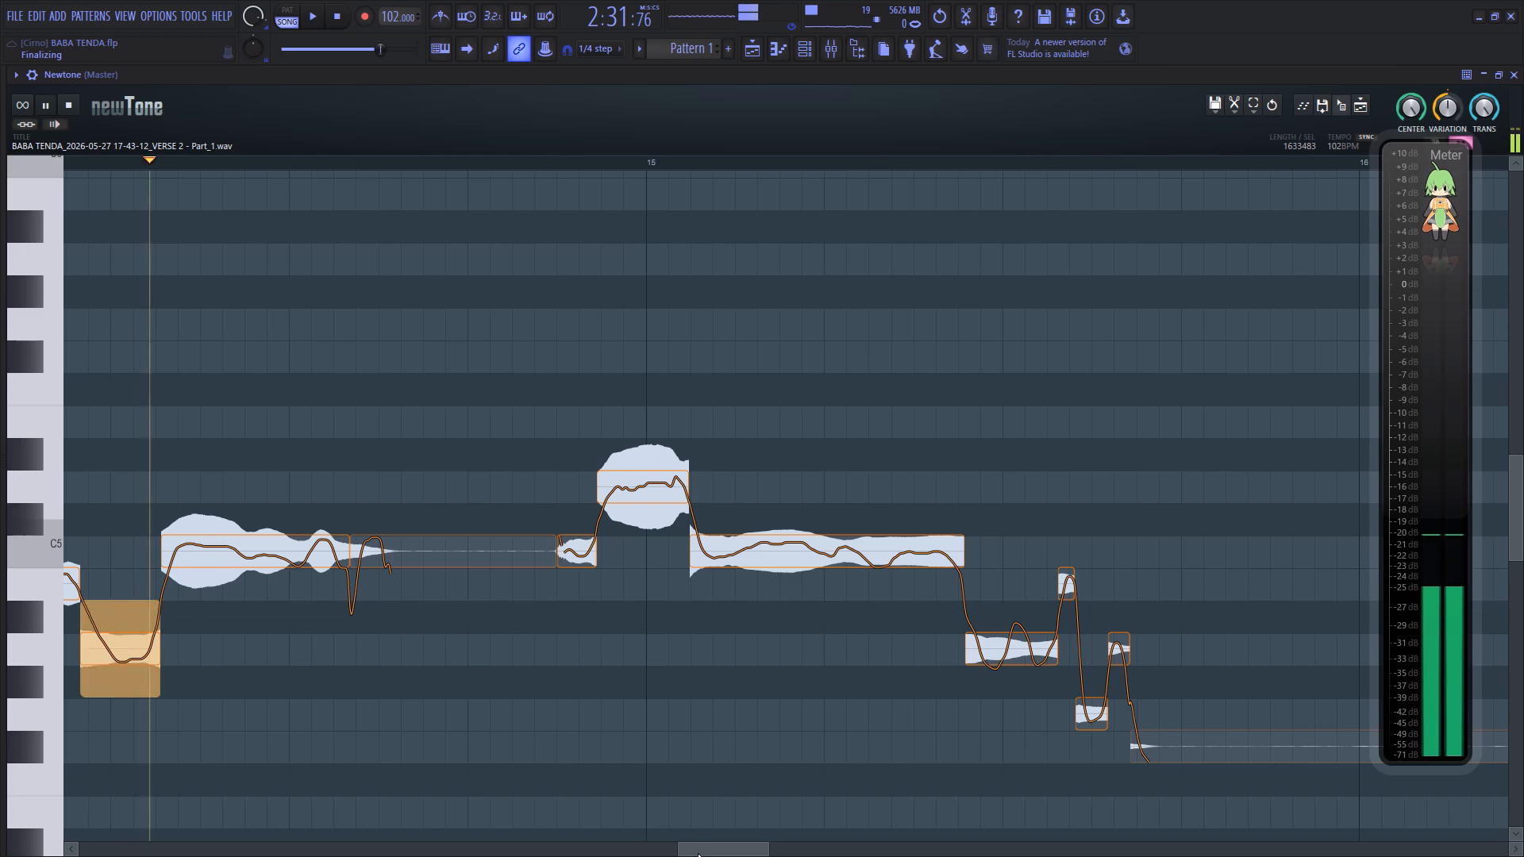
{"action": "key", "text": "space"}
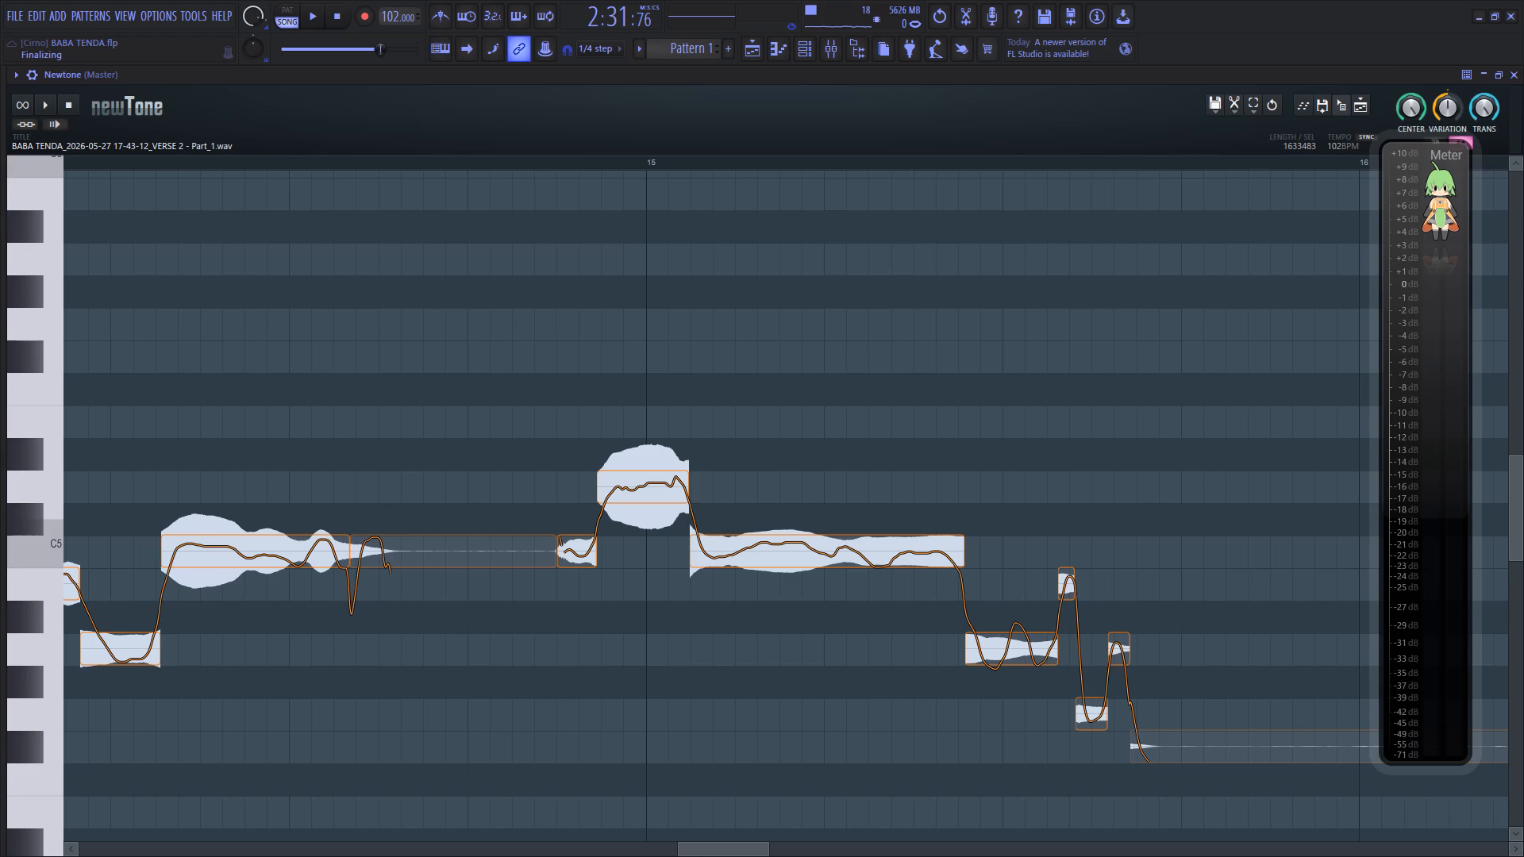
{"action": "key", "text": "space"}
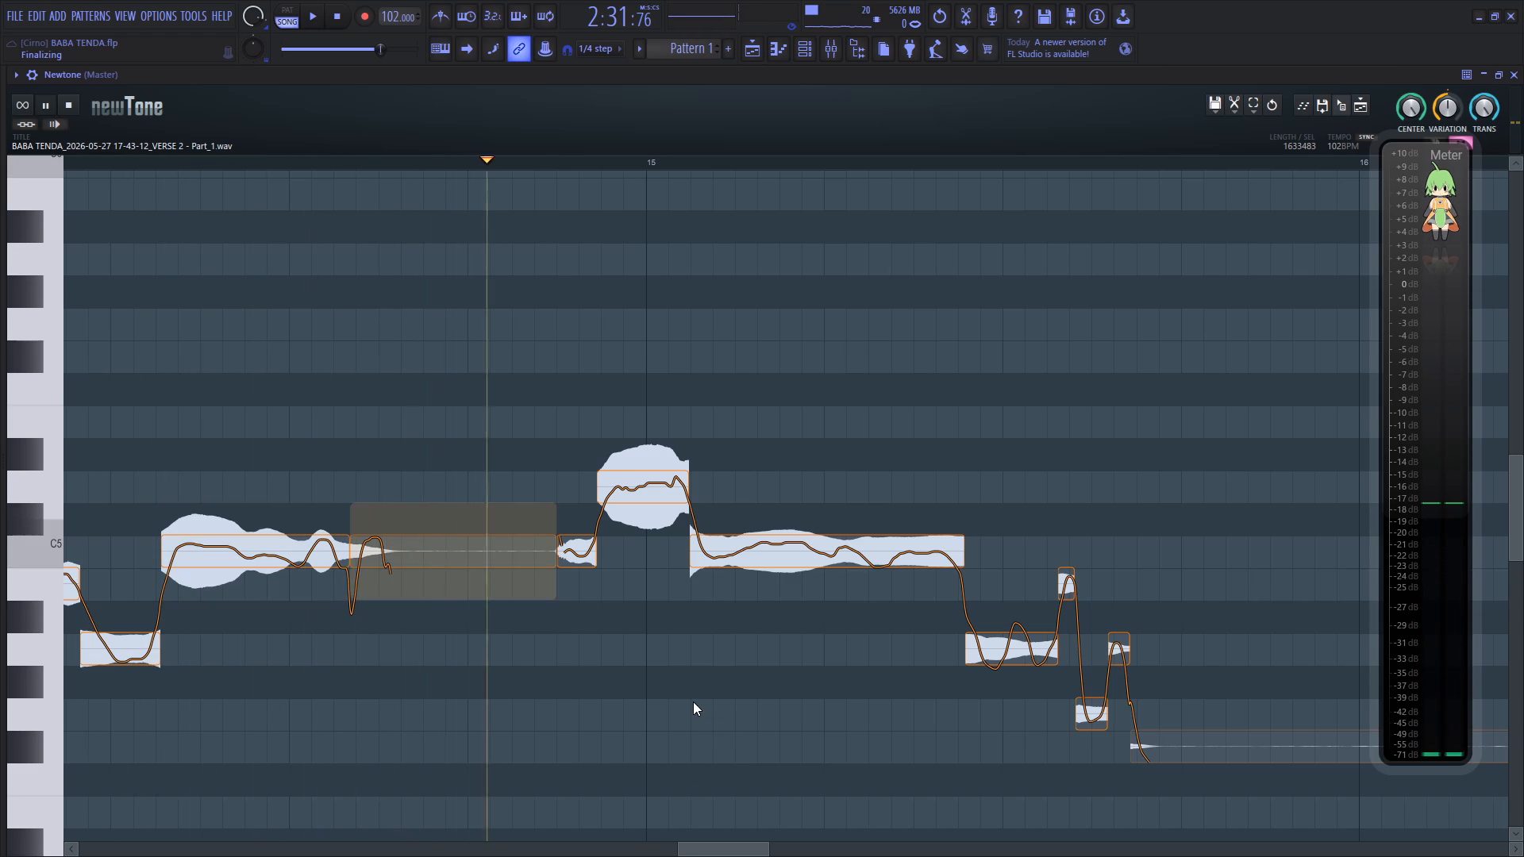
{"action": "key", "text": "space"}
{"action": "key", "text": "space"}
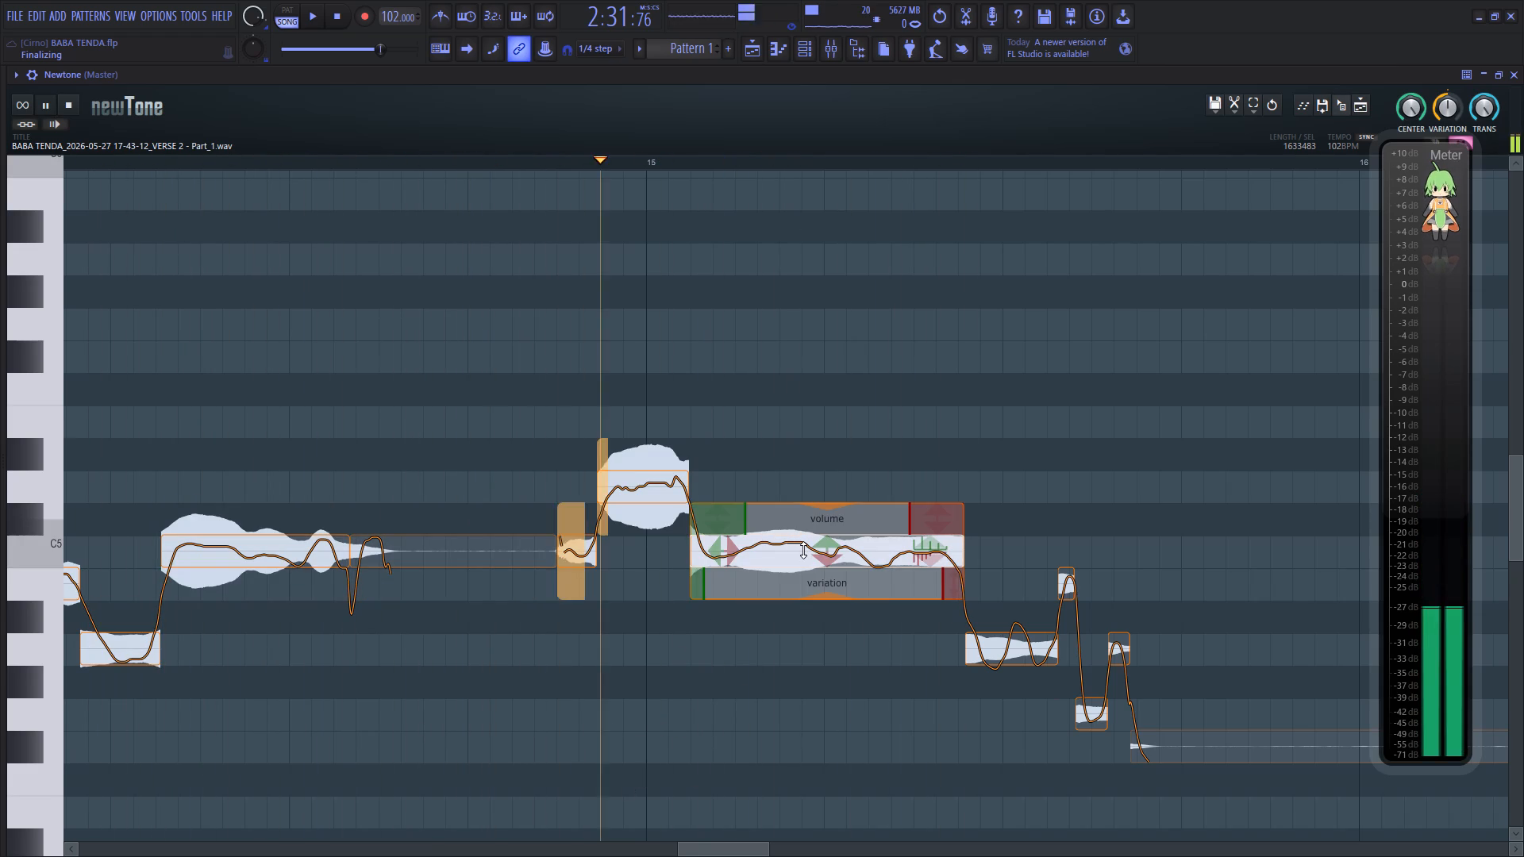
{"action": "key", "text": "space"}
{"action": "key", "text": "space"}
{"action": "key", "text": "space"}
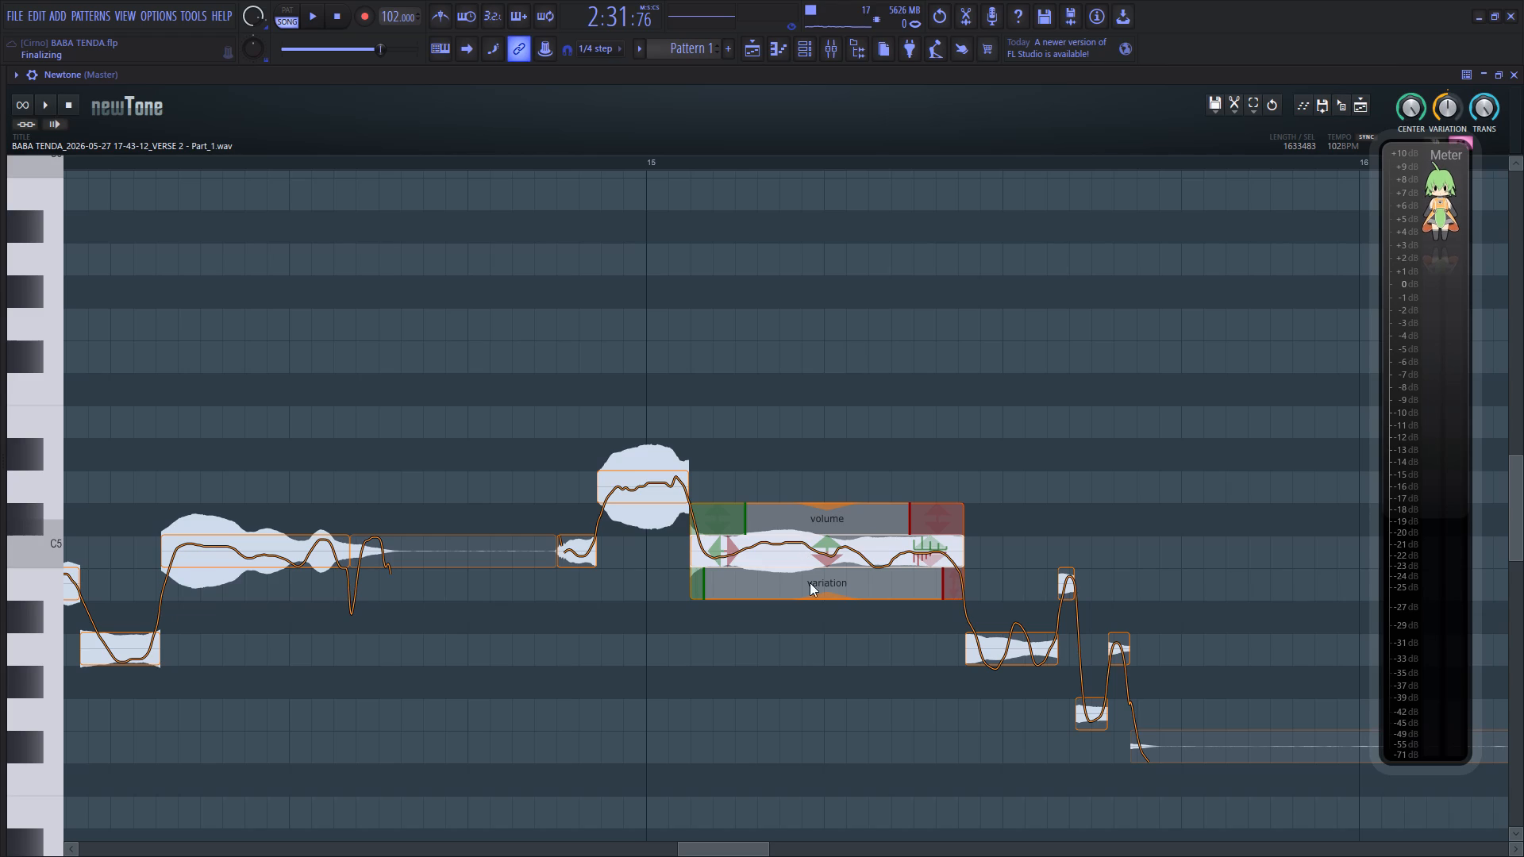
{"action": "left_click", "coordinate": [377, 577]}
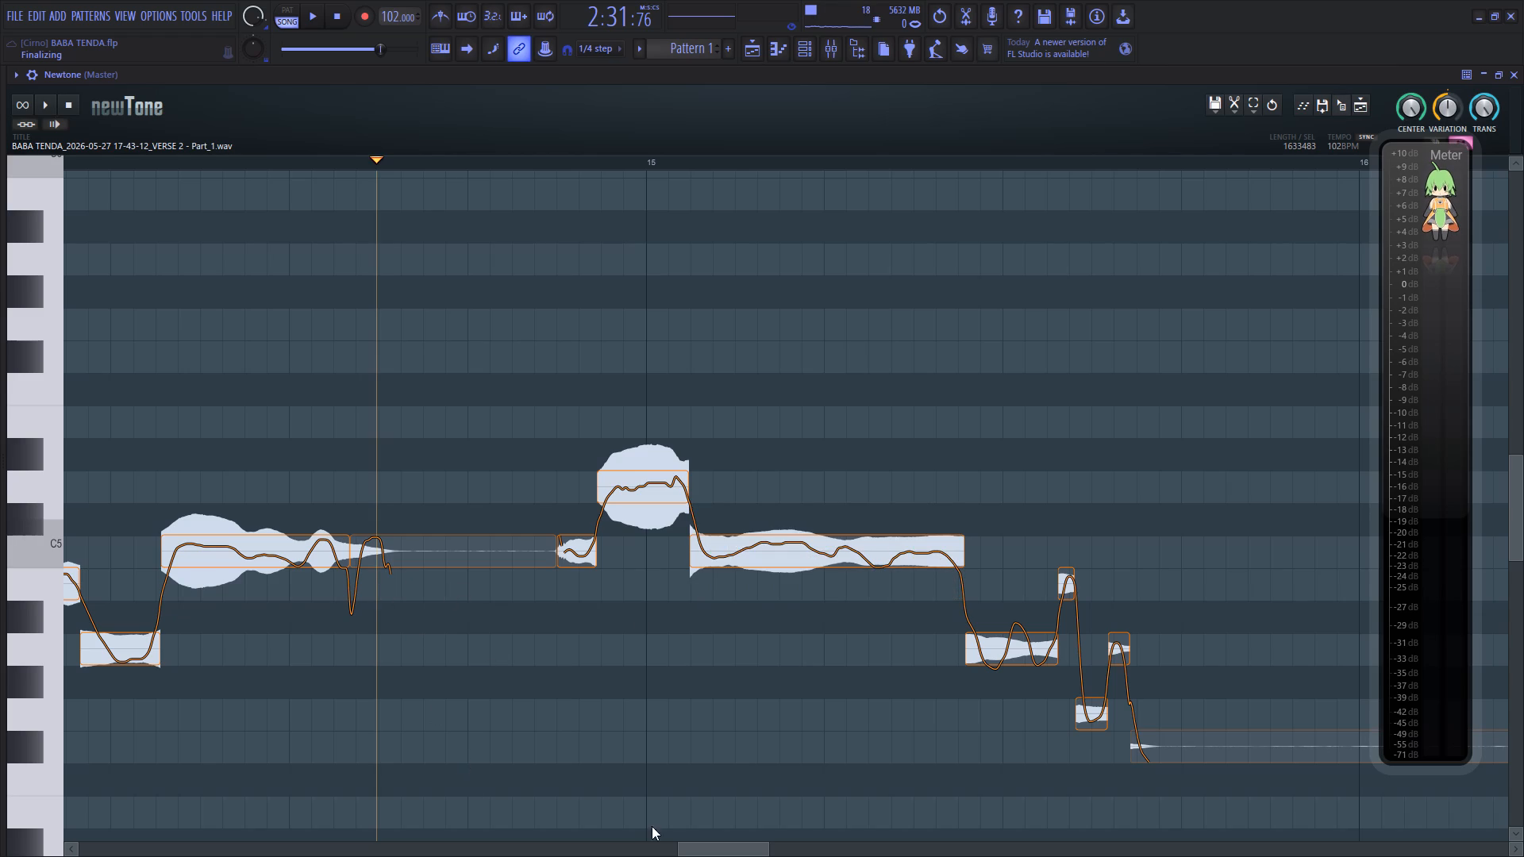
{"action": "left_click_drag", "start_coordinate": [710, 847], "coordinate": [671, 848]}
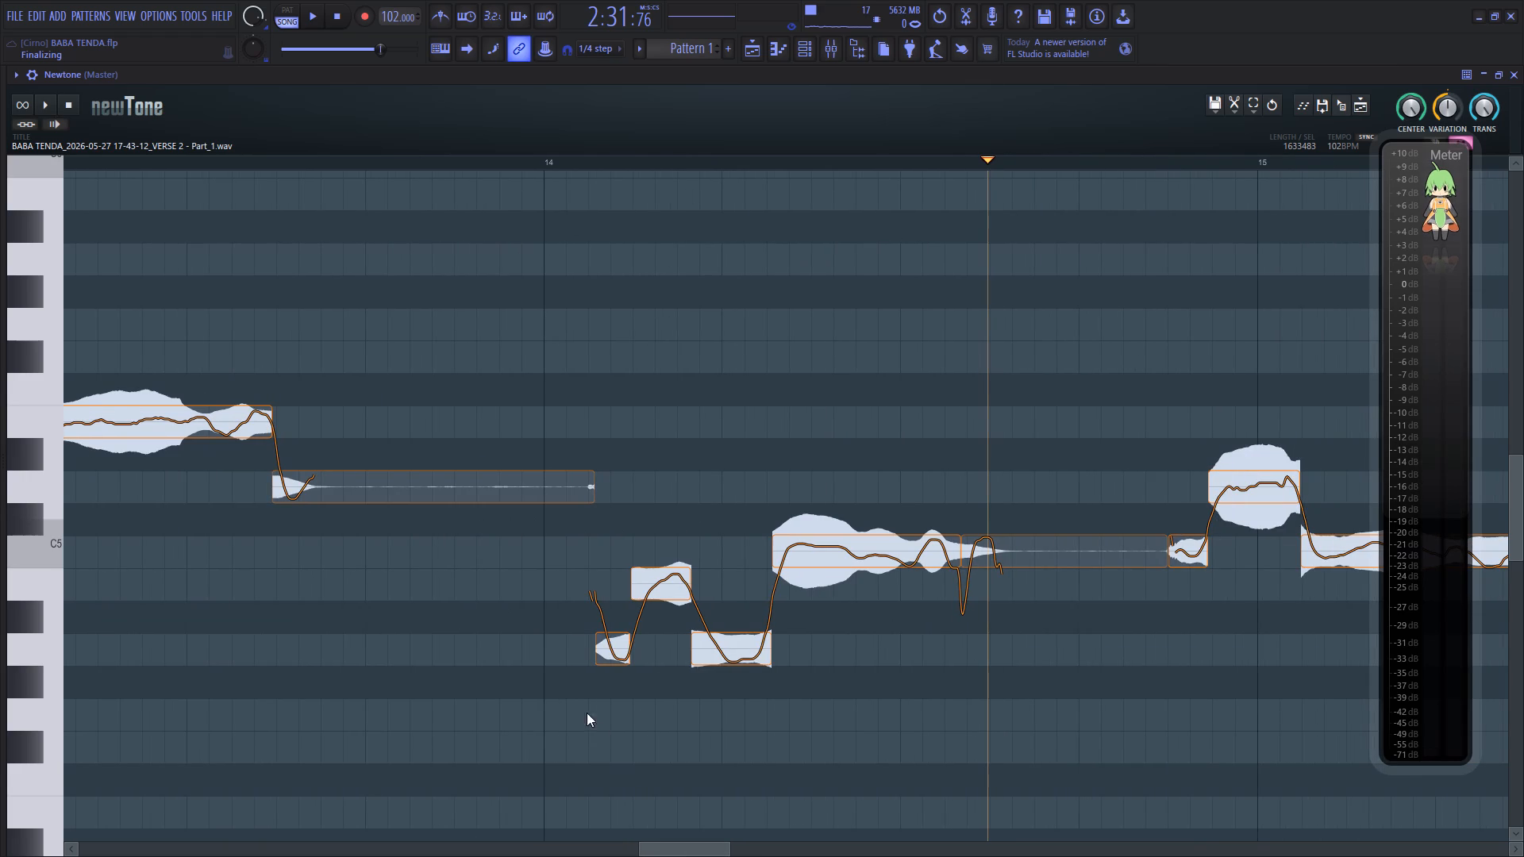
{"action": "left_click", "coordinate": [581, 691]}
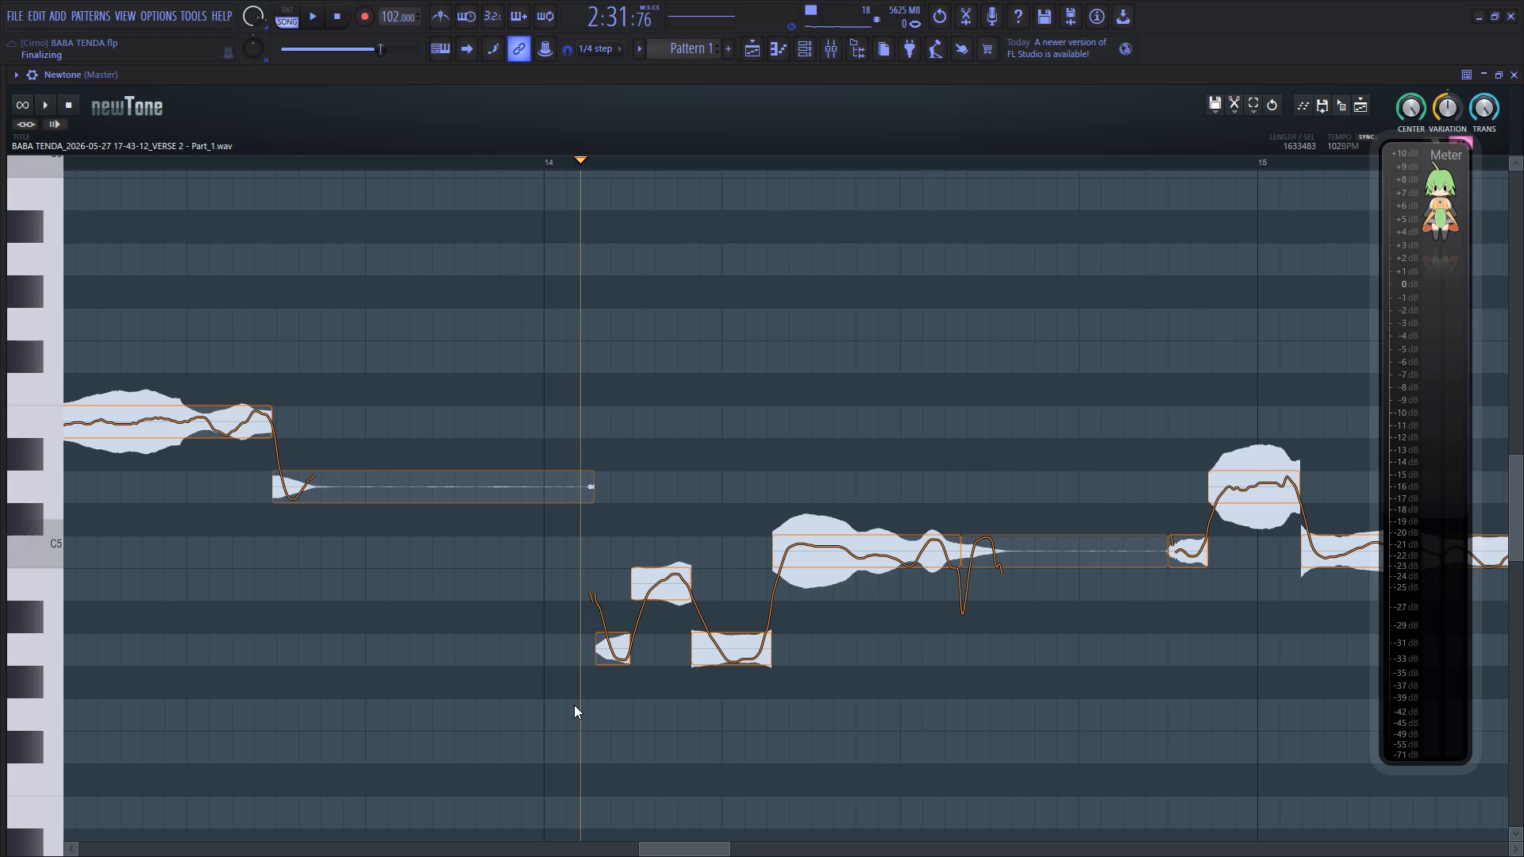
{"action": "key", "text": "space"}
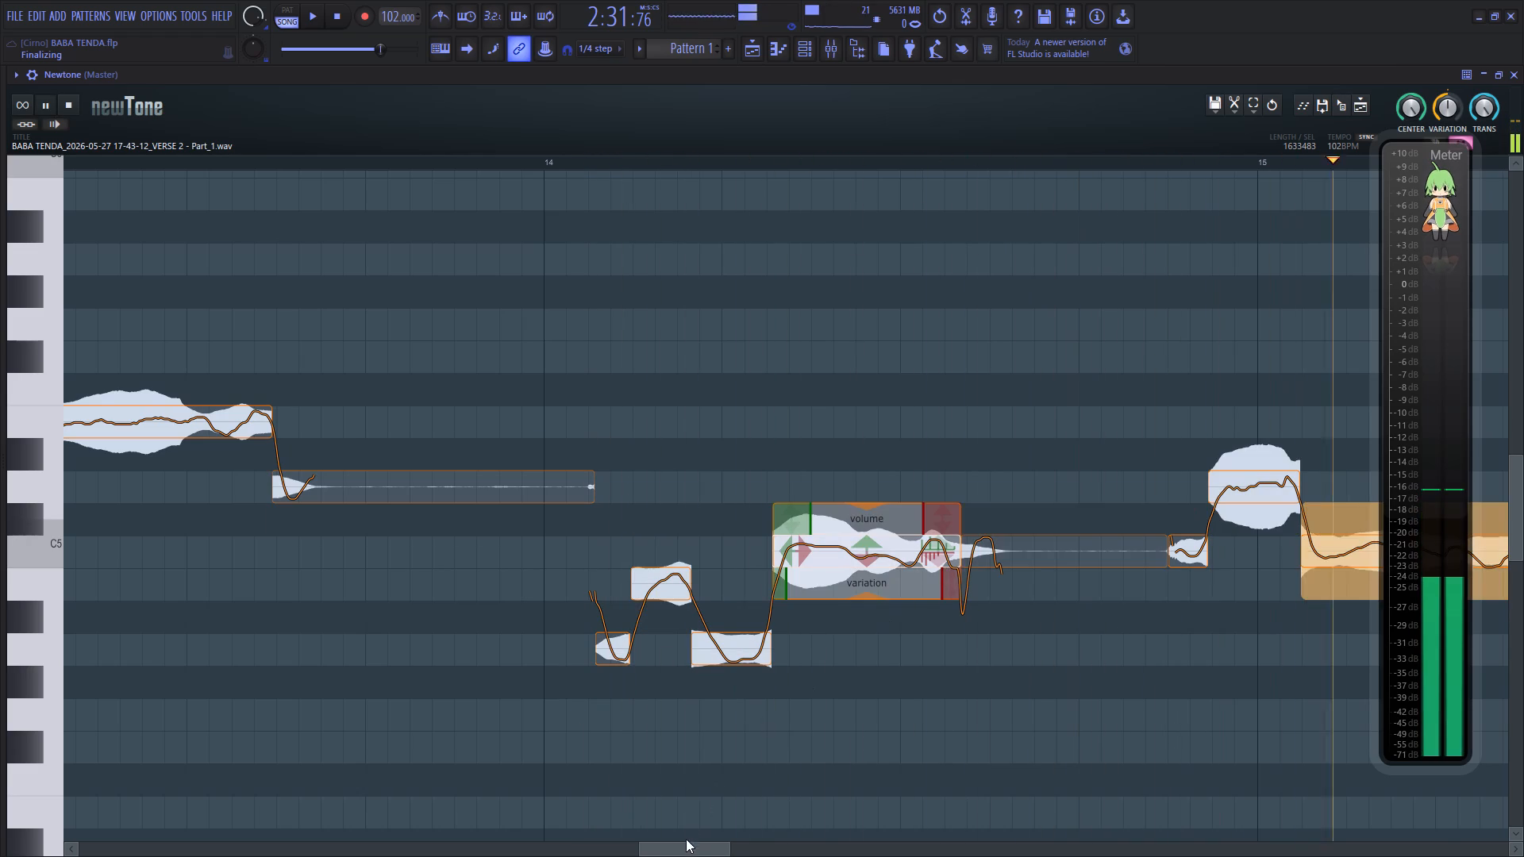
Slice the long C5 note after bar 15 in two near its middle, listening to the phrase around the cut.
{"action": "left_click_drag", "start_coordinate": [680, 850], "coordinate": [720, 847]}
{"action": "left_click", "coordinate": [588, 695]}
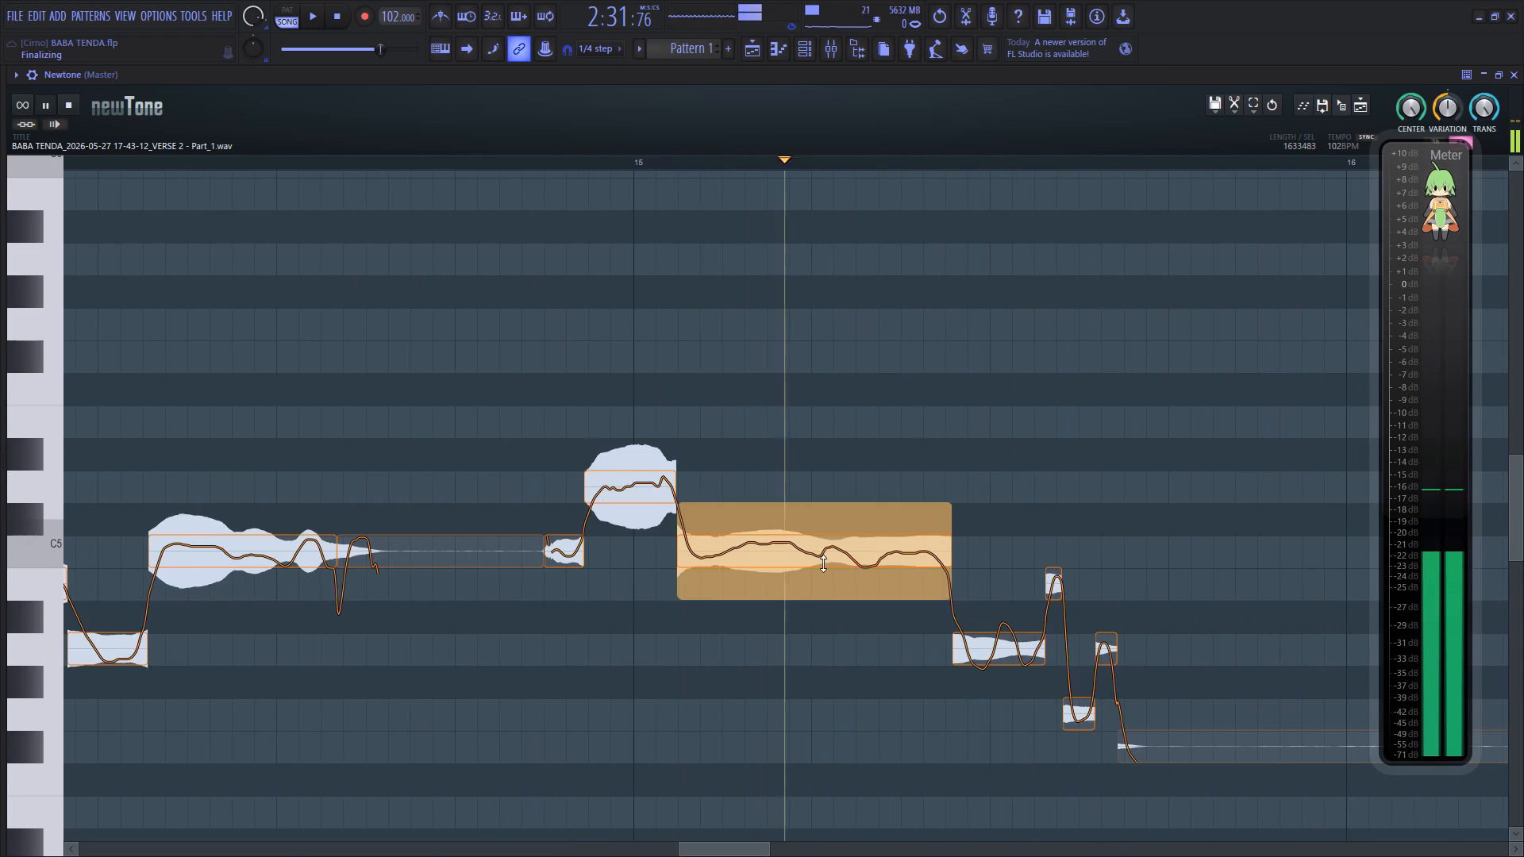
{"action": "key", "text": "space"}
{"action": "key", "text": "space"}
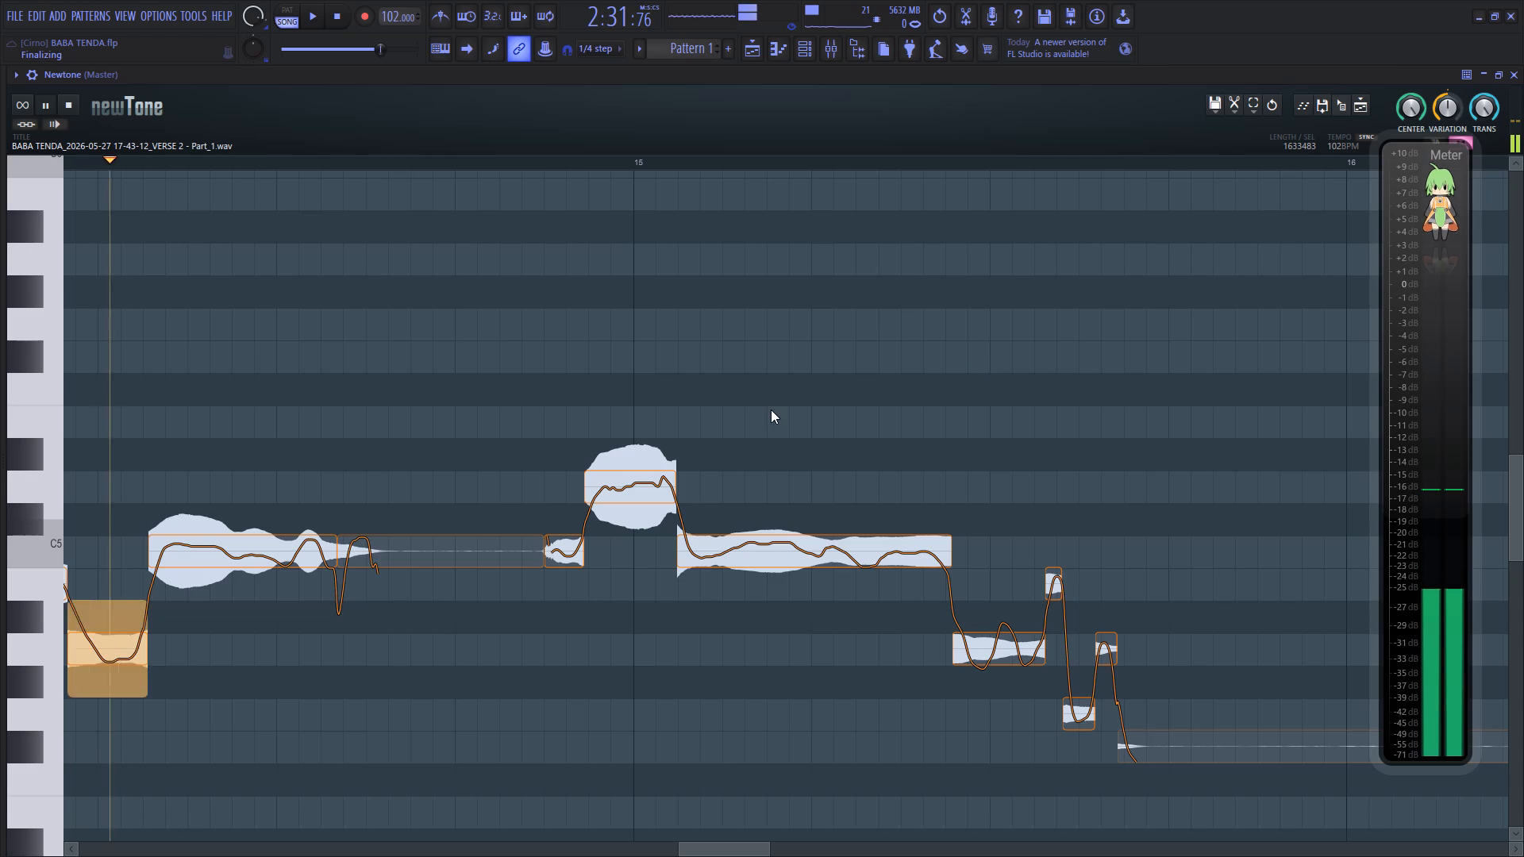
{"action": "key", "text": "c"}
{"action": "left_click", "coordinate": [821, 547]}
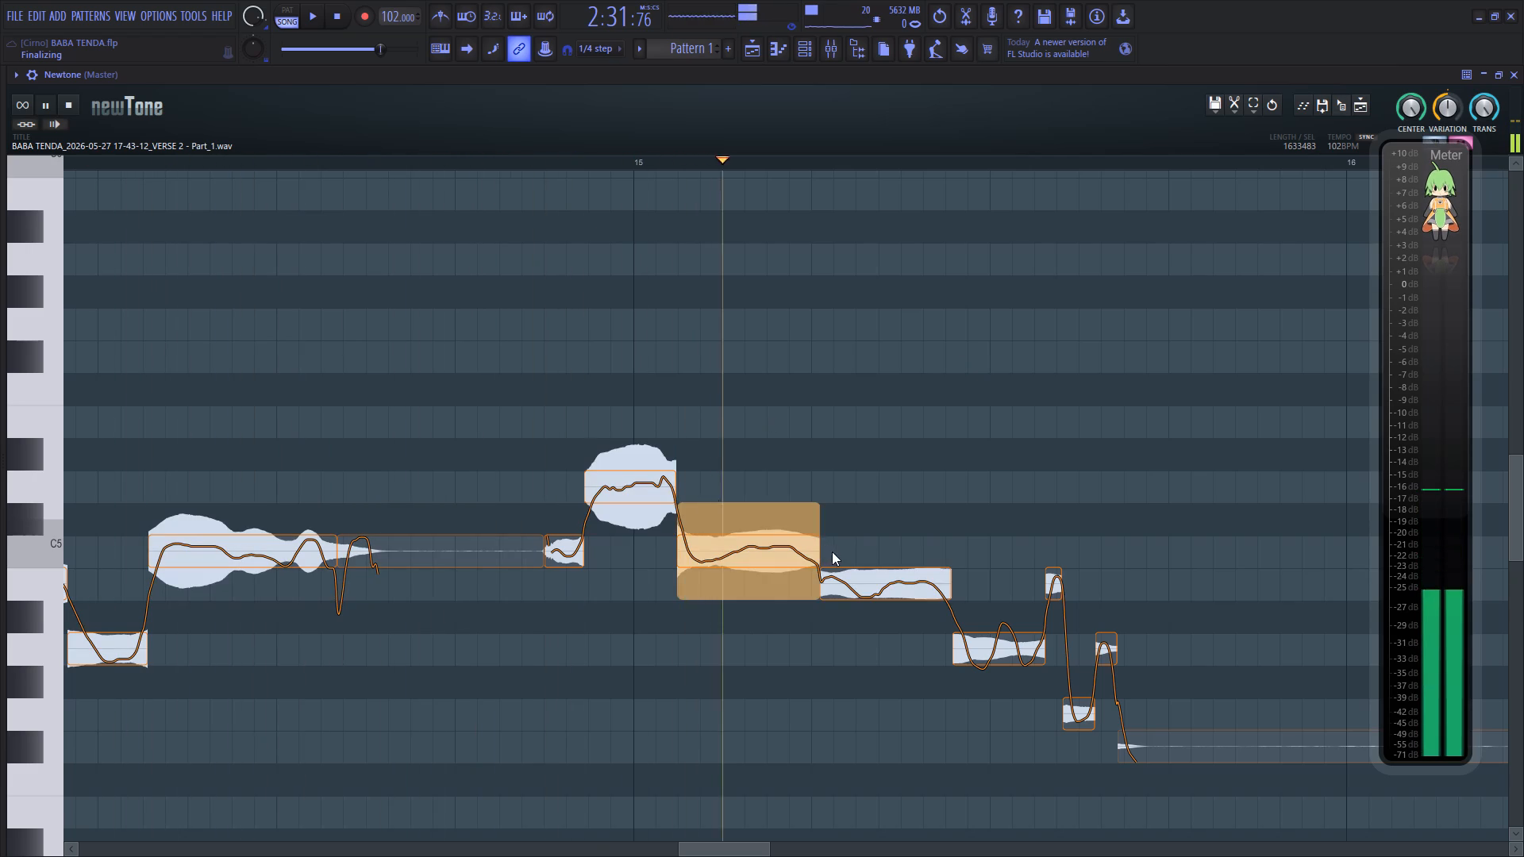
{"action": "key", "text": "space"}
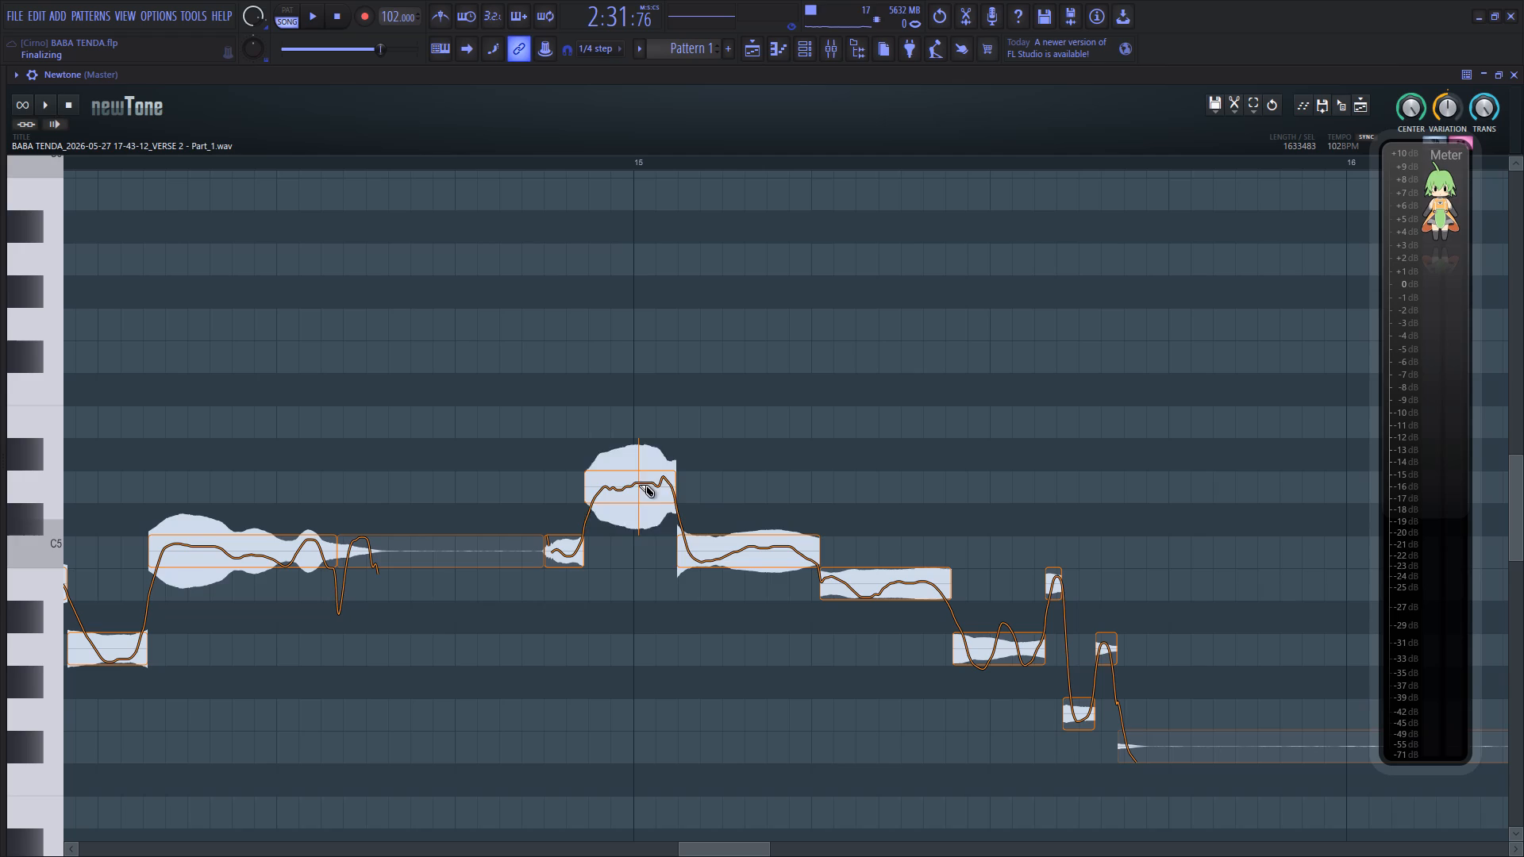
Reduce the pitch variation of the four descending notes from bar 15, the loud D5 to about 76% and the C5 to about 26%.
{"action": "key", "text": "c"}
{"action": "left_click_drag", "start_coordinate": [630, 532], "coordinate": [639, 502]}
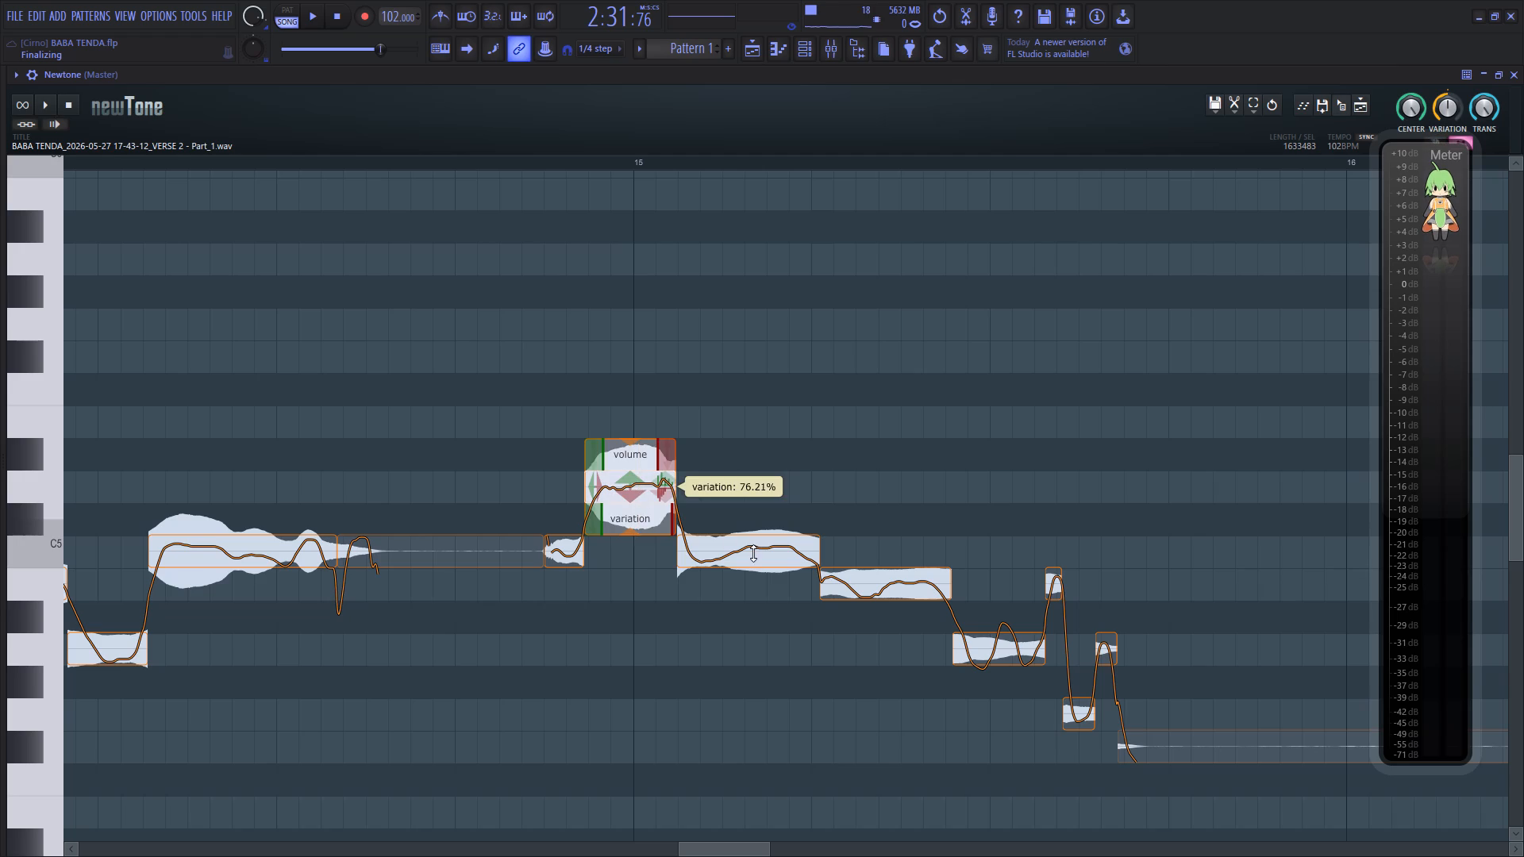
{"action": "left_click_drag", "start_coordinate": [749, 597], "coordinate": [752, 559]}
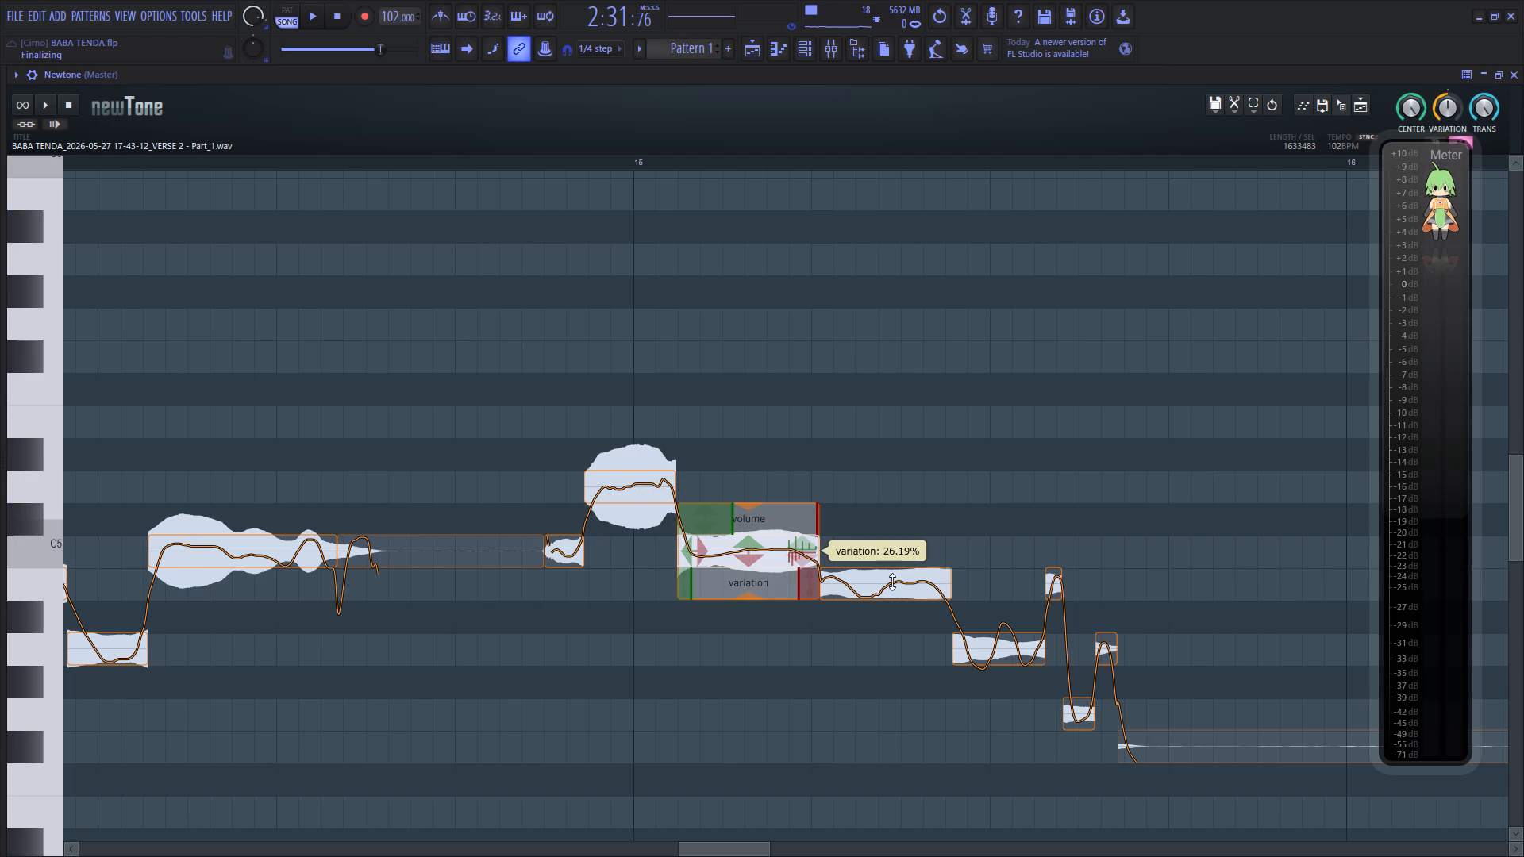
{"action": "key", "text": "space"}
{"action": "left_click_drag", "start_coordinate": [894, 629], "coordinate": [895, 584]}
{"action": "left_click_drag", "start_coordinate": [1000, 694], "coordinate": [1007, 644]}
{"action": "key", "text": "space"}
Audition the end of the corrected verse 2 phrase after bar 15 and check the remainder of the clip.
{"action": "left_click_drag", "start_coordinate": [745, 851], "coordinate": [754, 856]}
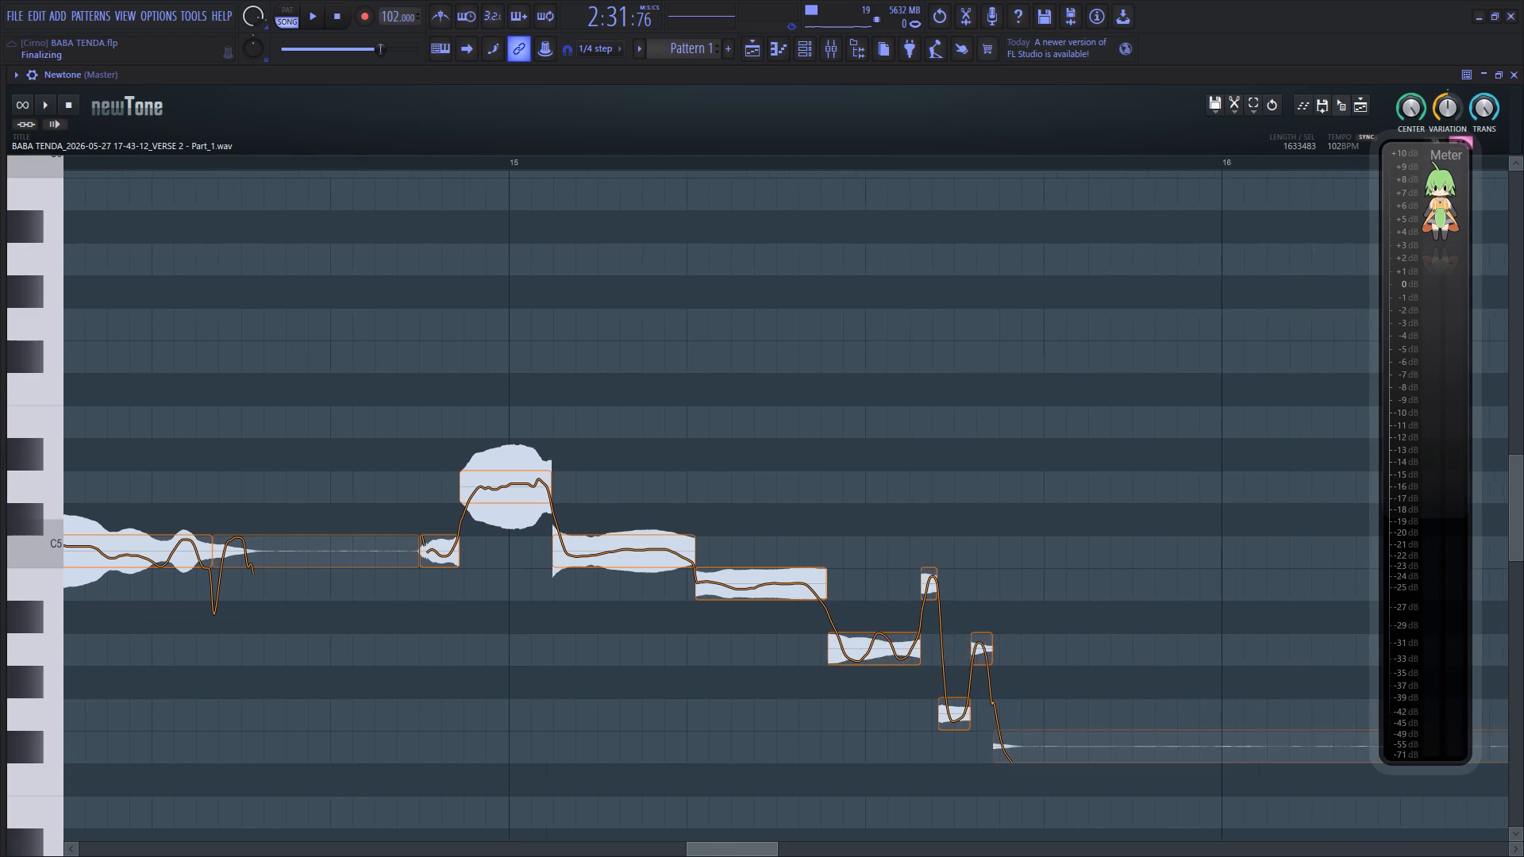
{"action": "left_click_drag", "start_coordinate": [754, 856], "coordinate": [764, 855]}
{"action": "left_click", "coordinate": [516, 705]}
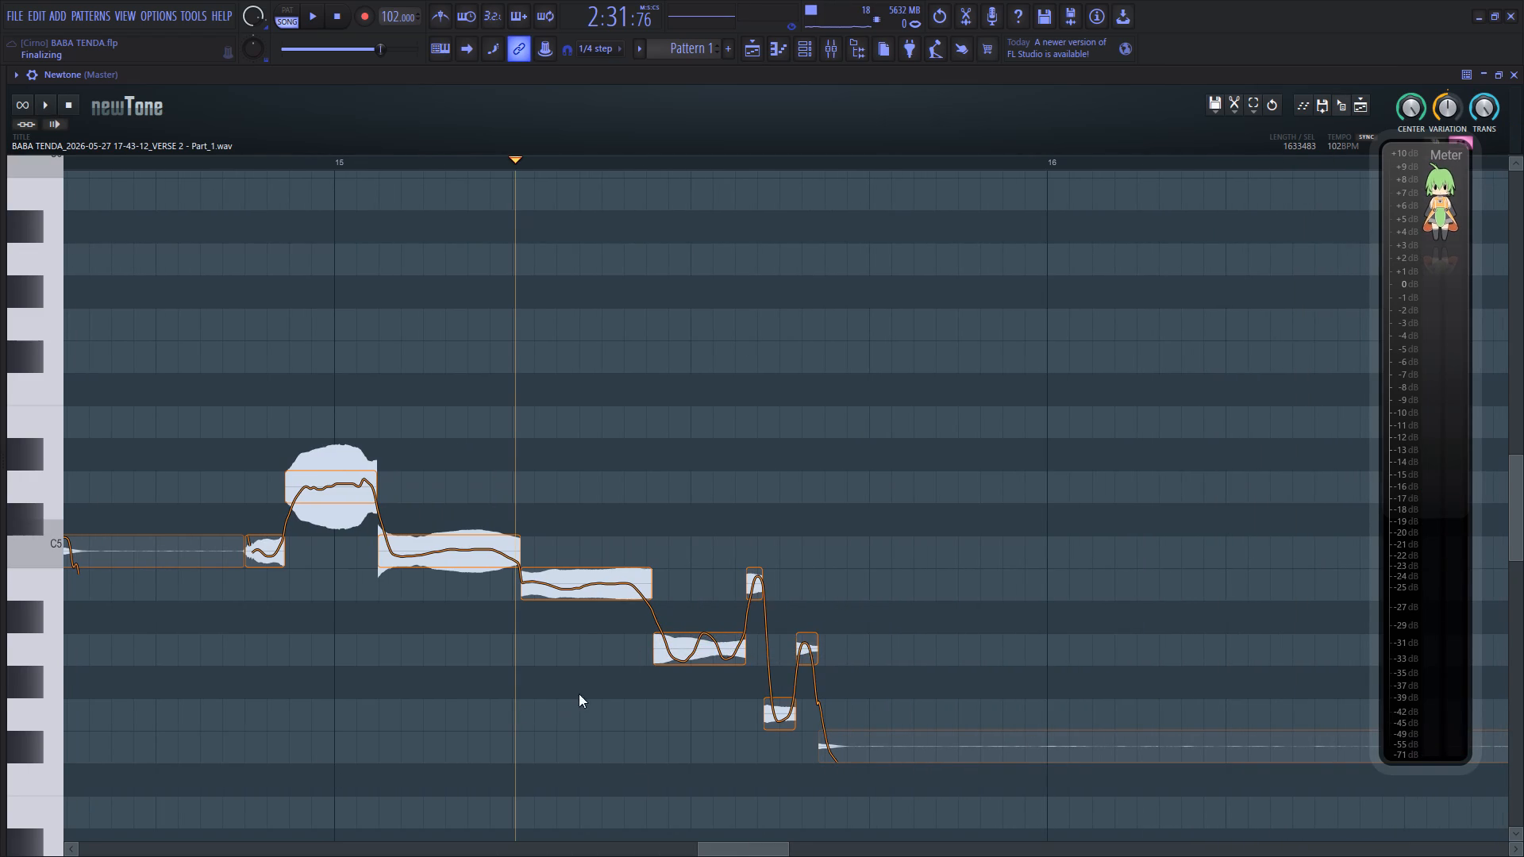
{"action": "scroll", "coordinate": [591, 687], "scroll_direction": "down", "scroll_amount": 5}
{"action": "key", "text": "space"}
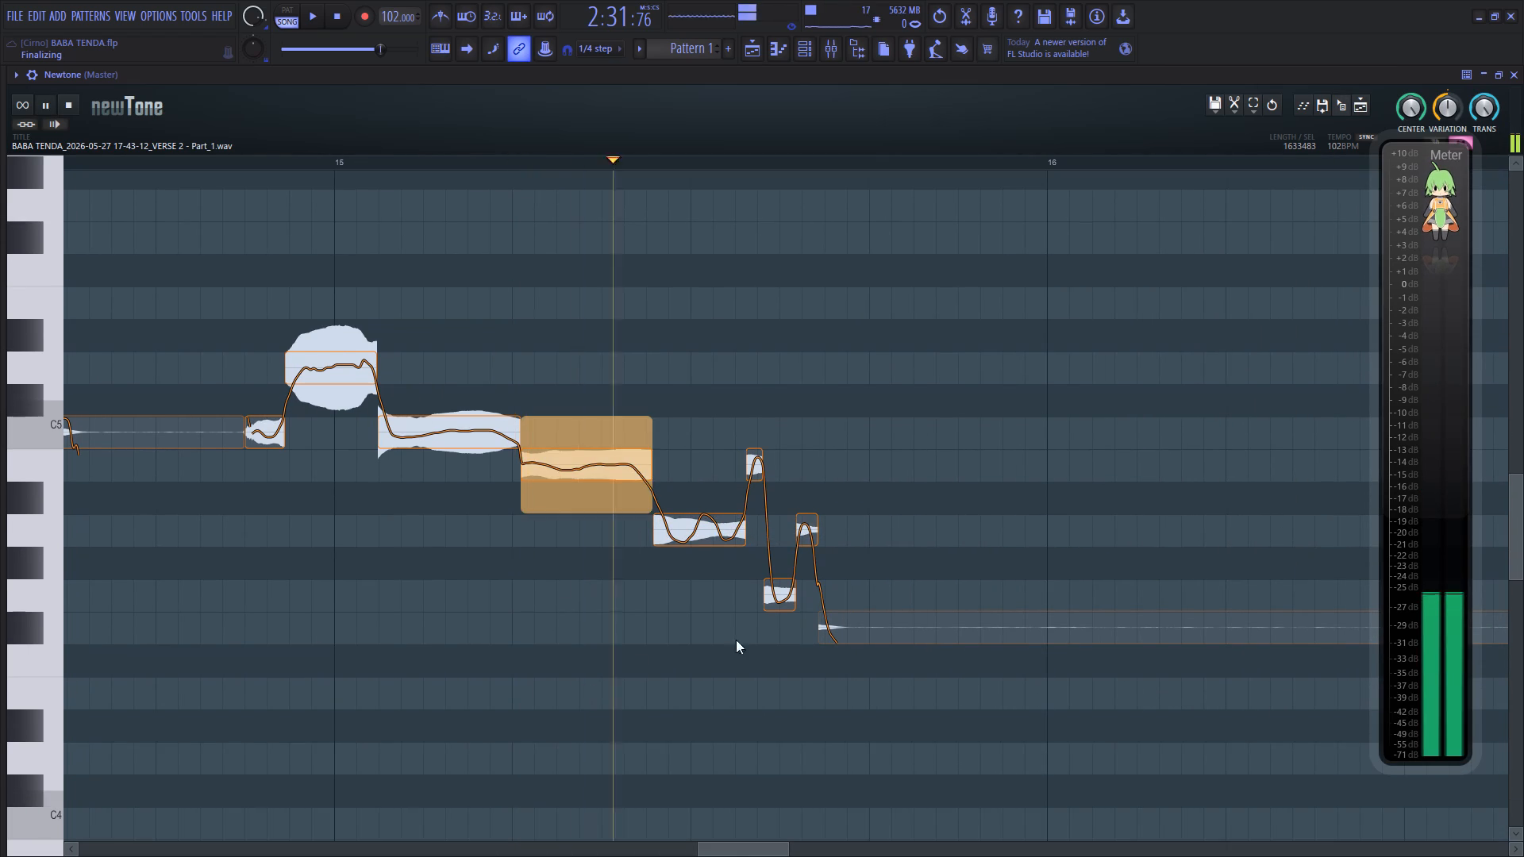
{"action": "key", "text": "space"}
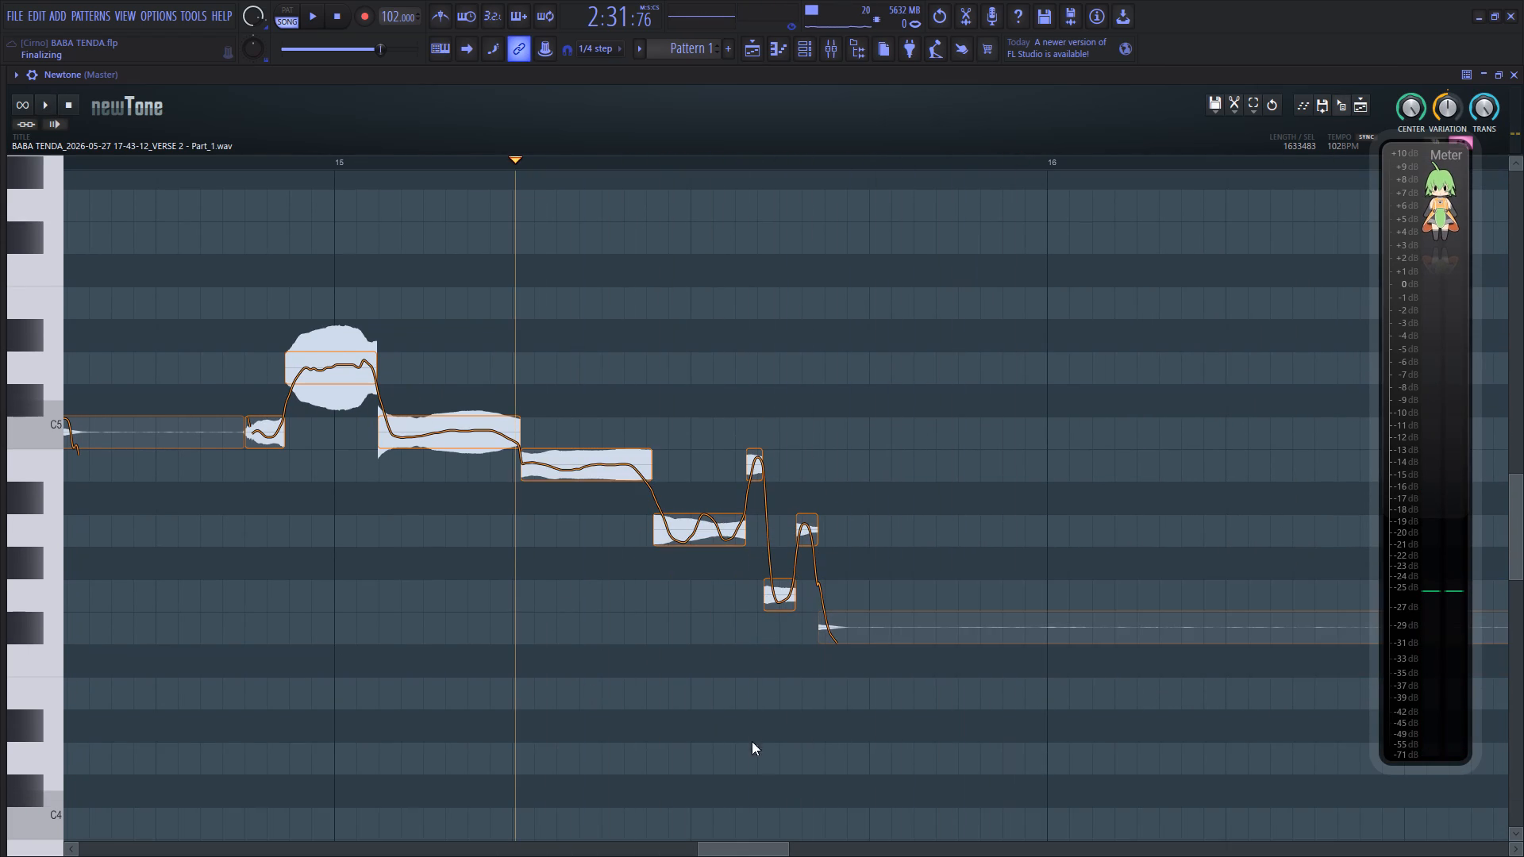
{"action": "key", "text": "space"}
{"action": "left_click_drag", "start_coordinate": [764, 845], "coordinate": [837, 835]}
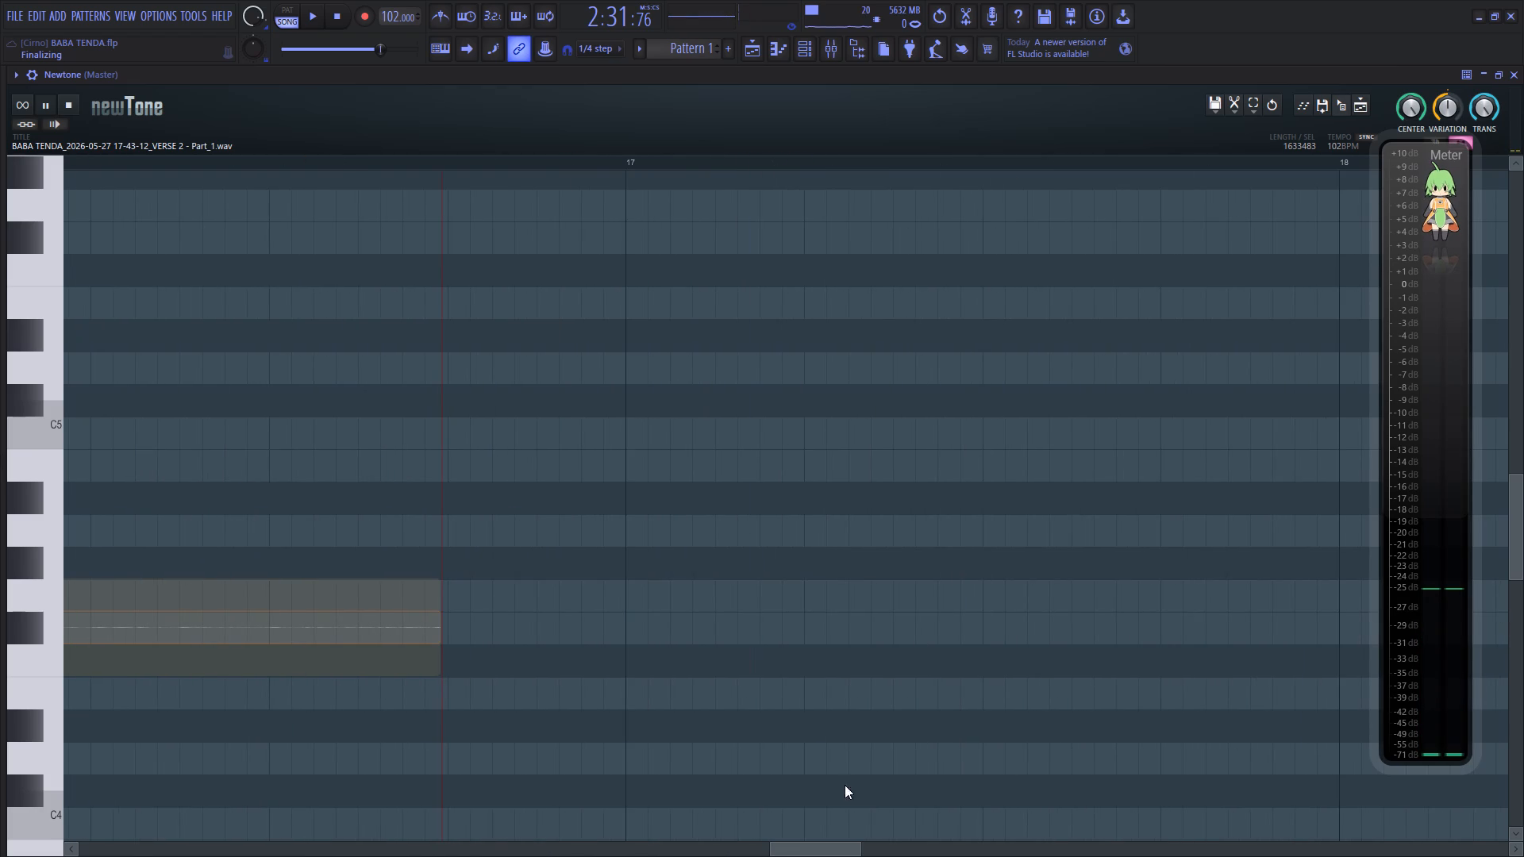
{"action": "key", "text": "space"}
Send the corrected verse 2 vocal to the playlist on the VERSE 3 ADLIB track, aligned with the original, and close NewTone.
{"action": "left_click_drag", "start_coordinate": [1337, 103], "coordinate": [849, 492]}
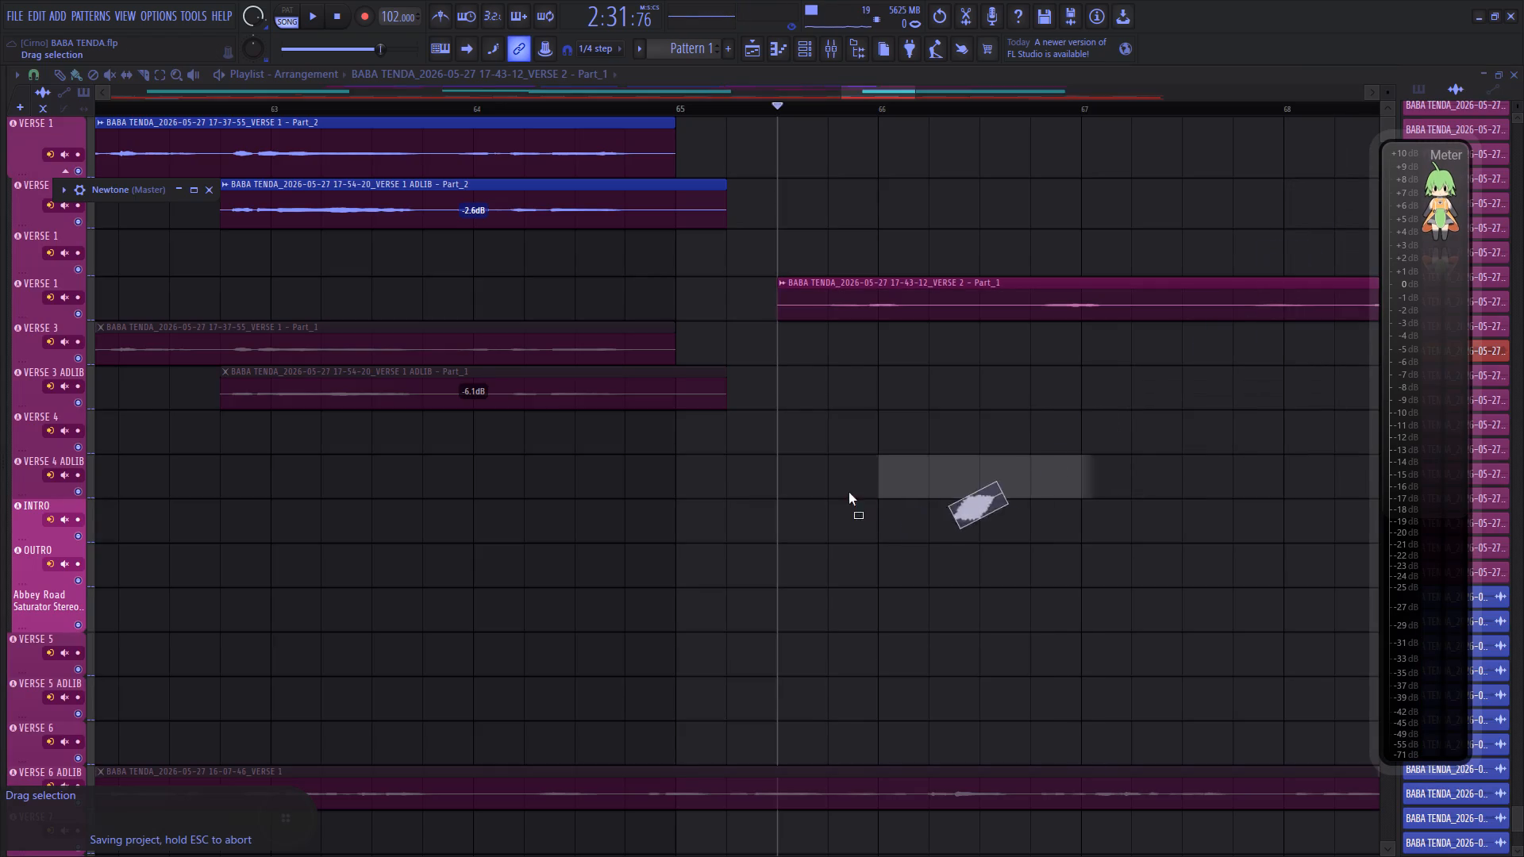
{"action": "left_click_drag", "start_coordinate": [849, 492], "coordinate": [784, 394]}
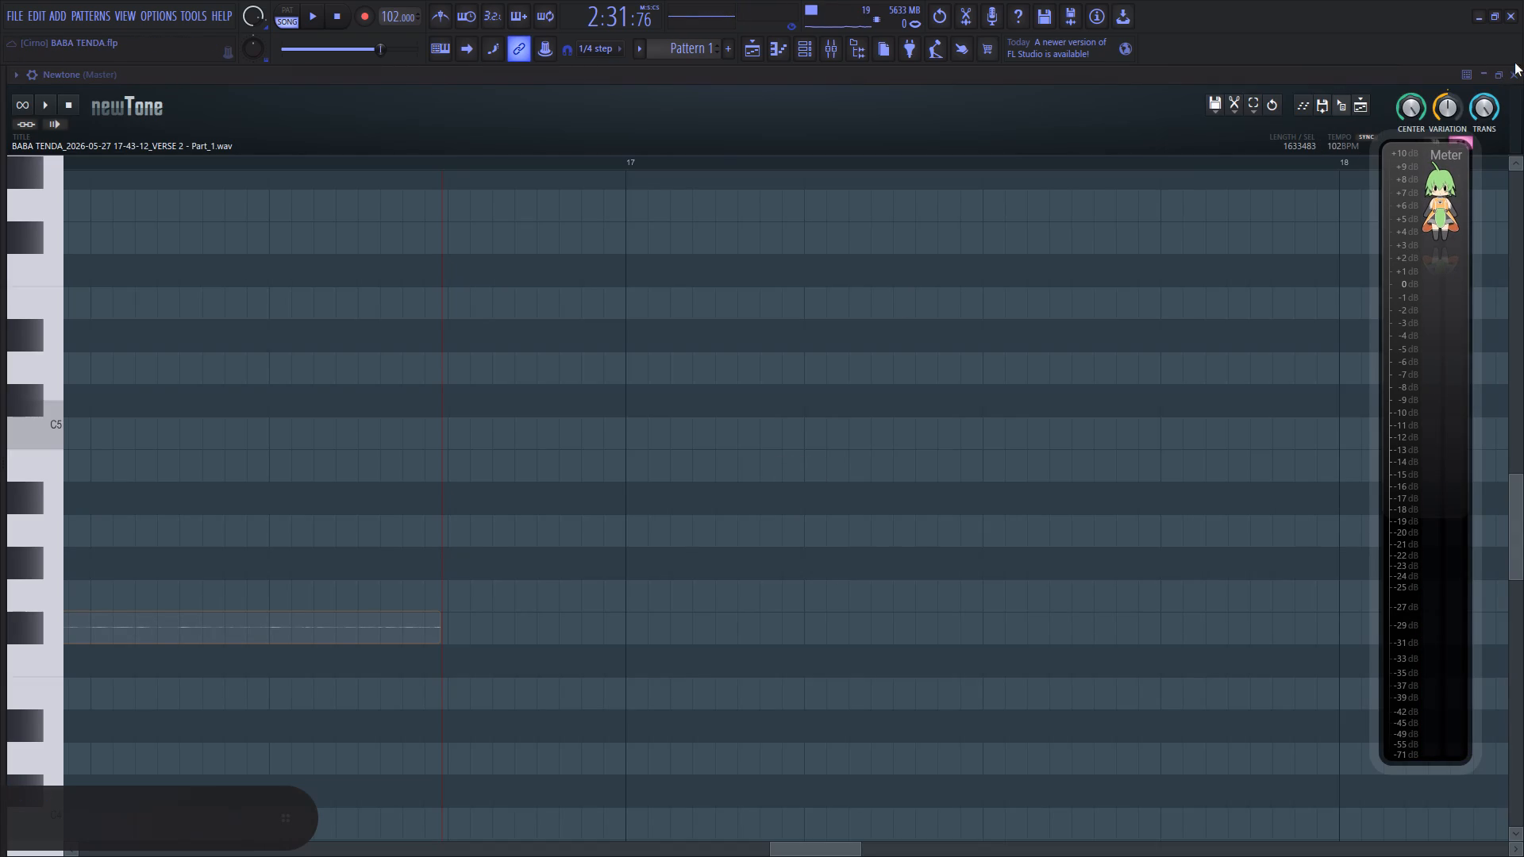
{"action": "left_click", "coordinate": [1517, 72]}
Mute the original 17-43-12_VERSE 2 - Part_1 clip after bar 65.
{"action": "scroll", "coordinate": [956, 105], "scroll_direction": "down", "scroll_amount": 5}
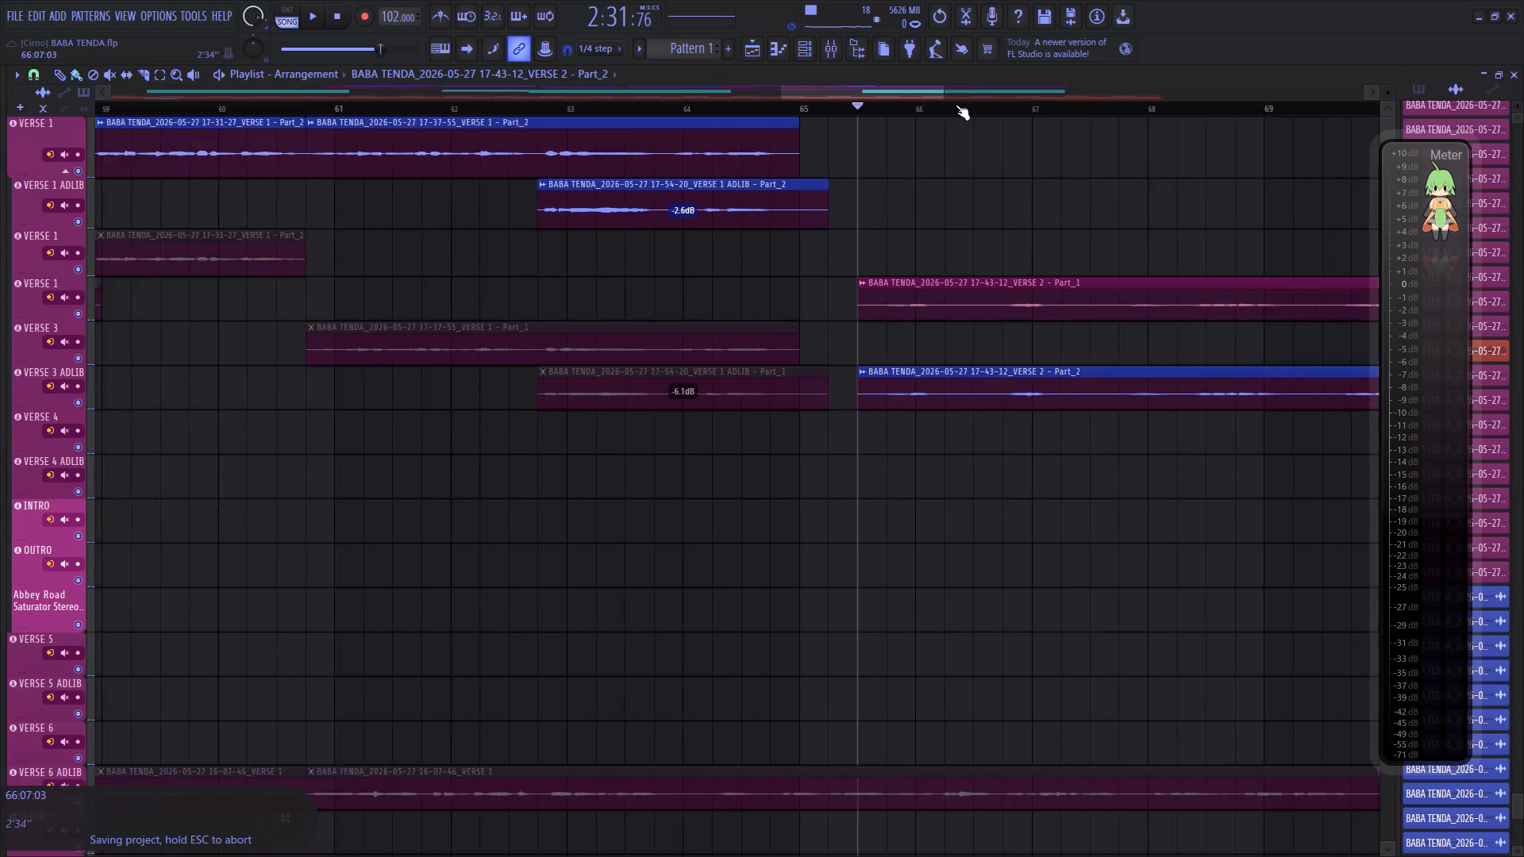
{"action": "scroll", "coordinate": [956, 105], "scroll_direction": "down", "scroll_amount": 4}
{"action": "left_click", "coordinate": [115, 73]}
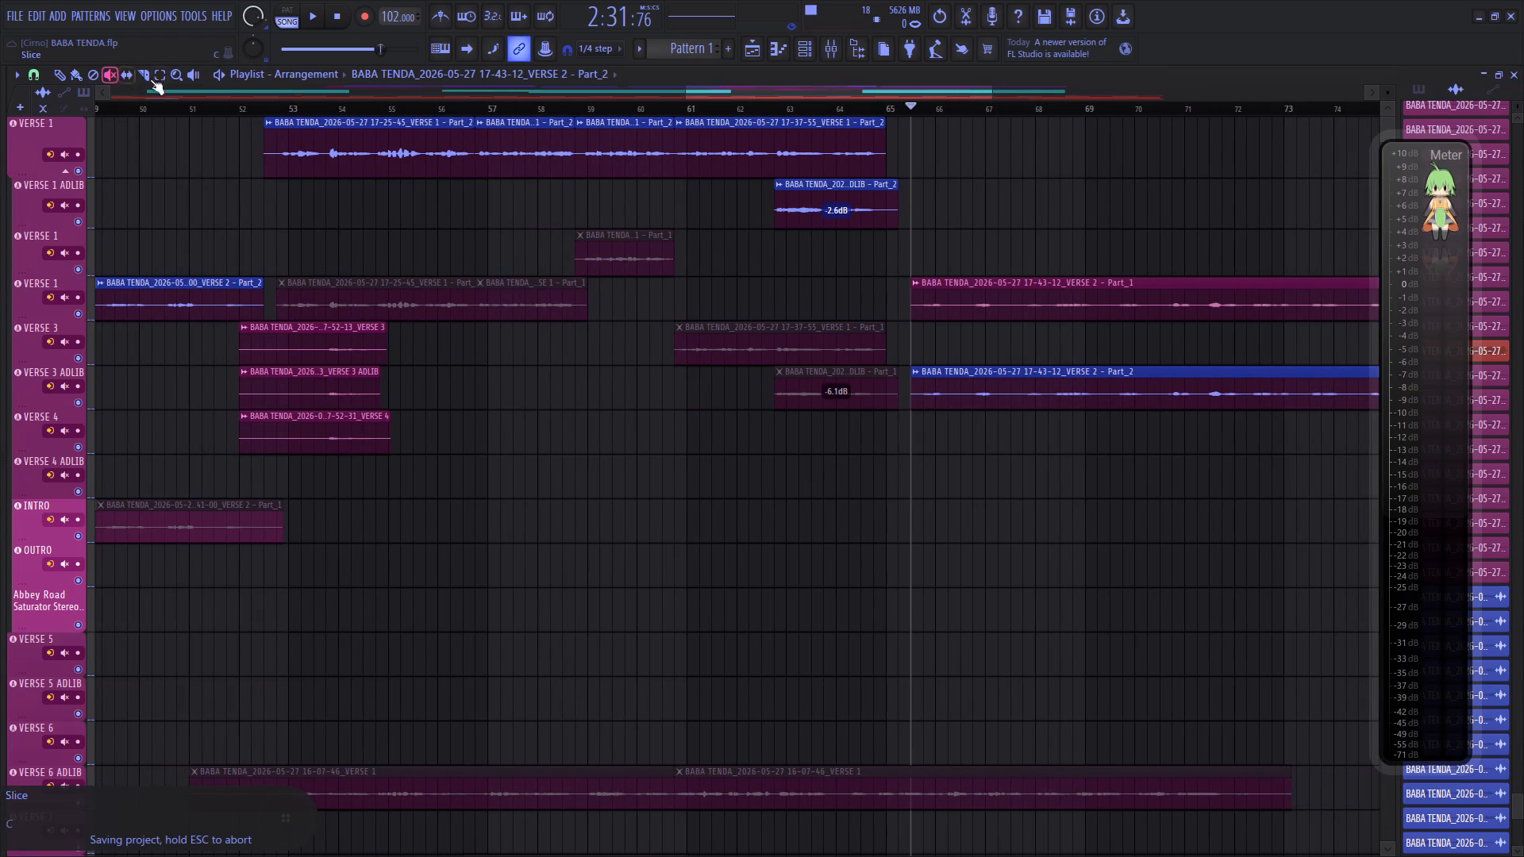
{"action": "left_click", "coordinate": [976, 296]}
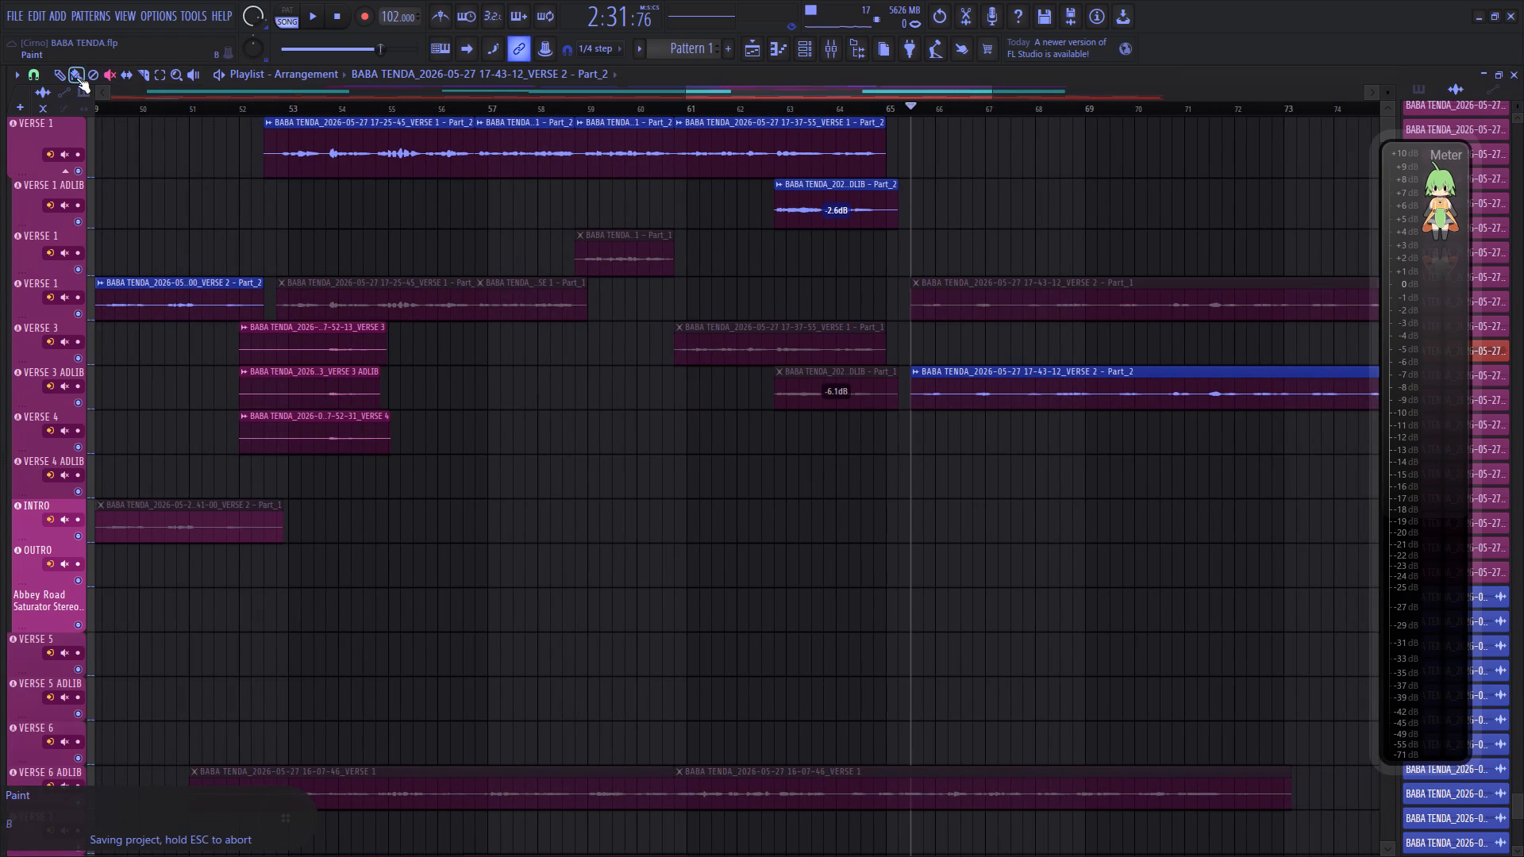
Move the muted original down to the VERSE 3 track and put the corrected Part_2 clip in its place on the VERSE 1 track.
{"action": "left_click", "coordinate": [76, 78]}
{"action": "left_click_drag", "start_coordinate": [951, 301], "coordinate": [951, 349]}
{"action": "left_click_drag", "start_coordinate": [950, 394], "coordinate": [950, 297]}
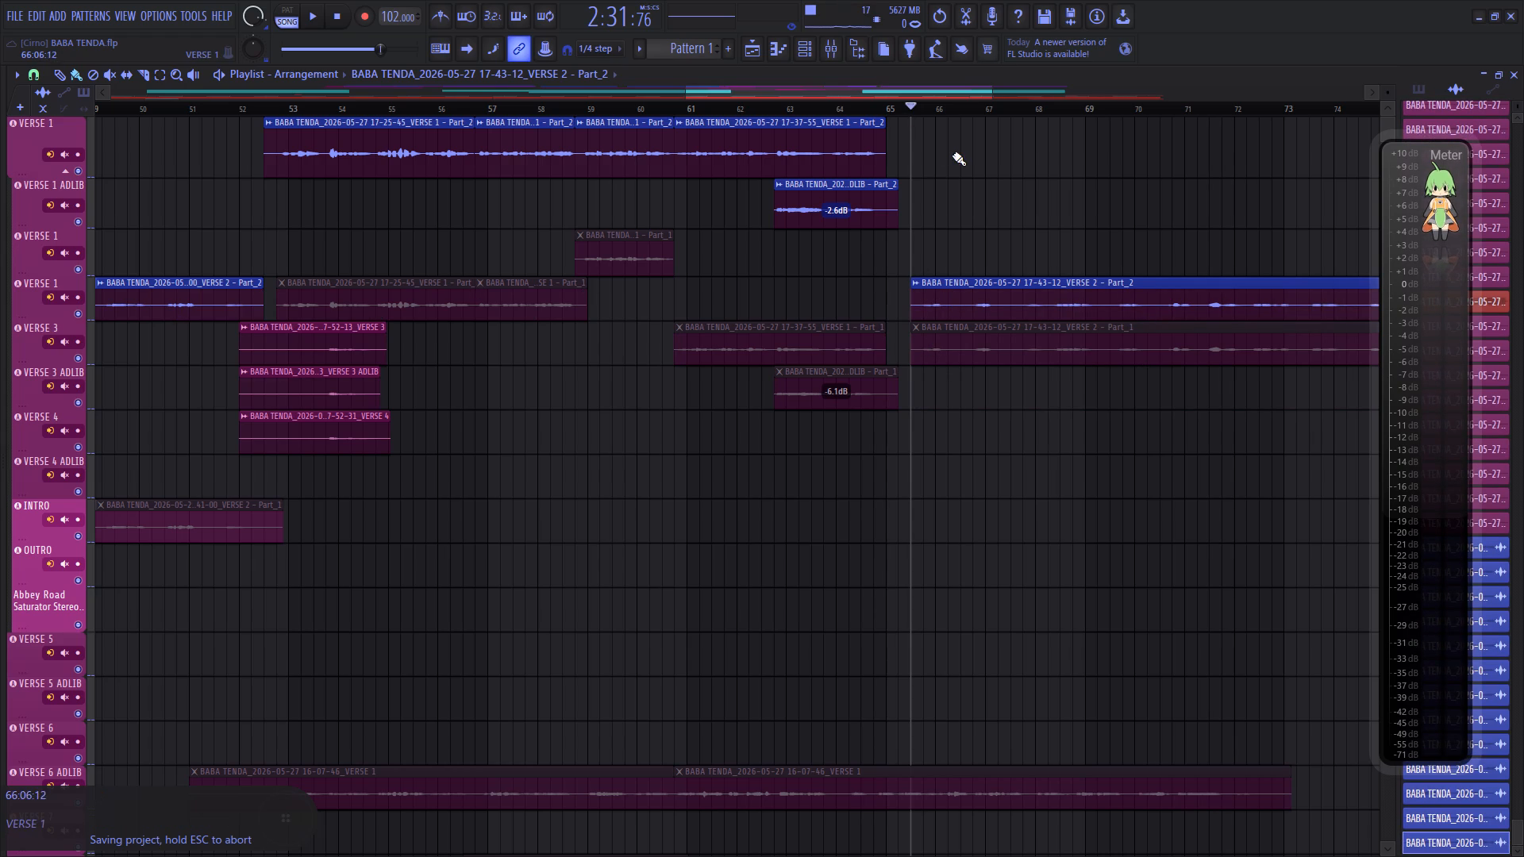
Play the corrected verse 2 clip in the song with the main volume lowered to 44%, and save the project.
{"action": "scroll", "coordinate": [952, 106], "scroll_direction": "down", "scroll_amount": 5}
{"action": "key", "text": "space"}
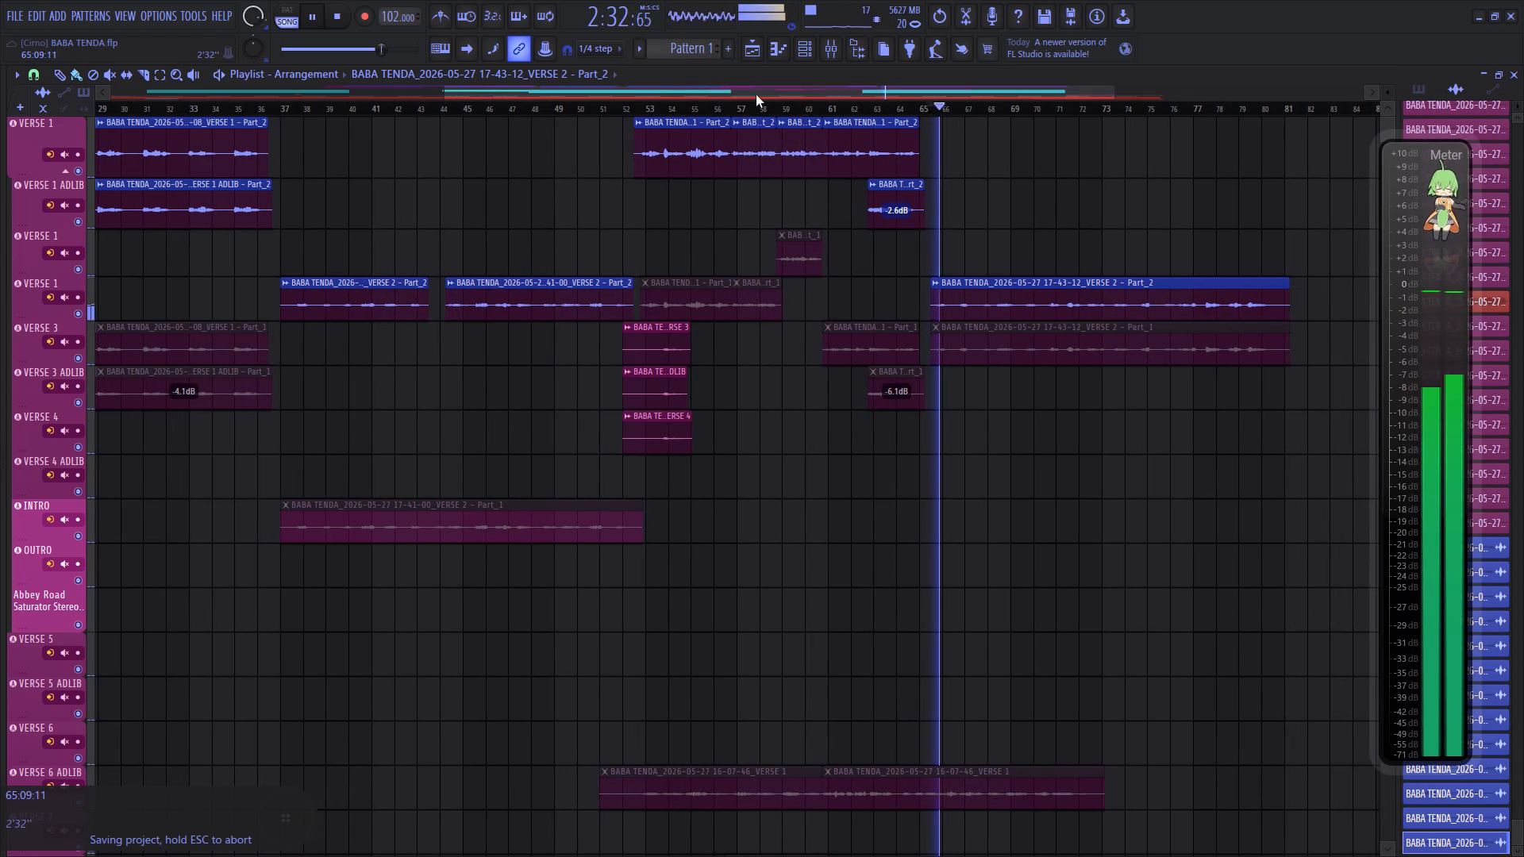
{"action": "scroll", "coordinate": [250, 11], "scroll_direction": "down", "scroll_amount": 18}
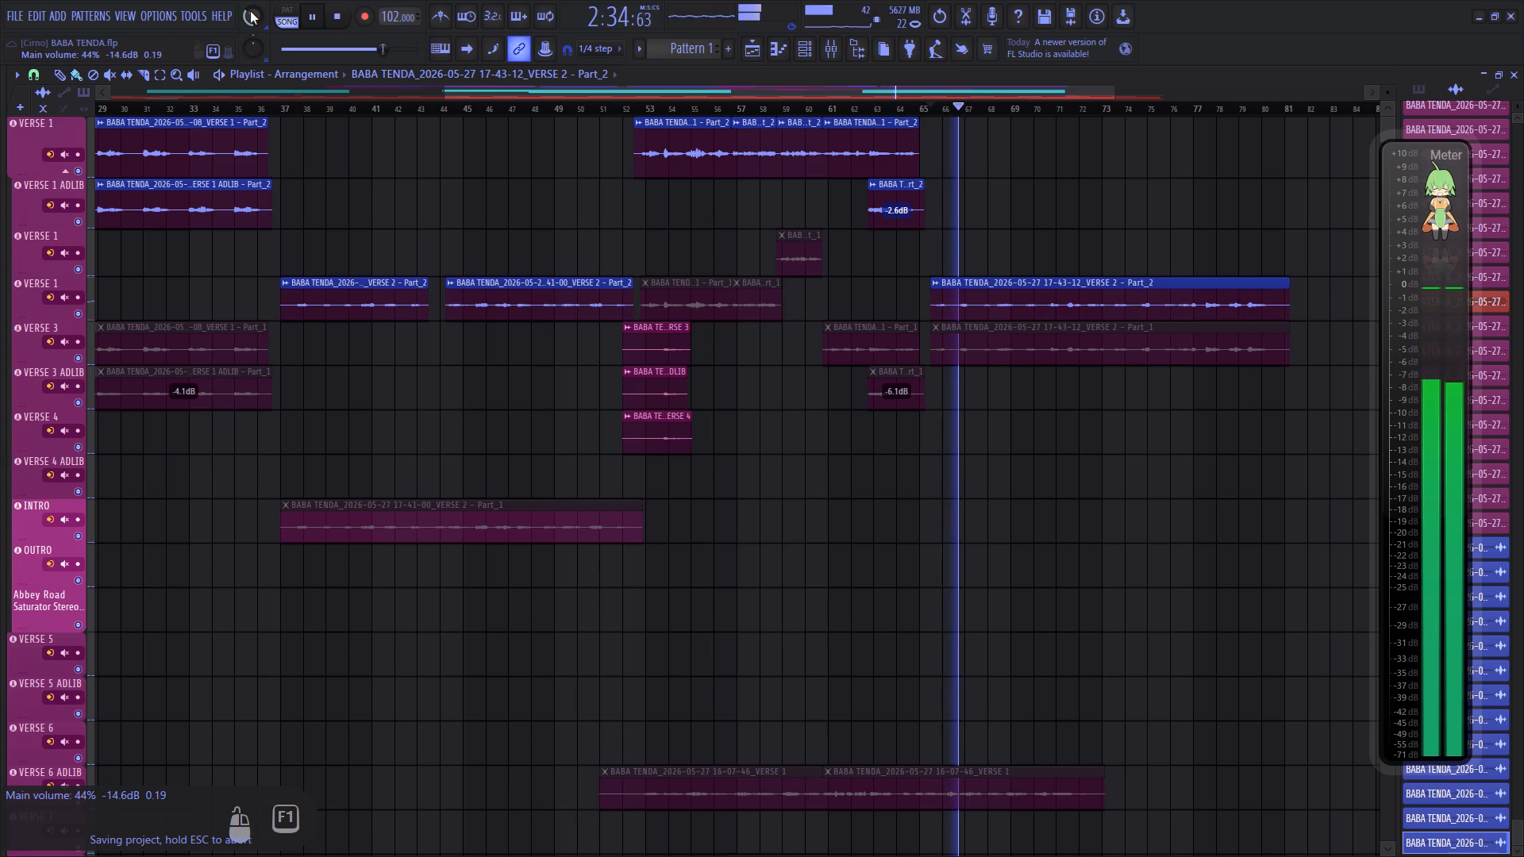
{"action": "key", "text": "ctrl+s"}
{"action": "scroll", "coordinate": [787, 110], "scroll_direction": "down", "scroll_amount": 1}
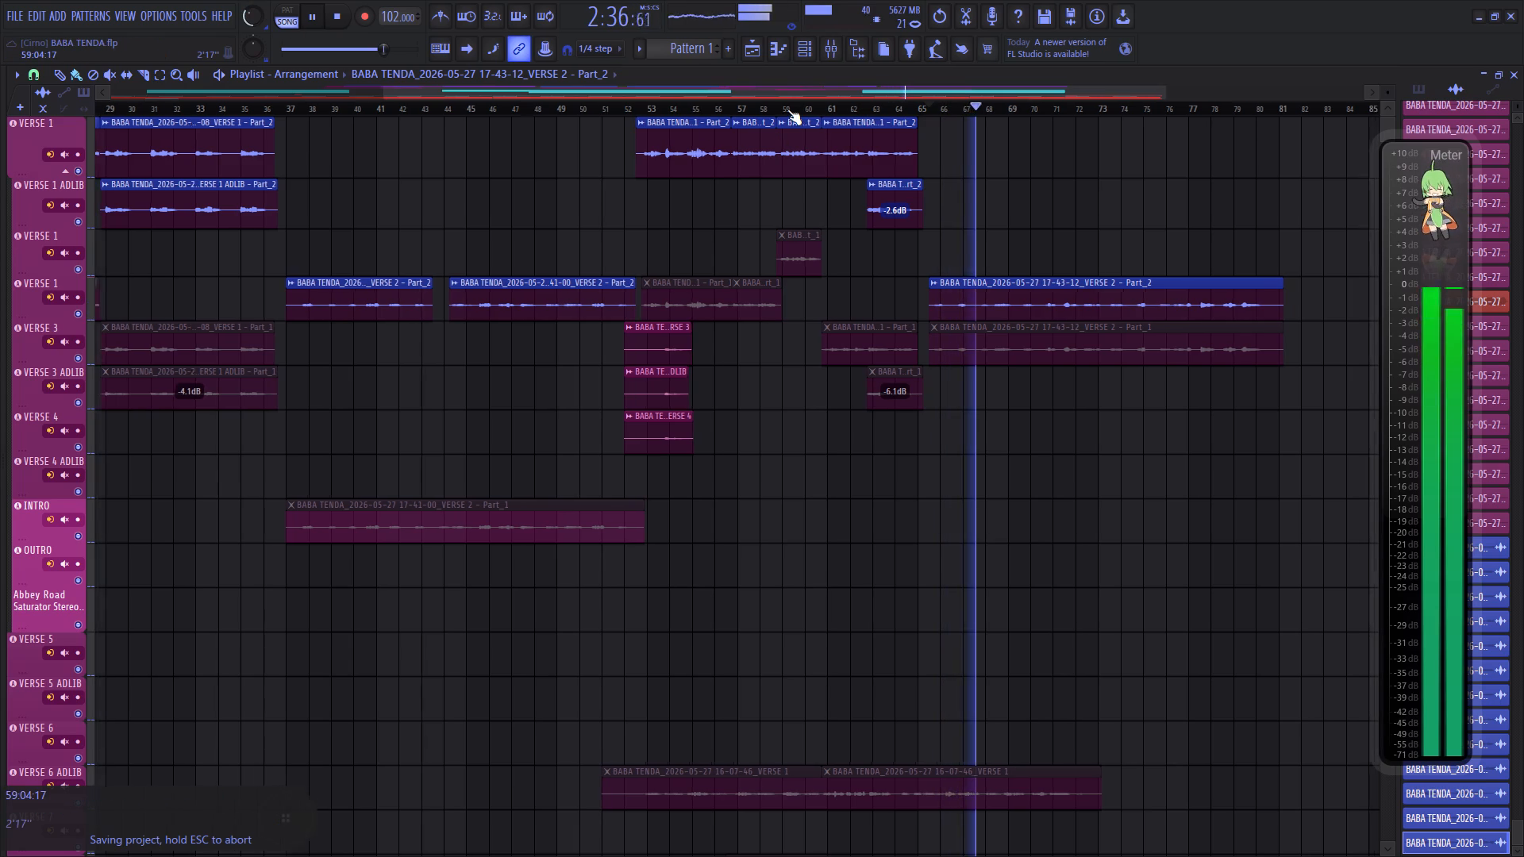
{"action": "scroll", "coordinate": [787, 110], "scroll_direction": "down", "scroll_amount": 3}
{"action": "key", "text": "space"}
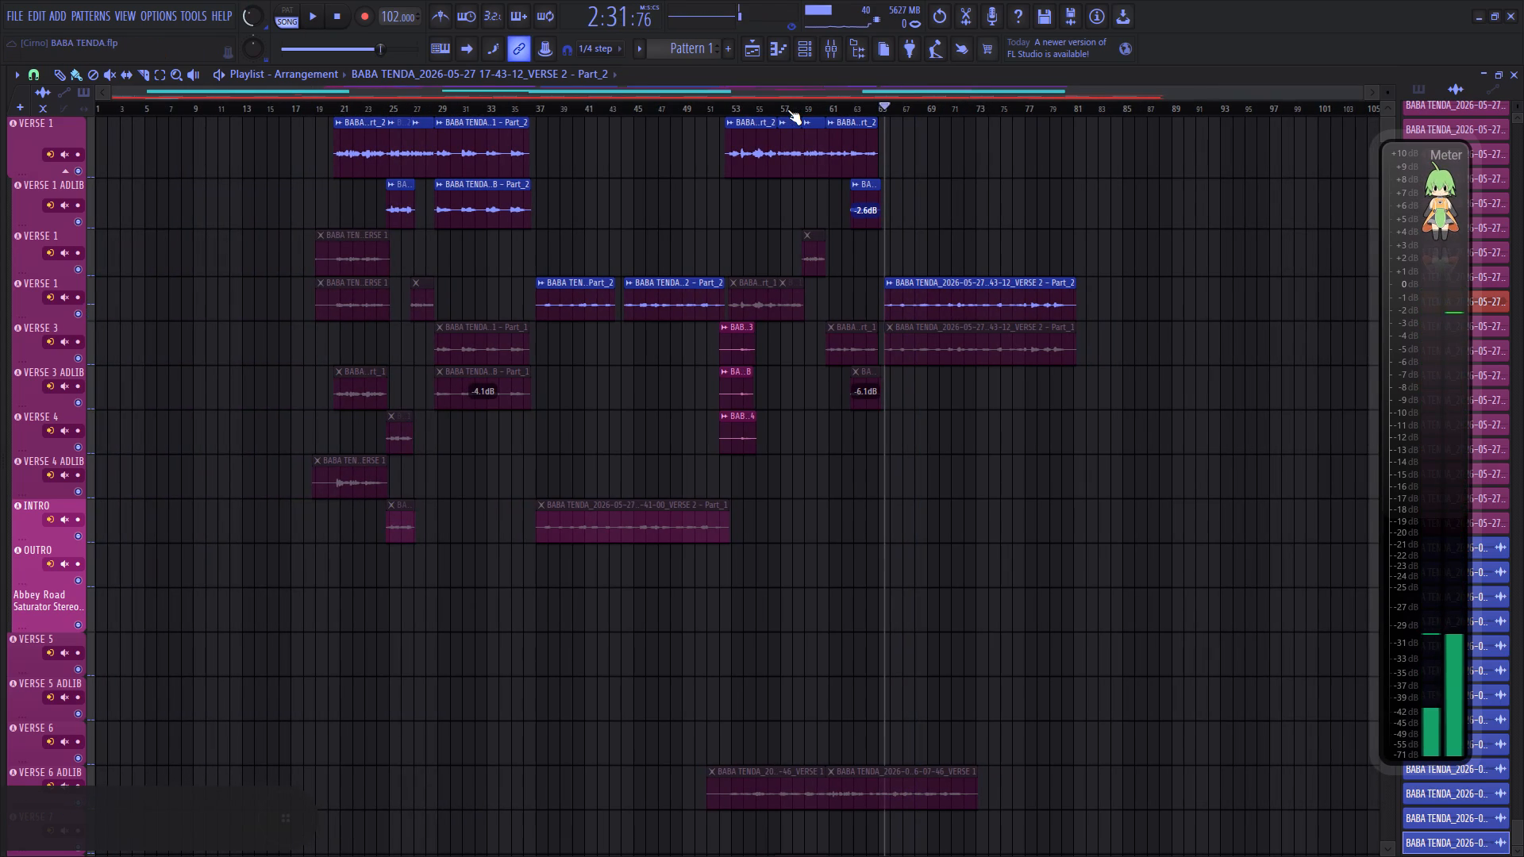
Trim the starts of the VERSE 3, VERSE 3 ADLIB and VERSE 4 clips together to 53:13:00 and save the project.
{"action": "scroll", "coordinate": [787, 110], "scroll_direction": "down", "scroll_amount": 3}
{"action": "scroll", "coordinate": [739, 114], "scroll_direction": "up", "scroll_amount": 6}
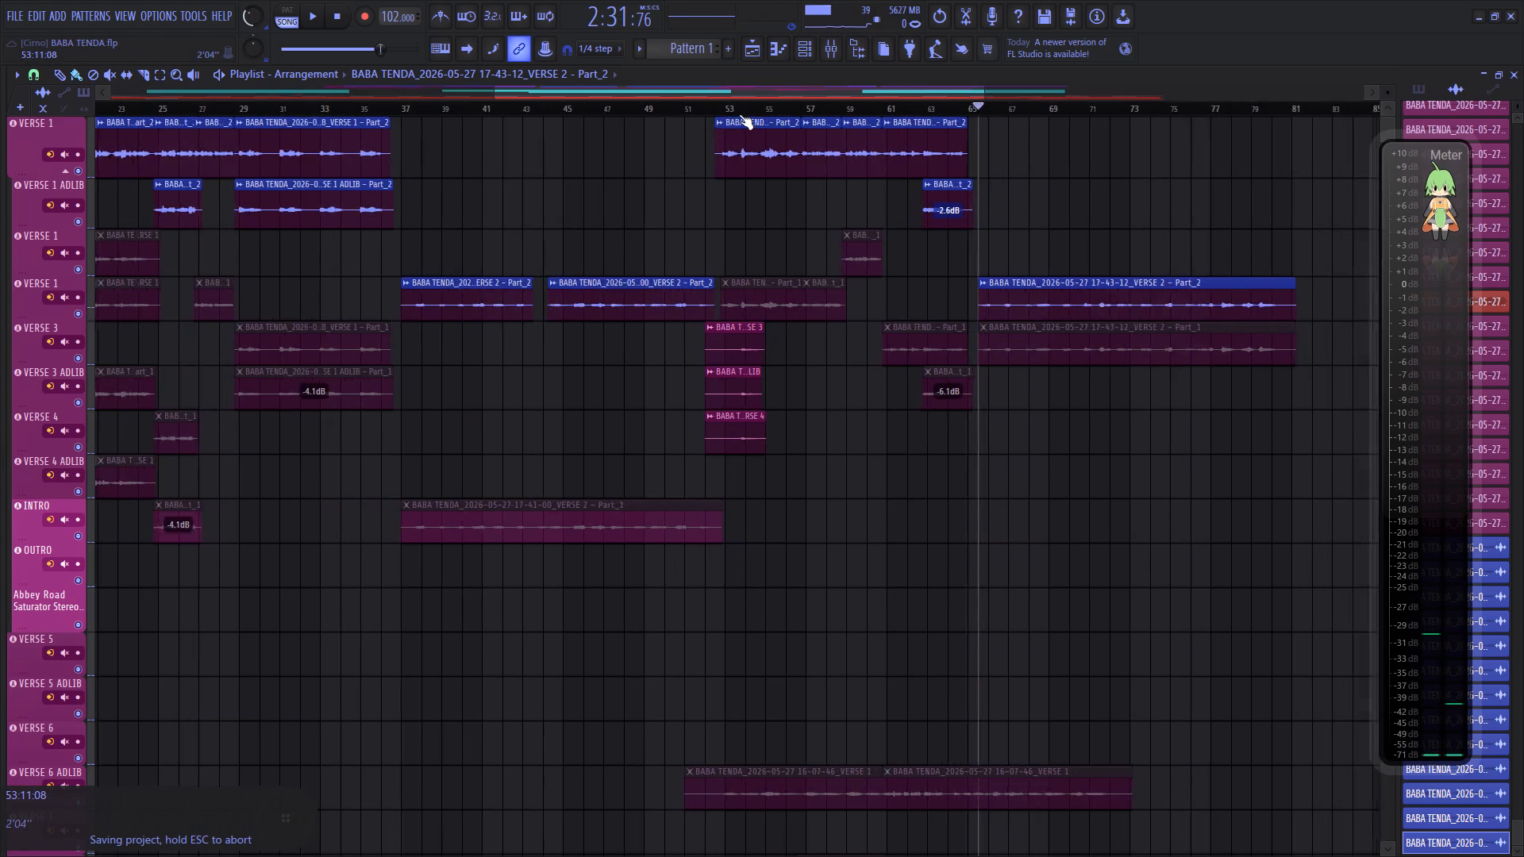
{"action": "scroll", "coordinate": [739, 114], "scroll_direction": "up", "scroll_amount": 11}
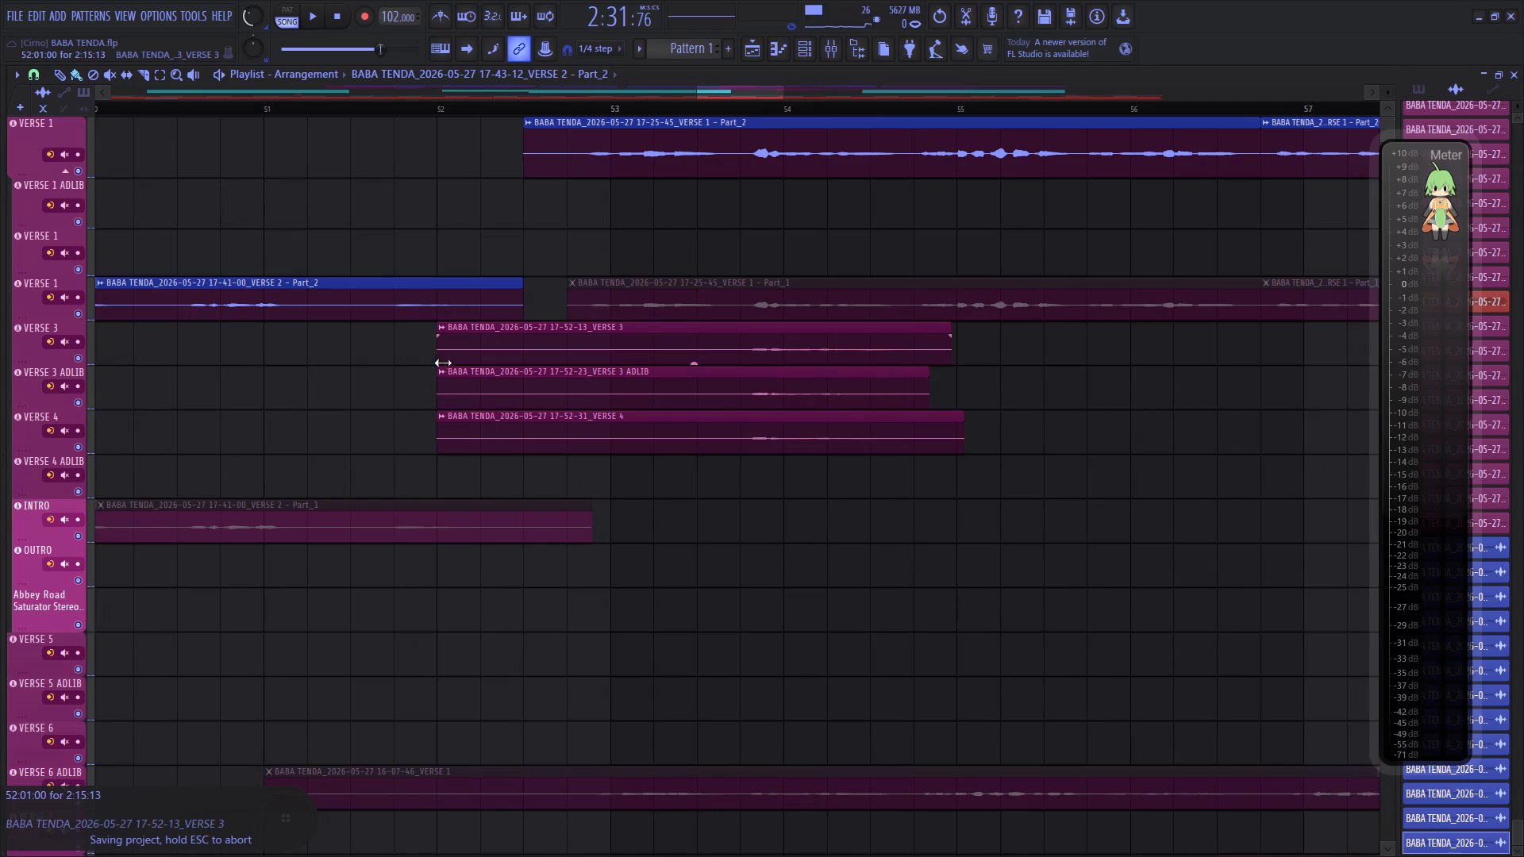
{"action": "left_click_drag", "start_coordinate": [618, 470], "coordinate": [611, 359], "text": "ctrl"}
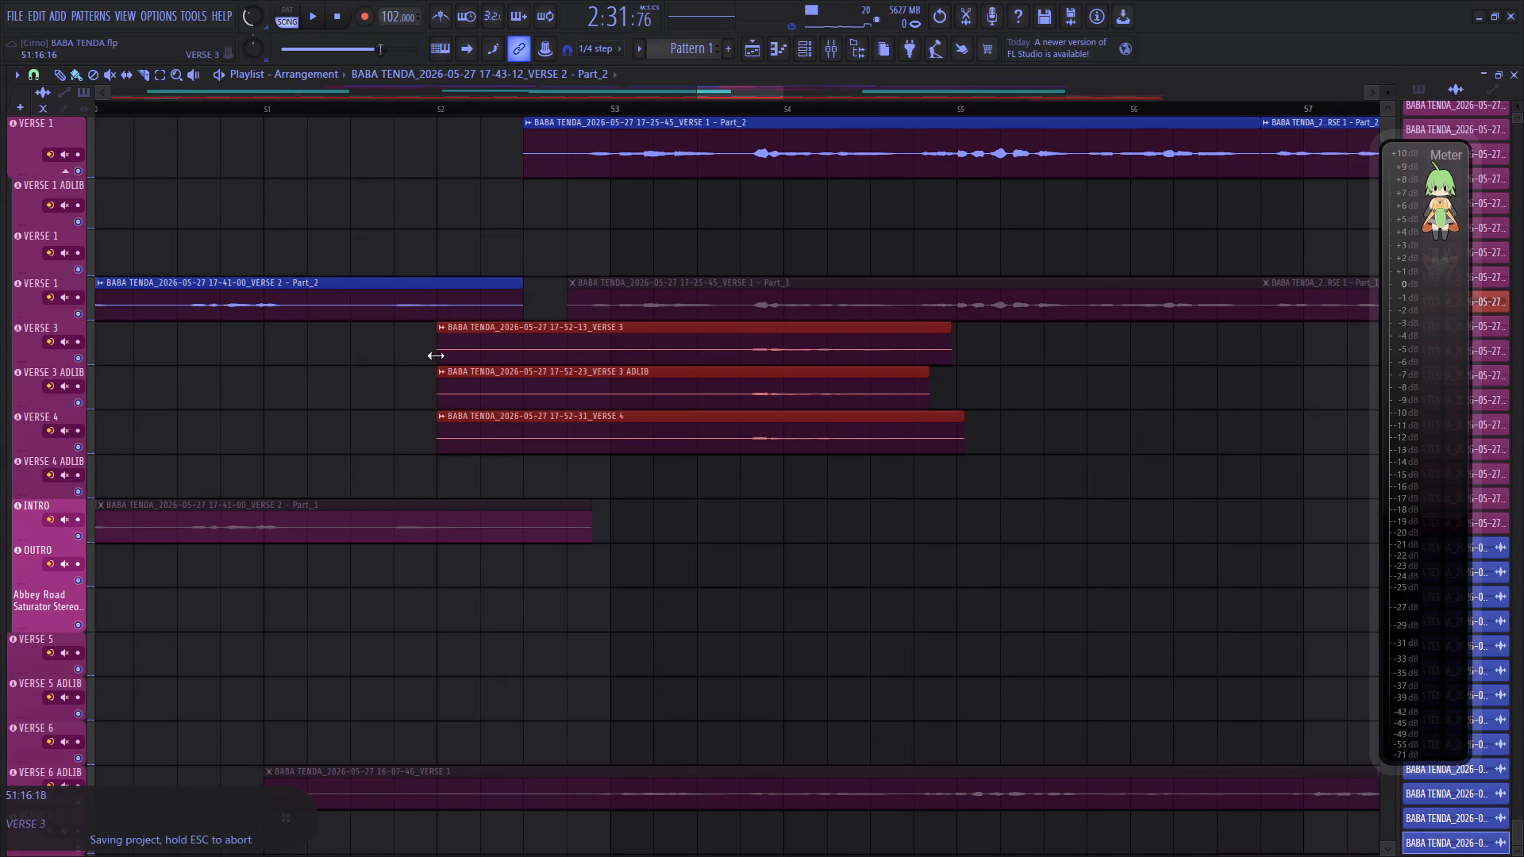
{"action": "left_click_drag", "start_coordinate": [437, 354], "coordinate": [730, 355]}
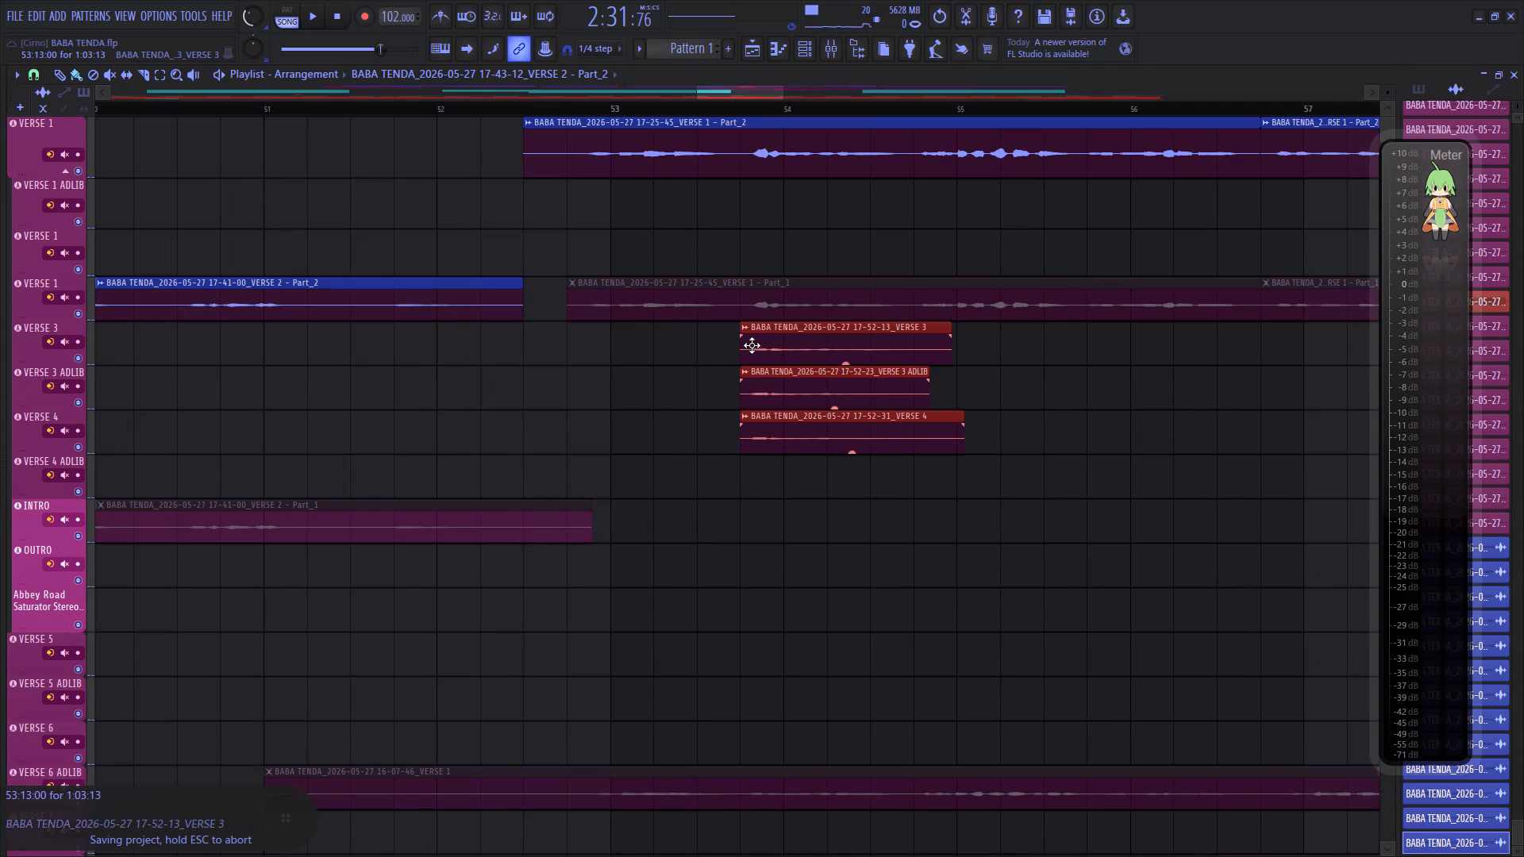
{"action": "key", "text": "ctrl+s"}
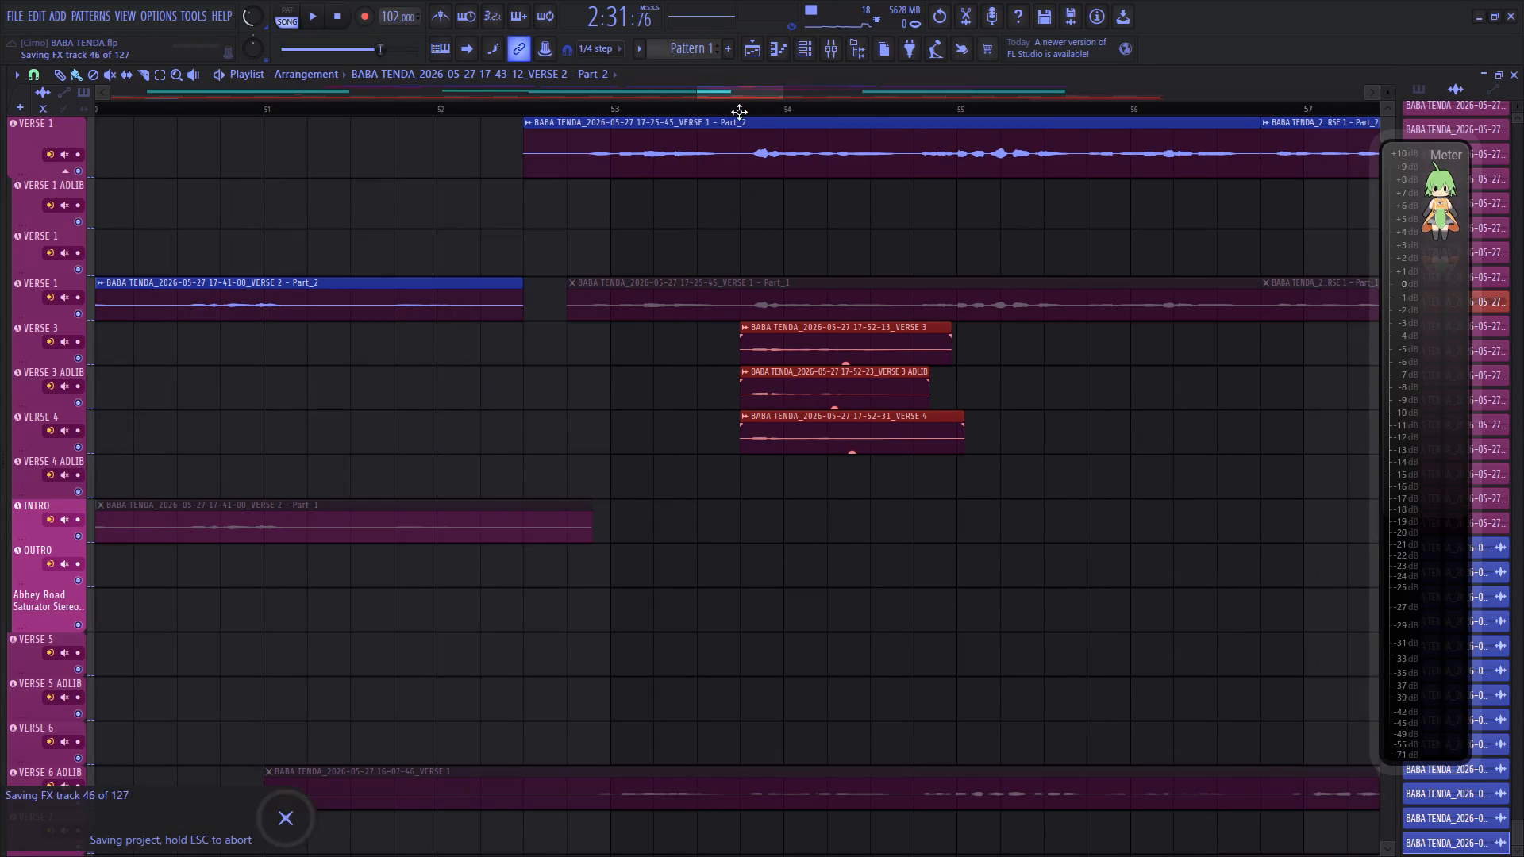
Deselect the trimmed clips and make the 17-52-13_VERSE 3 clip unique as a sample.
{"action": "left_click", "coordinate": [739, 110]}
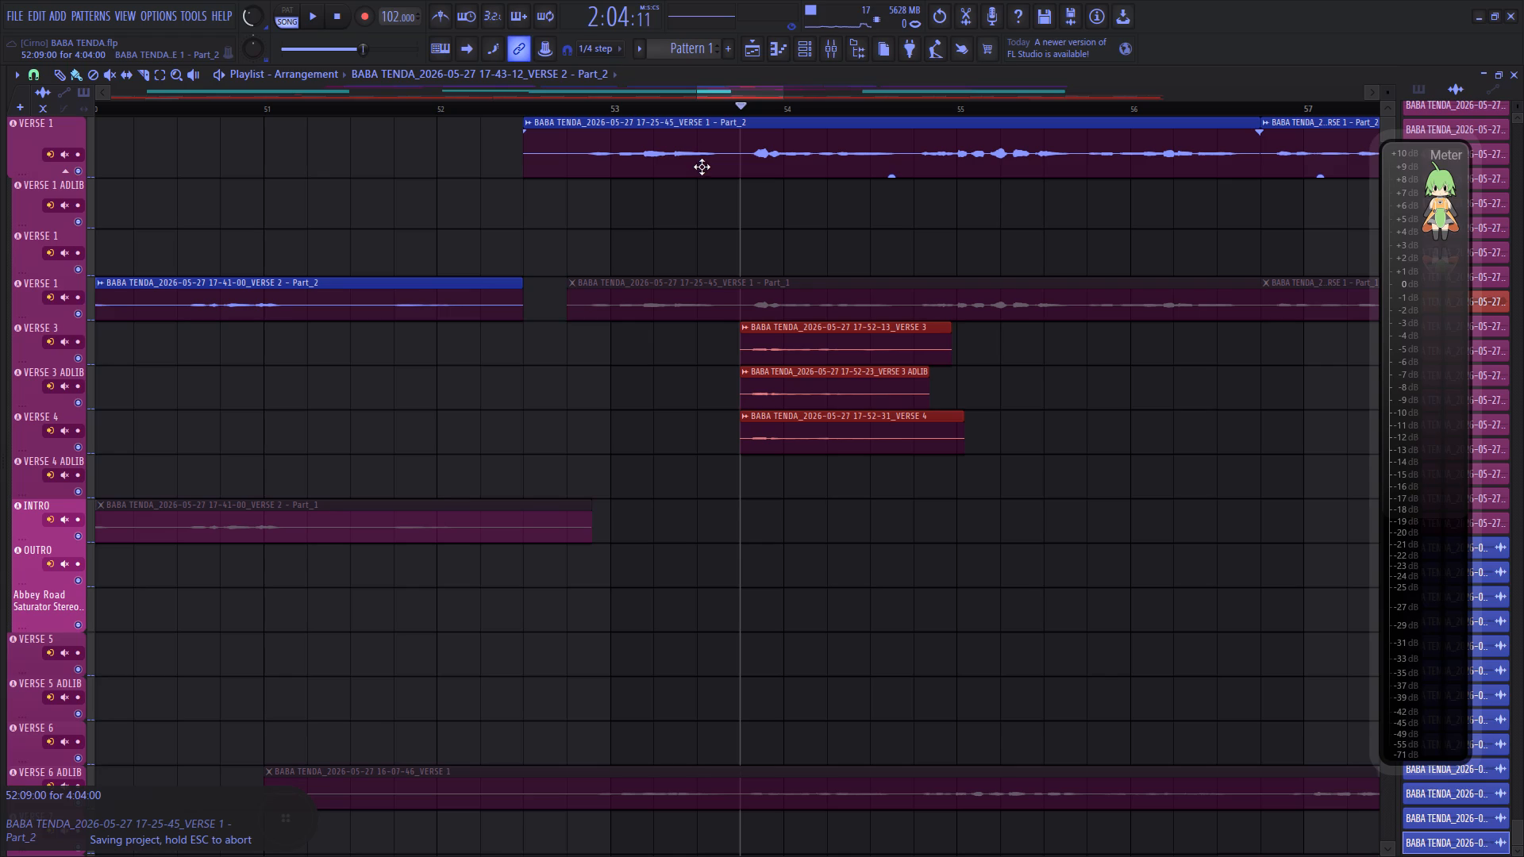
{"action": "left_click", "coordinate": [713, 103]}
{"action": "left_click", "coordinate": [770, 237]}
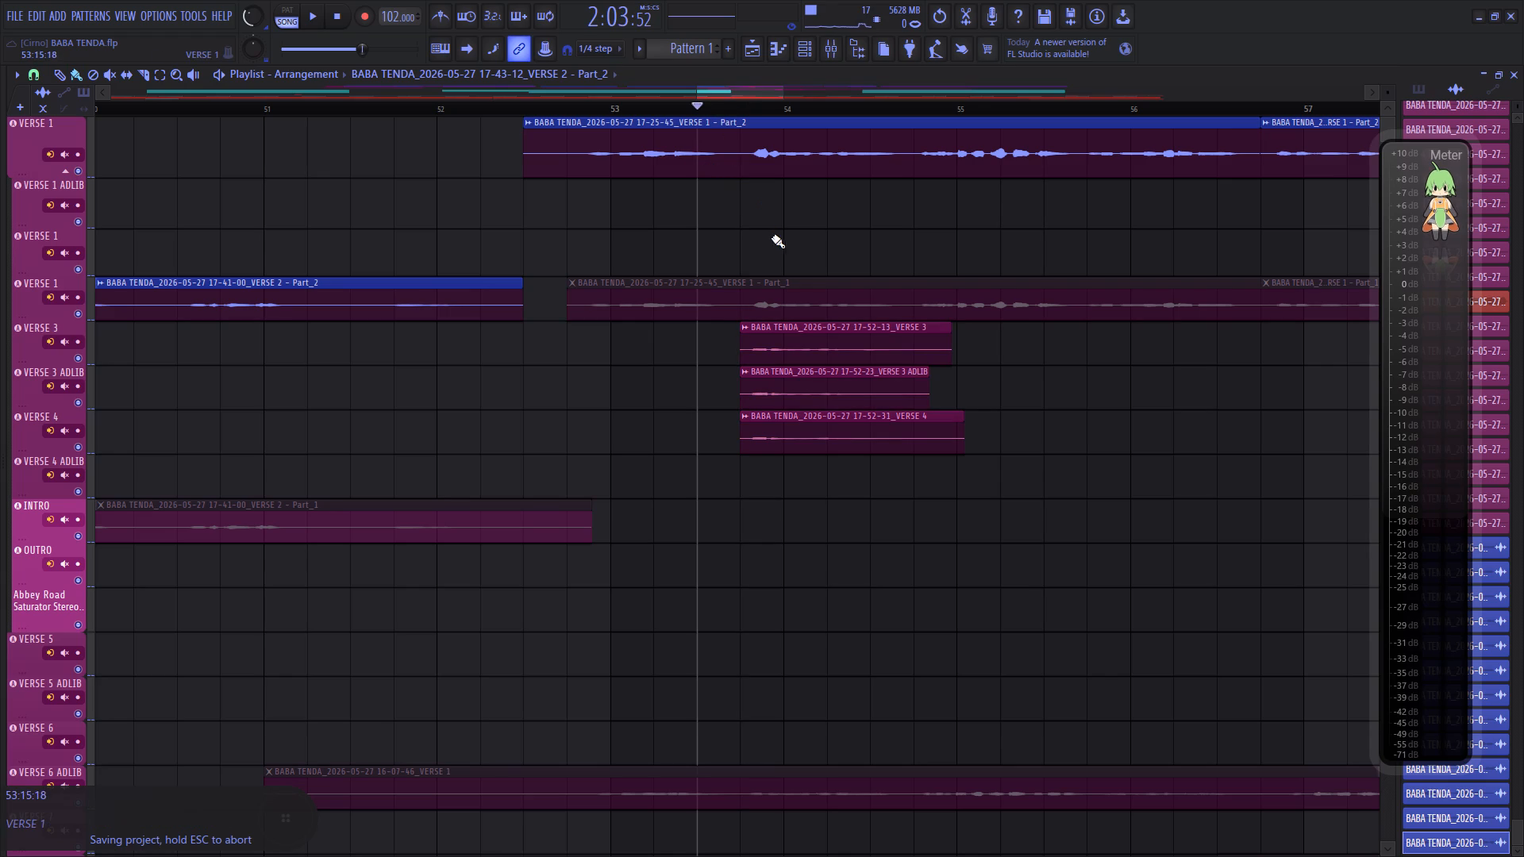
{"action": "left_click", "coordinate": [745, 326]}
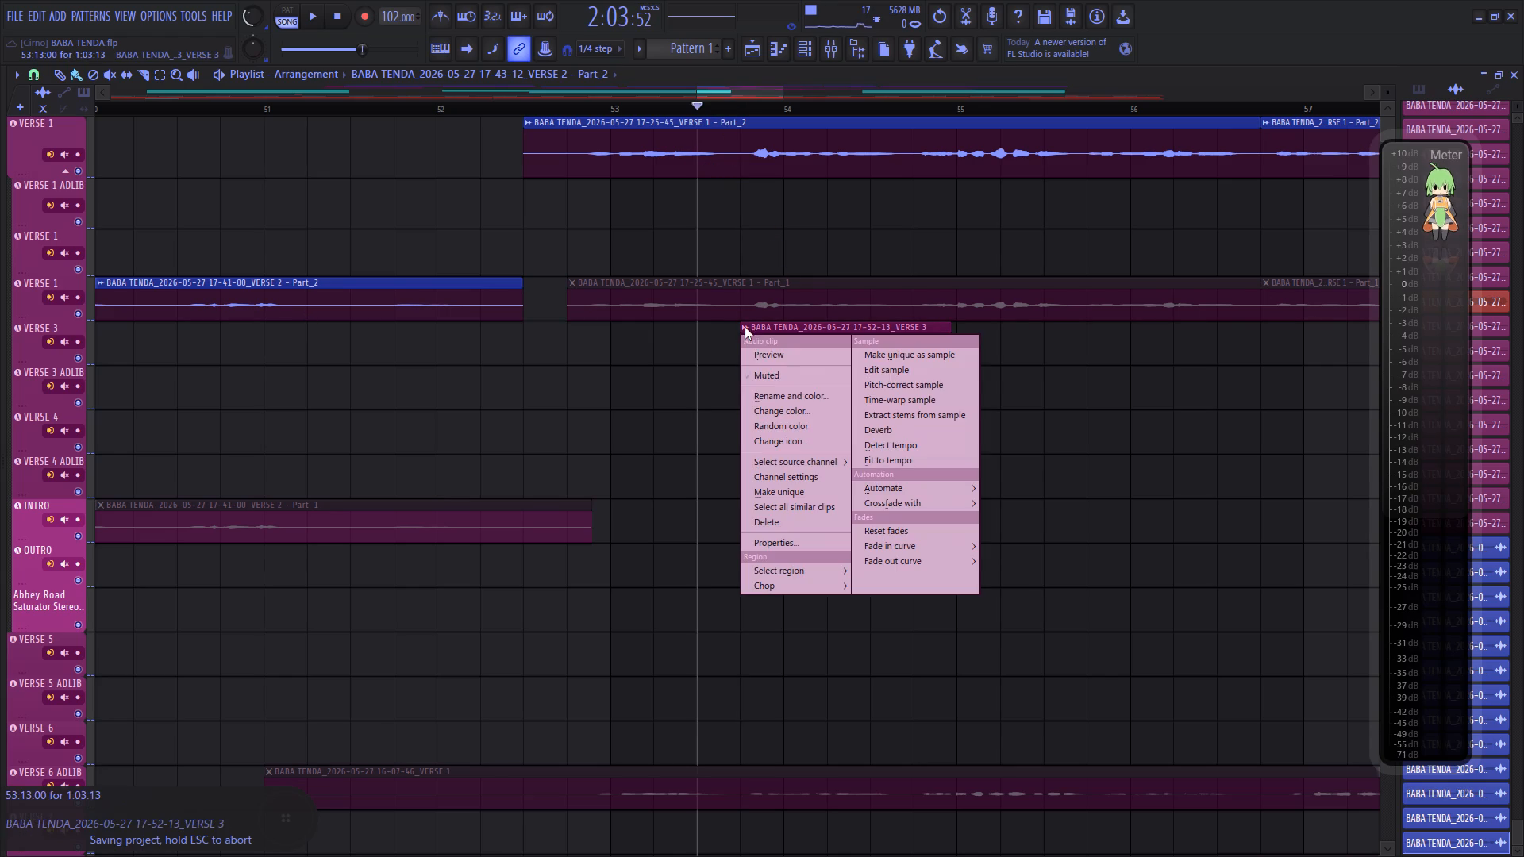
{"action": "left_click", "coordinate": [885, 358]}
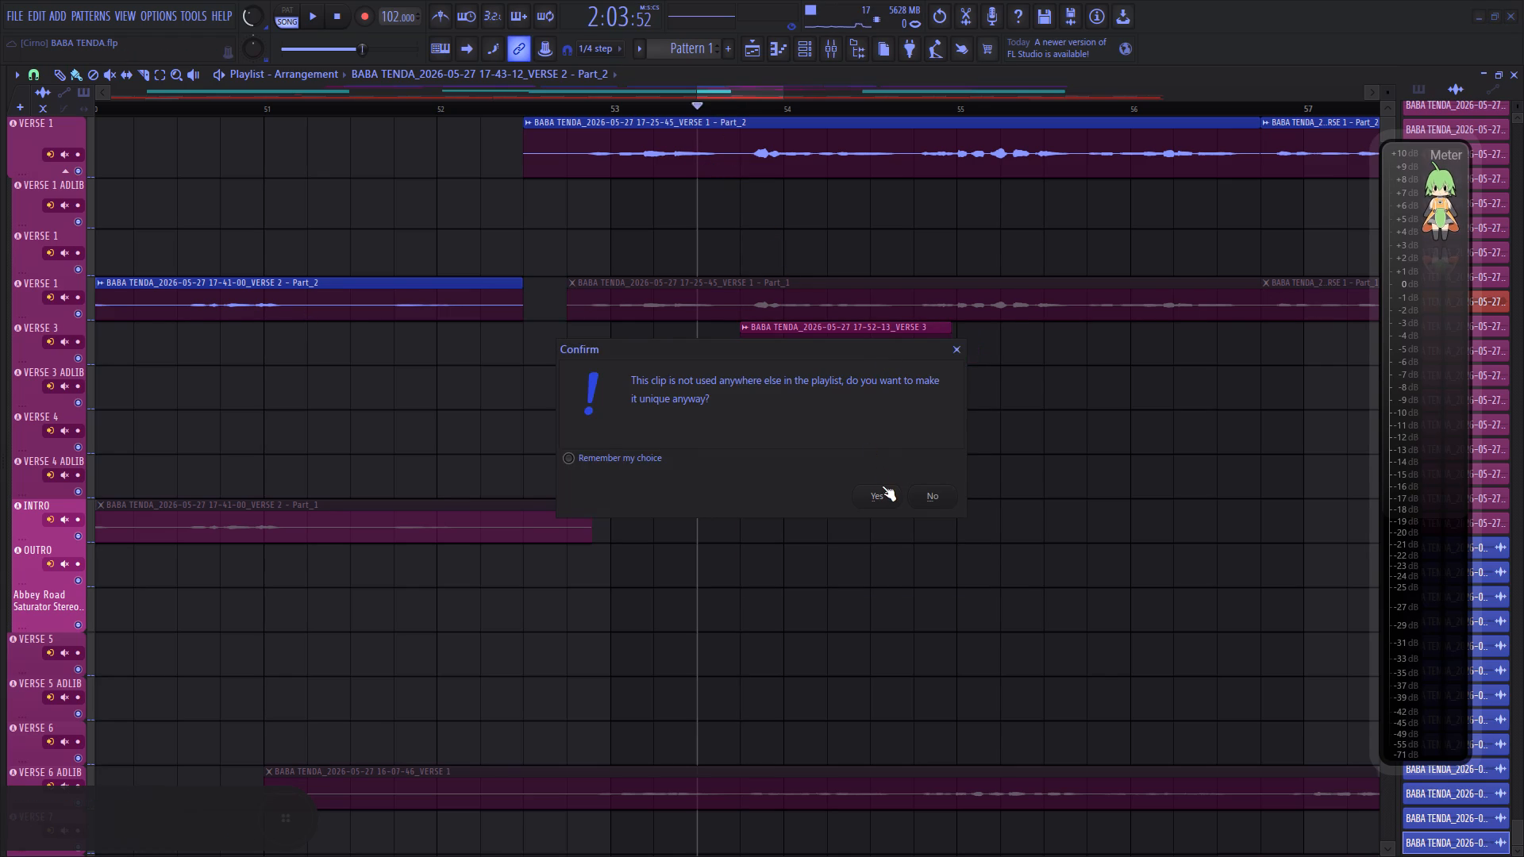
{"action": "left_click", "coordinate": [874, 497]}
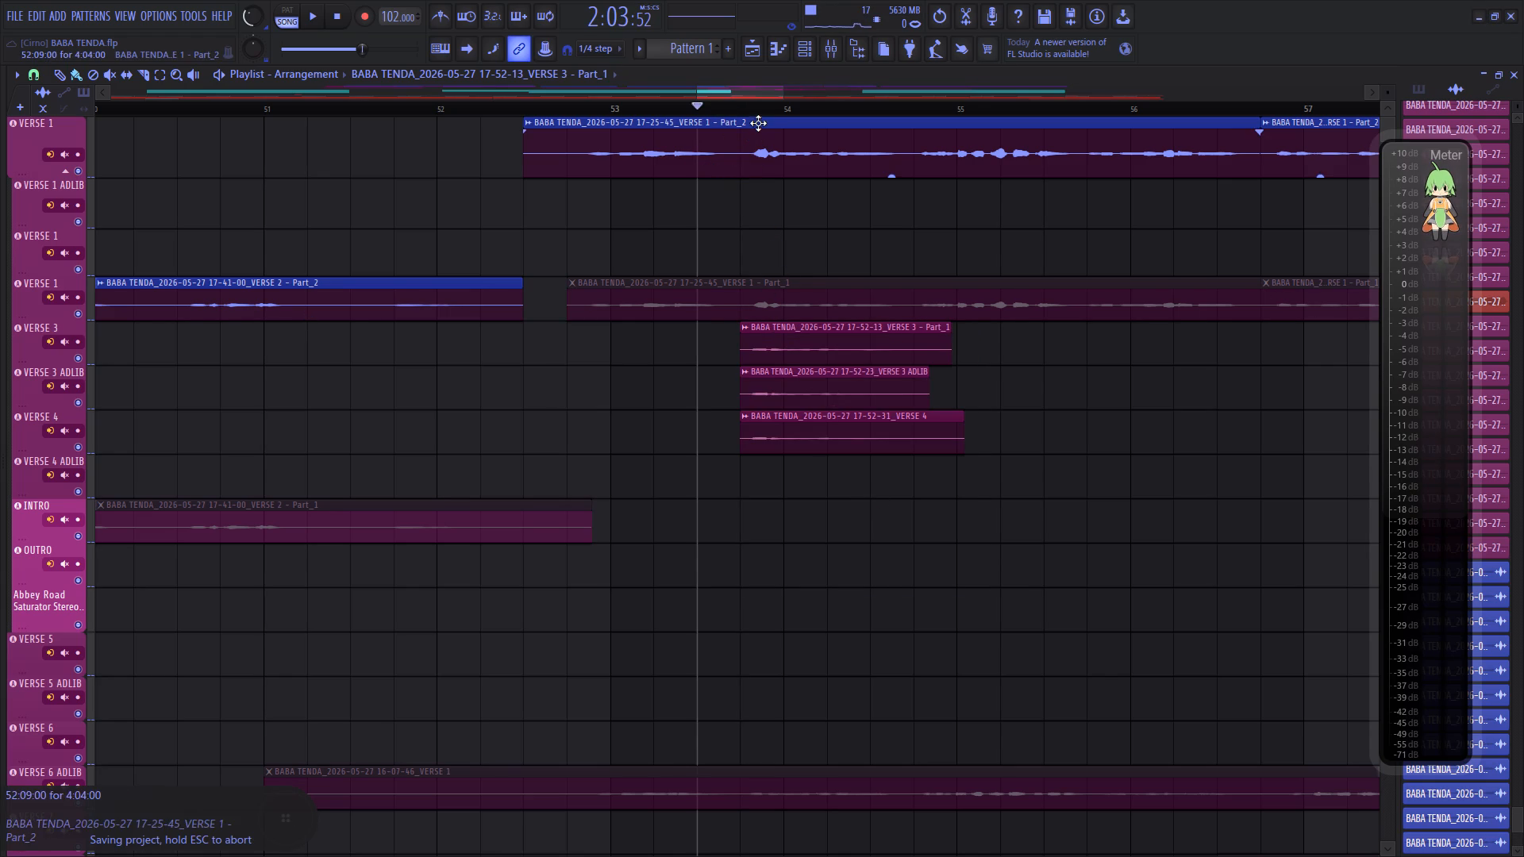
Set the song position to the start of the unique VERSE 3 clip and open the clip in NewTone for pitch correction.
{"action": "left_click", "coordinate": [741, 113]}
{"action": "left_click", "coordinate": [747, 329]}
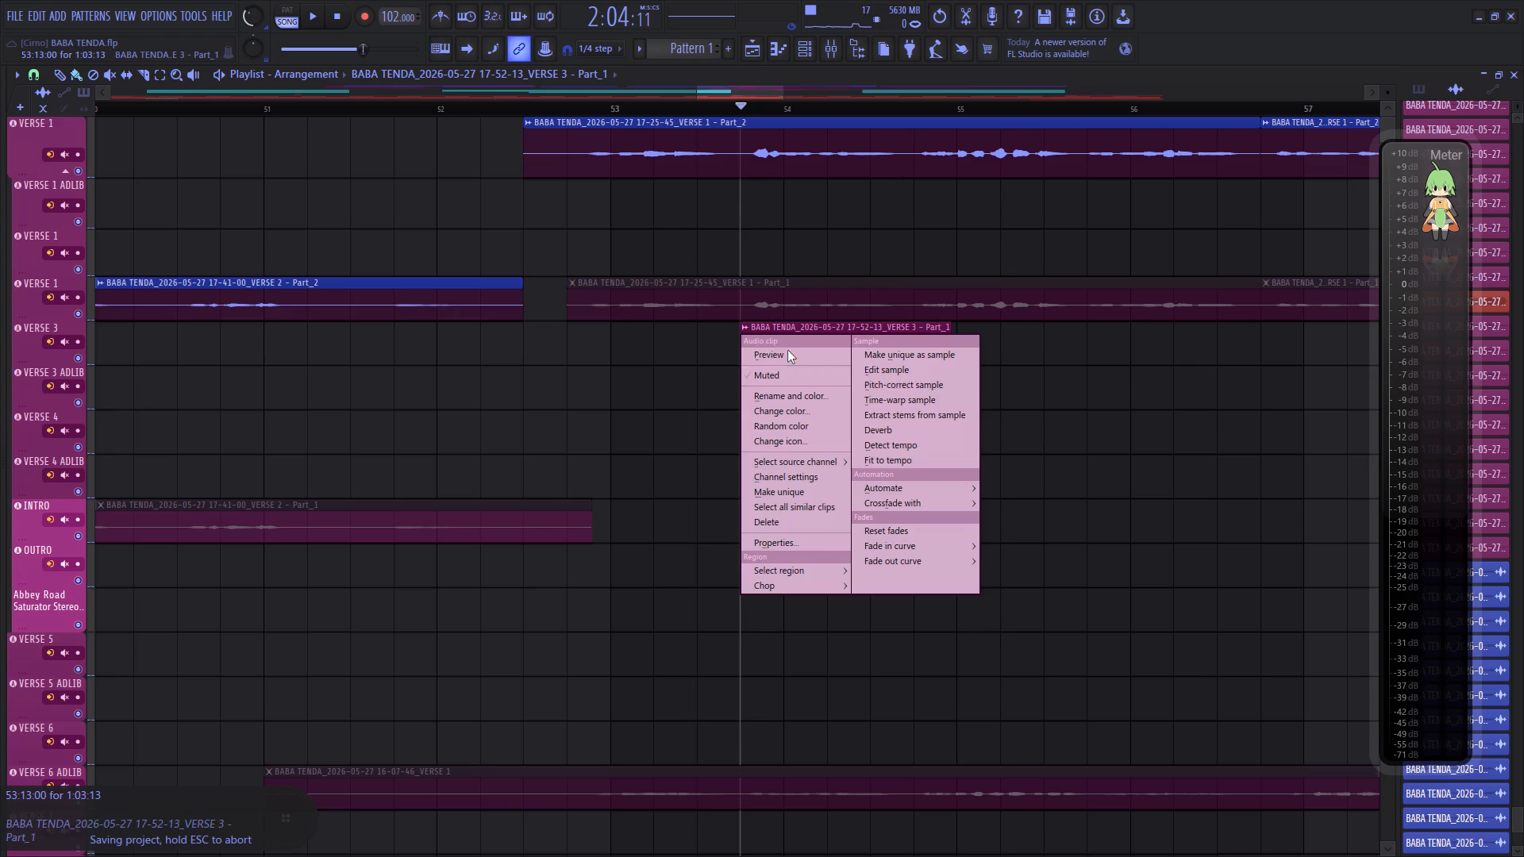
{"action": "left_click", "coordinate": [890, 384]}
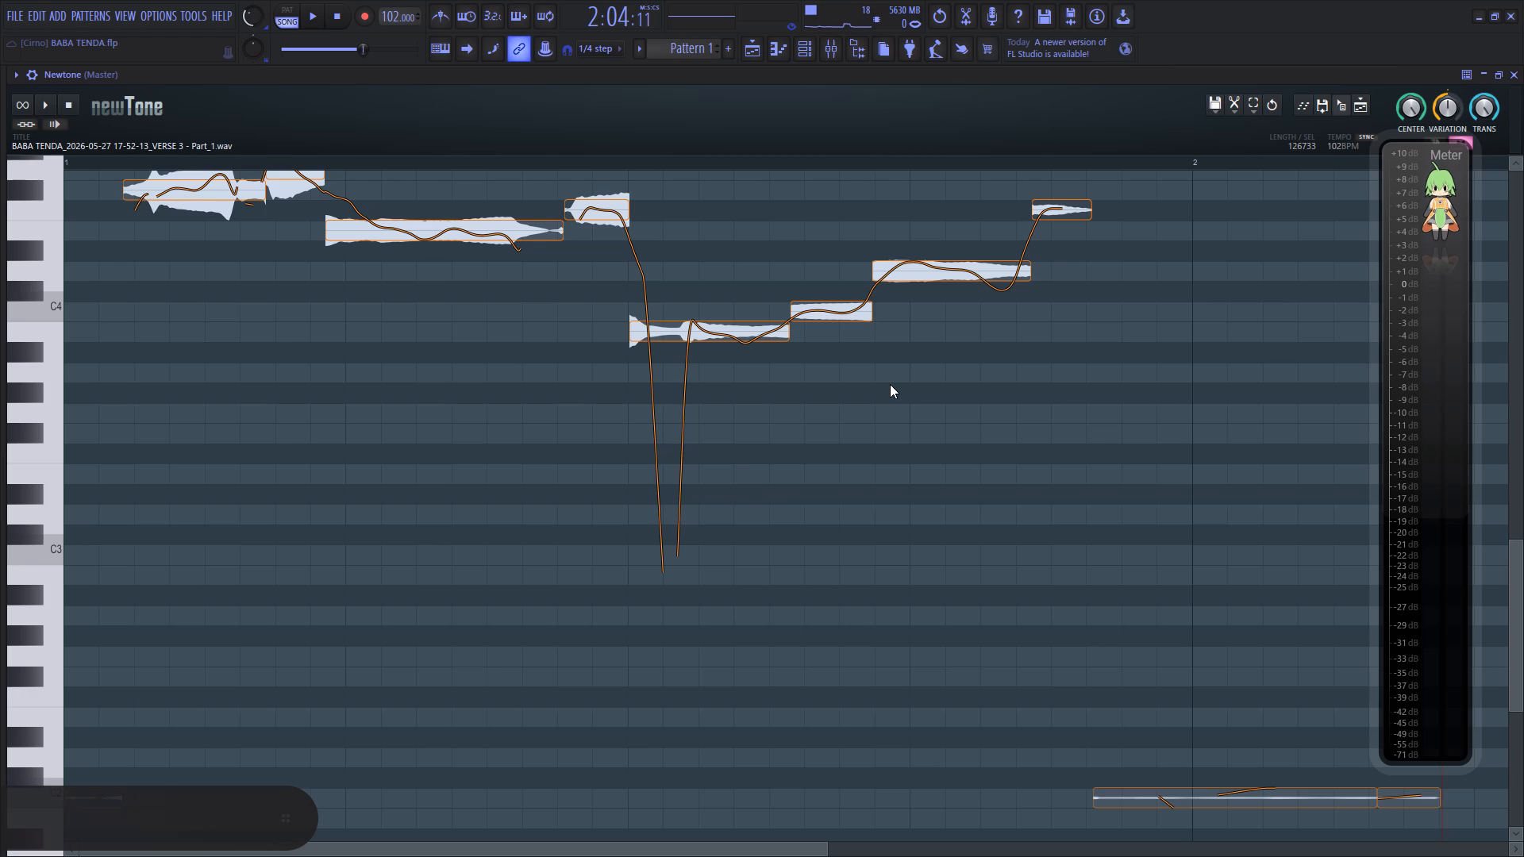
Start auditioning the VERSE 3 clip and bring the lowered main volume back up.
{"action": "scroll", "coordinate": [160, 388], "scroll_direction": "up", "scroll_amount": 4}
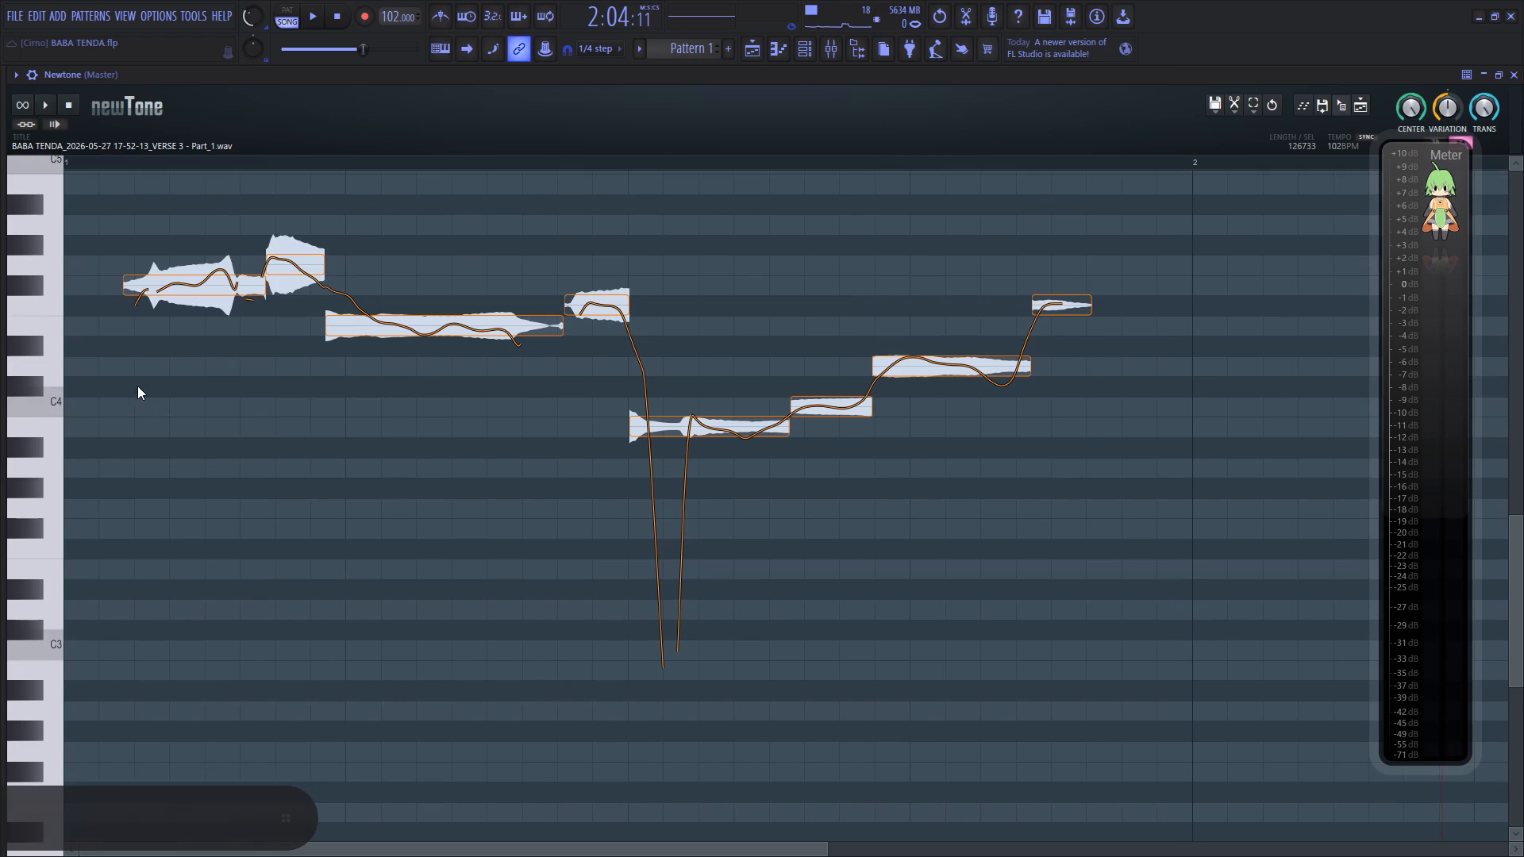
{"action": "key", "text": "space"}
{"action": "left_click", "coordinate": [87, 342]}
{"action": "key", "text": "space"}
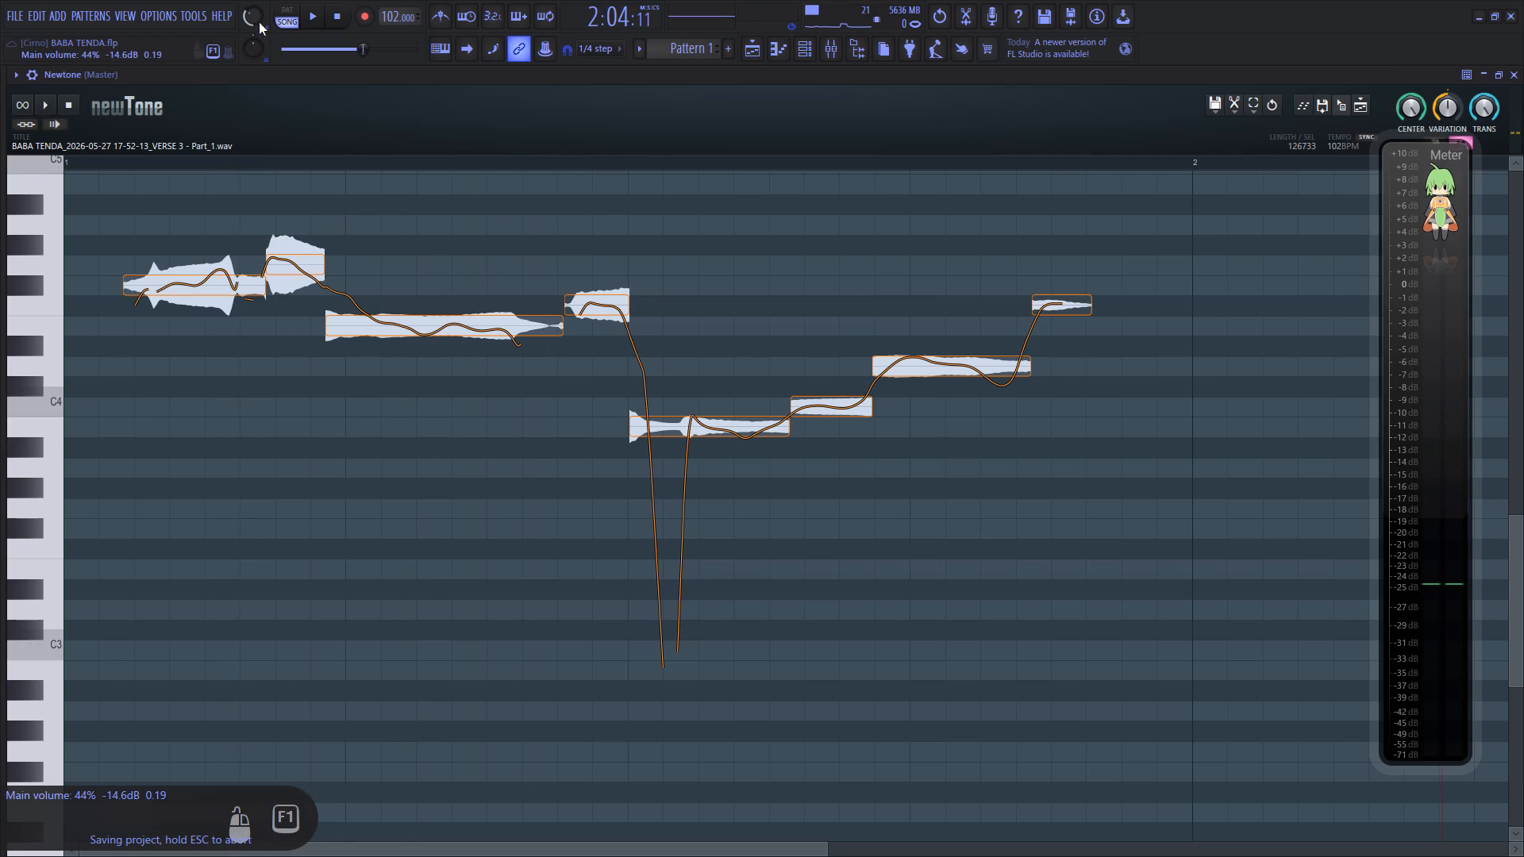
{"action": "right_click", "coordinate": [259, 22]}
{"action": "left_click", "coordinate": [285, 25]}
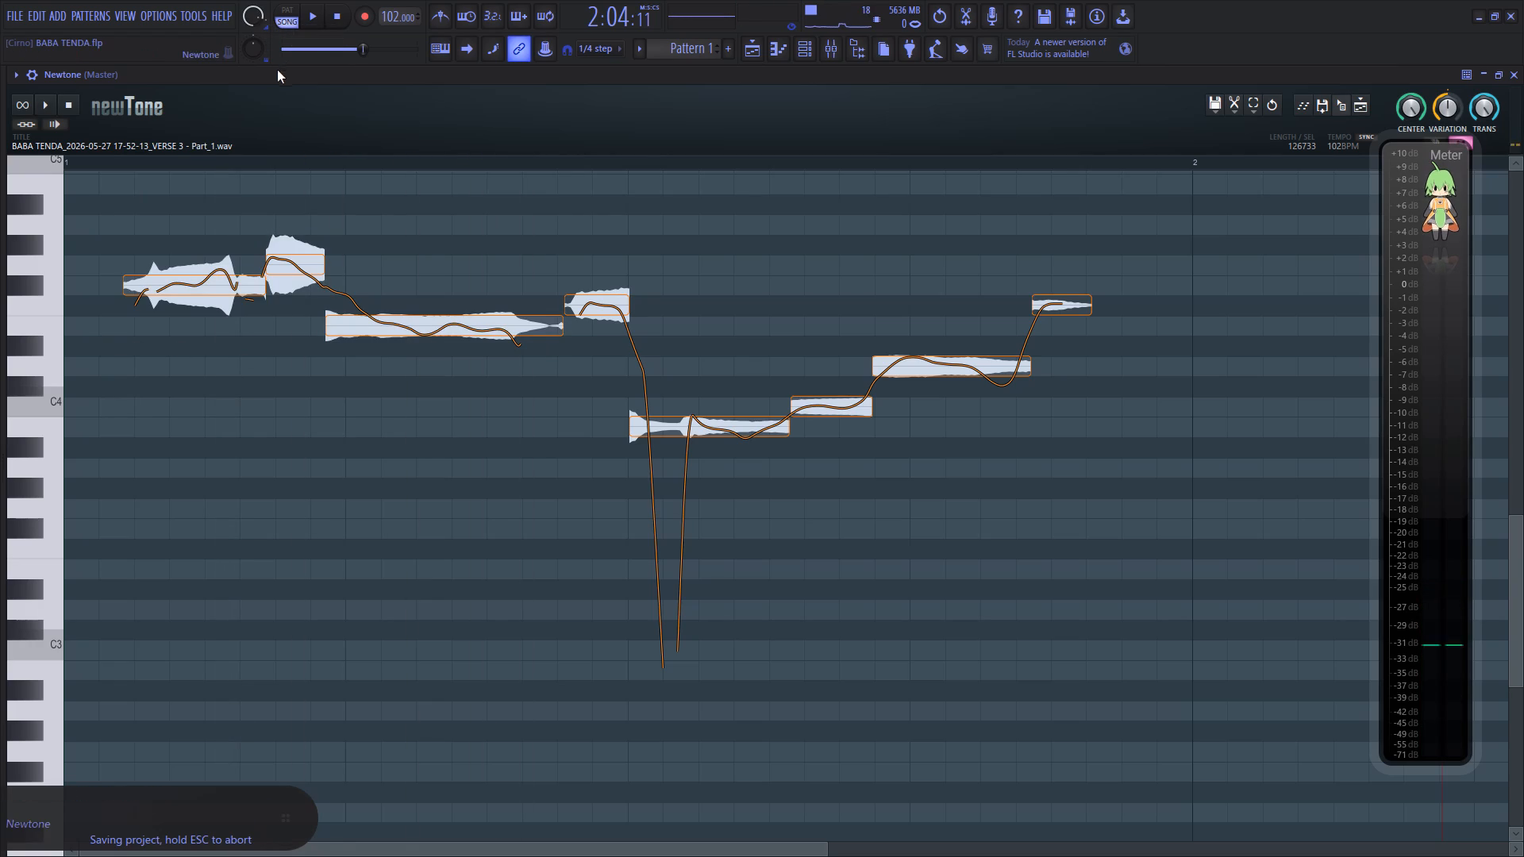
Listen repeatedly to the opening notes of the VERSE 3 clip to check their tuning.
{"action": "key", "text": "space"}
{"action": "left_click", "coordinate": [80, 232]}
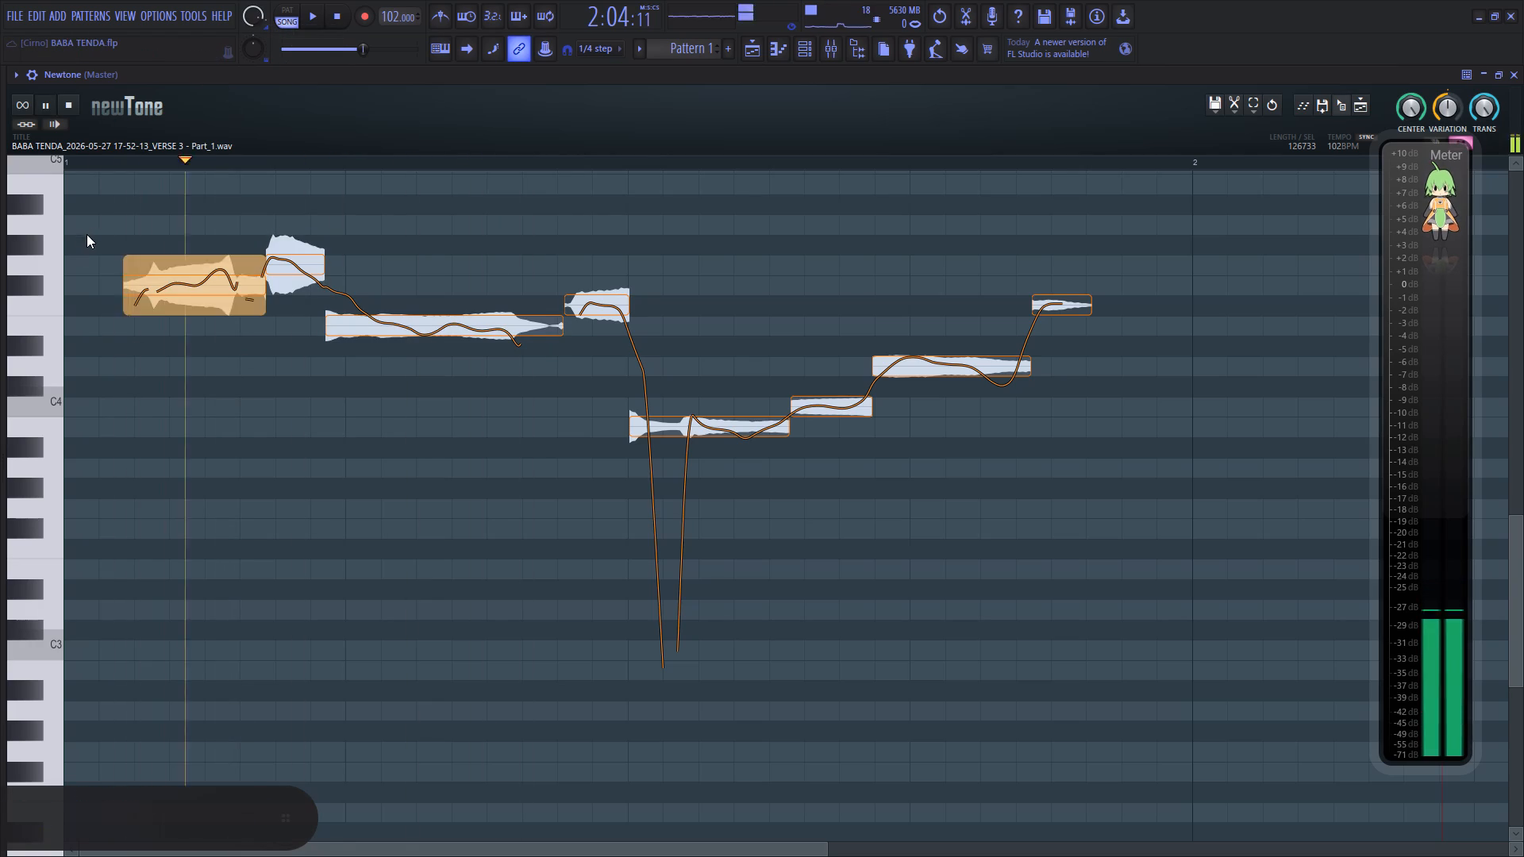
{"action": "key", "text": "space"}
{"action": "key", "text": "space"}
{"action": "left_click", "coordinate": [77, 243]}
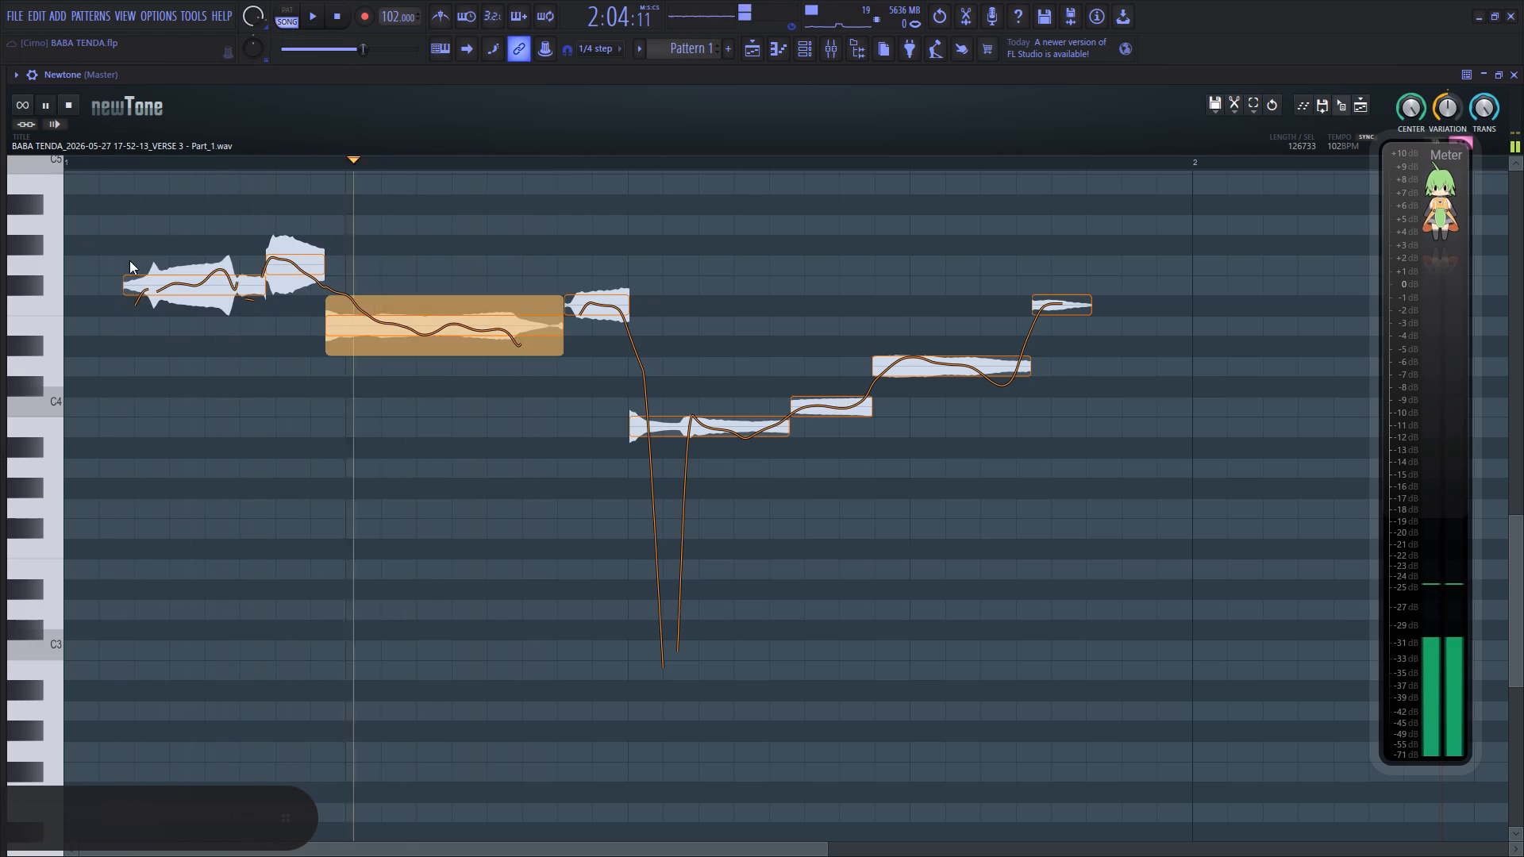
{"action": "key", "text": "space"}
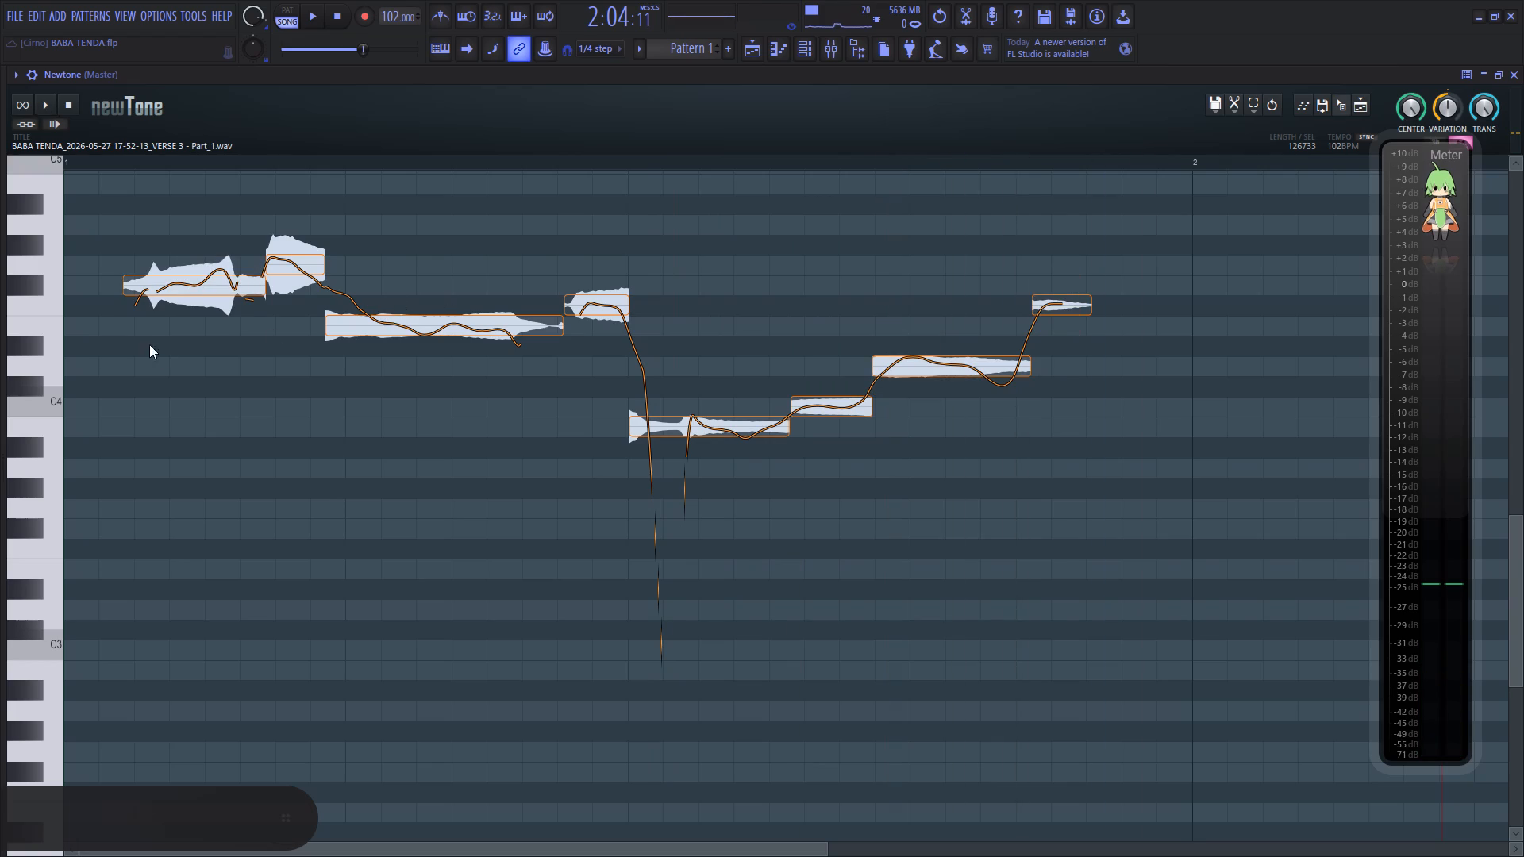
Audition the VERSE 3 clip once more and place its NewTone version in the playlist on the VERSE 4 ADLIB track.
{"action": "left_click", "coordinate": [118, 334]}
{"action": "key", "text": "space"}
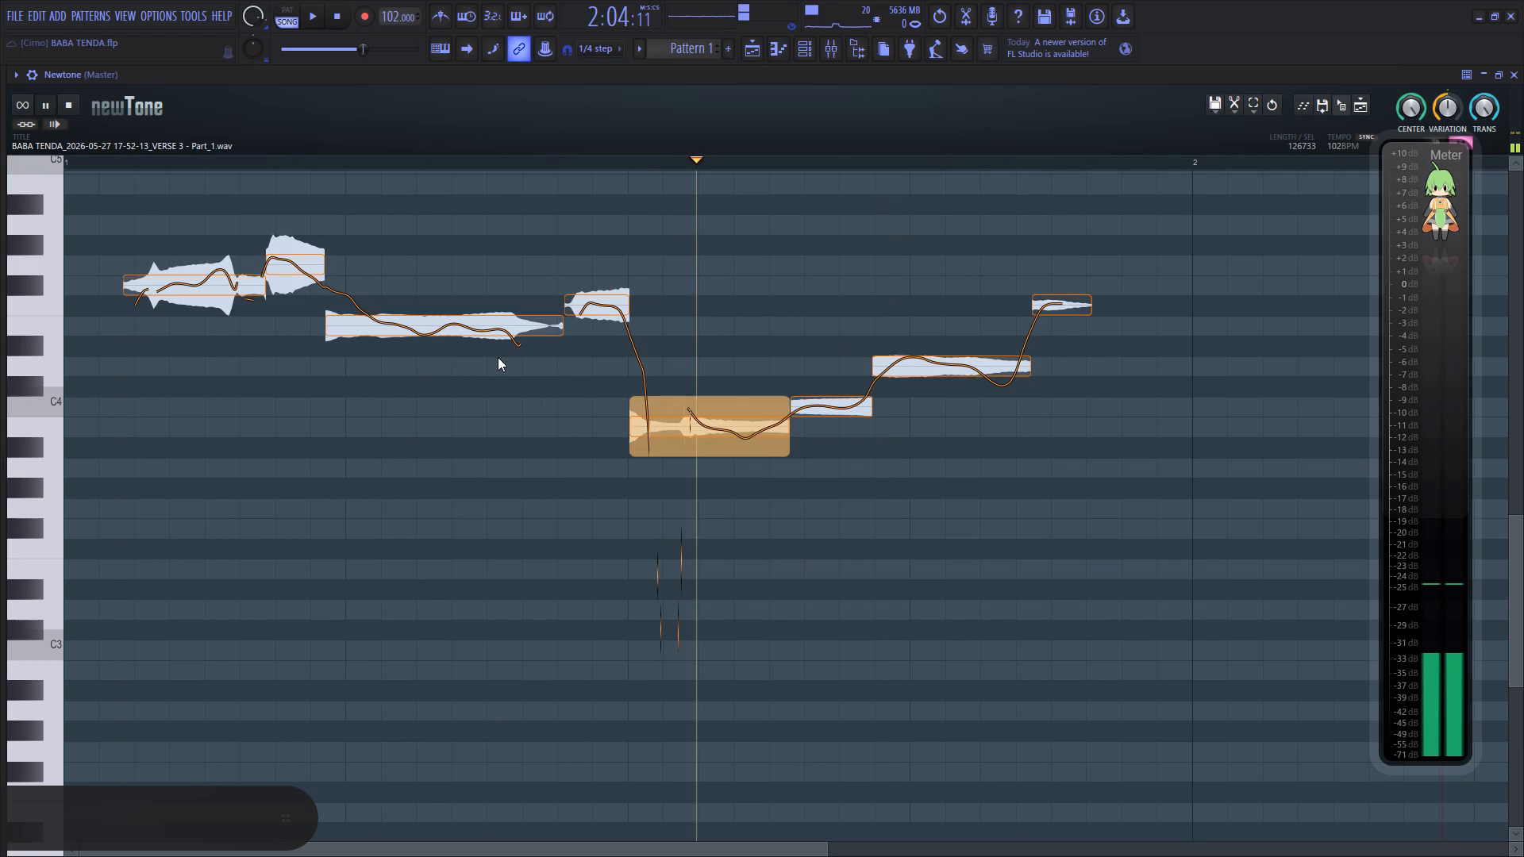
{"action": "key", "text": "space"}
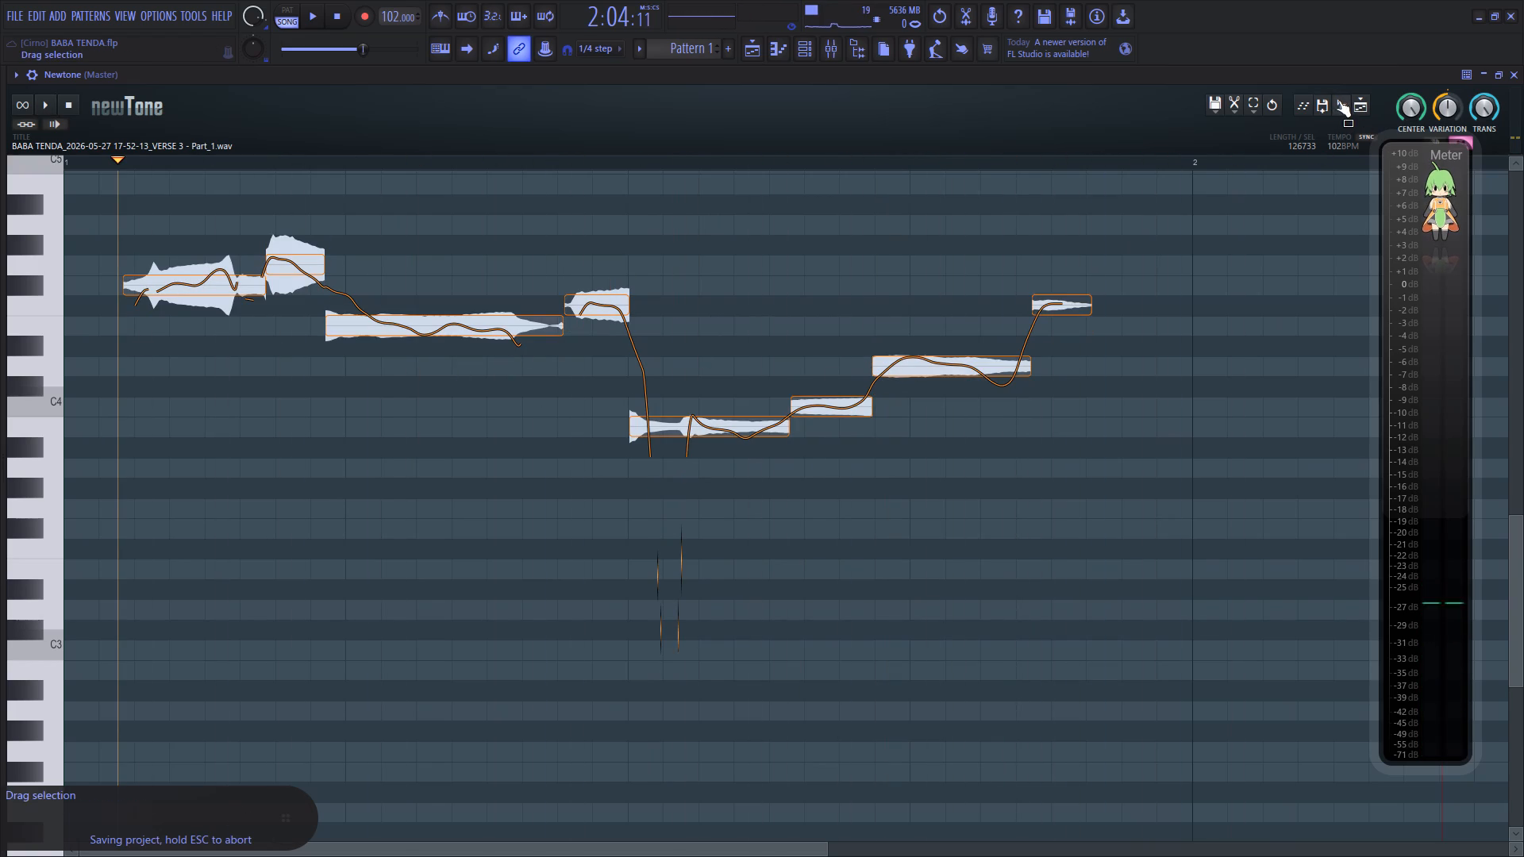
{"action": "left_click_drag", "start_coordinate": [1338, 100], "coordinate": [749, 484]}
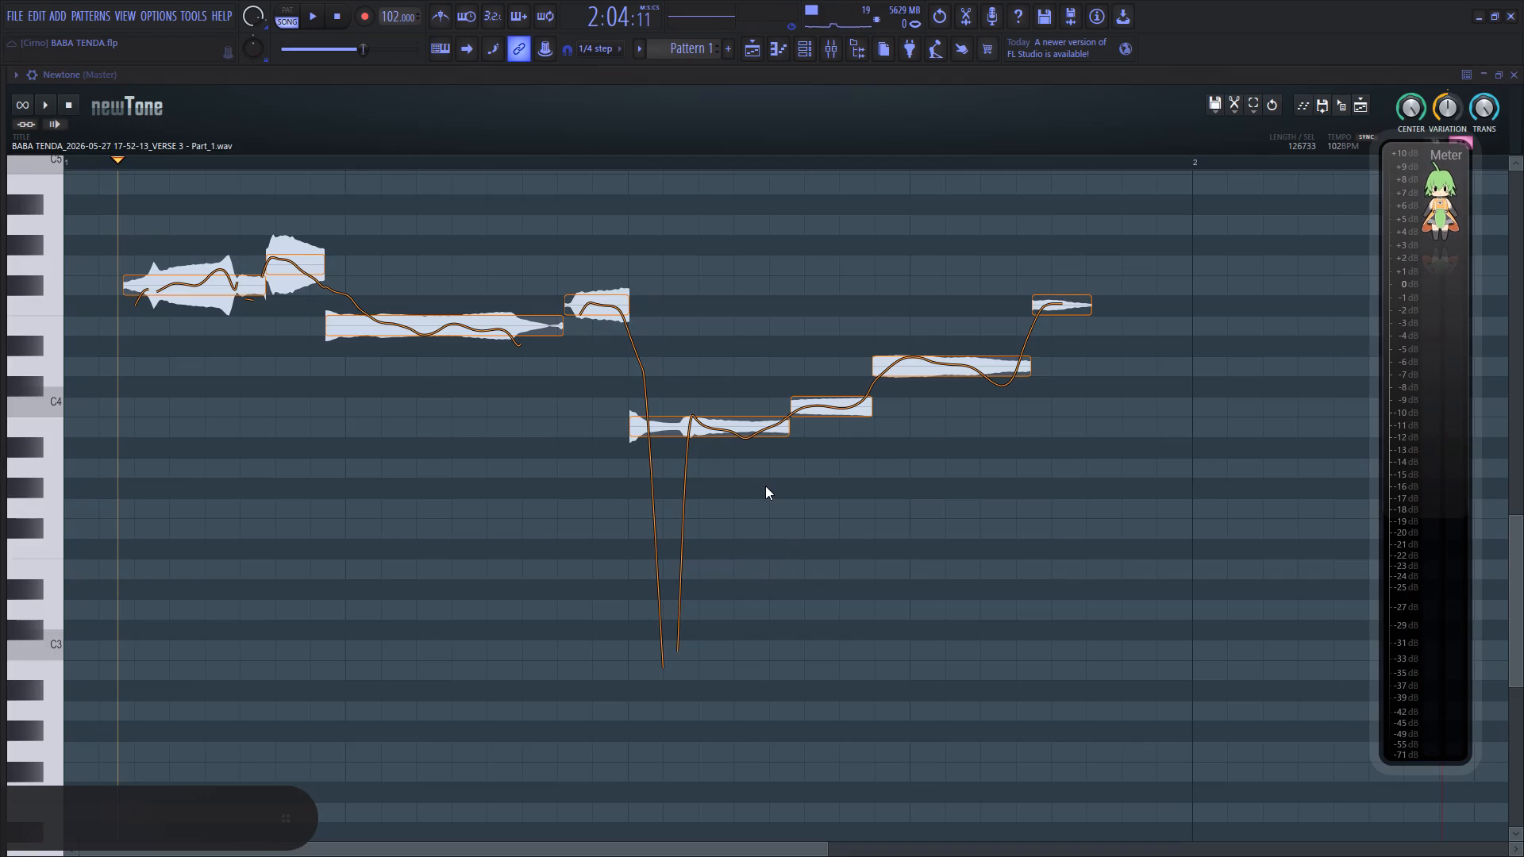
{"action": "left_click", "coordinate": [1519, 82]}
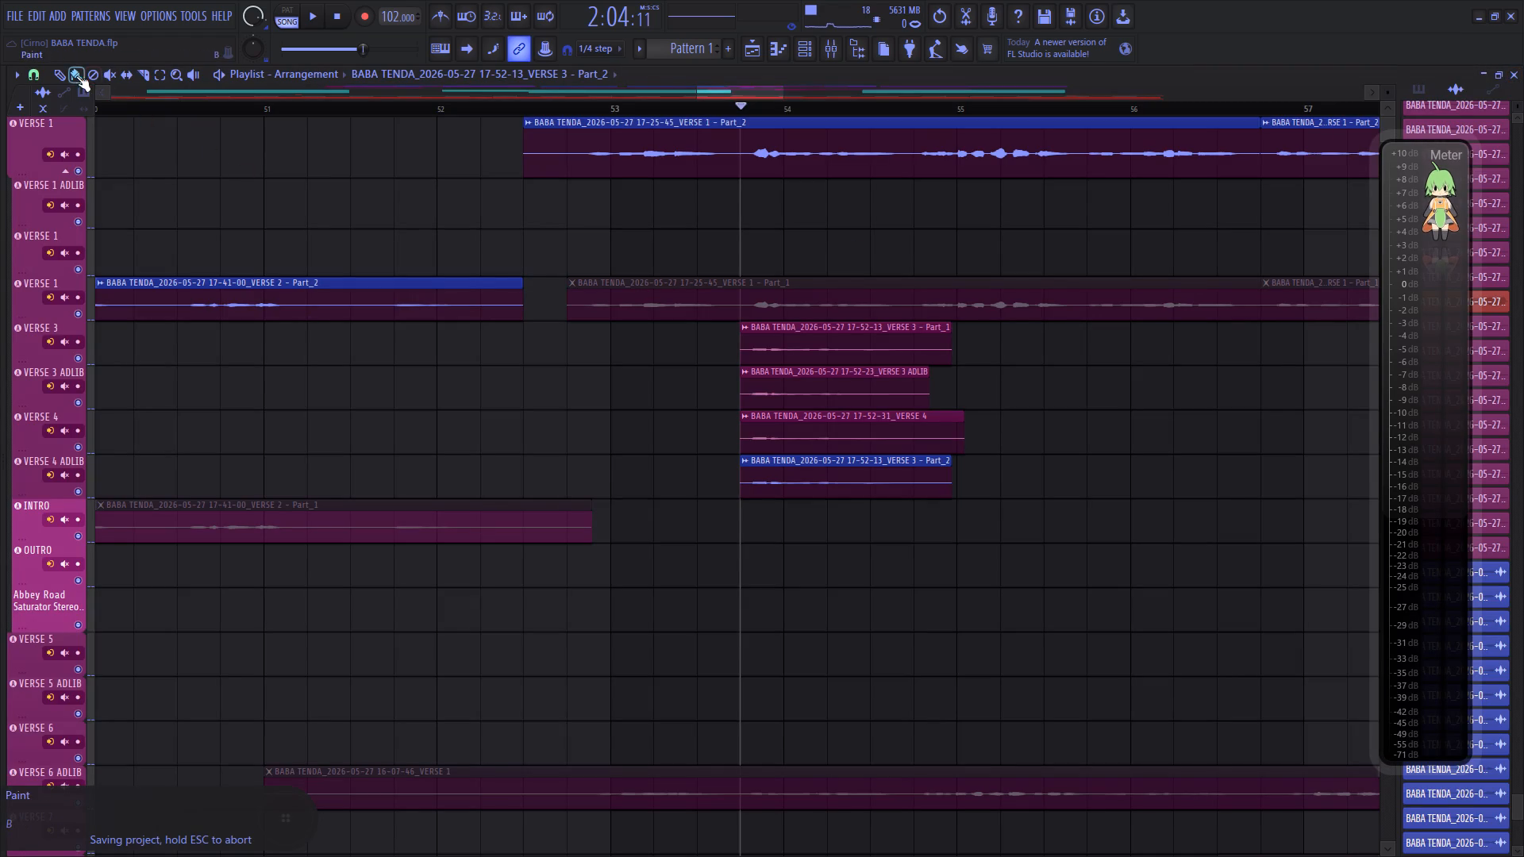
Mute the original VERSE 3 clip, move it to an empty VERSE 1 track, and put the corrected clip on the VERSE 3 track.
{"action": "left_click", "coordinate": [109, 71]}
{"action": "left_click", "coordinate": [768, 340]}
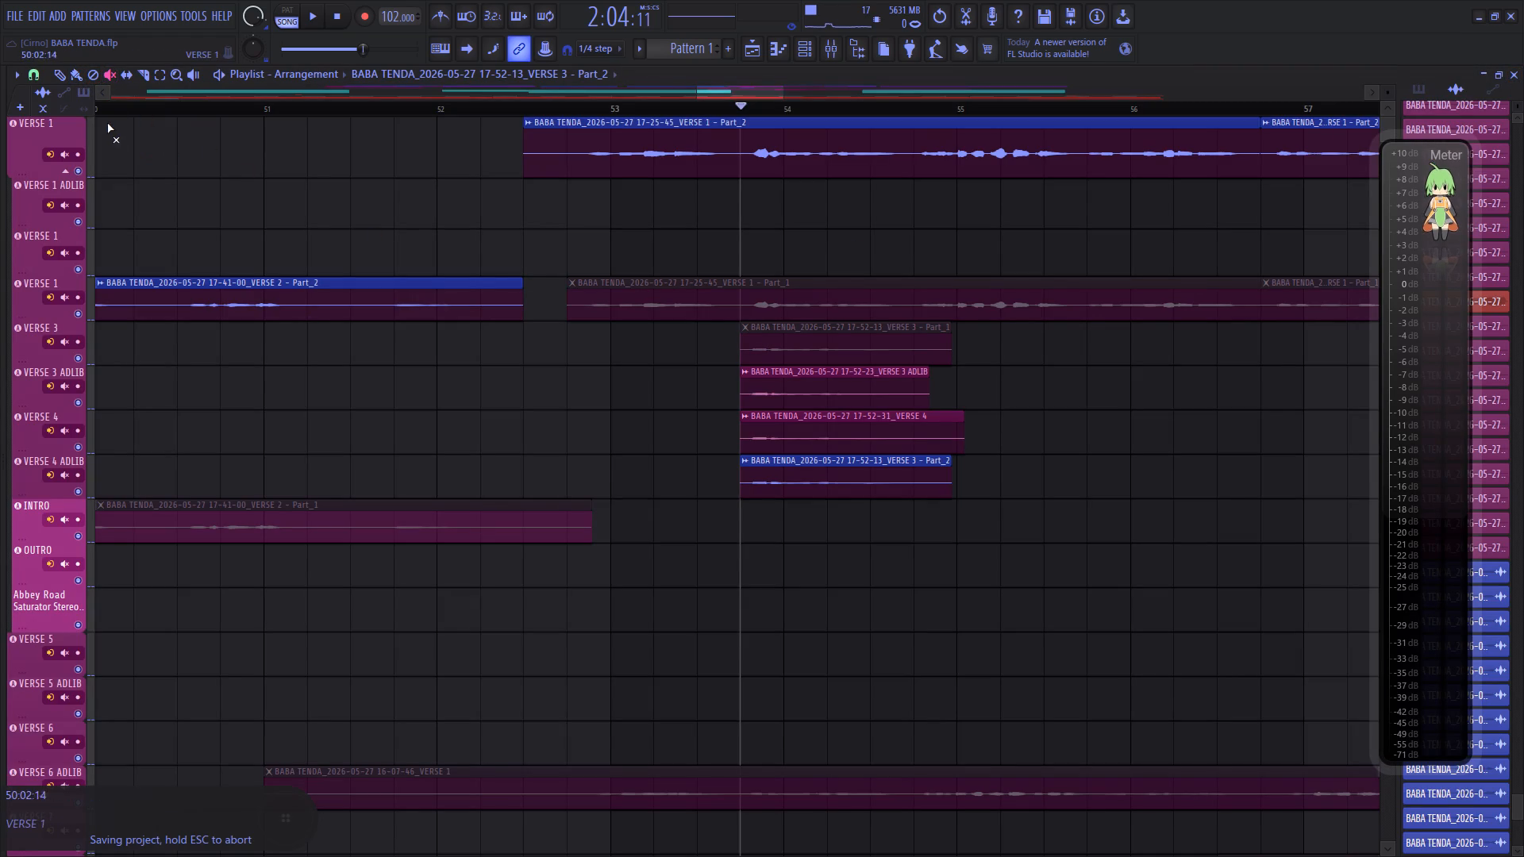
{"action": "left_click", "coordinate": [79, 83]}
{"action": "left_click_drag", "start_coordinate": [800, 355], "coordinate": [794, 253]}
{"action": "left_click_drag", "start_coordinate": [815, 473], "coordinate": [826, 333]}
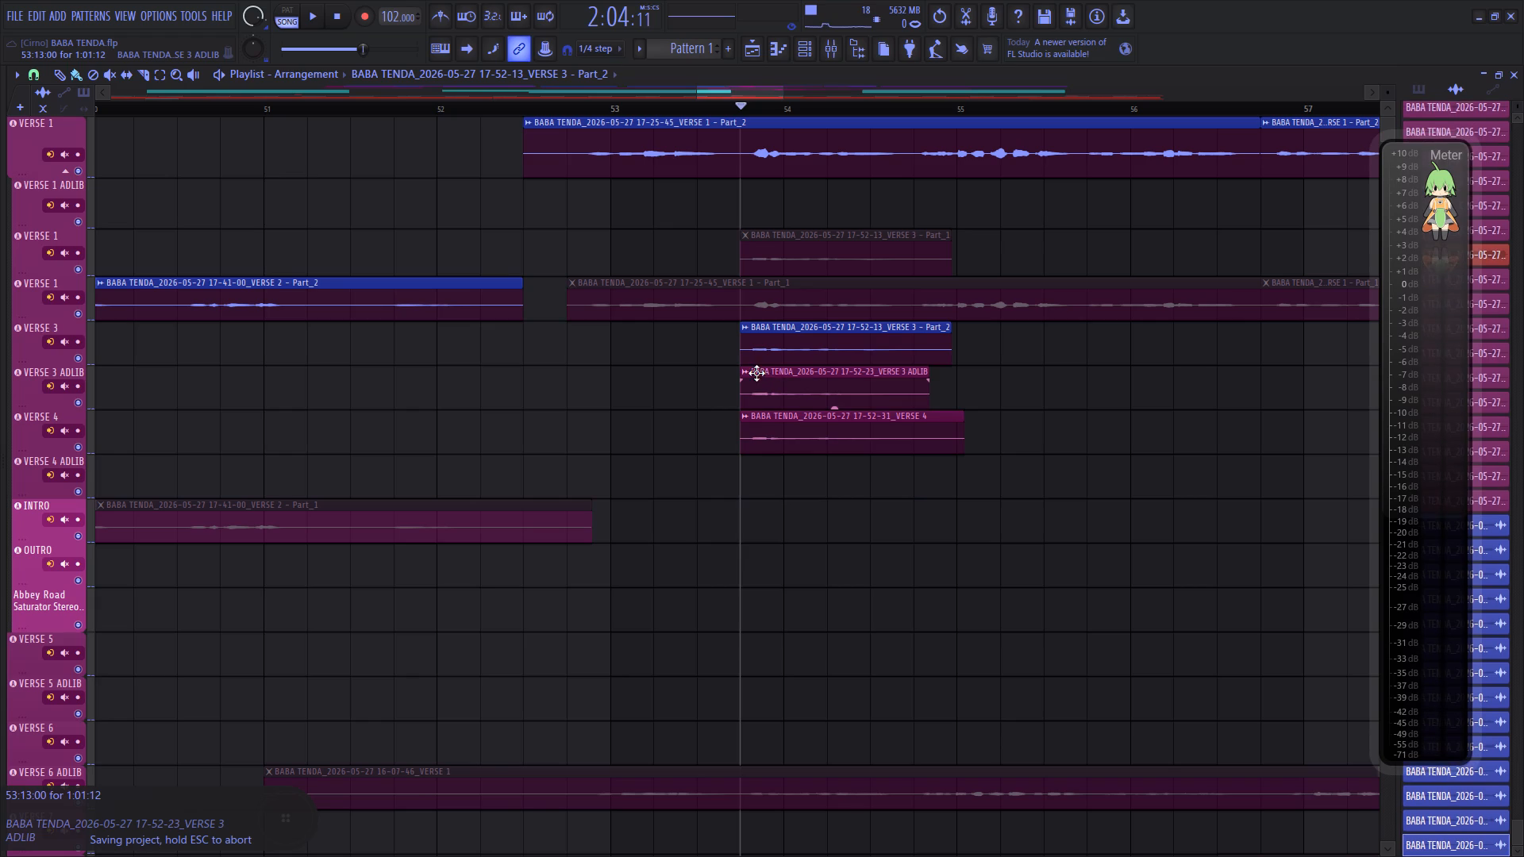
Make the 17-52-23_VERSE 3 ADLIB clip unique as a sample and open it in NewTone for pitch correction.
{"action": "left_click", "coordinate": [748, 375]}
{"action": "left_click", "coordinate": [926, 402]}
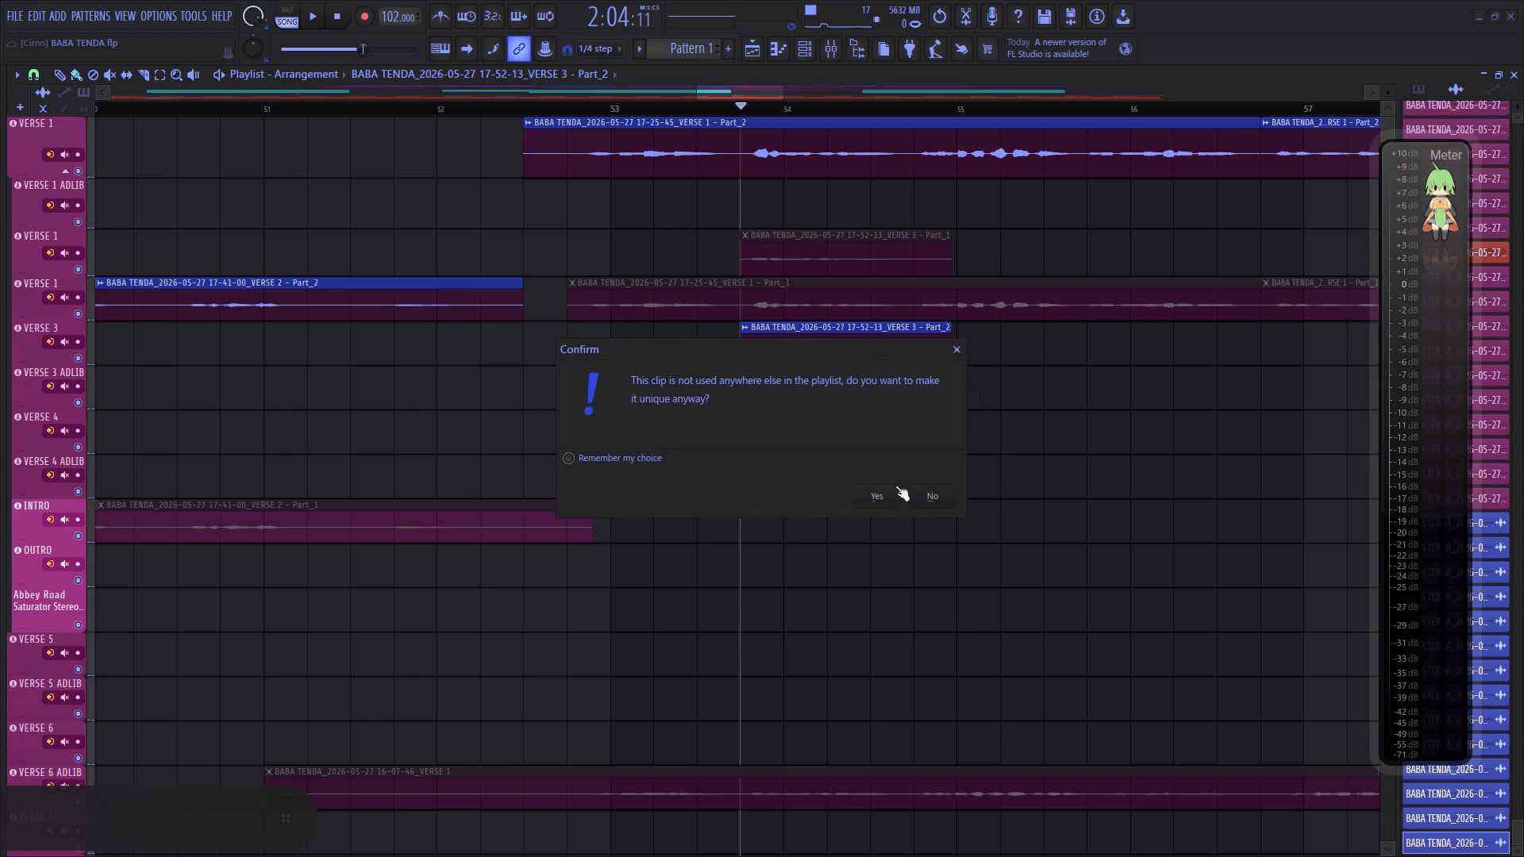
{"action": "left_click", "coordinate": [879, 494]}
{"action": "left_click", "coordinate": [747, 375]}
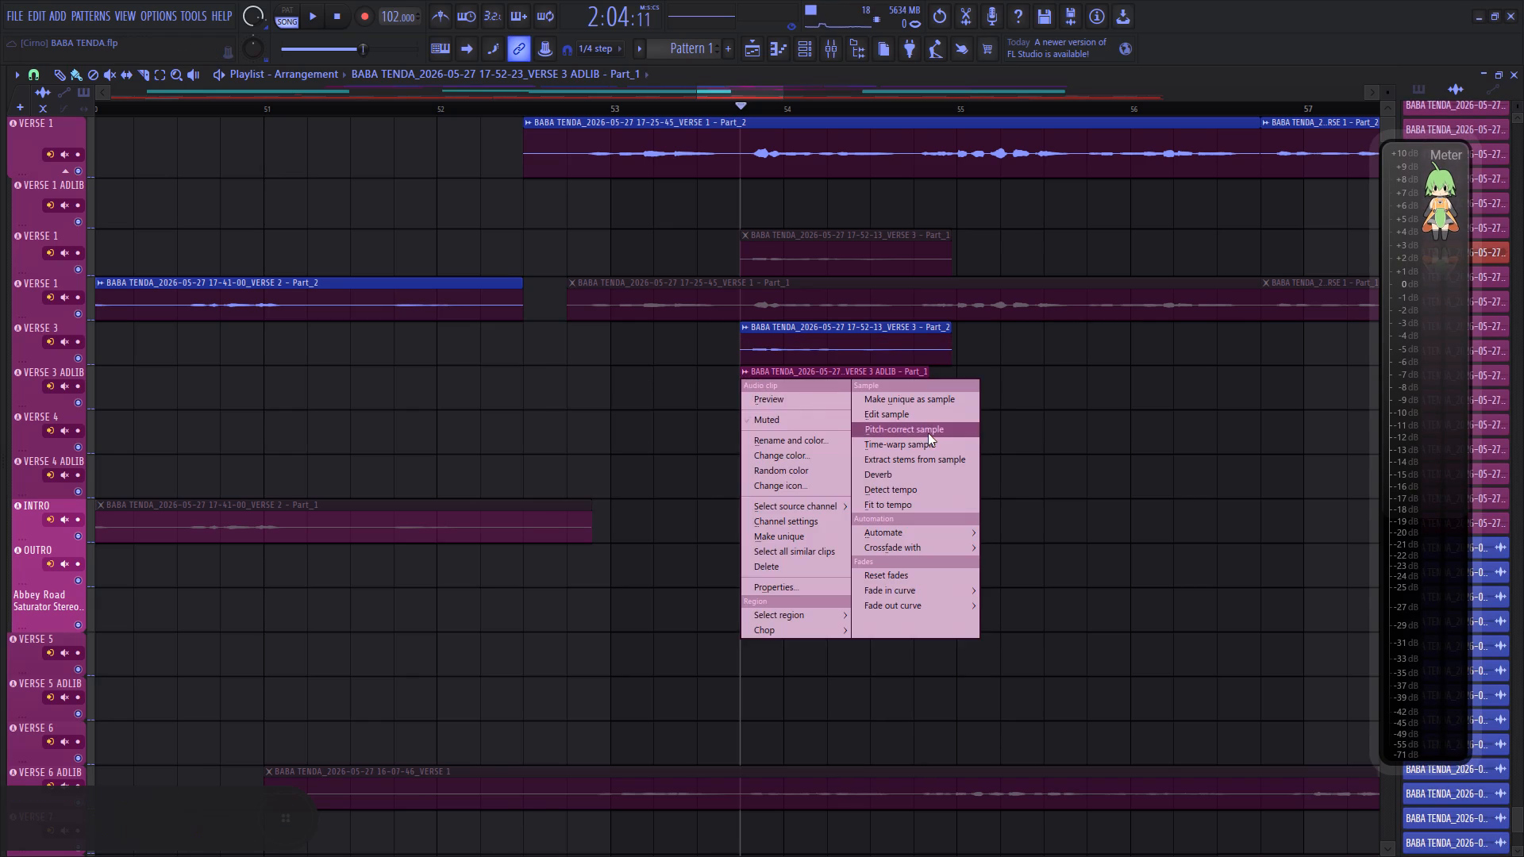
{"action": "left_click", "coordinate": [928, 433]}
Audition the VERSE 3 ADLIB clip and place its NewTone version in the playlist on the VERSE 4 ADLIB track.
{"action": "key", "text": "space"}
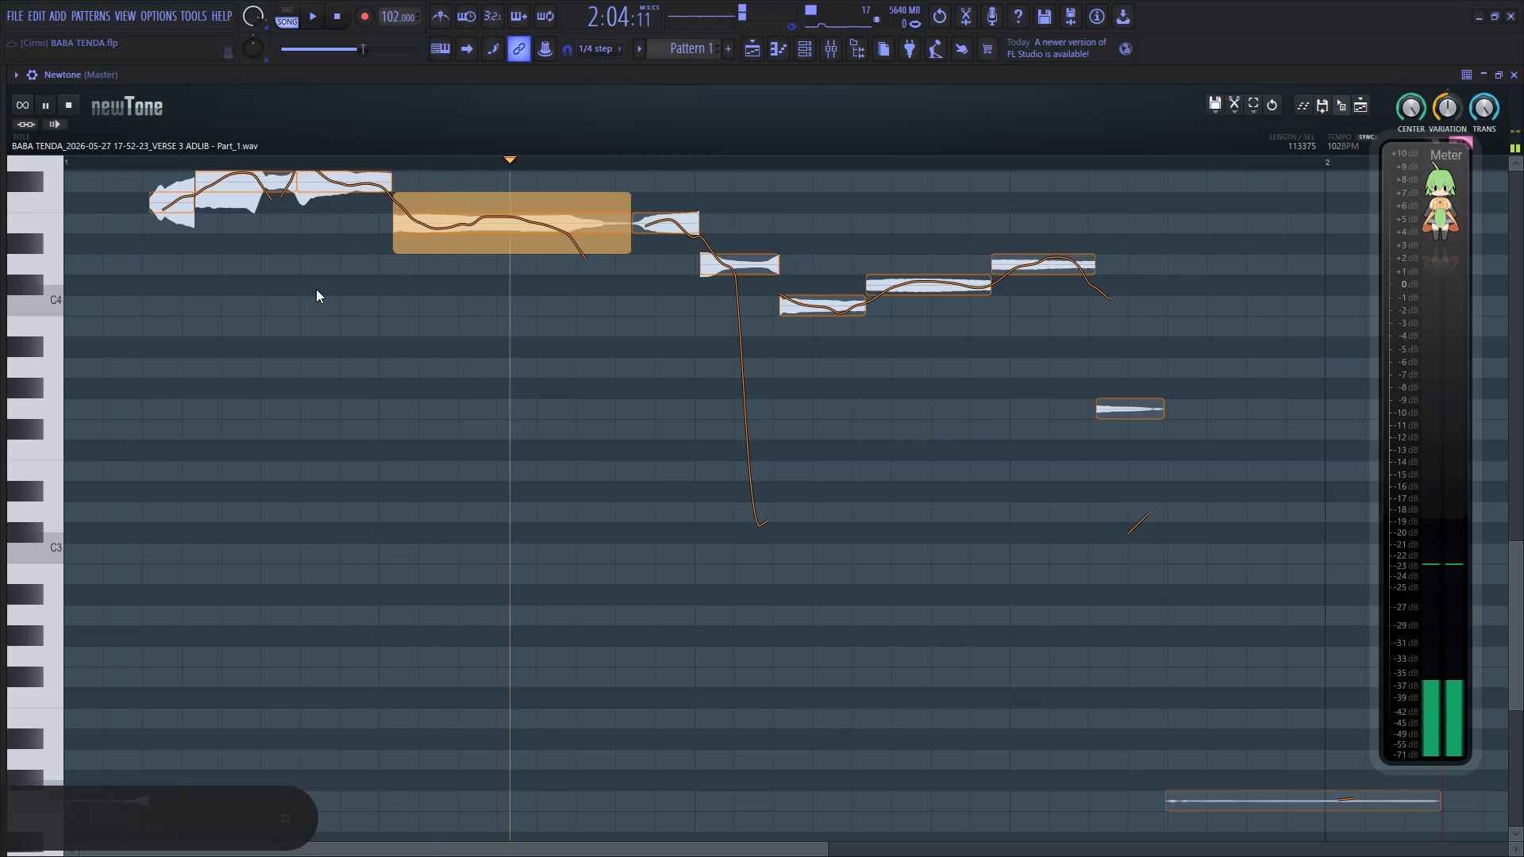
{"action": "key", "text": "space"}
{"action": "key", "text": "space"}
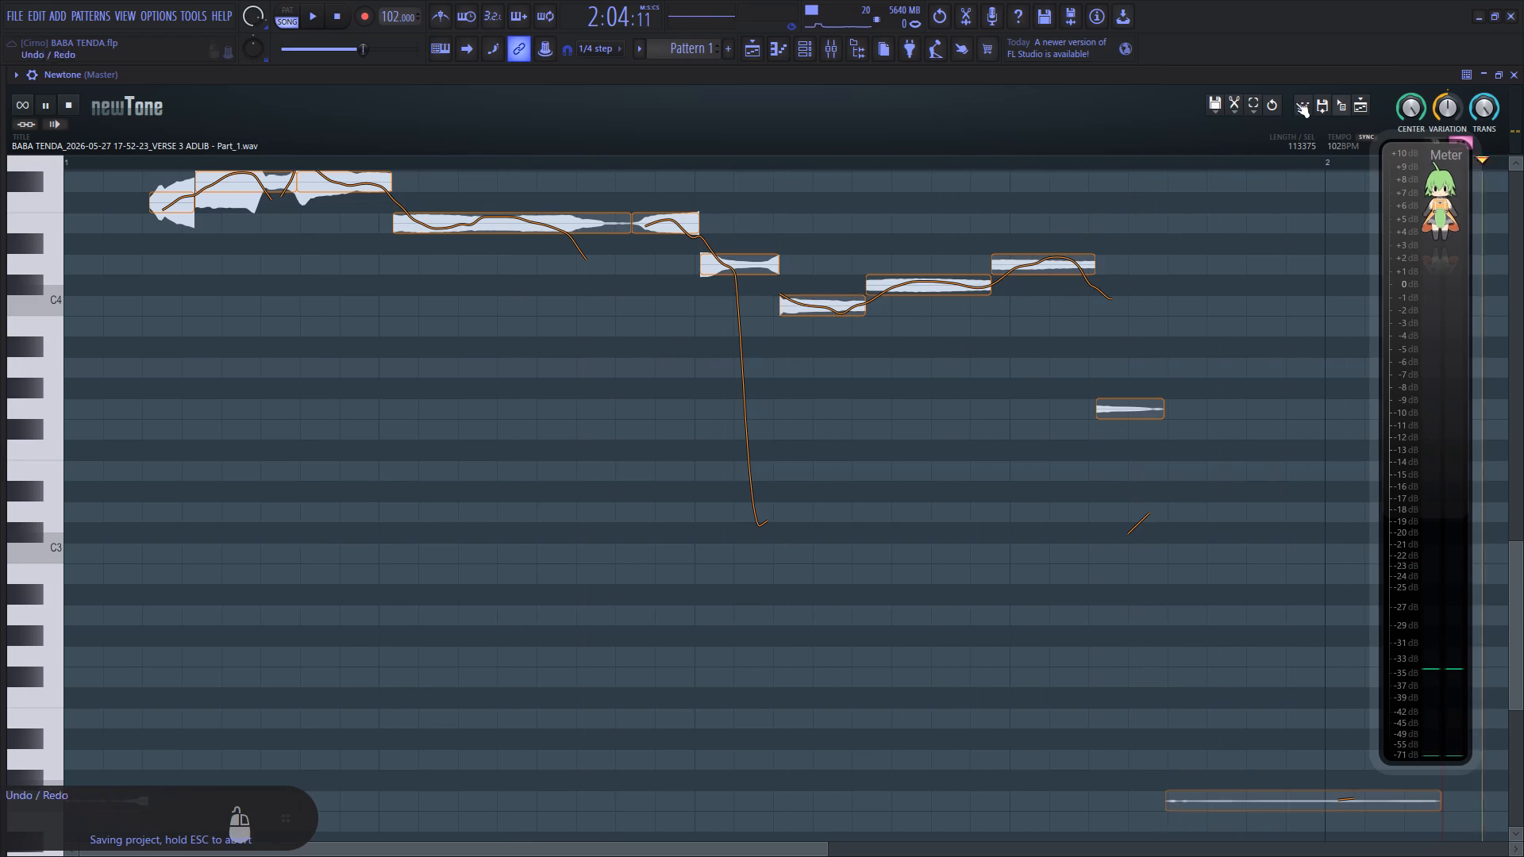
{"action": "key", "text": "space"}
{"action": "left_click_drag", "start_coordinate": [1336, 104], "coordinate": [732, 477]}
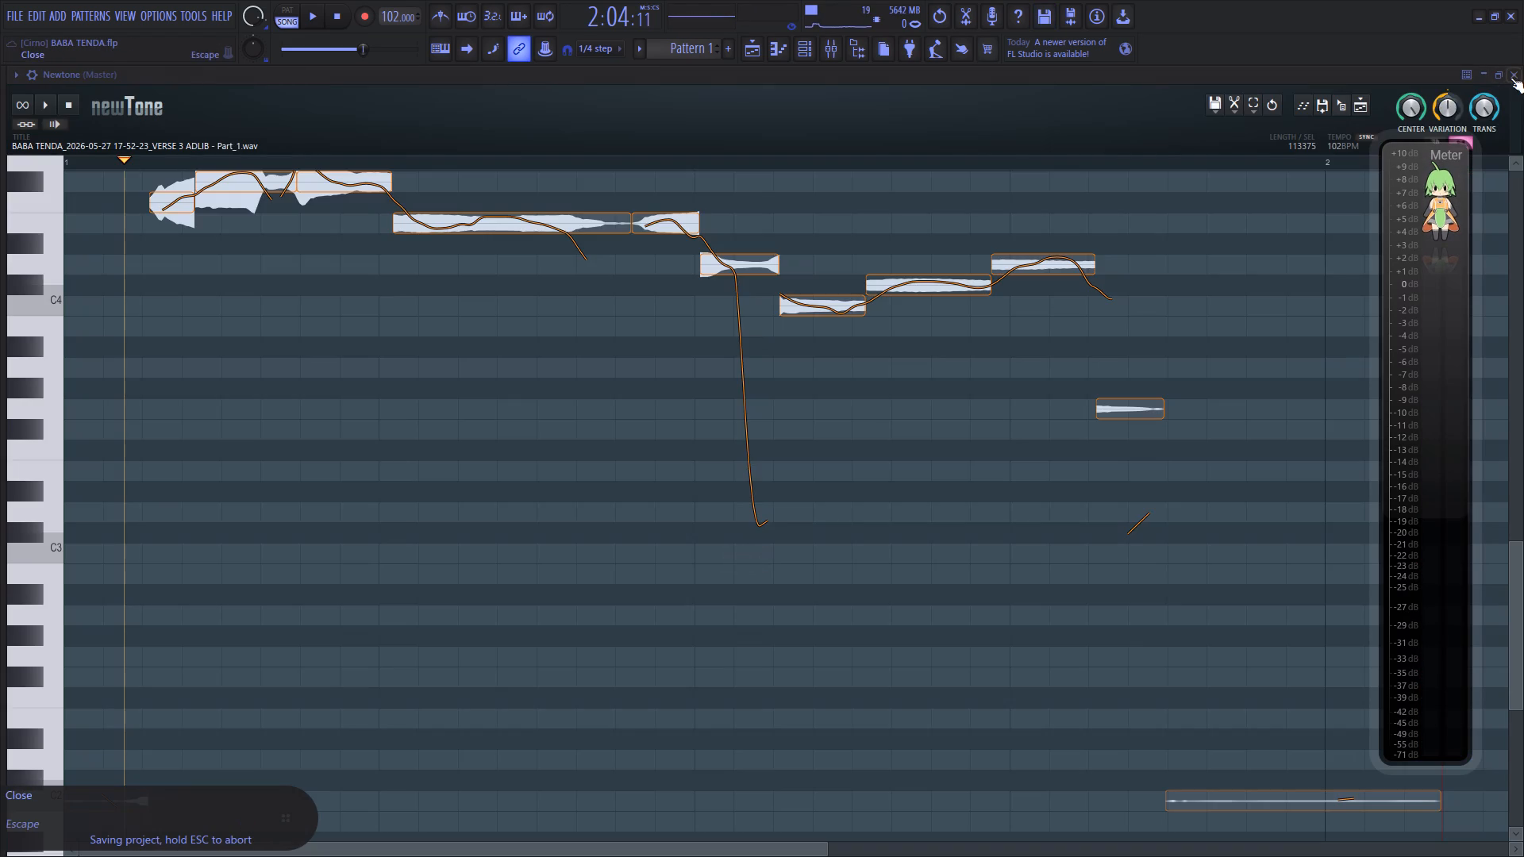
{"action": "left_click", "coordinate": [1513, 76]}
Move the original VERSE 3 ADLIB clip to the INTRO track, mute it, and put the corrected clip on the VERSE 3 ADLIB track.
{"action": "left_click_drag", "start_coordinate": [792, 388], "coordinate": [787, 540]}
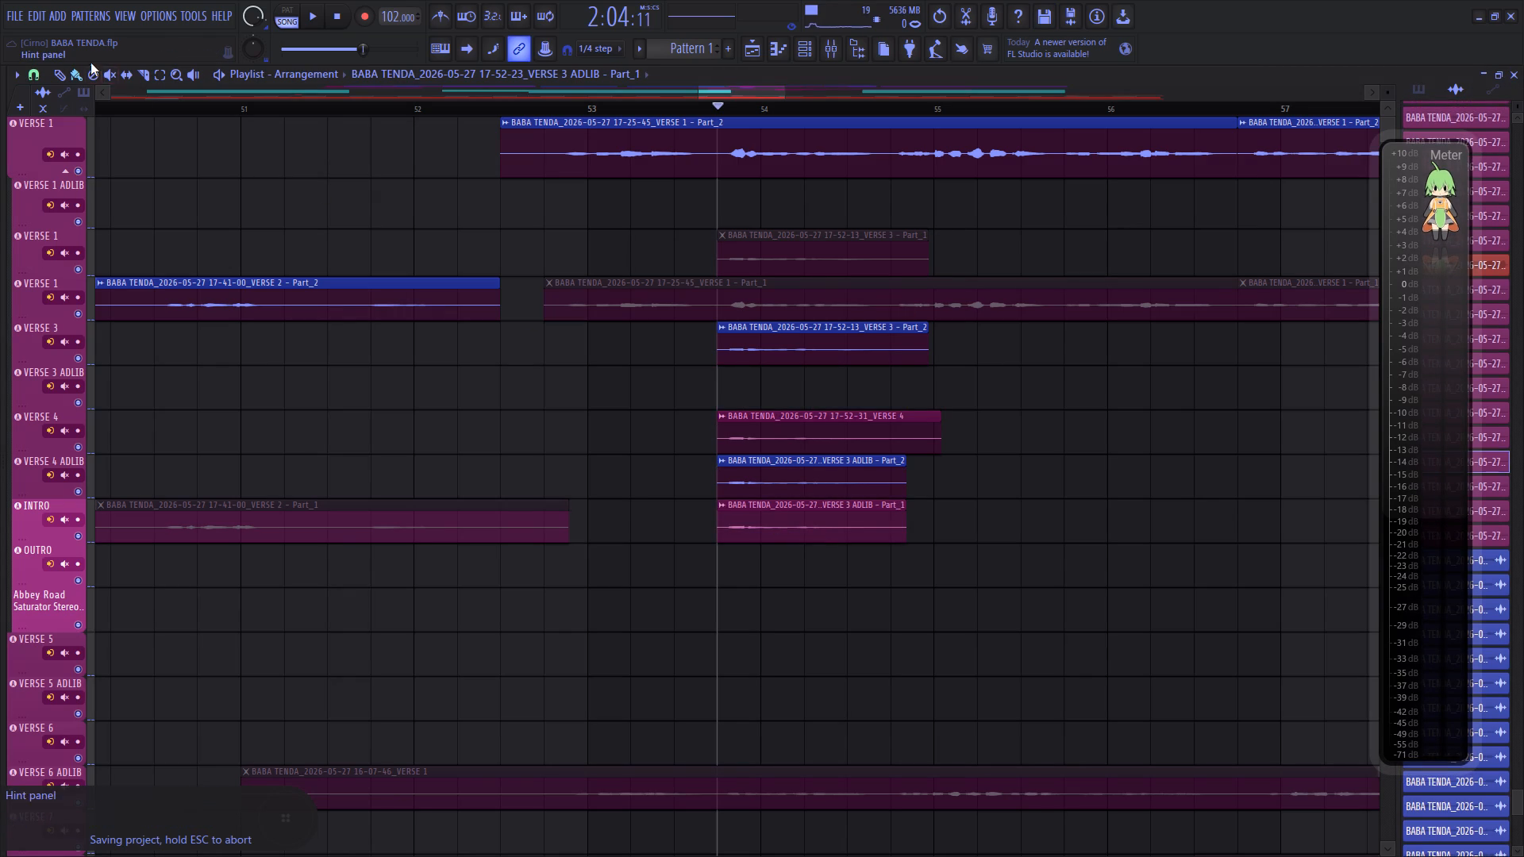
{"action": "left_click", "coordinate": [108, 72]}
{"action": "left_click", "coordinate": [768, 516]}
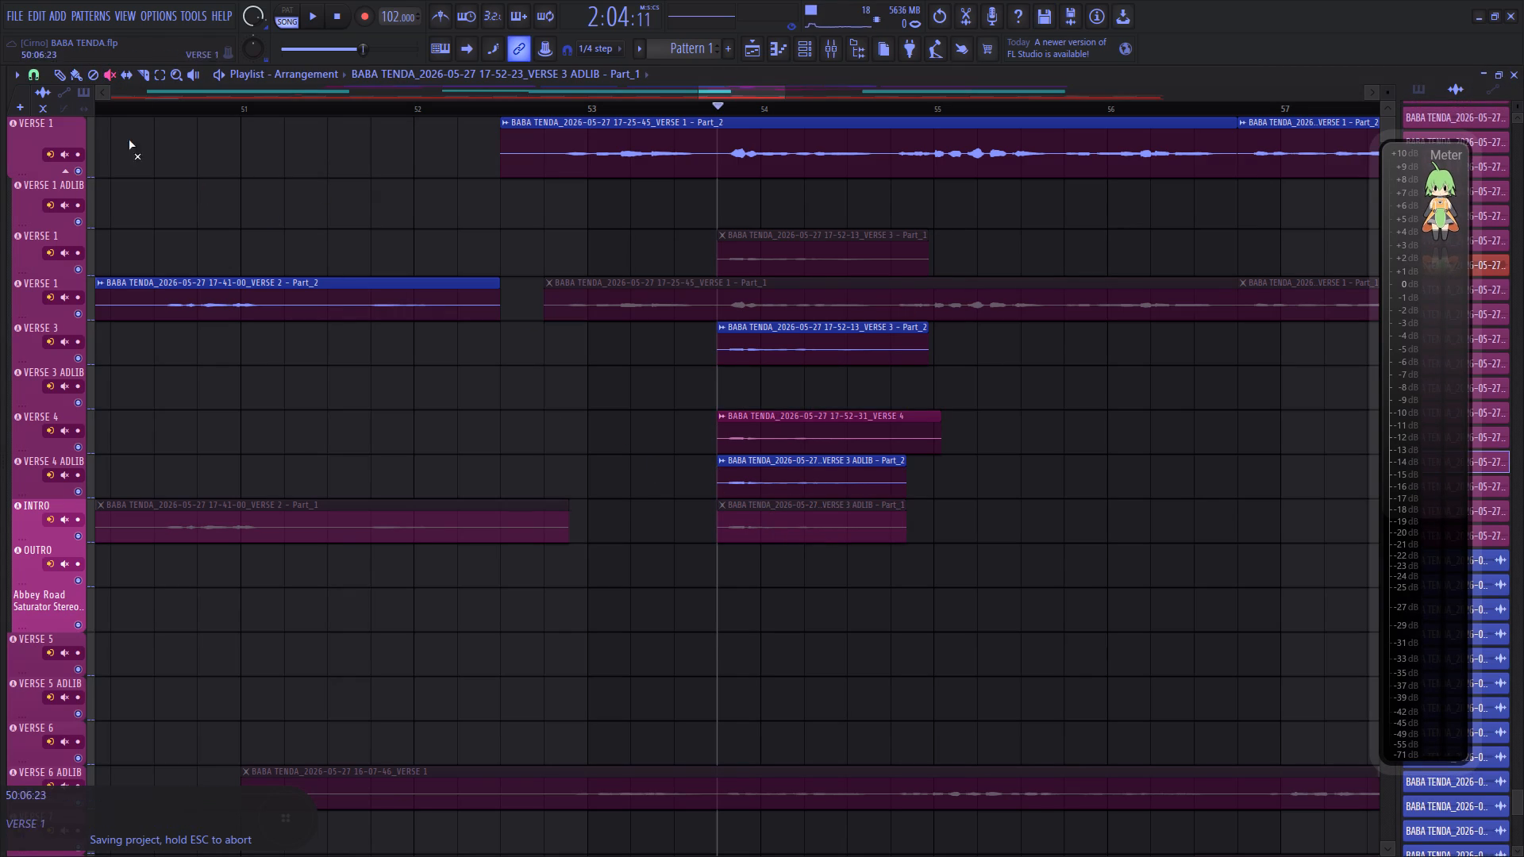
{"action": "left_click", "coordinate": [73, 74]}
{"action": "left_click_drag", "start_coordinate": [795, 478], "coordinate": [792, 391]}
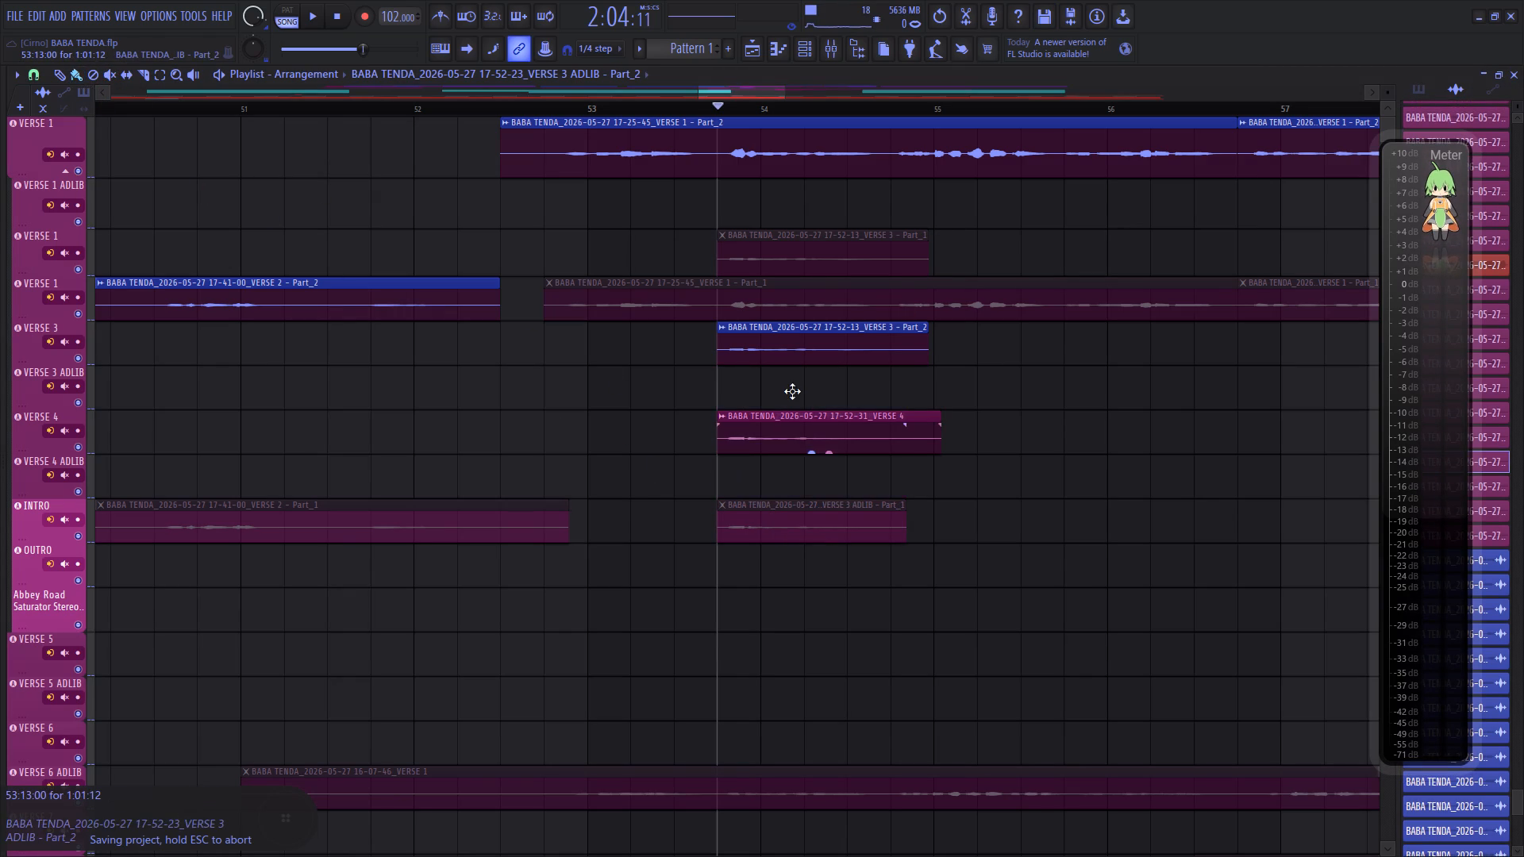
{"action": "left_click_drag", "start_coordinate": [792, 391], "coordinate": [793, 374]}
Relocate the muted originals, the VERSE 3 ADLIB clip to the OUTRO track and the VERSE 3 clip to the INTRO track.
{"action": "left_click_drag", "start_coordinate": [791, 531], "coordinate": [791, 586]}
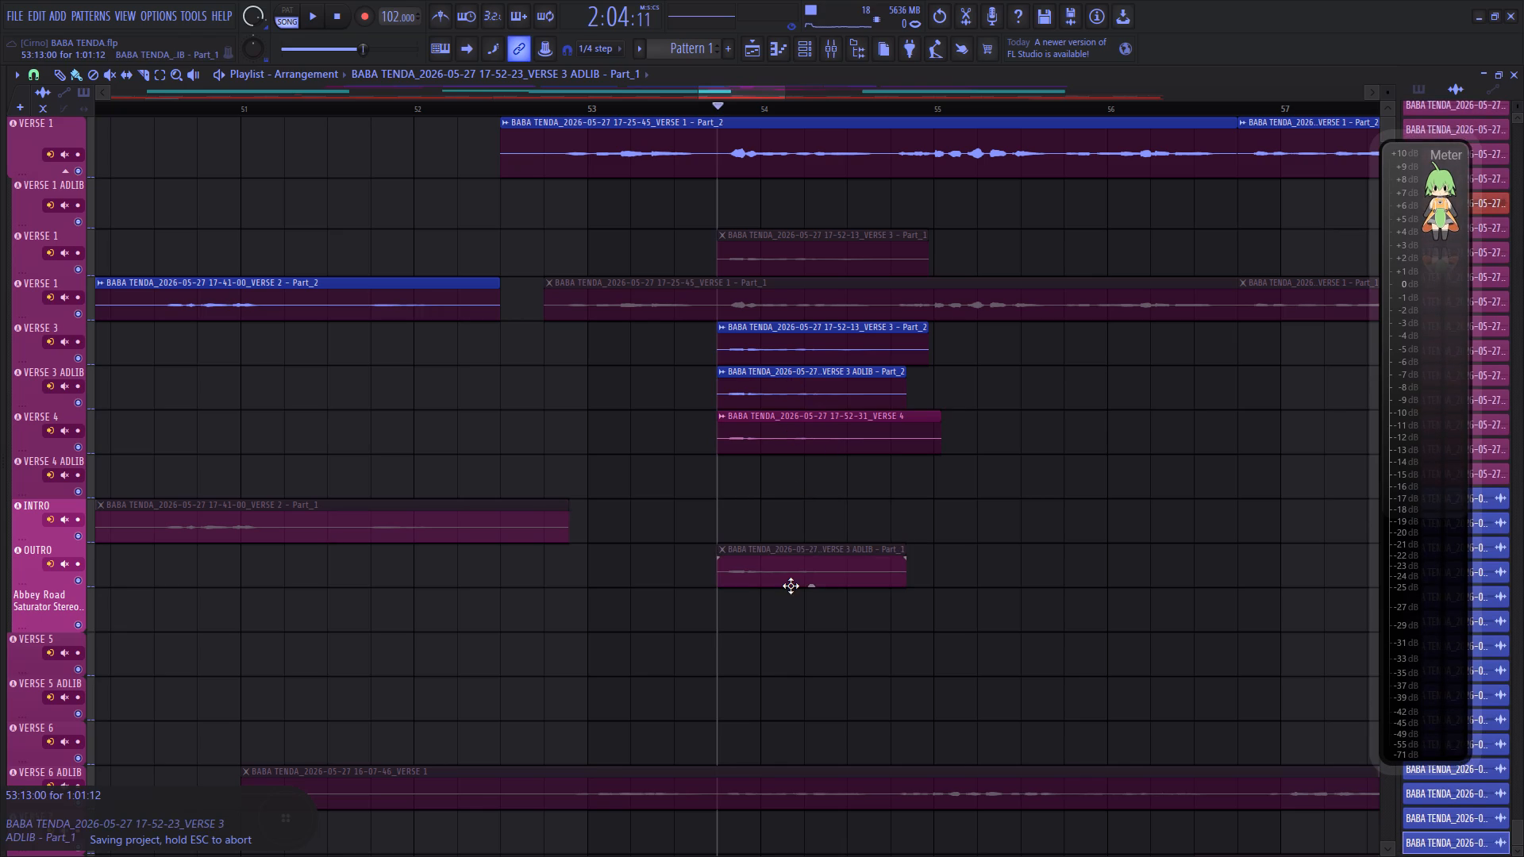
{"action": "left_click_drag", "start_coordinate": [791, 586], "coordinate": [790, 581]}
{"action": "left_click_drag", "start_coordinate": [772, 247], "coordinate": [772, 529]}
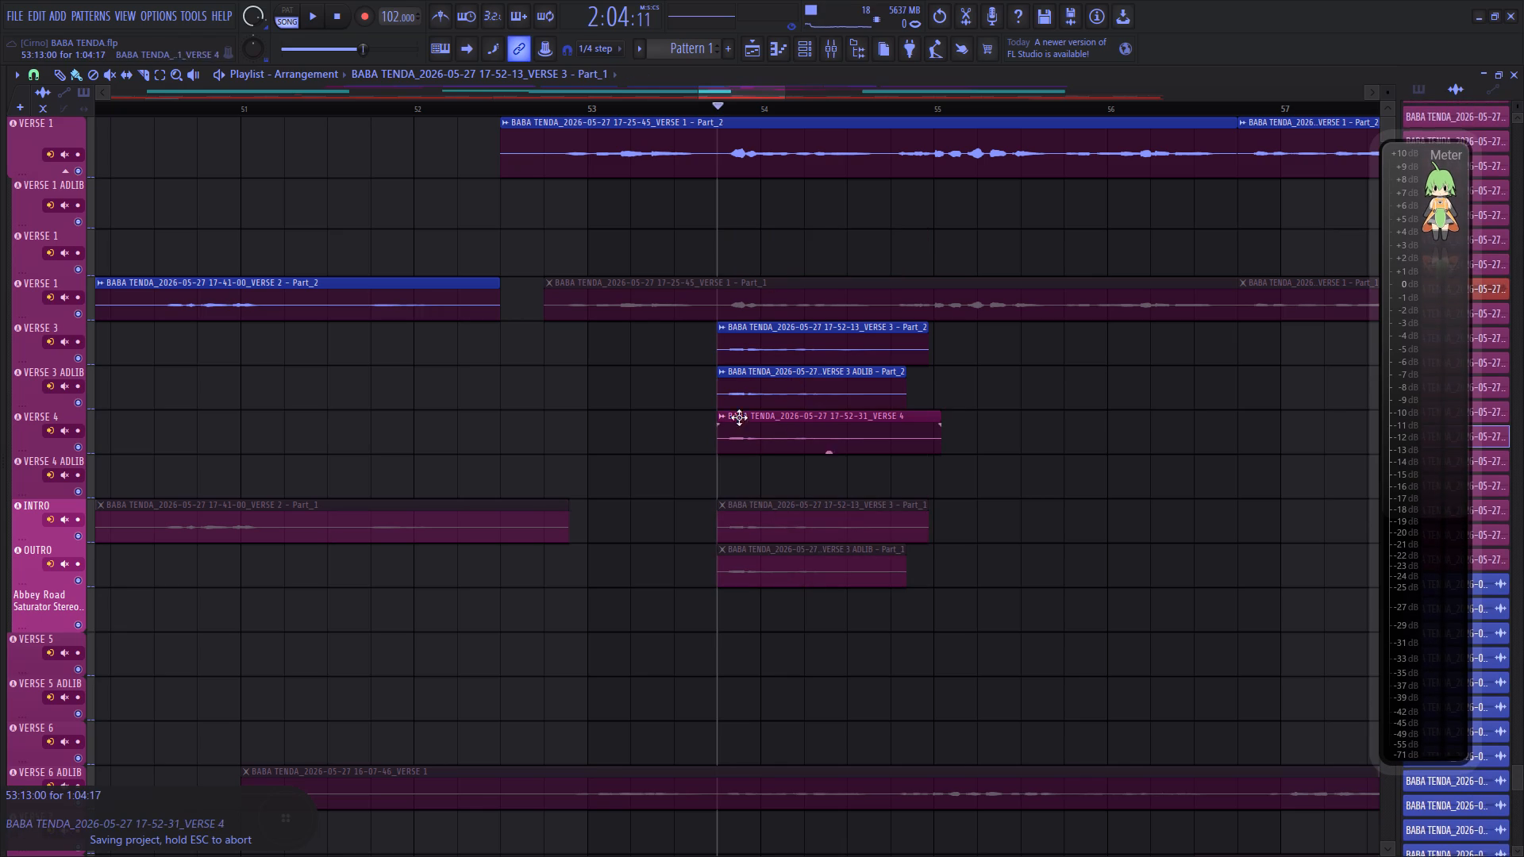
Make the 17-52-31_VERSE 4 clip unique as a sample and open it in NewTone for pitch correction.
{"action": "left_click", "coordinate": [724, 417]}
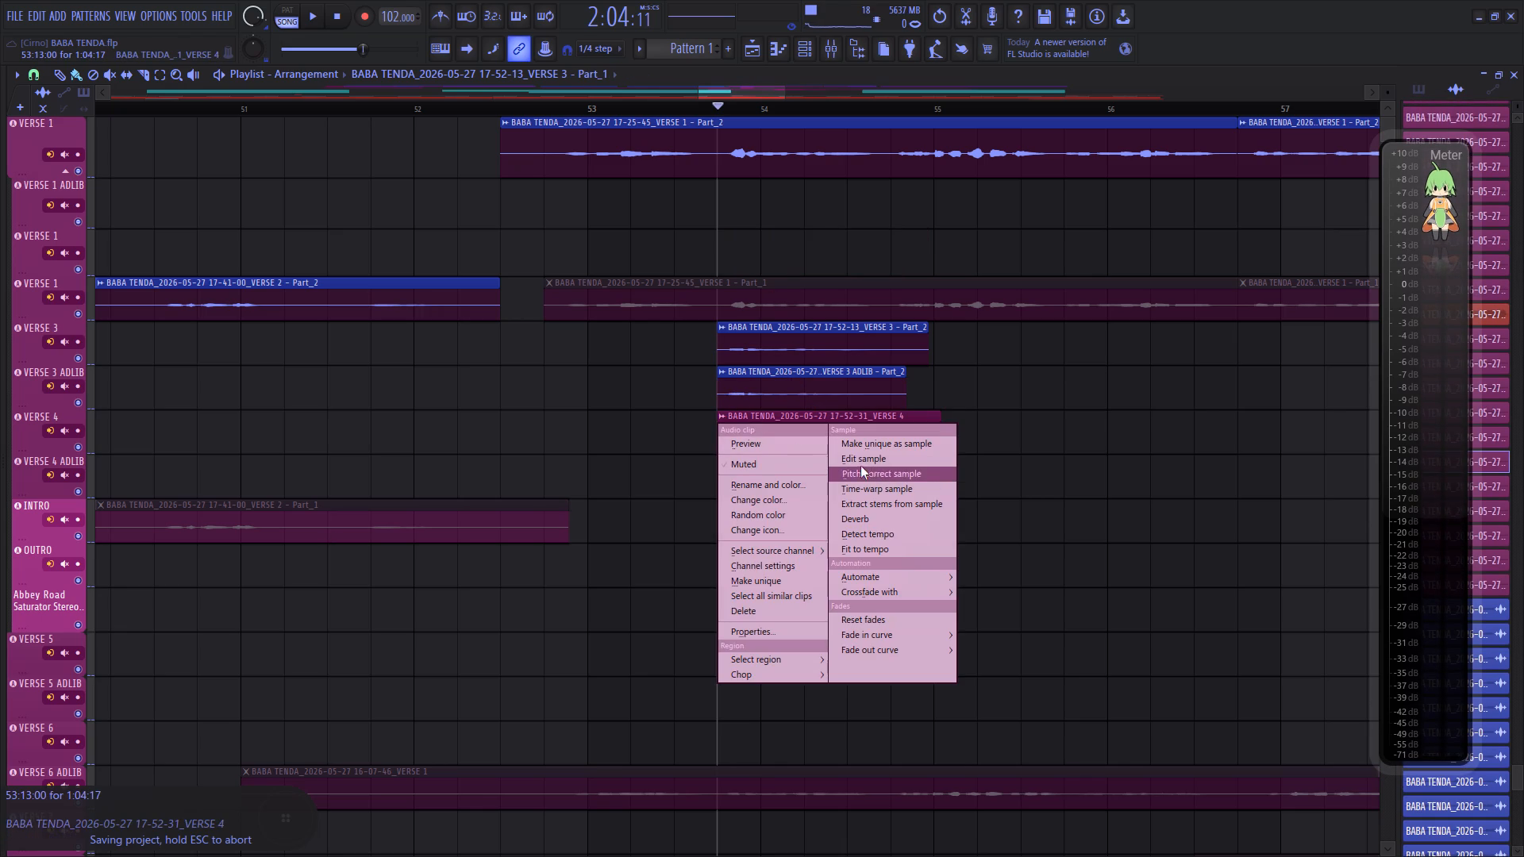
{"action": "left_click", "coordinate": [868, 448]}
{"action": "left_click", "coordinate": [895, 498]}
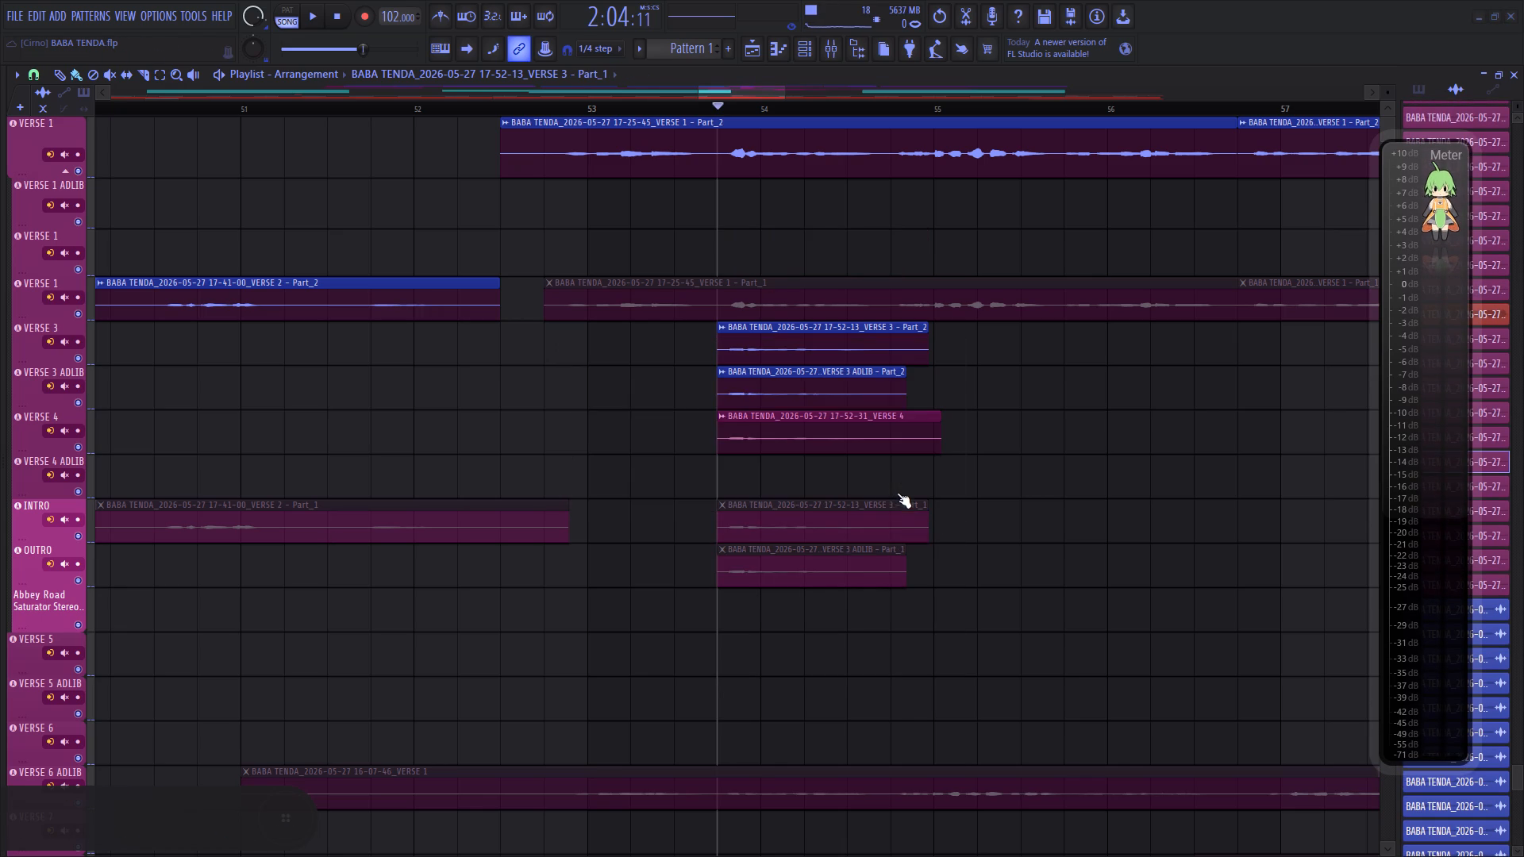
{"action": "left_click", "coordinate": [722, 414]}
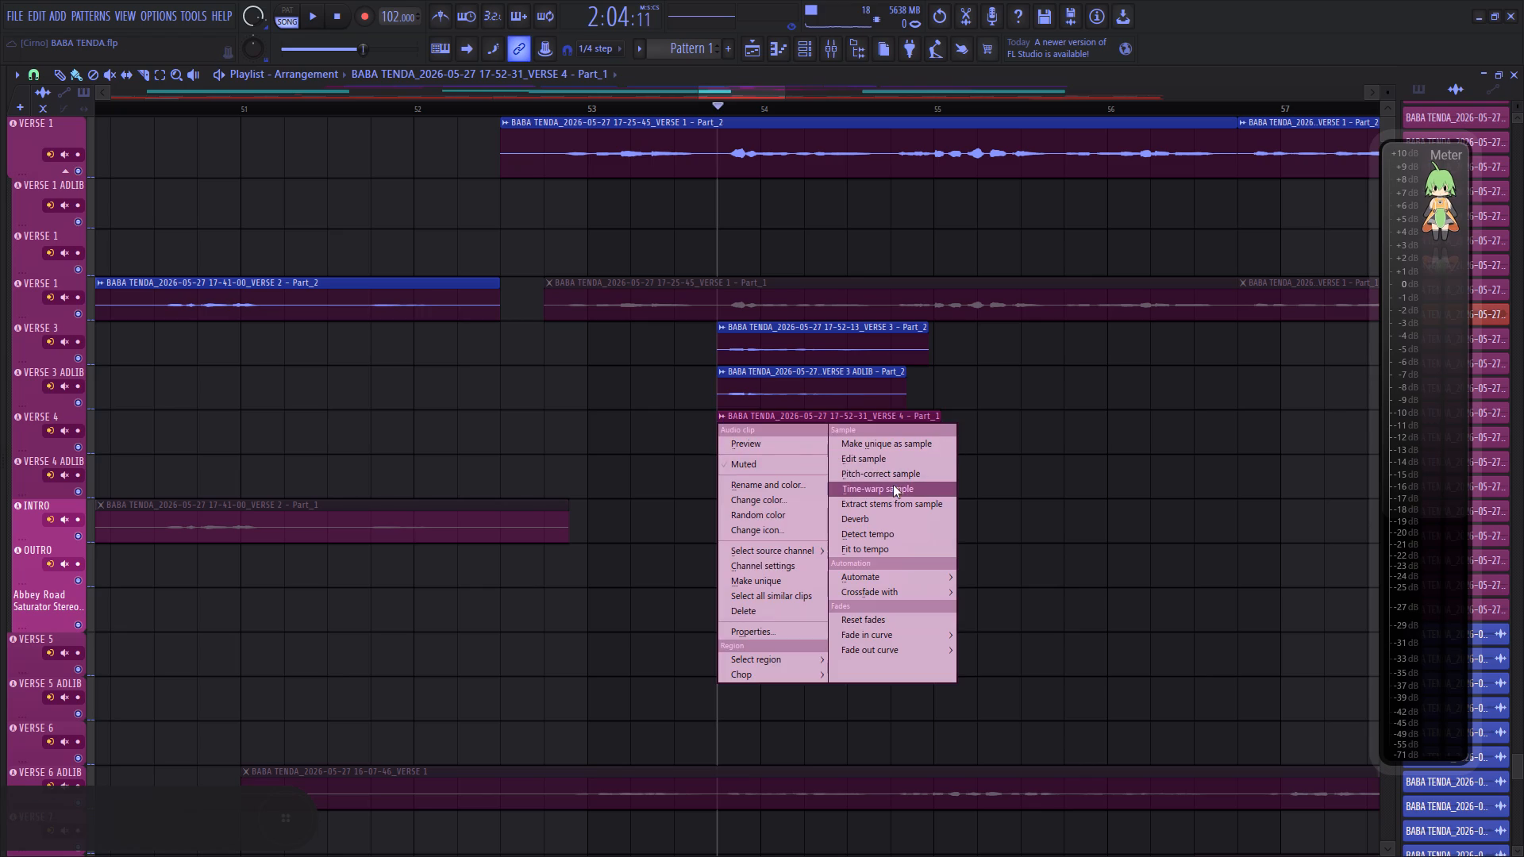
{"action": "left_click", "coordinate": [889, 473]}
Audition the VERSE 4 clip and place its NewTone version in the playlist on the VERSE 4 ADLIB track.
{"action": "key", "text": "space"}
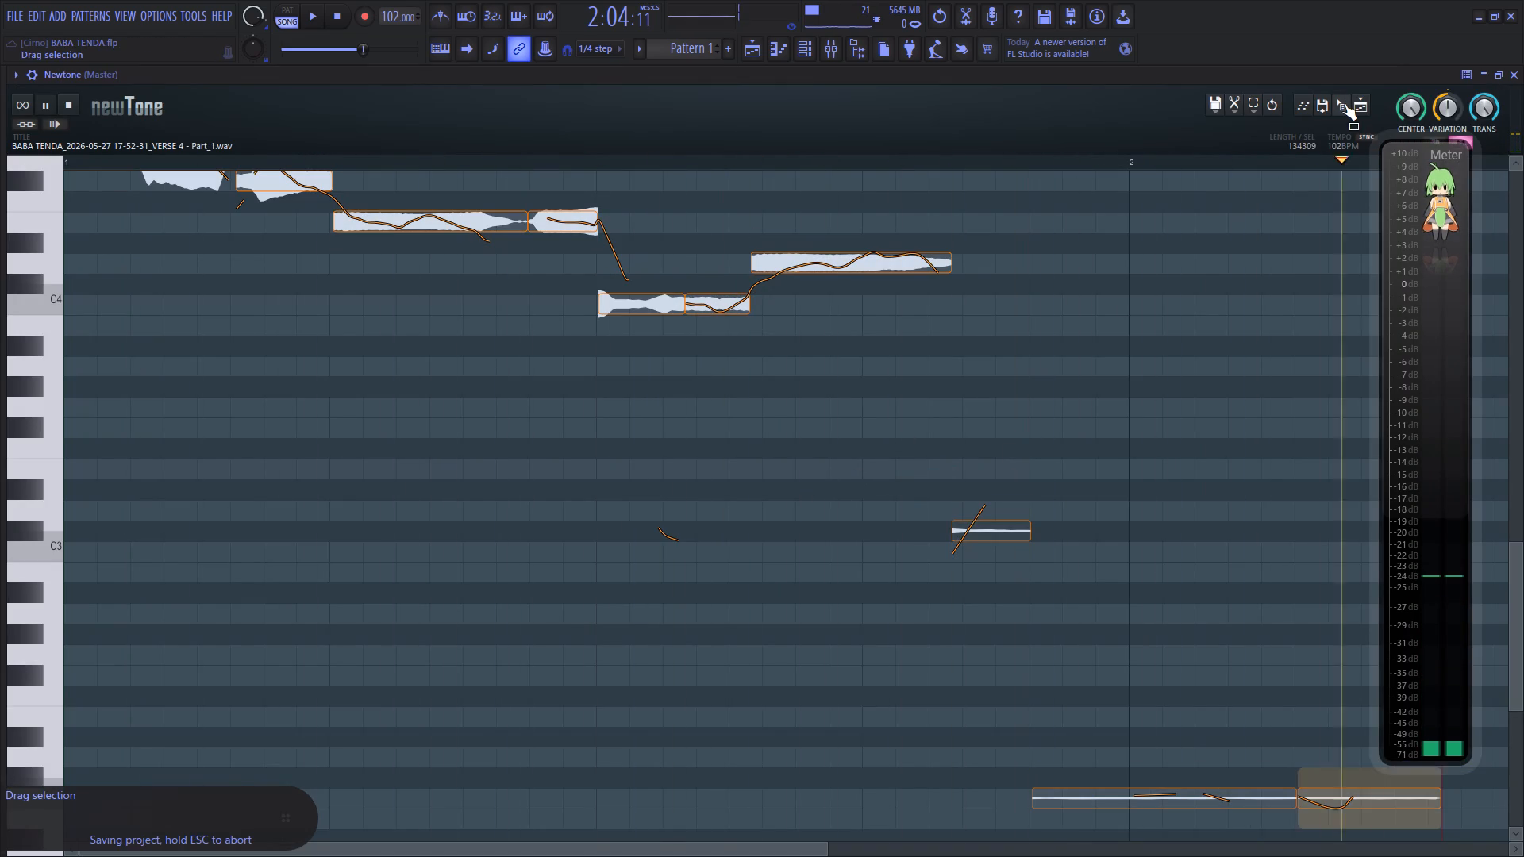
{"action": "key", "text": "space"}
{"action": "left_click_drag", "start_coordinate": [1345, 101], "coordinate": [718, 562]}
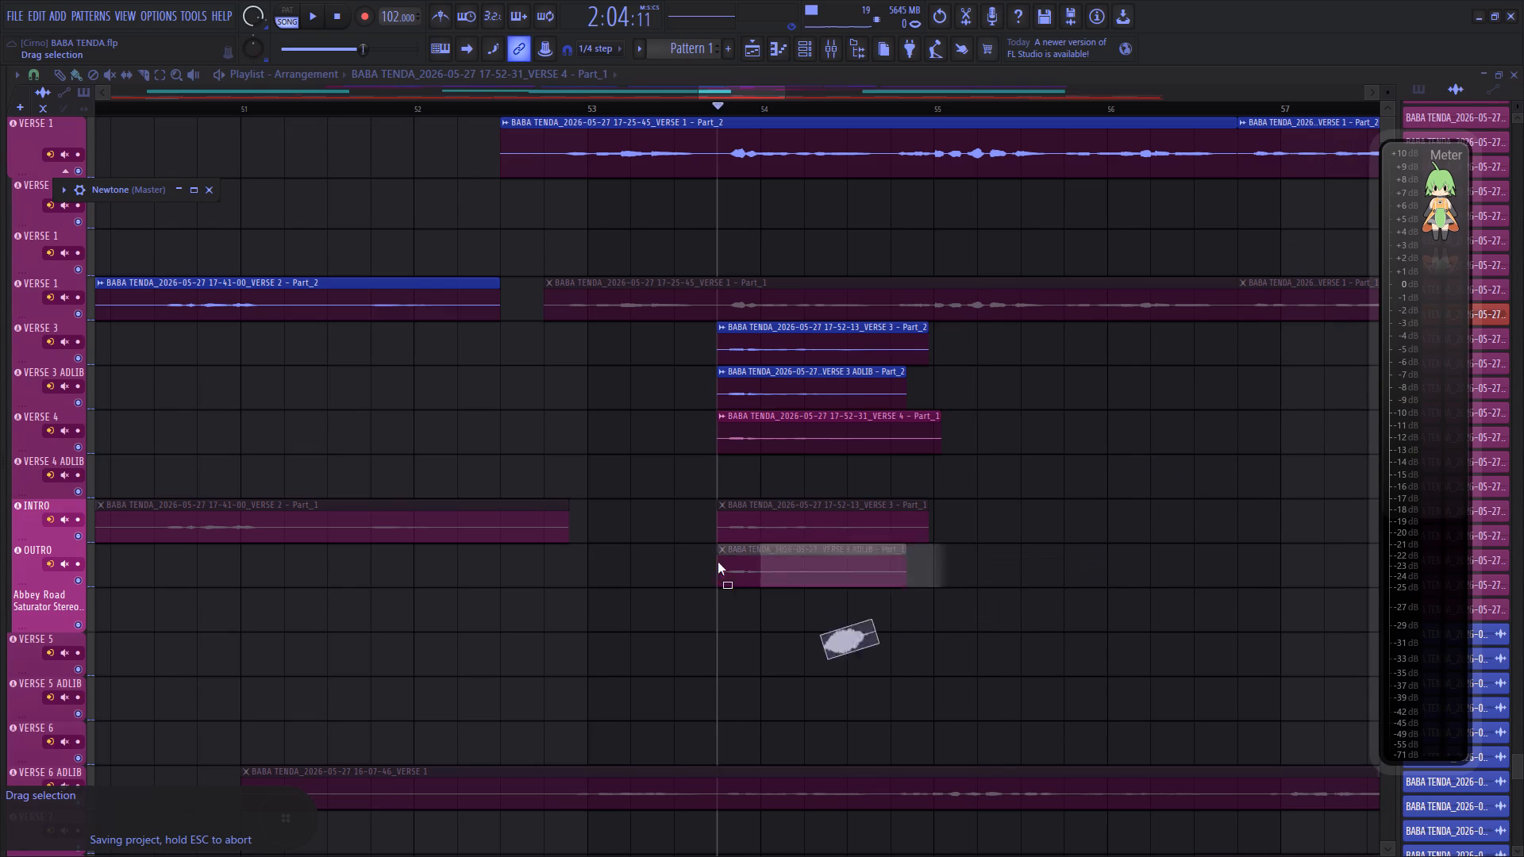
{"action": "left_click_drag", "start_coordinate": [718, 562], "coordinate": [715, 490]}
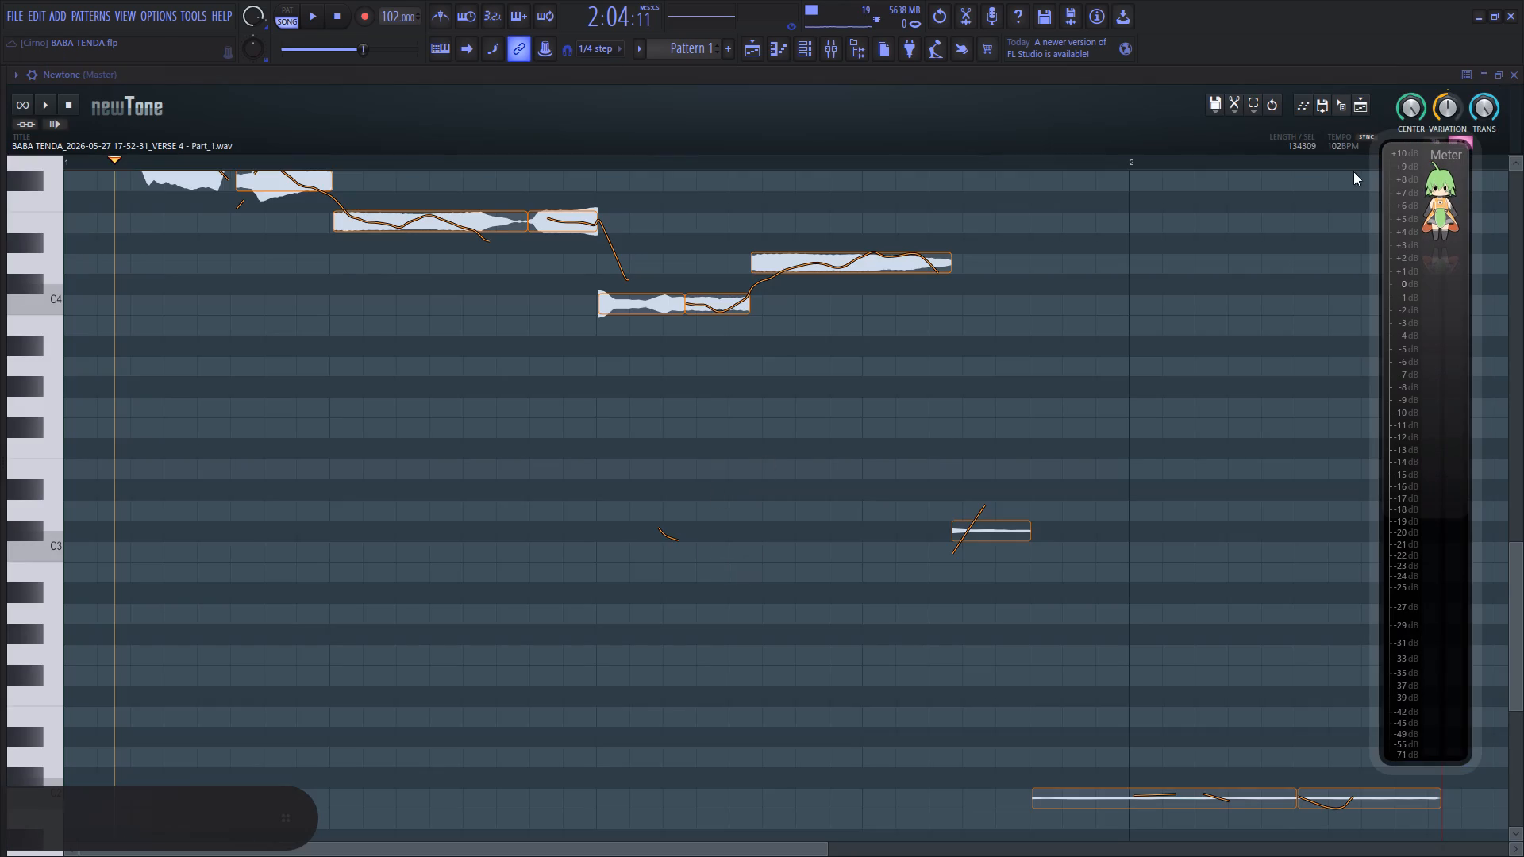
{"action": "left_click", "coordinate": [1514, 77]}
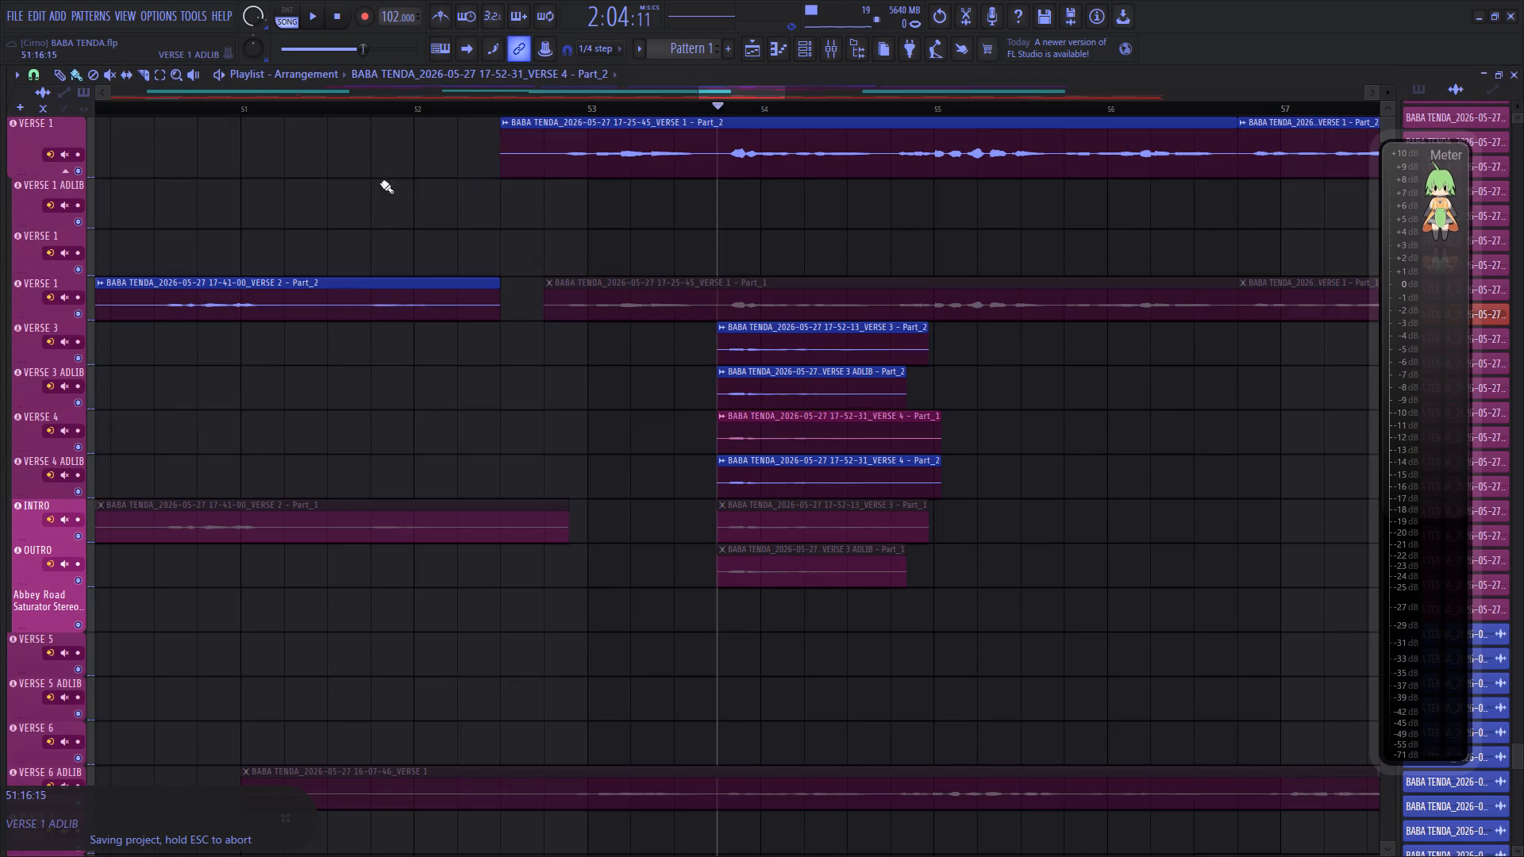
Mute the original VERSE 4 clip, move it to the track below OUTRO, and put the corrected clip on the VERSE 4 track.
{"action": "left_click", "coordinate": [112, 77]}
{"action": "left_click", "coordinate": [771, 428]}
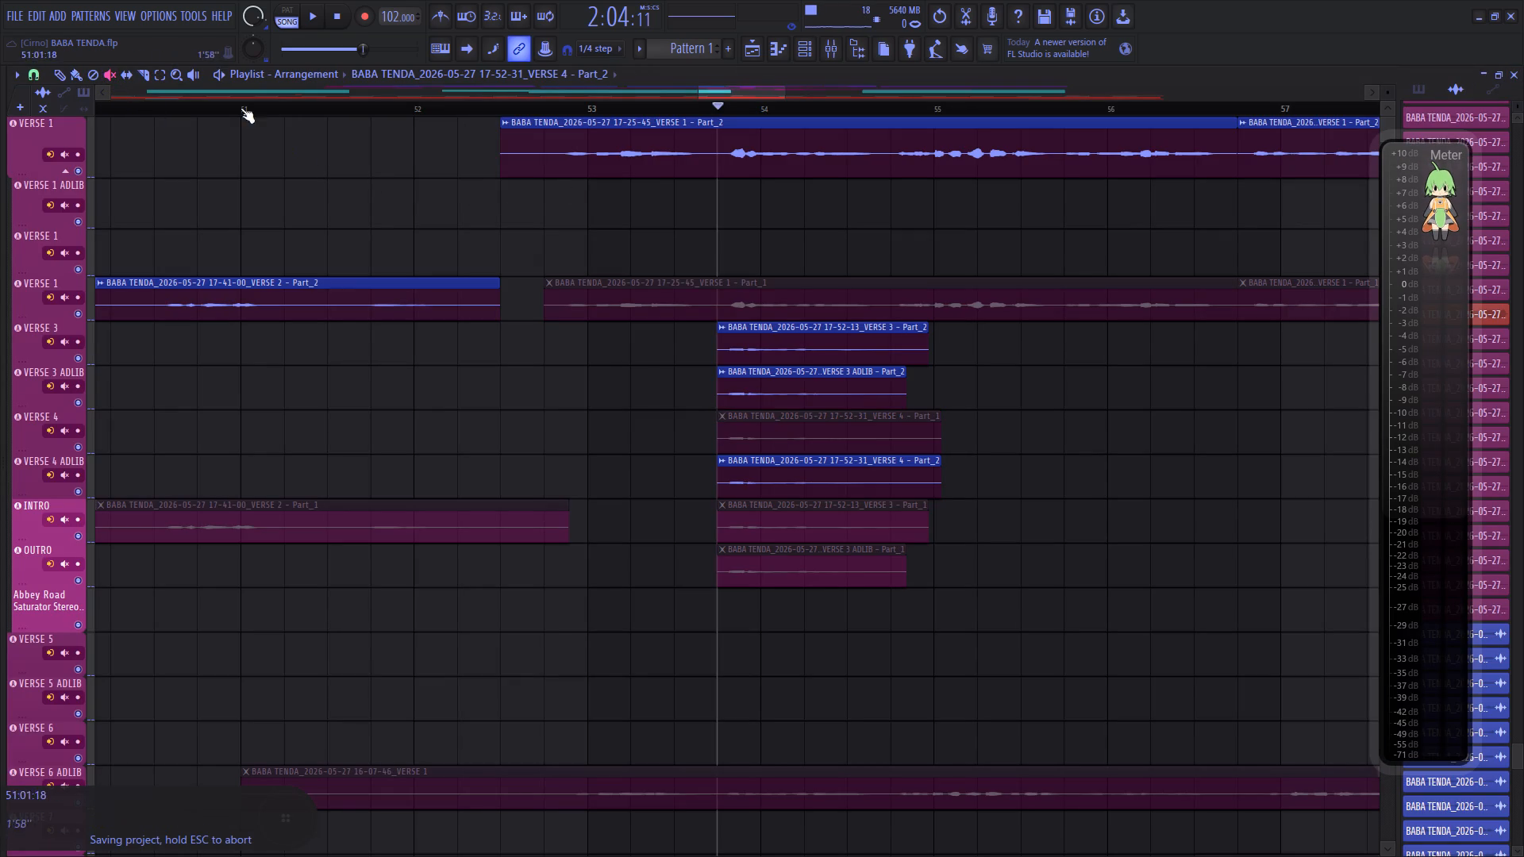
{"action": "left_click", "coordinate": [77, 76]}
{"action": "left_click_drag", "start_coordinate": [769, 425], "coordinate": [766, 609]}
{"action": "left_click_drag", "start_coordinate": [775, 494], "coordinate": [775, 444]}
Save the project with the corrected verse 3 and verse 4 clips in place.
{"action": "key", "text": "ctrl+s"}
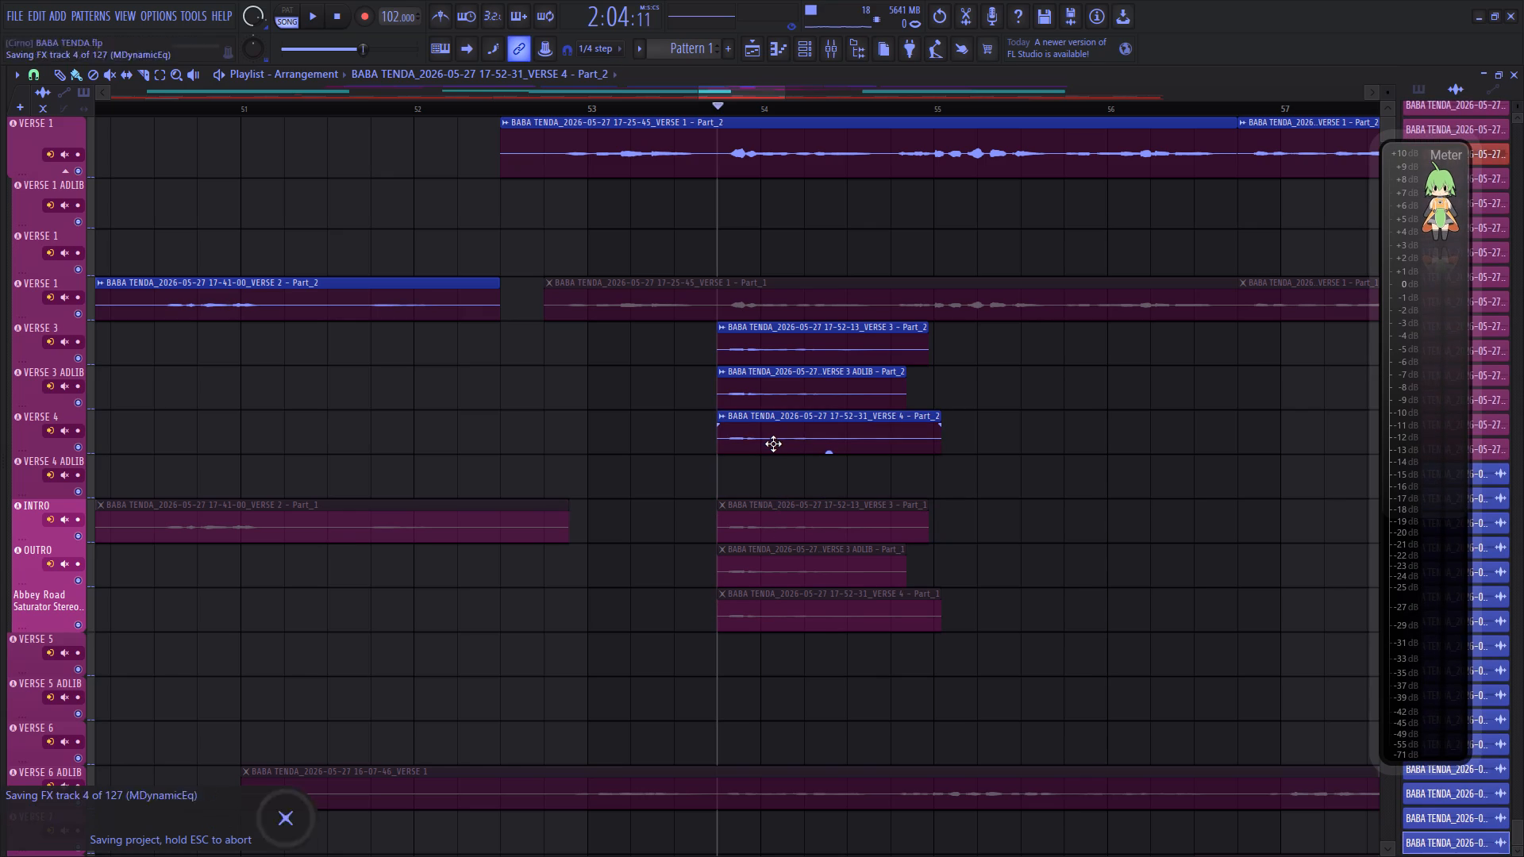
{"action": "key", "text": "v"}
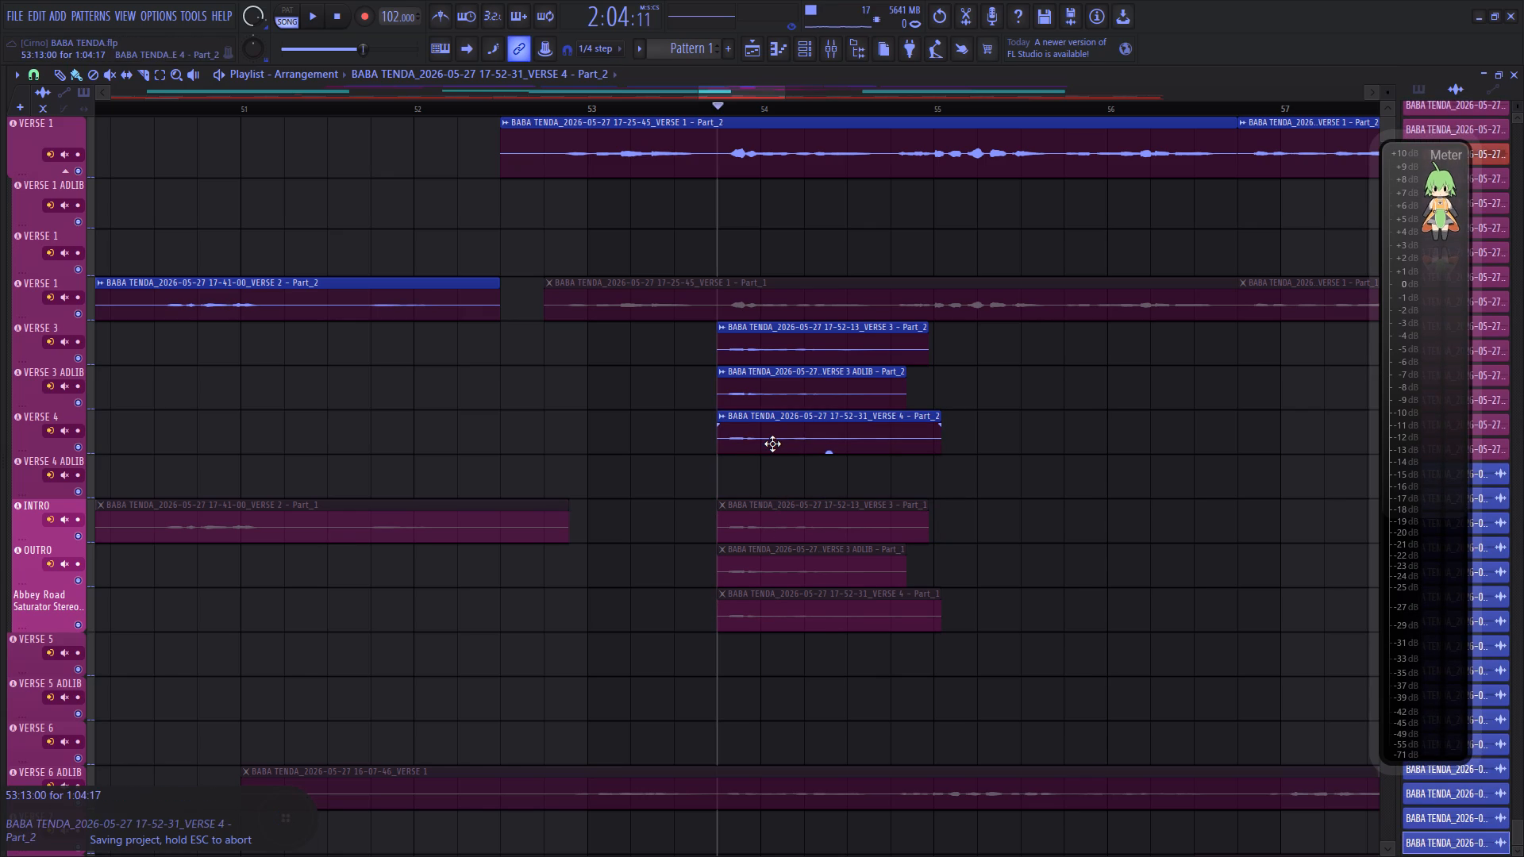
Play the song from the corrected verse 3 and verse 4 clips and lower the main volume.
{"action": "key", "text": "space"}
{"action": "key", "text": "space"}
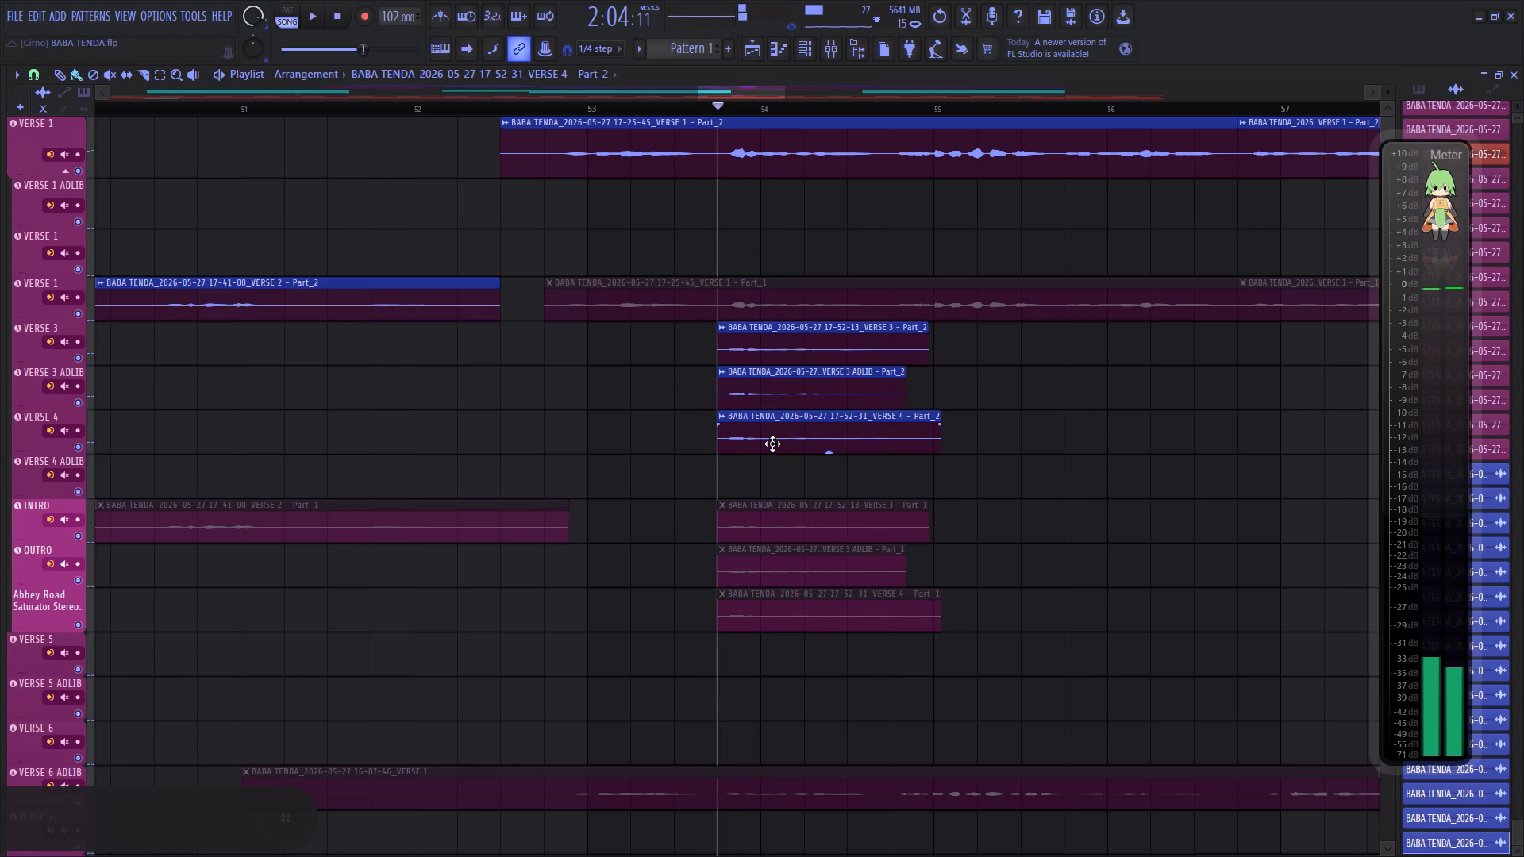
{"action": "scroll", "coordinate": [252, 15], "scroll_direction": "down", "scroll_amount": 9}
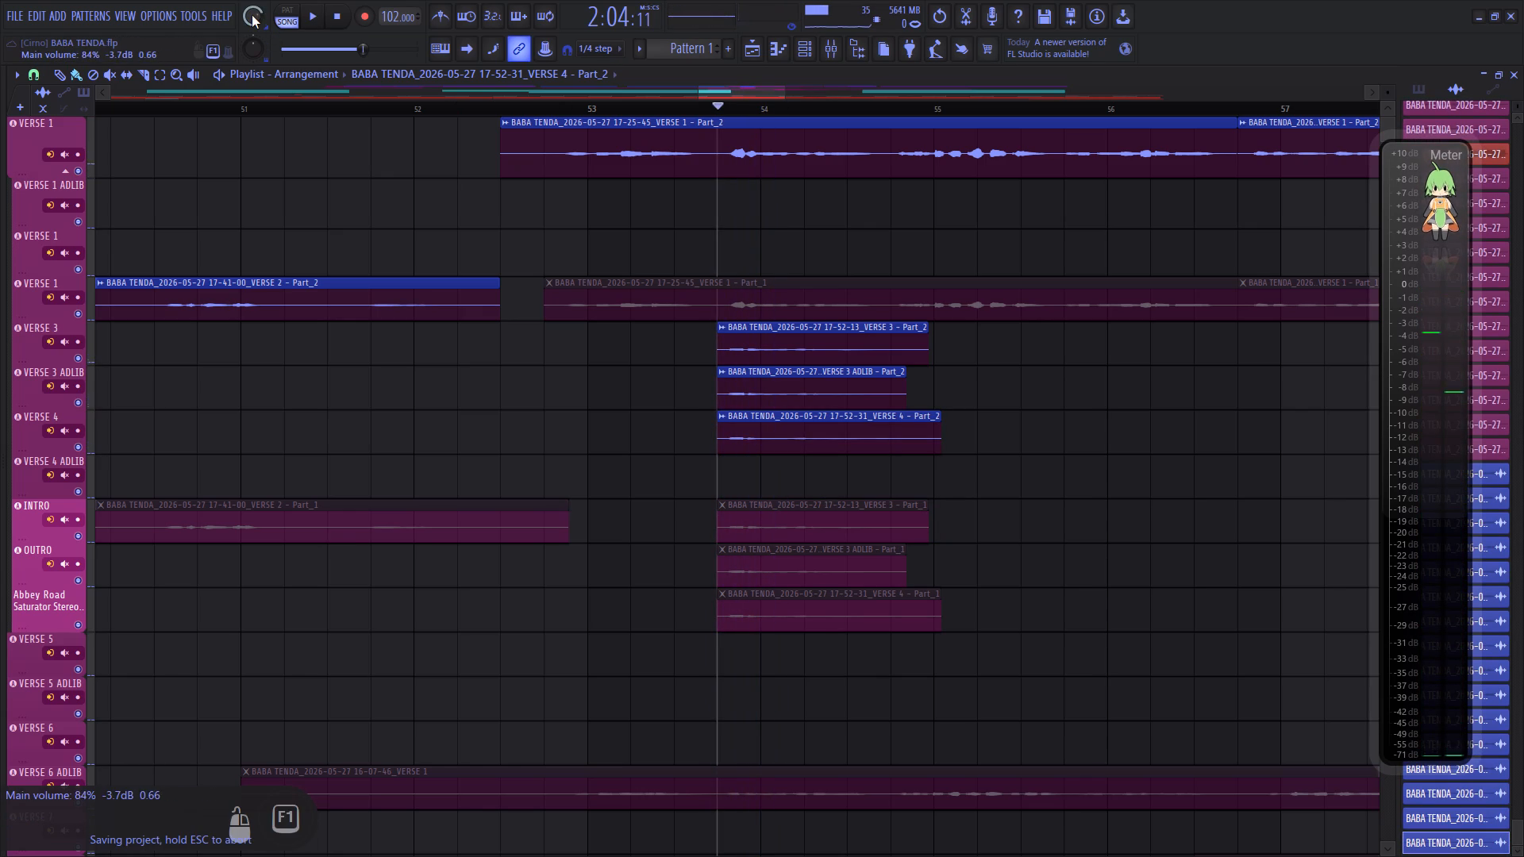
{"action": "scroll", "coordinate": [252, 15], "scroll_direction": "down", "scroll_amount": 4}
{"action": "key", "text": "space"}
{"action": "scroll", "coordinate": [251, 15], "scroll_direction": "down", "scroll_amount": 1}
Save the project again during playback.
{"action": "key", "text": "ctrl+s"}
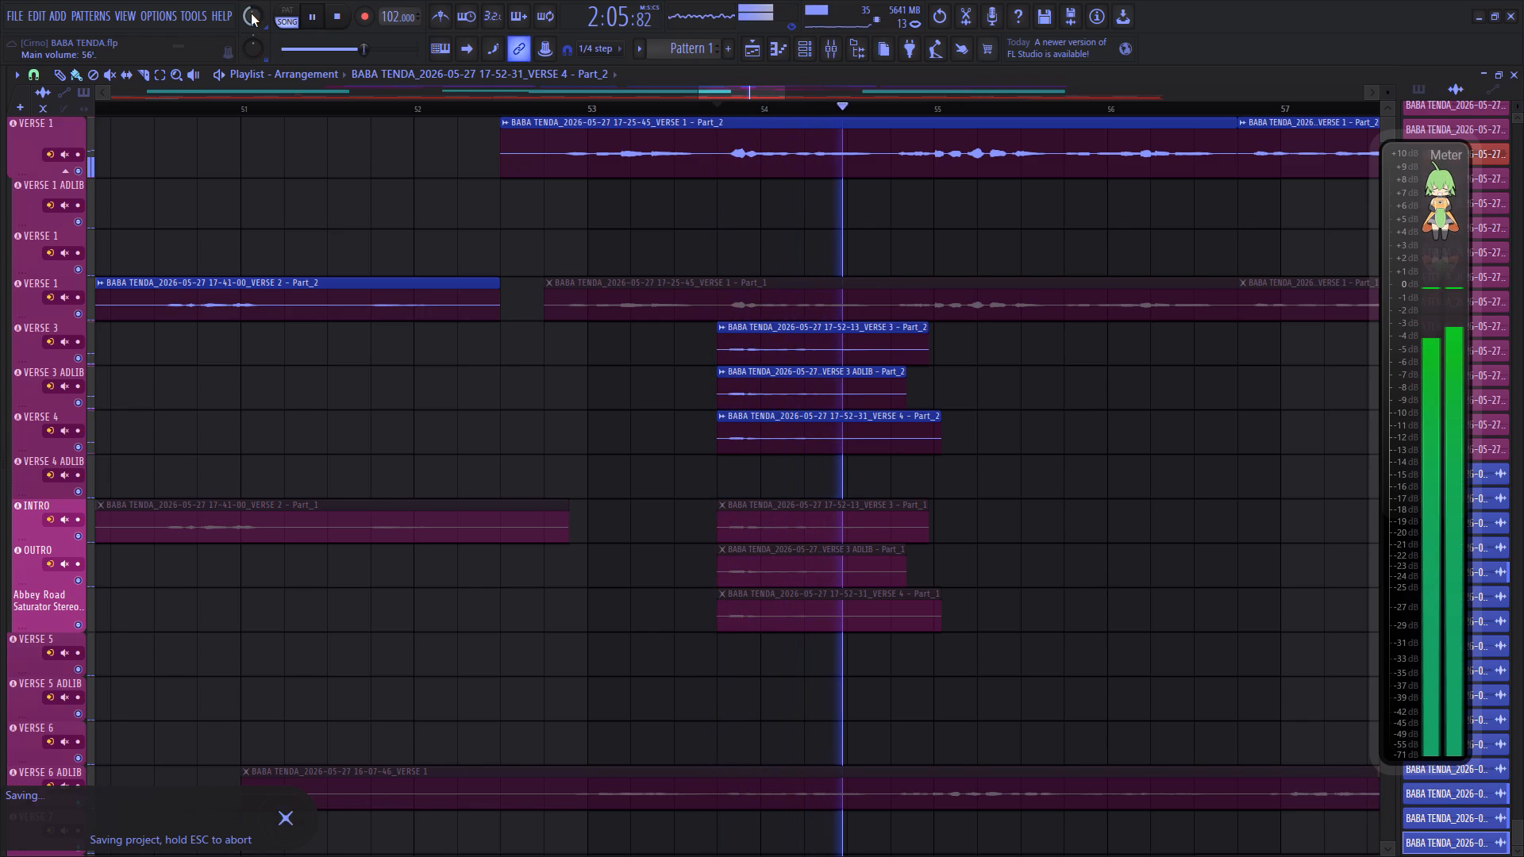
Listen on past the corrected verse clips and examine the vocal layout across the whole arrangement.
{"action": "scroll", "coordinate": [601, 106], "scroll_direction": "down", "scroll_amount": 5}
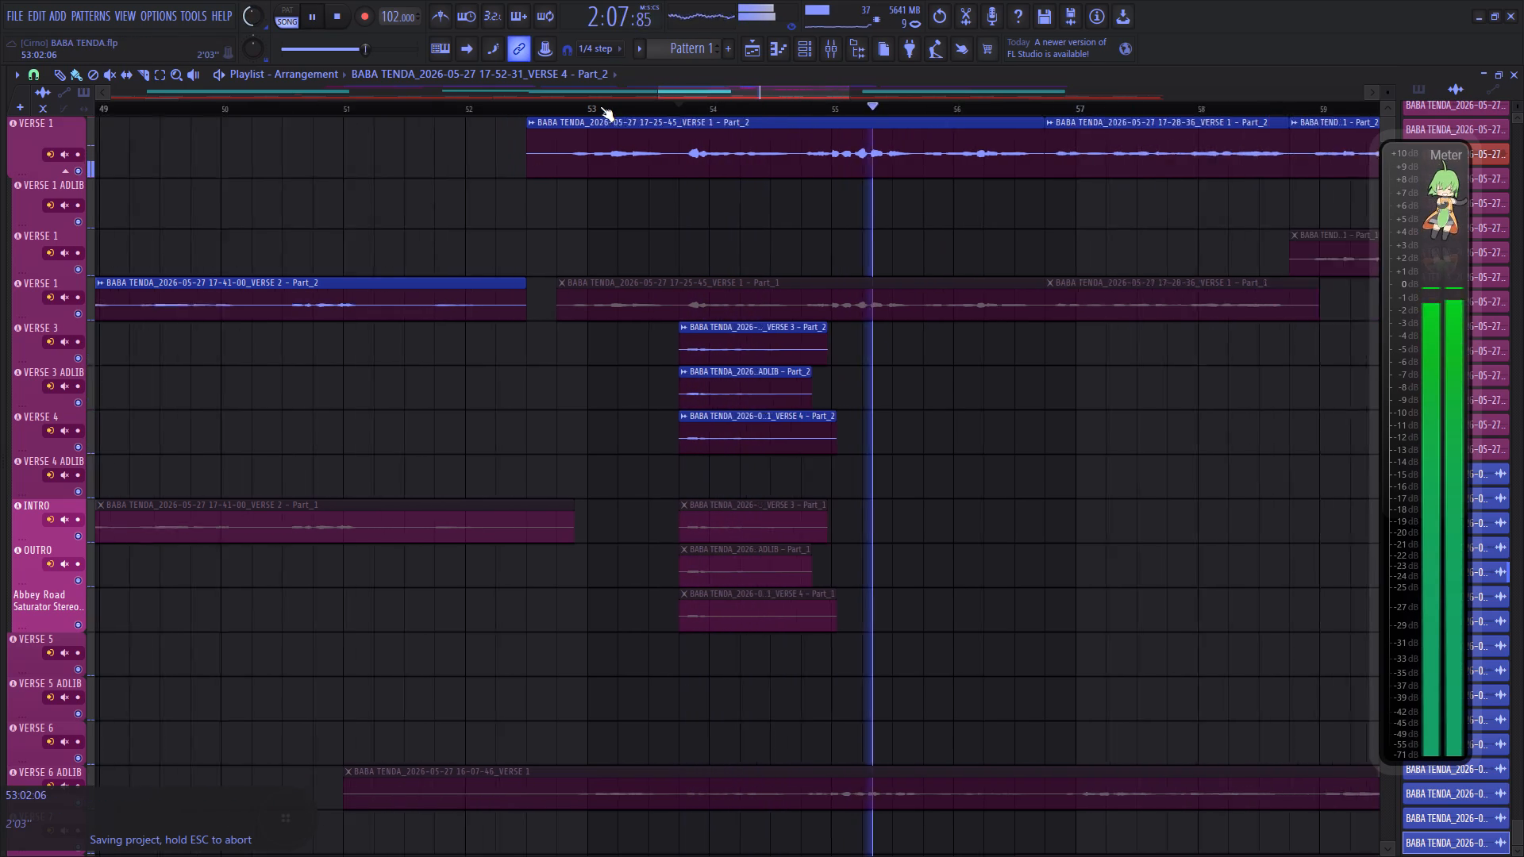
{"action": "scroll", "coordinate": [600, 106], "scroll_direction": "down", "scroll_amount": 18}
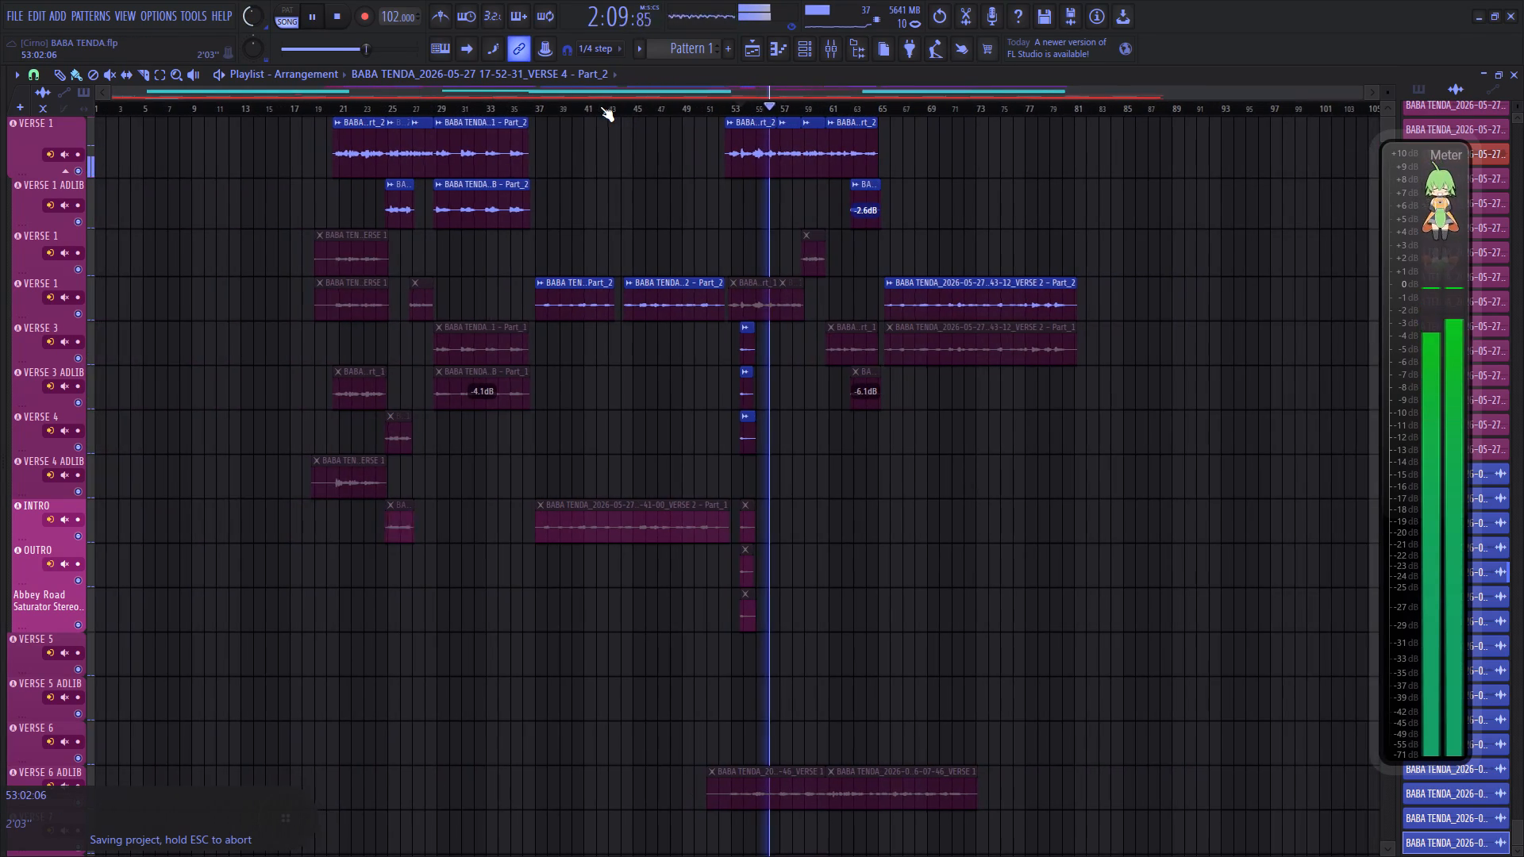
{"action": "scroll", "coordinate": [600, 106], "scroll_direction": "down", "scroll_amount": 4}
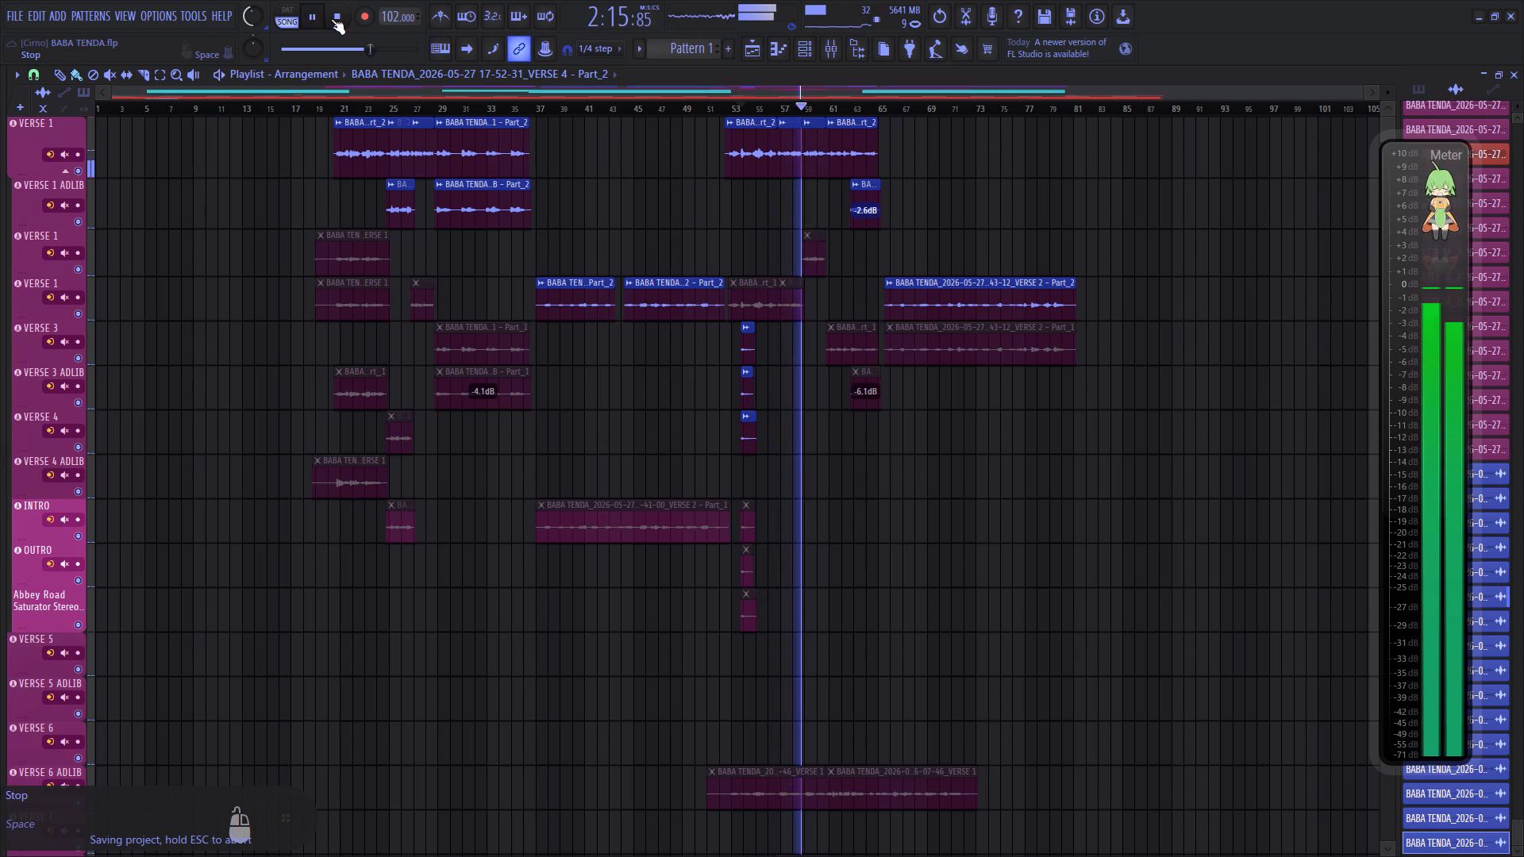
{"action": "scroll", "coordinate": [640, 106], "scroll_direction": "down", "scroll_amount": 8}
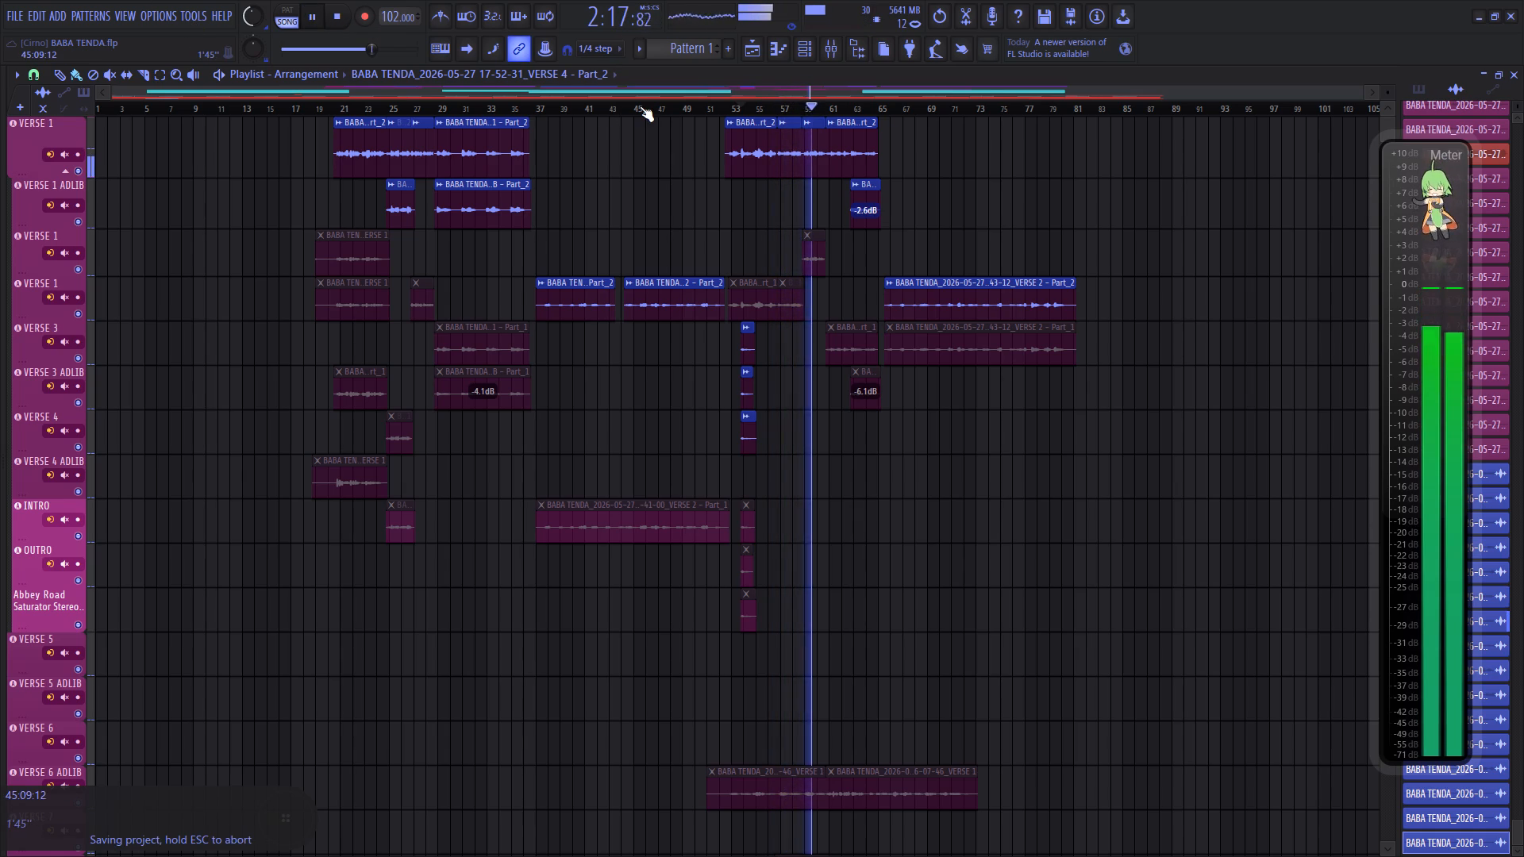
{"action": "scroll", "coordinate": [640, 106], "scroll_direction": "down", "scroll_amount": 8}
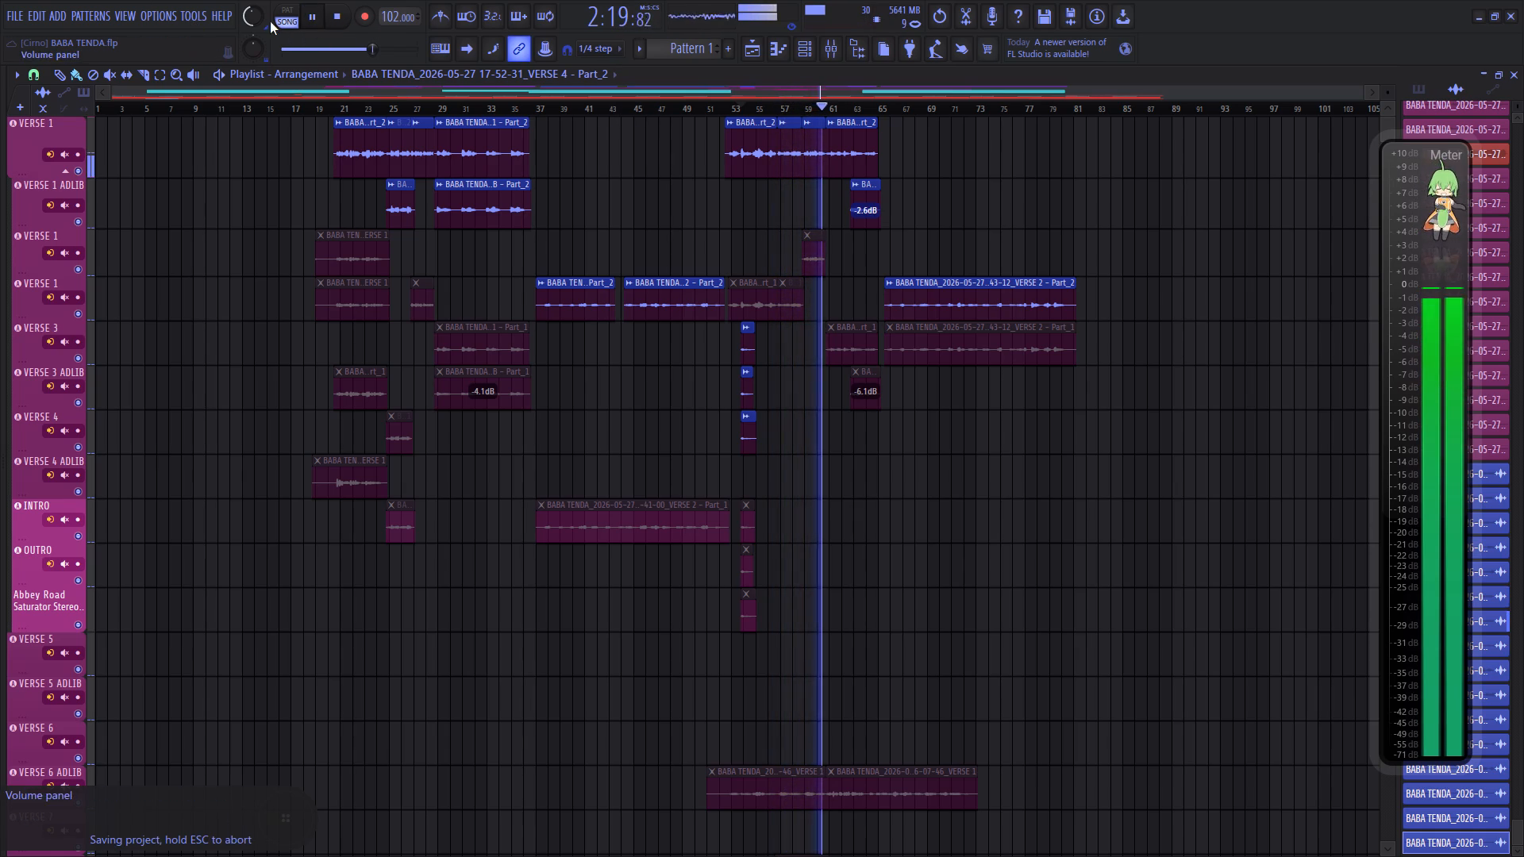
{"action": "scroll", "coordinate": [265, 19], "scroll_direction": "down", "scroll_amount": 8}
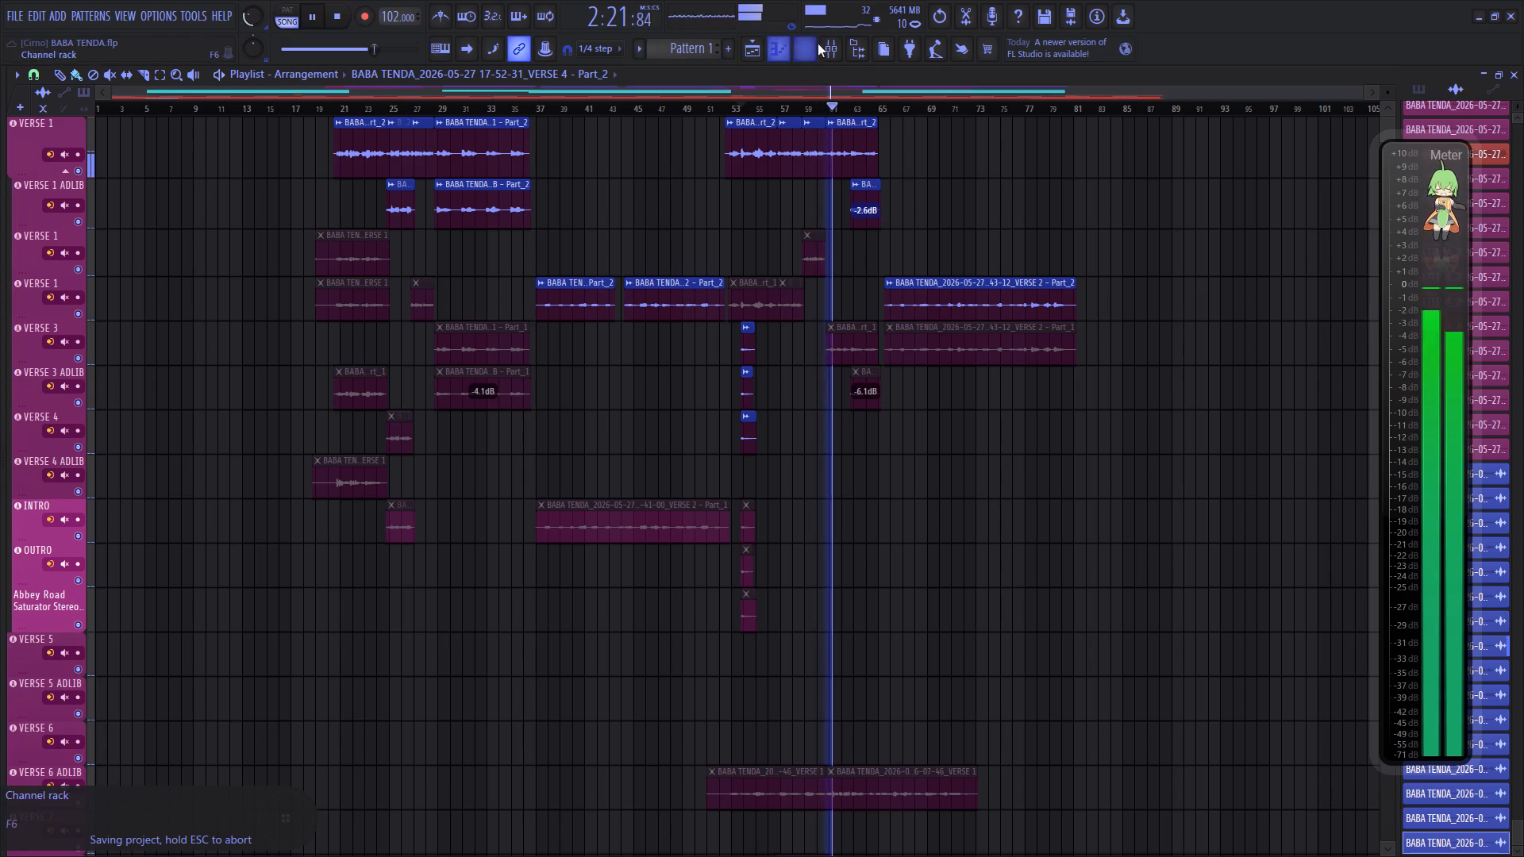
Set the Retune Speed to 17 in Auto-Tune Pro on the first VERSE 1 mixer track.
{"action": "left_click", "coordinate": [822, 43]}
{"action": "left_click", "coordinate": [519, 320]}
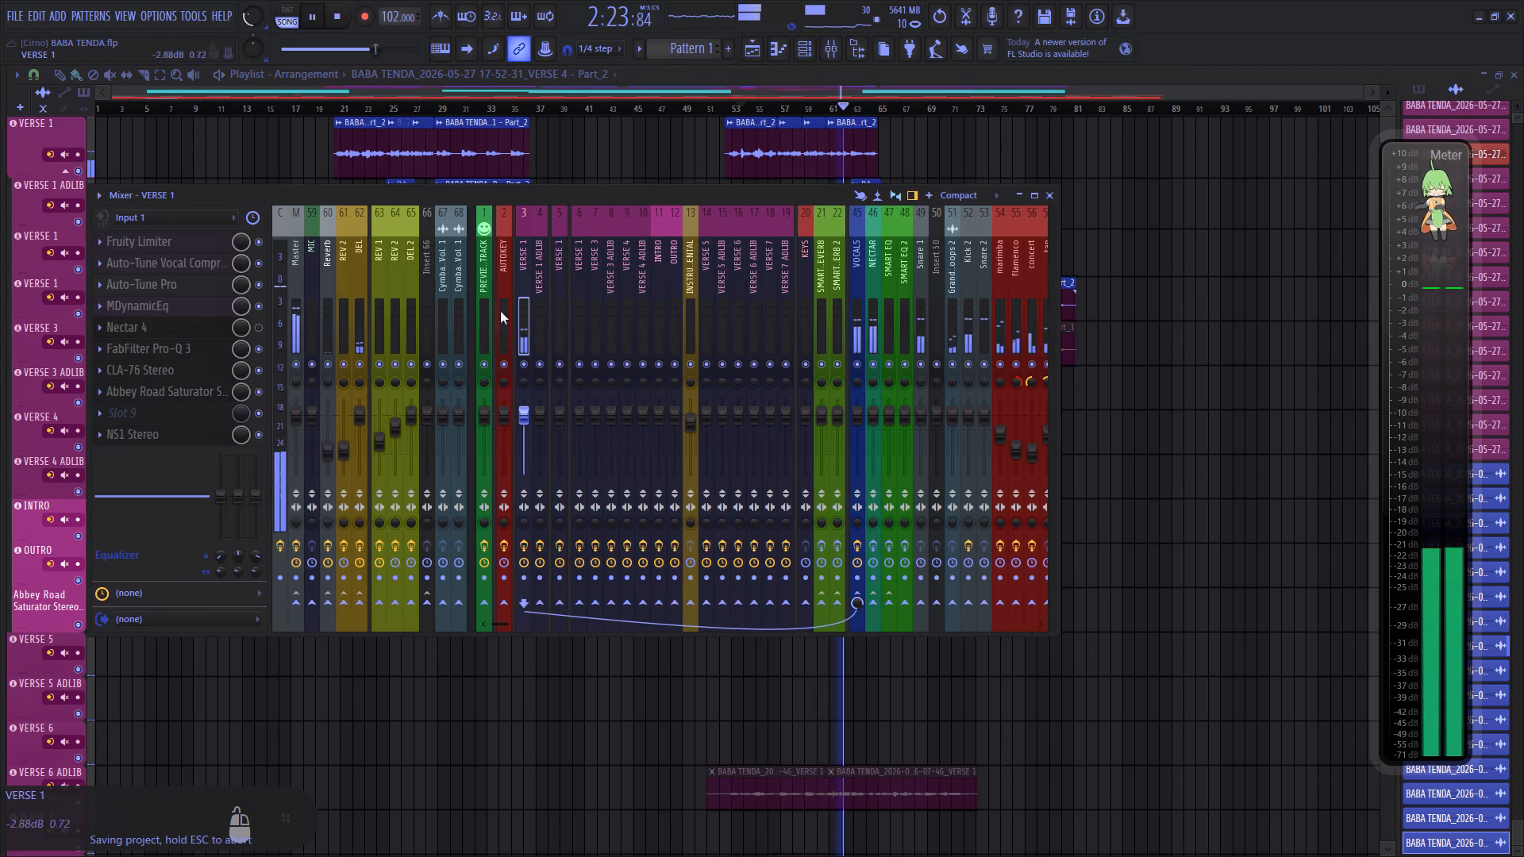
{"action": "left_click", "coordinate": [197, 289]}
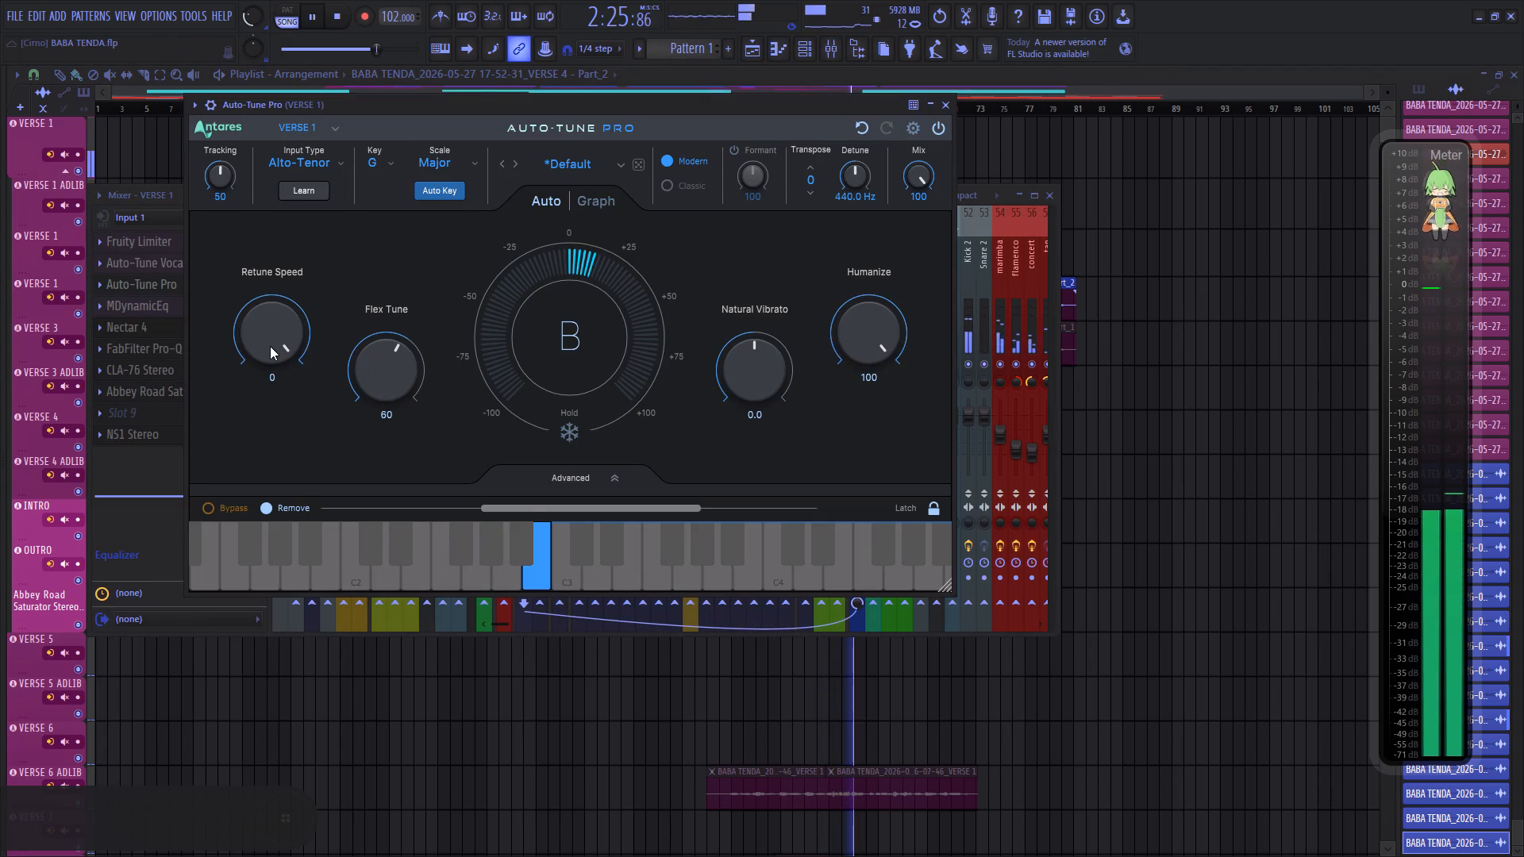
{"action": "scroll", "coordinate": [267, 344], "scroll_direction": "down", "scroll_amount": 8}
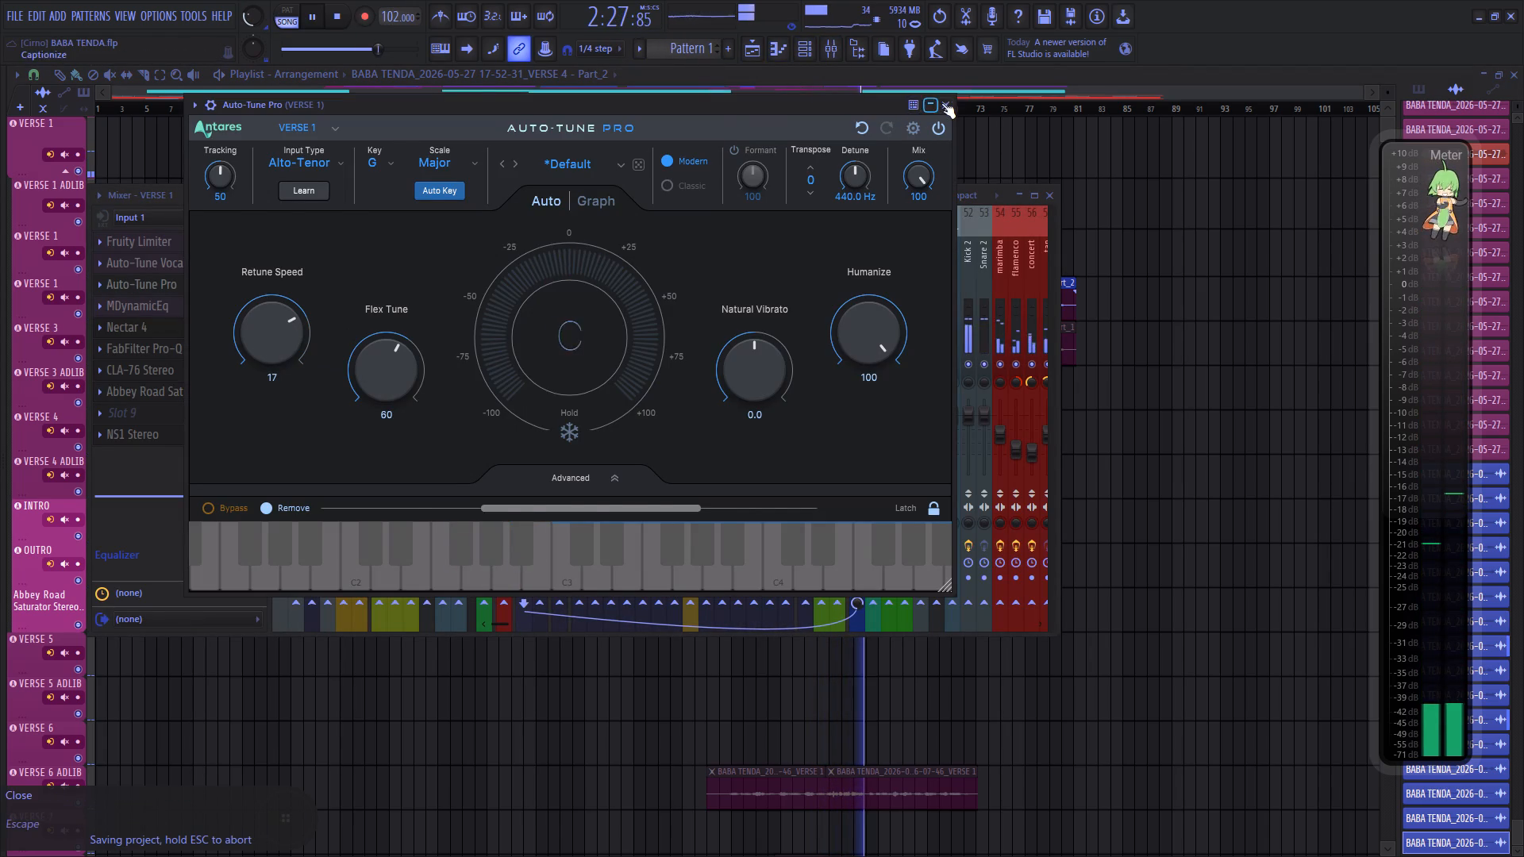
{"action": "left_click", "coordinate": [942, 103]}
{"action": "left_click", "coordinate": [769, 85]}
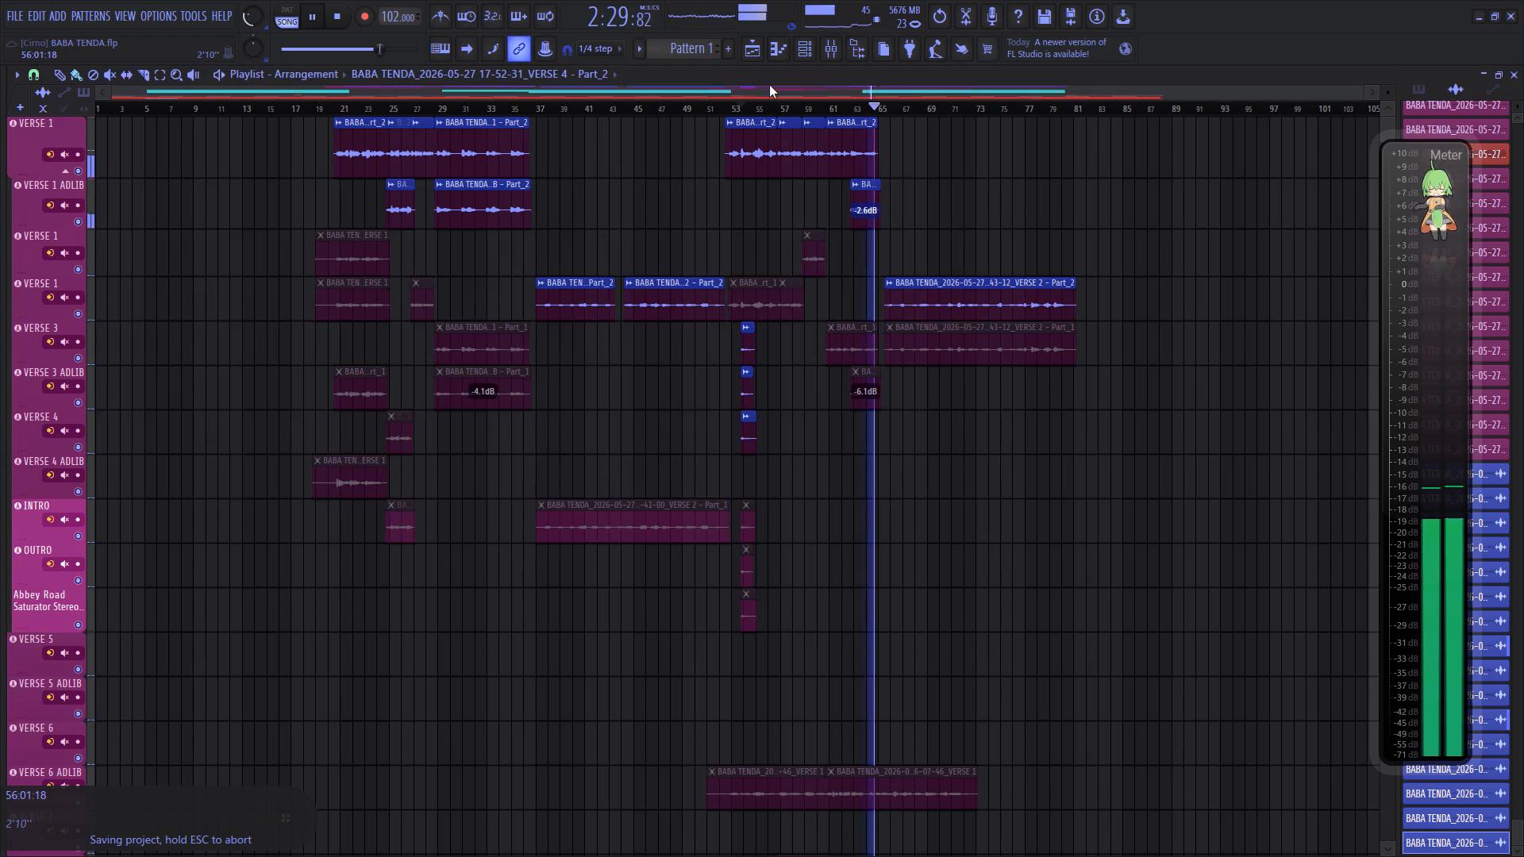
Save the project with the new Auto-Tune setting and stop playback.
{"action": "key", "text": "ctrl+s"}
{"action": "key", "text": "space"}
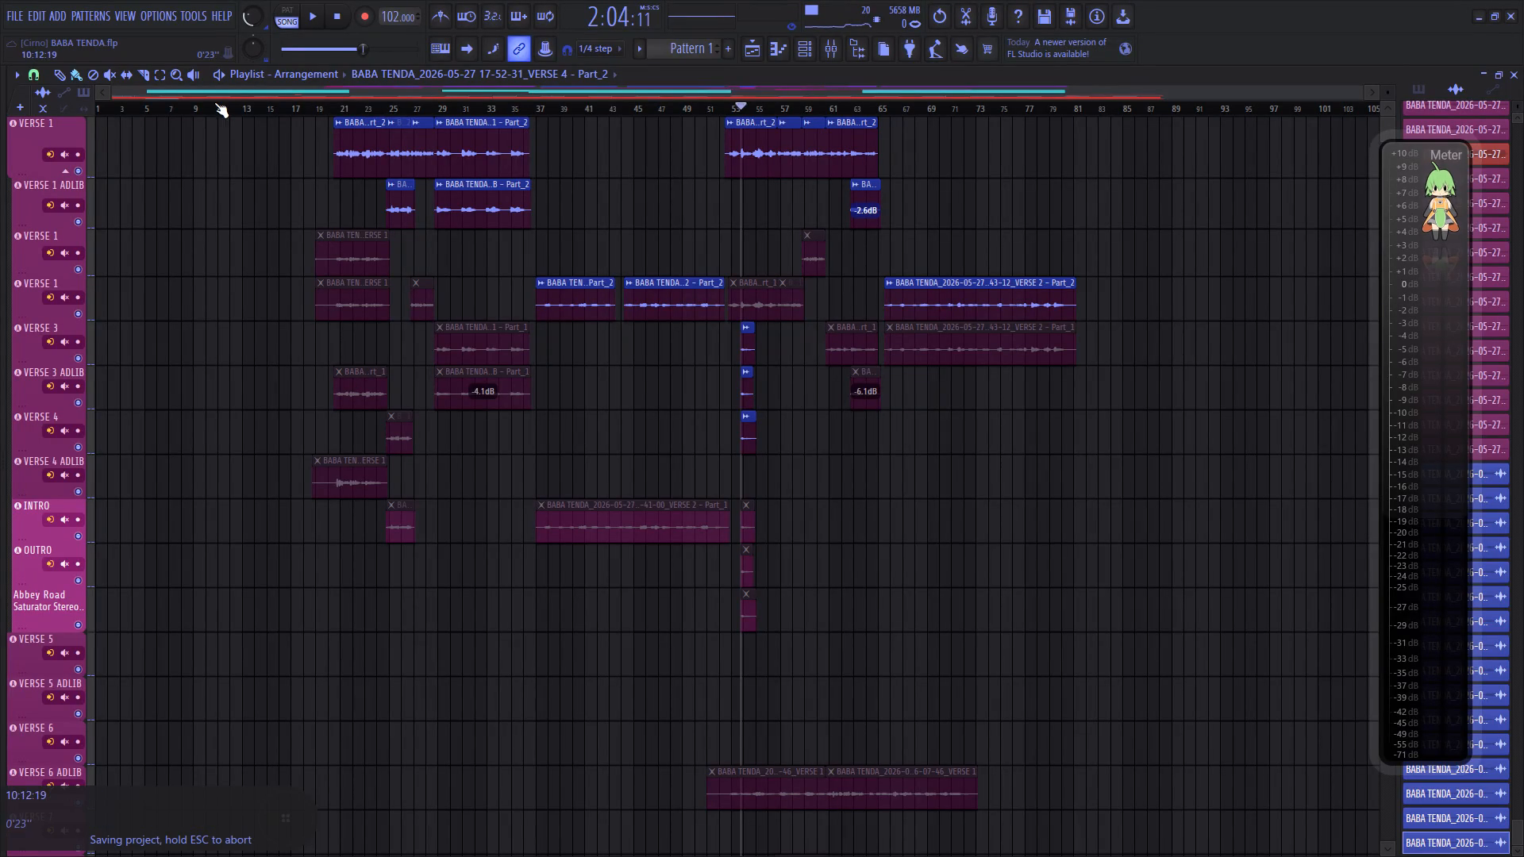
Play the song from the very beginning and look over the chorus, keys and cymbal tracks in the playlist.
{"action": "left_click_drag", "start_coordinate": [214, 102], "coordinate": [60, 145]}
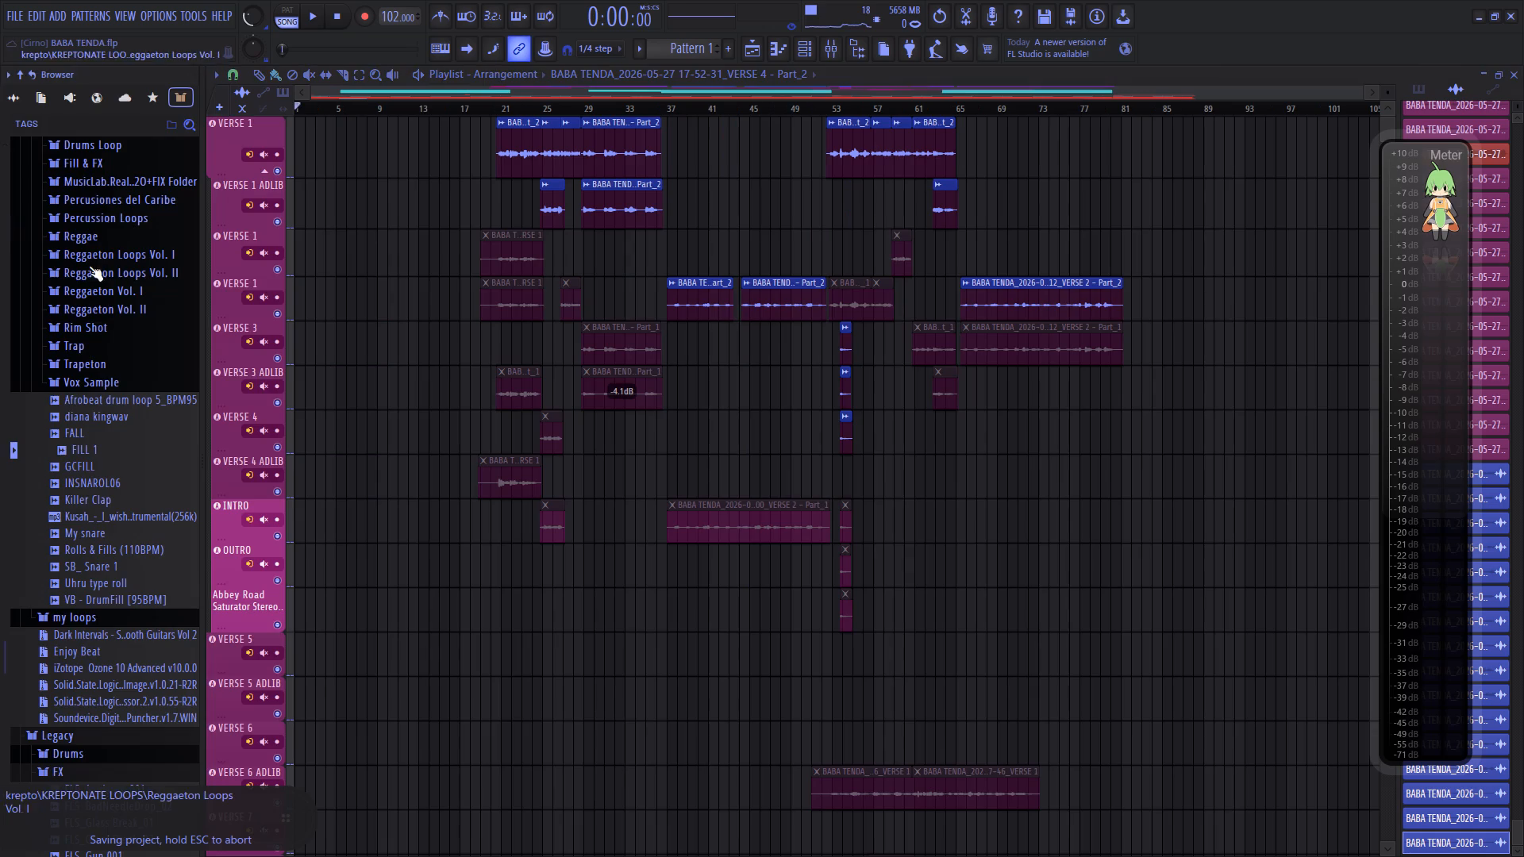
{"action": "key", "text": "space"}
{"action": "scroll", "coordinate": [167, 296], "scroll_direction": "down", "scroll_amount": 20}
{"action": "scroll", "coordinate": [167, 296], "scroll_direction": "down", "scroll_amount": 9}
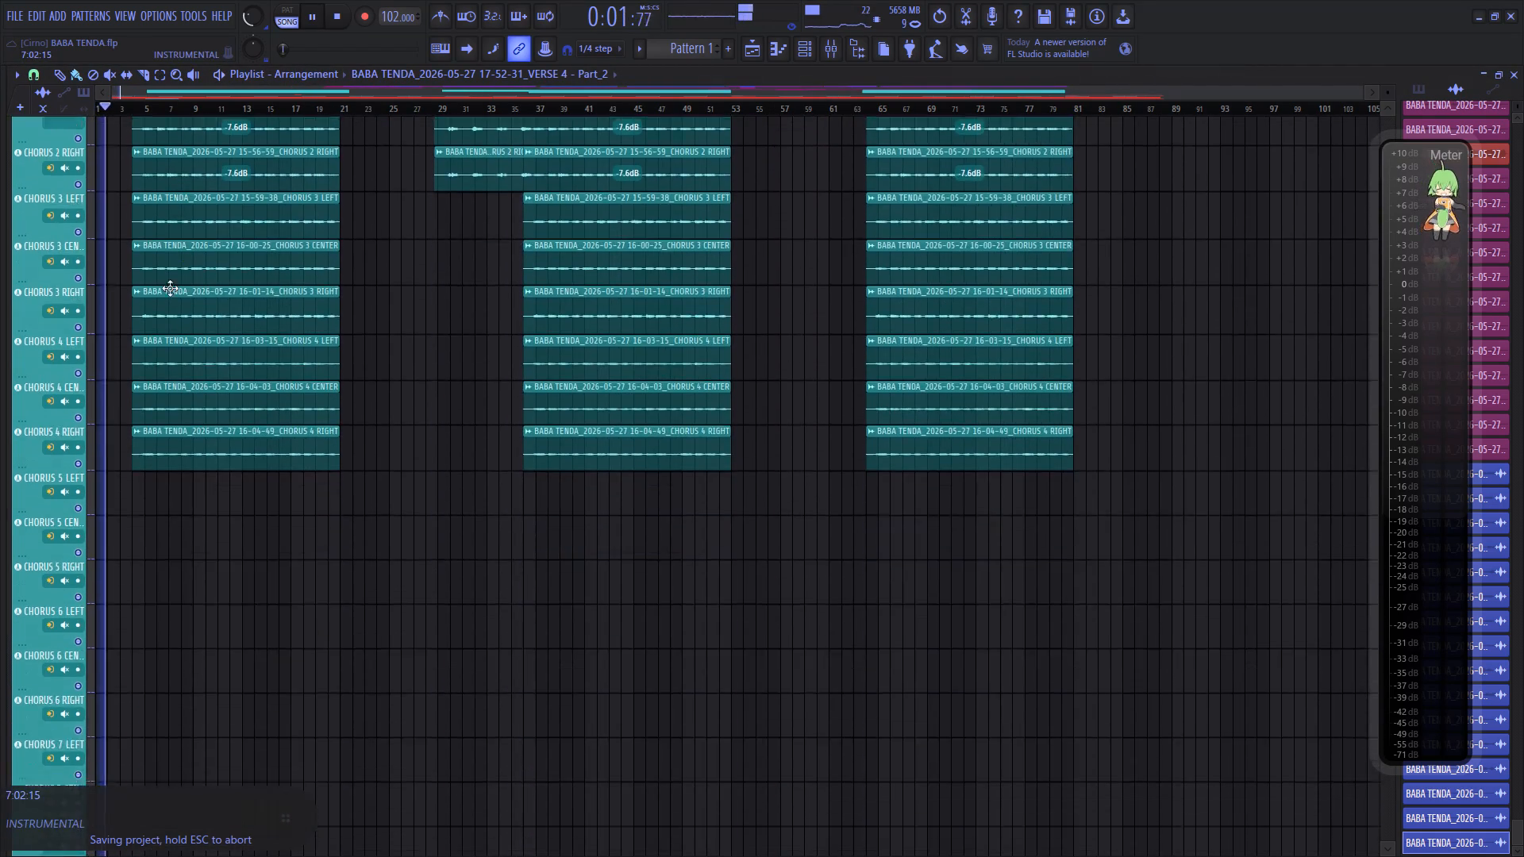
{"action": "scroll", "coordinate": [170, 288], "scroll_direction": "down", "scroll_amount": 18}
{"action": "scroll", "coordinate": [172, 283], "scroll_direction": "down", "scroll_amount": 7}
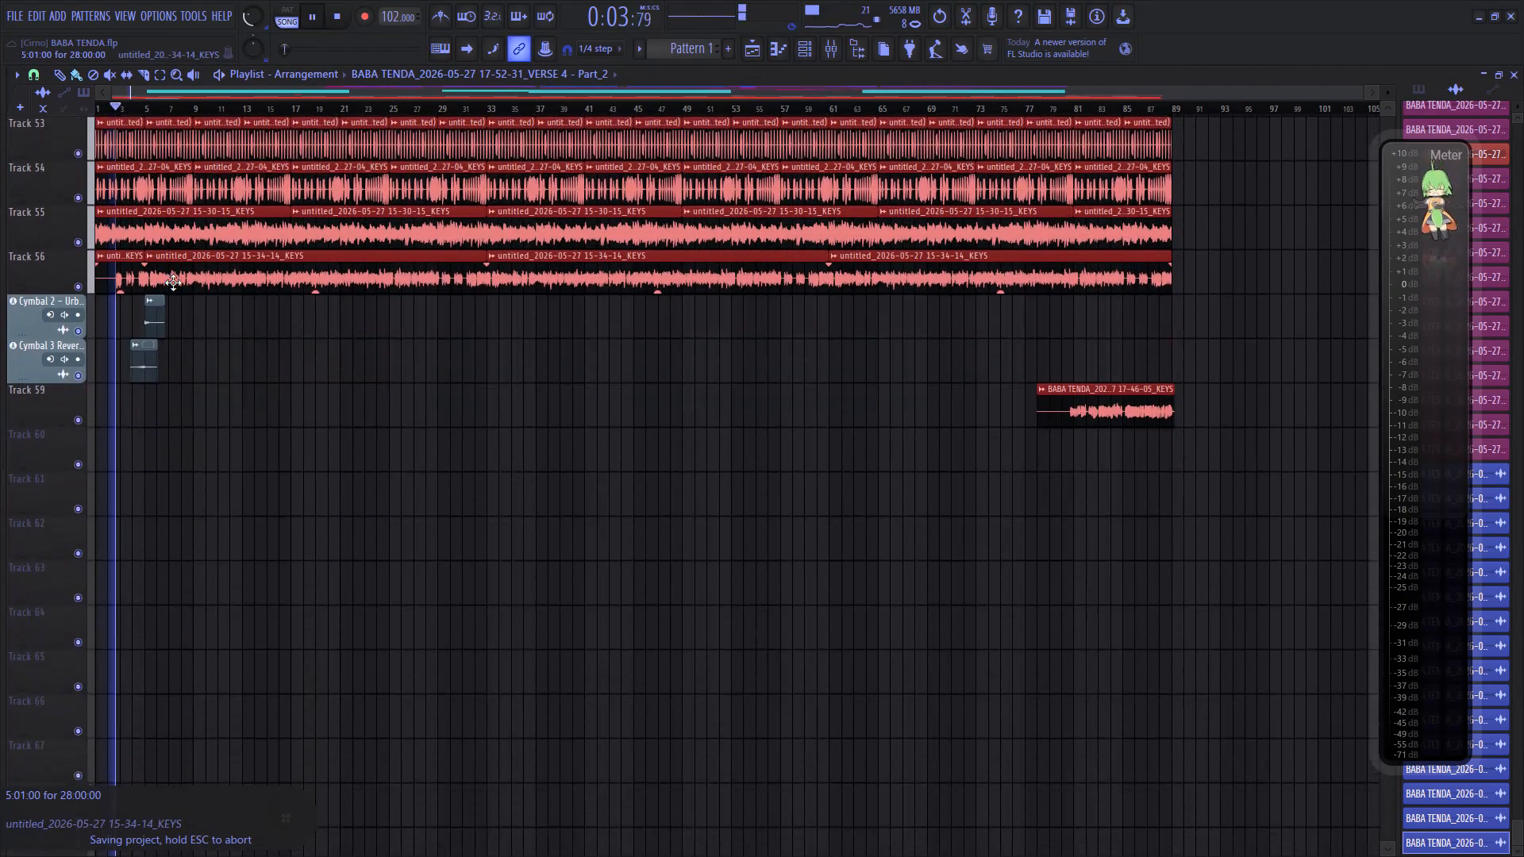
{"action": "scroll", "coordinate": [173, 282], "scroll_direction": "down", "scroll_amount": 1}
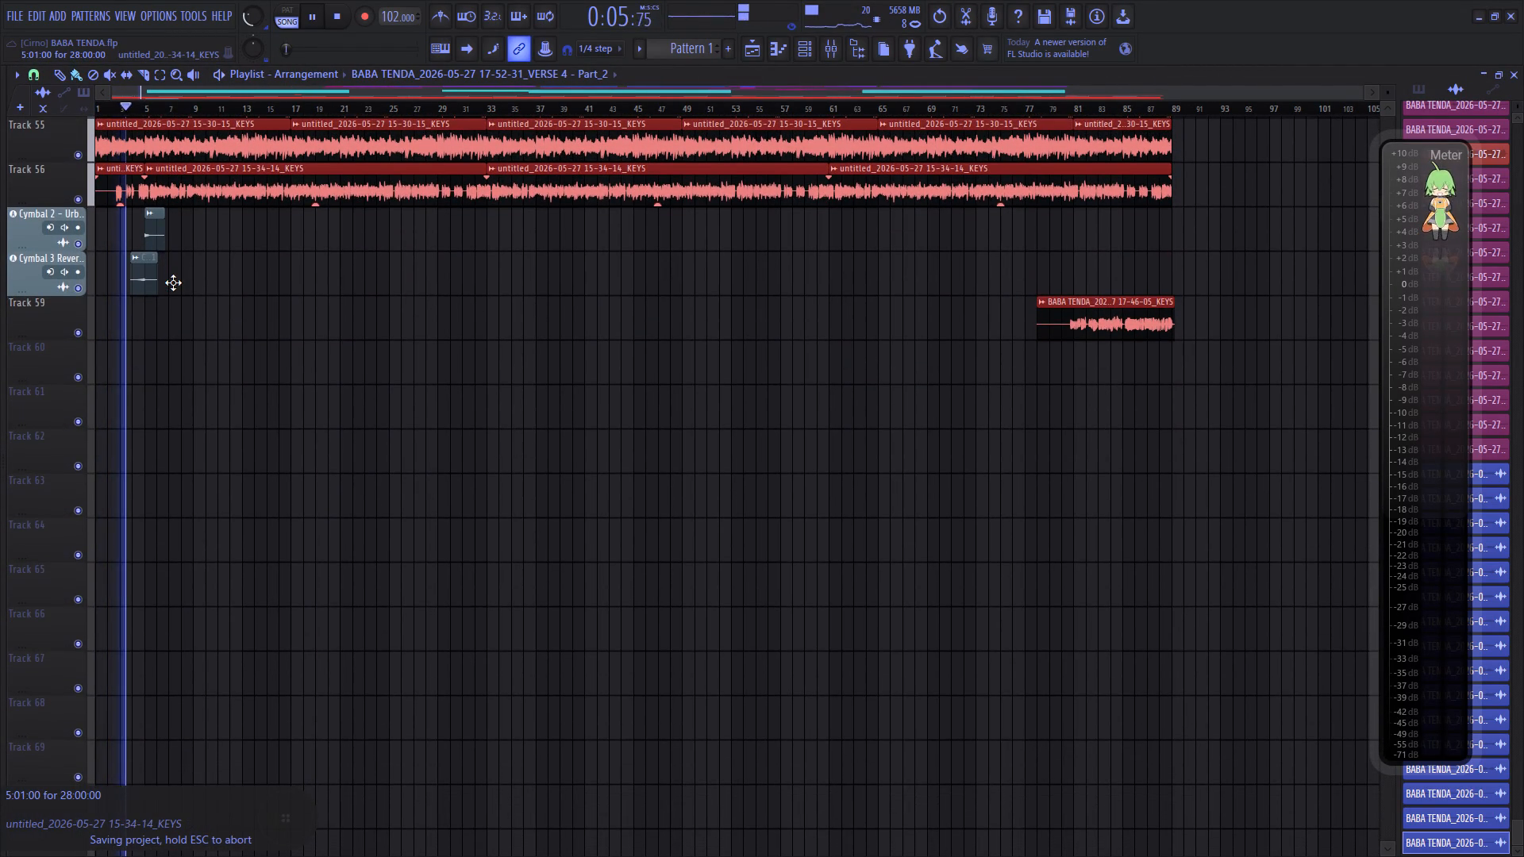
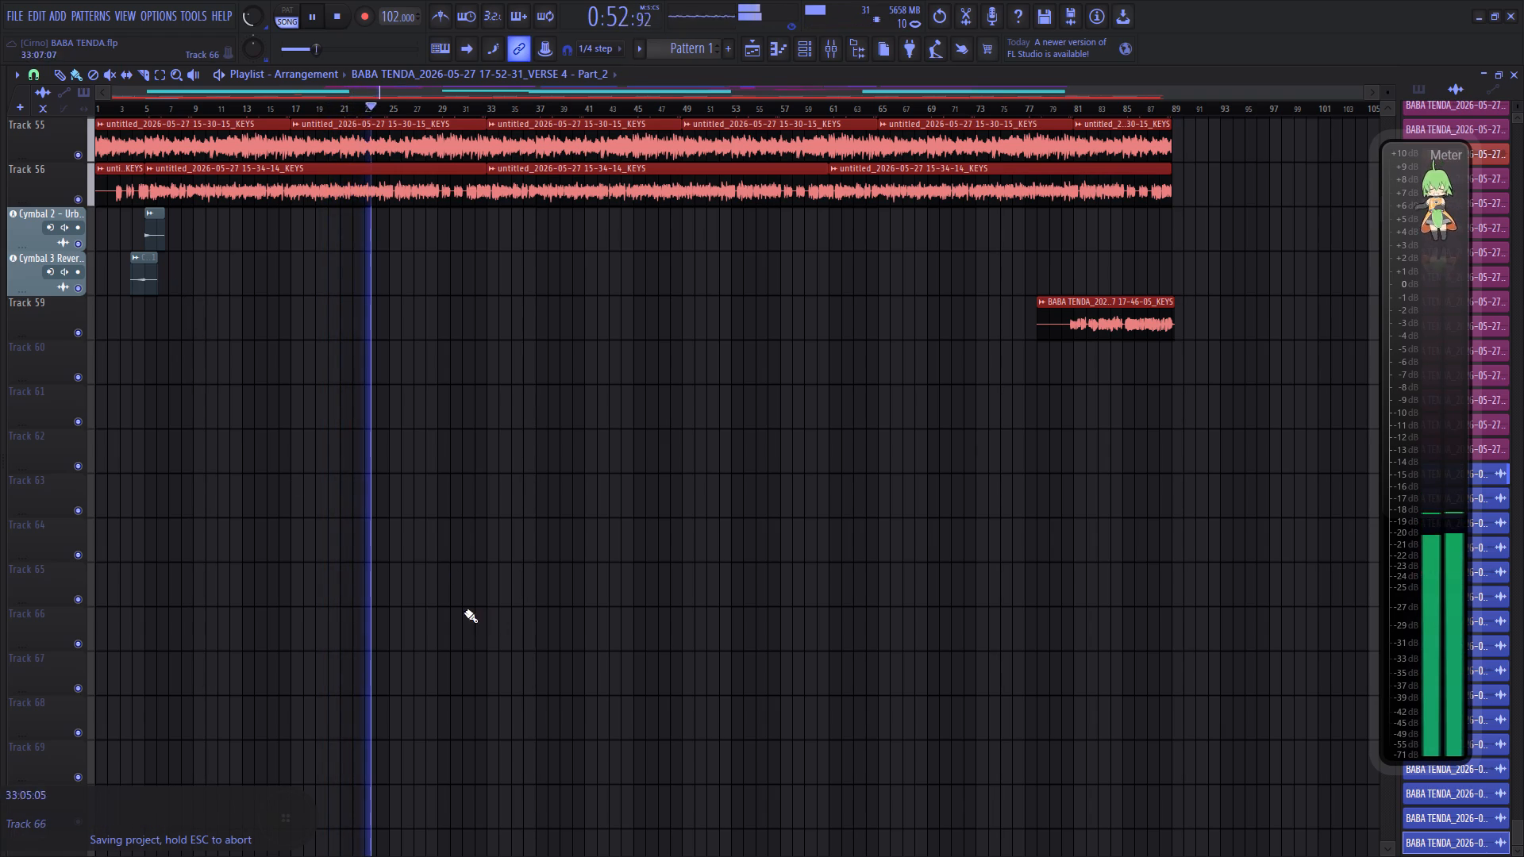
Save the project while the song keeps playing.
{"action": "scroll", "coordinate": [539, 413], "scroll_direction": "up", "scroll_amount": 5}
{"action": "key", "text": "ctrl+s"}
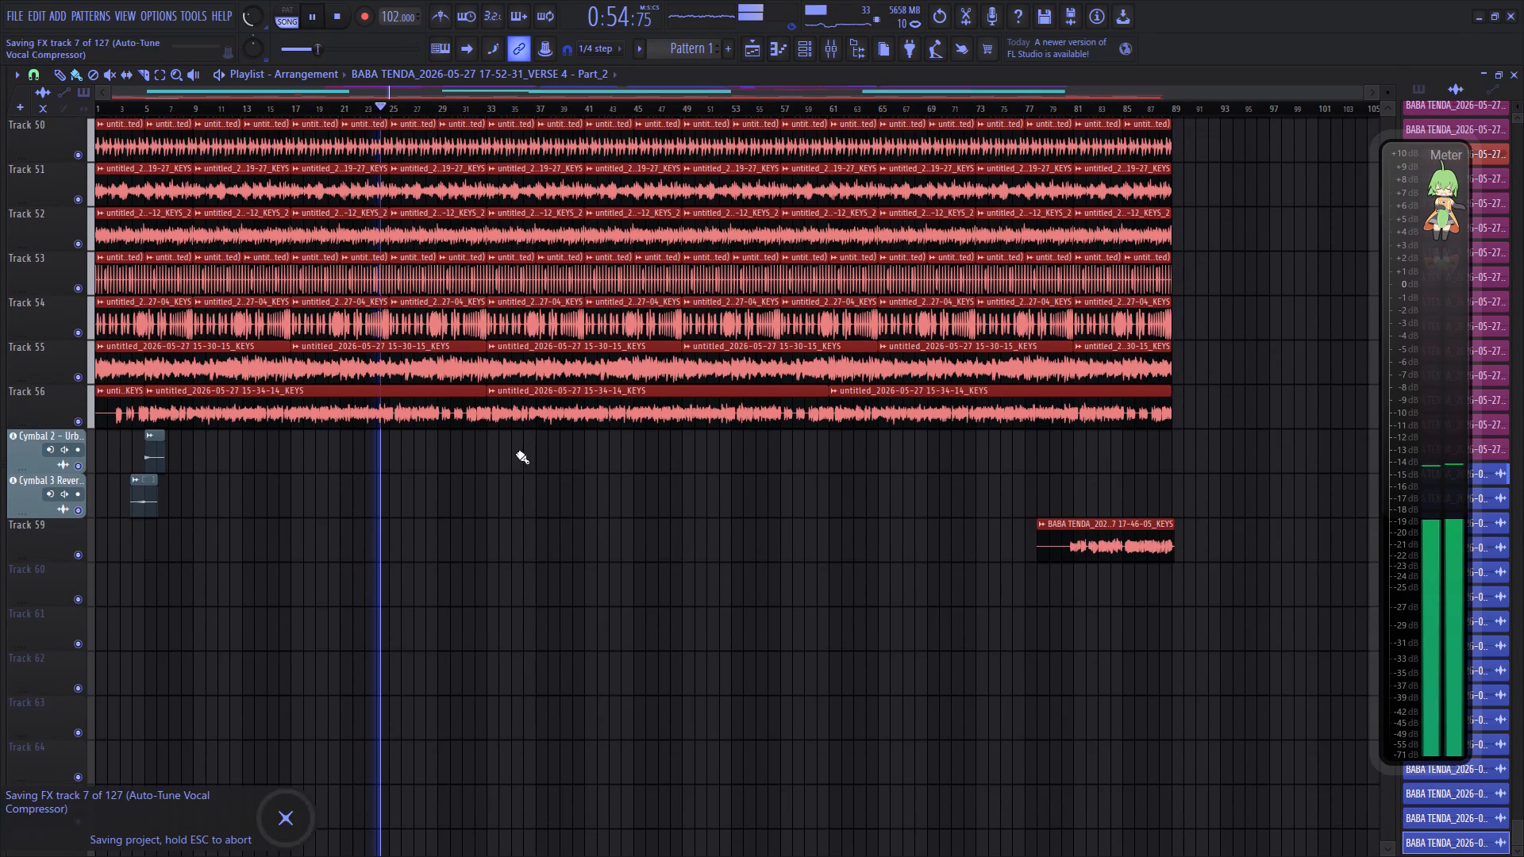
Raise the main volume to about 69%.
{"action": "scroll", "coordinate": [251, 21], "scroll_direction": "up", "scroll_amount": 10}
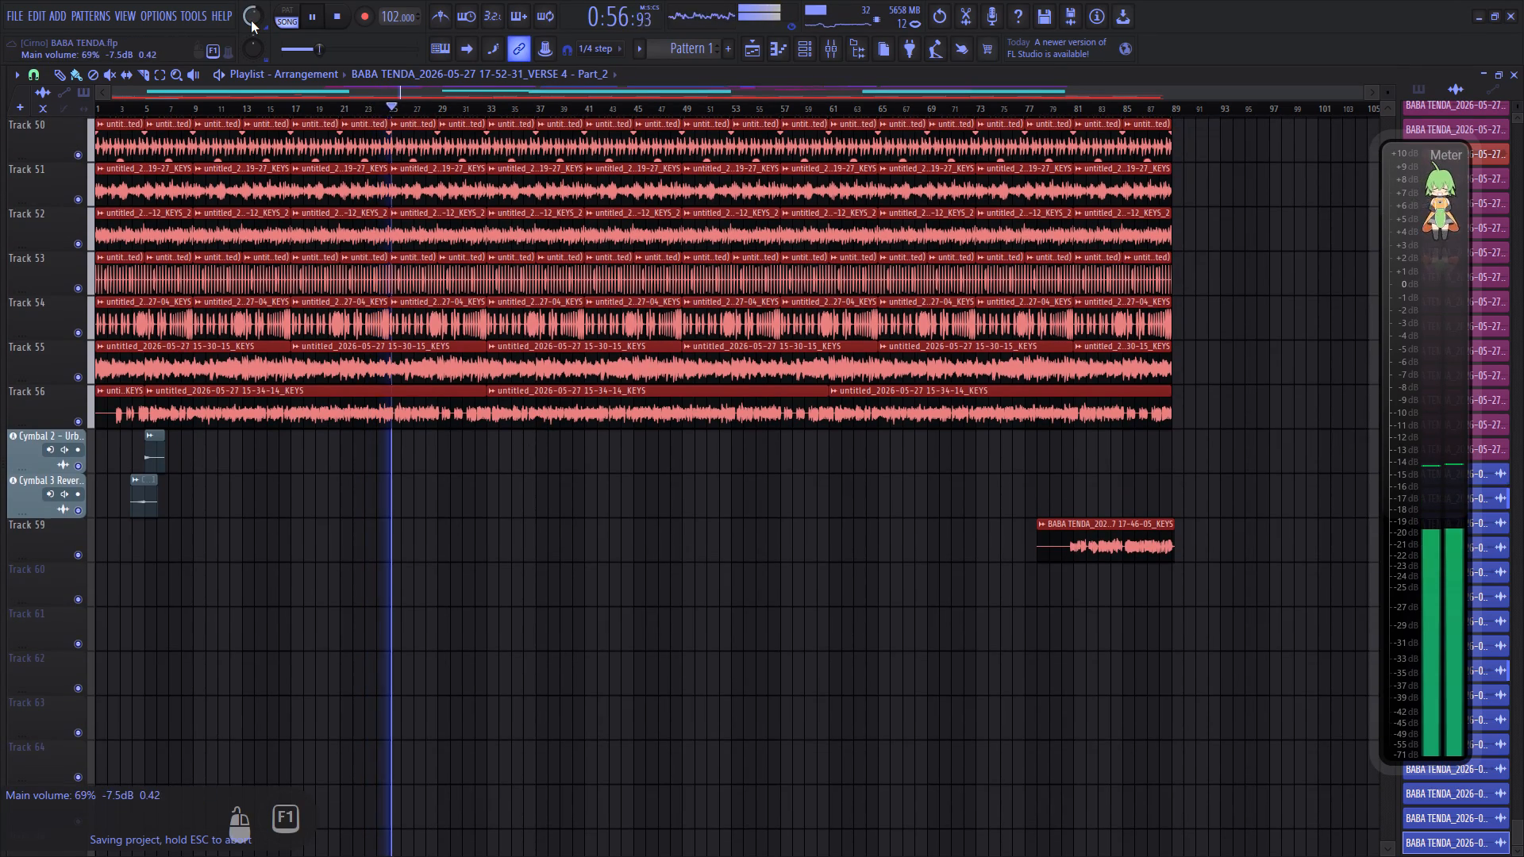
{"action": "scroll", "coordinate": [251, 21], "scroll_direction": "up", "scroll_amount": 5}
{"action": "scroll", "coordinate": [251, 21], "scroll_direction": "down", "scroll_amount": 12}
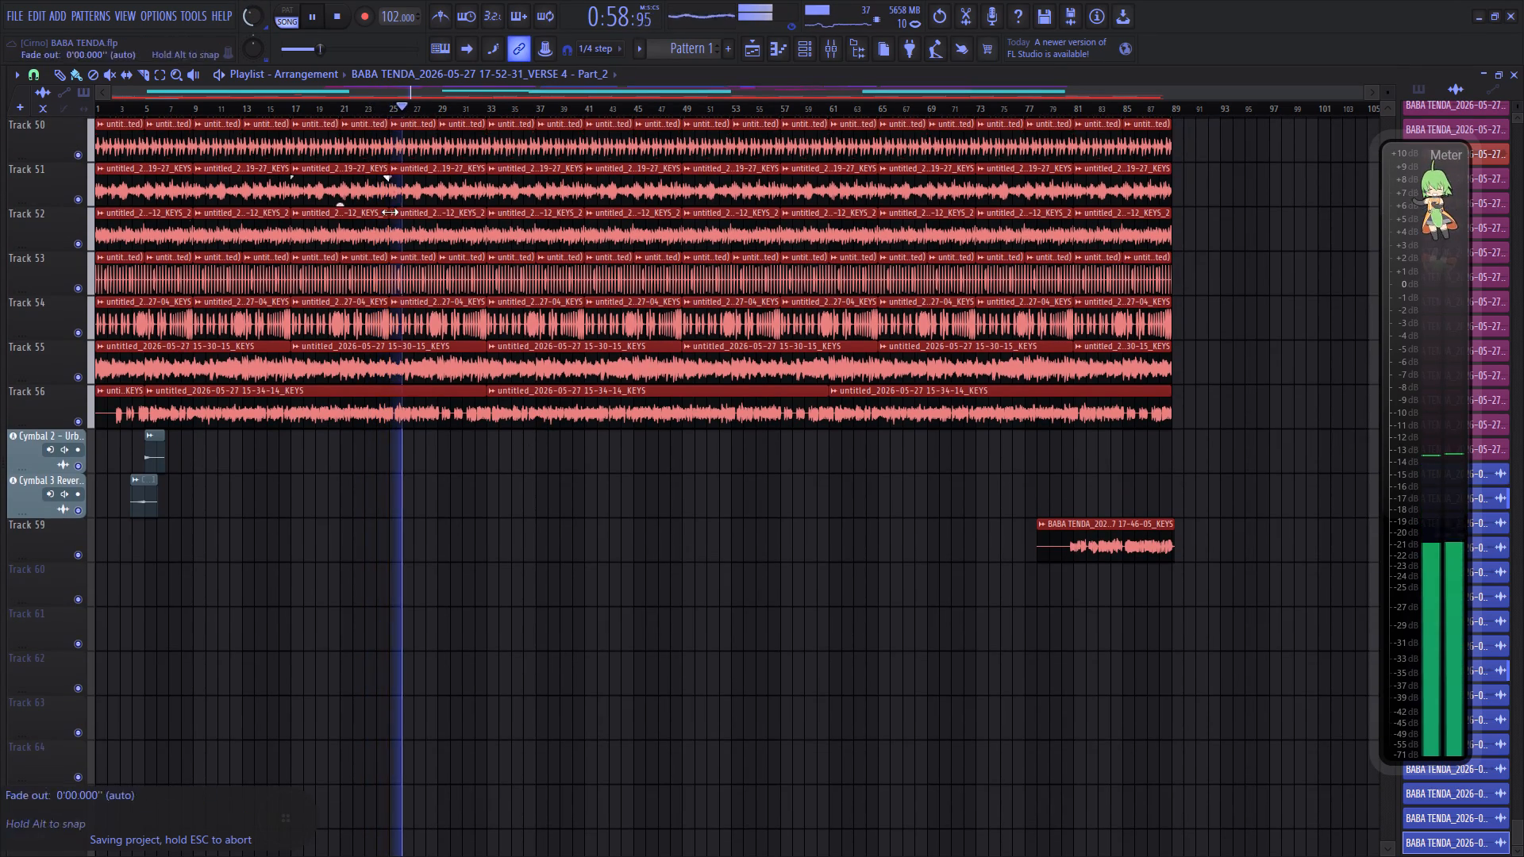
Stop playback at the verse tracks and set the playlist time selection from bar 21 to about bar 25.
{"action": "scroll", "coordinate": [390, 214], "scroll_direction": "up", "scroll_amount": 20}
{"action": "scroll", "coordinate": [390, 214], "scroll_direction": "up", "scroll_amount": 20}
{"action": "scroll", "coordinate": [390, 214], "scroll_direction": "up", "scroll_amount": 18}
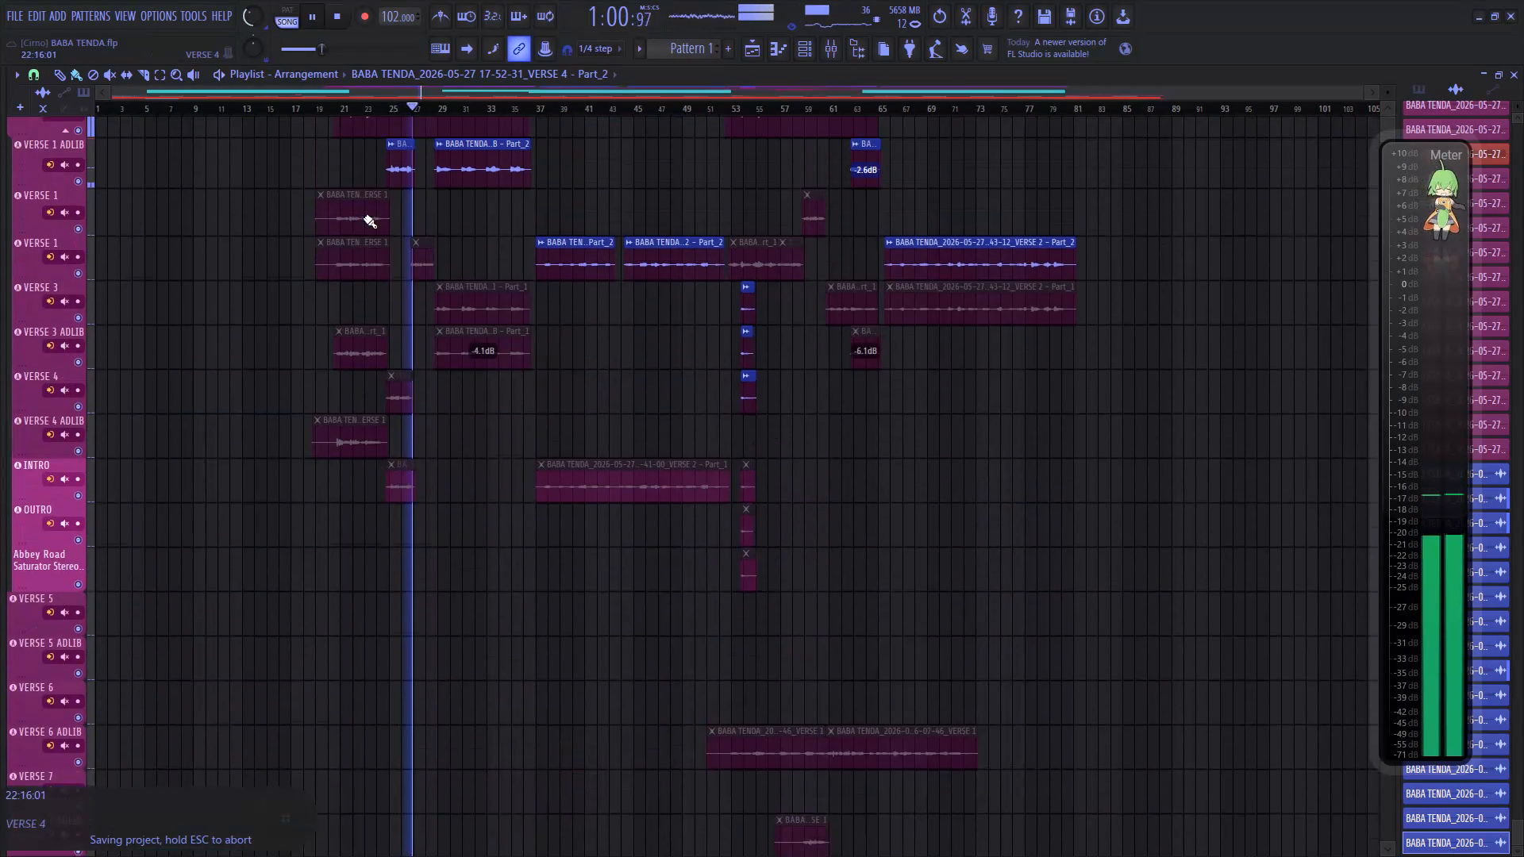
{"action": "scroll", "coordinate": [364, 217], "scroll_direction": "up", "scroll_amount": 20}
{"action": "key", "text": "space"}
{"action": "left_click_drag", "start_coordinate": [341, 105], "coordinate": [379, 110], "text": "ctrl"}
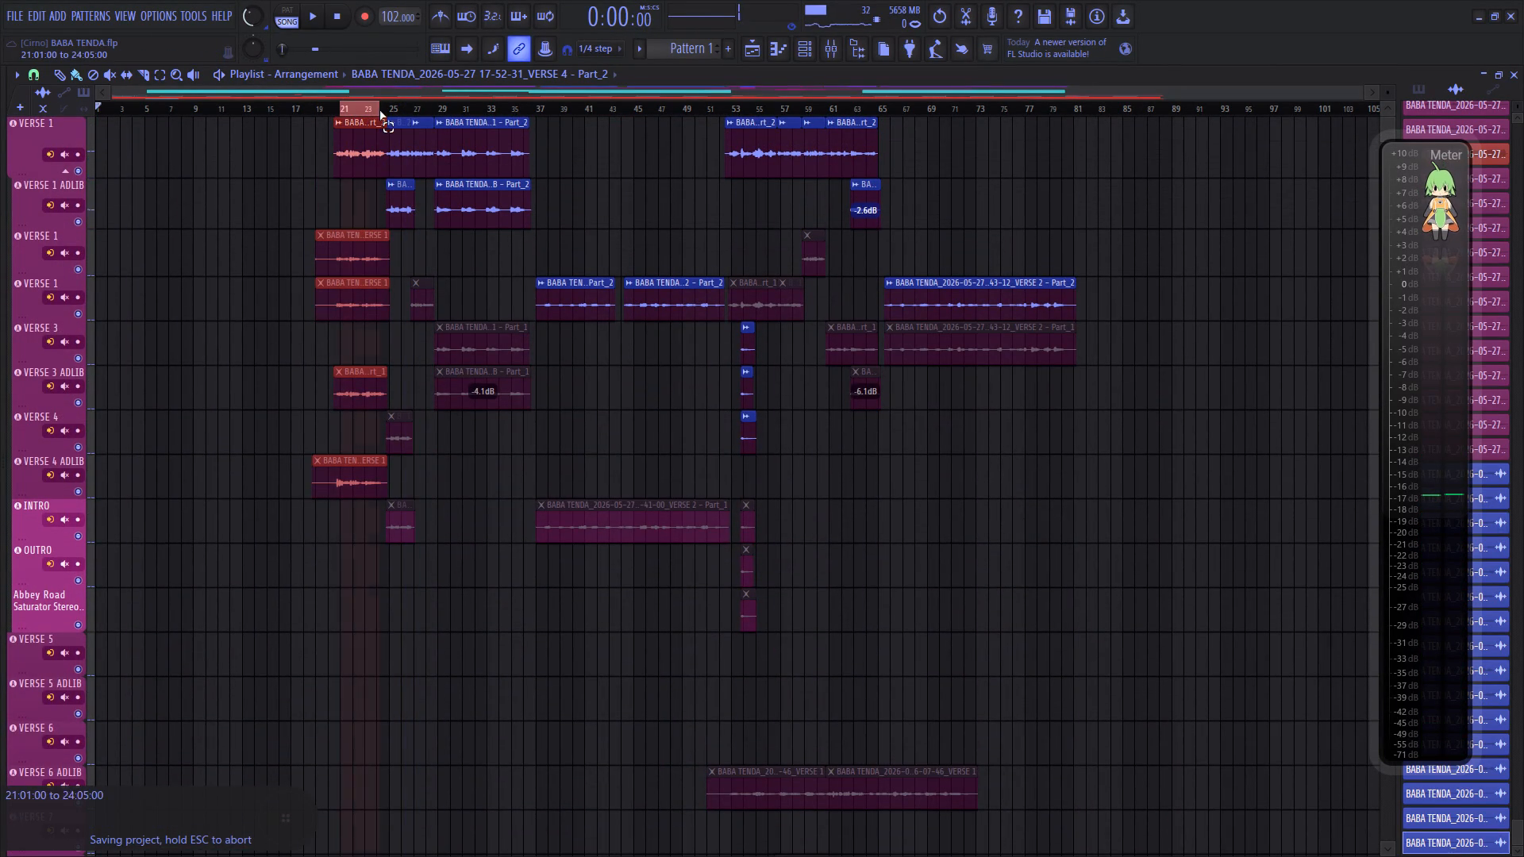
{"action": "left_click_drag", "start_coordinate": [379, 110], "coordinate": [392, 109], "text": "ctrl"}
Solo the first VERSE 1 mixer track together with its routed tracks and play the selected bars.
{"action": "left_click", "coordinate": [825, 44]}
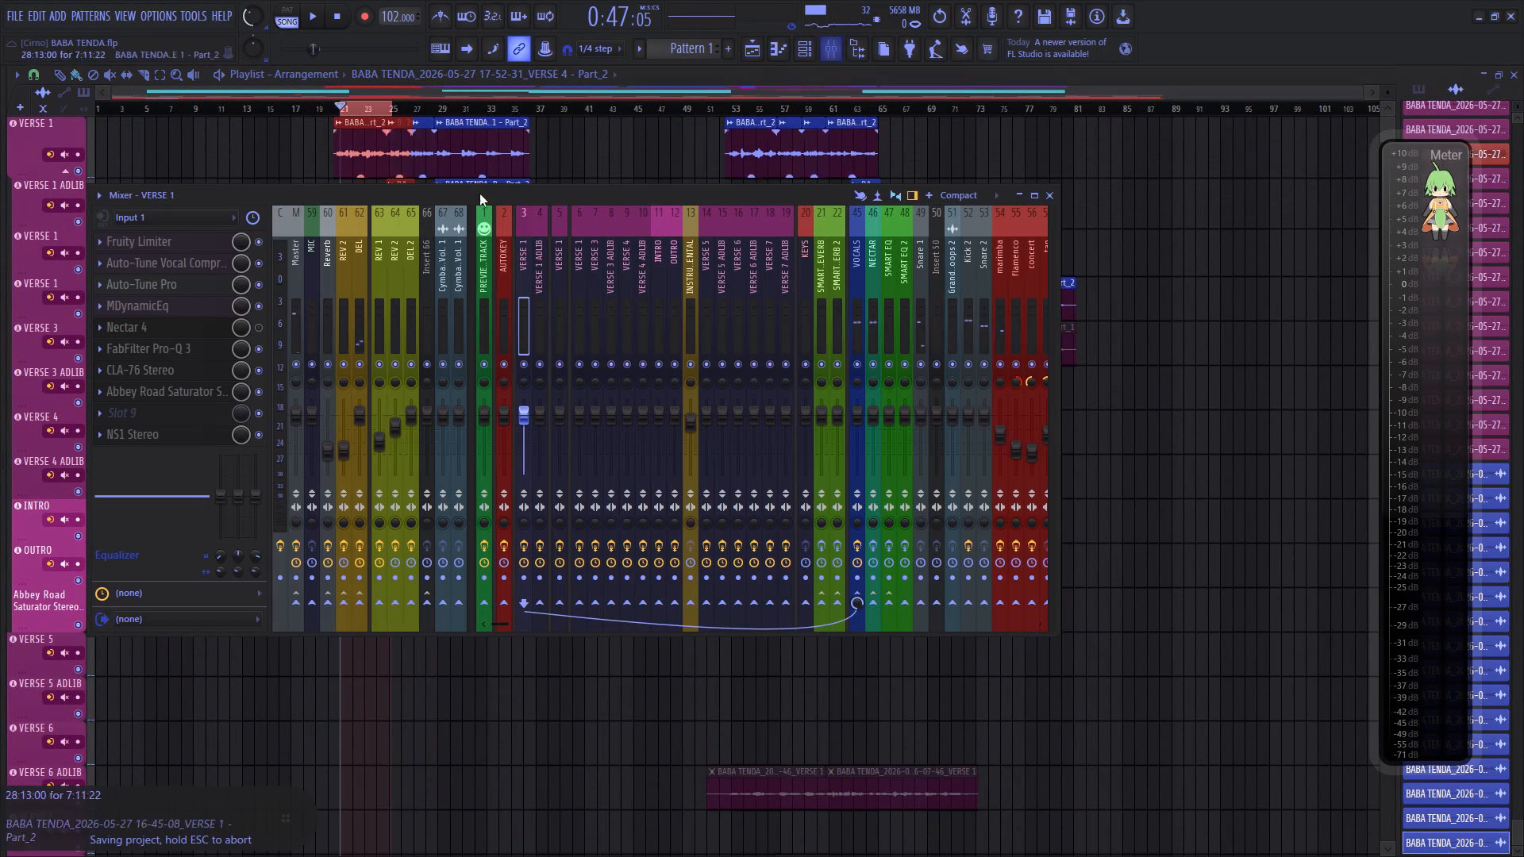
{"action": "scroll", "coordinate": [532, 280], "scroll_direction": "up", "scroll_amount": 6}
{"action": "left_click", "coordinate": [523, 325]}
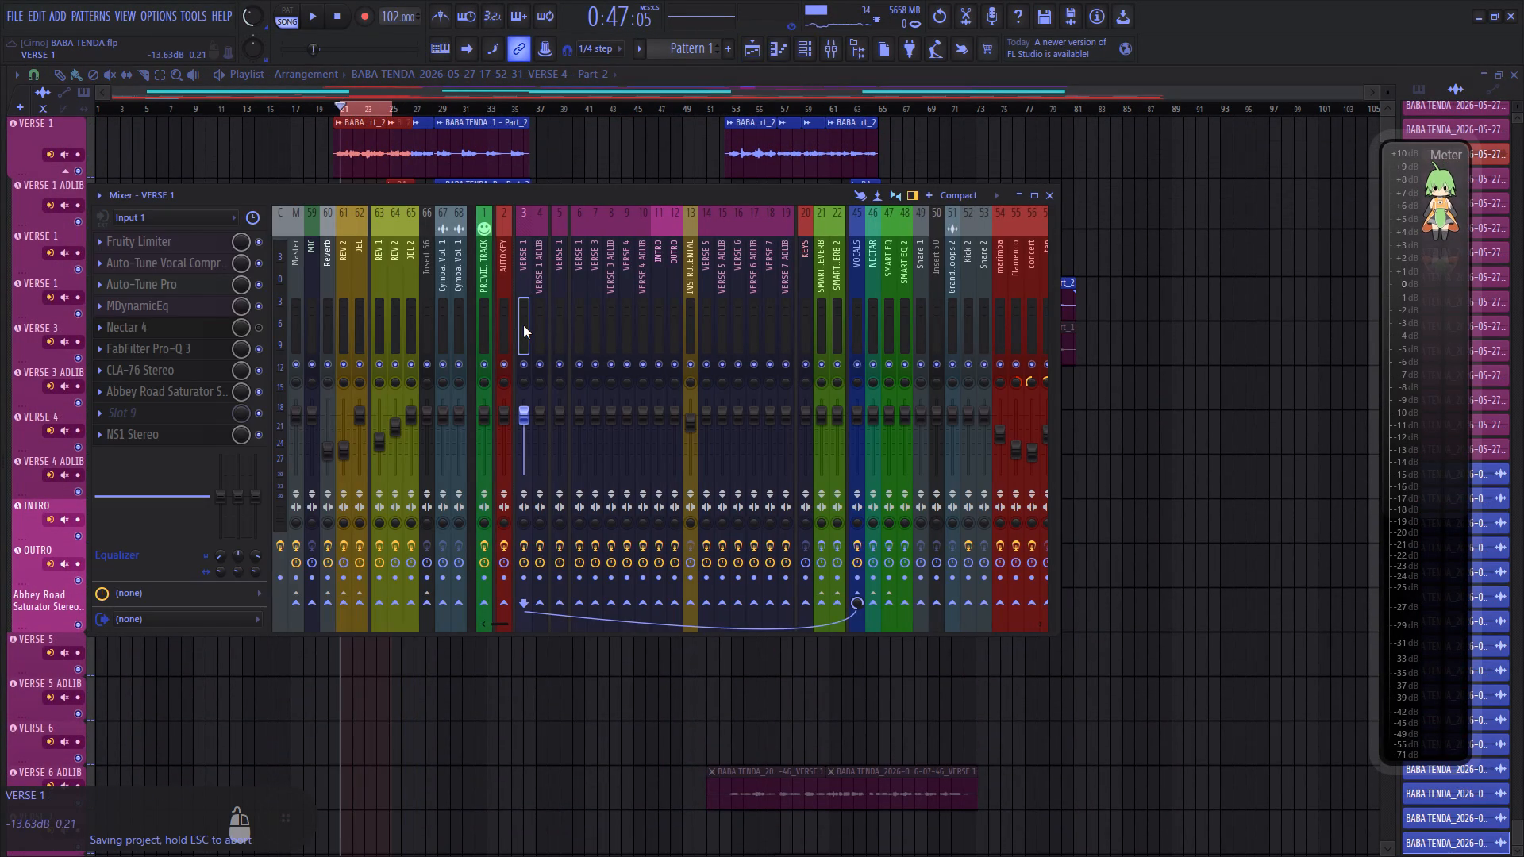
{"action": "key", "text": "alt+s"}
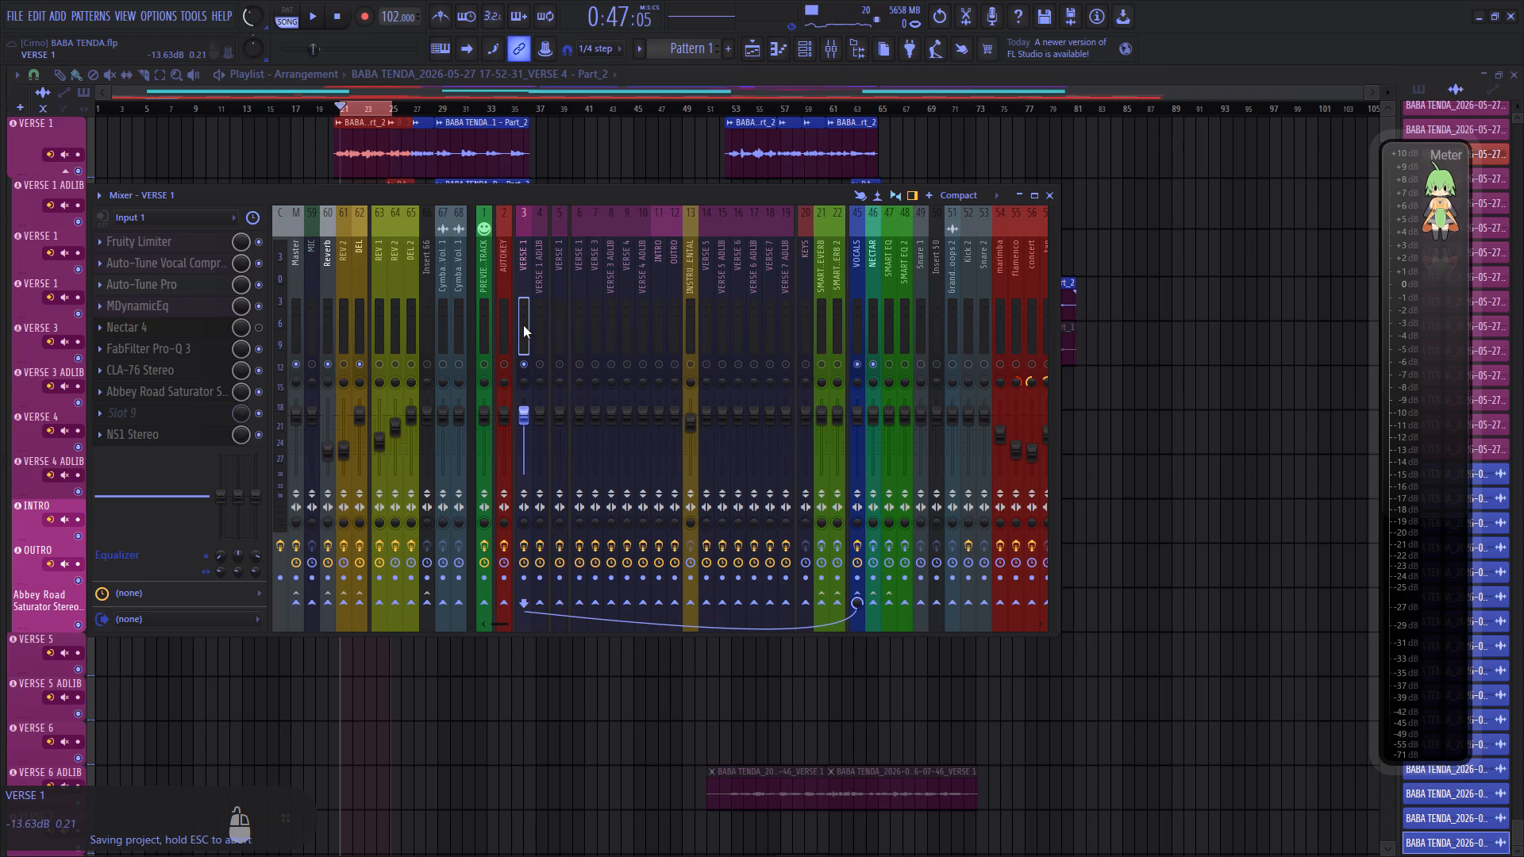
{"action": "key", "text": "space"}
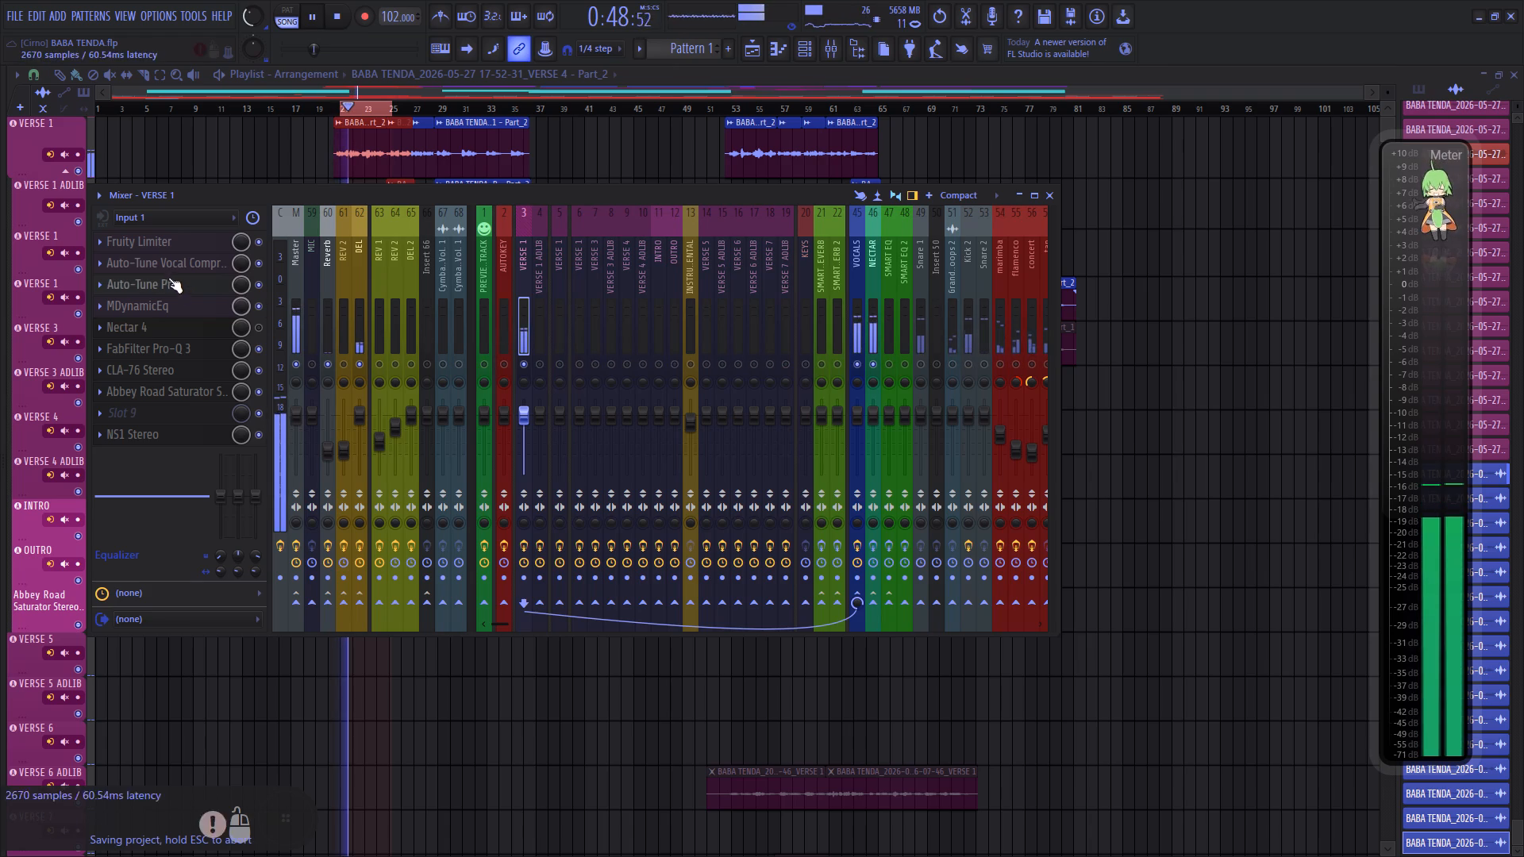
Examine the Auto-Tune Vocal Compressor on the VERSE 1 mixer track while the selected bars loop.
{"action": "left_click", "coordinate": [167, 267]}
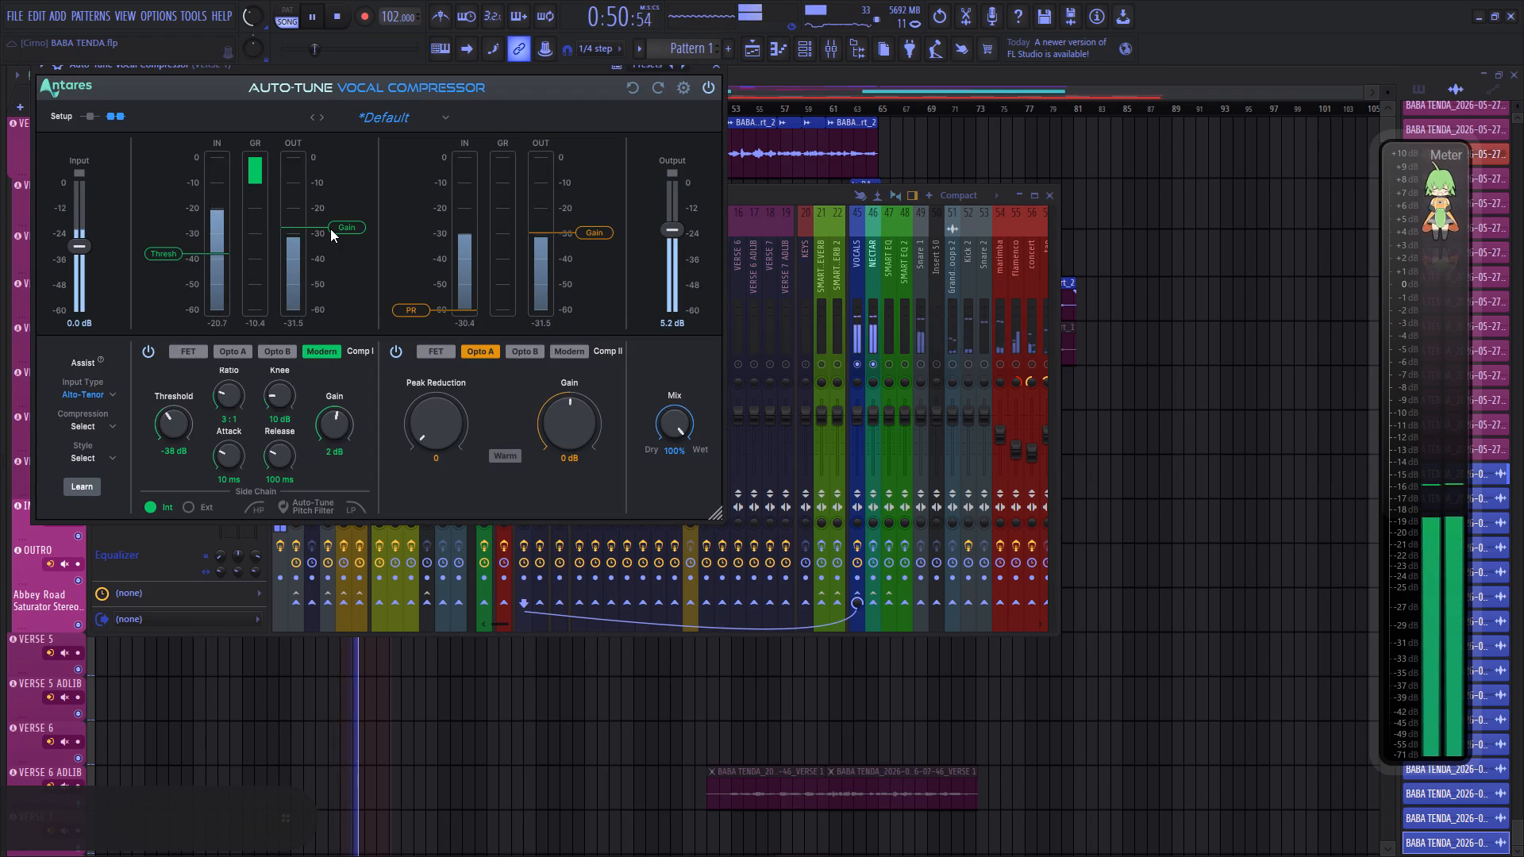
{"action": "scroll", "coordinate": [330, 229], "scroll_direction": "down", "scroll_amount": 1}
{"action": "scroll", "coordinate": [680, 236], "scroll_direction": "down", "scroll_amount": 1}
{"action": "left_click", "coordinate": [718, 68]}
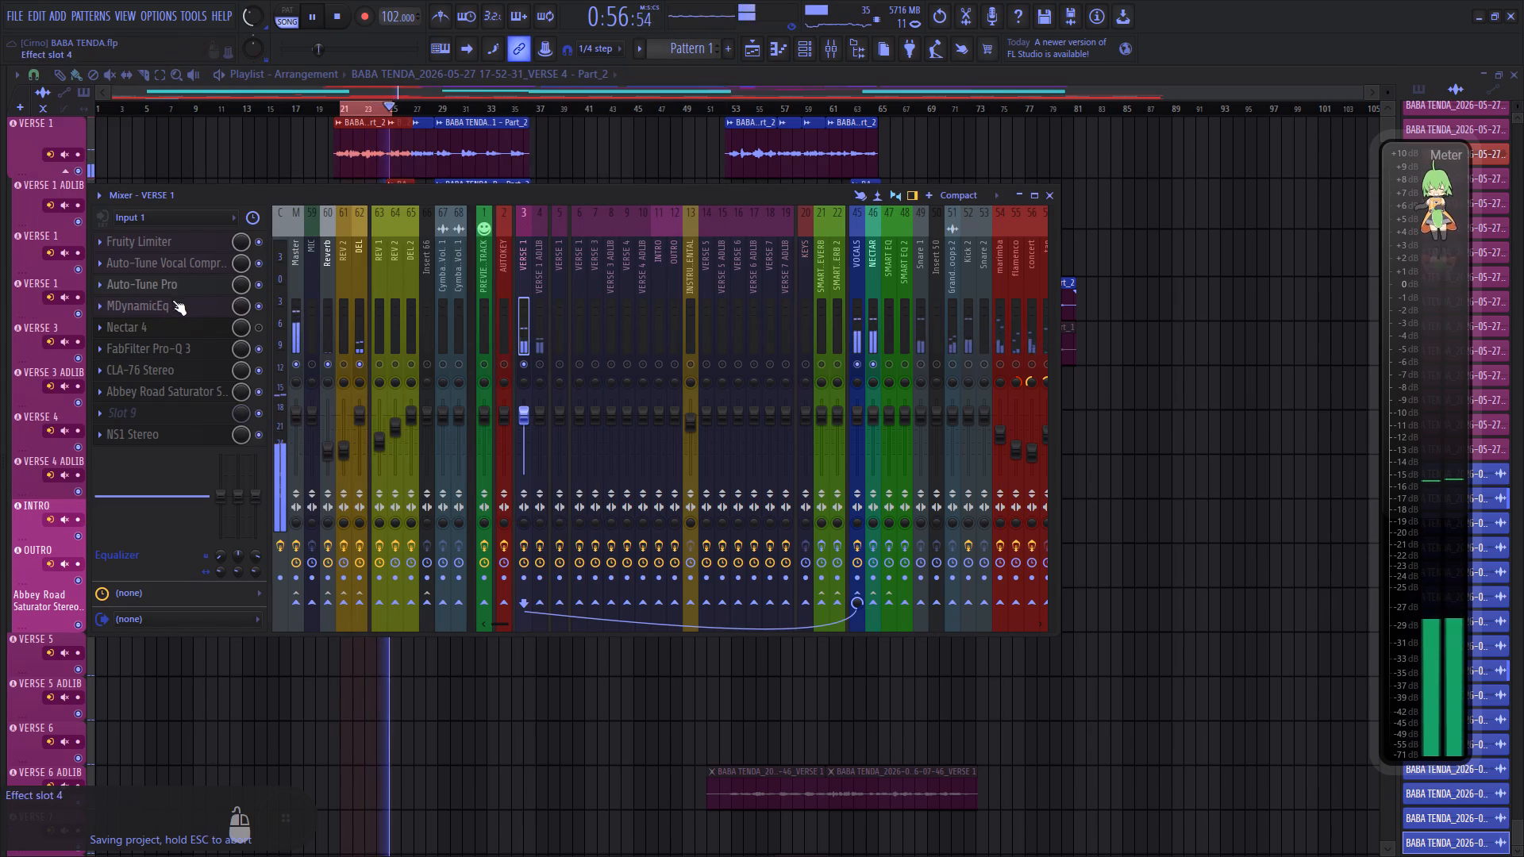
Move the low-cut band in FabFilter Pro-Q 3 on the VERSE 1 track to about 200 Hz while soloing it.
{"action": "left_click", "coordinate": [190, 350]}
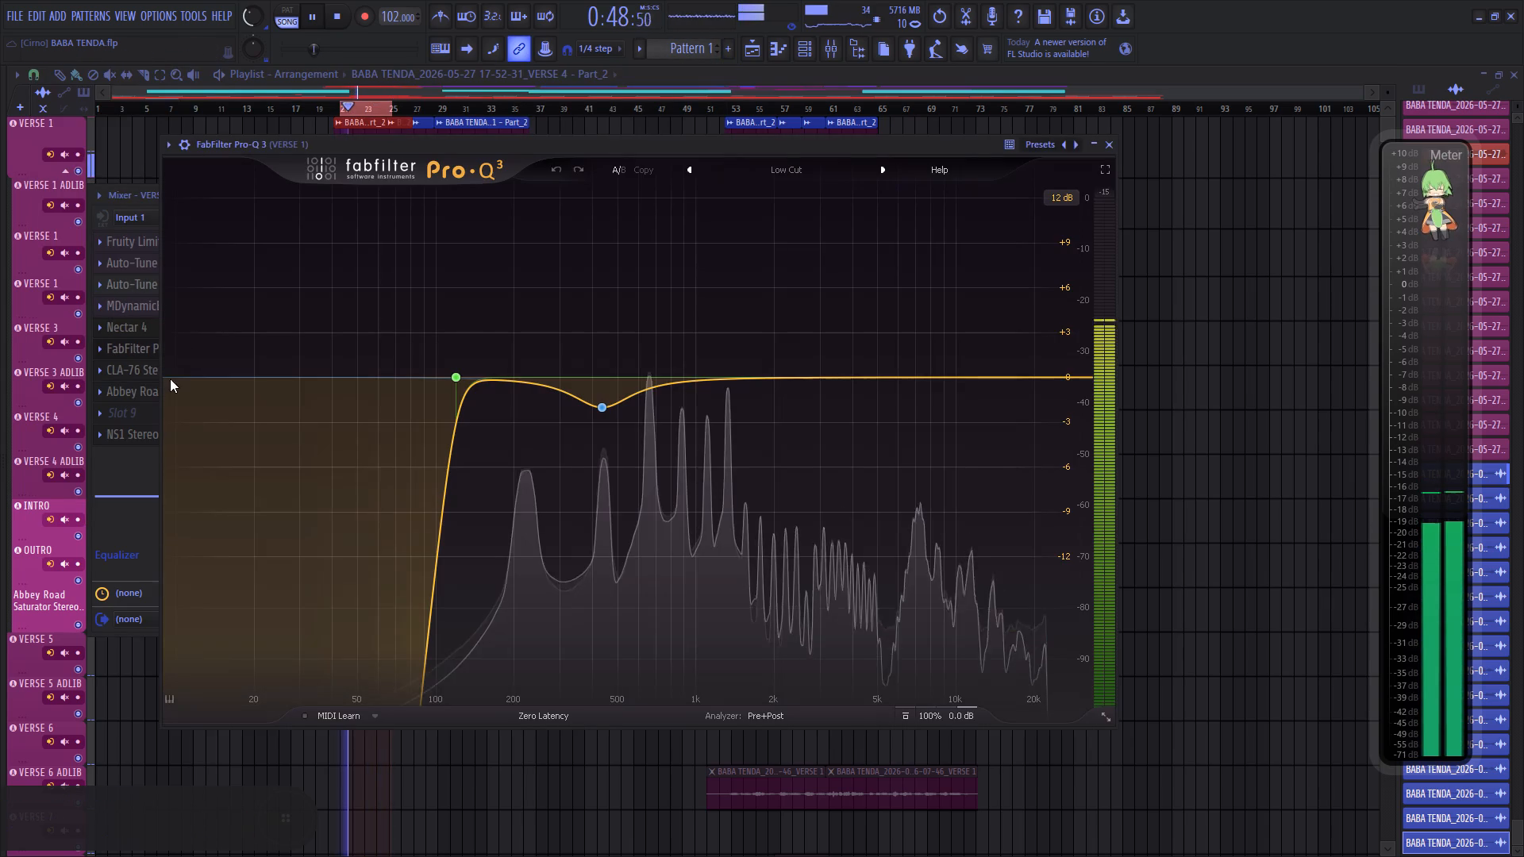
{"action": "left_click_drag", "start_coordinate": [475, 330], "coordinate": [533, 337]}
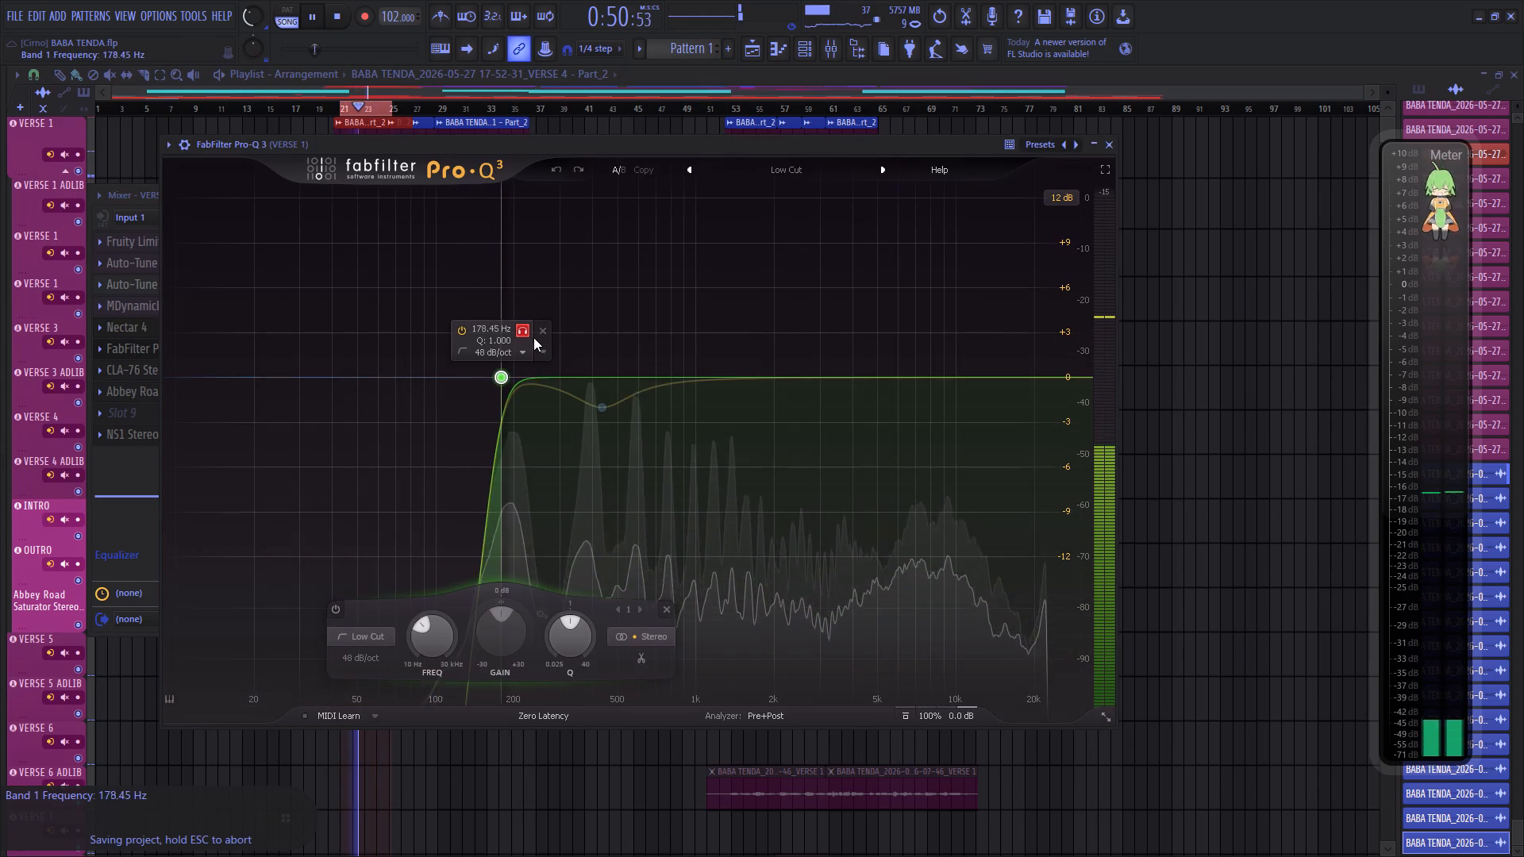
{"action": "left_click_drag", "start_coordinate": [533, 337], "coordinate": [540, 347]}
{"action": "scroll", "coordinate": [257, 15], "scroll_direction": "up", "scroll_amount": 6}
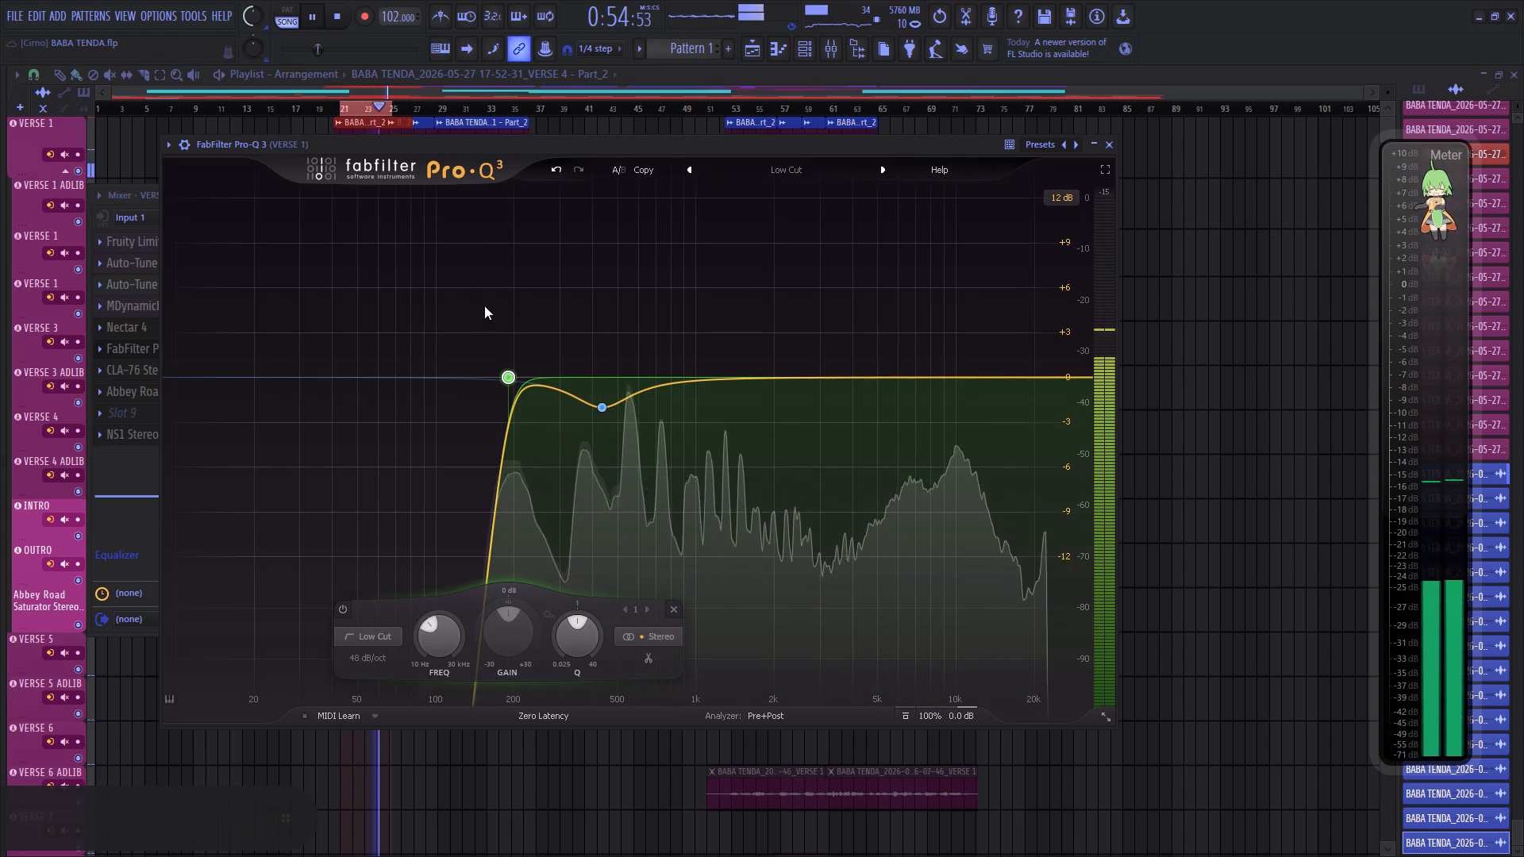
{"action": "left_click_drag", "start_coordinate": [529, 332], "coordinate": [538, 344]}
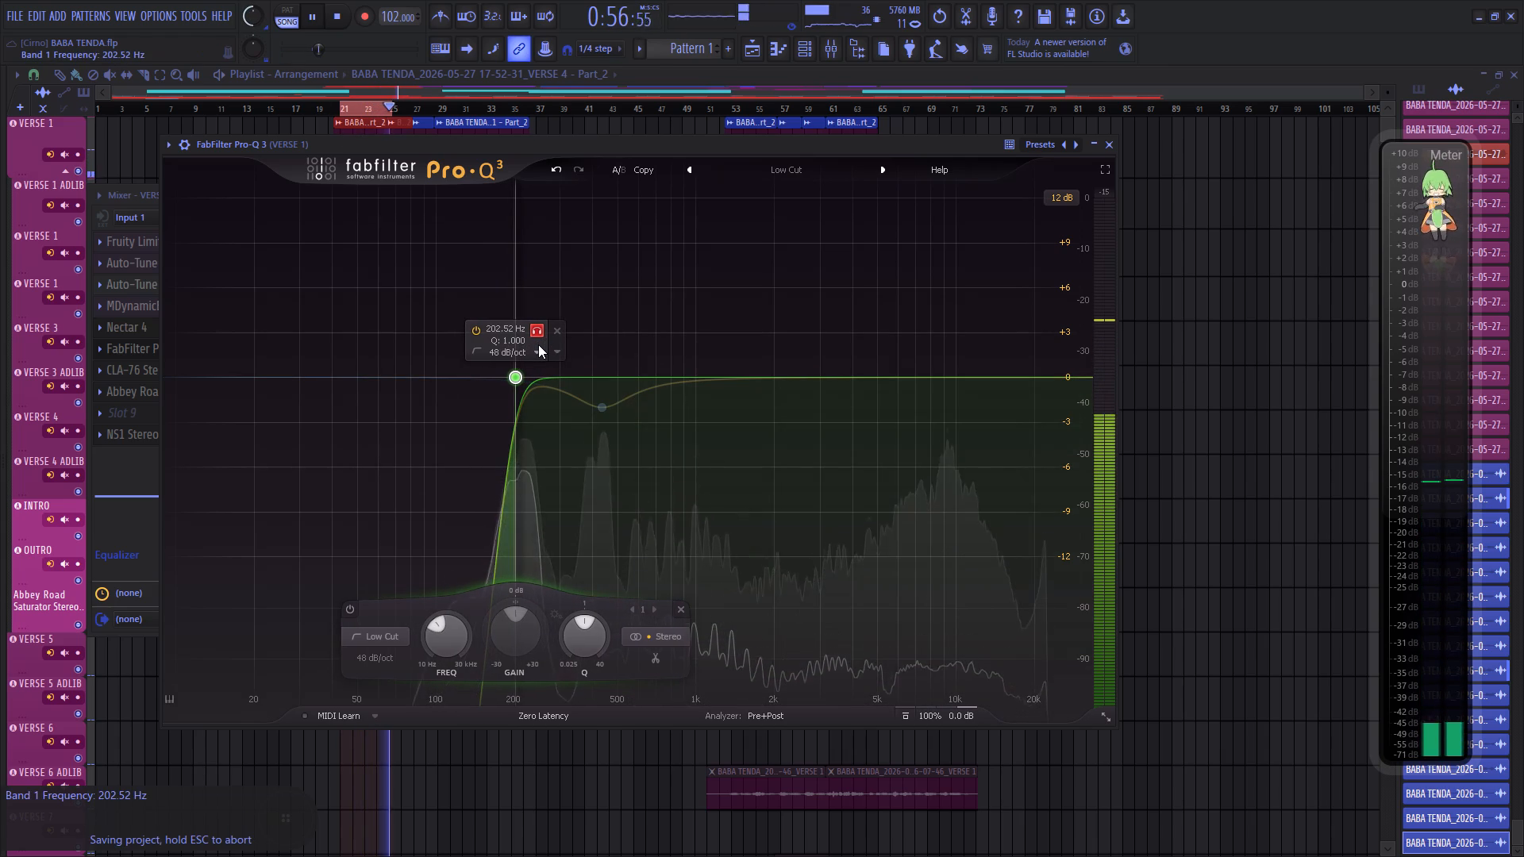
{"action": "left_click_drag", "start_coordinate": [538, 344], "coordinate": [537, 344]}
Move the bell cut in the VERSE 1 Pro-Q 3 to about 637 Hz by ear, then close the equalizer and stop playback.
{"action": "left_click_drag", "start_coordinate": [615, 434], "coordinate": [625, 443]}
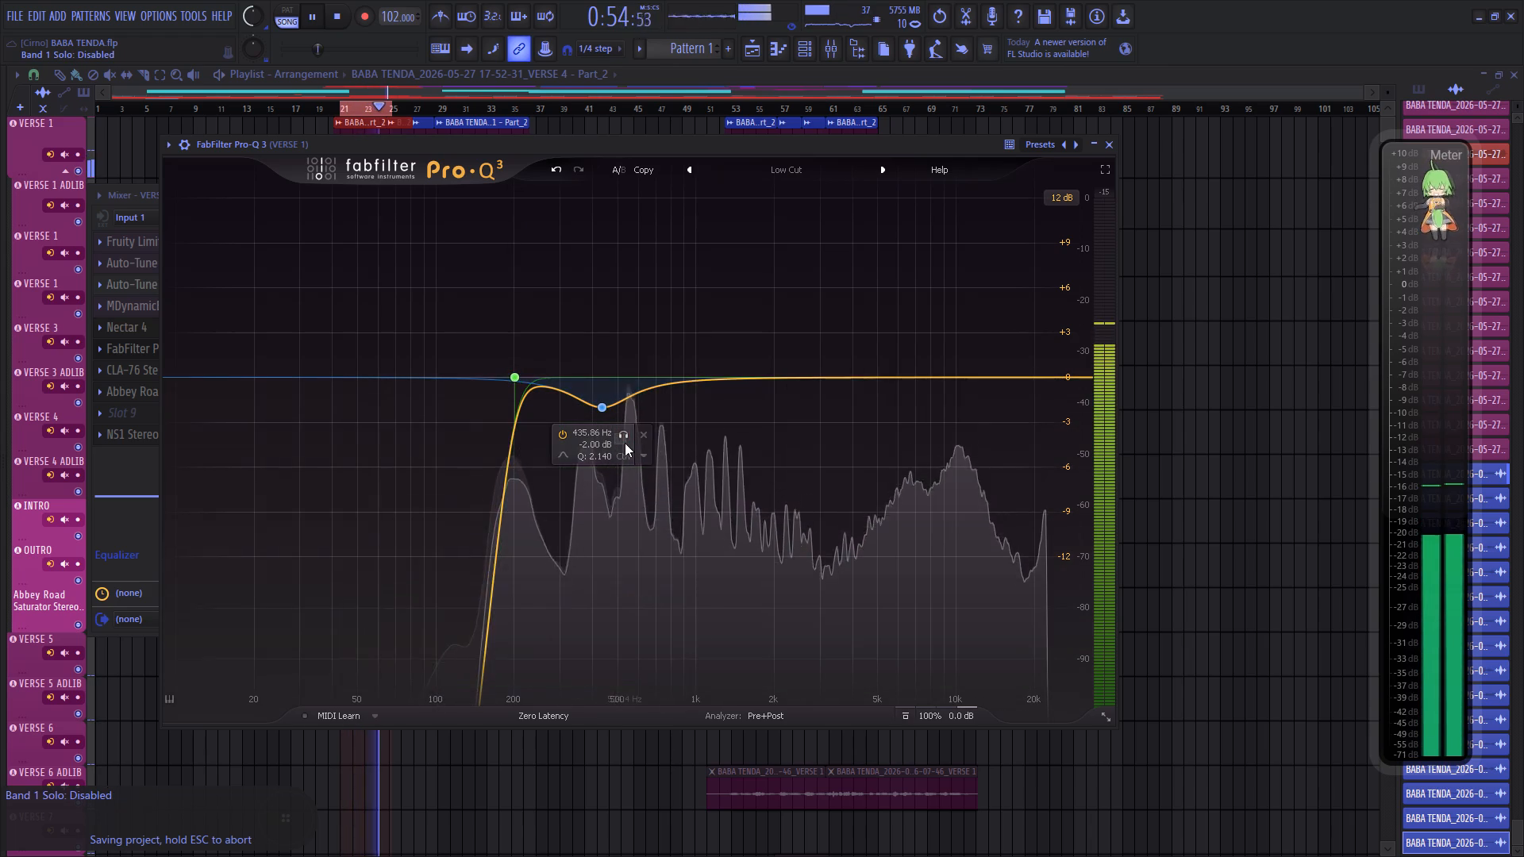
{"action": "left_click_drag", "start_coordinate": [625, 443], "coordinate": [624, 442]}
{"action": "left_click_drag", "start_coordinate": [620, 439], "coordinate": [655, 452]}
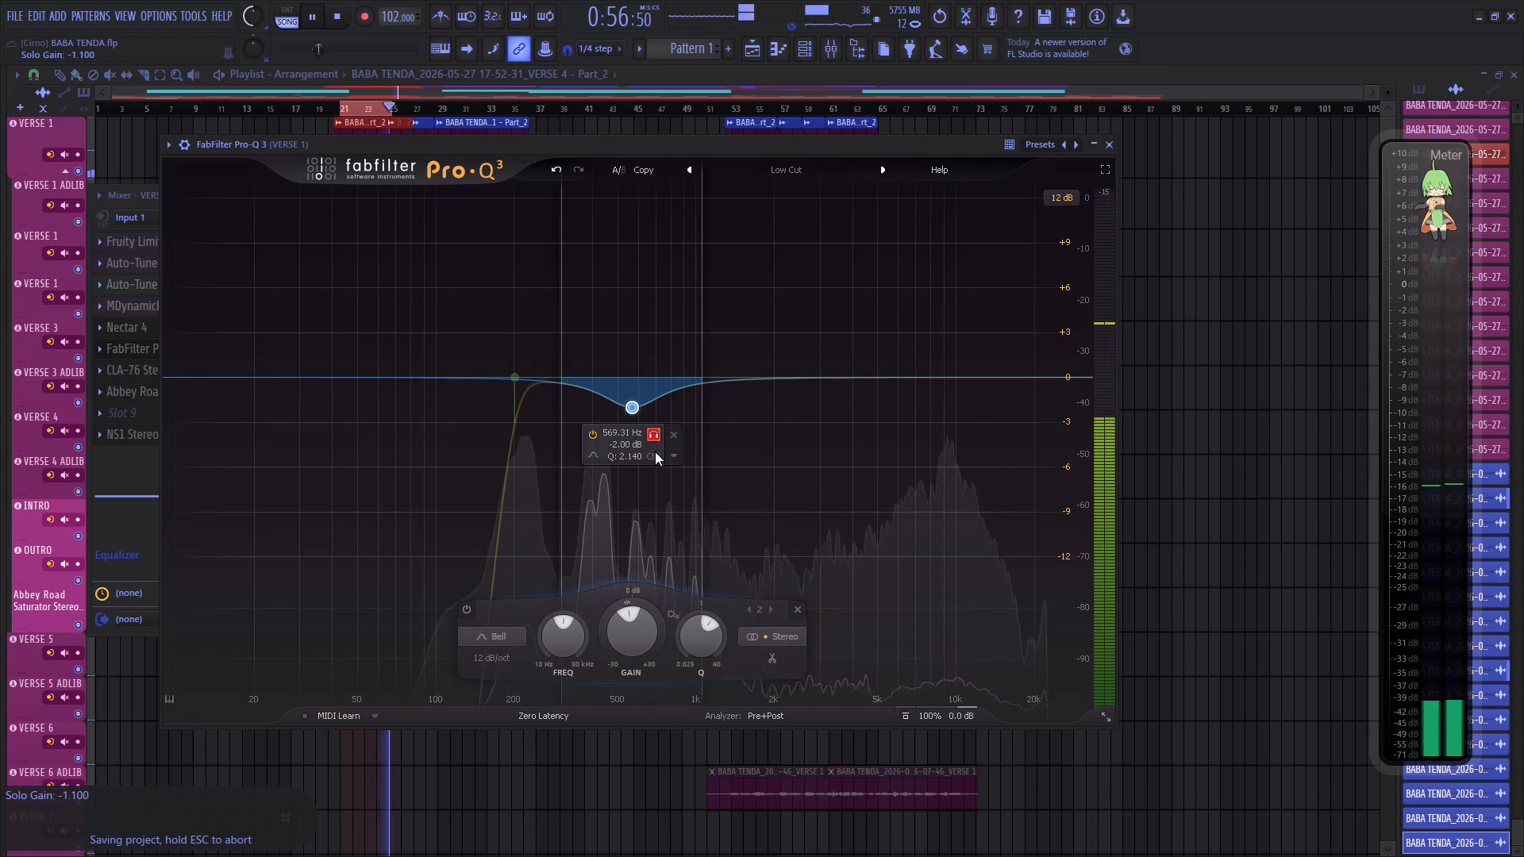
{"action": "left_click_drag", "start_coordinate": [655, 452], "coordinate": [665, 460]}
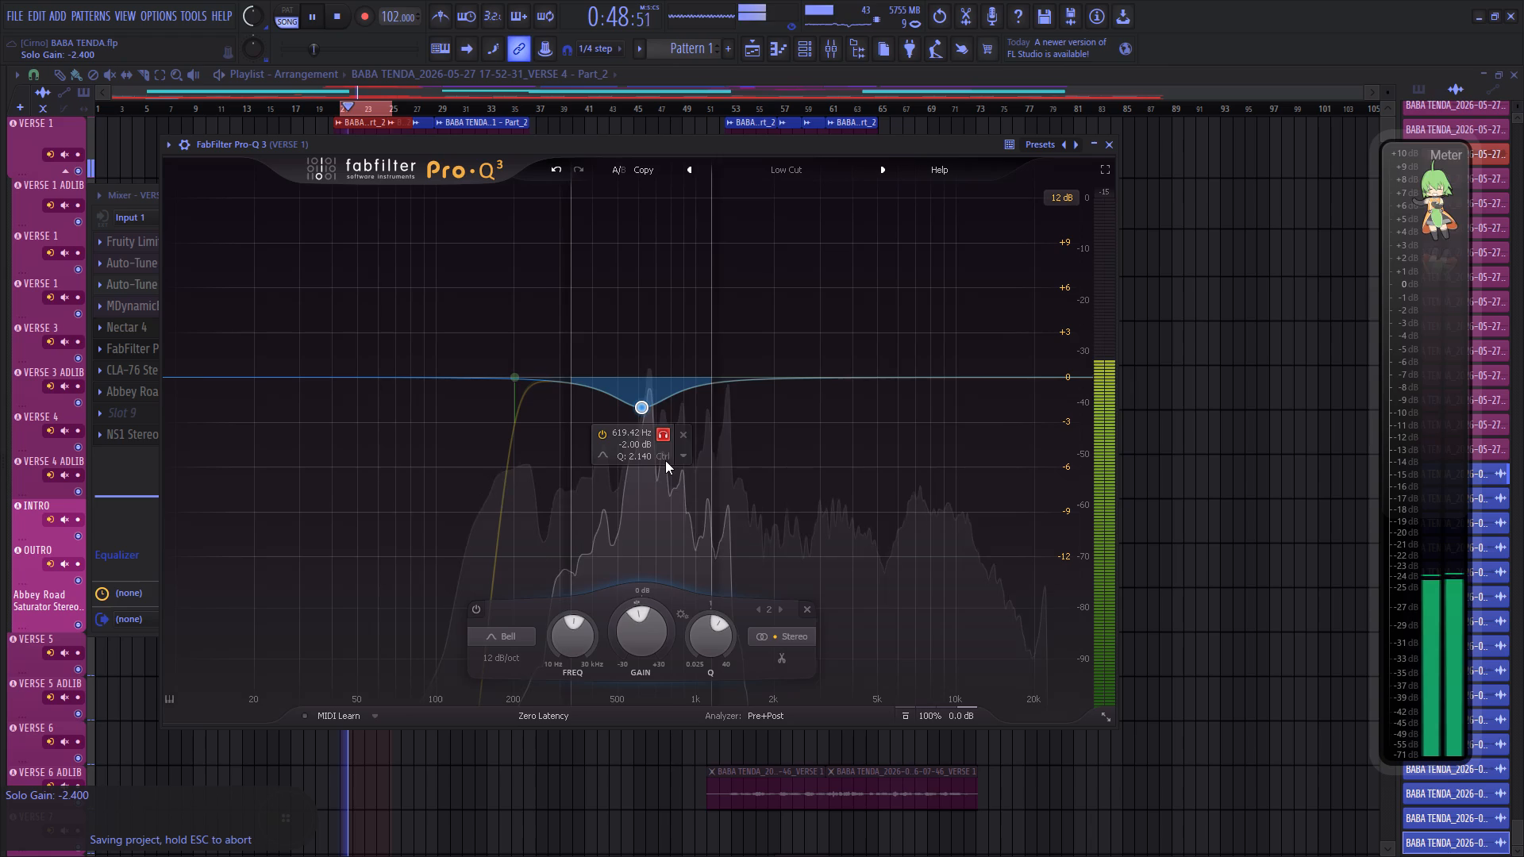
{"action": "left_click_drag", "start_coordinate": [665, 460], "coordinate": [667, 461]}
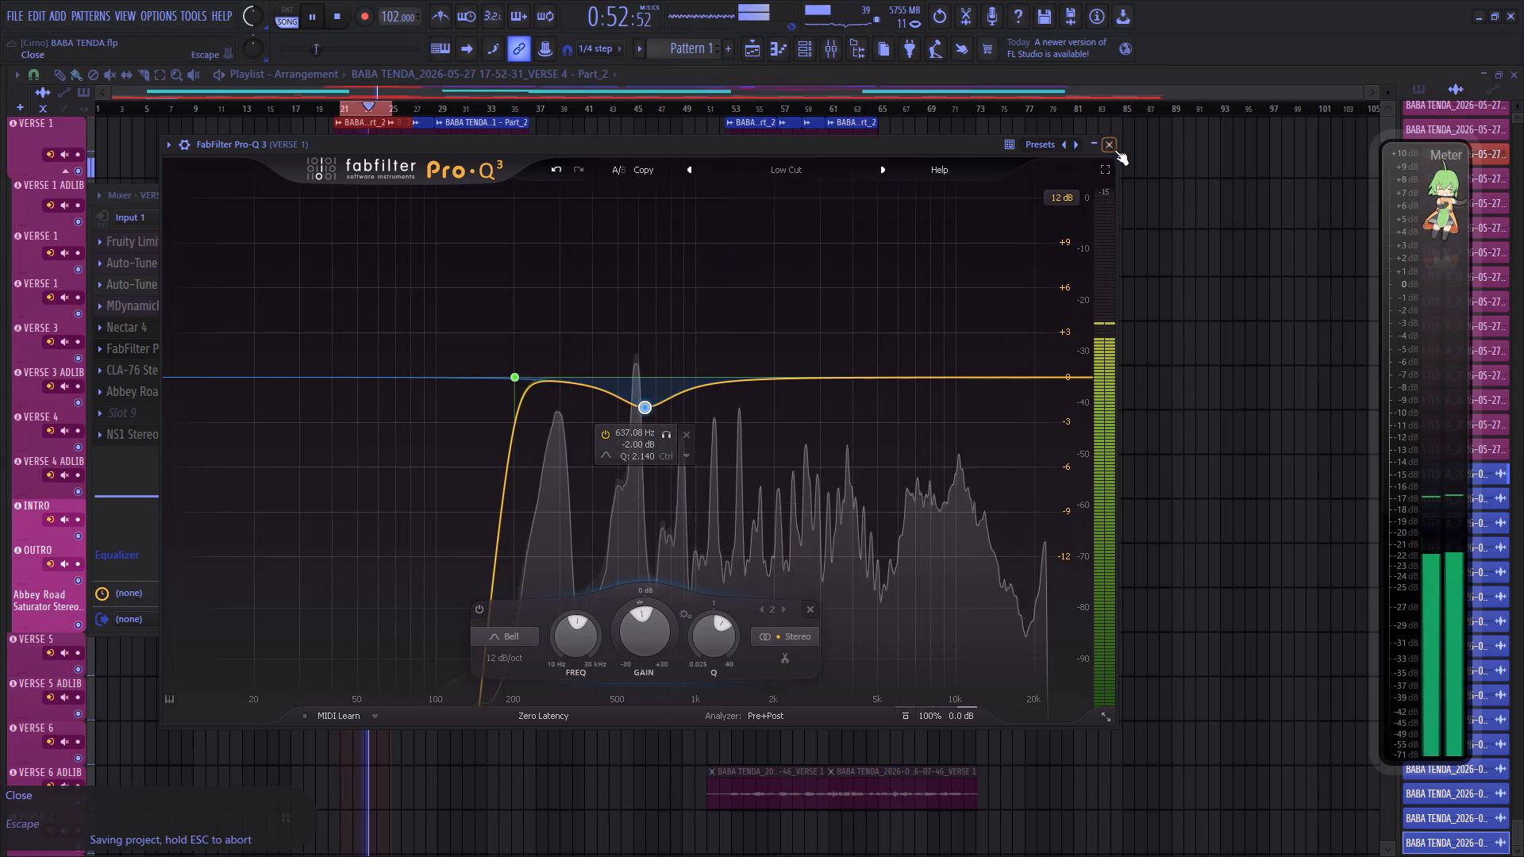
{"action": "left_click", "coordinate": [1115, 150]}
{"action": "key", "text": "space"}
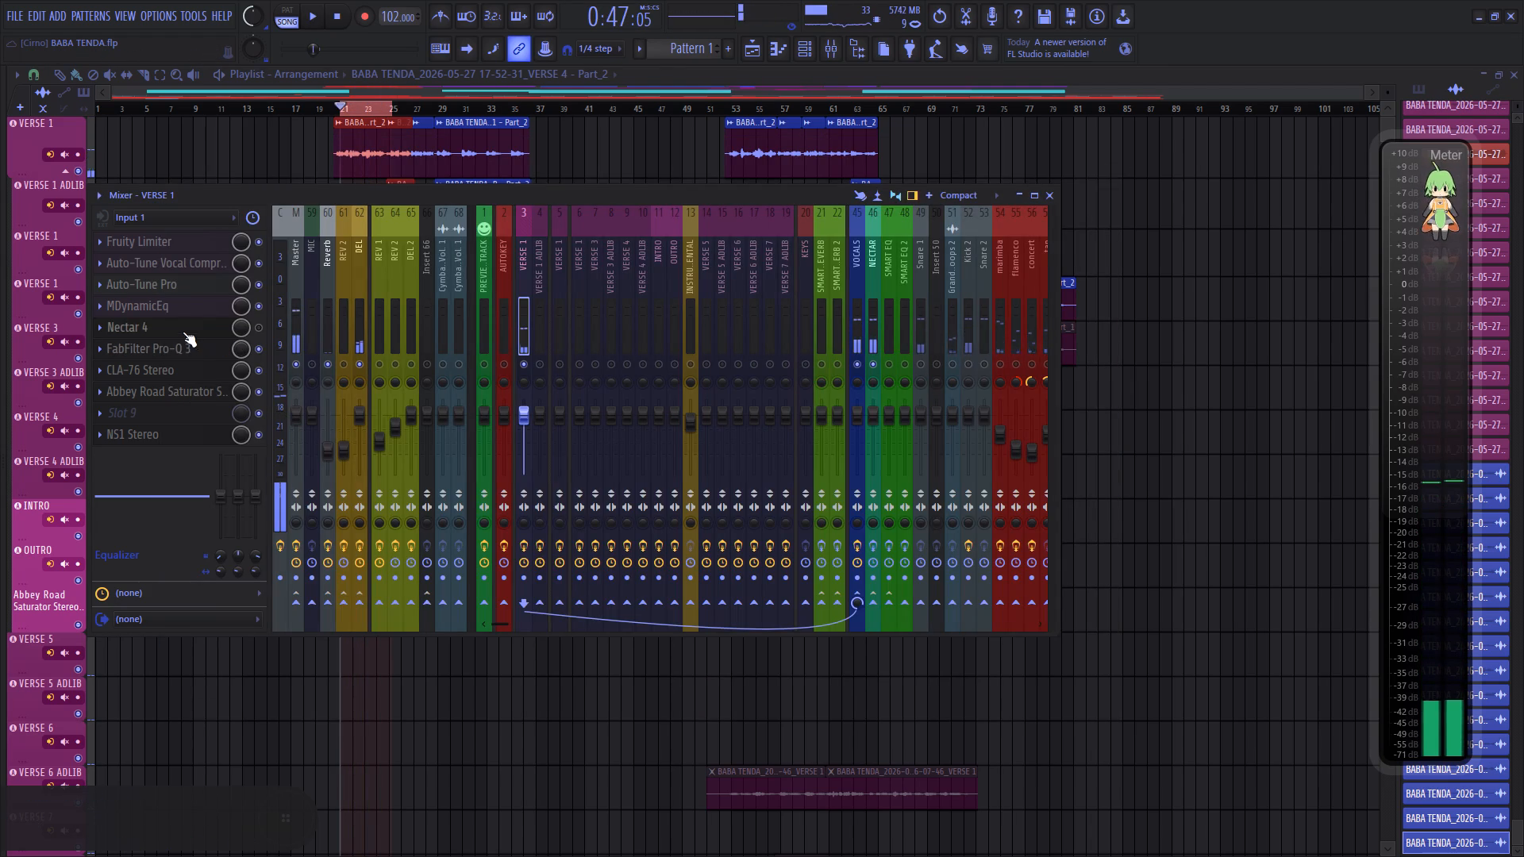
Set the CLA-76 compressor on the VERSE 1 track to input 30 and output 18.
{"action": "left_click", "coordinate": [186, 378]}
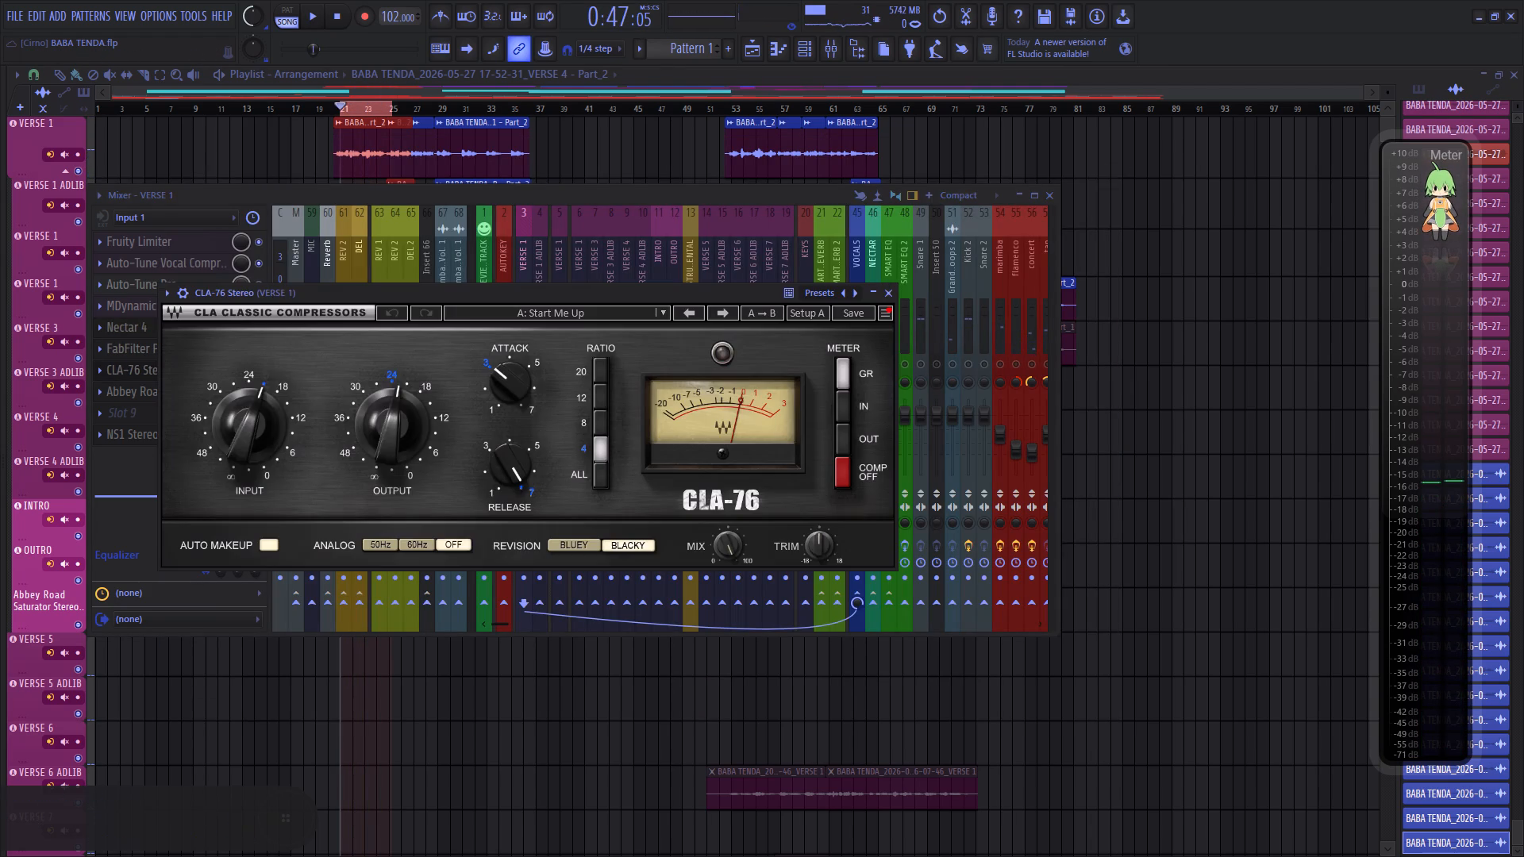
{"action": "scroll", "coordinate": [260, 433], "scroll_direction": "down", "scroll_amount": 12}
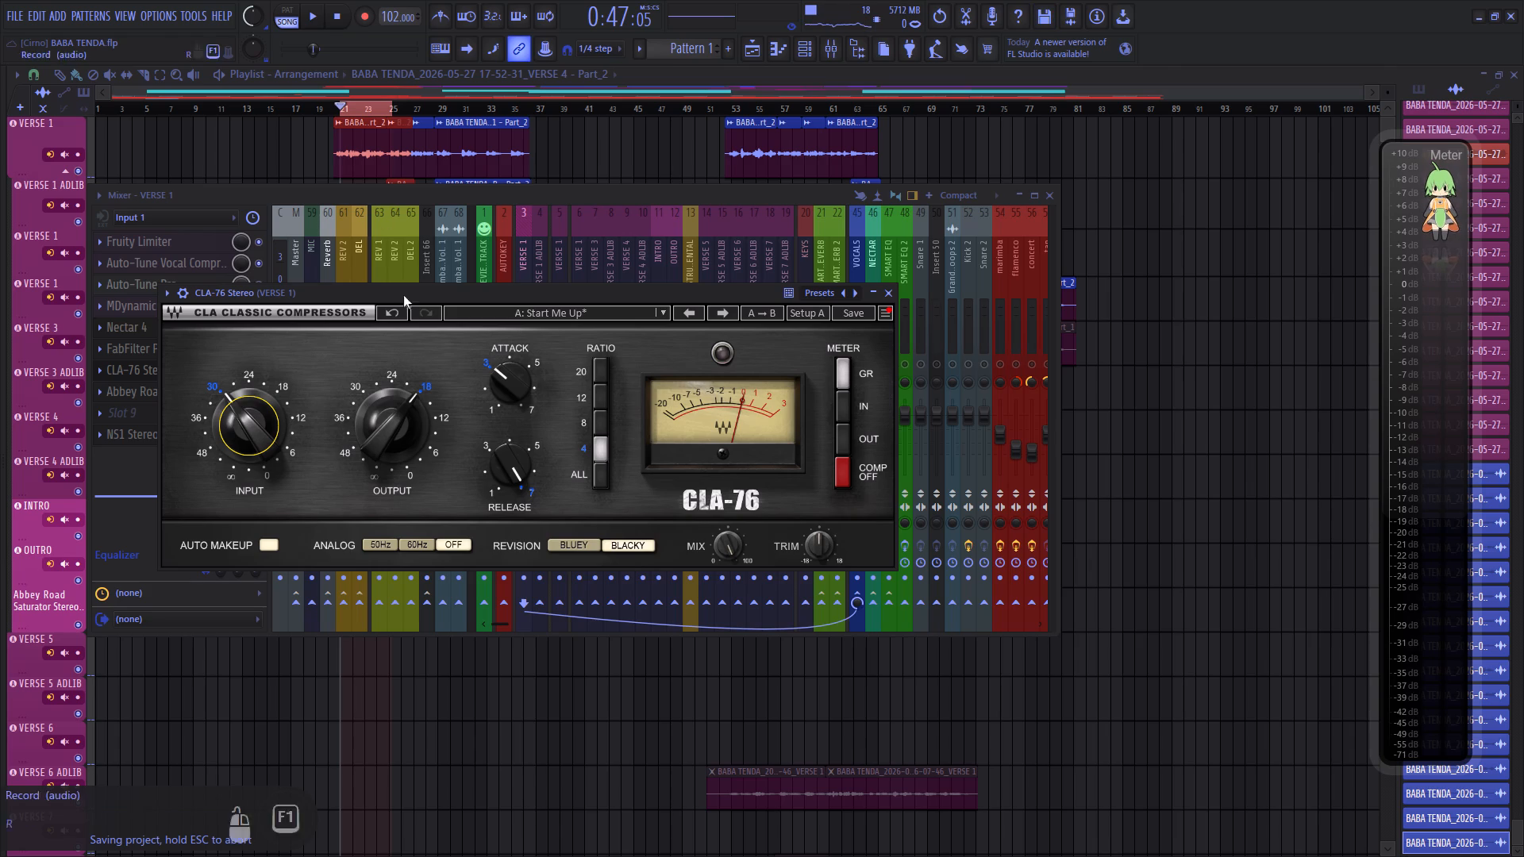
{"action": "left_click", "coordinate": [886, 298]}
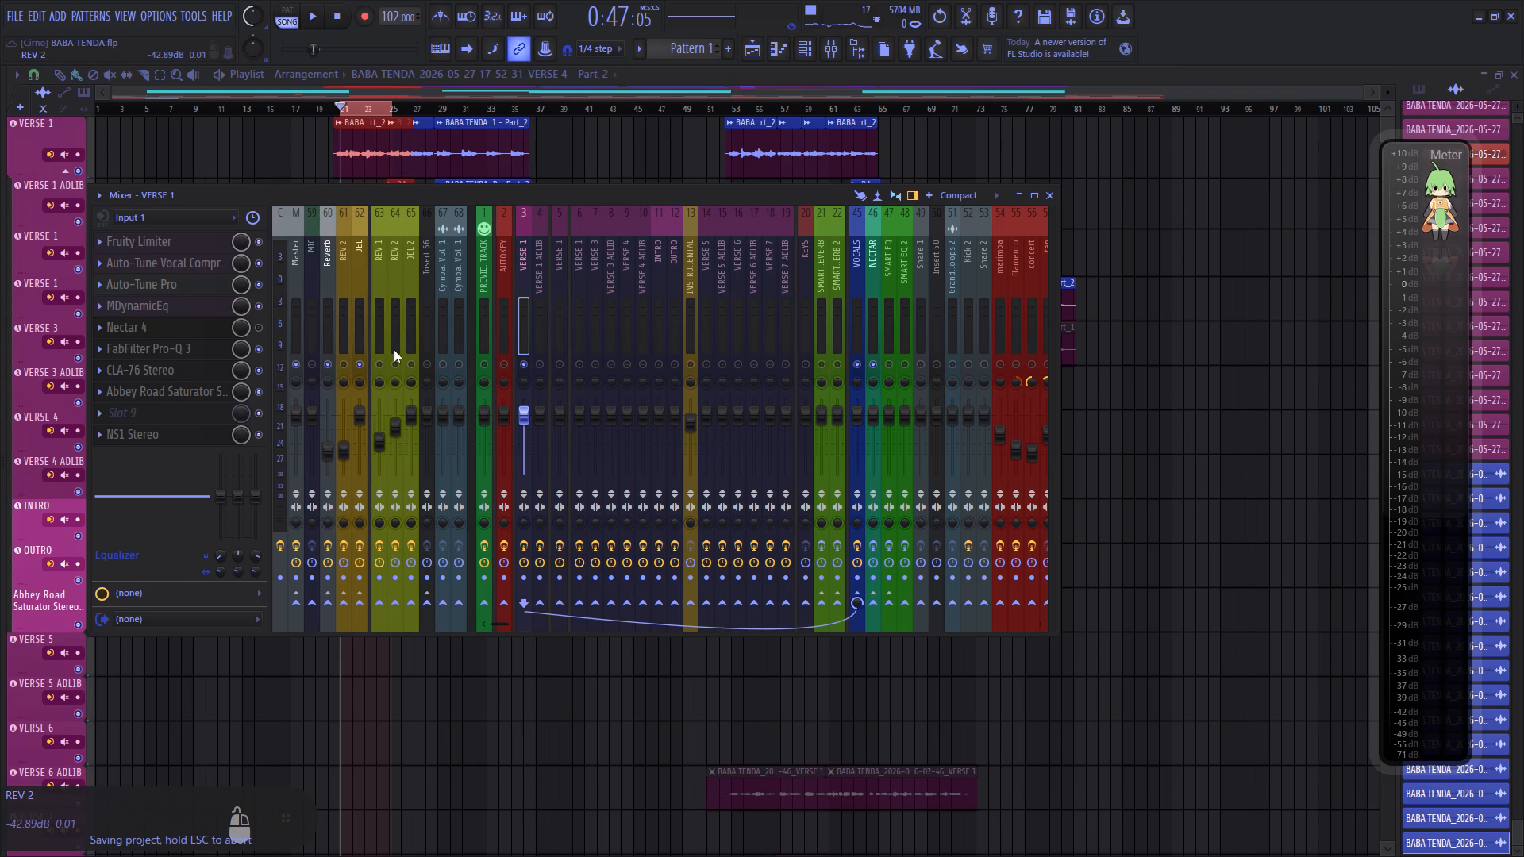
Check the Abbey Road Saturator settings on the VERSE 1 track while playing the selected bars.
{"action": "left_click", "coordinate": [186, 394]}
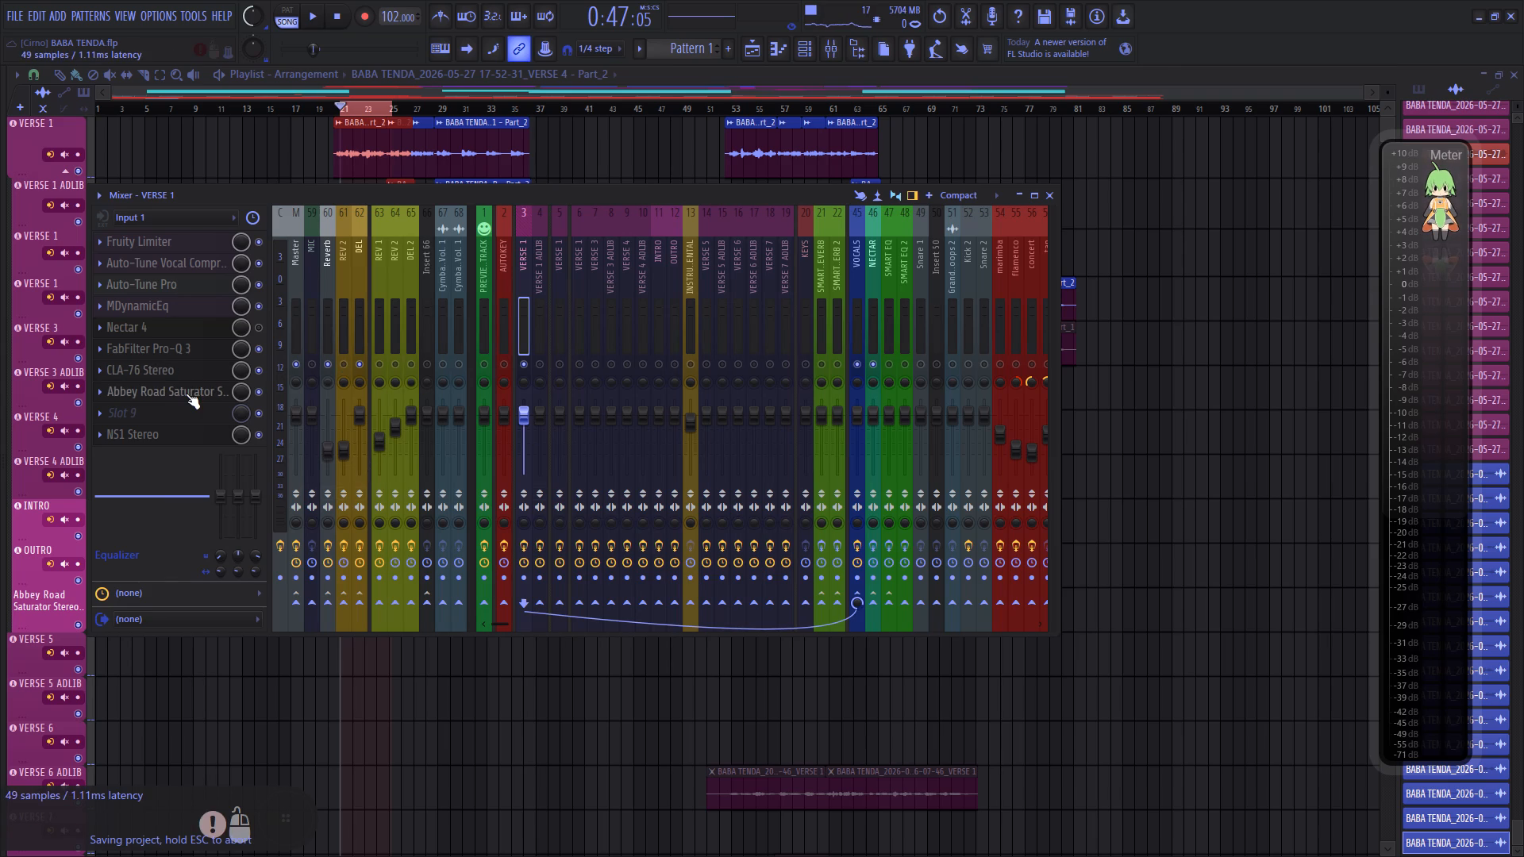
{"action": "key", "text": "space"}
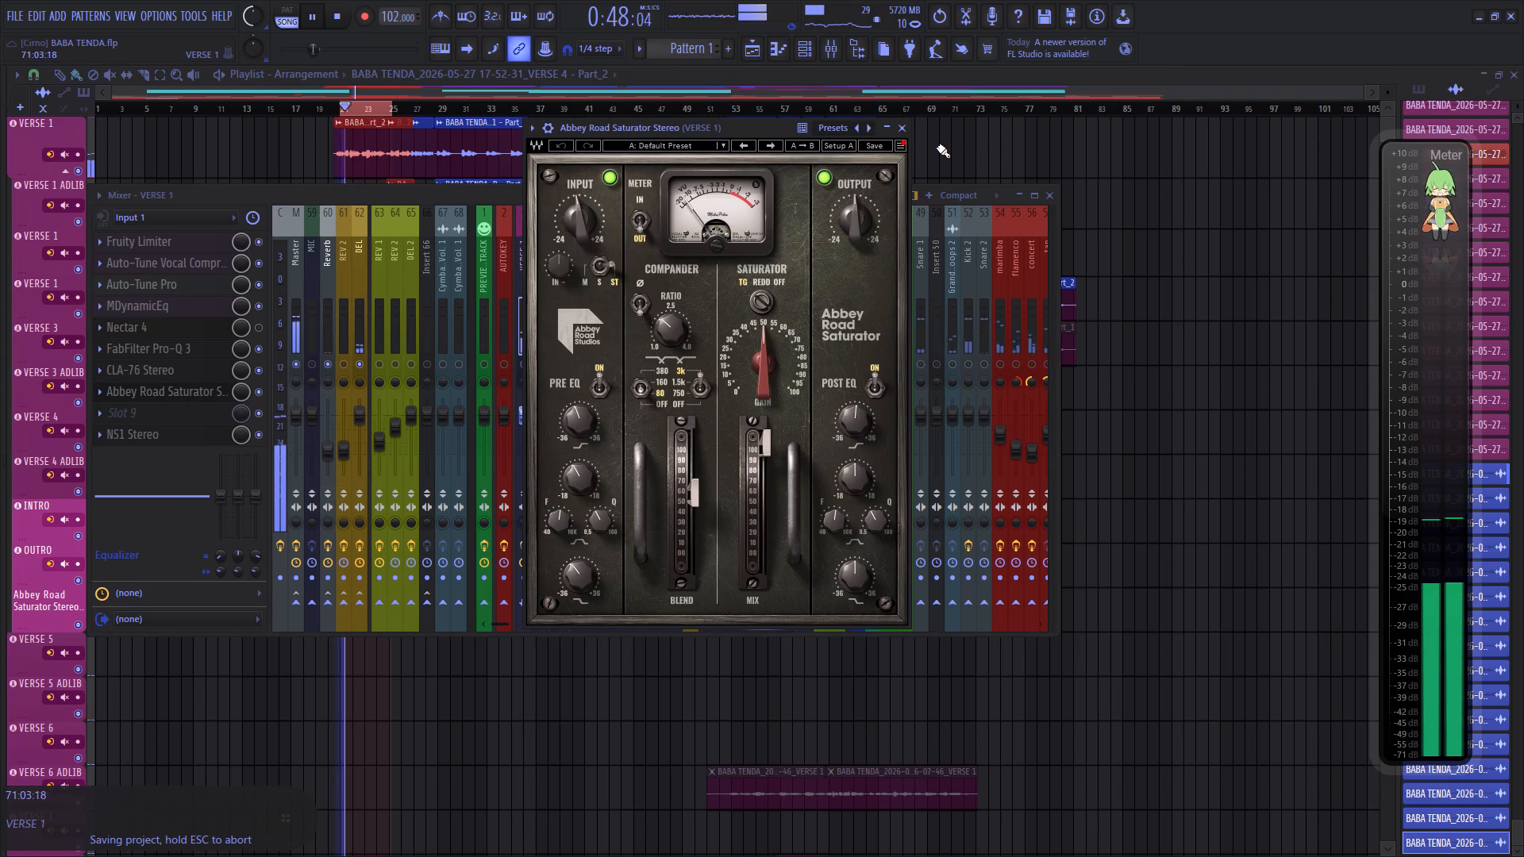
{"action": "left_click", "coordinate": [900, 128]}
Lower the main volume while the verse selection plays.
{"action": "scroll", "coordinate": [259, 19], "scroll_direction": "down", "scroll_amount": 2}
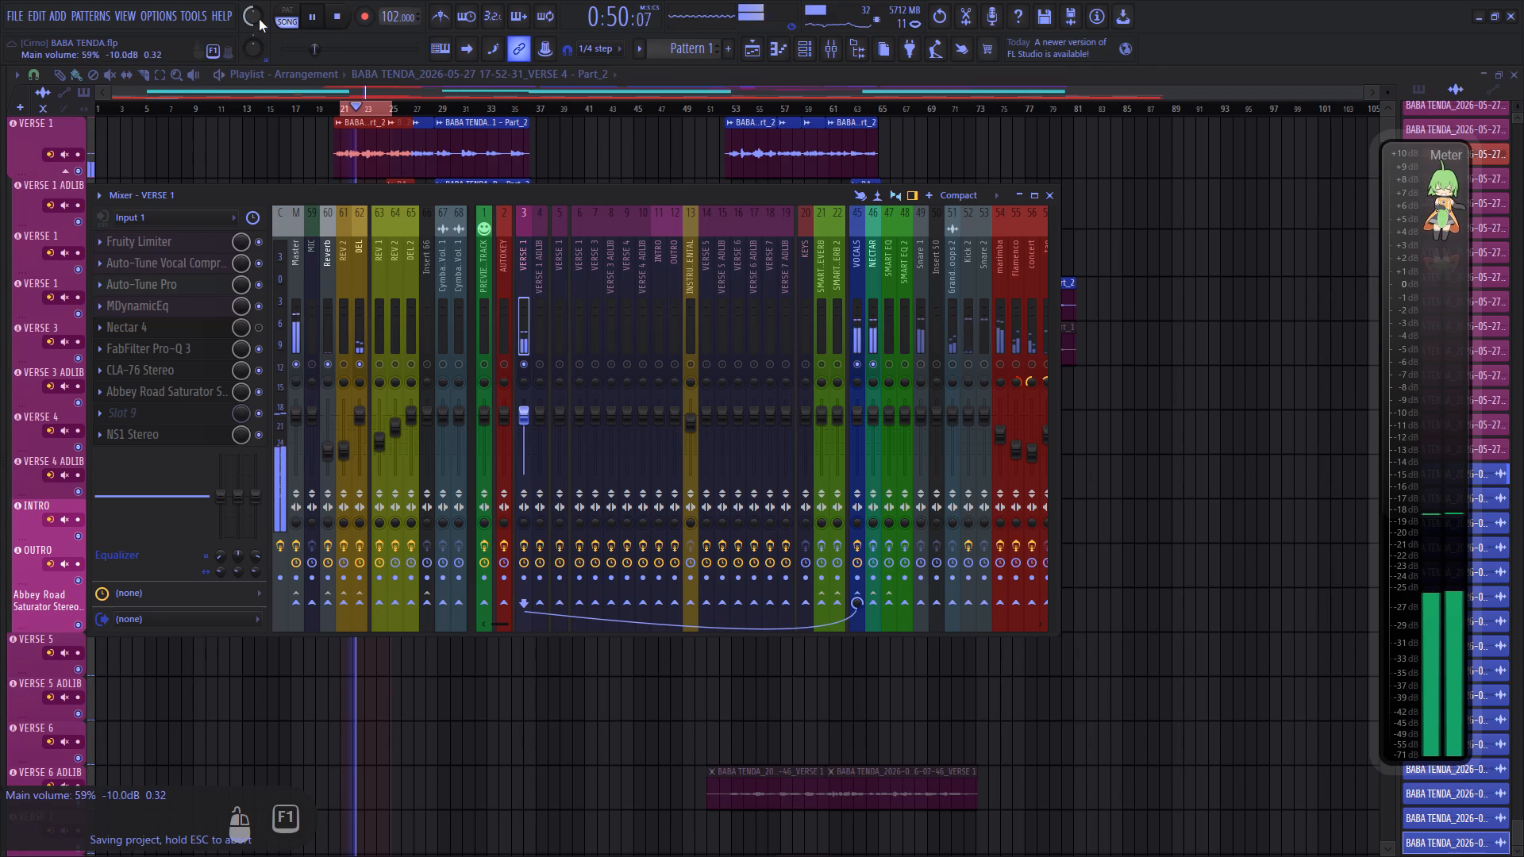
{"action": "scroll", "coordinate": [259, 19], "scroll_direction": "down", "scroll_amount": 6}
Replay the verse selection with the VOCALS mixer track selected and toggle the NECTAR track's effect slots.
{"action": "left_click", "coordinate": [852, 335]}
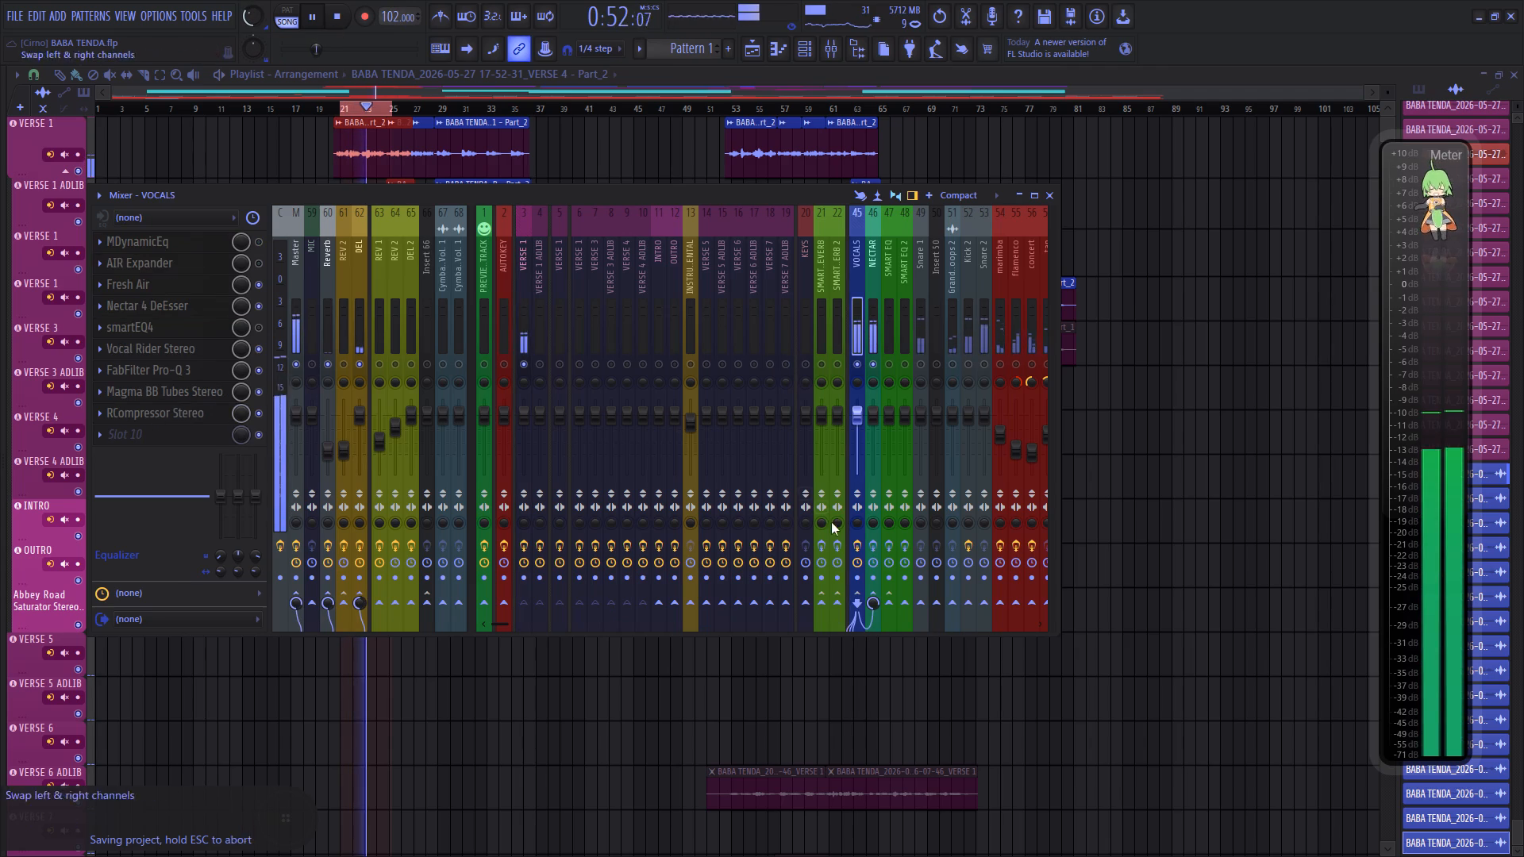
{"action": "key", "text": "space"}
{"action": "key", "text": "space"}
{"action": "scroll", "coordinate": [871, 604], "scroll_direction": "down", "scroll_amount": 13}
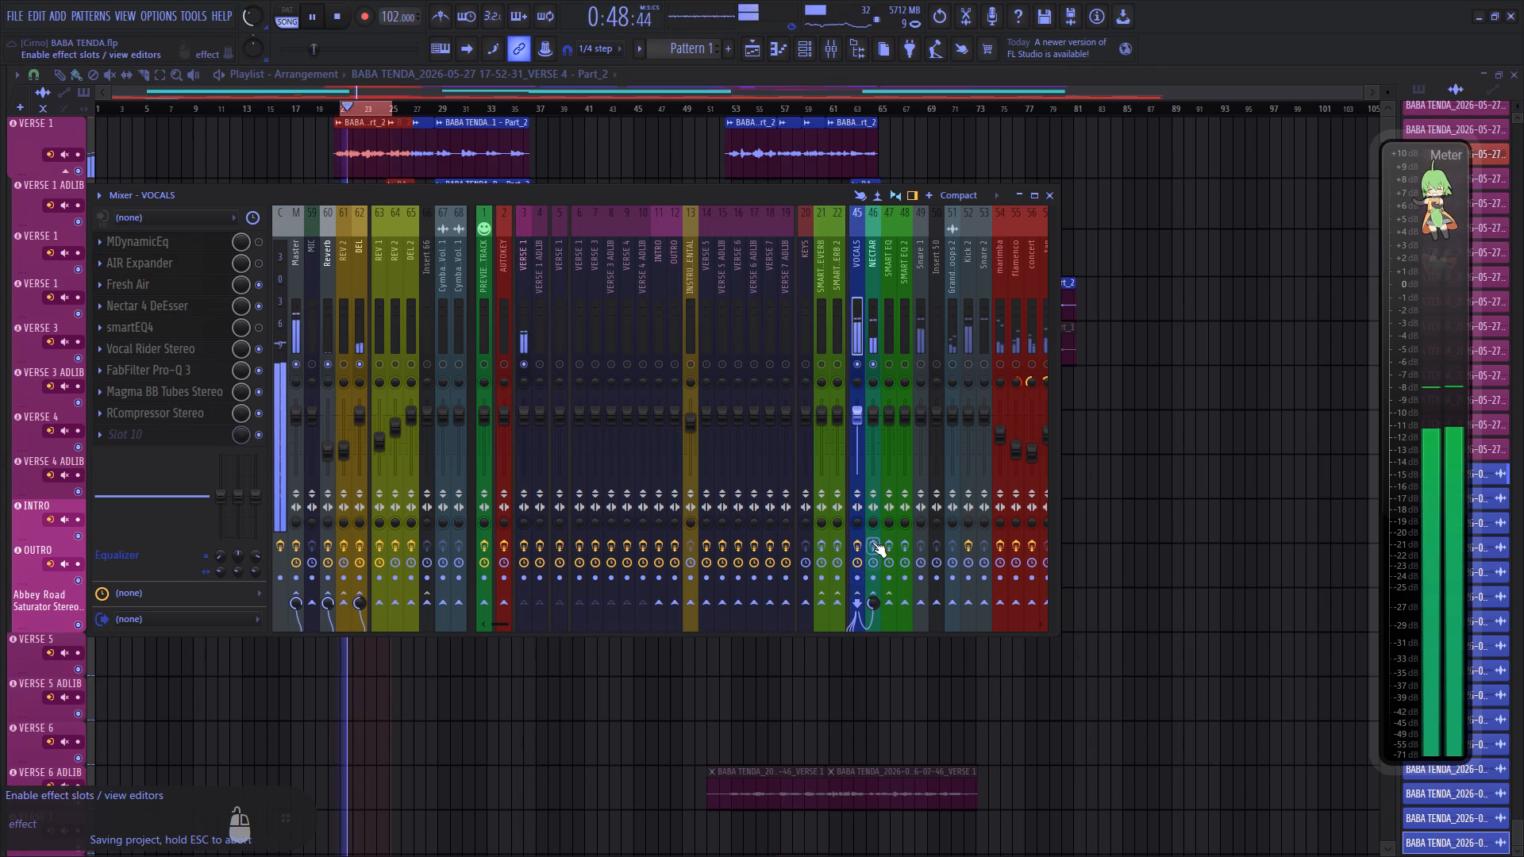
{"action": "left_click", "coordinate": [872, 542]}
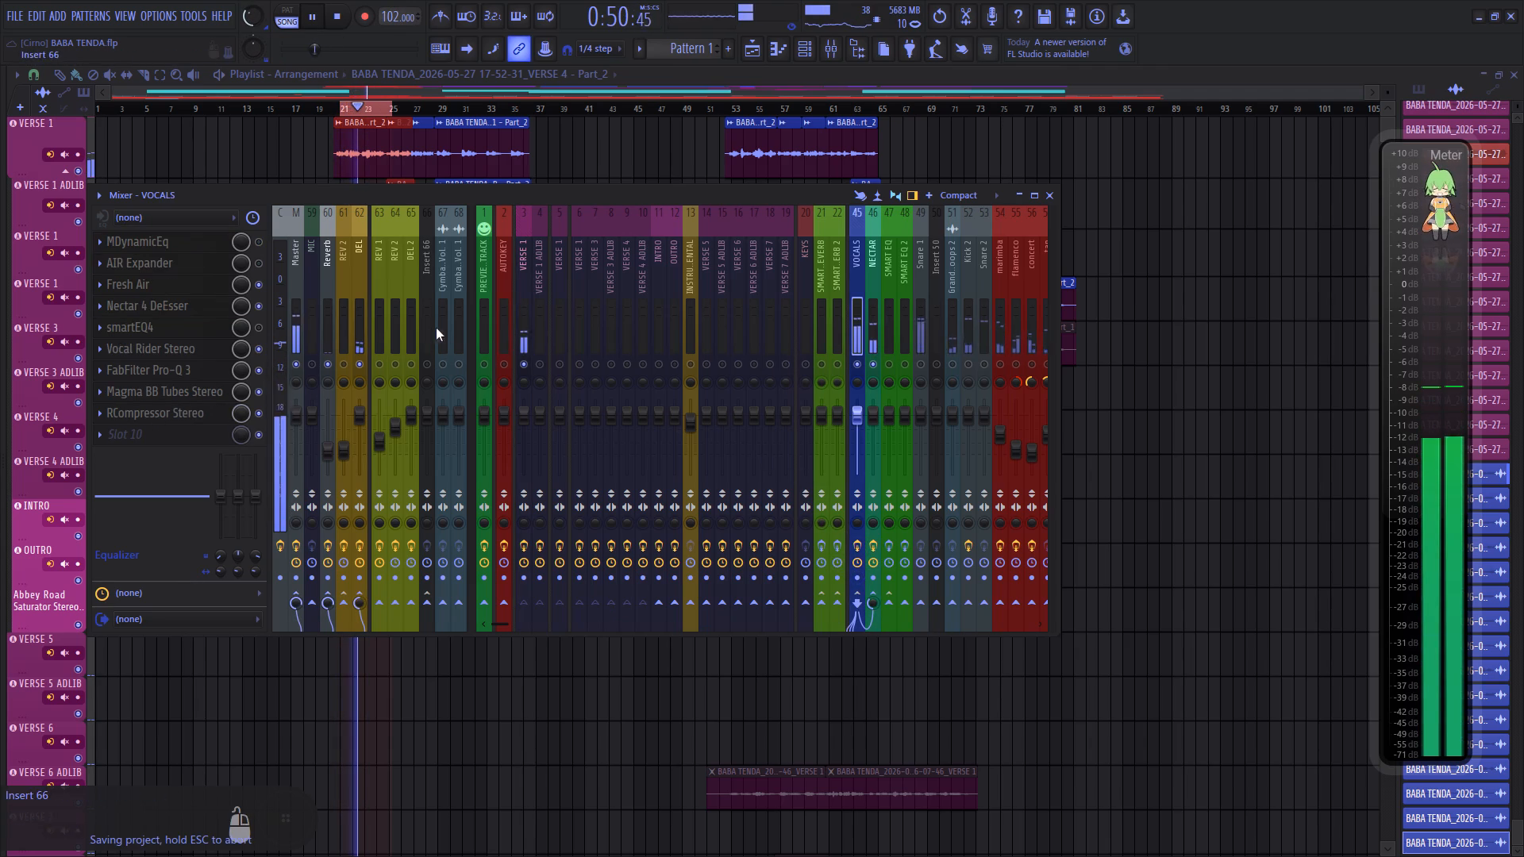
Add a bell cut of about -1 dB at about 7.6 kHz with Q about 1.67 in the VOCALS track's FabFilter Pro-Q 3.
{"action": "left_click", "coordinate": [206, 375]}
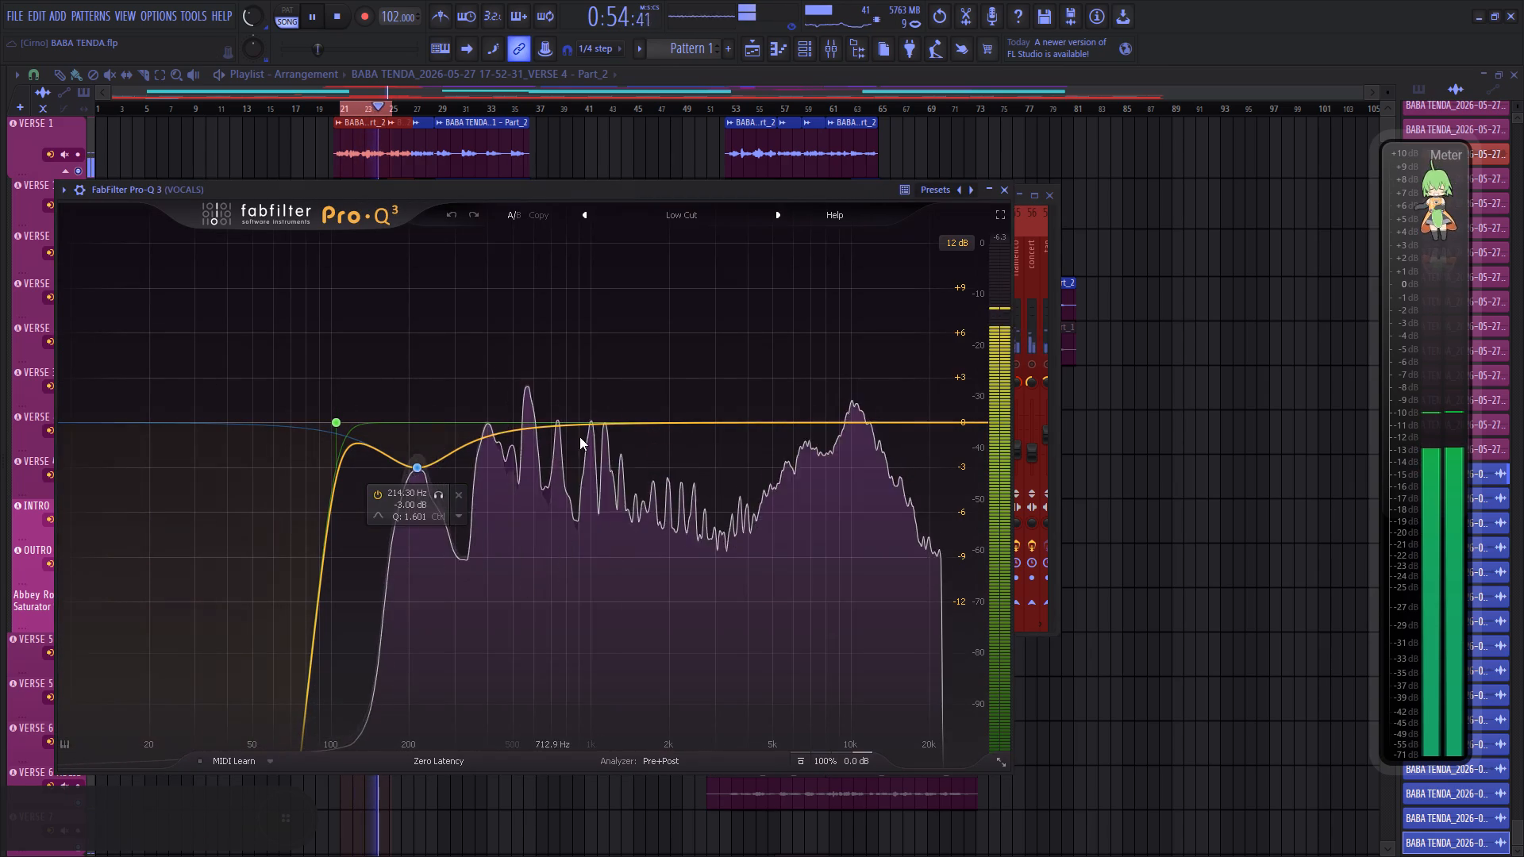
{"action": "double_click", "coordinate": [806, 422]}
{"action": "left_click_drag", "start_coordinate": [806, 422], "coordinate": [808, 438]}
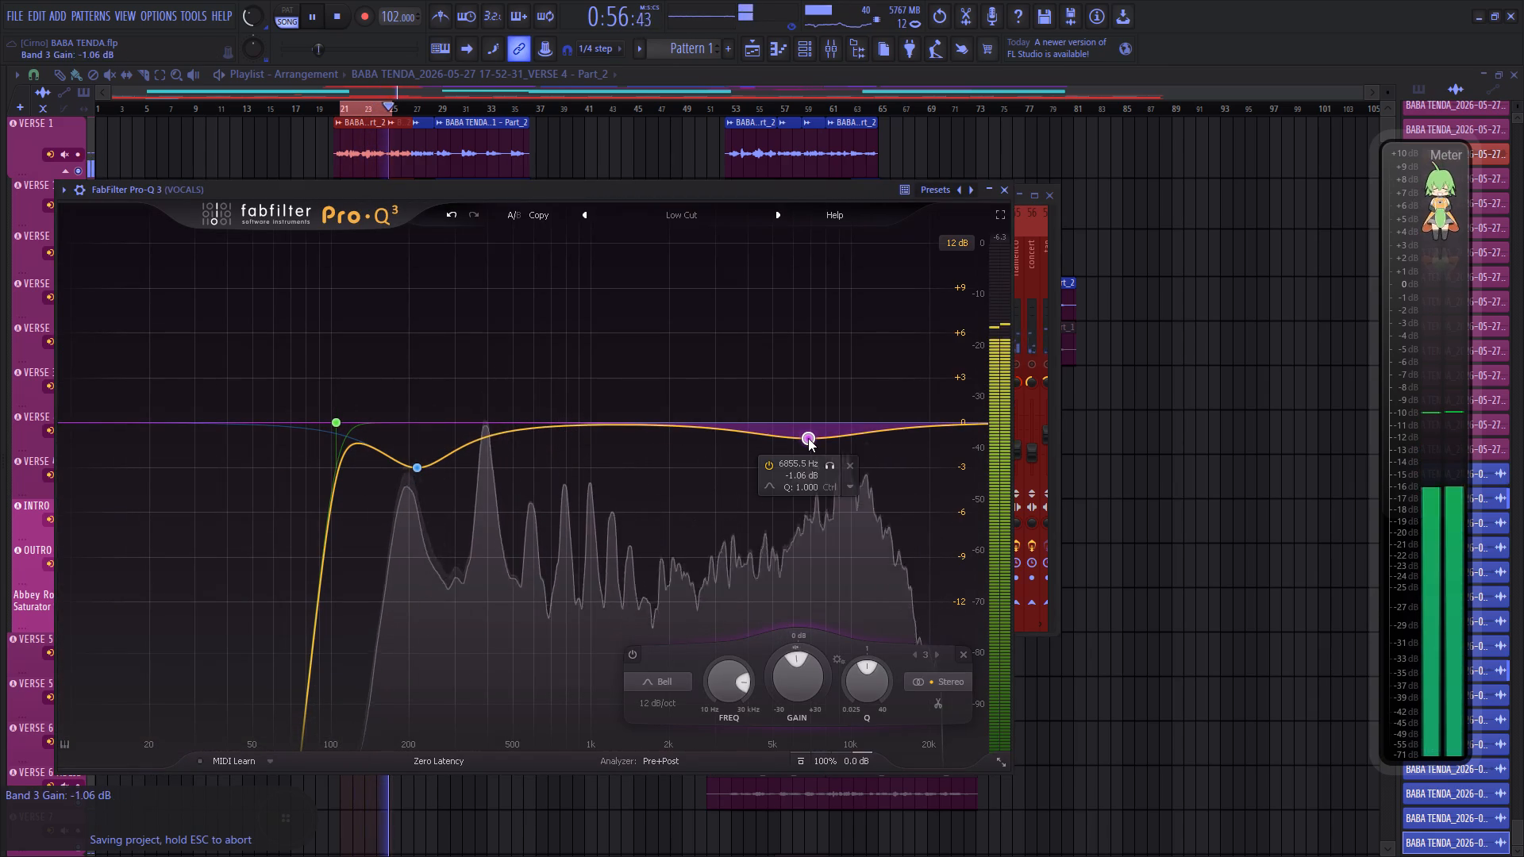
{"action": "left_click_drag", "start_coordinate": [808, 438], "coordinate": [807, 438]}
{"action": "scroll", "coordinate": [807, 438], "scroll_direction": "up", "scroll_amount": 3}
{"action": "left_click_drag", "start_coordinate": [828, 462], "coordinate": [813, 469]}
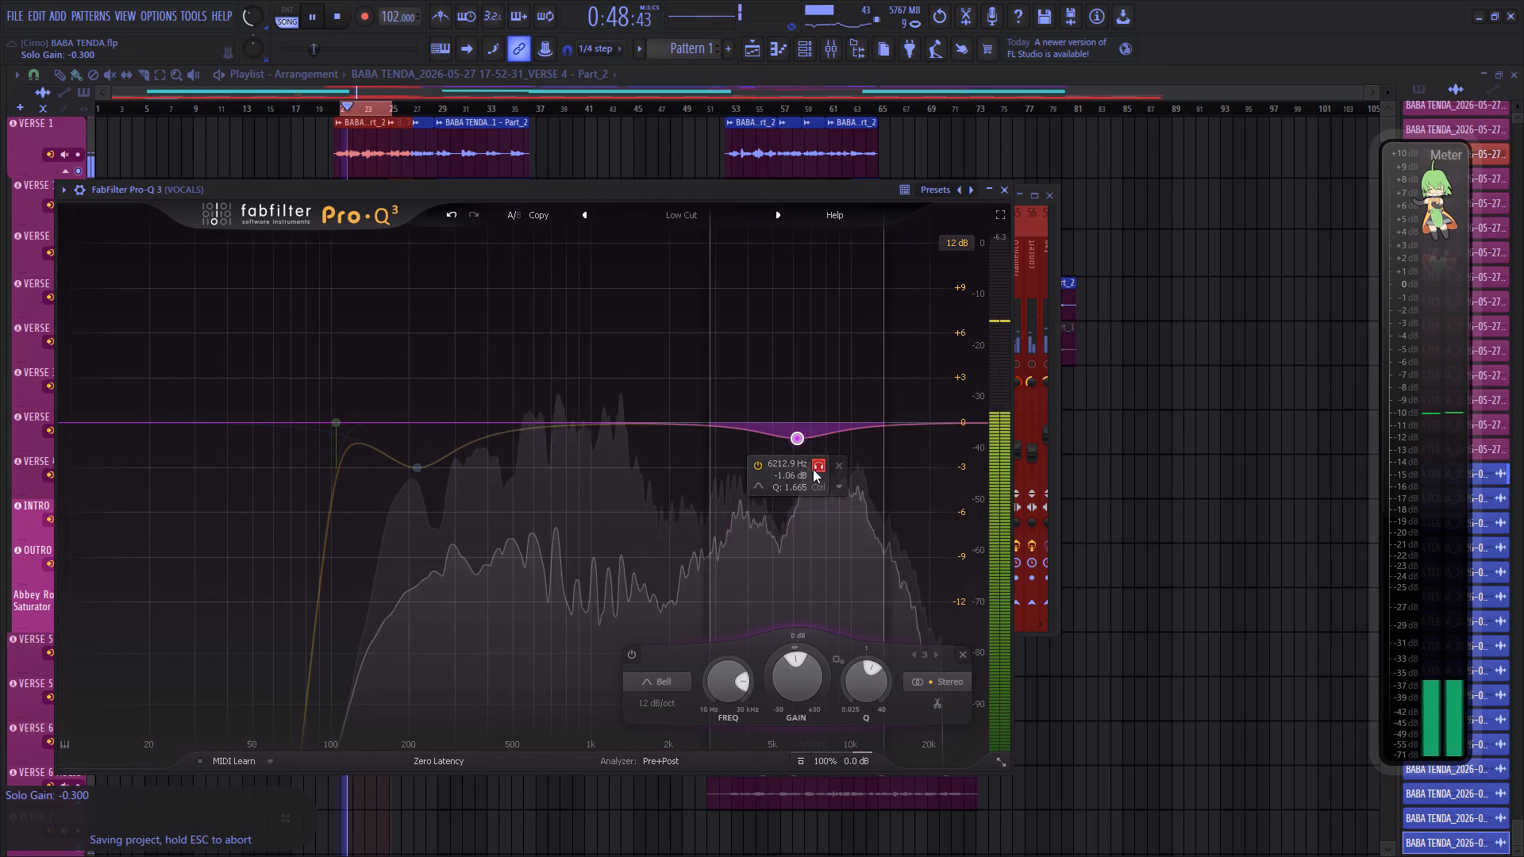
{"action": "left_click_drag", "start_coordinate": [813, 469], "coordinate": [836, 480]}
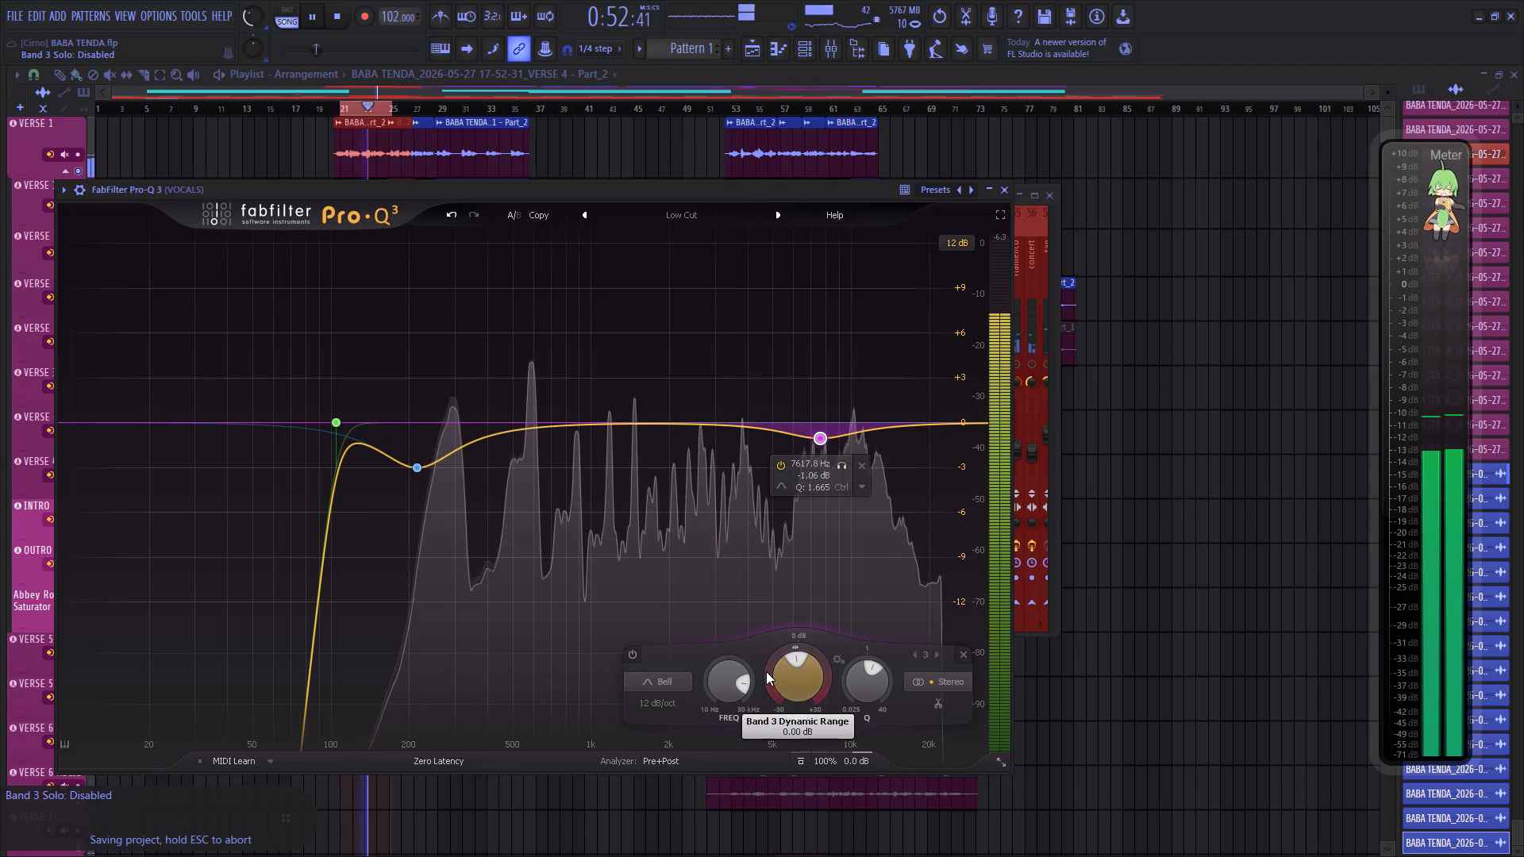
Set the new high-frequency band's dynamic range to -2 dB and close the VOCALS equalizer.
{"action": "double_click", "coordinate": [766, 671]}
{"action": "type", "text": "-2"}
{"action": "key", "text": "Return"}
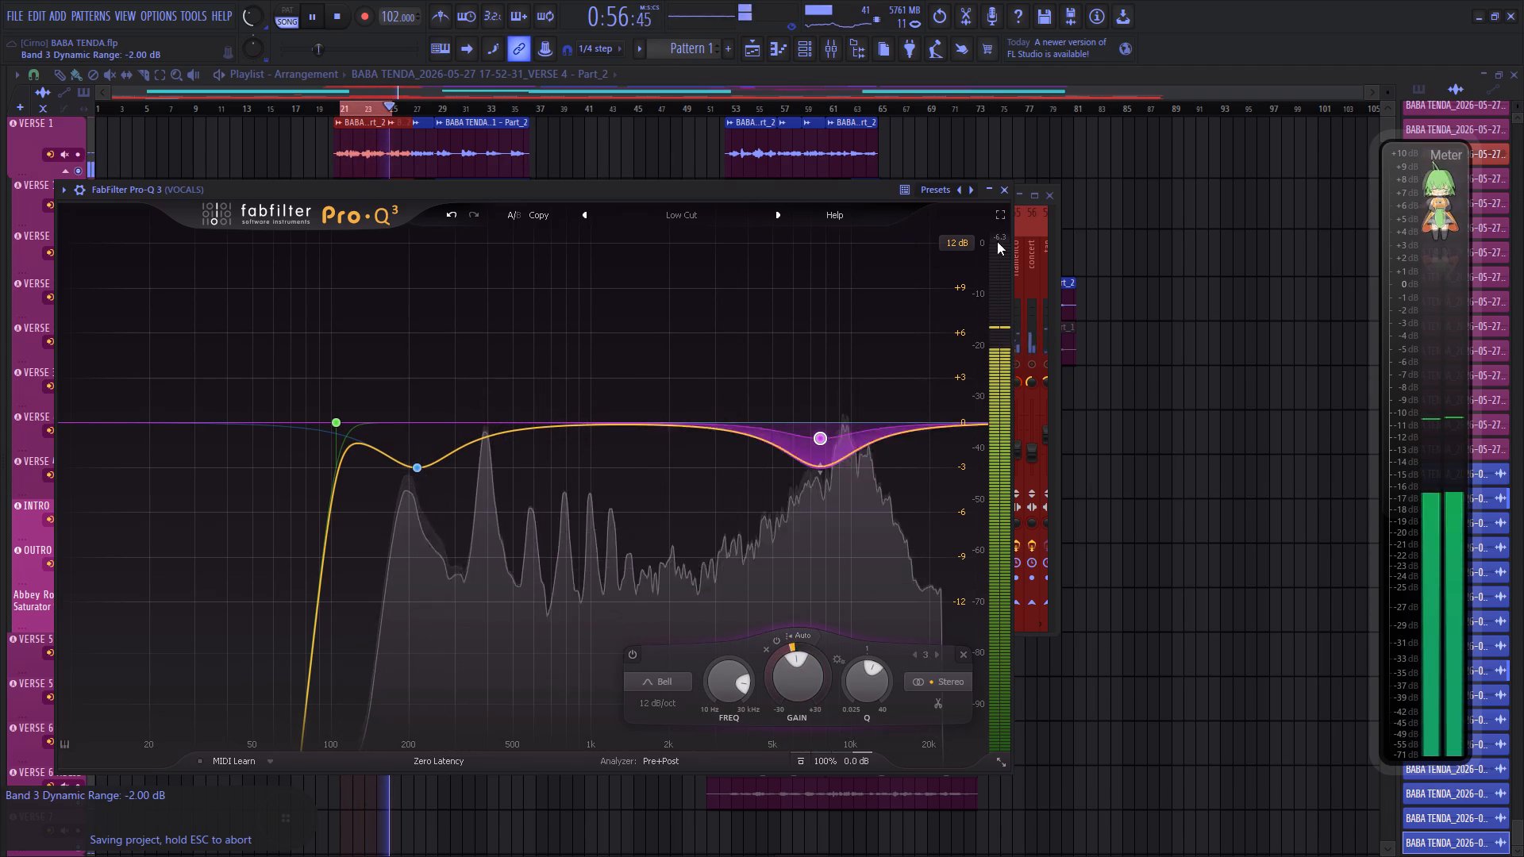
{"action": "left_click", "coordinate": [1005, 196]}
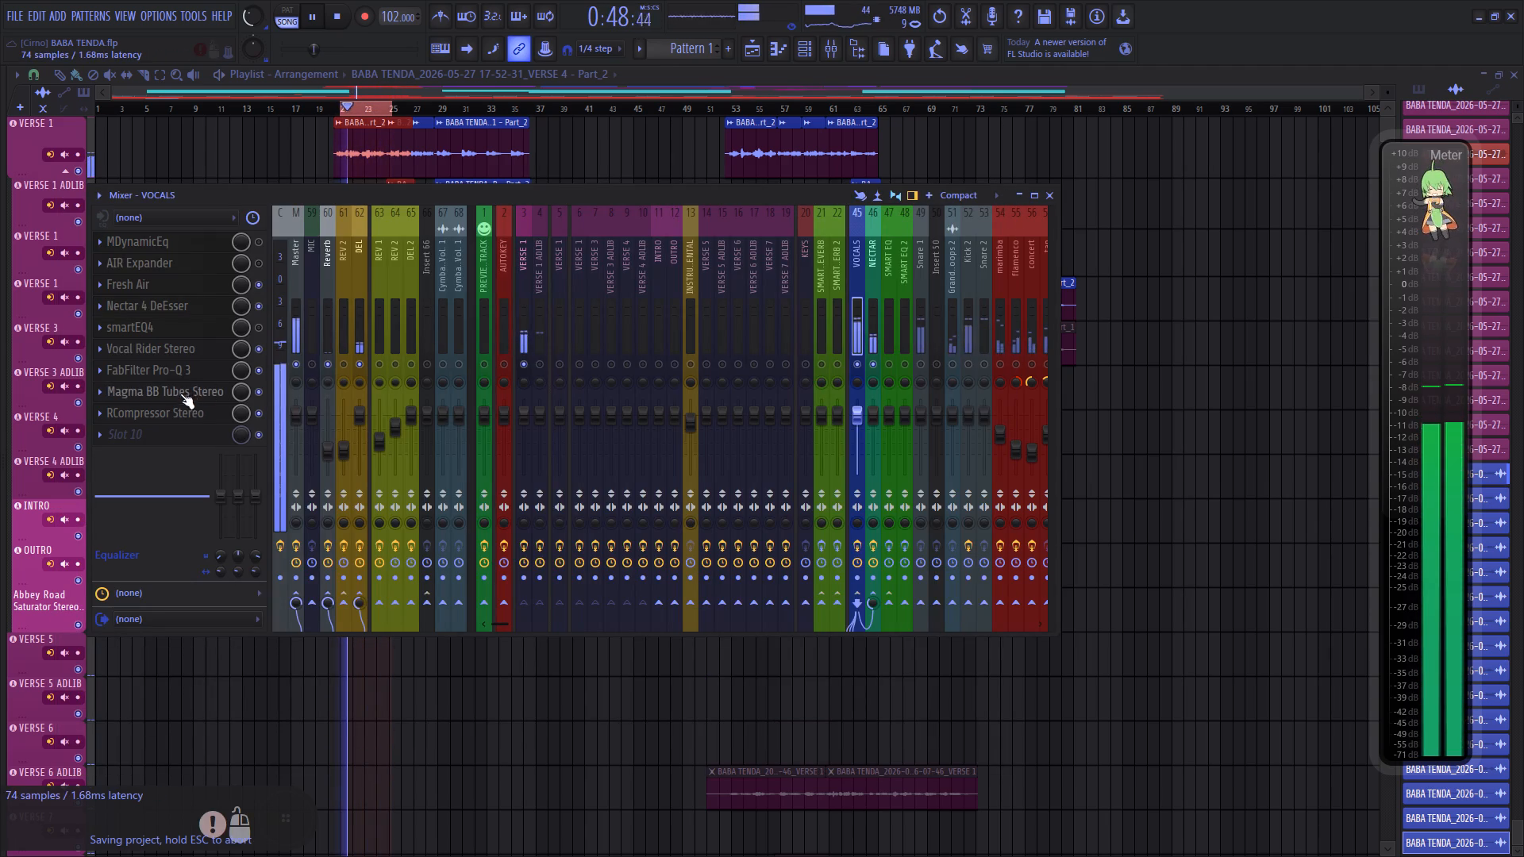
Set the release of the VOCALS track's RCompressor Stereo to 180 ms.
{"action": "left_click", "coordinate": [184, 415]}
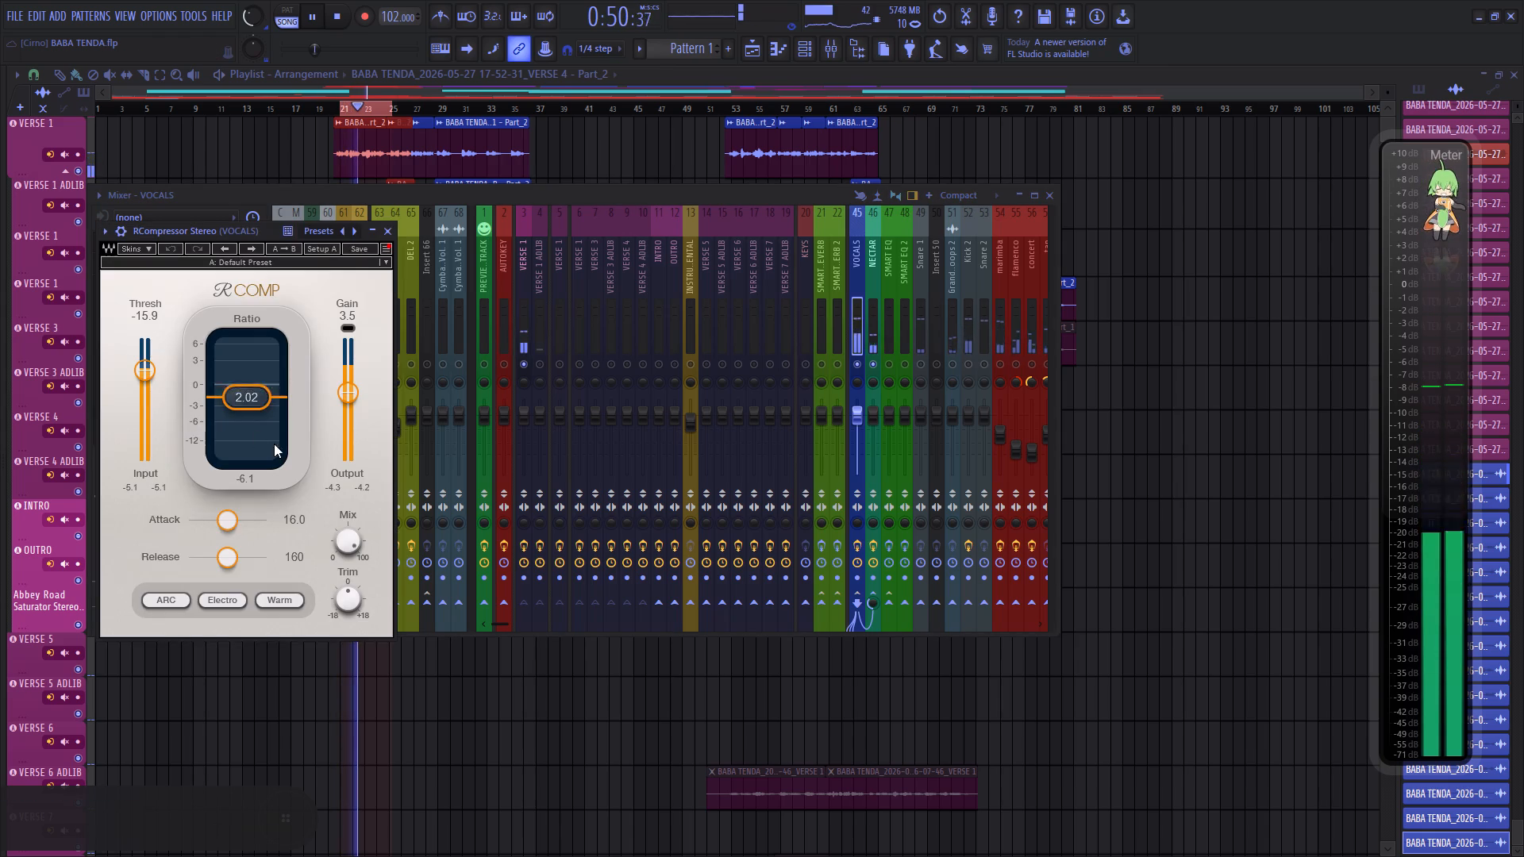
{"action": "double_click", "coordinate": [302, 563]}
{"action": "double_click", "coordinate": [298, 559]}
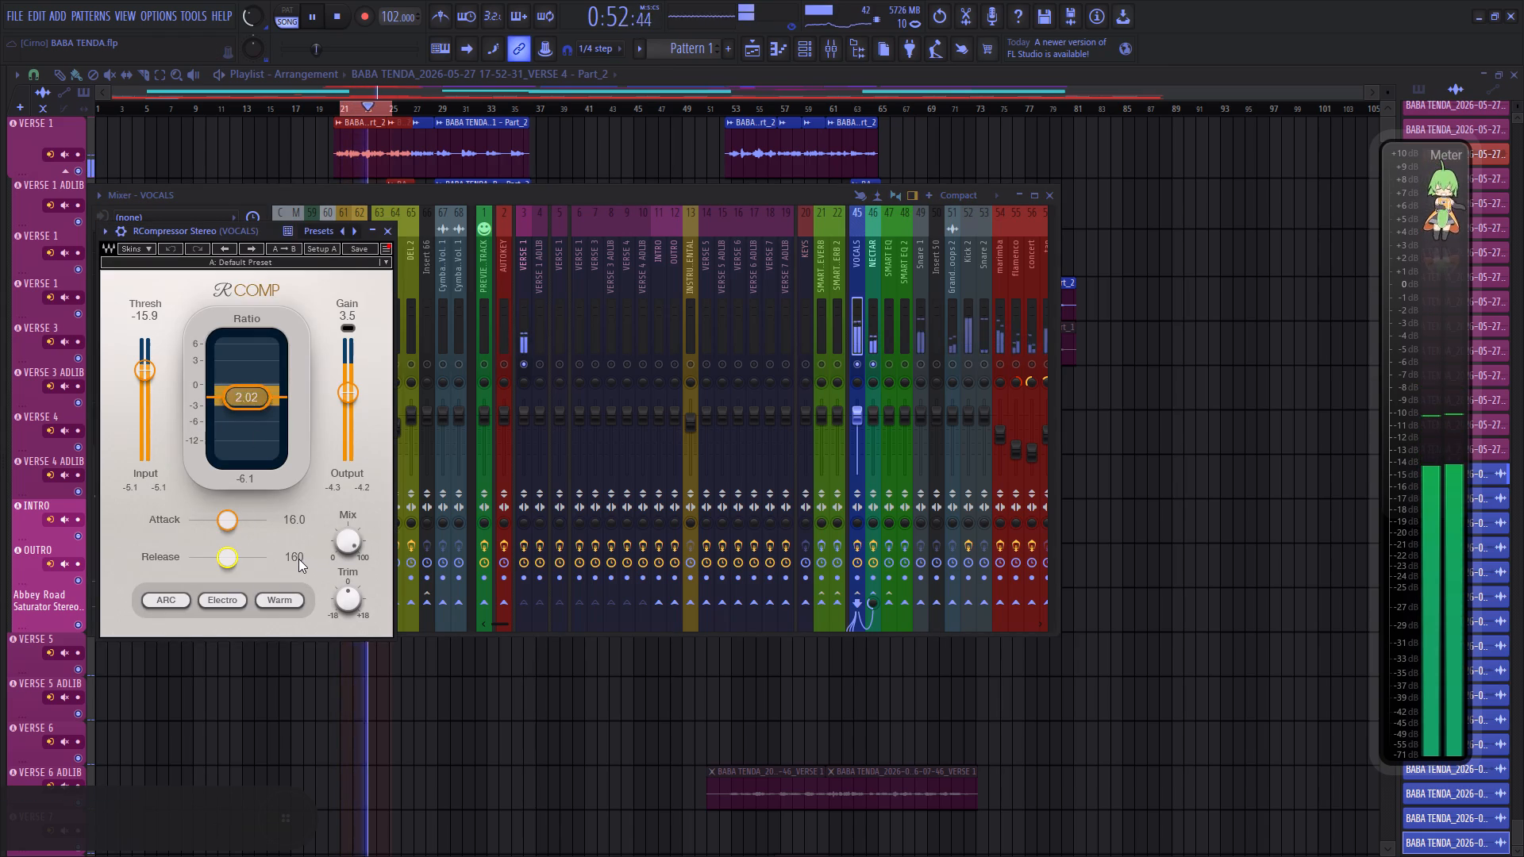
{"action": "type", "text": "180"}
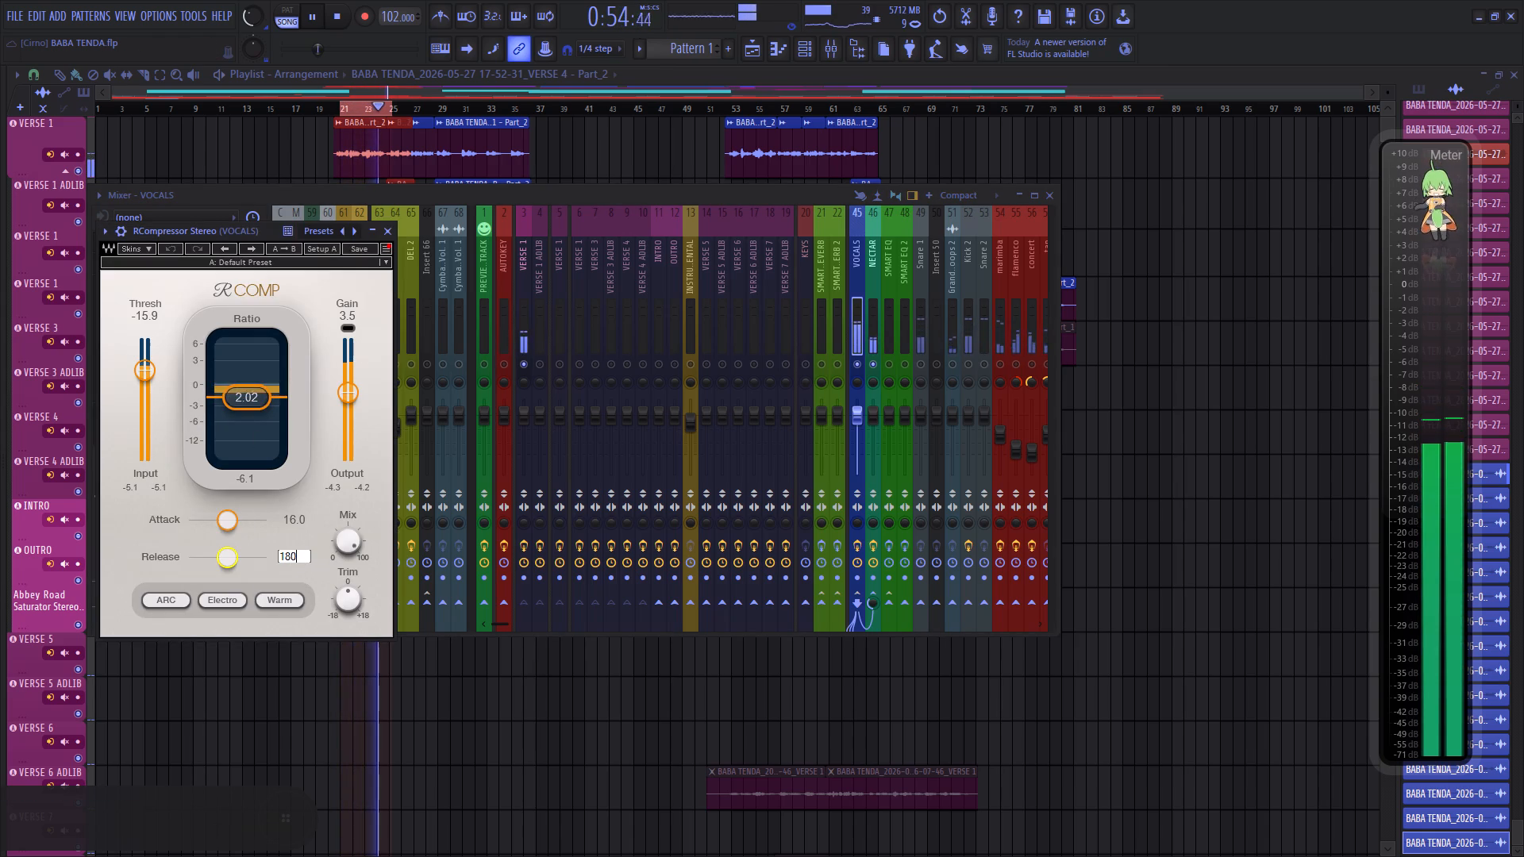
{"action": "key", "text": "Return"}
Check the compressor's gain reduction on the looping verse, repeatedly resetting its peak readout.
{"action": "triple_click", "coordinate": [252, 478]}
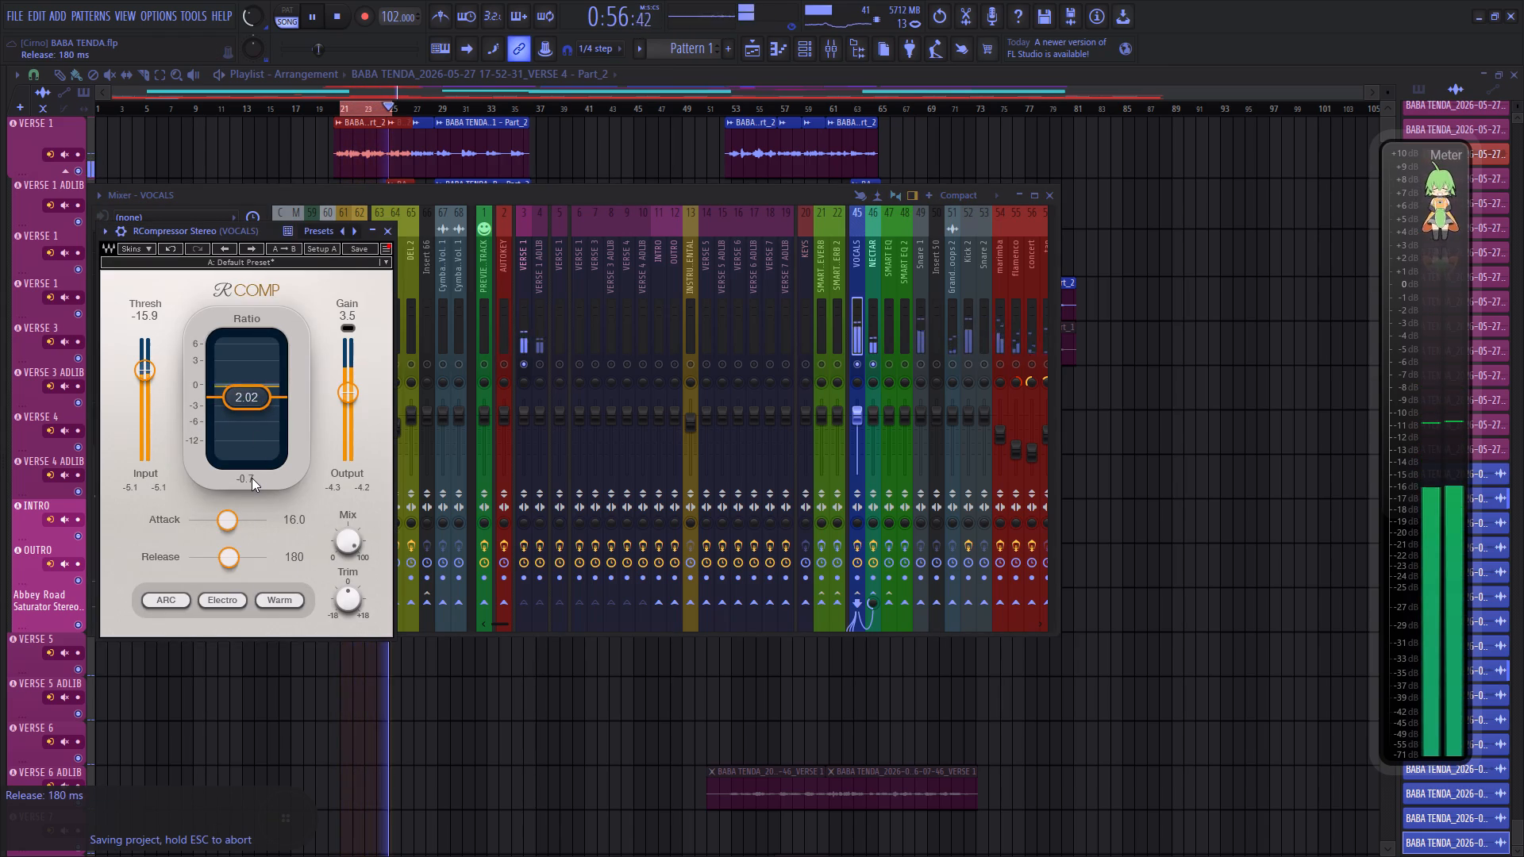
{"action": "triple_click", "coordinate": [251, 478]}
{"action": "triple_click", "coordinate": [251, 478]}
{"action": "triple_click", "coordinate": [251, 478]}
{"action": "triple_click", "coordinate": [251, 478]}
{"action": "triple_click", "coordinate": [248, 480]}
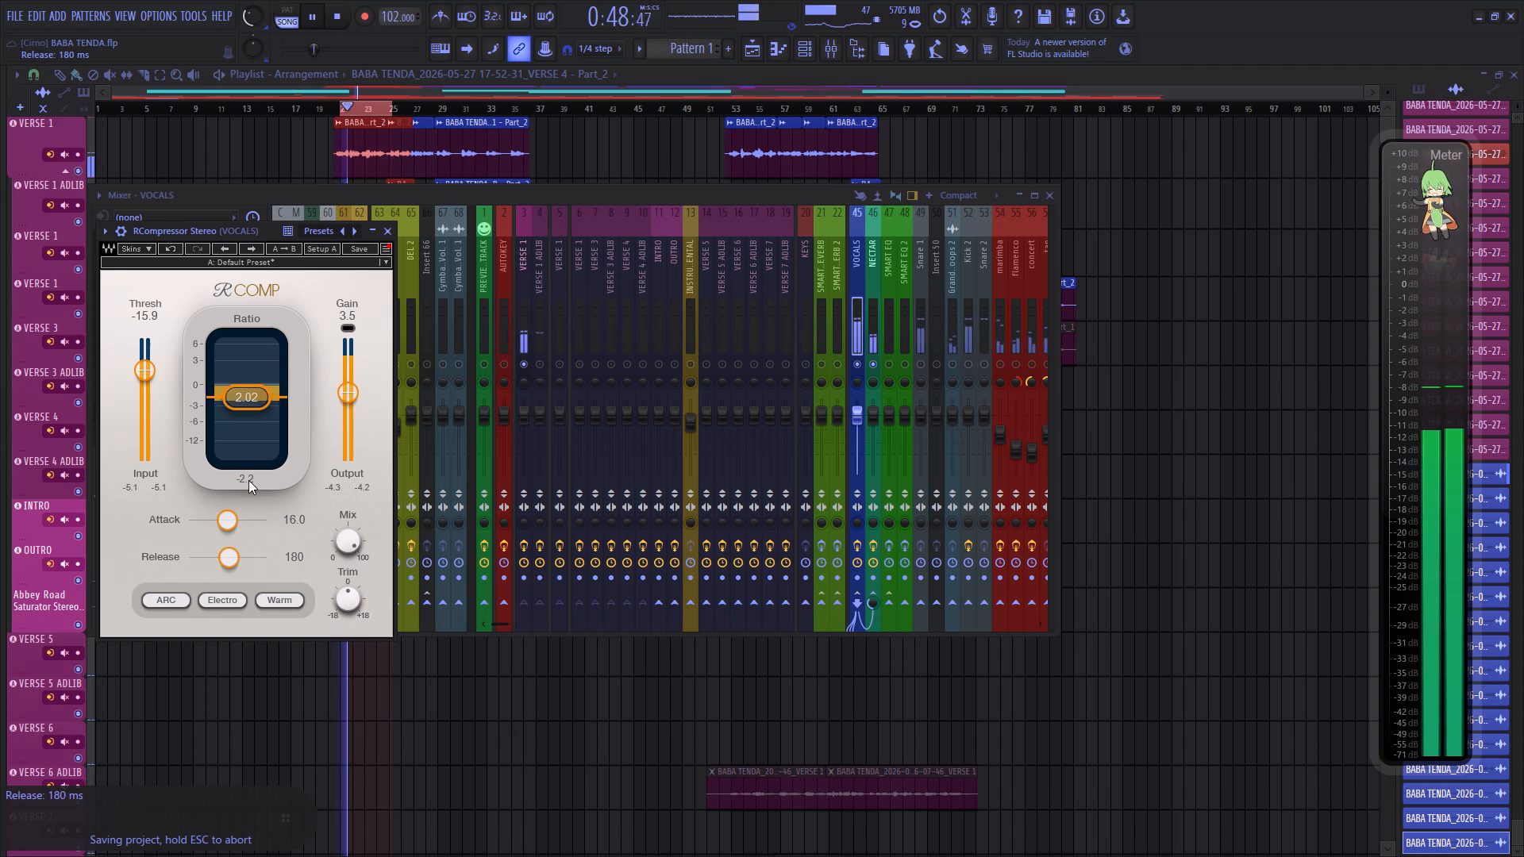
{"action": "triple_click", "coordinate": [248, 480]}
{"action": "triple_click", "coordinate": [248, 481]}
{"action": "triple_click", "coordinate": [248, 481]}
{"action": "triple_click", "coordinate": [248, 481]}
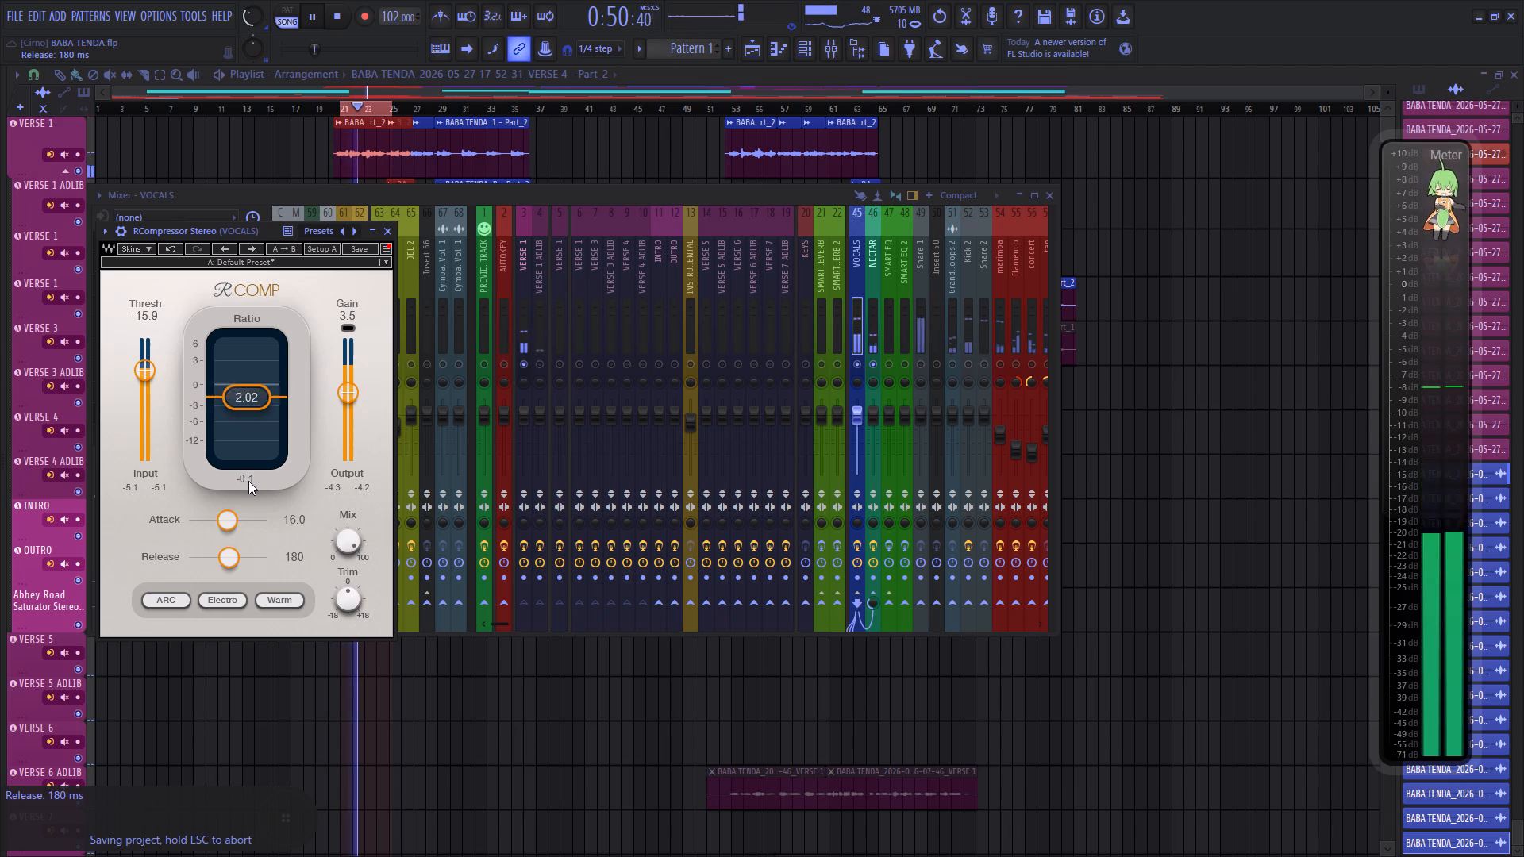
Lower the VOCALS compressor's threshold to -17.5 dB and recheck gain reduction by repeatedly resetting the readout.
{"action": "scroll", "coordinate": [151, 376], "scroll_direction": "down", "scroll_amount": 3}
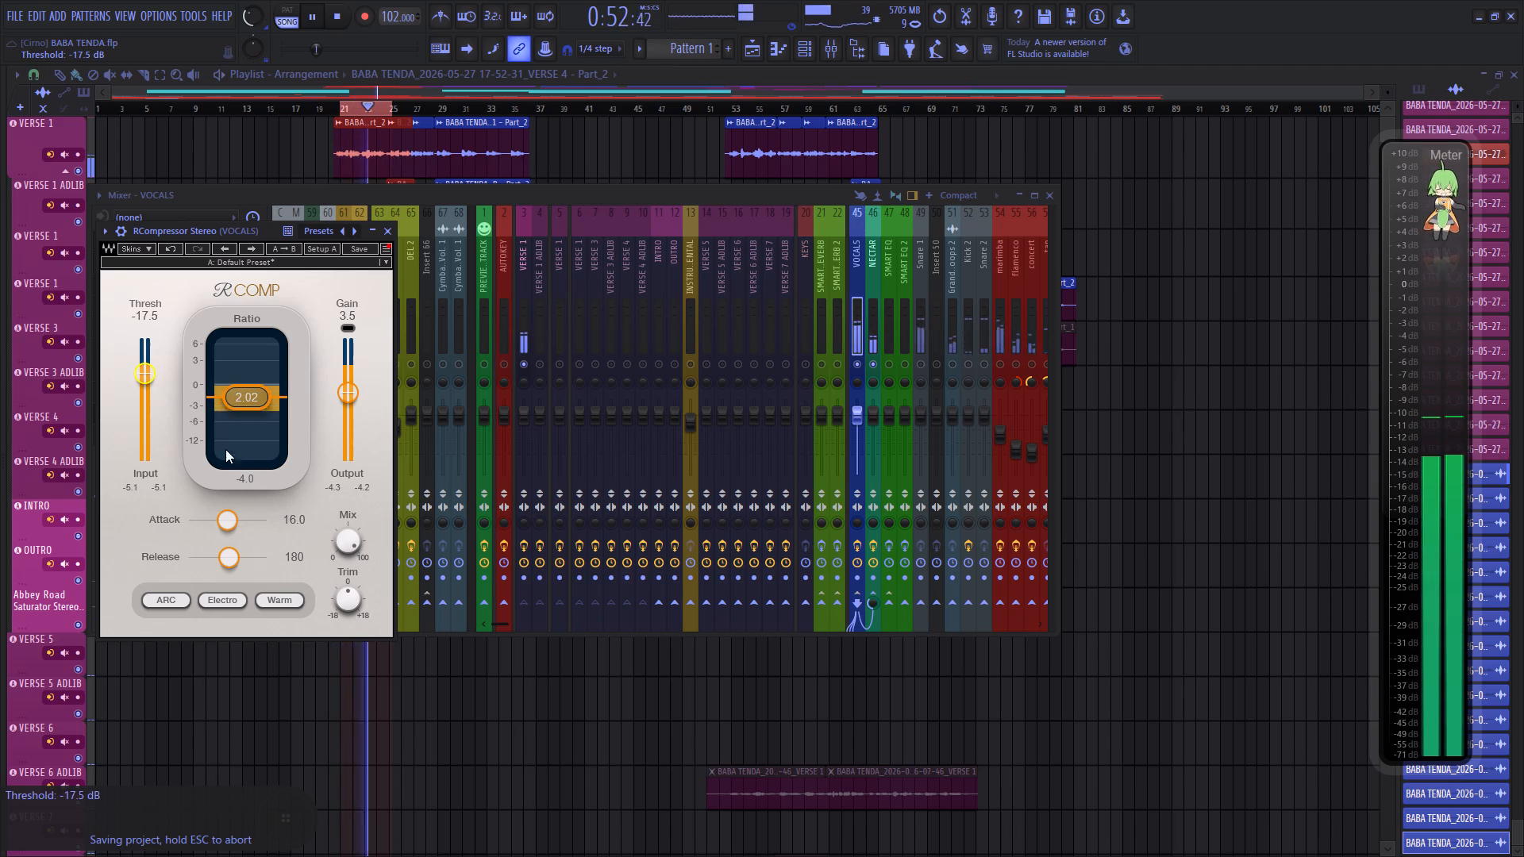
{"action": "triple_click", "coordinate": [249, 479]}
{"action": "triple_click", "coordinate": [249, 479]}
{"action": "triple_click", "coordinate": [249, 479]}
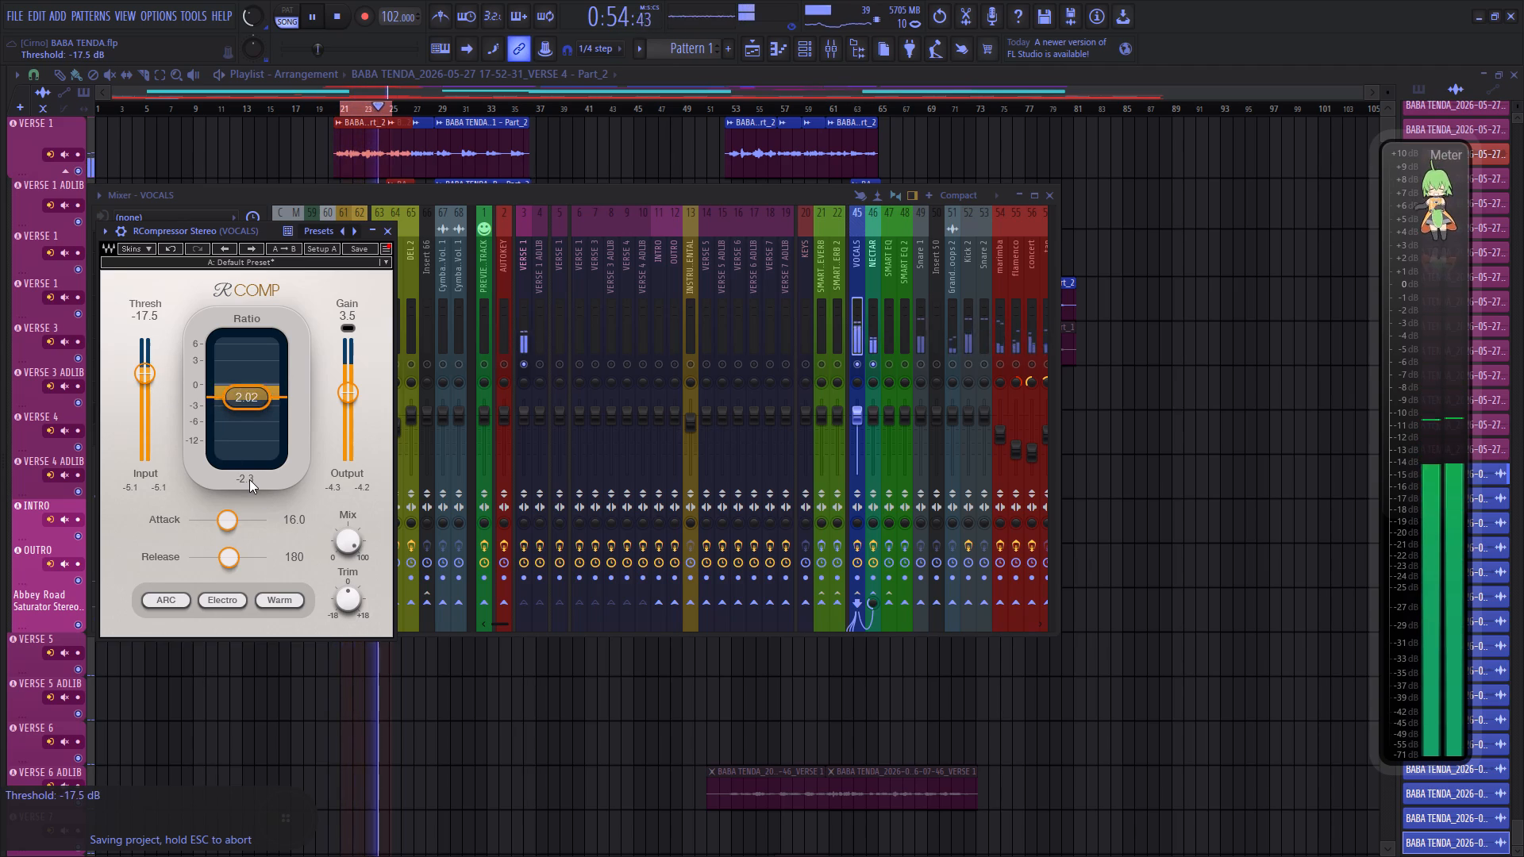
{"action": "triple_click", "coordinate": [249, 478]}
{"action": "double_click", "coordinate": [249, 478]}
{"action": "triple_click", "coordinate": [251, 478]}
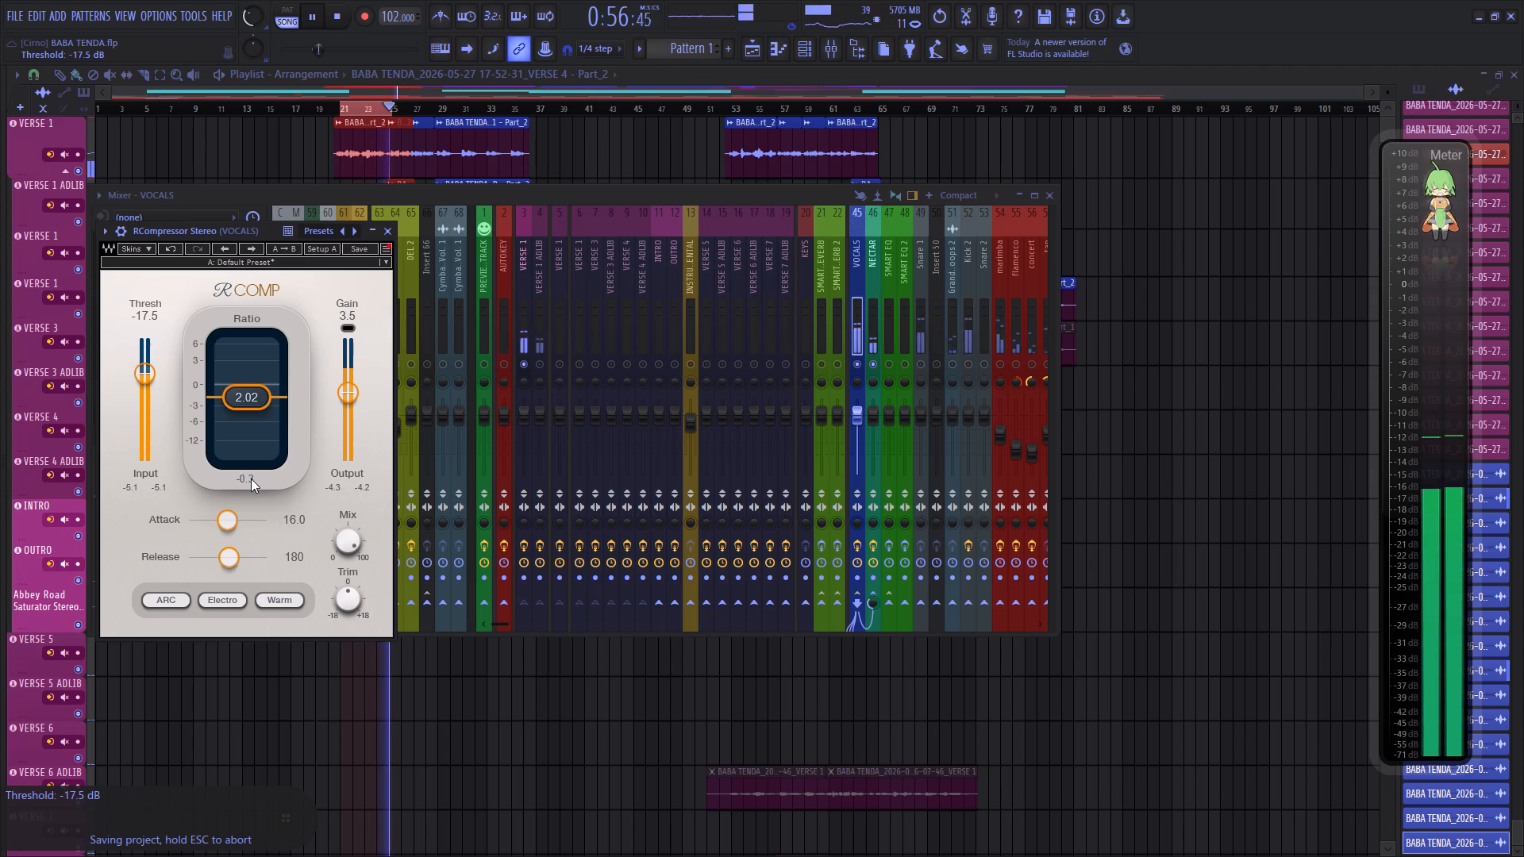
{"action": "triple_click", "coordinate": [251, 478]}
{"action": "triple_click", "coordinate": [251, 478]}
{"action": "double_click", "coordinate": [251, 478]}
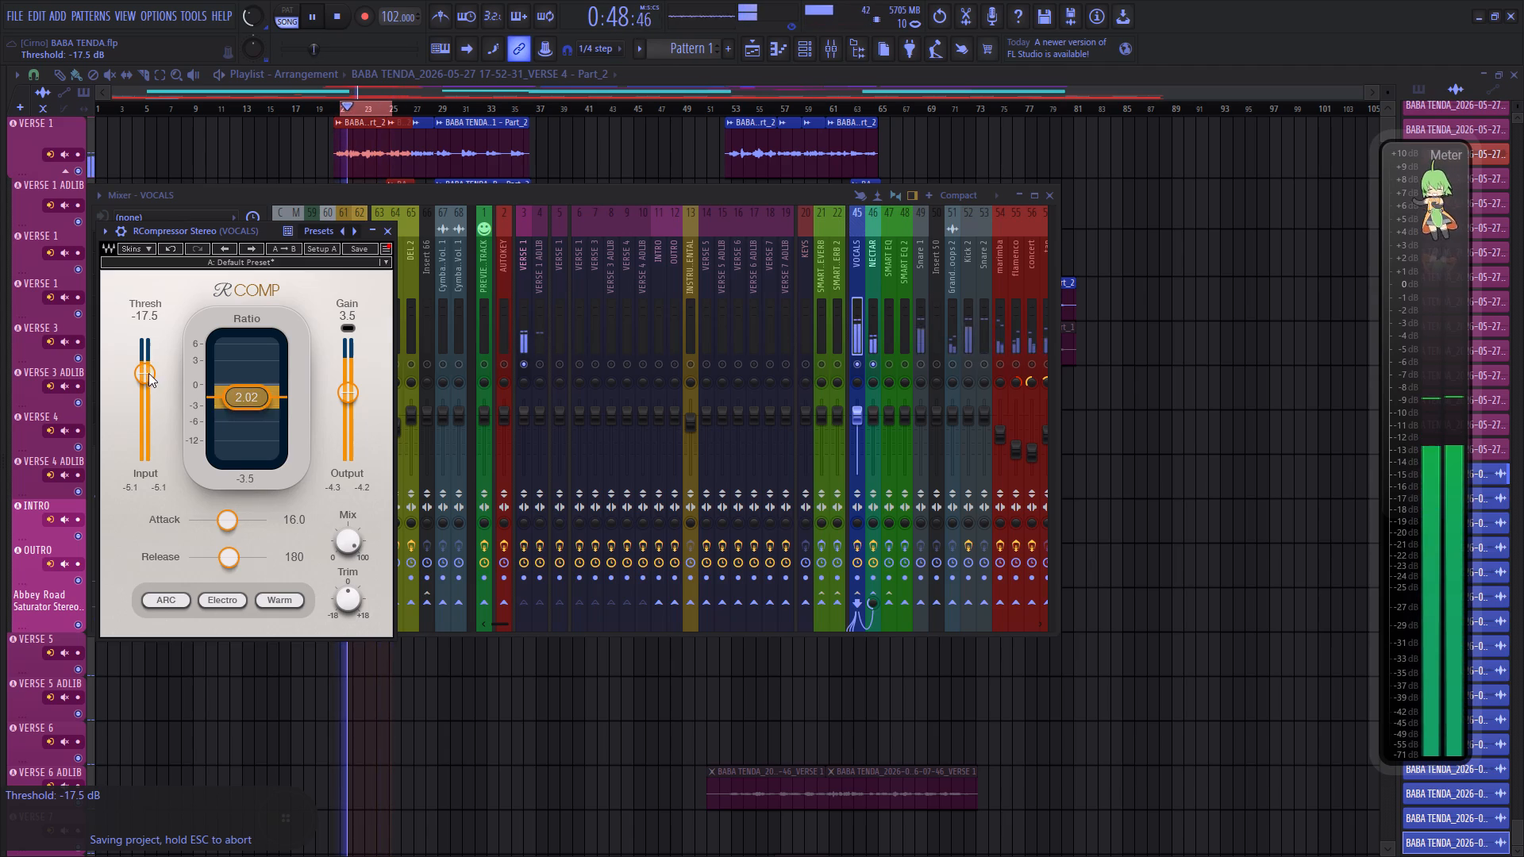
Lower the VOCALS compressor's threshold to -18.4 dB, recheck its gain reduction on the looping verse, and close the compressor.
{"action": "scroll", "coordinate": [148, 372], "scroll_direction": "down", "scroll_amount": 2}
{"action": "triple_click", "coordinate": [243, 478]}
{"action": "left_click", "coordinate": [244, 478]}
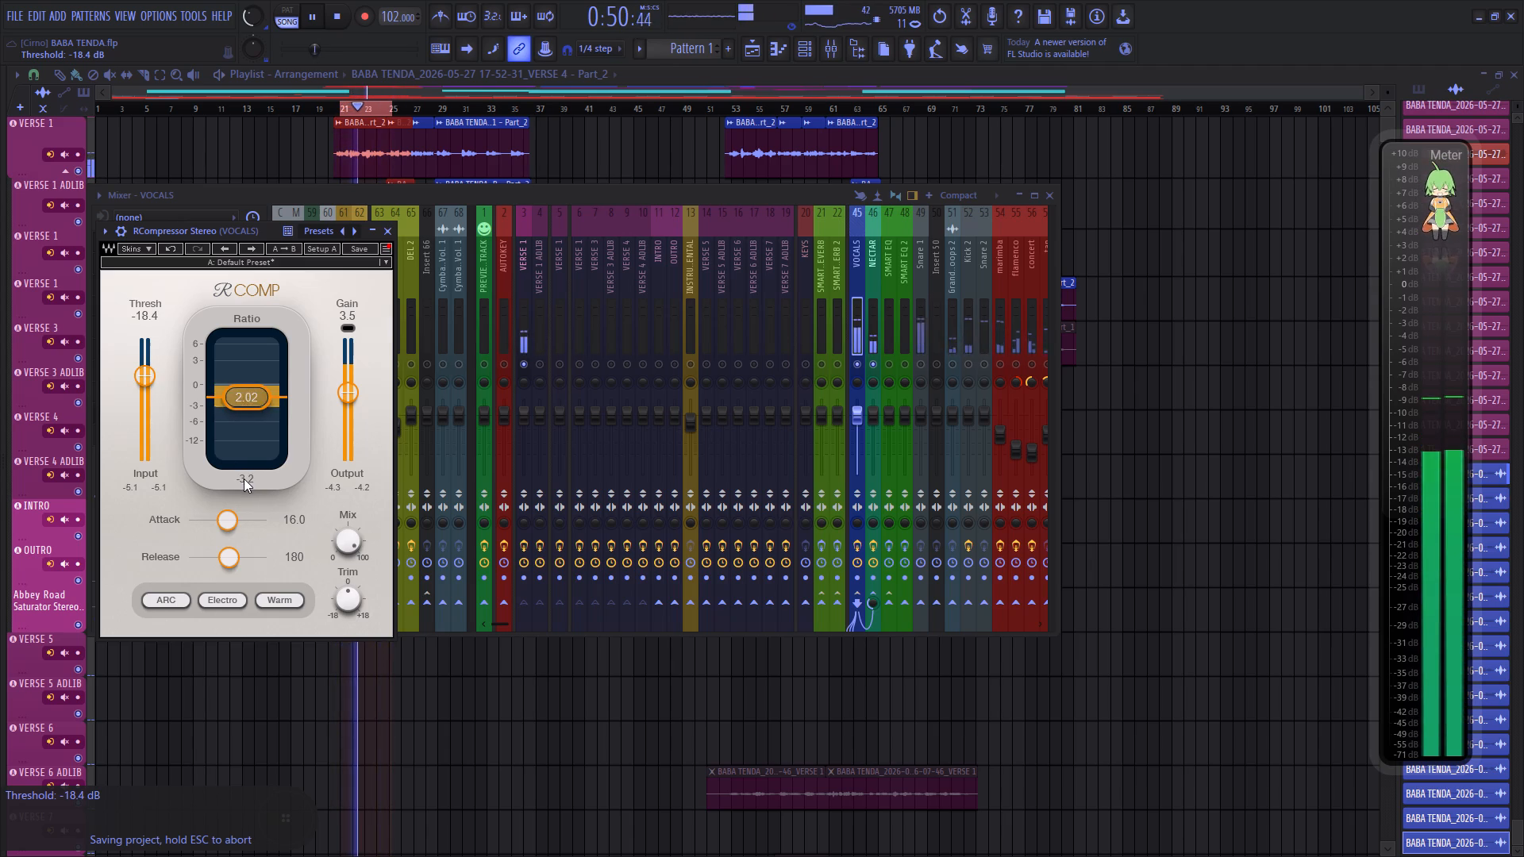
{"action": "triple_click", "coordinate": [238, 483]}
{"action": "triple_click", "coordinate": [238, 483]}
{"action": "triple_click", "coordinate": [238, 483]}
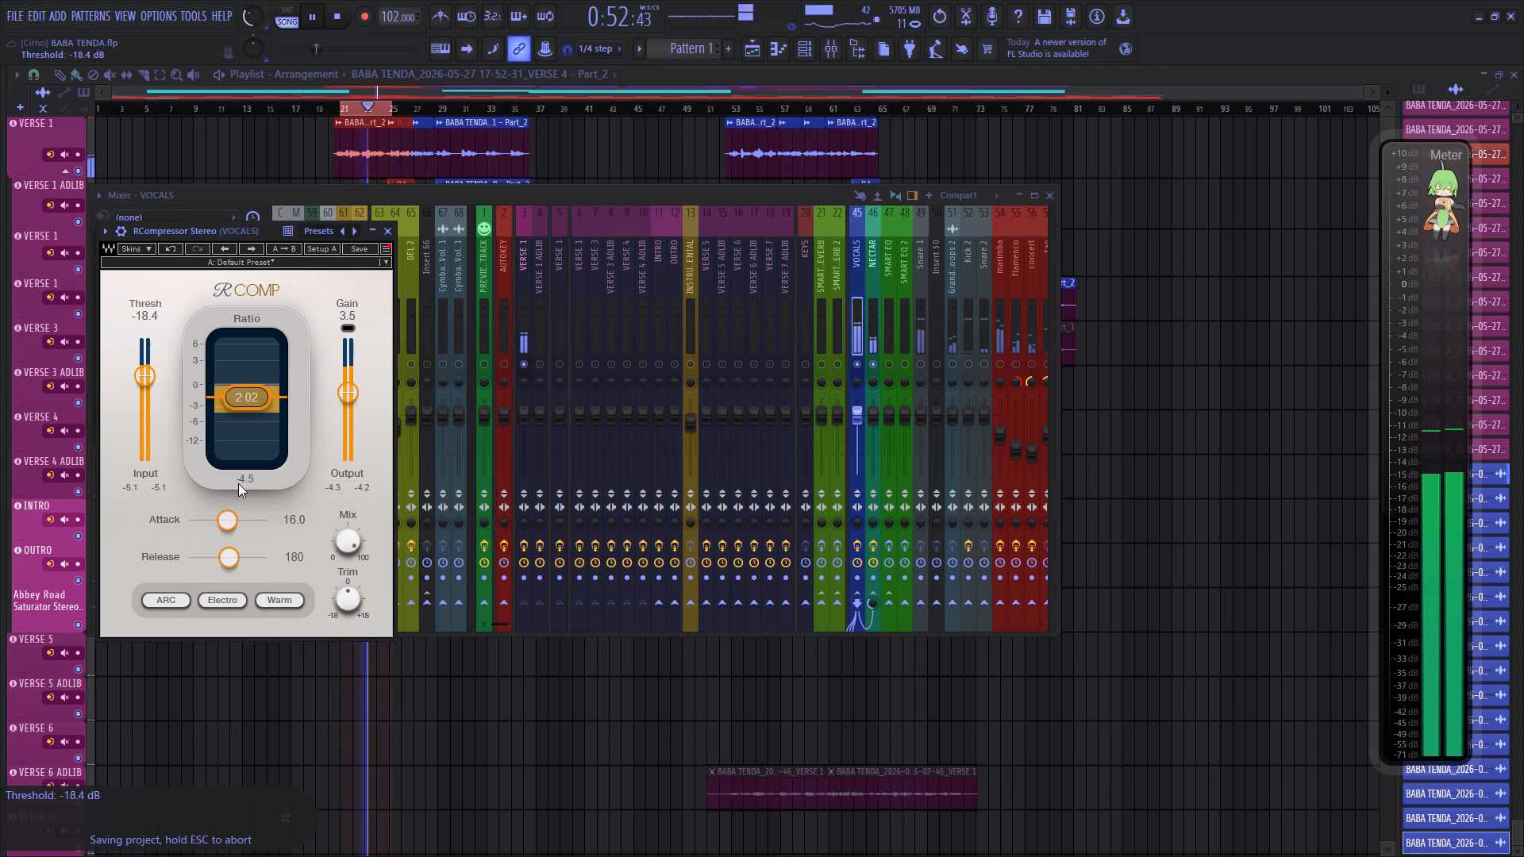
{"action": "triple_click", "coordinate": [238, 483]}
{"action": "triple_click", "coordinate": [238, 483]}
{"action": "triple_click", "coordinate": [238, 483]}
{"action": "left_click", "coordinate": [238, 483]}
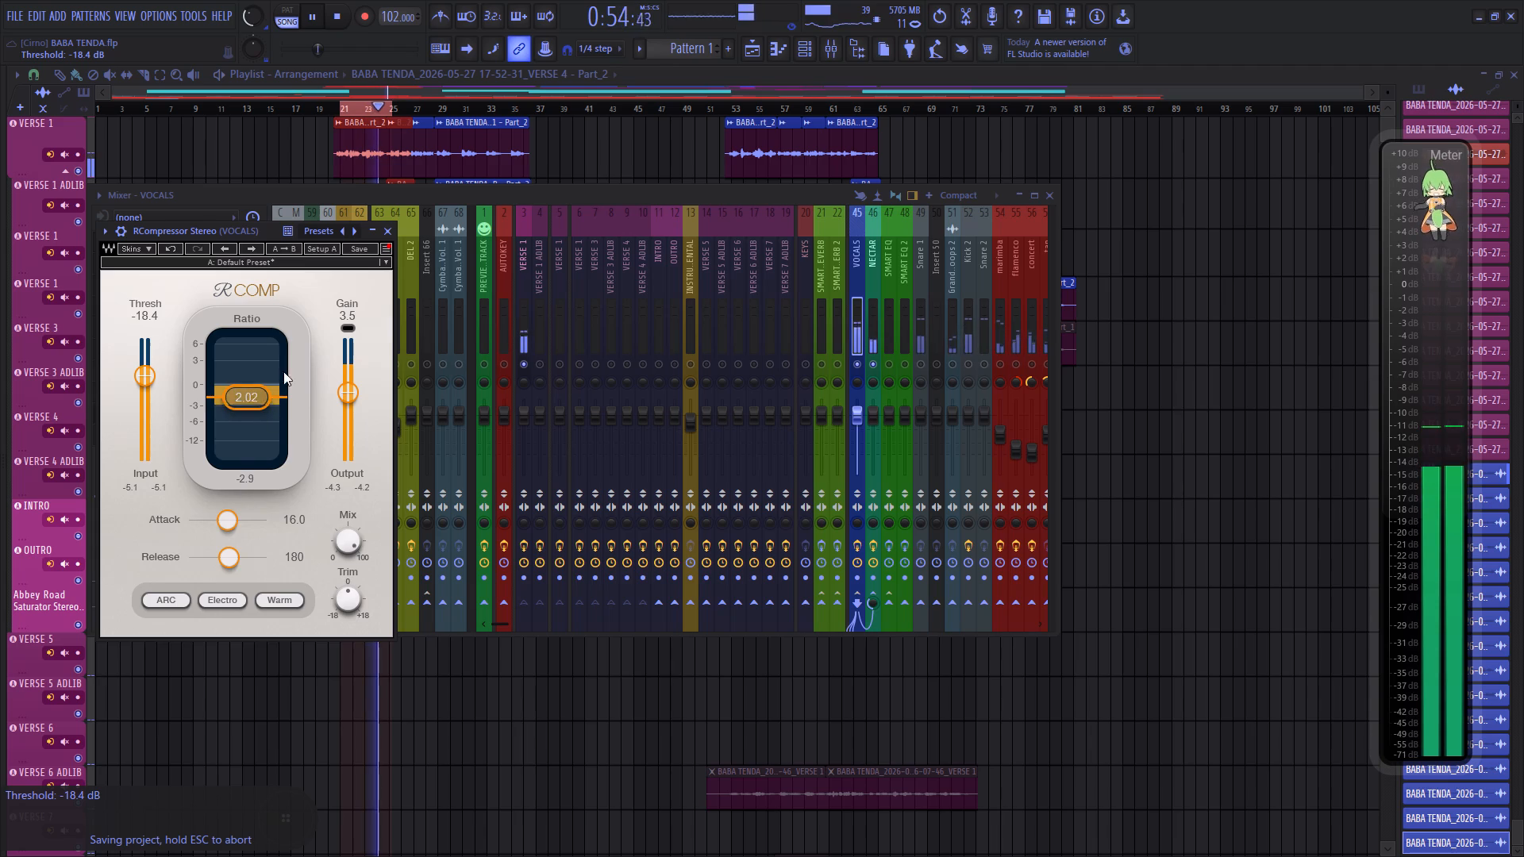
{"action": "left_click", "coordinate": [382, 233]}
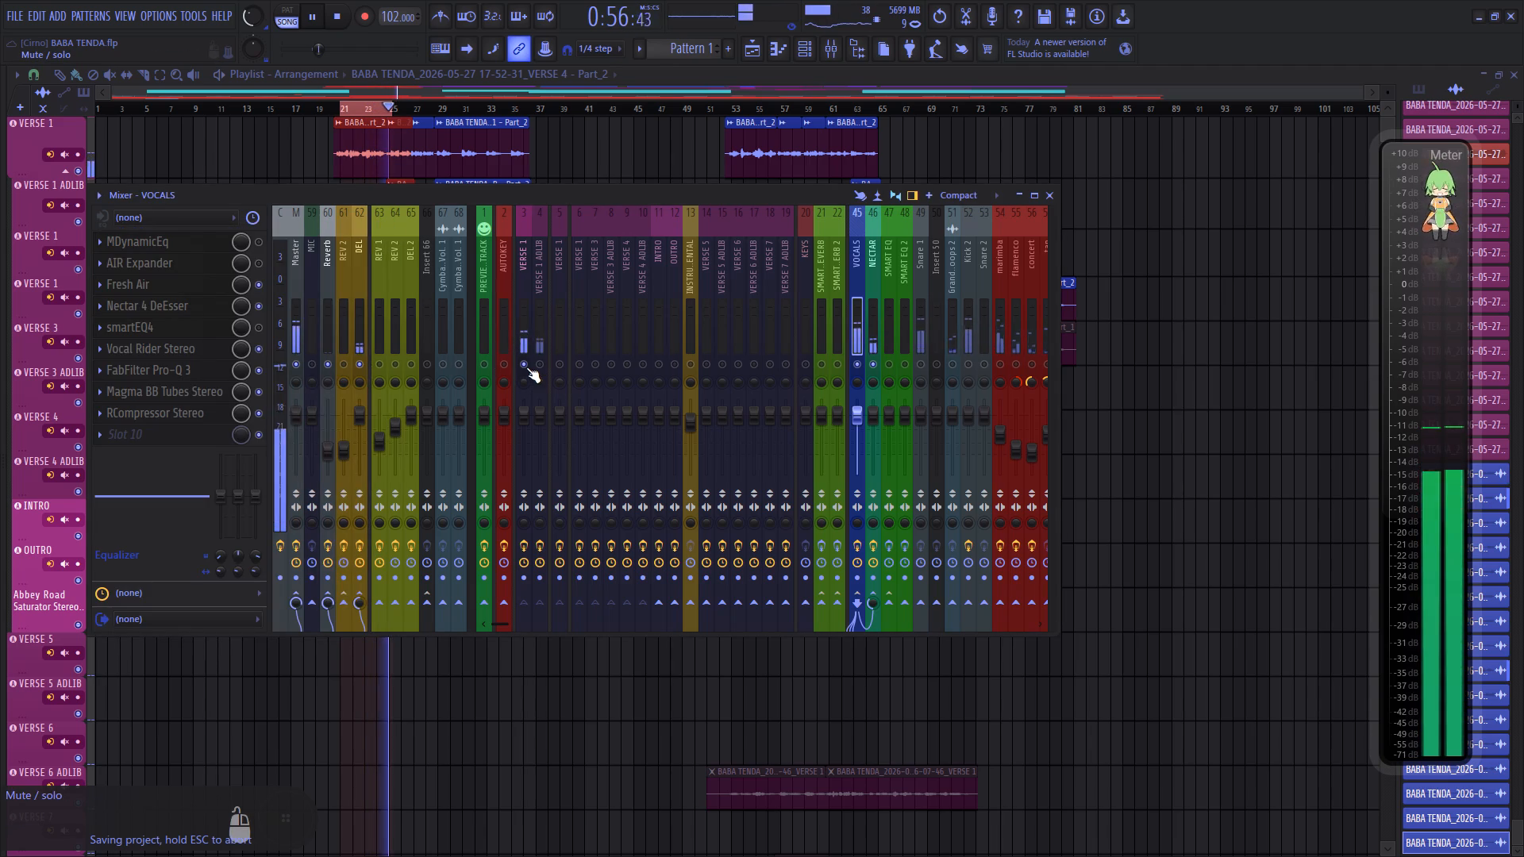
Unsolo the VERSE 1 mixer track so all tracks play, and save the project.
{"action": "right_click", "coordinate": [526, 367]}
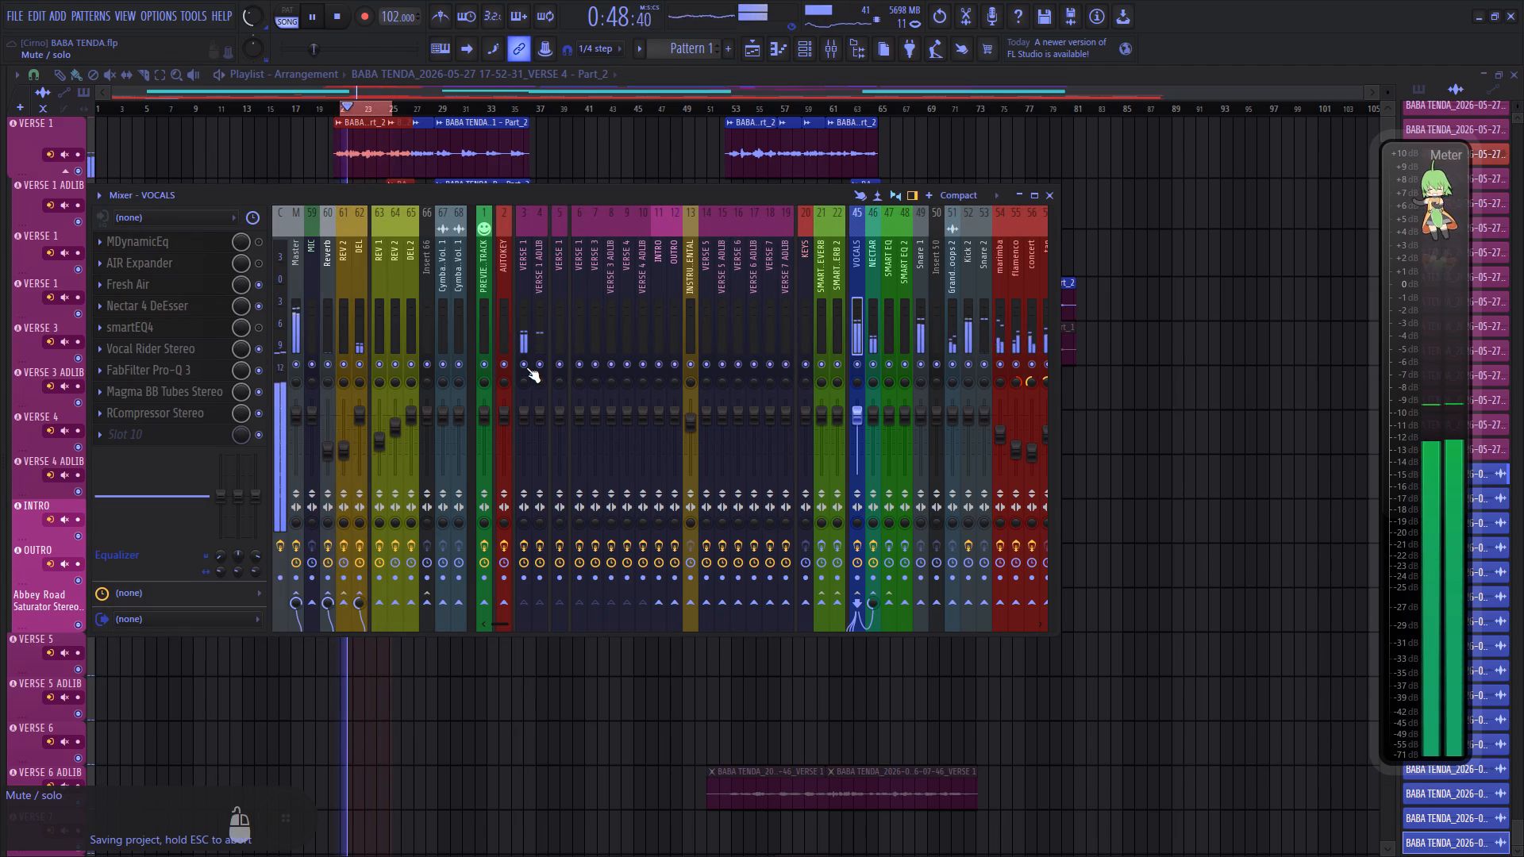
{"action": "key", "text": "ctrl+s"}
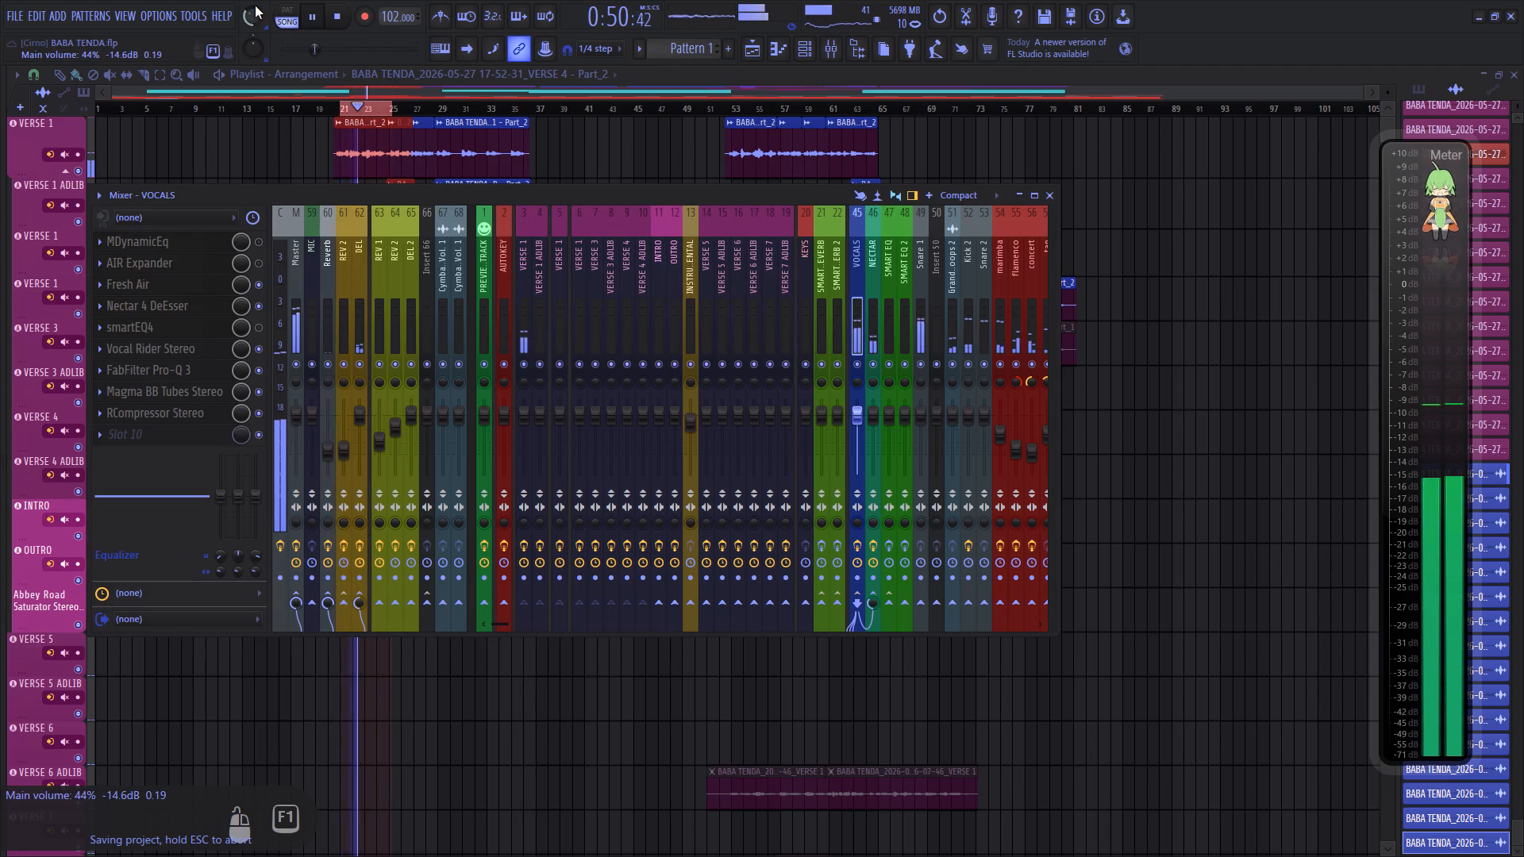
Raise the main volume while the full mix plays and stop playback.
{"action": "scroll", "coordinate": [256, 10], "scroll_direction": "up", "scroll_amount": 5}
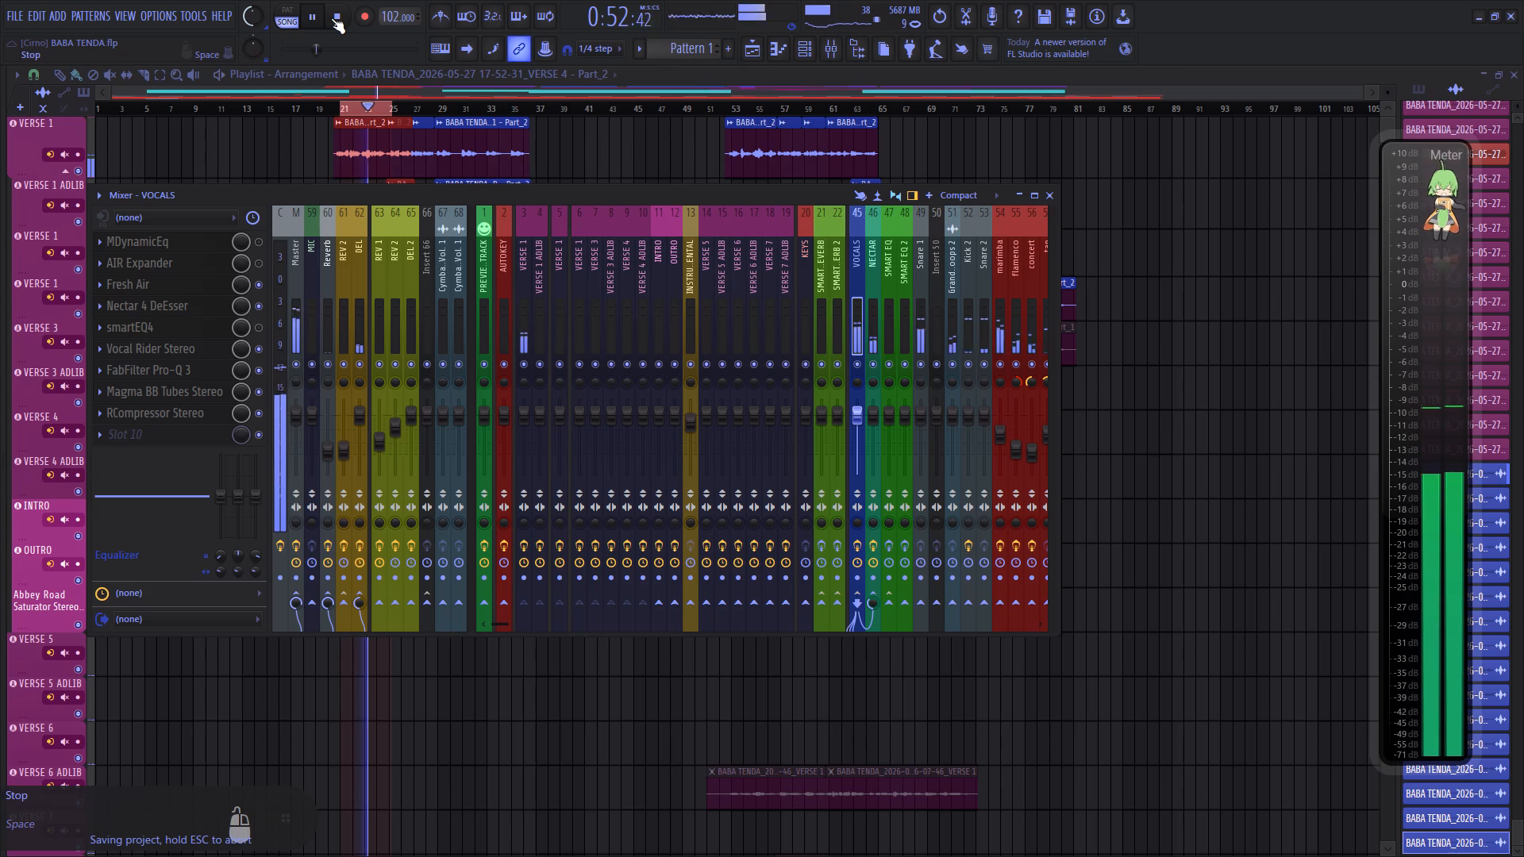
{"action": "left_click", "coordinate": [331, 18]}
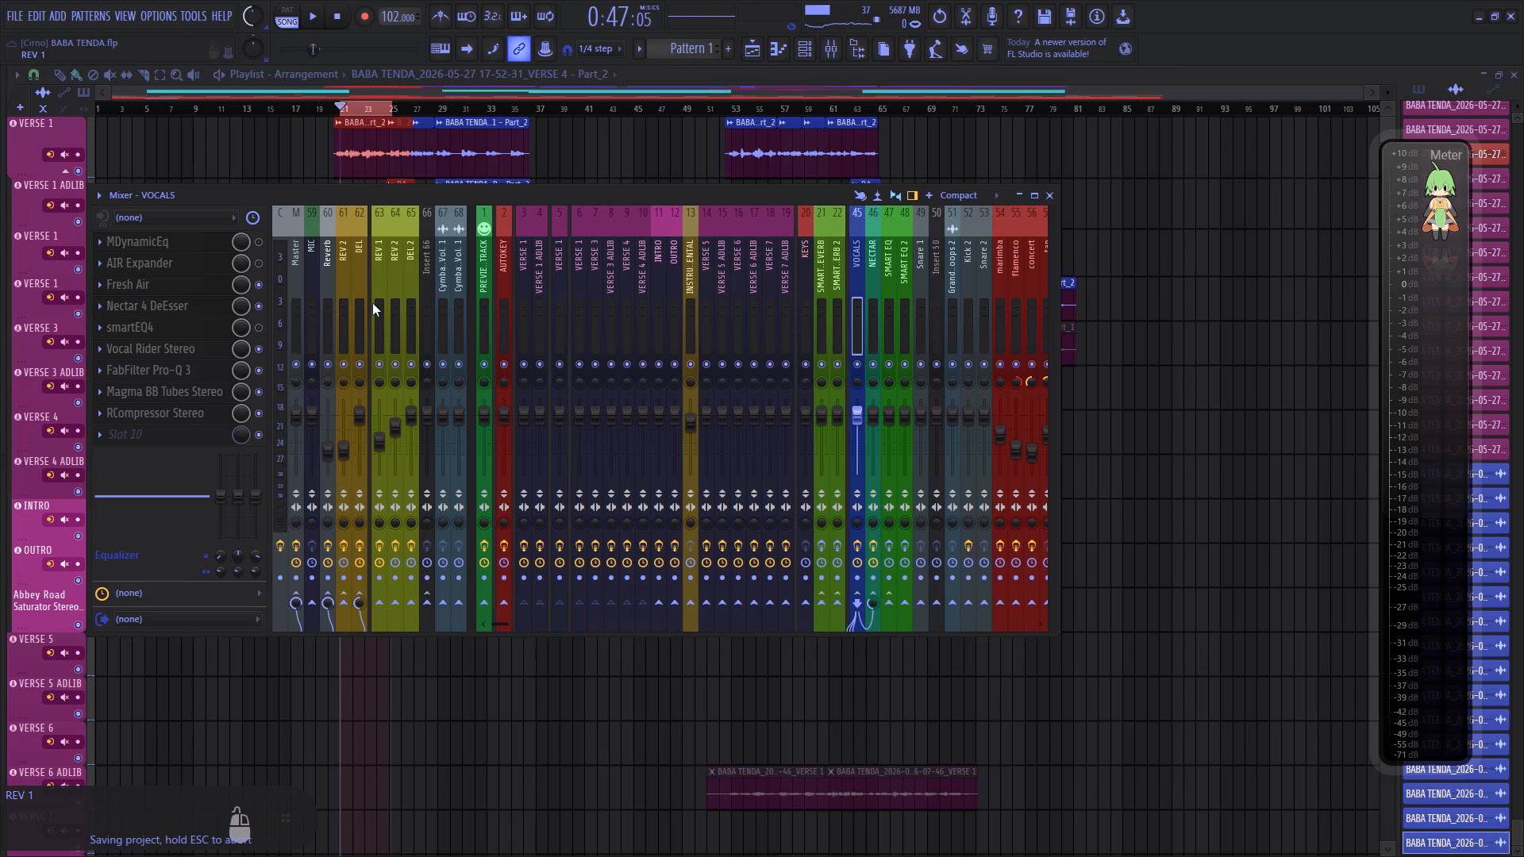
Solo the VOCALS track together with its routed tracks and reset the Reverb mixer track's volume.
{"action": "key", "text": "alt+s"}
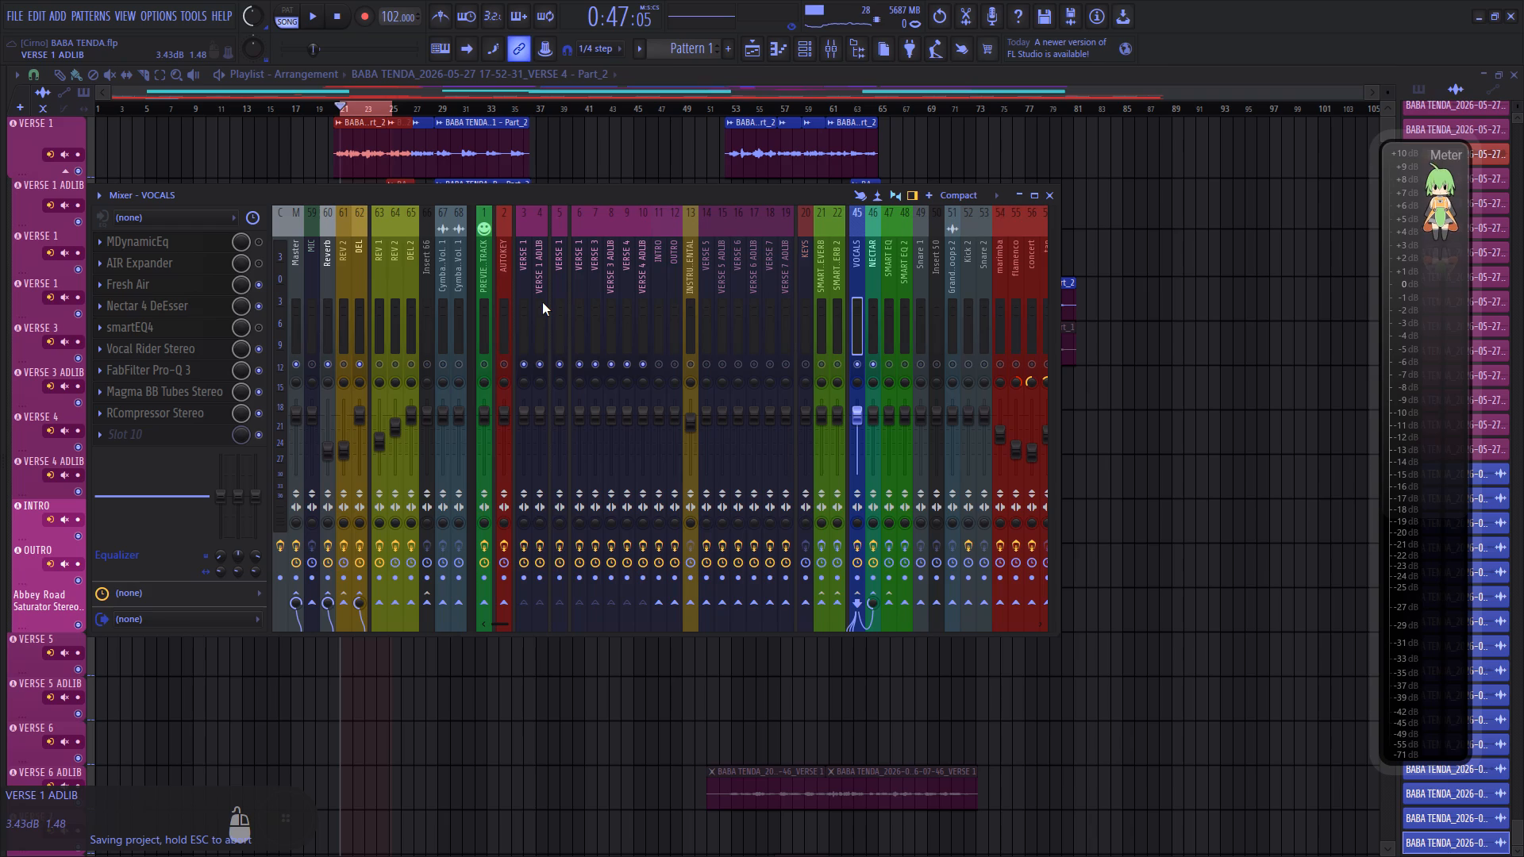
{"action": "right_click", "coordinate": [327, 453]}
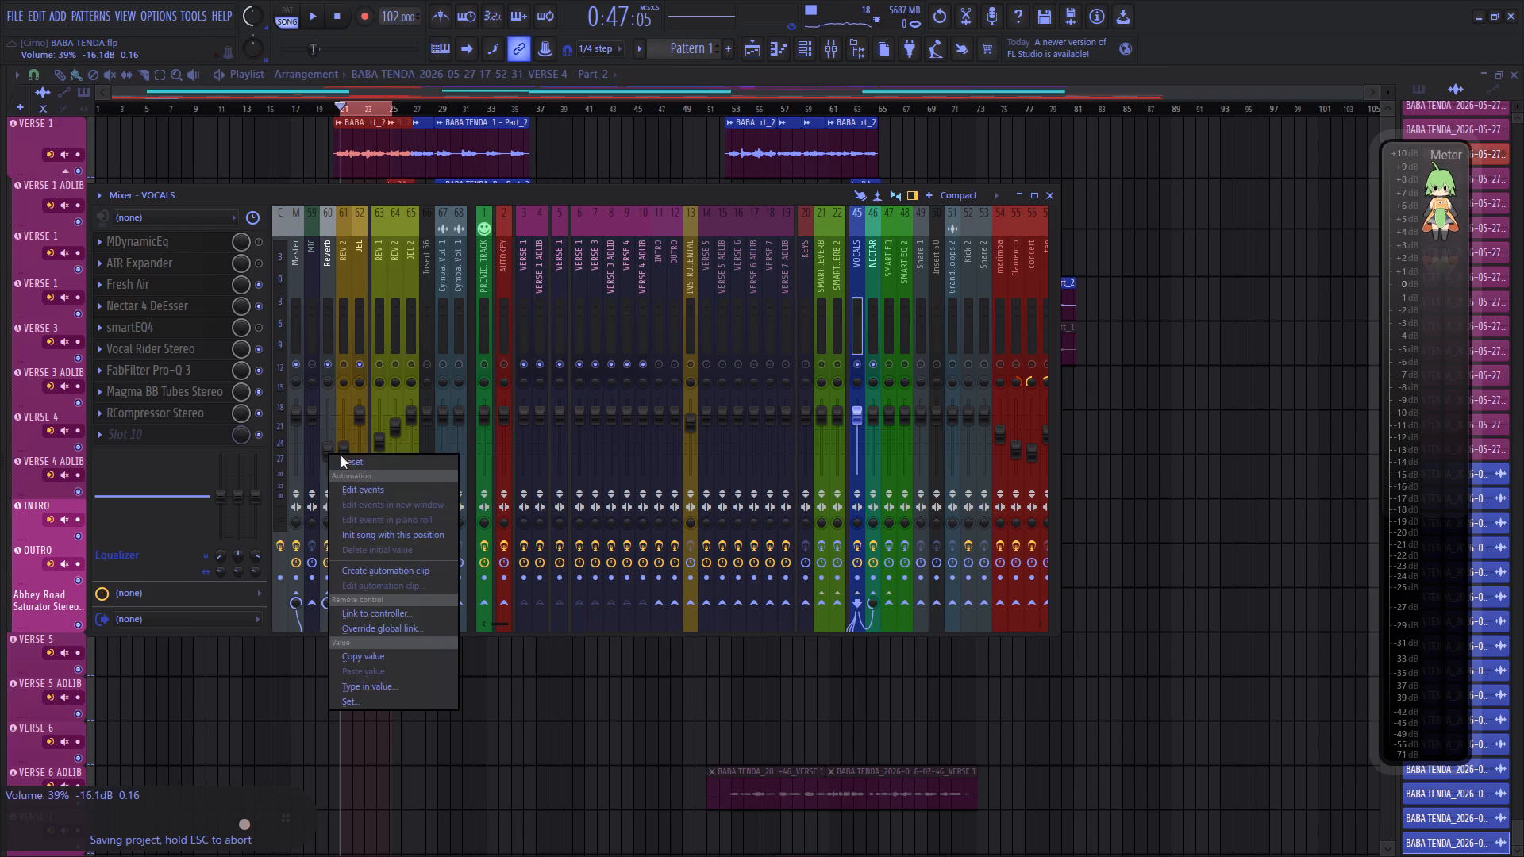
{"action": "left_click", "coordinate": [373, 467]}
Lower the main volume, start playing the verse selection, and raise the volume slightly.
{"action": "scroll", "coordinate": [268, 16], "scroll_direction": "down", "scroll_amount": 9}
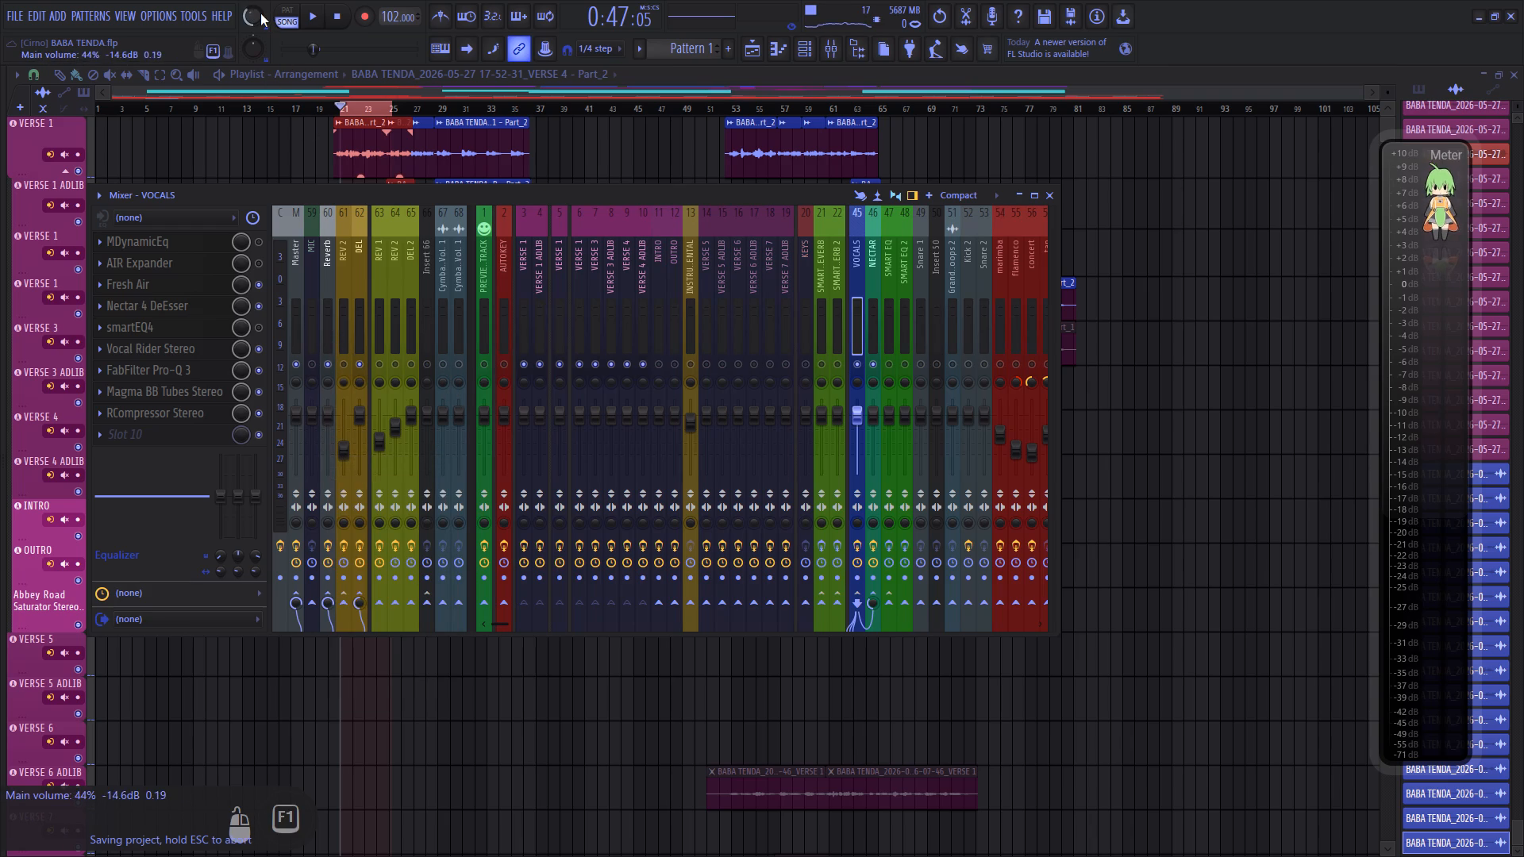
{"action": "scroll", "coordinate": [260, 13], "scroll_direction": "down", "scroll_amount": 7}
{"action": "key", "text": "space"}
{"action": "scroll", "coordinate": [256, 13], "scroll_direction": "up", "scroll_amount": 5}
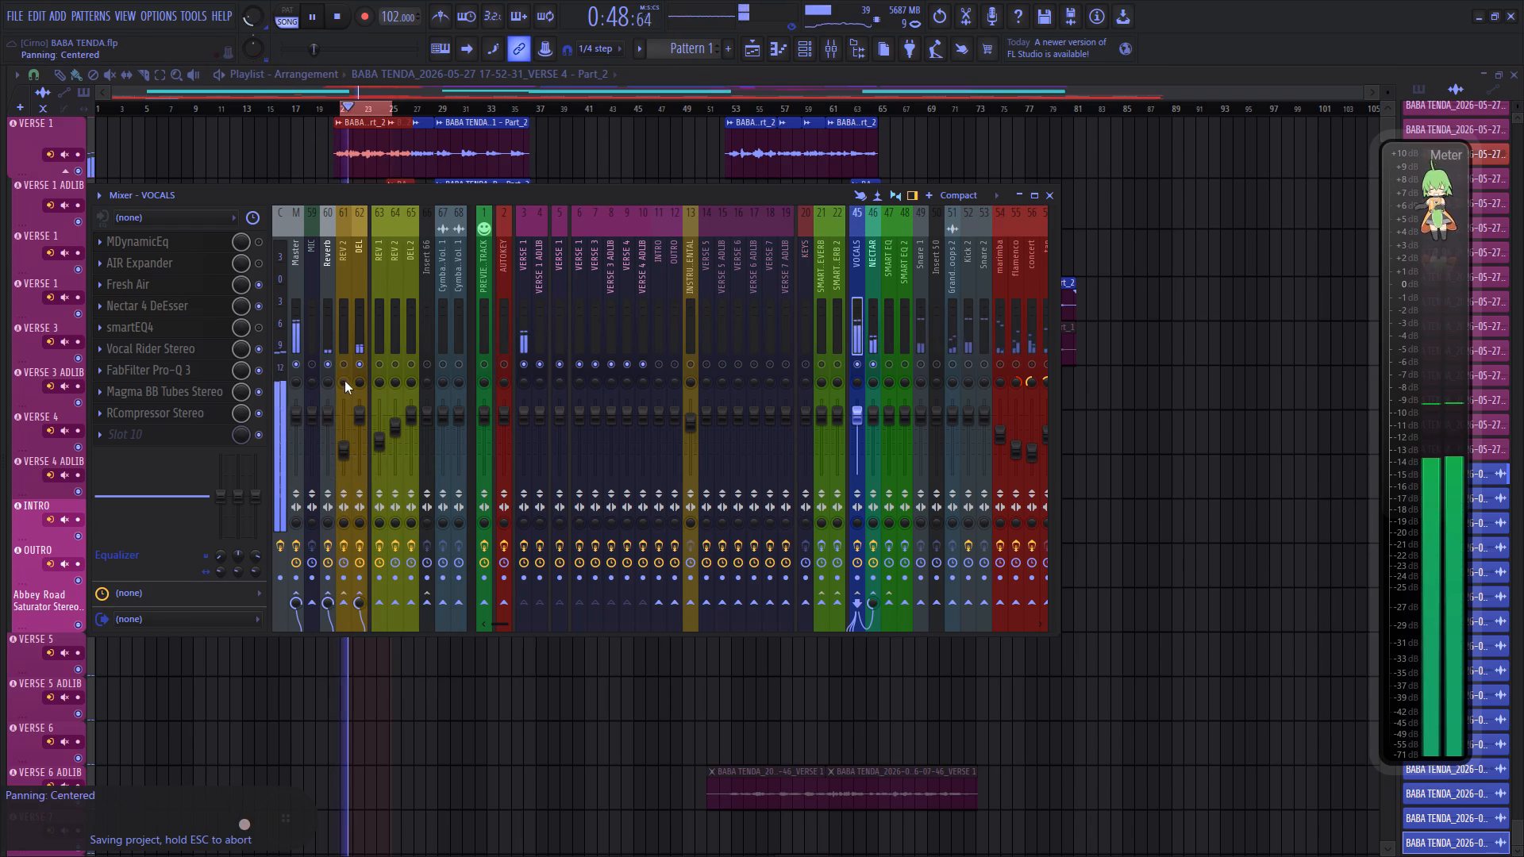
Select the Reverb mixer track and disable its Fruity Limiter.
{"action": "left_click", "coordinate": [331, 321]}
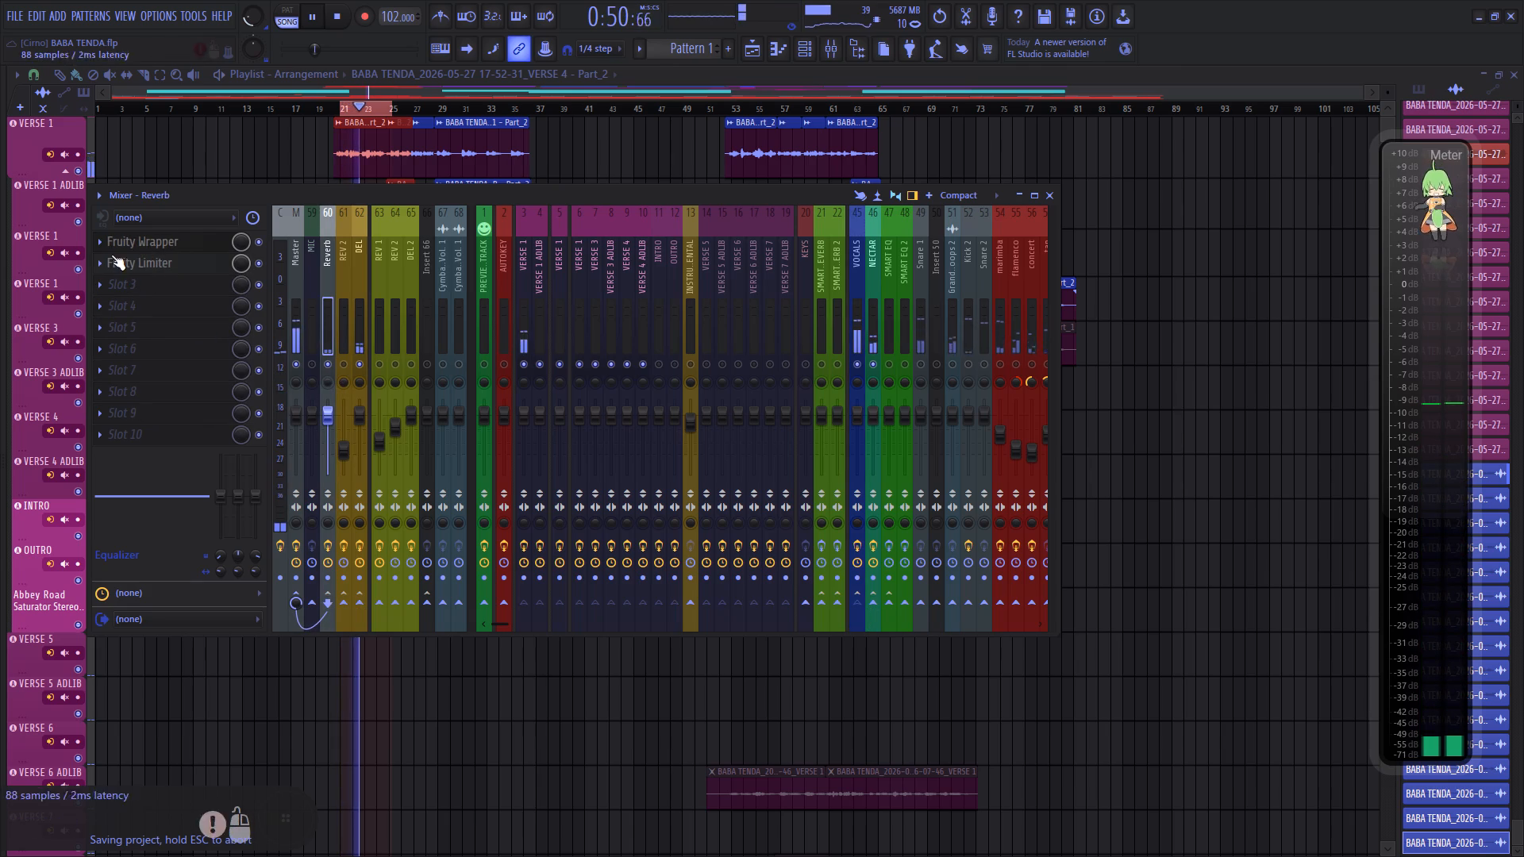
{"action": "left_click", "coordinate": [252, 269]}
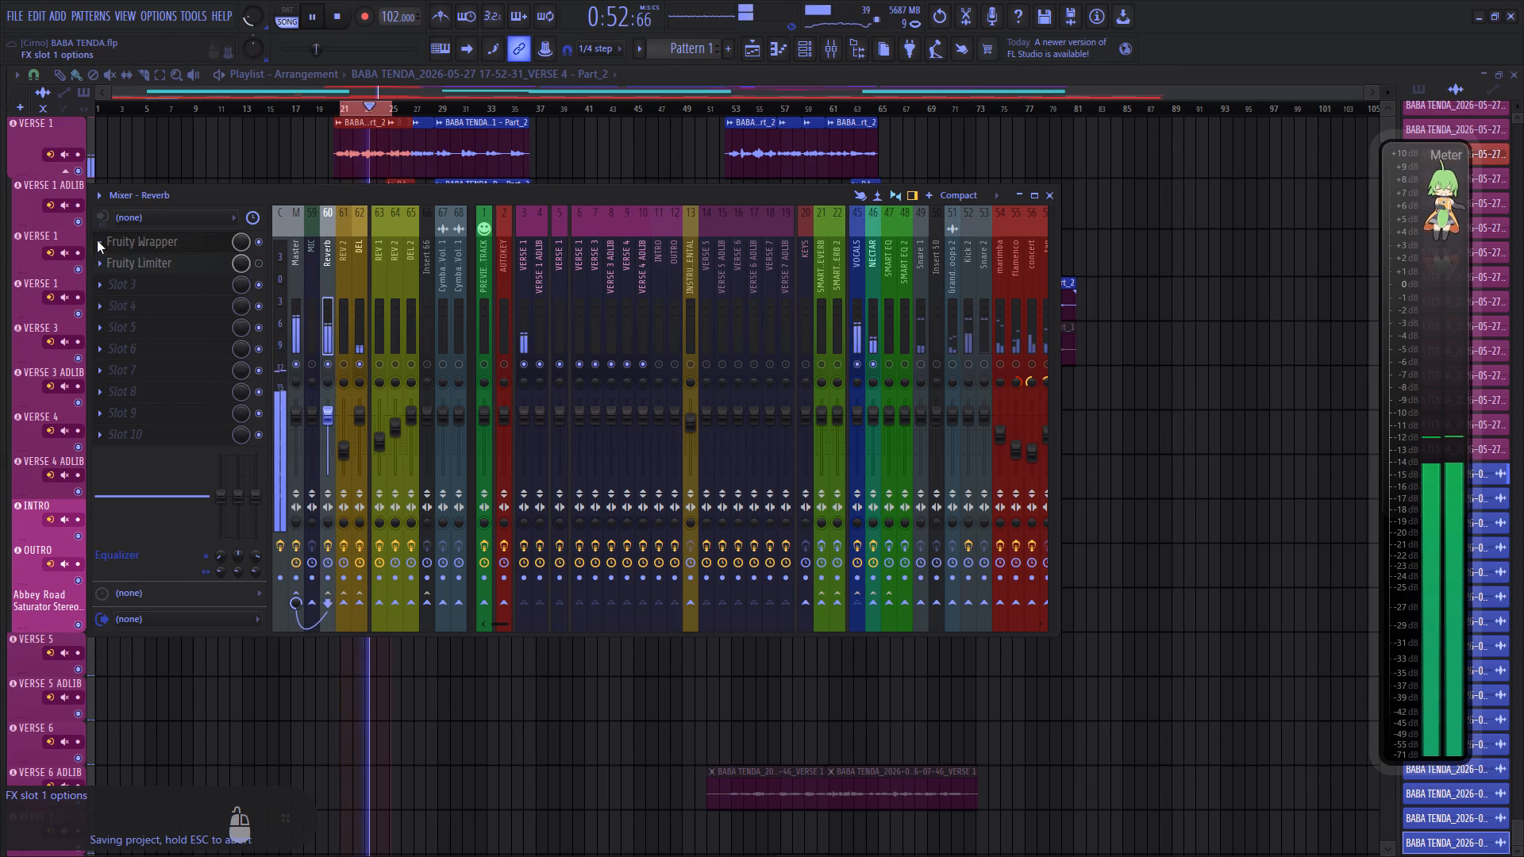
Replace the Fruity Wrapper in the Reverb track's first slot with RVerb Stereo, searching the effect plugins for "rver".
{"action": "left_click", "coordinate": [97, 240]}
{"action": "left_click", "coordinate": [162, 257]}
{"action": "left_click", "coordinate": [356, 27]}
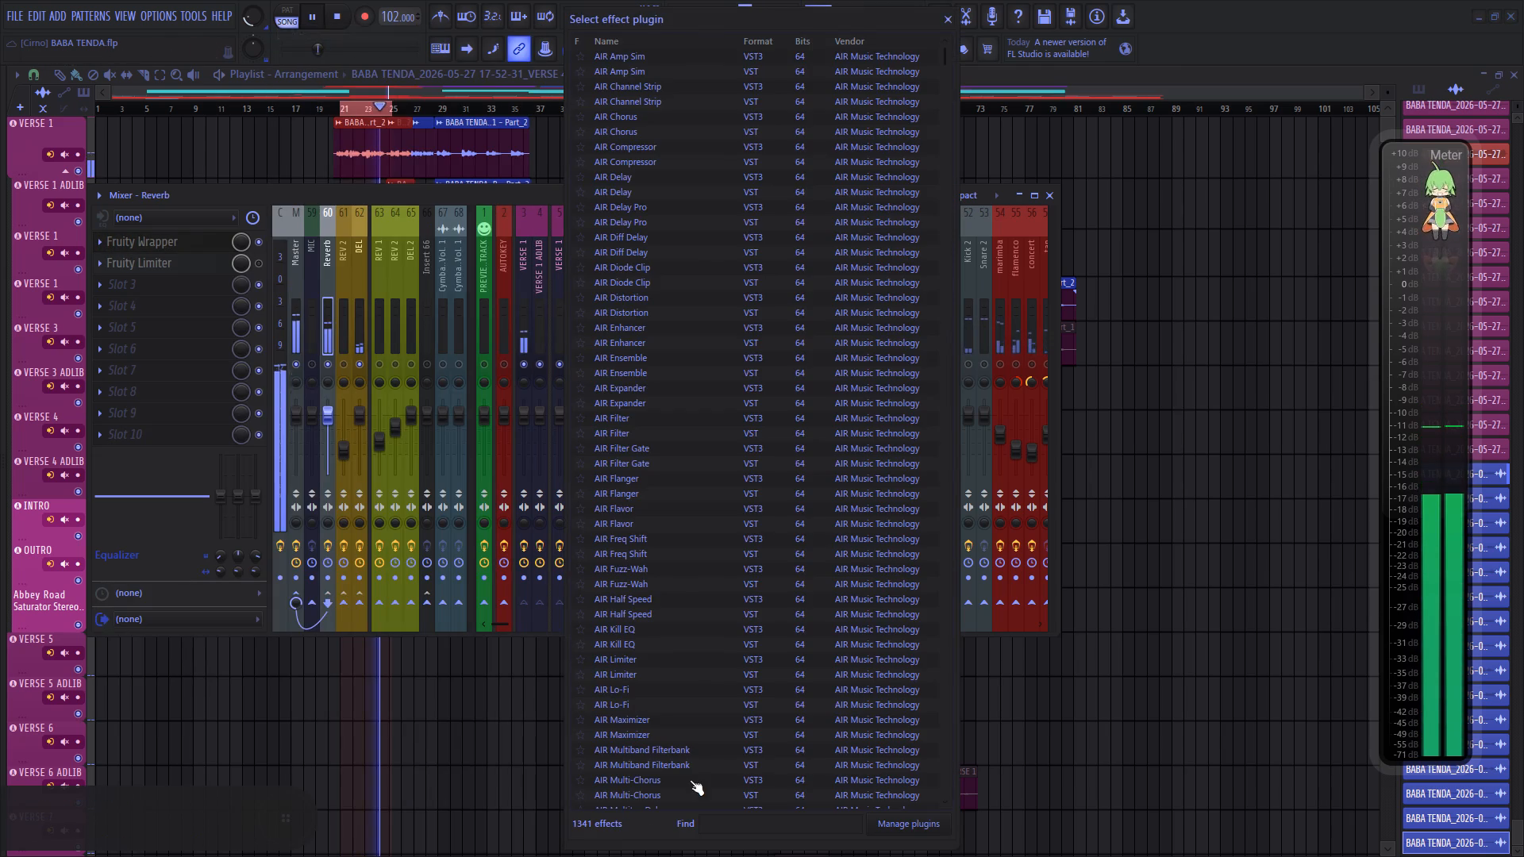
{"action": "left_click", "coordinate": [731, 819]}
{"action": "key", "text": "r"}
{"action": "key", "text": "v"}
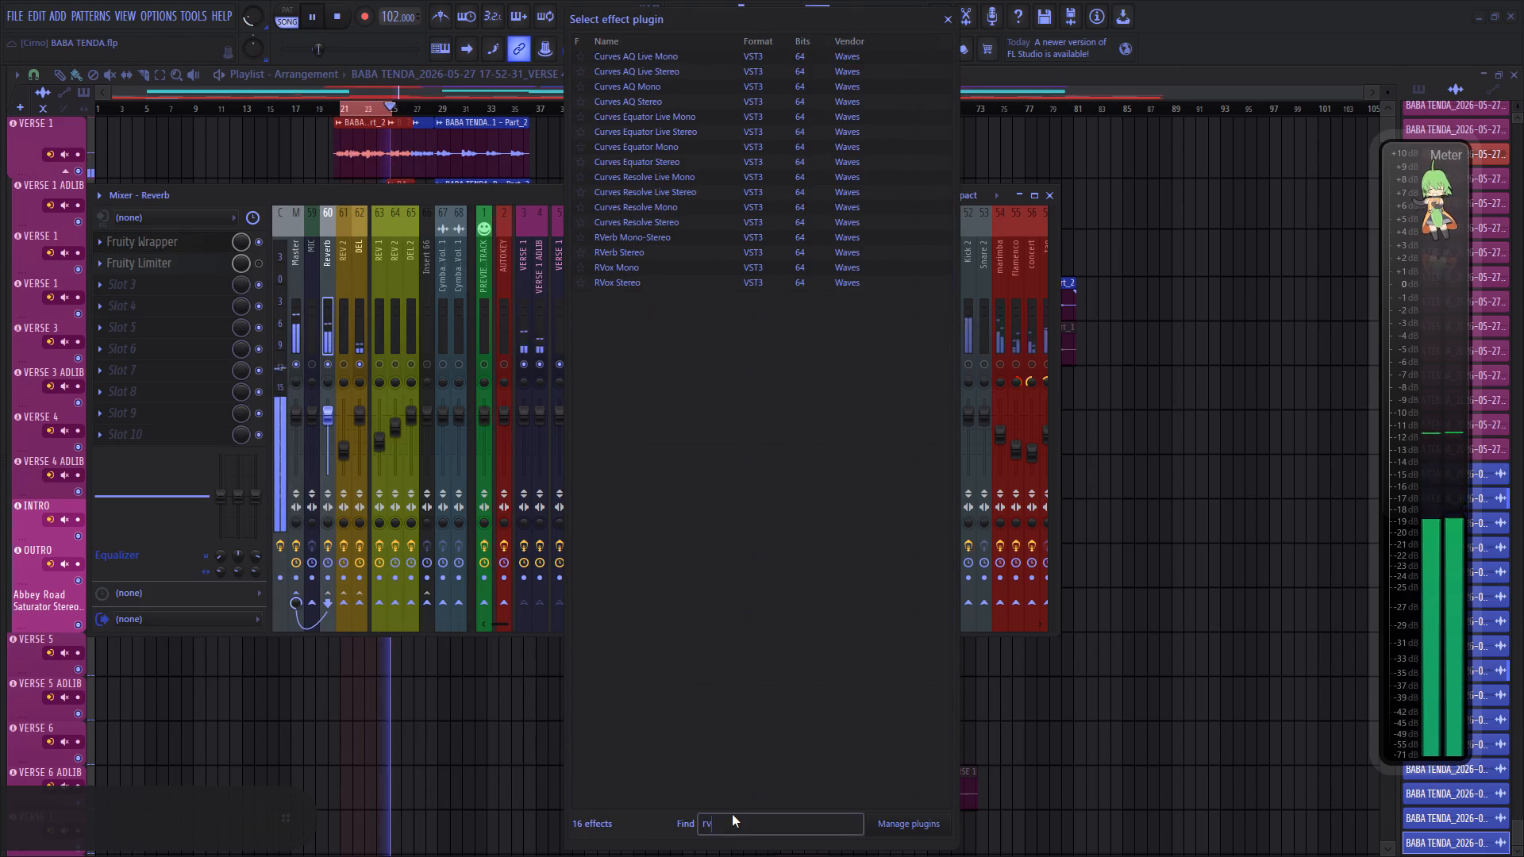
{"action": "key", "text": "e"}
{"action": "key", "text": "r"}
{"action": "left_click", "coordinate": [641, 75]}
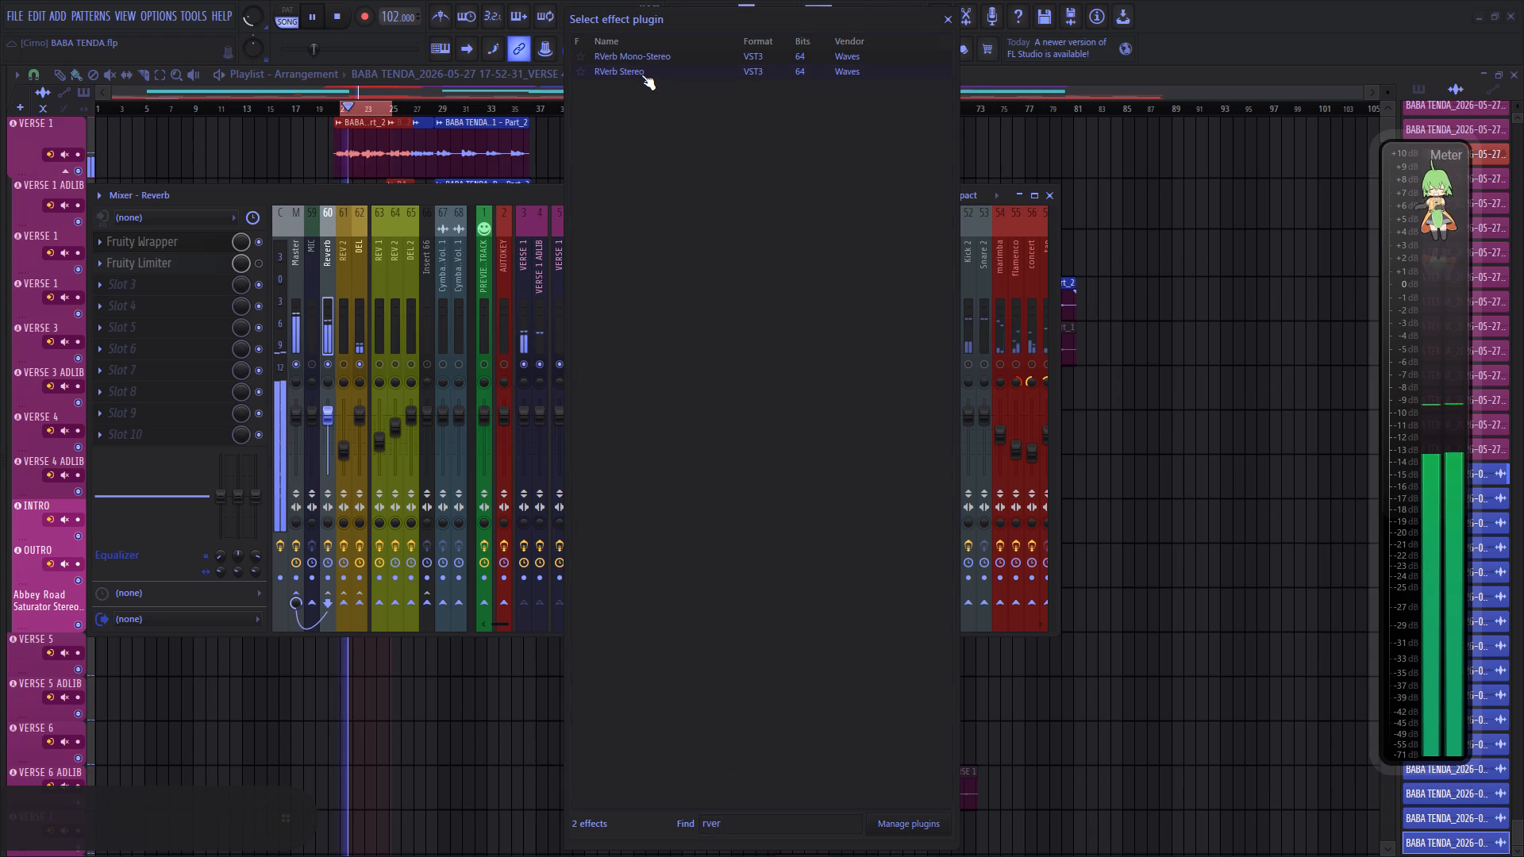
{"action": "left_click", "coordinate": [641, 75]}
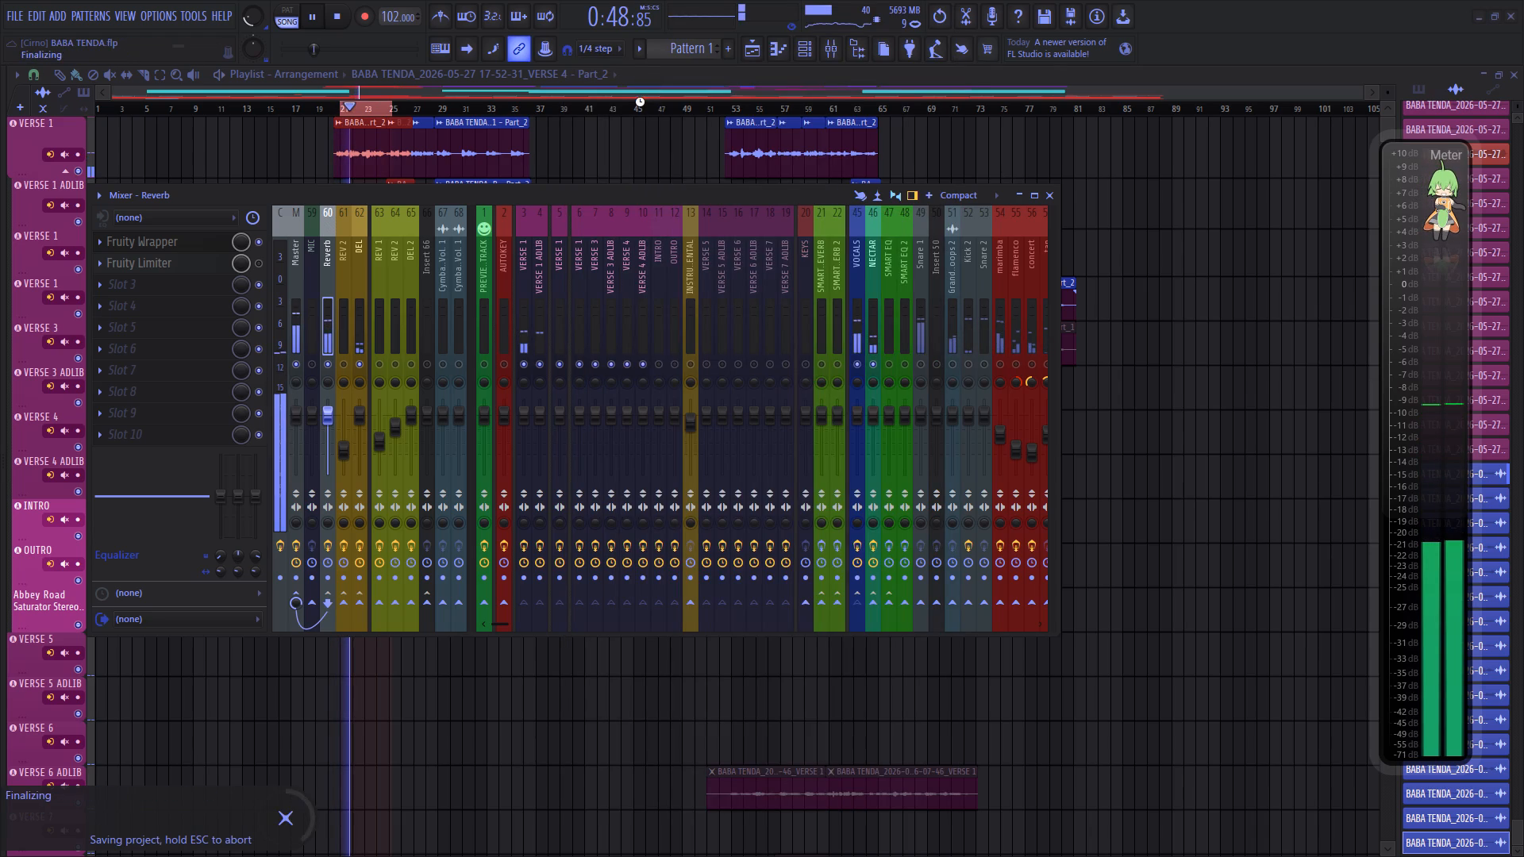
Set the RVerb predelay to 30.0 ms.
{"action": "scroll", "coordinate": [256, 517], "scroll_direction": "up", "scroll_amount": 6}
{"action": "scroll", "coordinate": [256, 517], "scroll_direction": "down", "scroll_amount": 1}
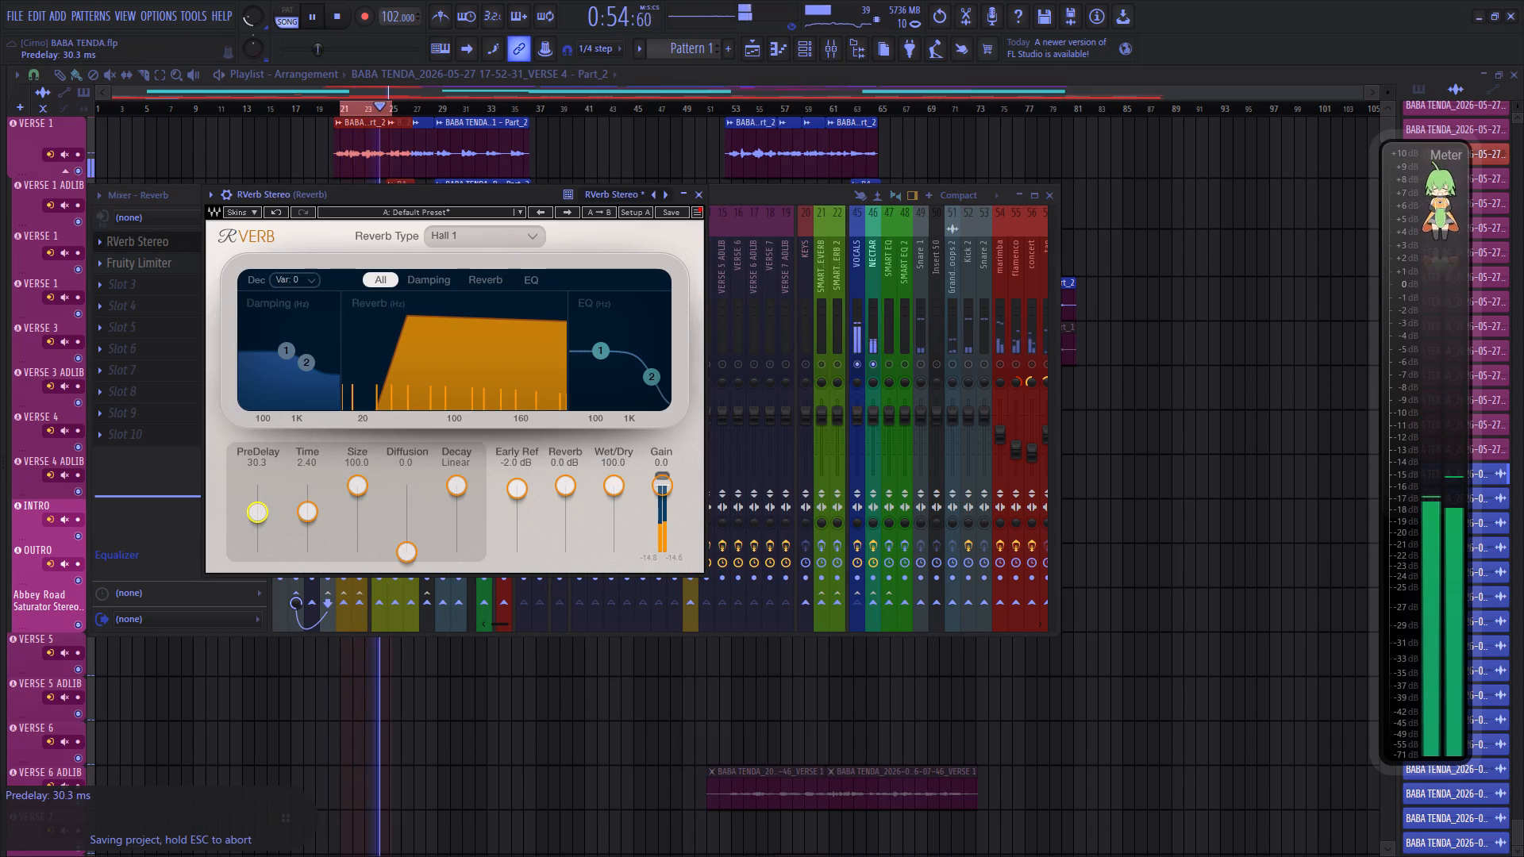
{"action": "scroll", "coordinate": [255, 517], "scroll_direction": "down", "scroll_amount": 2}
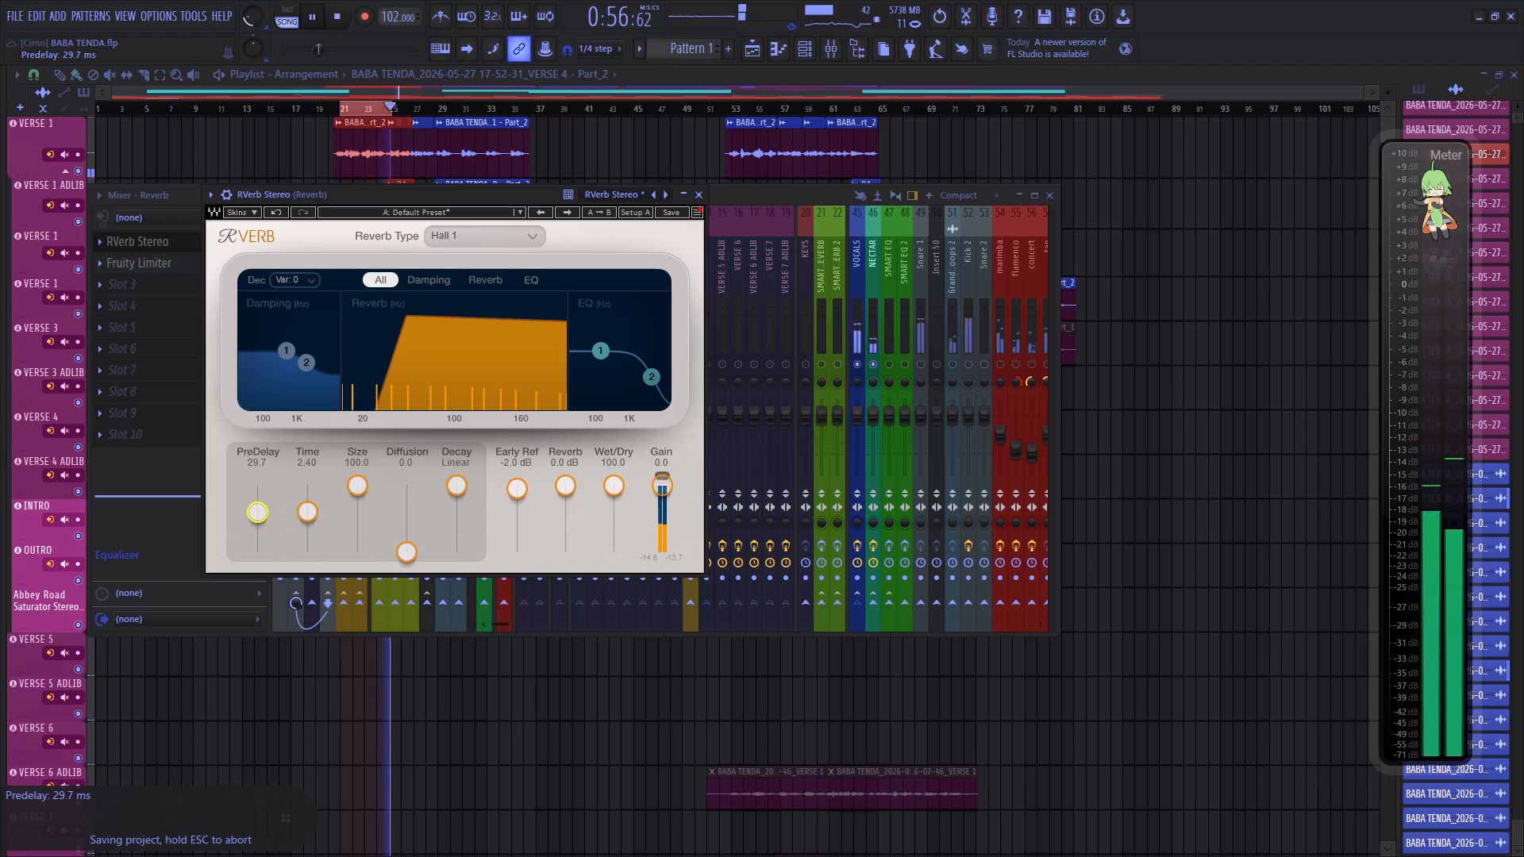
{"action": "scroll", "coordinate": [255, 517], "scroll_direction": "up", "scroll_amount": 1}
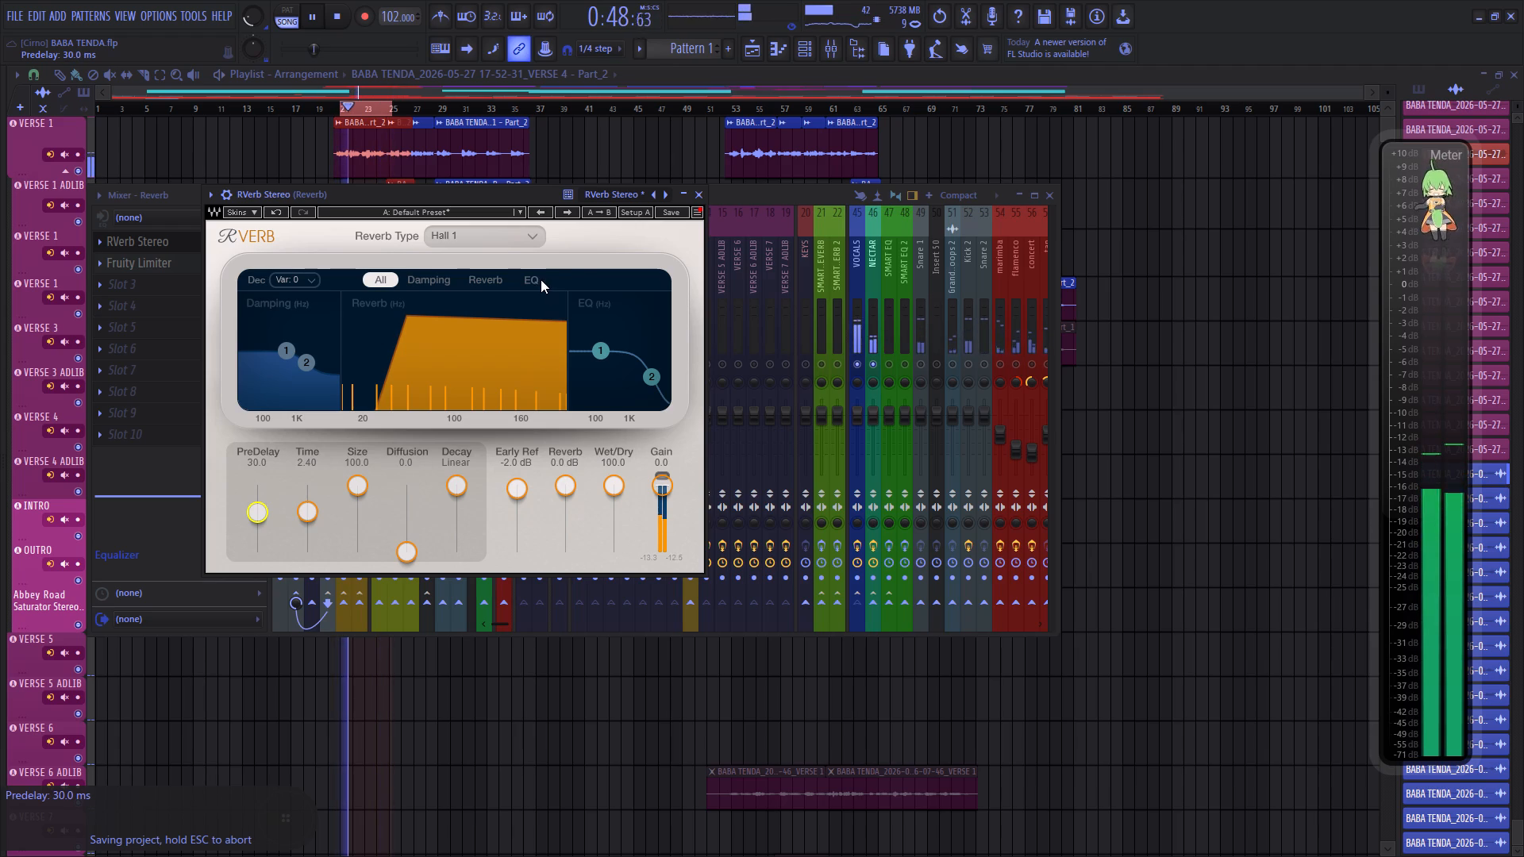
Set the RVerb EQ's low band 1 to -24 dB gain at 256 Hz.
{"action": "left_click", "coordinate": [541, 279]}
{"action": "left_click", "coordinate": [348, 351]}
{"action": "left_click_drag", "start_coordinate": [633, 345], "coordinate": [581, 617]}
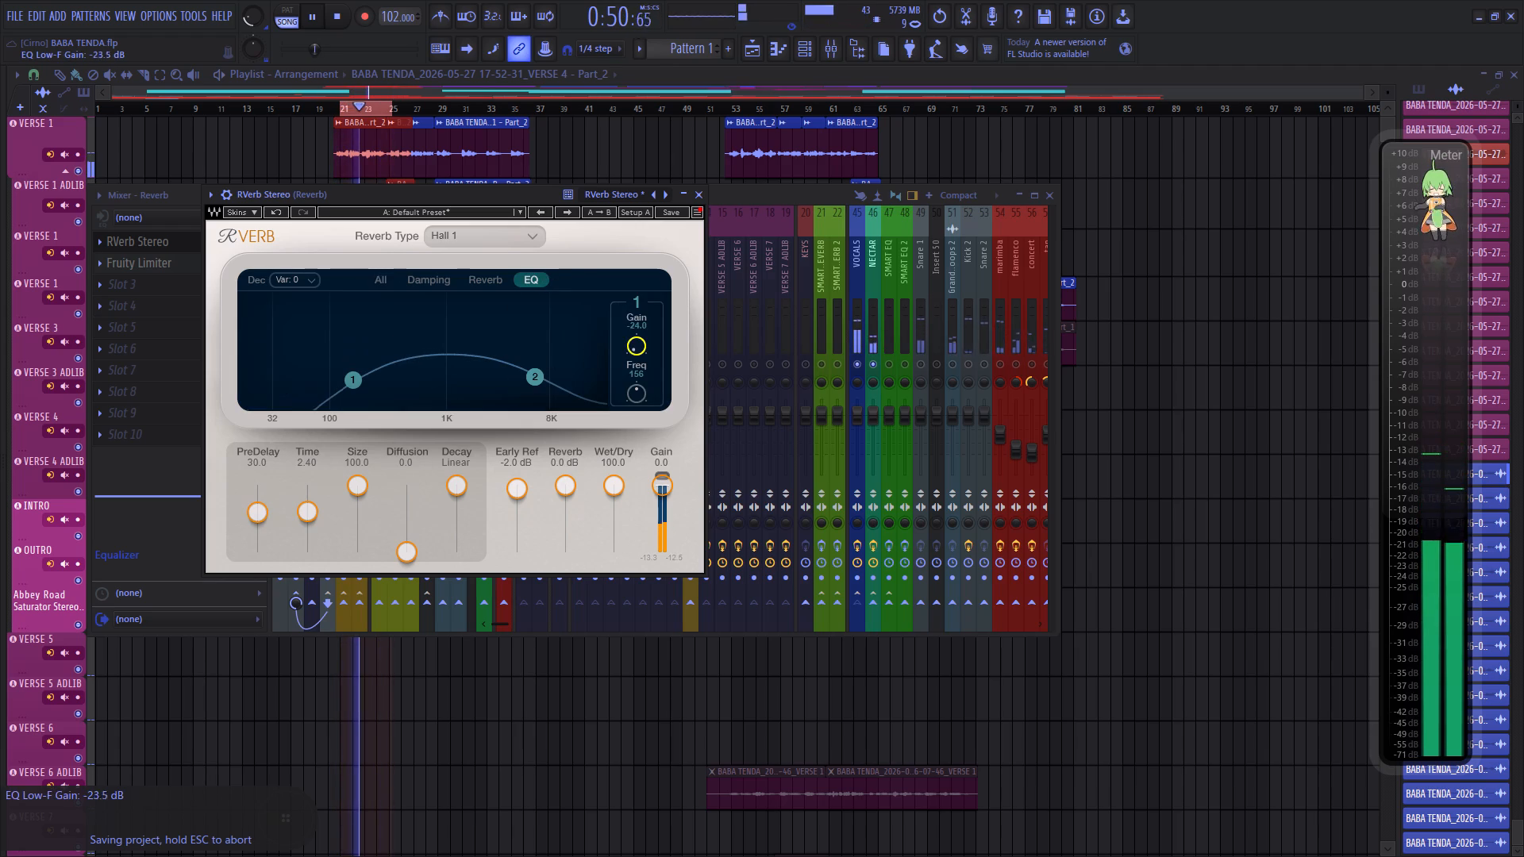
{"action": "left_click_drag", "start_coordinate": [581, 617], "coordinate": [600, 736]}
{"action": "scroll", "coordinate": [634, 388], "scroll_direction": "up", "scroll_amount": 6}
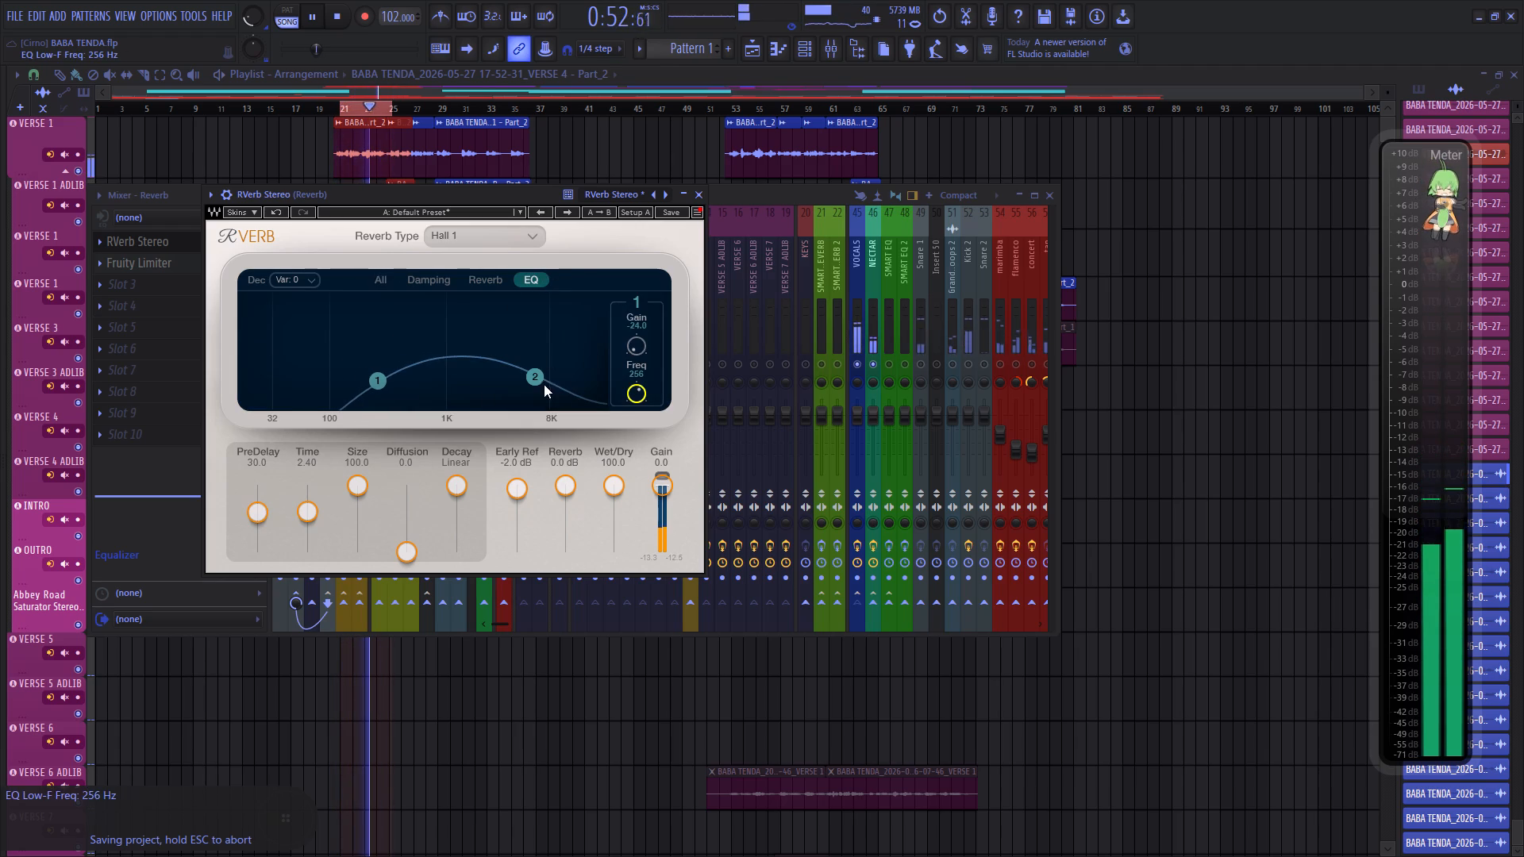
Adjust the high band 2 upward in the RVerb EQ and close the reverb window.
{"action": "left_click", "coordinate": [537, 381]}
{"action": "scroll", "coordinate": [637, 352], "scroll_direction": "up", "scroll_amount": 12}
{"action": "left_click", "coordinate": [697, 192]}
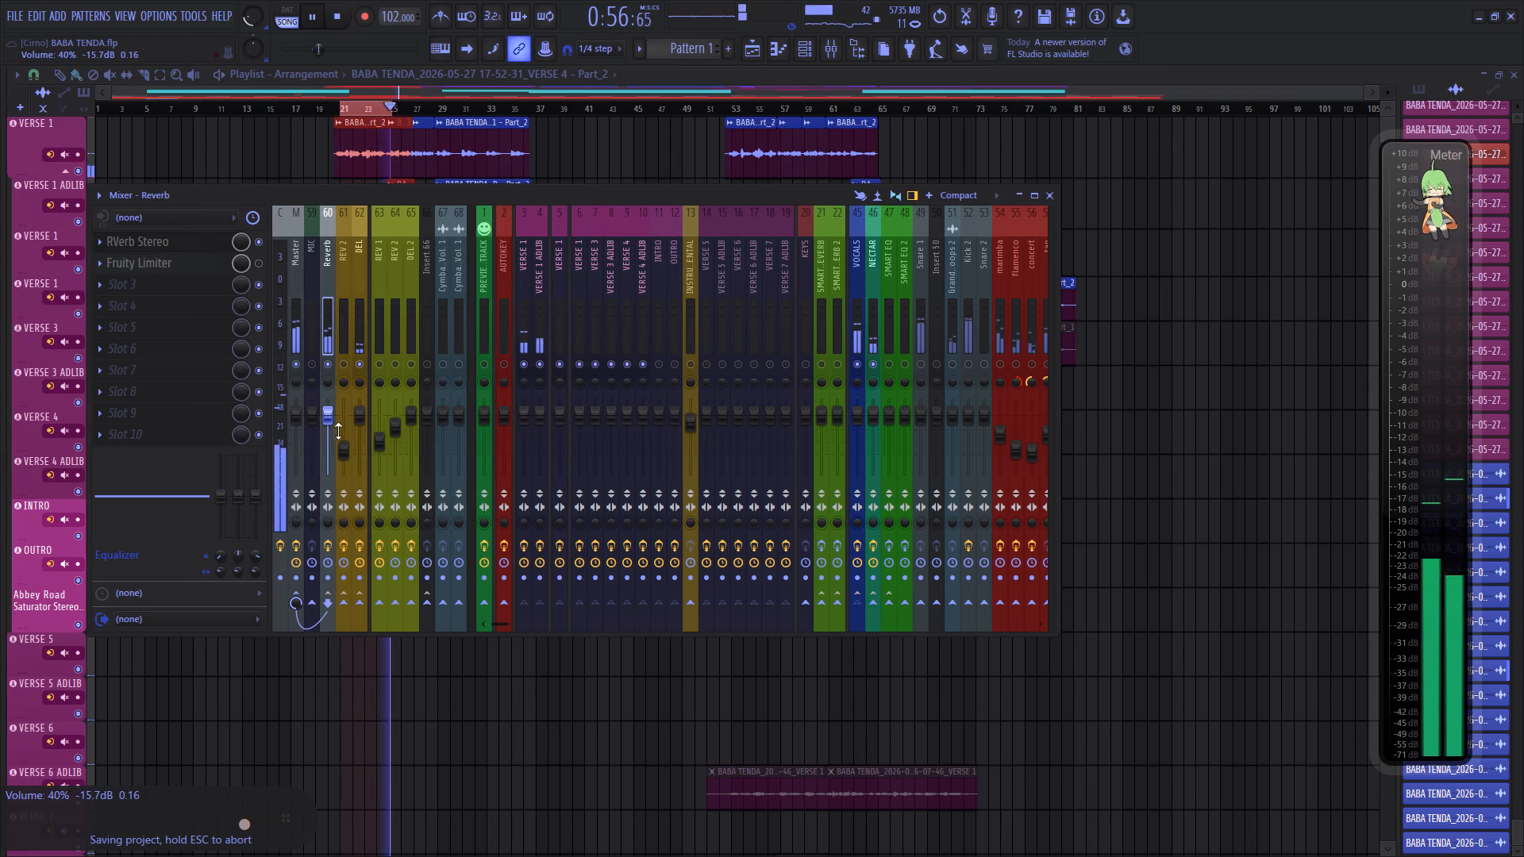
Set the Reverb mixer track's volume to -12 dB.
{"action": "right_click", "coordinate": [329, 415]}
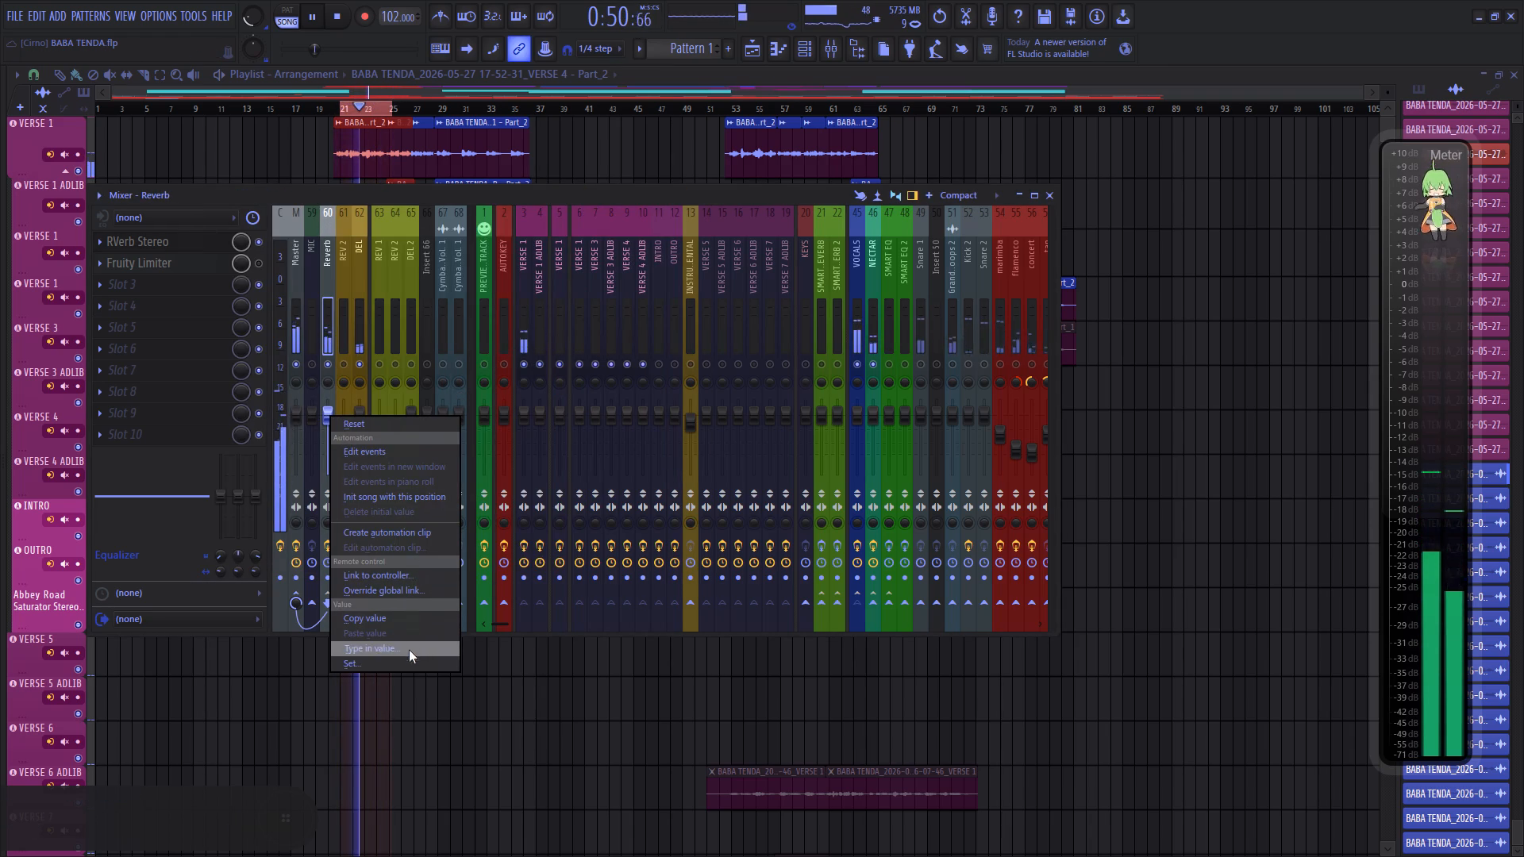
{"action": "left_click", "coordinate": [384, 653]}
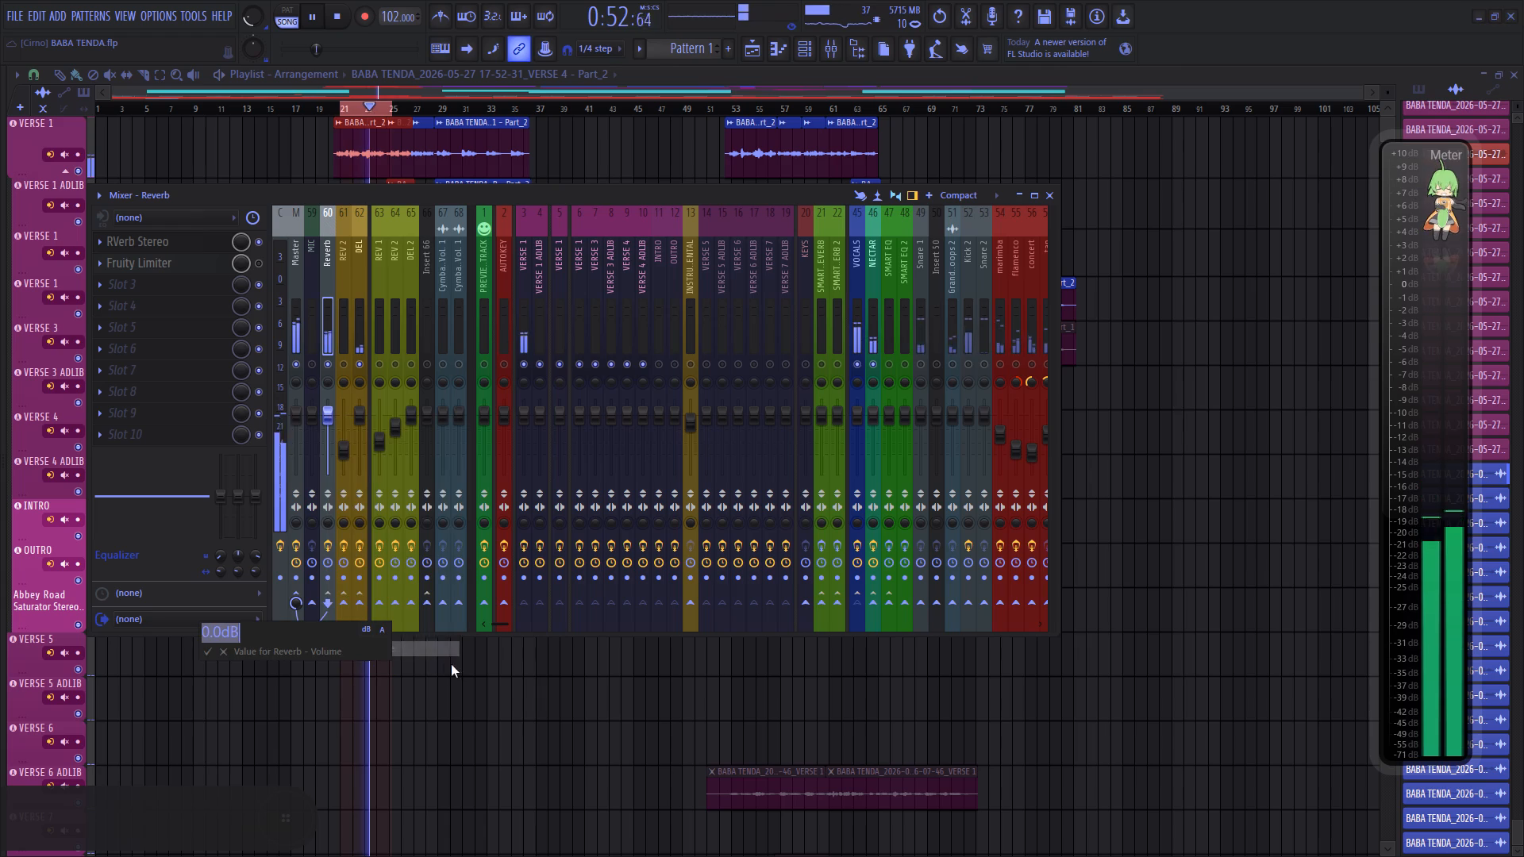
{"action": "type", "text": "-12"}
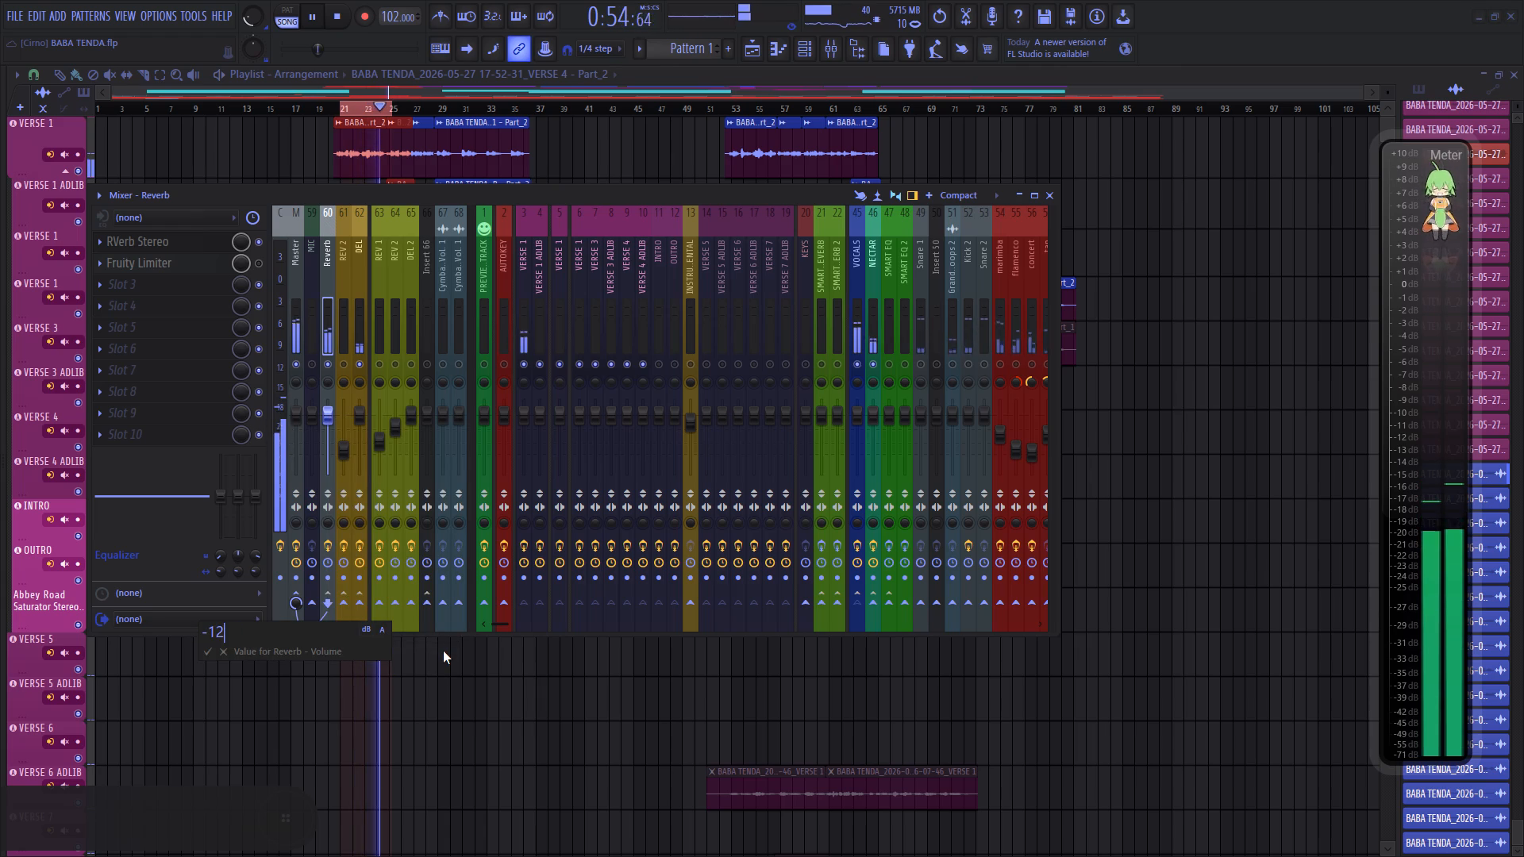
{"action": "key", "text": "Return"}
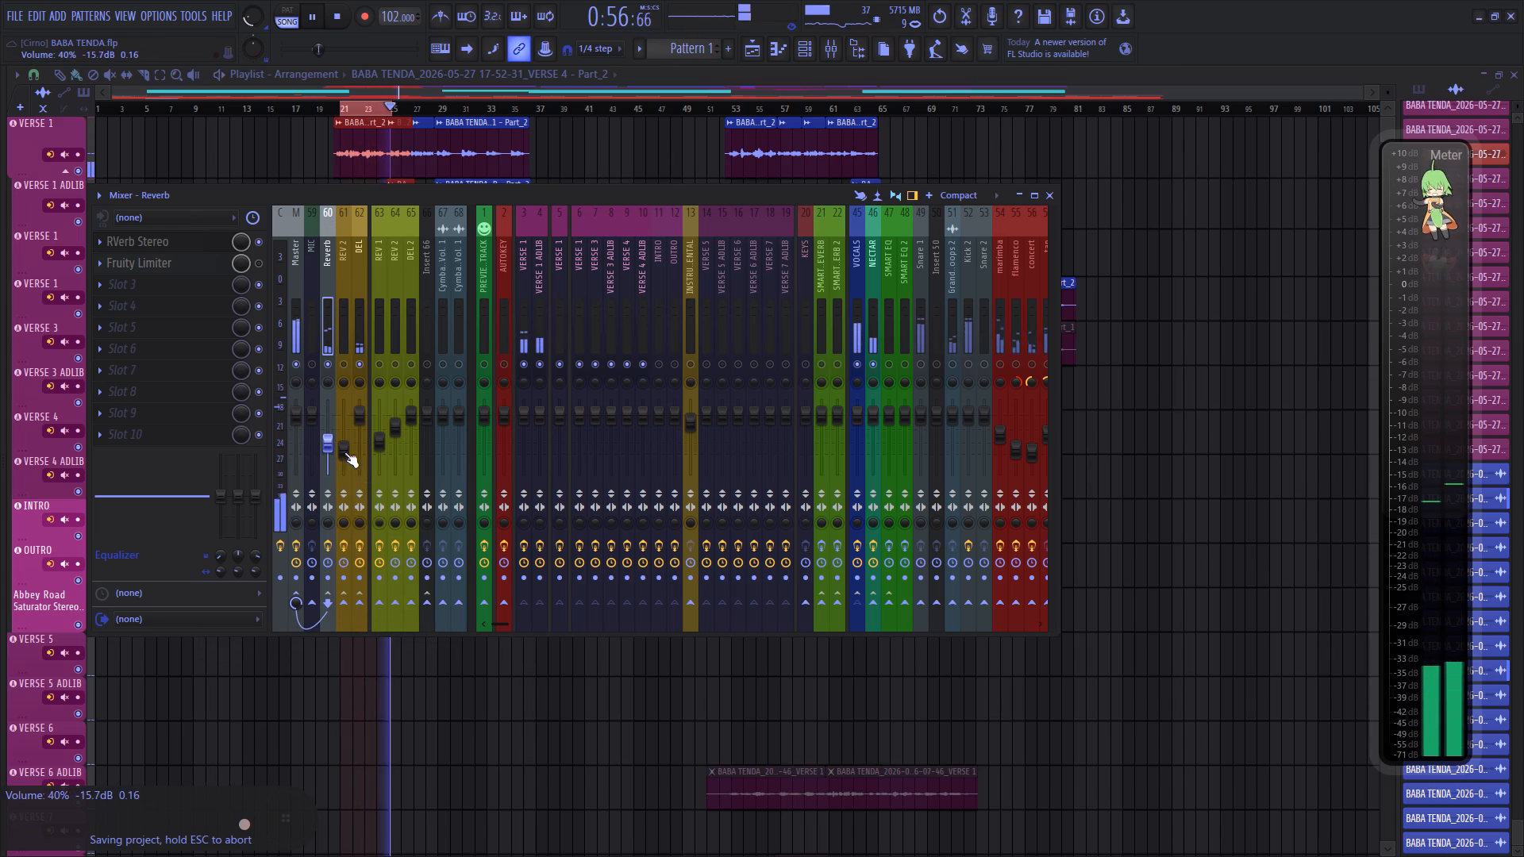
Unsolo the vocal tracks in the mixer so that all tracks play again.
{"action": "scroll", "coordinate": [329, 444], "scroll_direction": "down", "scroll_amount": 1}
{"action": "right_click", "coordinate": [336, 359]}
{"action": "right_click", "coordinate": [339, 358]}
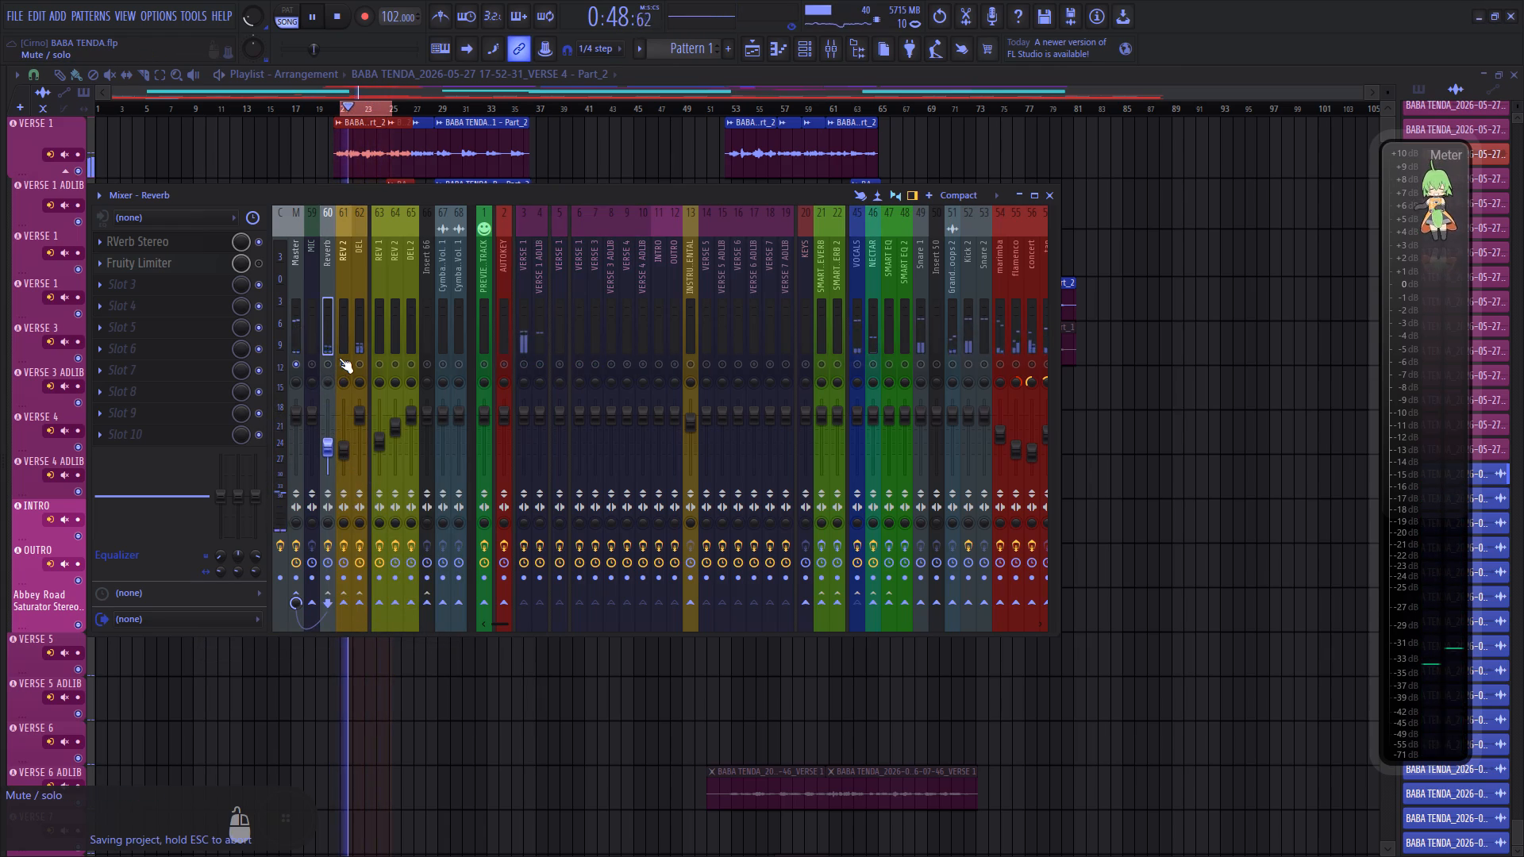
Clear the playlist's time selection and continue playback from about bar 25.
{"action": "left_click", "coordinate": [525, 332]}
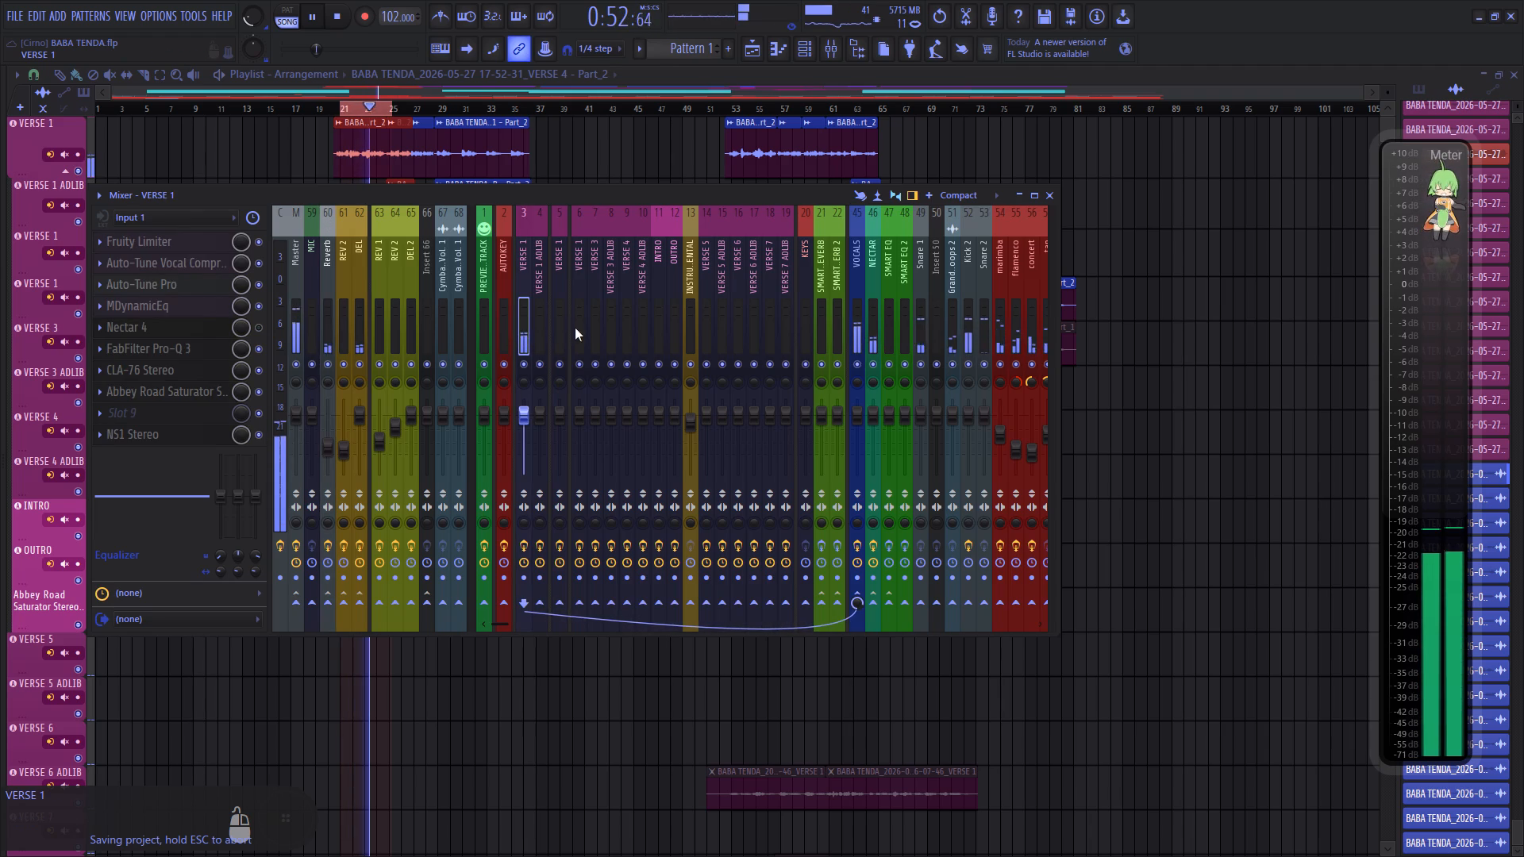
{"action": "left_click", "coordinate": [393, 110]}
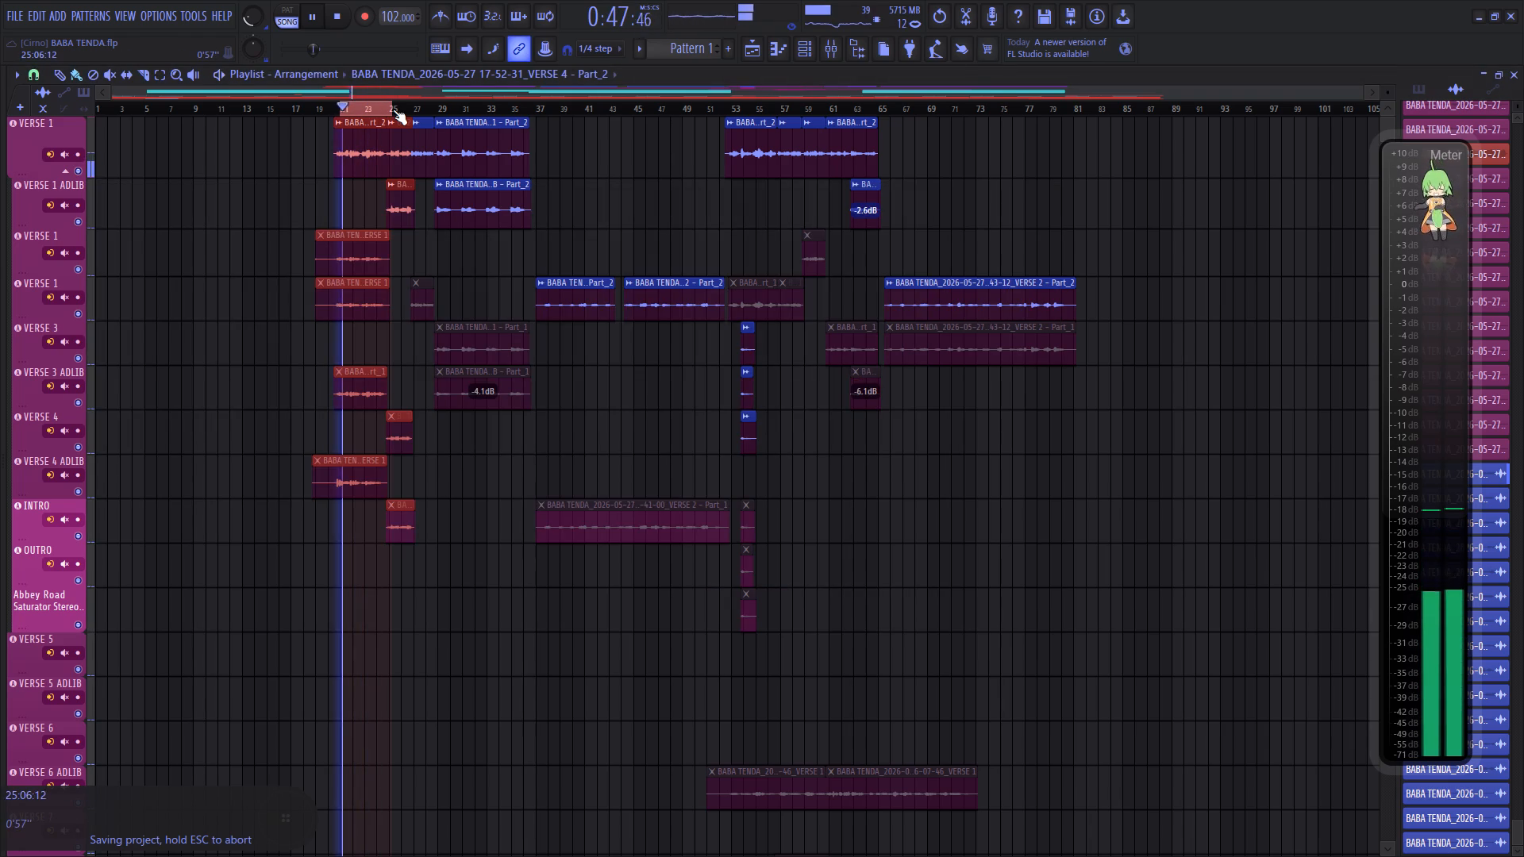
{"action": "double_click", "coordinate": [391, 110]}
{"action": "left_click", "coordinate": [390, 107]}
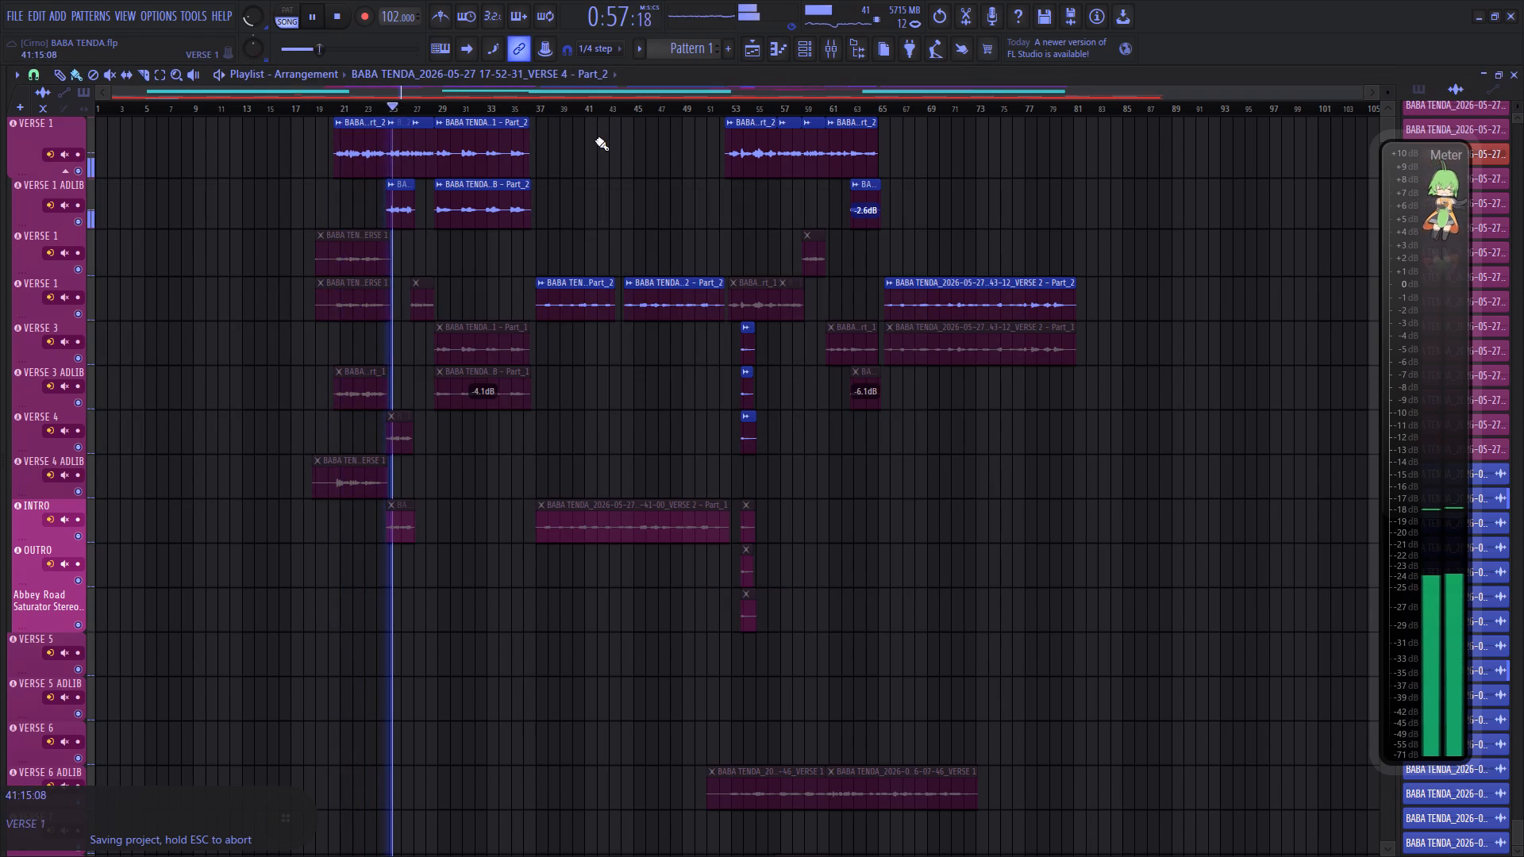
Copy the VERSE 1 mixer track state, with its whole effect chain, onto the VERSE 1 ADLIB track 4.
{"action": "left_click", "coordinate": [839, 52]}
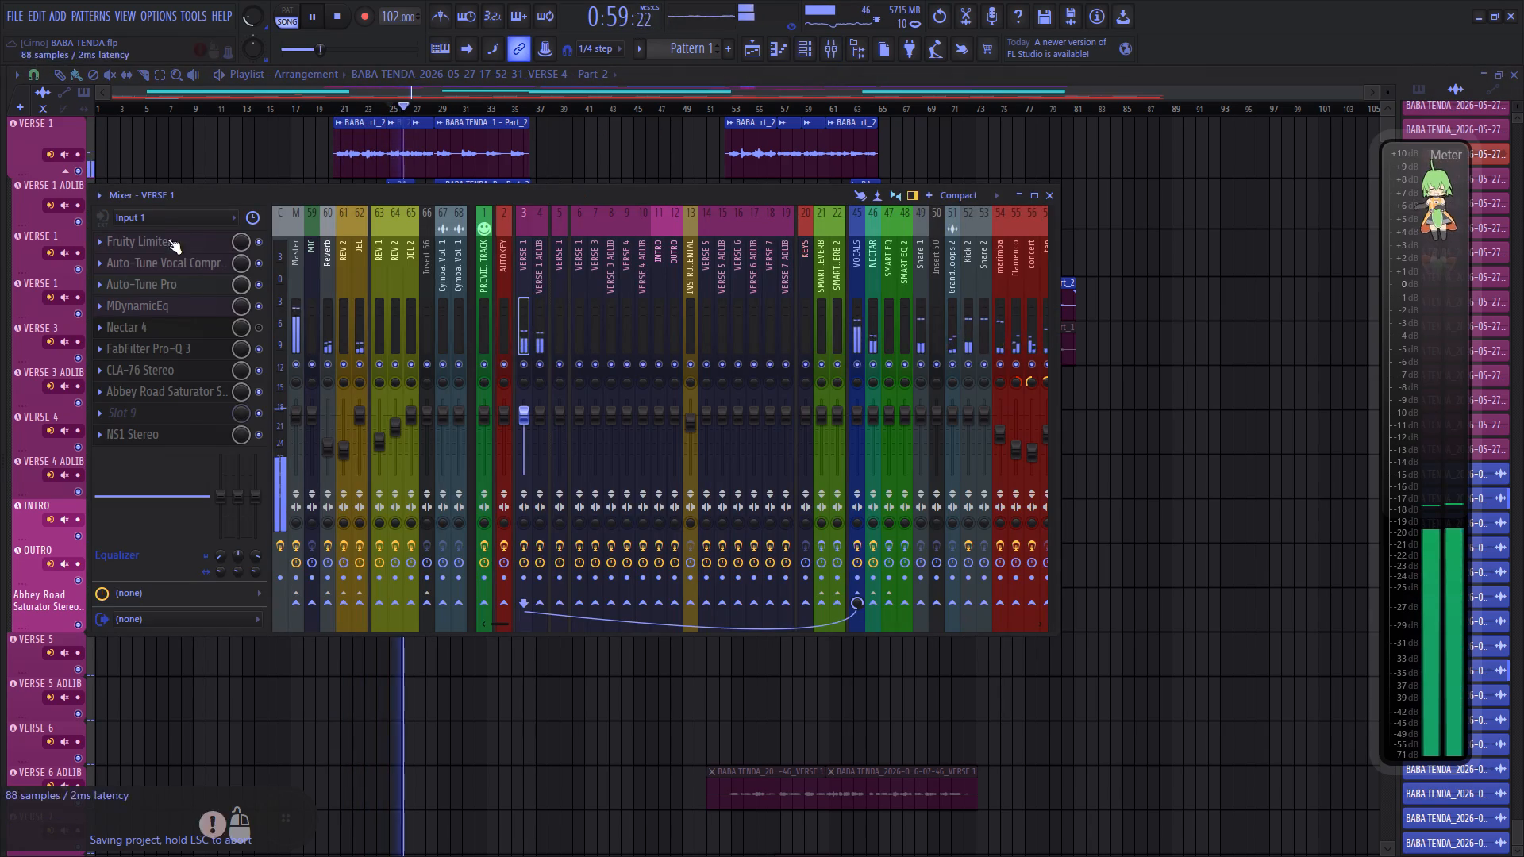
{"action": "left_click", "coordinate": [101, 201]}
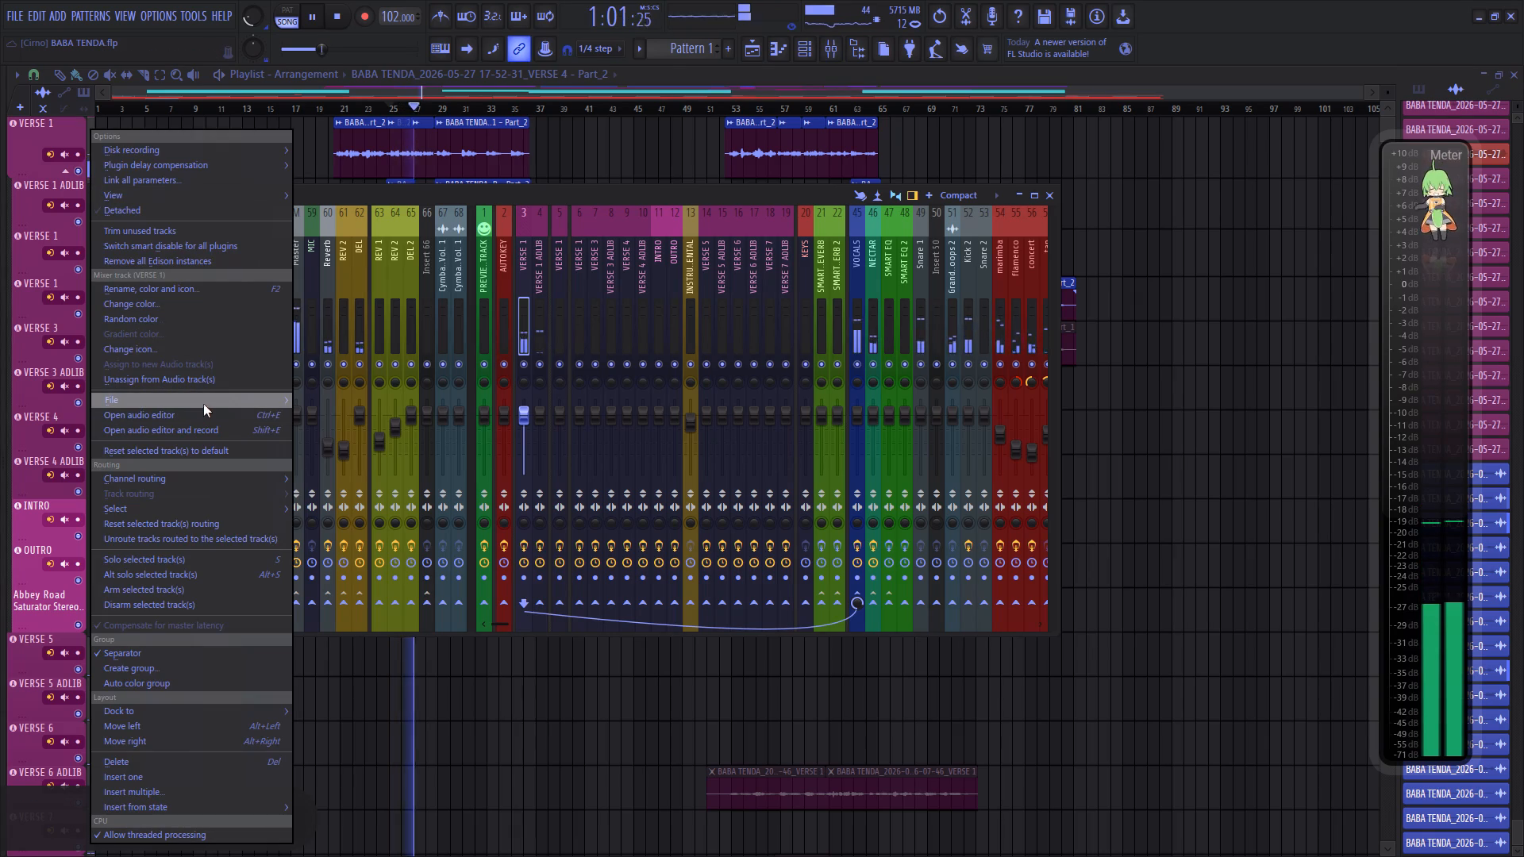
{"action": "left_click_drag", "start_coordinate": [325, 384], "coordinate": [541, 330]}
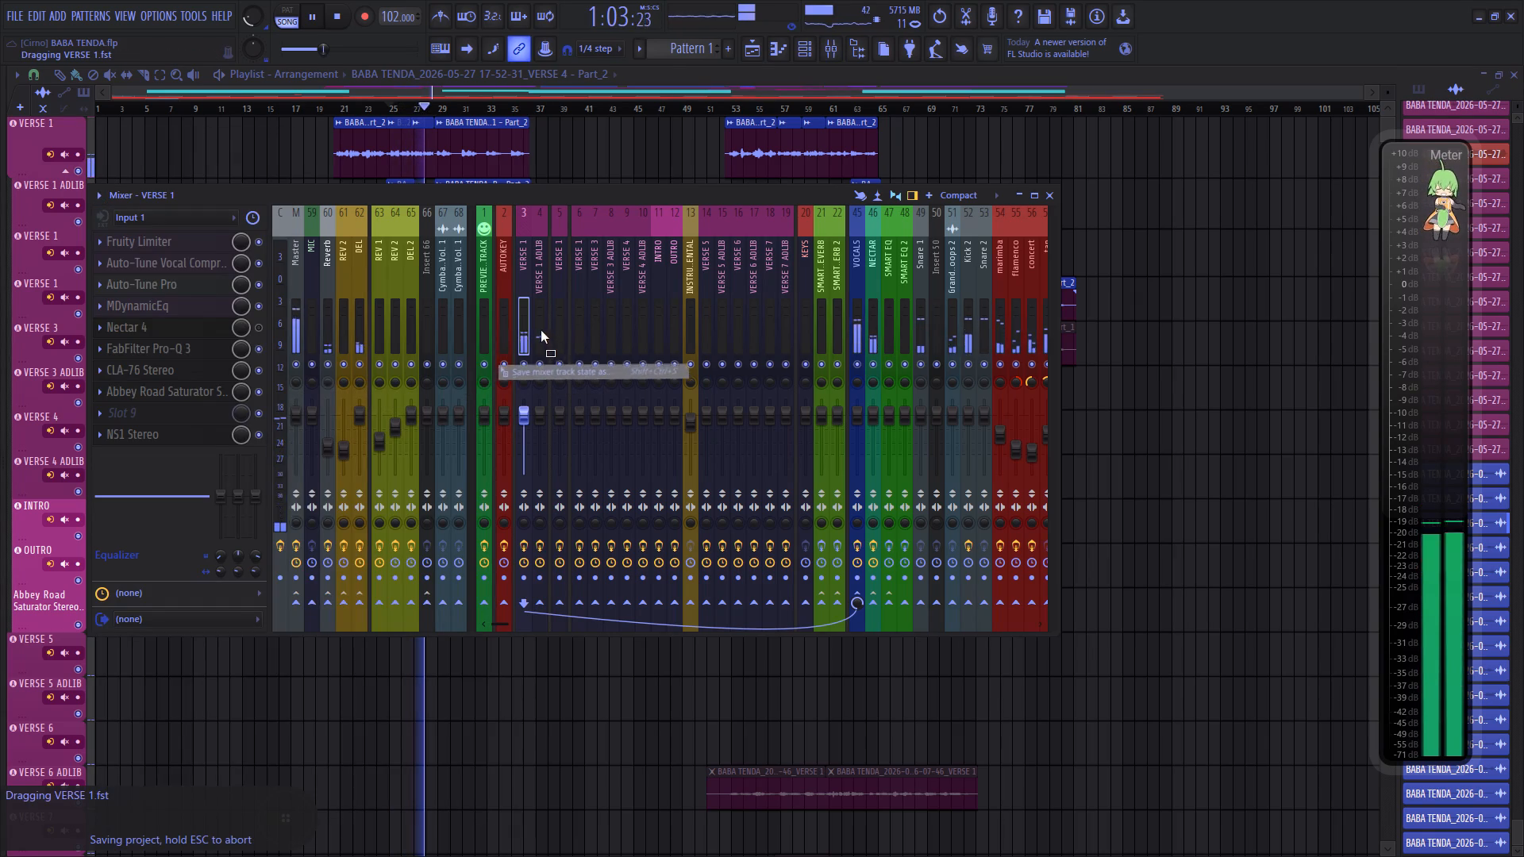
{"action": "left_click_drag", "start_coordinate": [541, 330], "coordinate": [539, 330]}
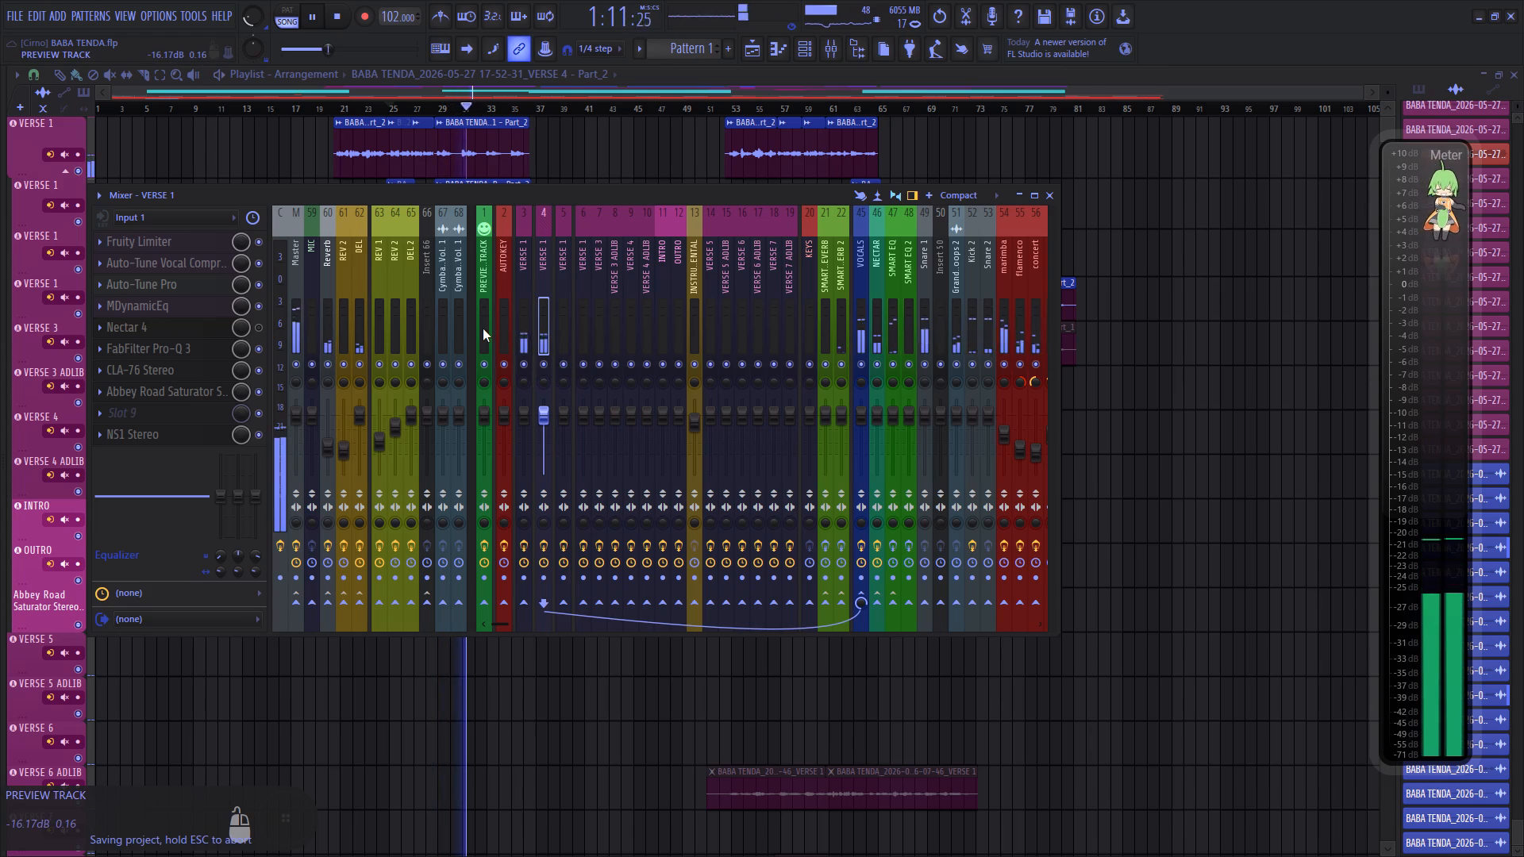
Load AIR Stereo Width into empty slot 9 of mixer track 4, searching the effect plugins for "stereo".
{"action": "left_click", "coordinate": [175, 419]}
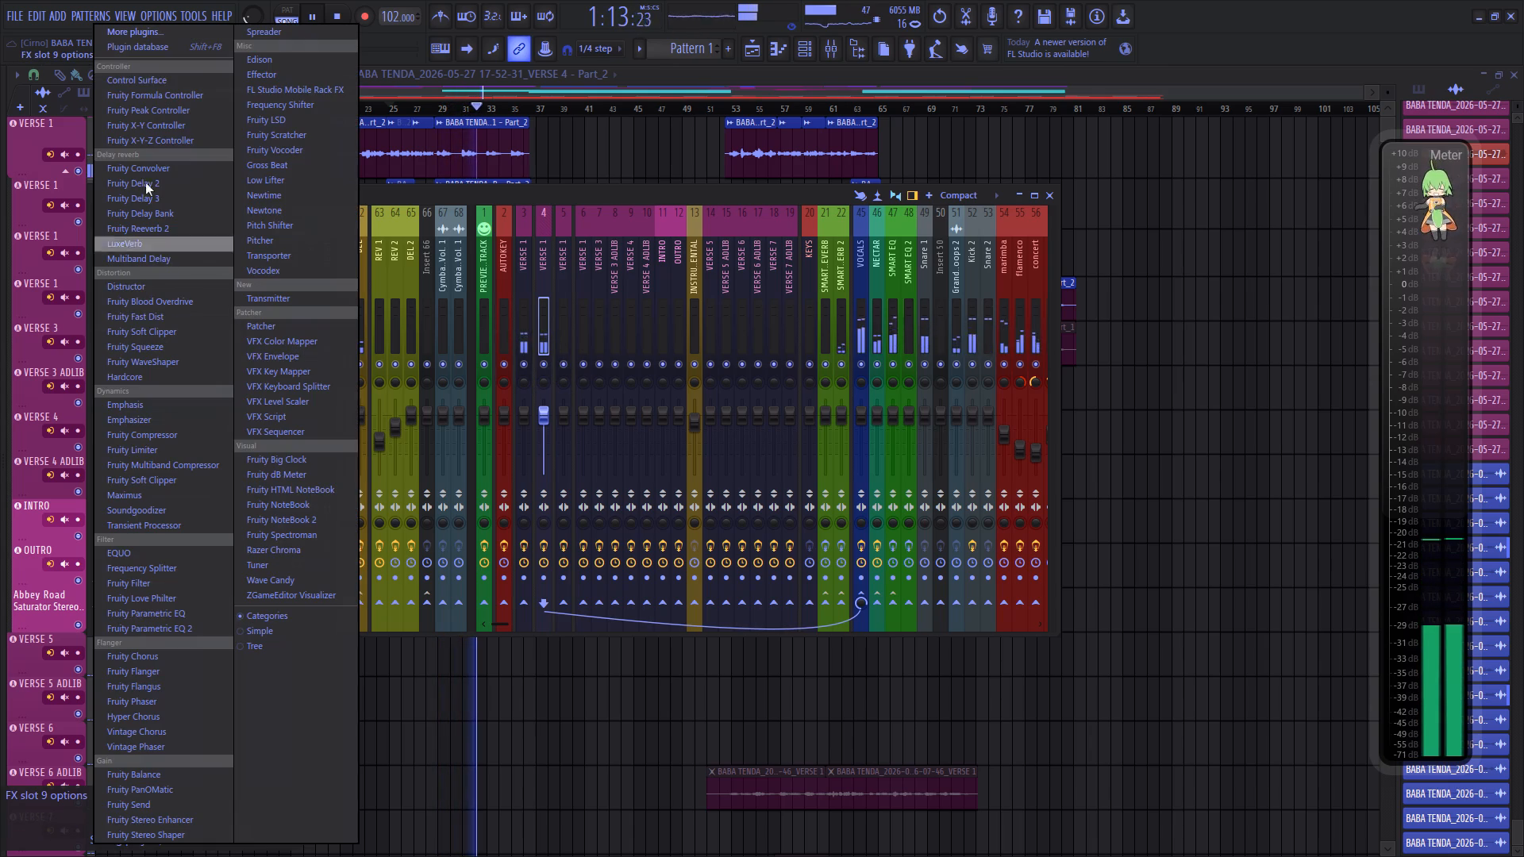
{"action": "left_click", "coordinate": [142, 29]}
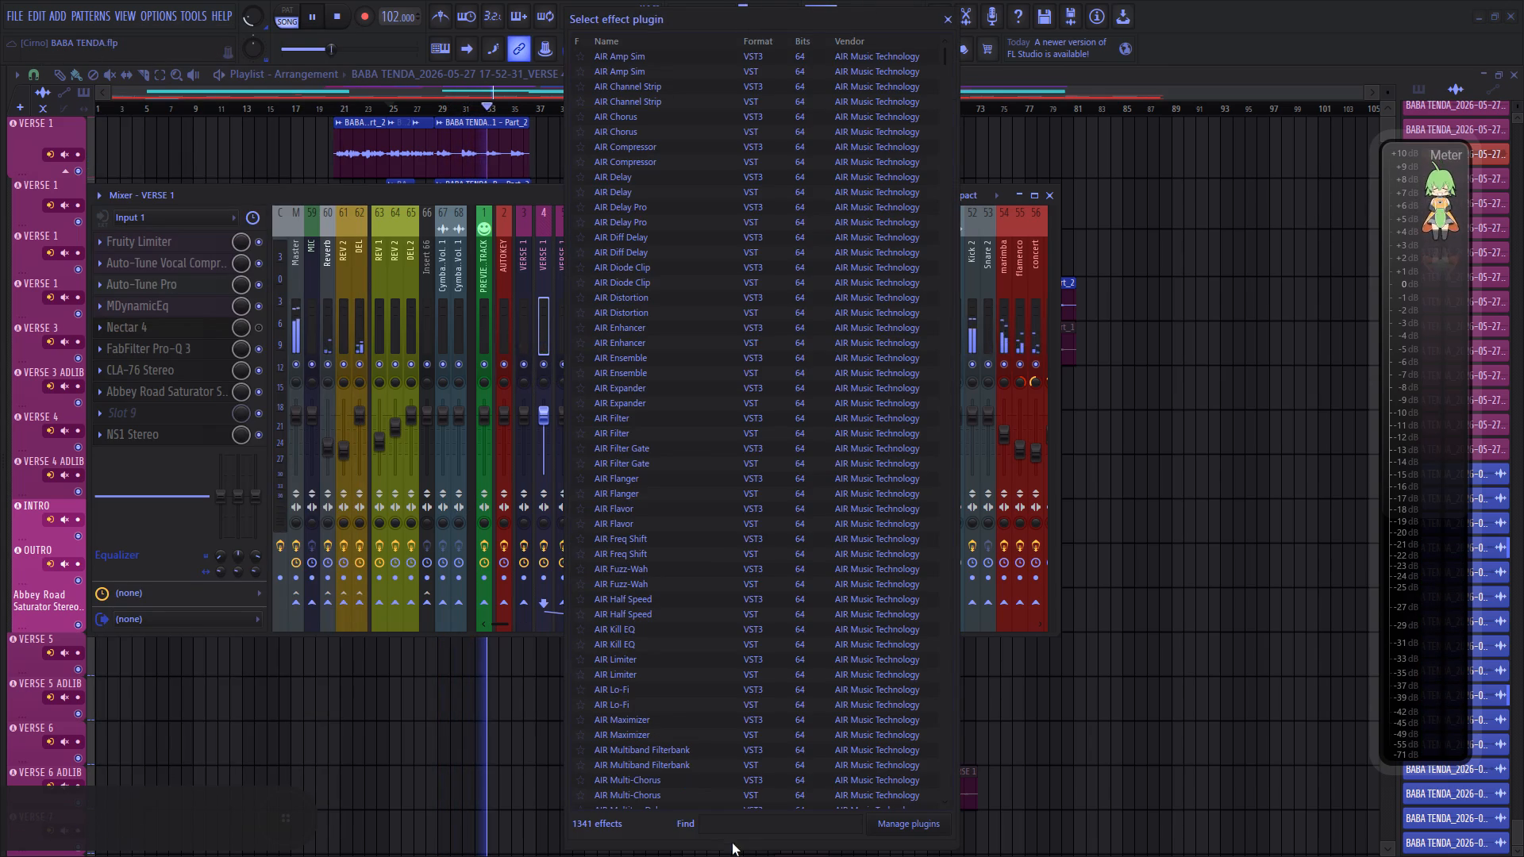
{"action": "left_click", "coordinate": [736, 819]}
{"action": "type", "text": "stereo"}
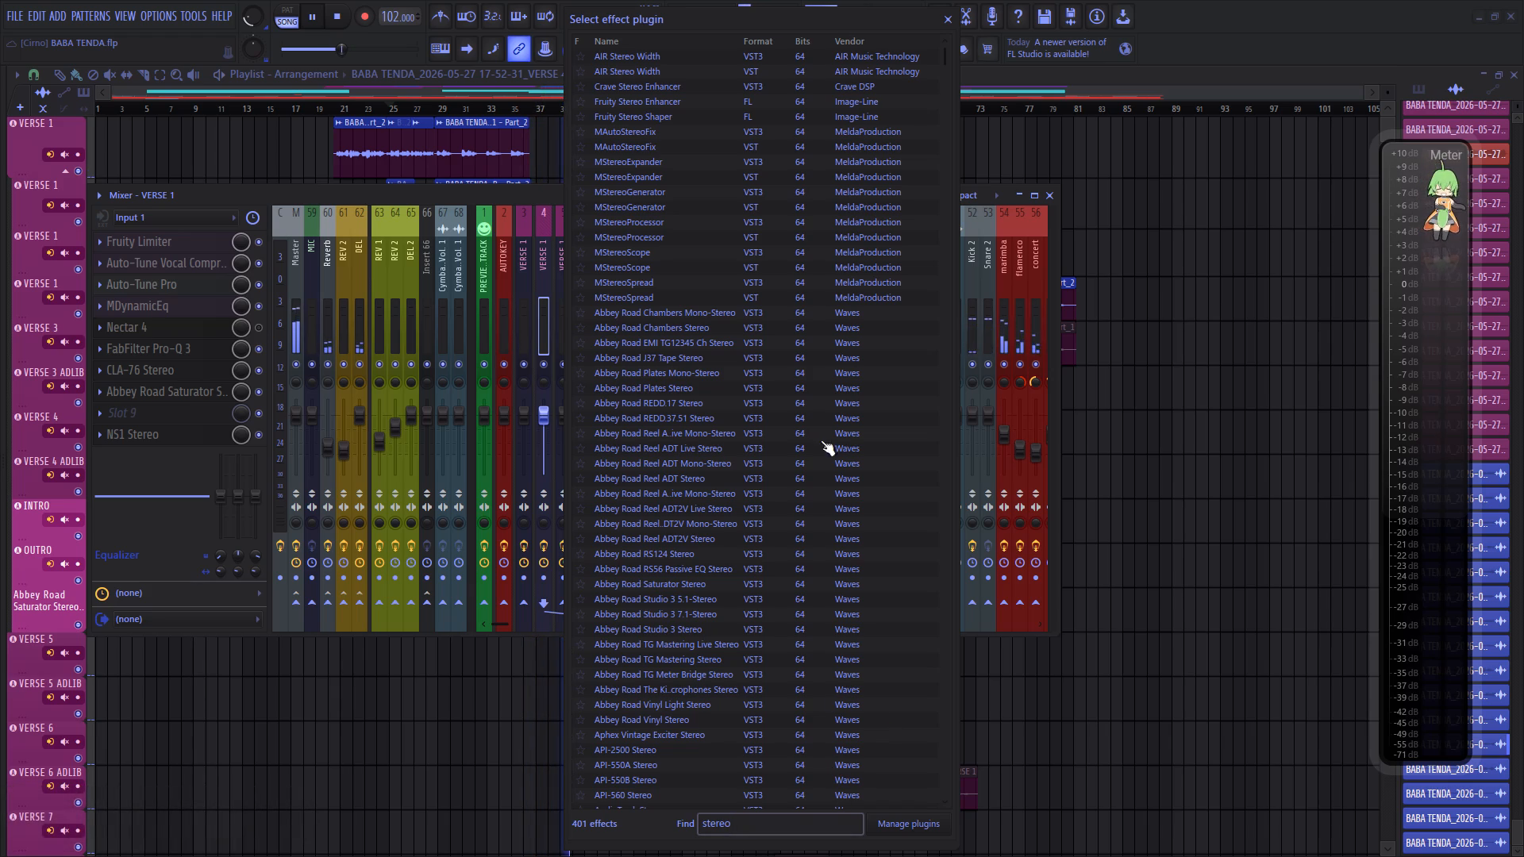
{"action": "double_click", "coordinate": [674, 73]}
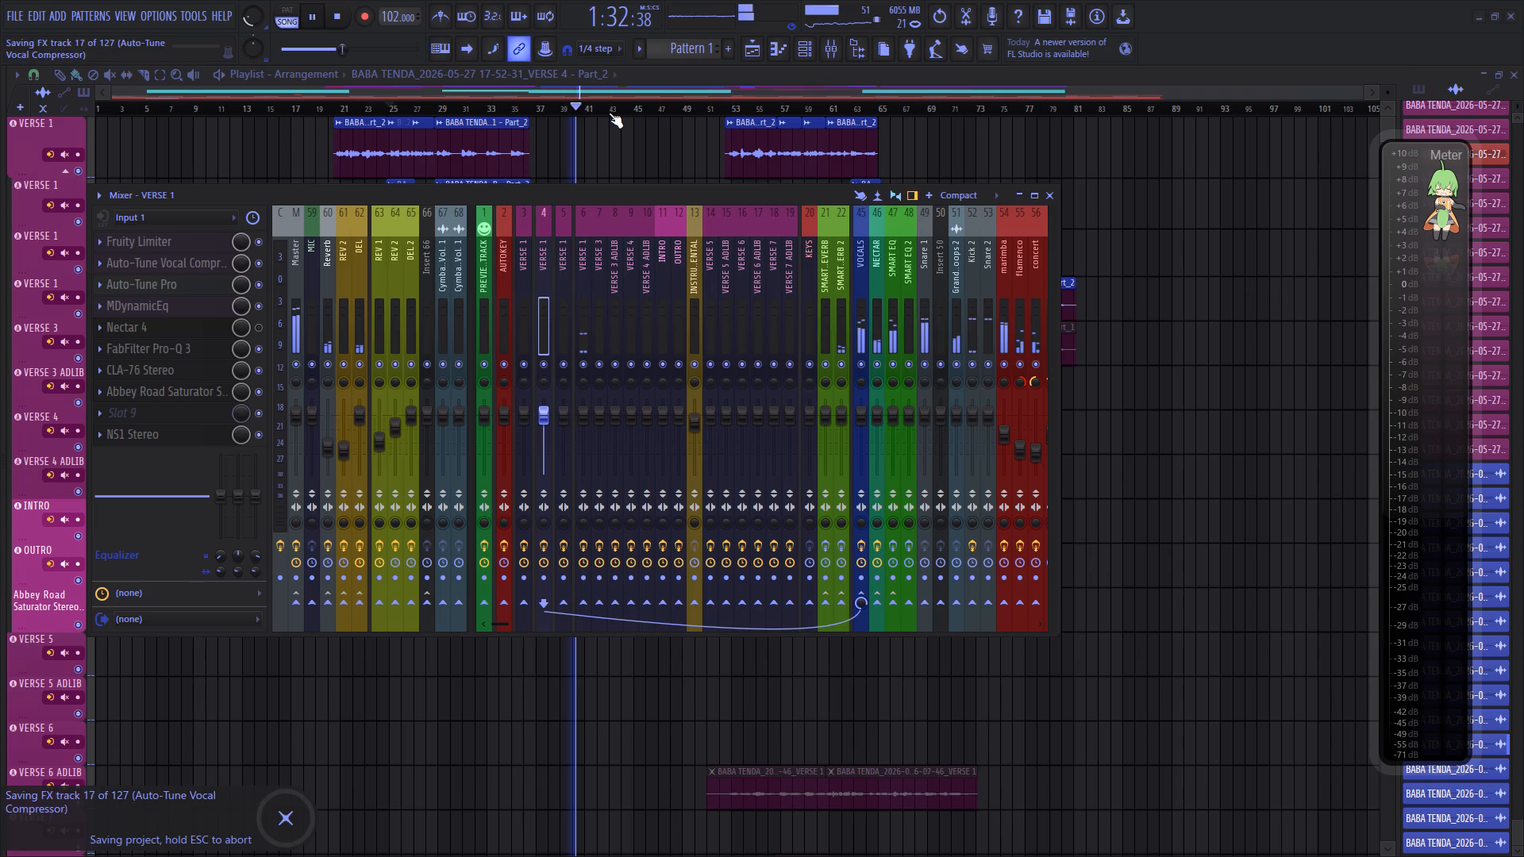
Restart playback, set AIR Stereo Width's width to 200% and its delay to maximum, and close the plugin window.
{"action": "left_click", "coordinate": [344, 21]}
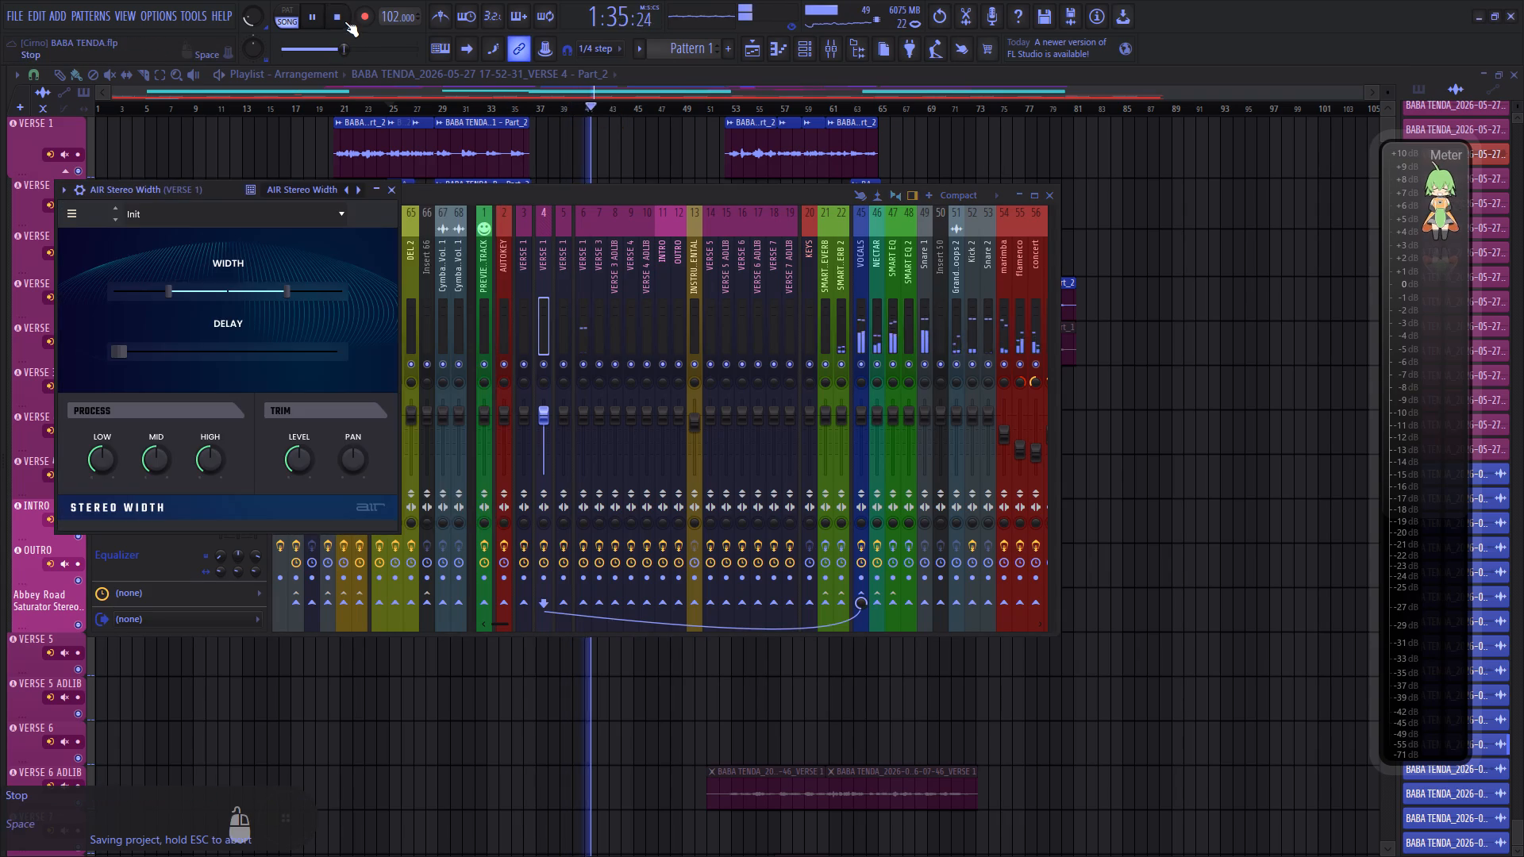
{"action": "left_click", "coordinate": [319, 17]}
{"action": "left_click_drag", "start_coordinate": [275, 295], "coordinate": [343, 295]}
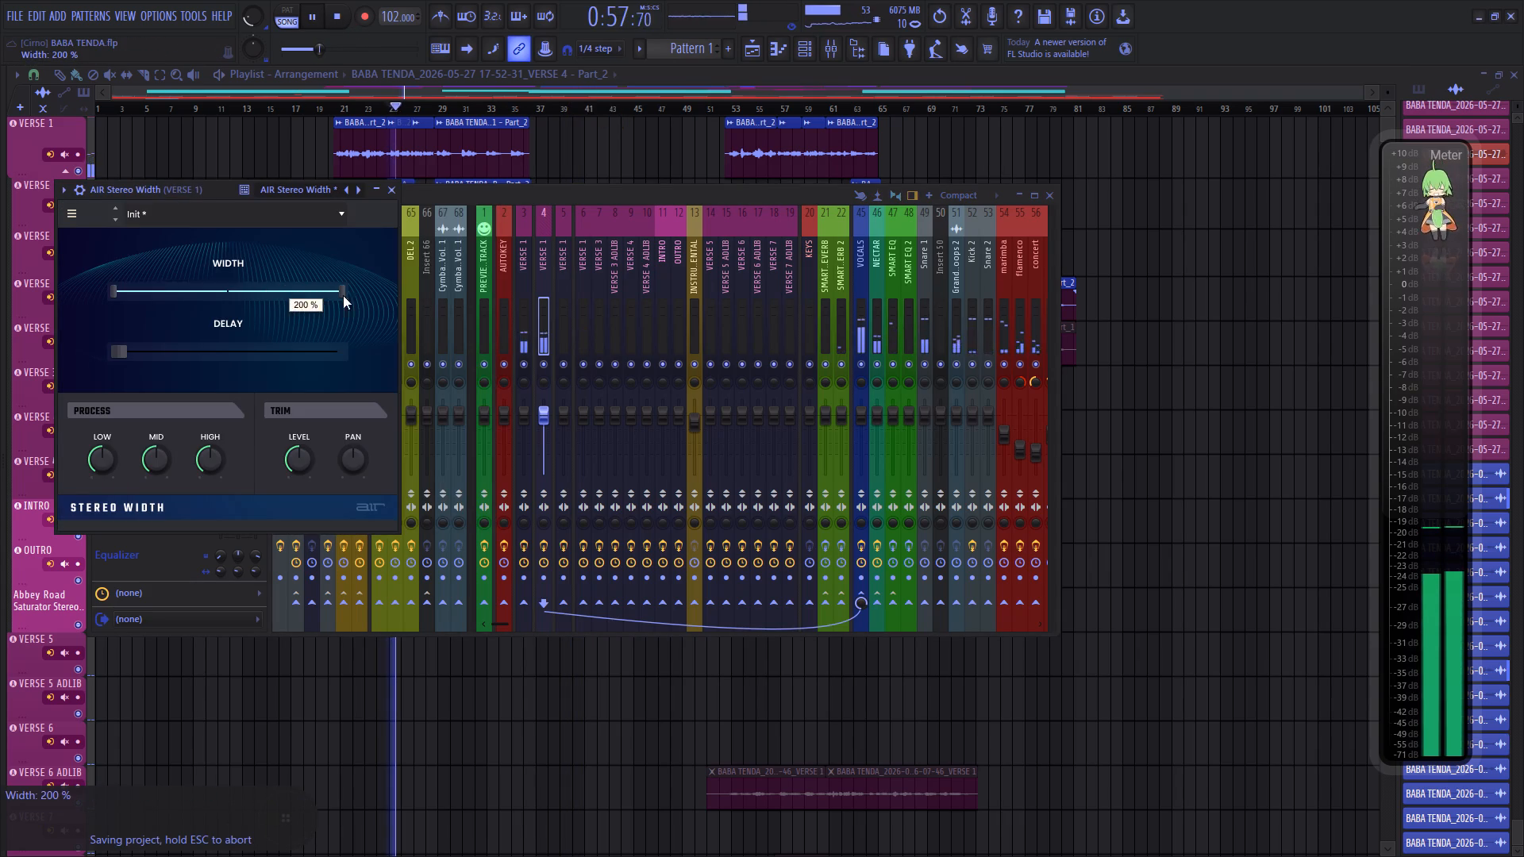
{"action": "left_click_drag", "start_coordinate": [343, 295], "coordinate": [437, 313]}
{"action": "left_click_drag", "start_coordinate": [190, 353], "coordinate": [606, 328]}
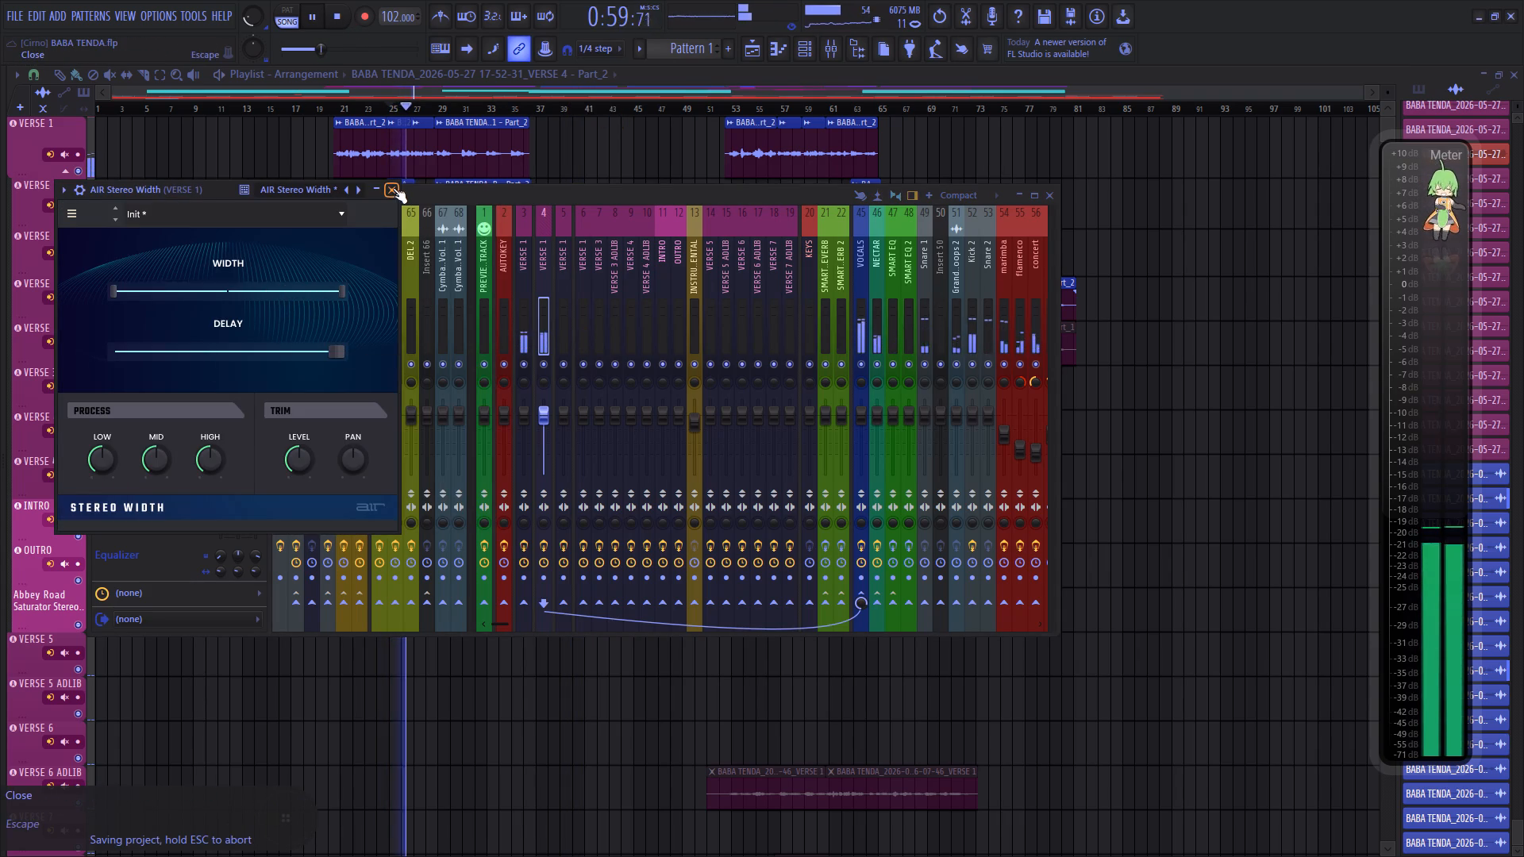
{"action": "left_click", "coordinate": [393, 188]}
Raise the main volume to about 91% and replay the verse from about bar 25 to check the widened adlibs.
{"action": "scroll", "coordinate": [255, 12], "scroll_direction": "up", "scroll_amount": 9}
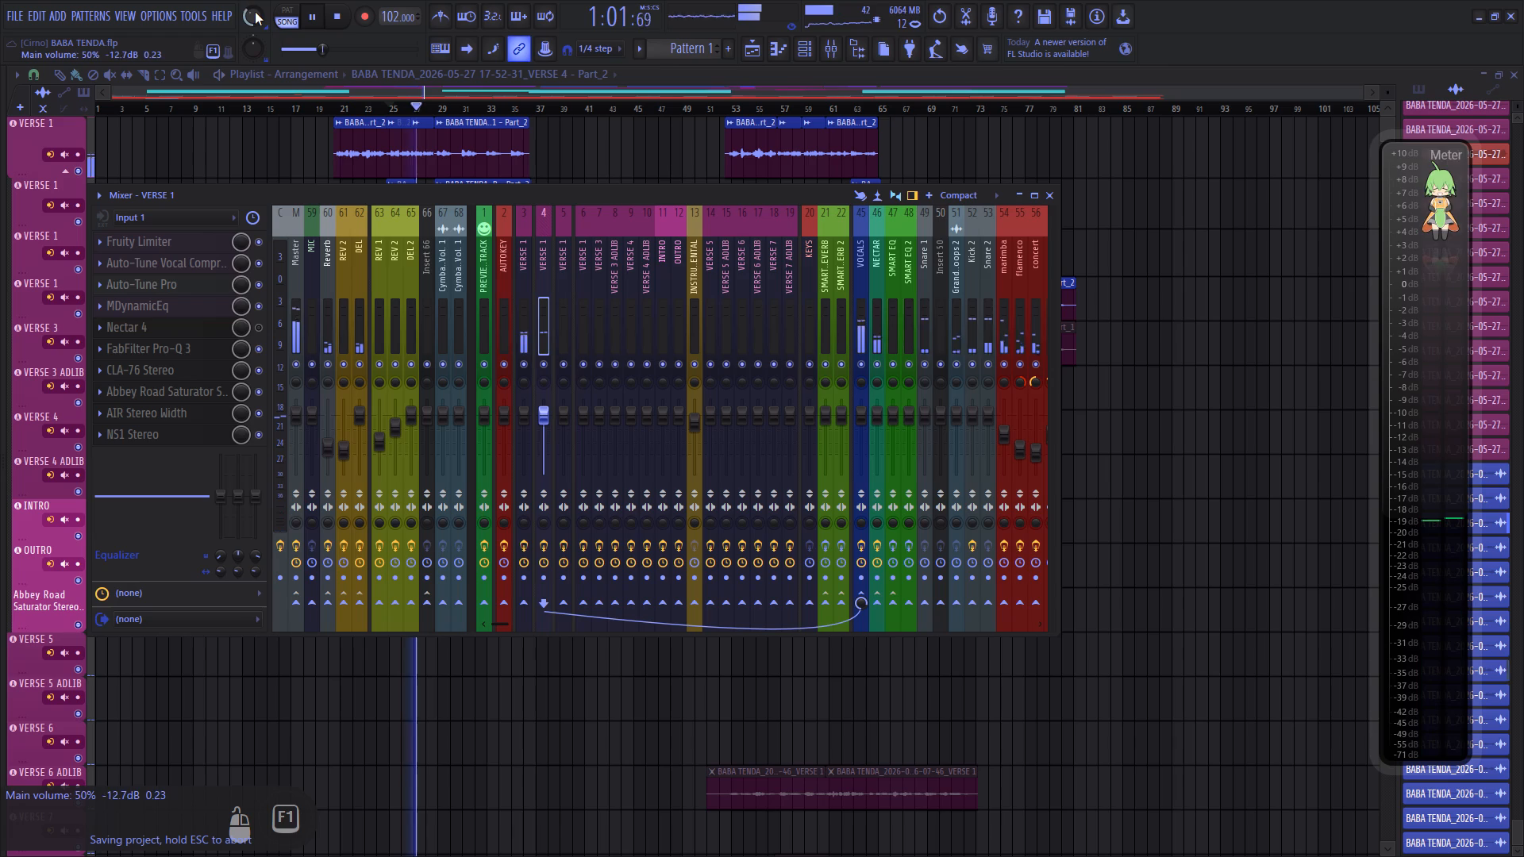
{"action": "scroll", "coordinate": [255, 12], "scroll_direction": "up", "scroll_amount": 11}
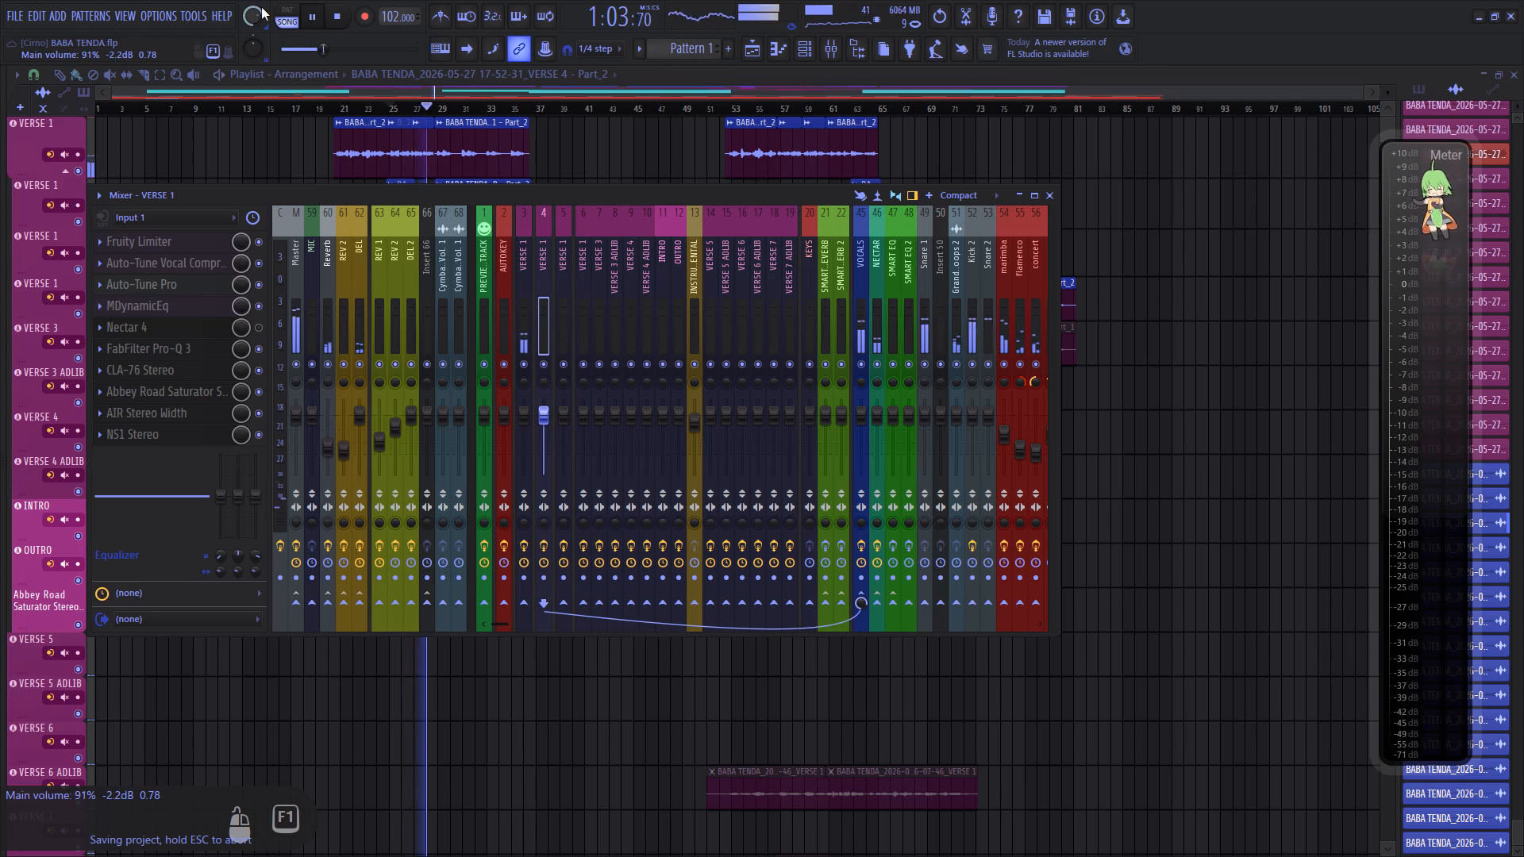
{"action": "key", "text": "space"}
{"action": "key", "text": "space"}
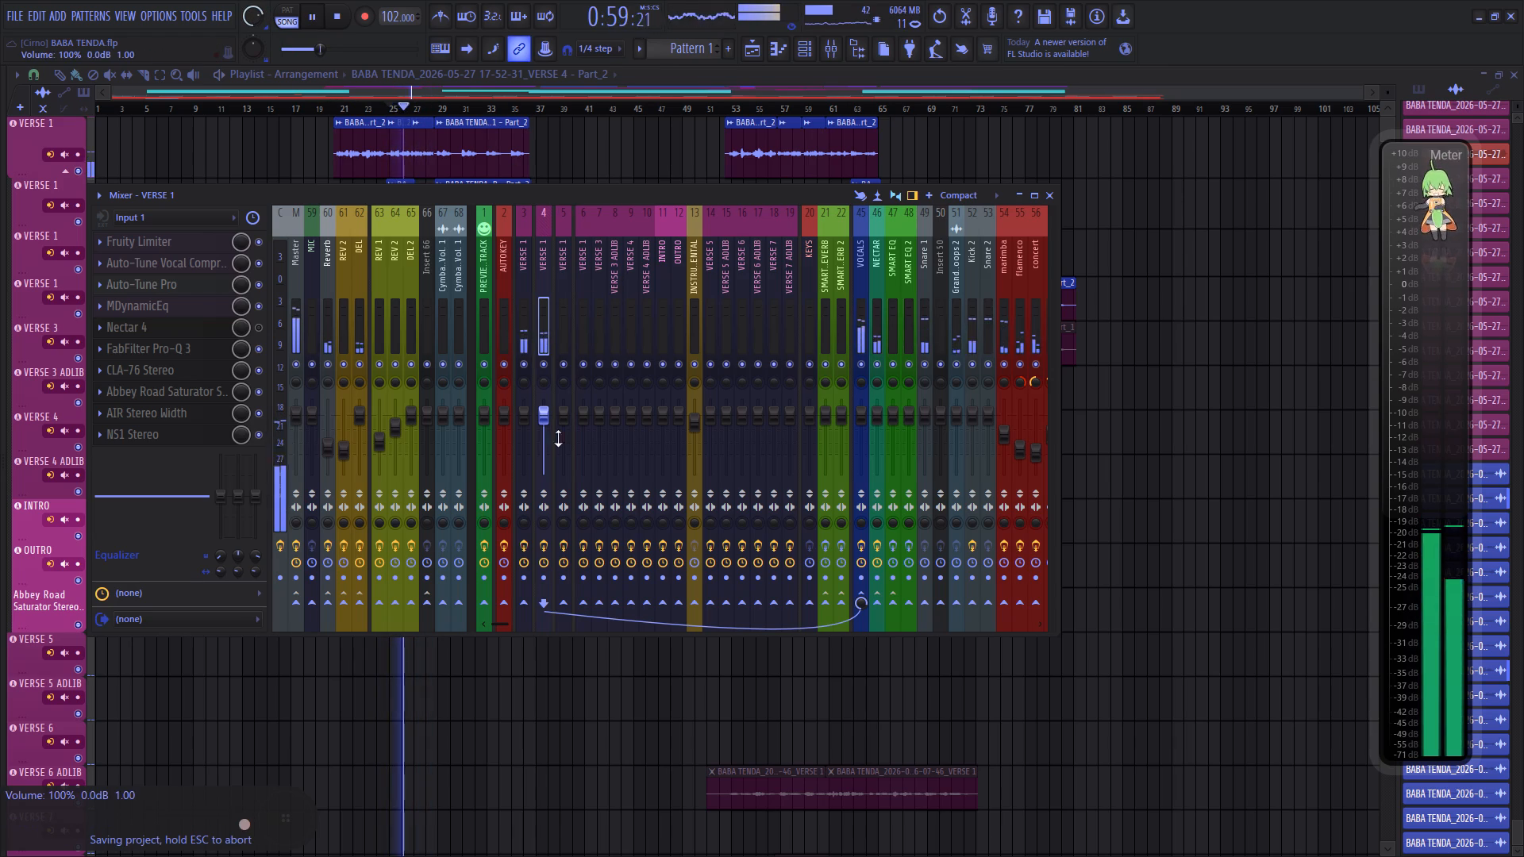
{"action": "key", "text": "space"}
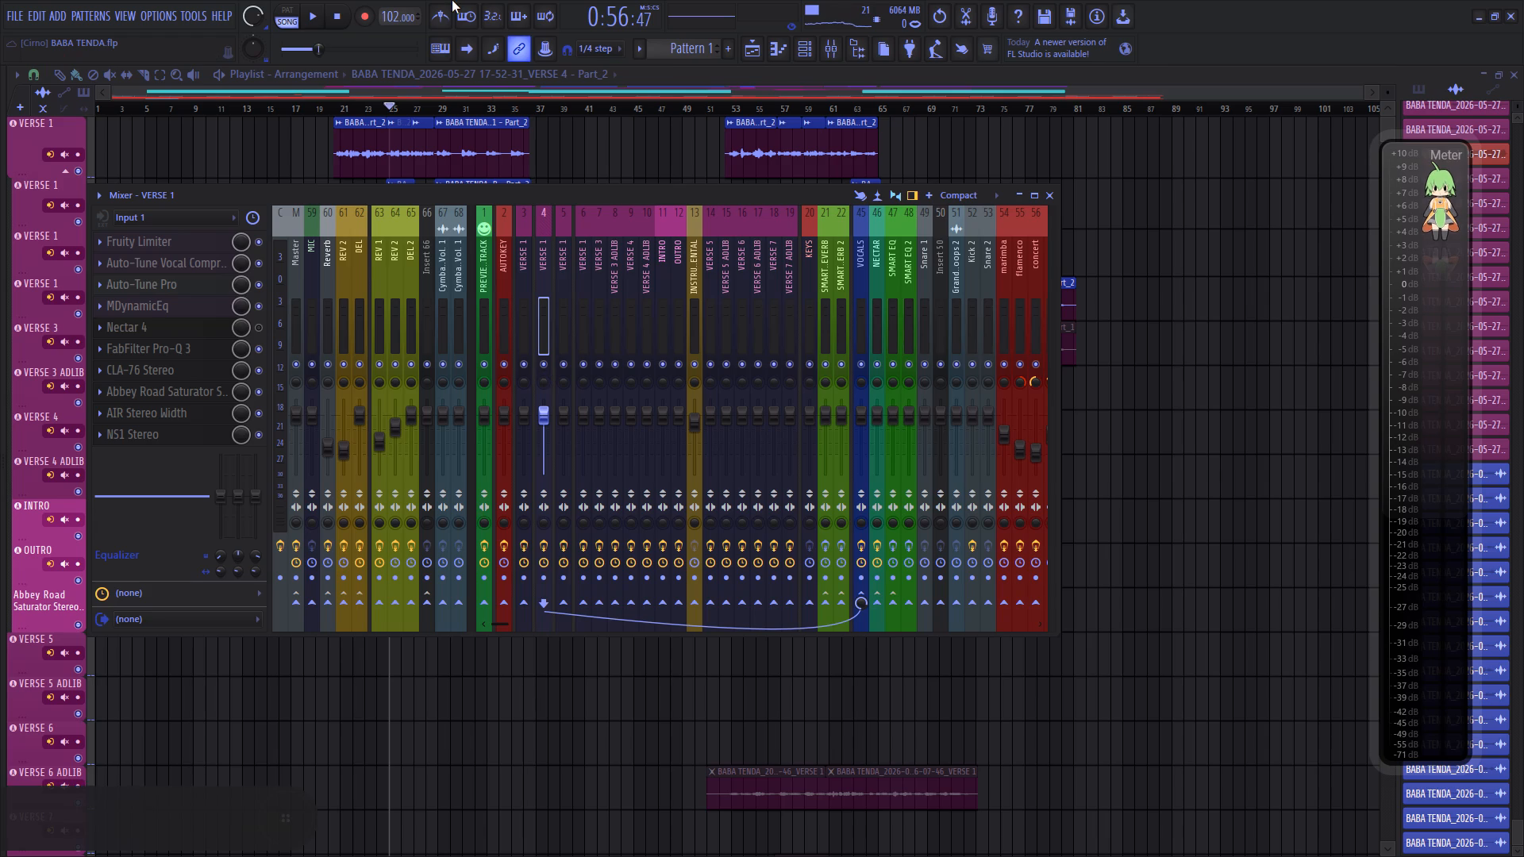
Save the project.
{"action": "key", "text": "ctrl+s"}
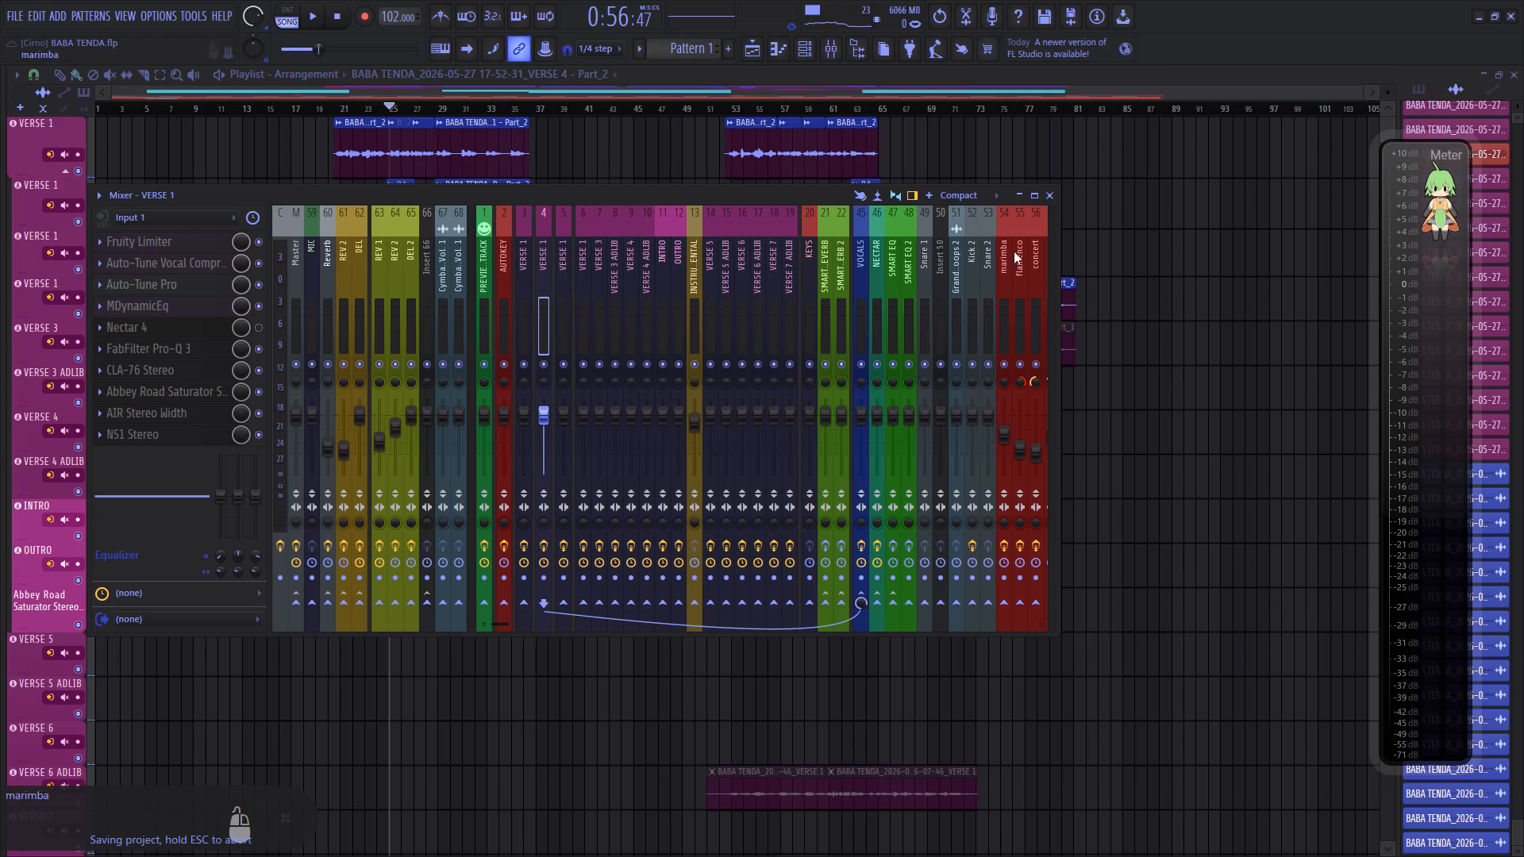
{"action": "left_click", "coordinate": [804, 82]}
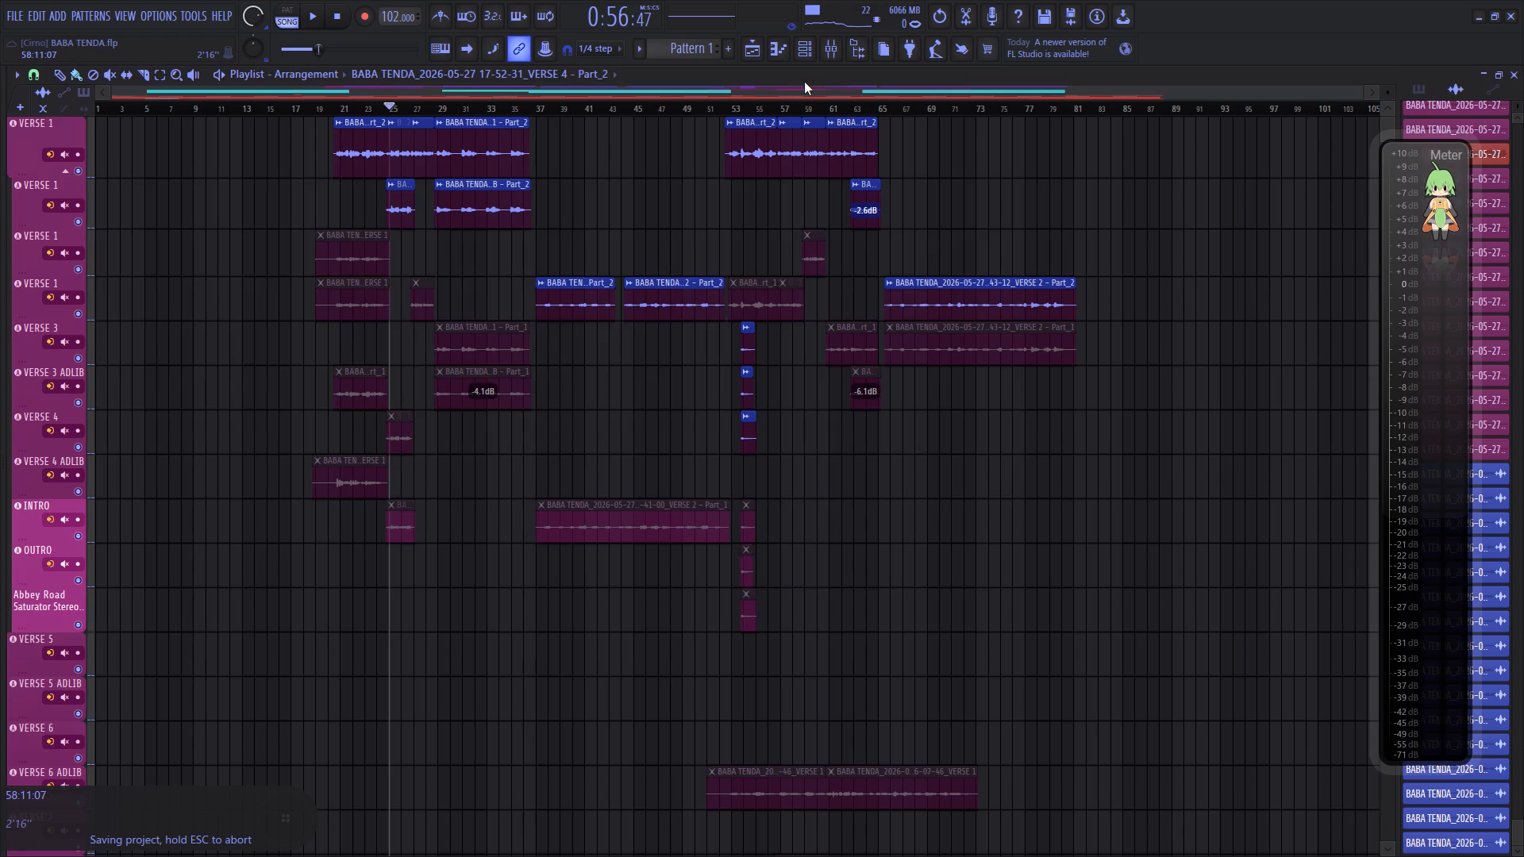
{"action": "key", "text": "ctrl+s"}
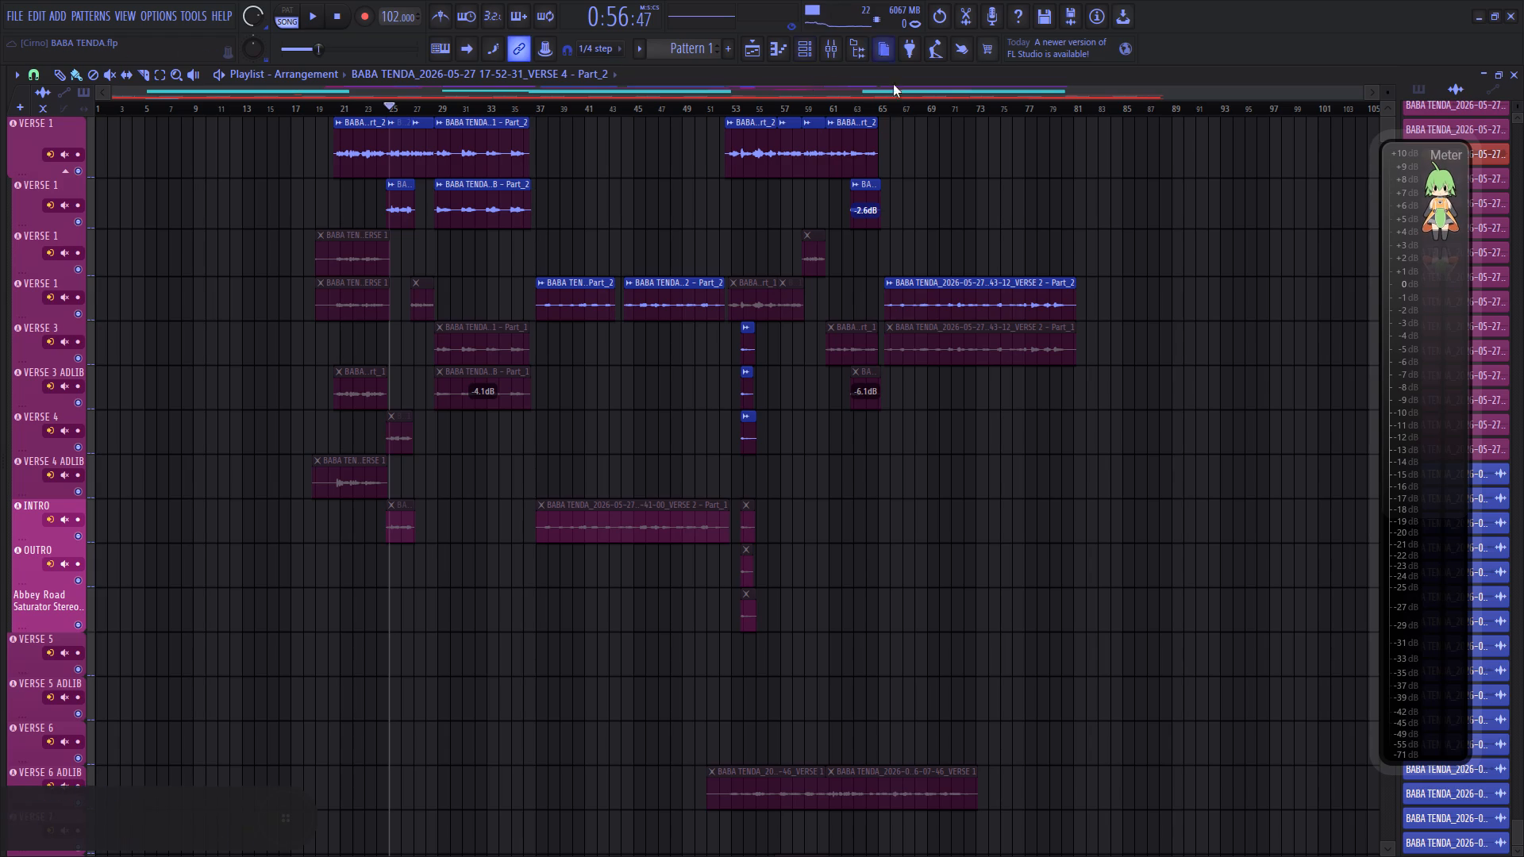
Play the VERSE 3, VERSE 3 ADLIB and VERSE 4 clips starting just before bar 54, and lower the main volume.
{"action": "left_click", "coordinate": [827, 48]}
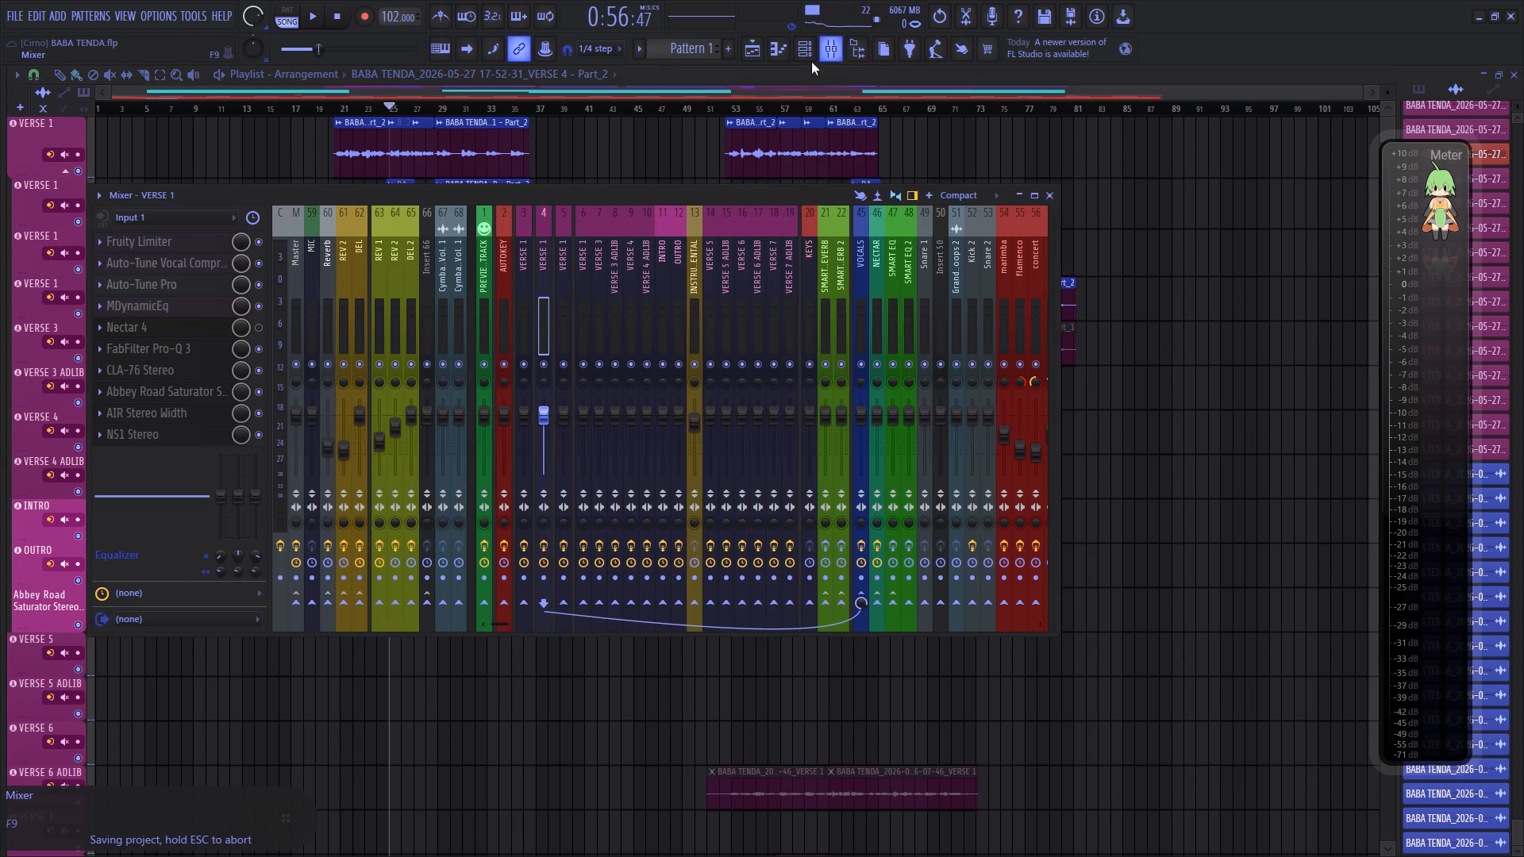
{"action": "left_click", "coordinate": [744, 92]}
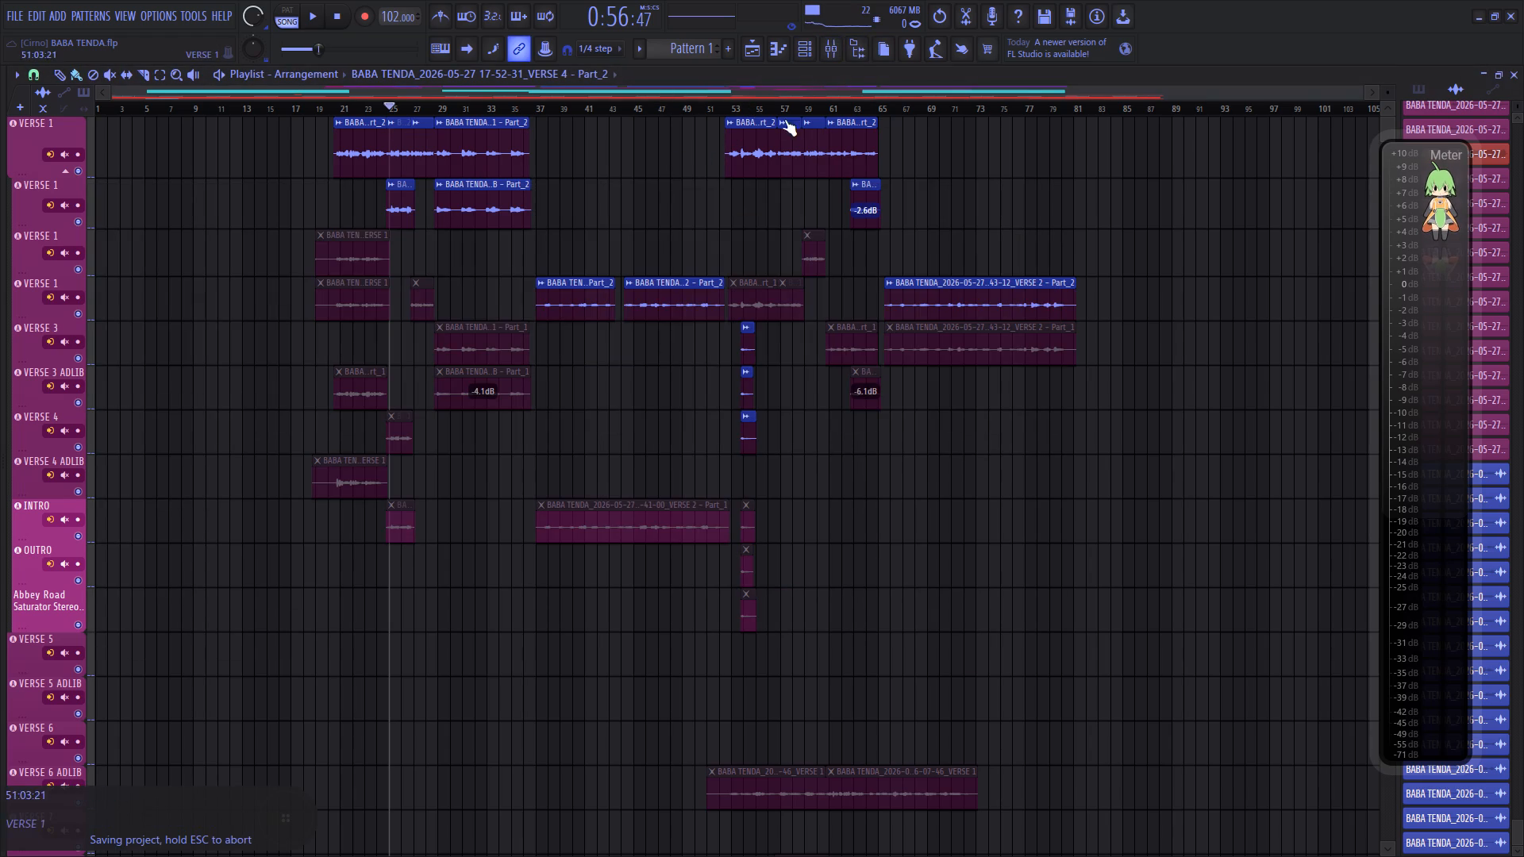
{"action": "scroll", "coordinate": [755, 203], "scroll_direction": "down", "scroll_amount": 5}
{"action": "scroll", "coordinate": [755, 203], "scroll_direction": "up", "scroll_amount": 4}
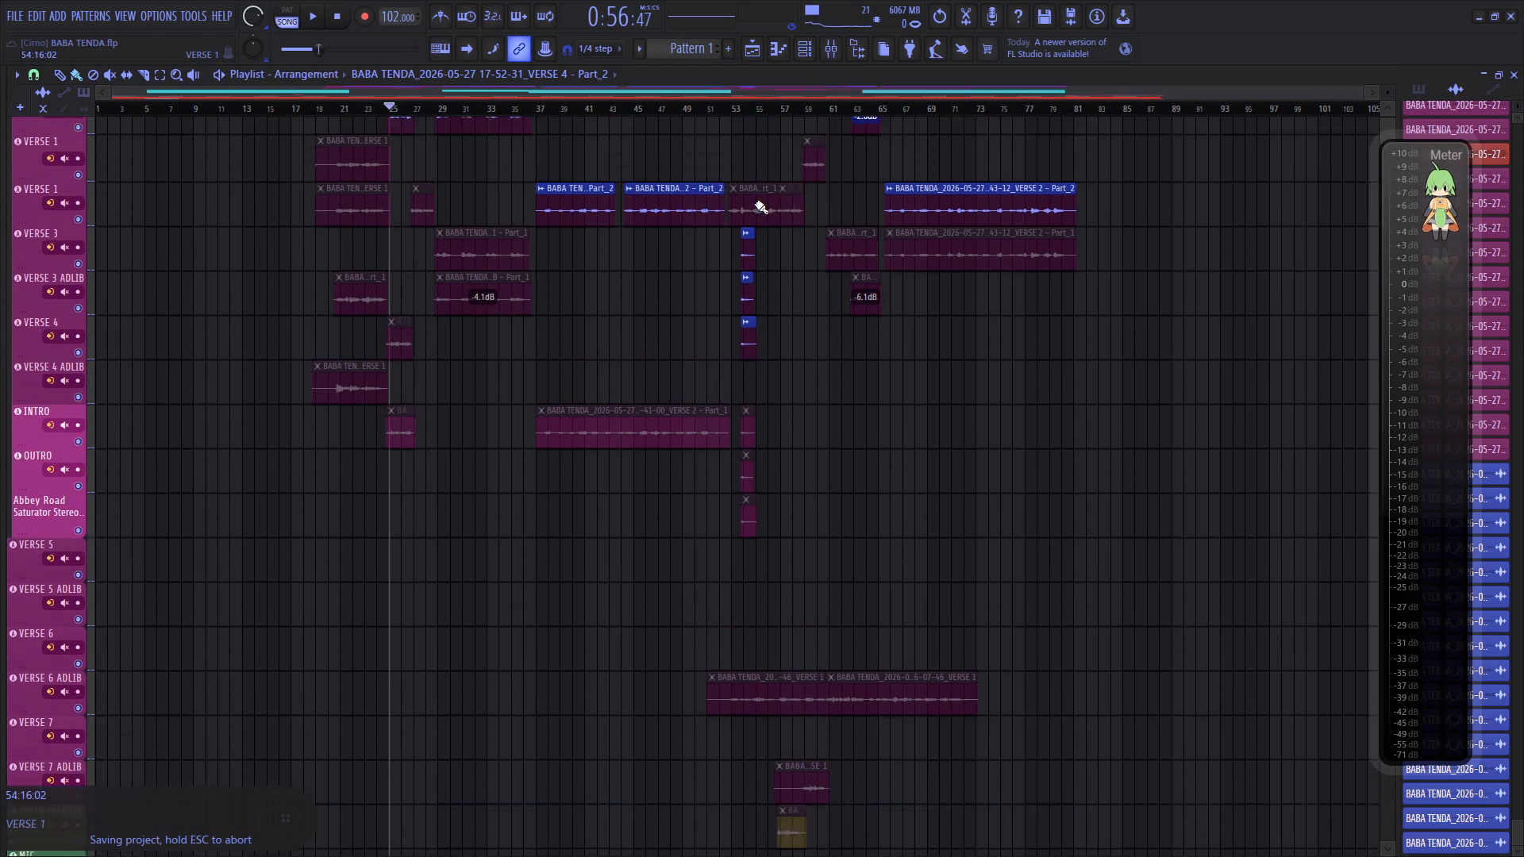
{"action": "scroll", "coordinate": [765, 109], "scroll_direction": "up", "scroll_amount": 7}
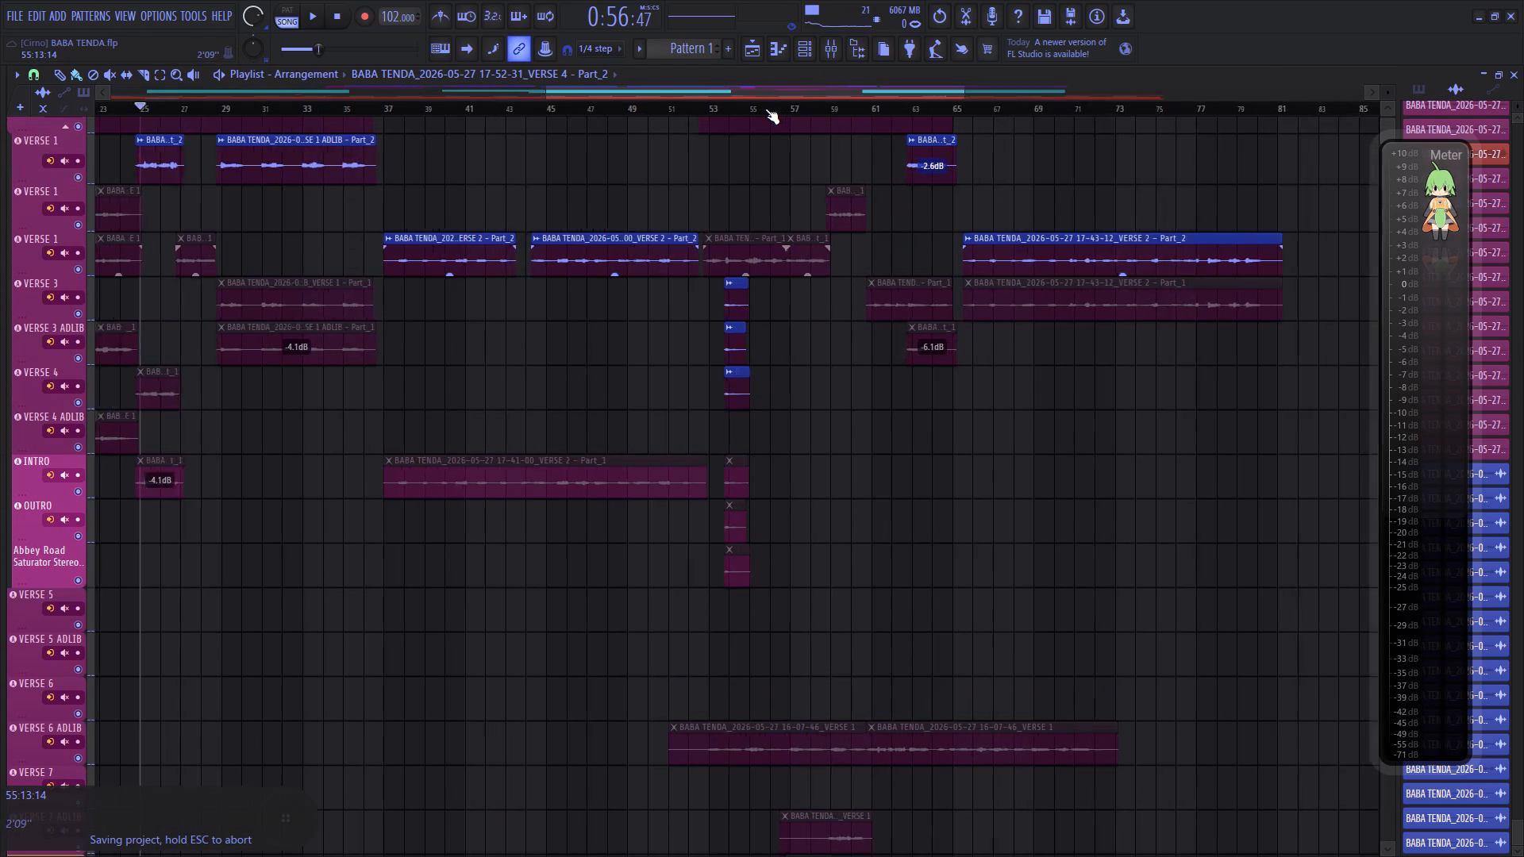
{"action": "scroll", "coordinate": [765, 109], "scroll_direction": "up", "scroll_amount": 9}
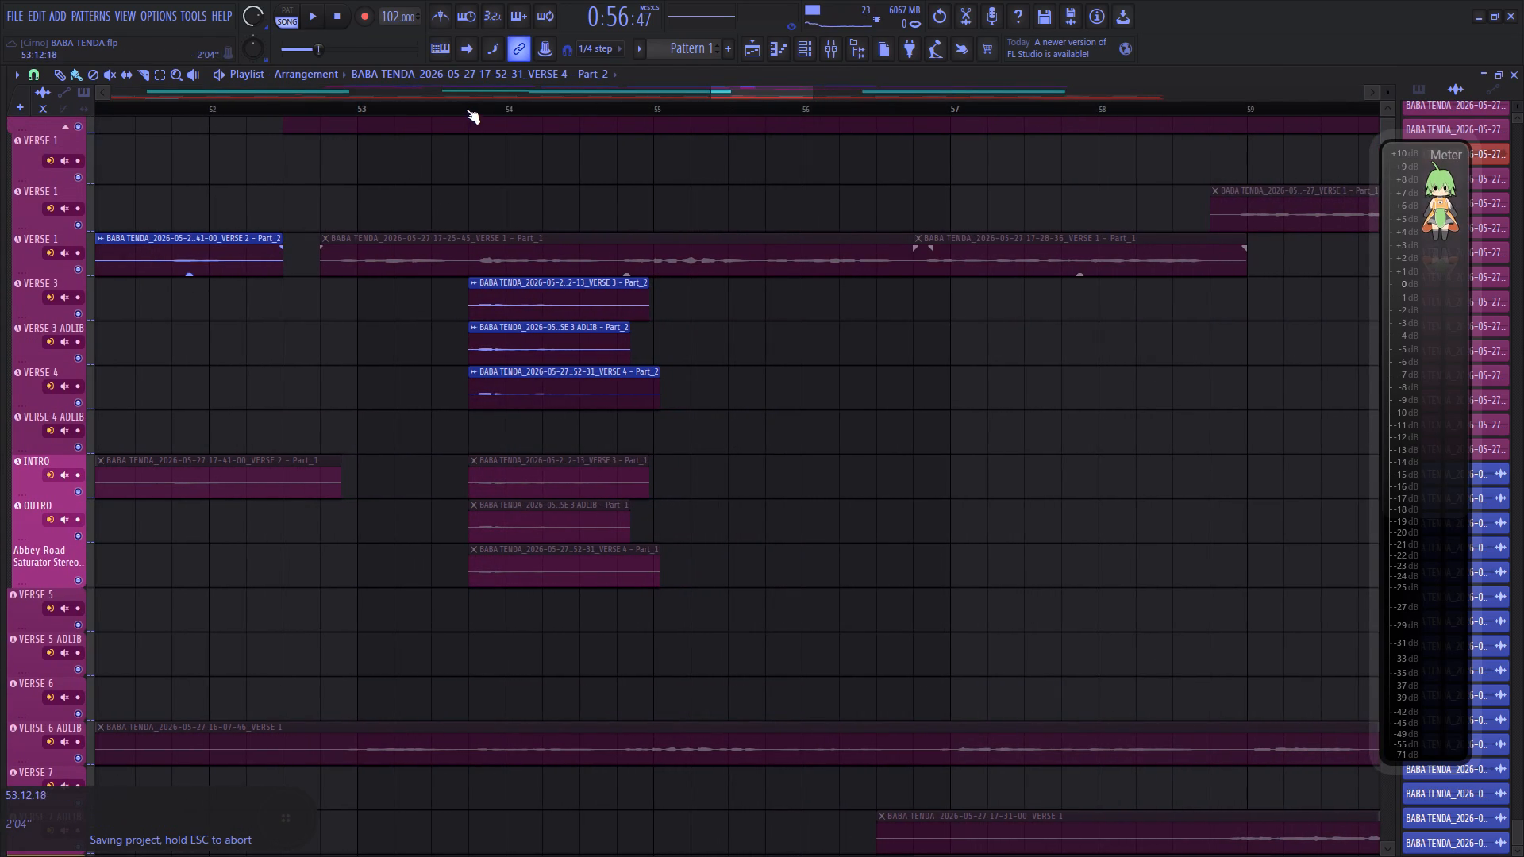
{"action": "left_click", "coordinate": [466, 109]}
{"action": "scroll", "coordinate": [248, 25], "scroll_direction": "down", "scroll_amount": 9}
{"action": "key", "text": "space"}
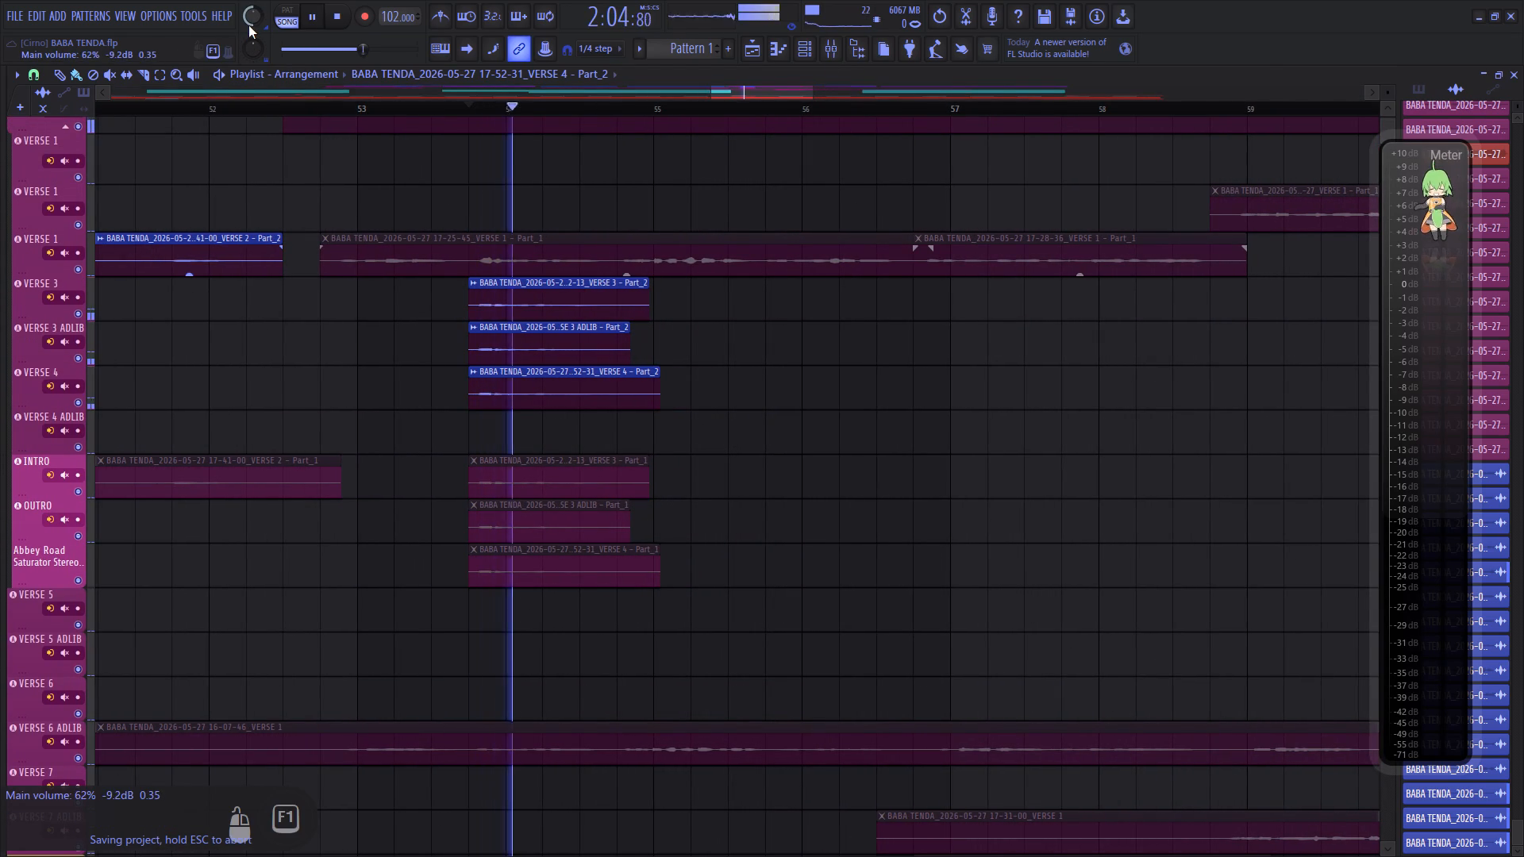
{"action": "scroll", "coordinate": [248, 25], "scroll_direction": "down", "scroll_amount": 3}
{"action": "key", "text": "space"}
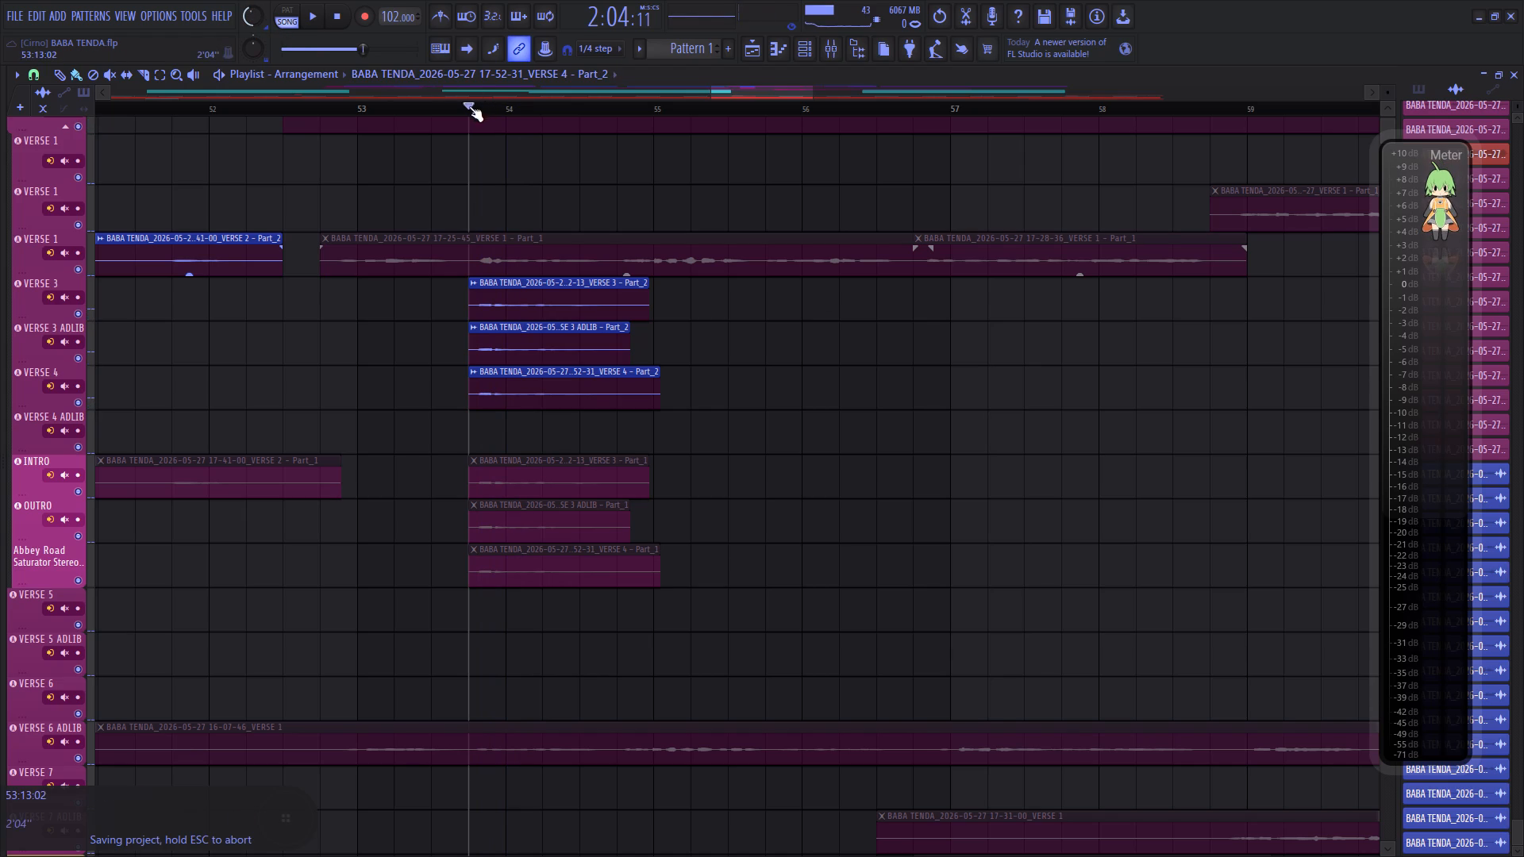
Select about one bar of the timeline from the start of the VERSE 3 and VERSE 4 clips and loop it with the mixer open.
{"action": "left_click_drag", "start_coordinate": [469, 106], "coordinate": [625, 113], "text": "ctrl"}
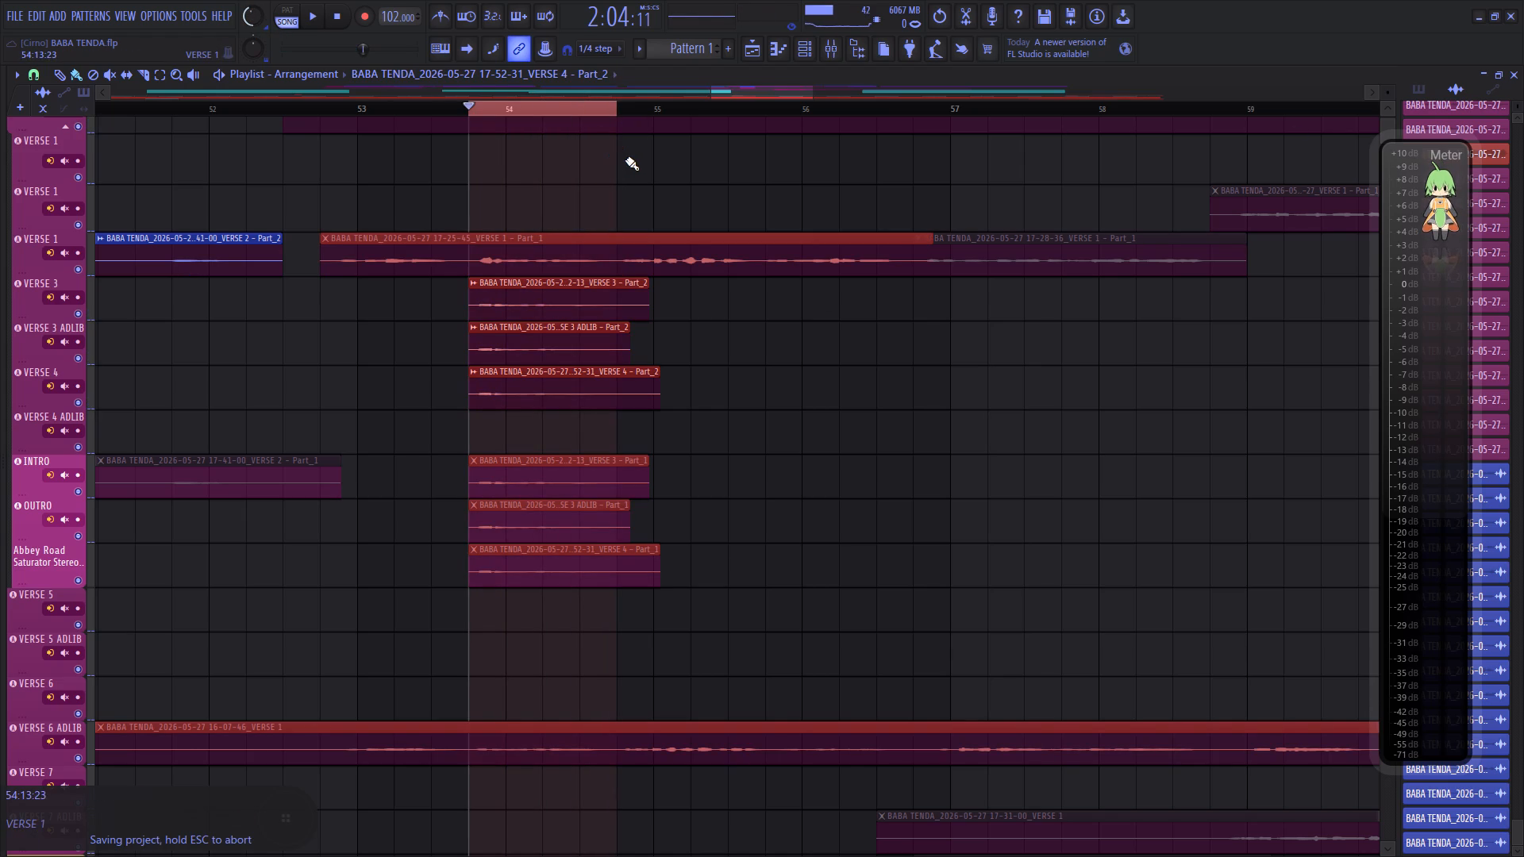
{"action": "left_click", "coordinate": [834, 51]}
{"action": "key", "text": "space"}
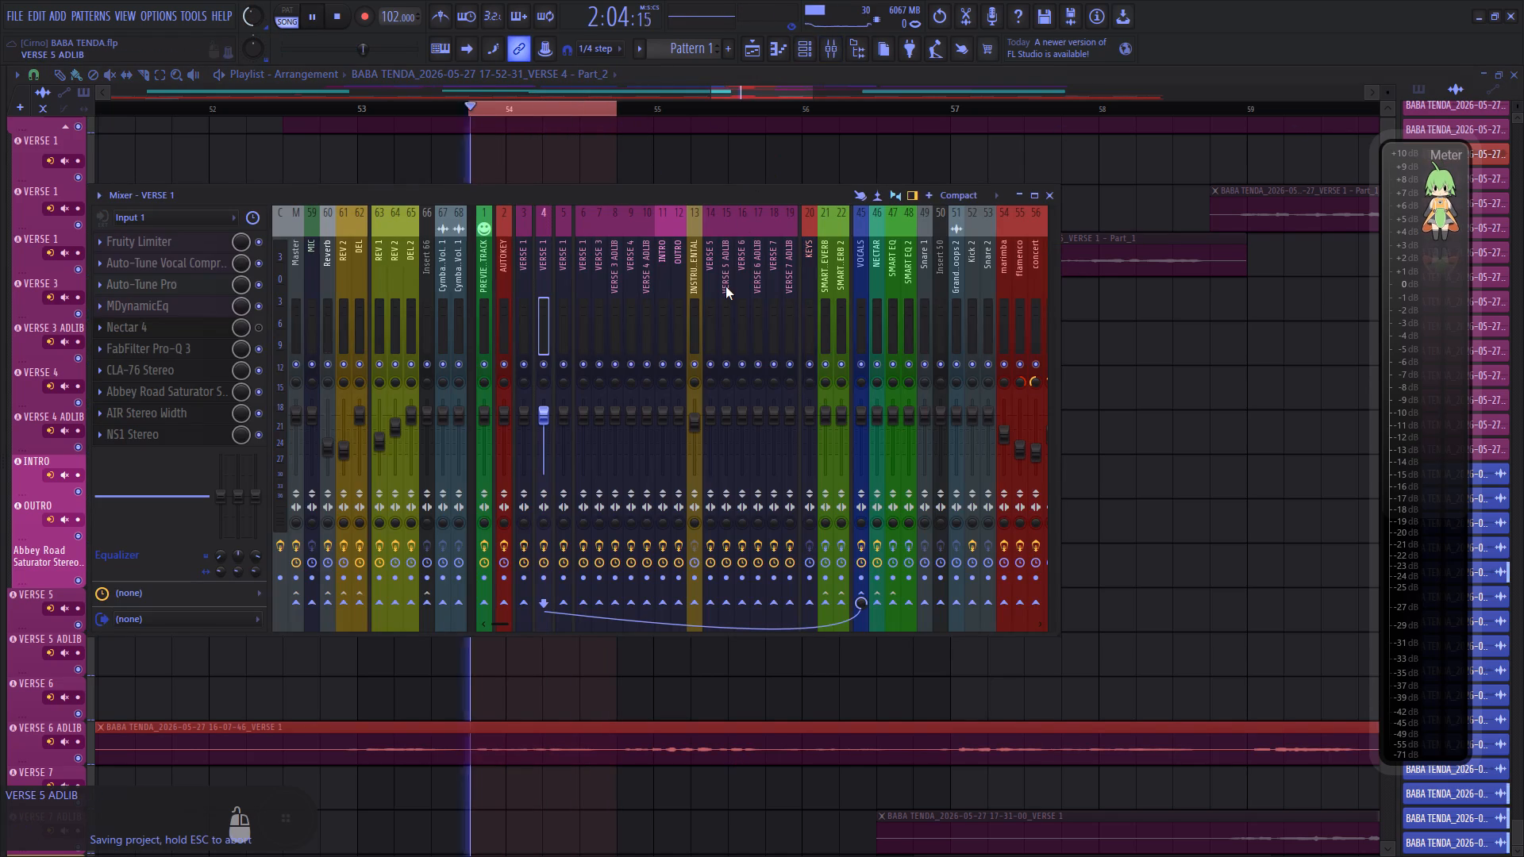
Stop playback and copy the mixer state of VERSE 1 on track 3 onto the VERSE 3 mixer track.
{"action": "key", "text": "space"}
{"action": "left_click", "coordinate": [596, 333]}
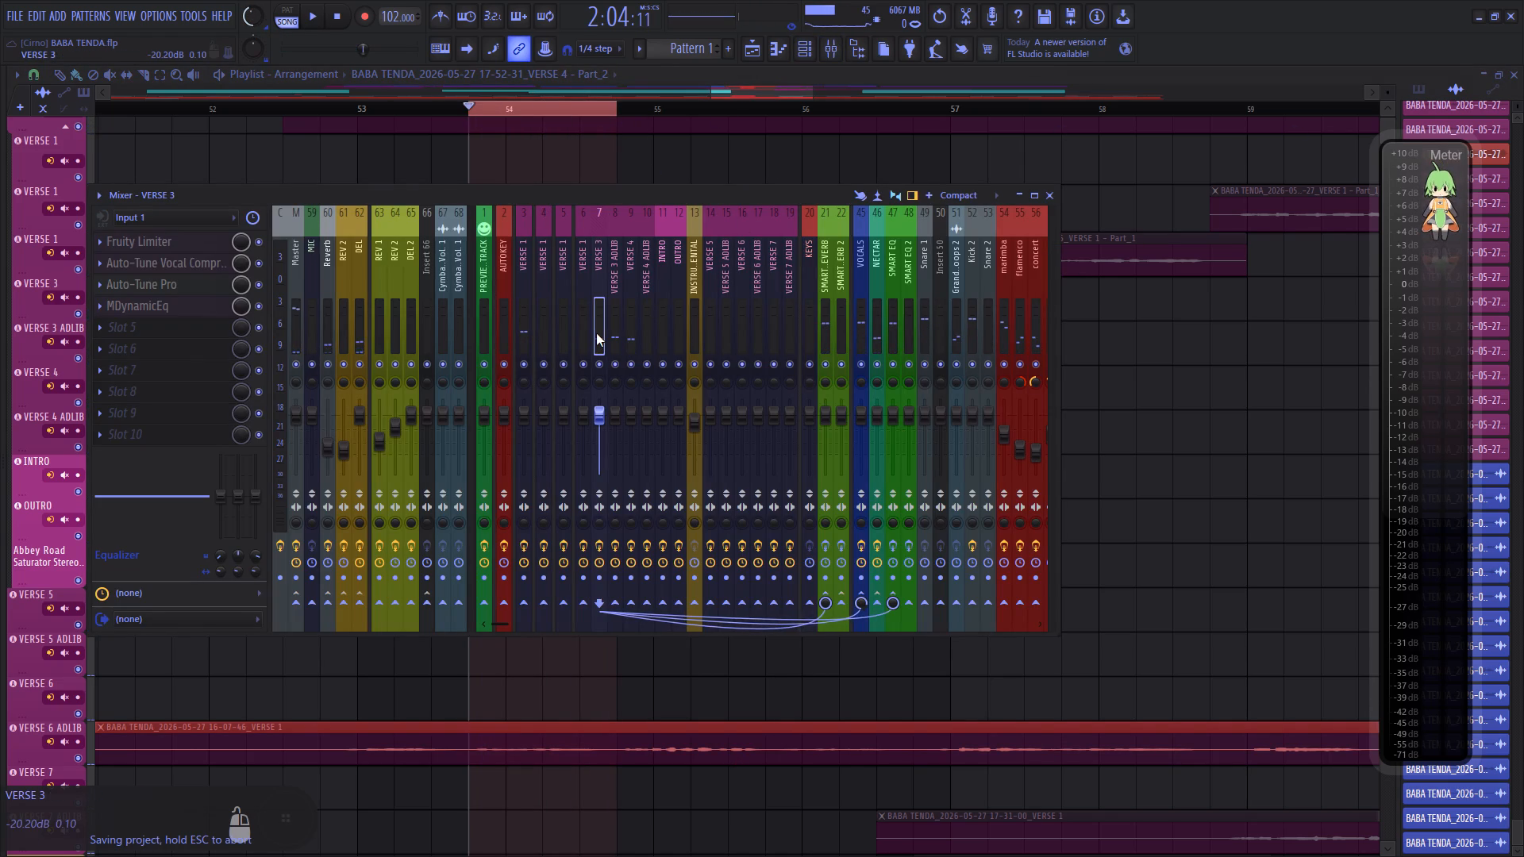
{"action": "left_click", "coordinate": [521, 338]}
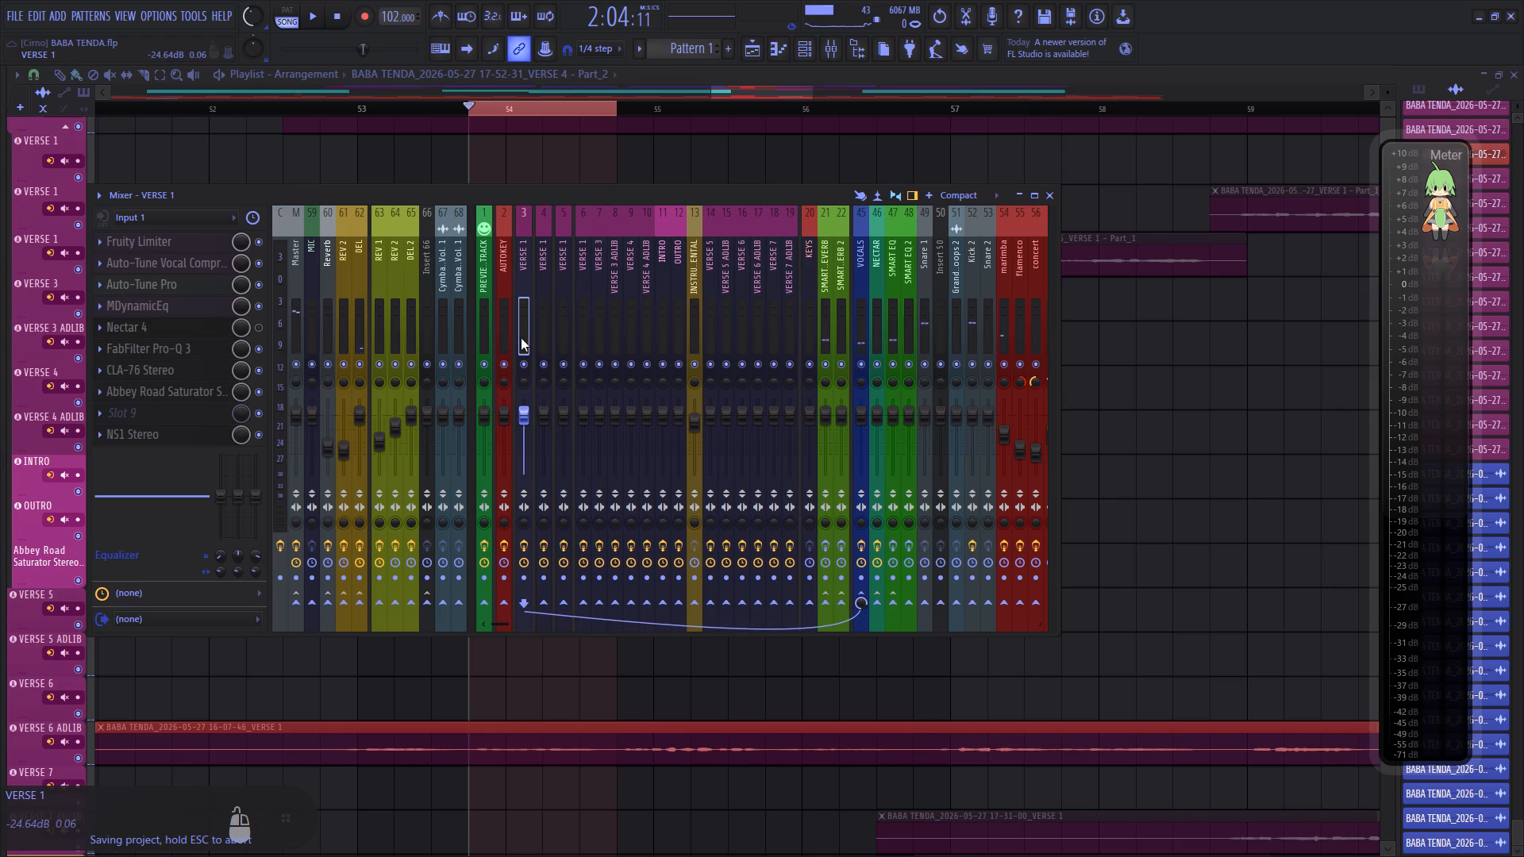
{"action": "key", "text": "space"}
{"action": "key", "text": "space"}
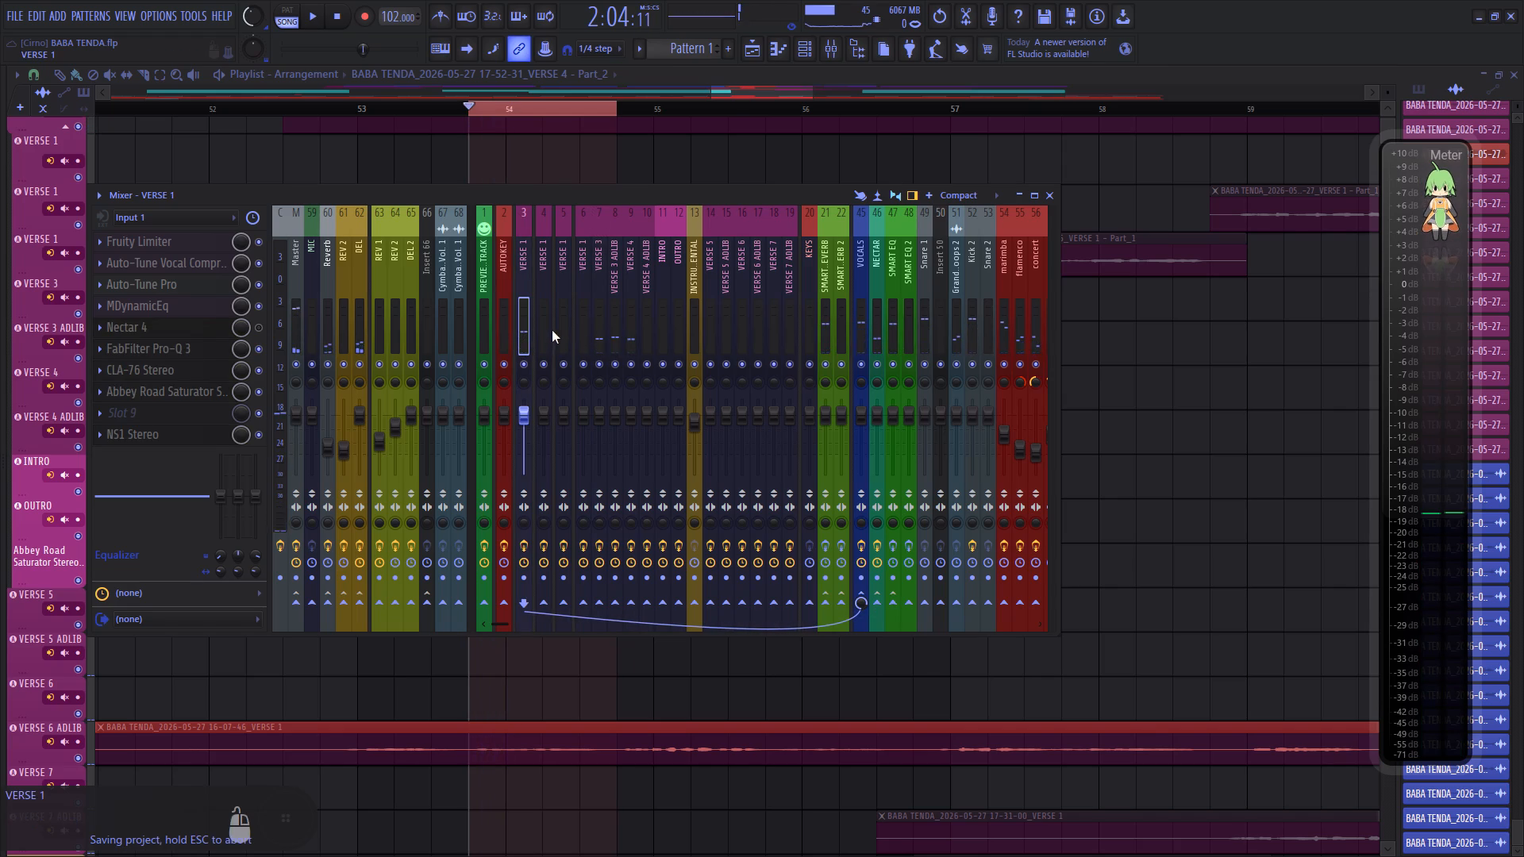
{"action": "left_click", "coordinate": [104, 195]}
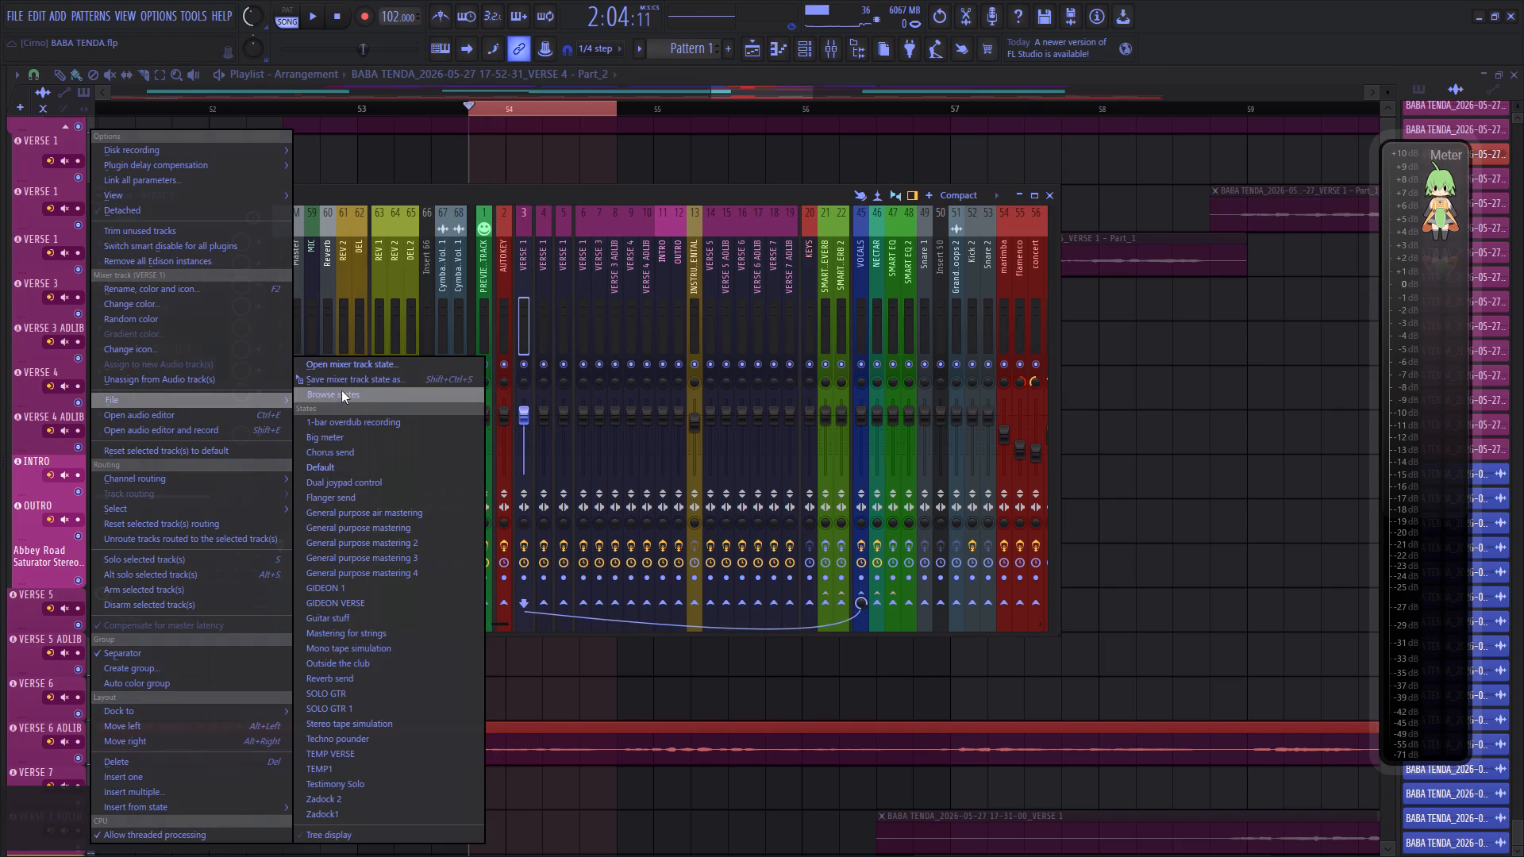
{"action": "left_click_drag", "start_coordinate": [344, 384], "coordinate": [583, 304]}
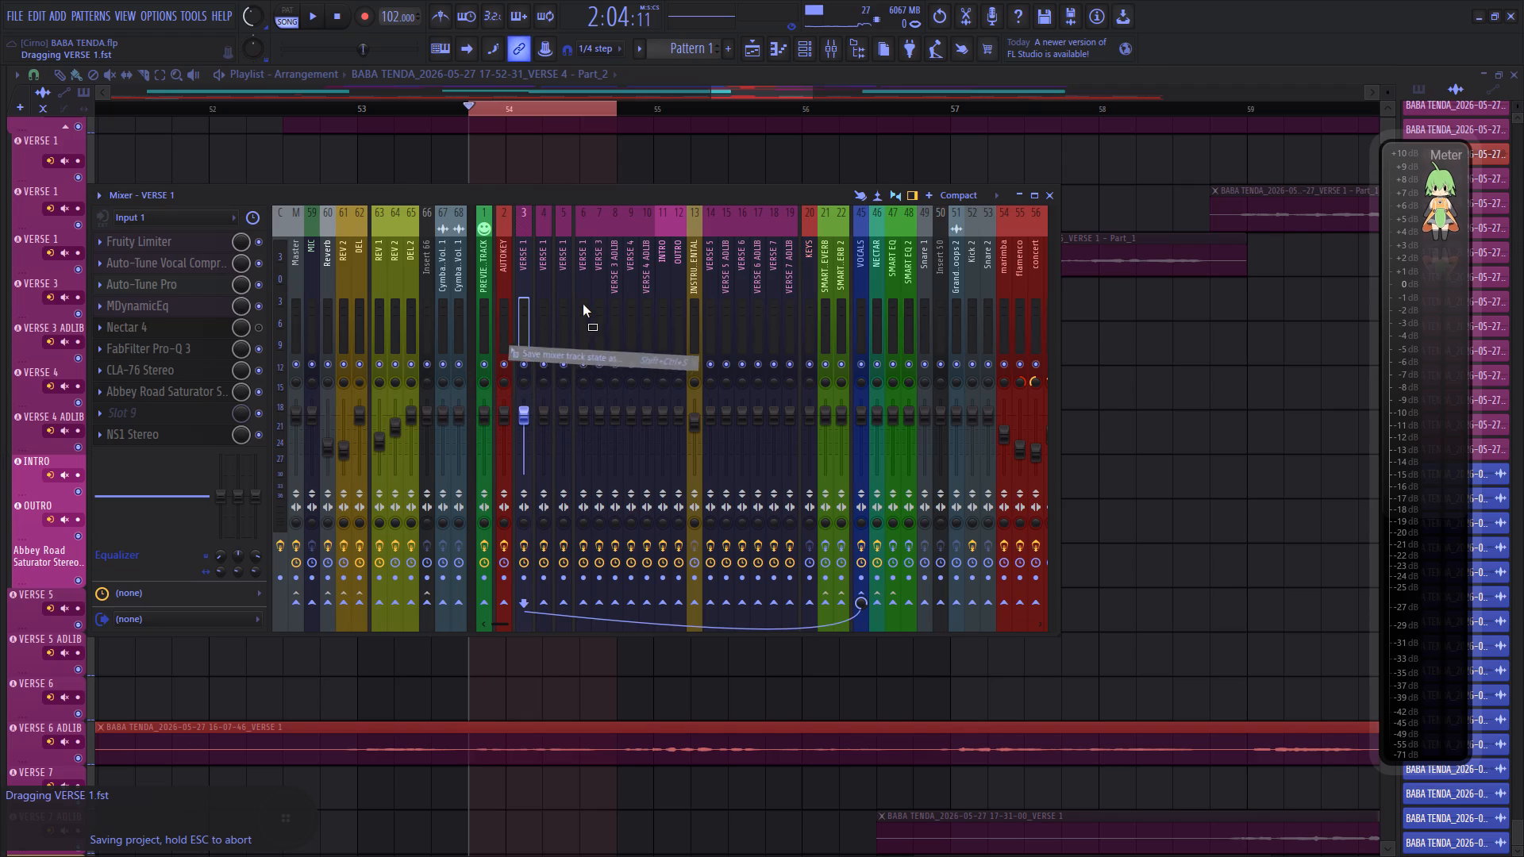
{"action": "left_click_drag", "start_coordinate": [583, 304], "coordinate": [602, 312]}
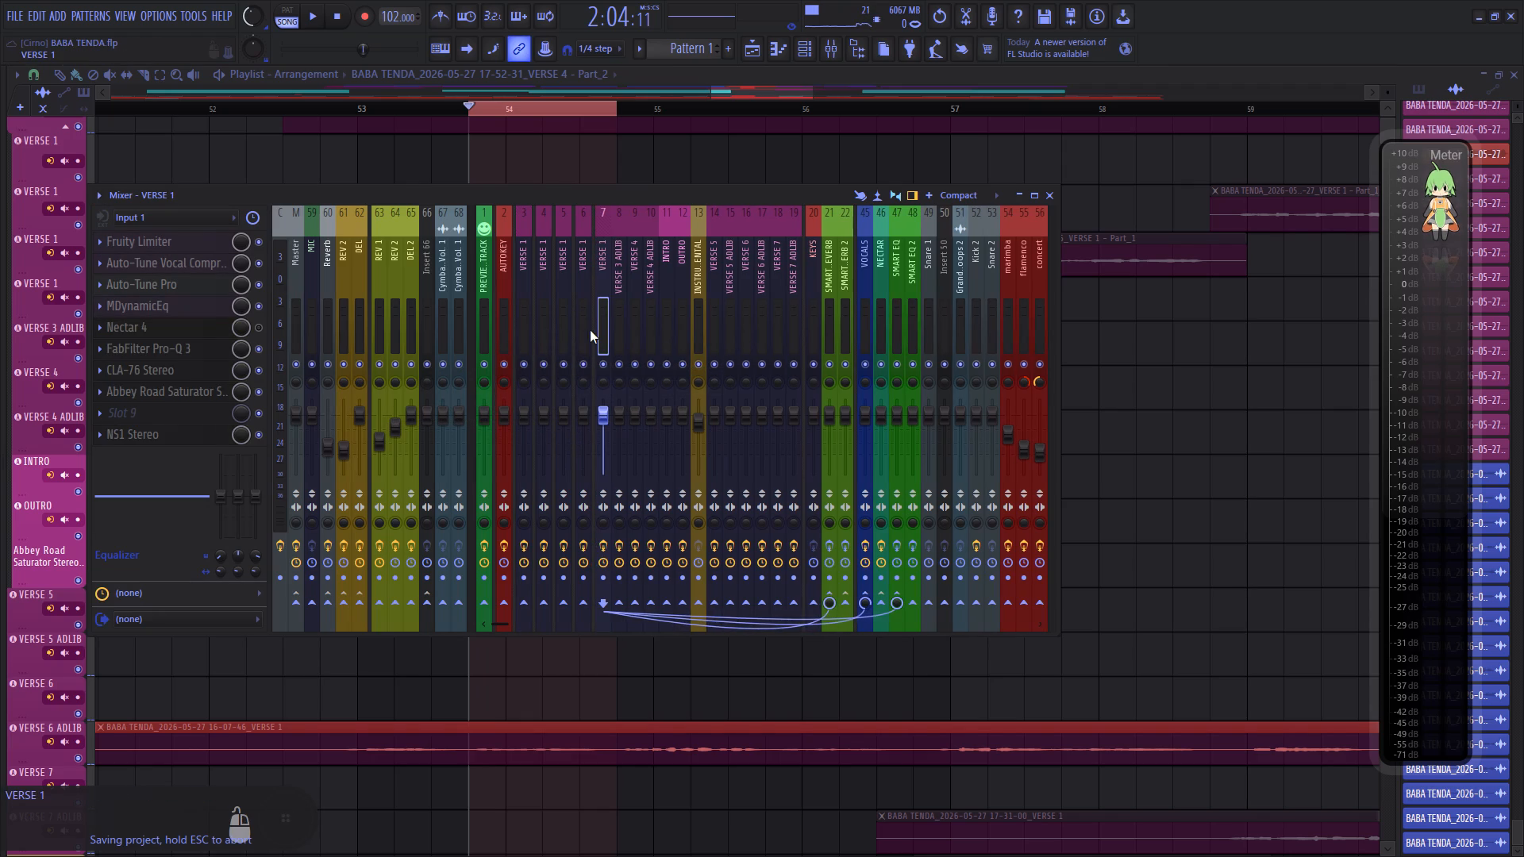
Copy the mixer state of VERSE 1 on track 4, with AIR Stereo Width, onto the VERSE 3 ADLIB track.
{"action": "left_click", "coordinate": [548, 326]}
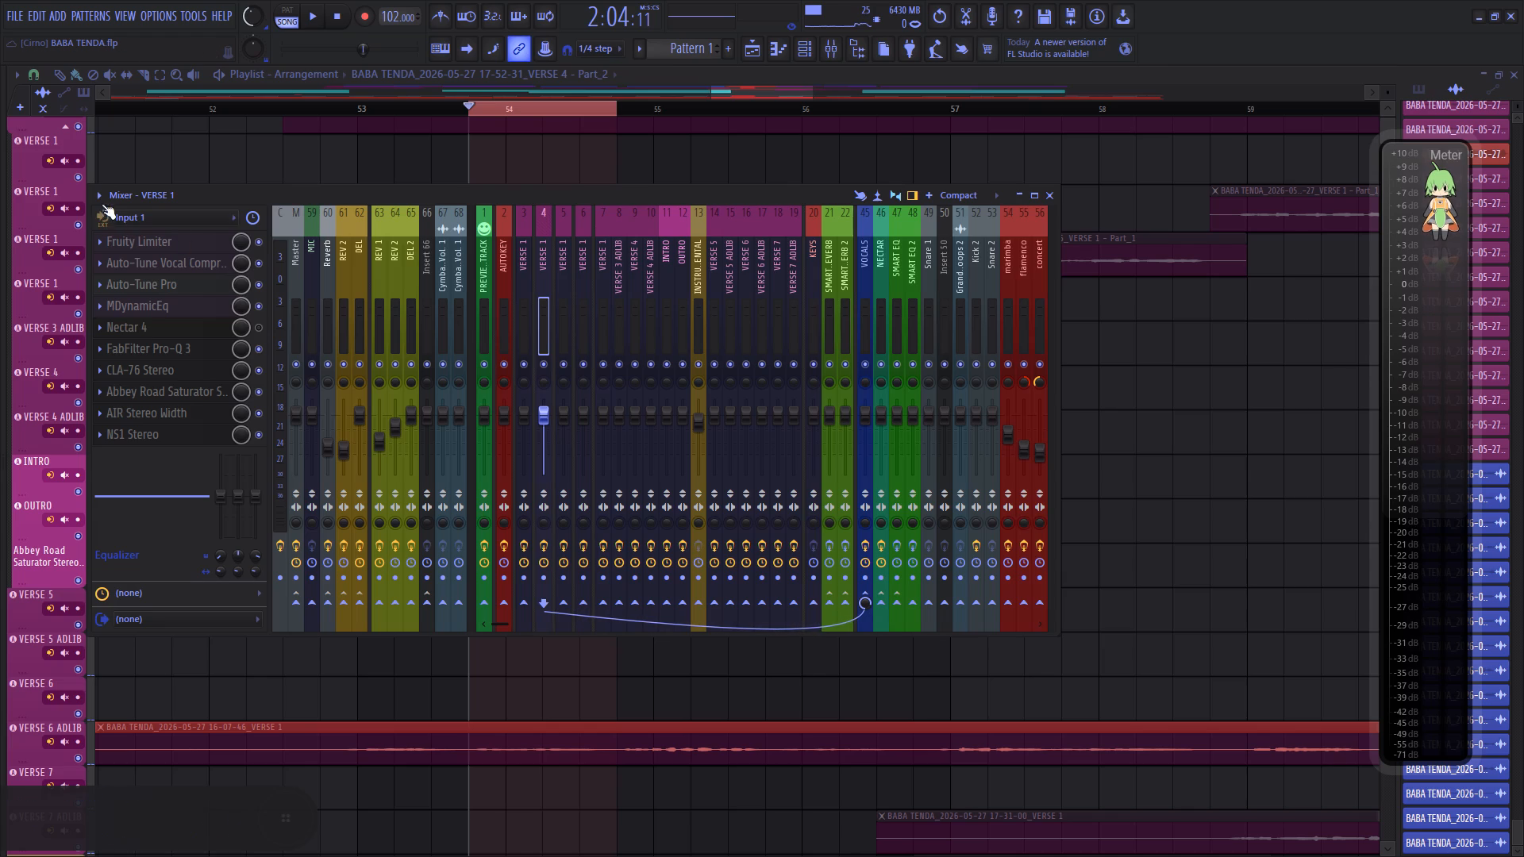
{"action": "left_click", "coordinate": [104, 198]}
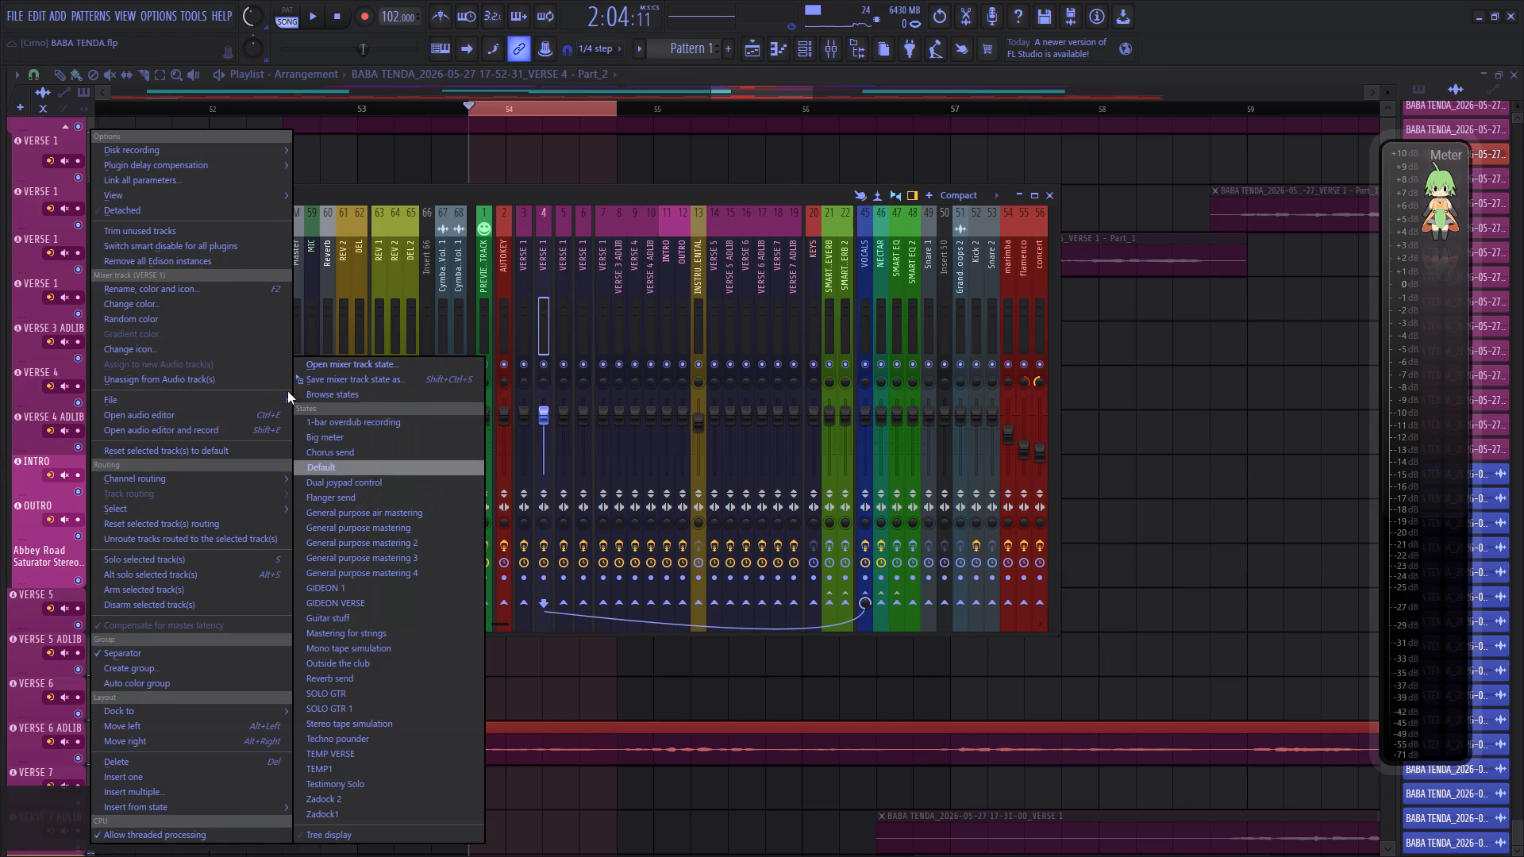
{"action": "left_click_drag", "start_coordinate": [326, 378], "coordinate": [614, 308]}
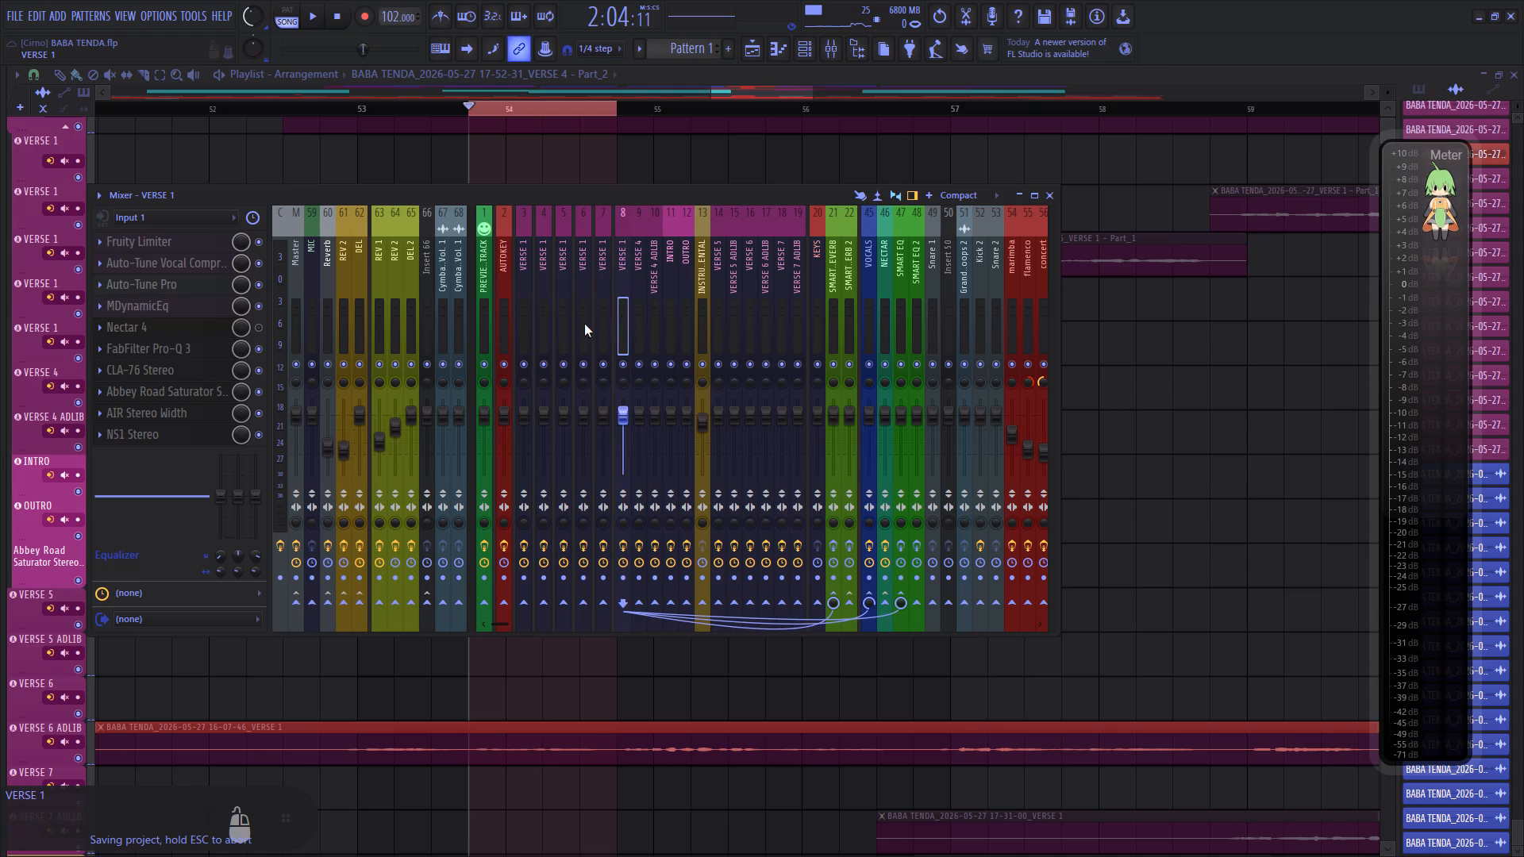
Copy the mixer state of VERSE 1 on track 3 onto the VERSE 4 mixer track.
{"action": "left_click", "coordinate": [524, 322]}
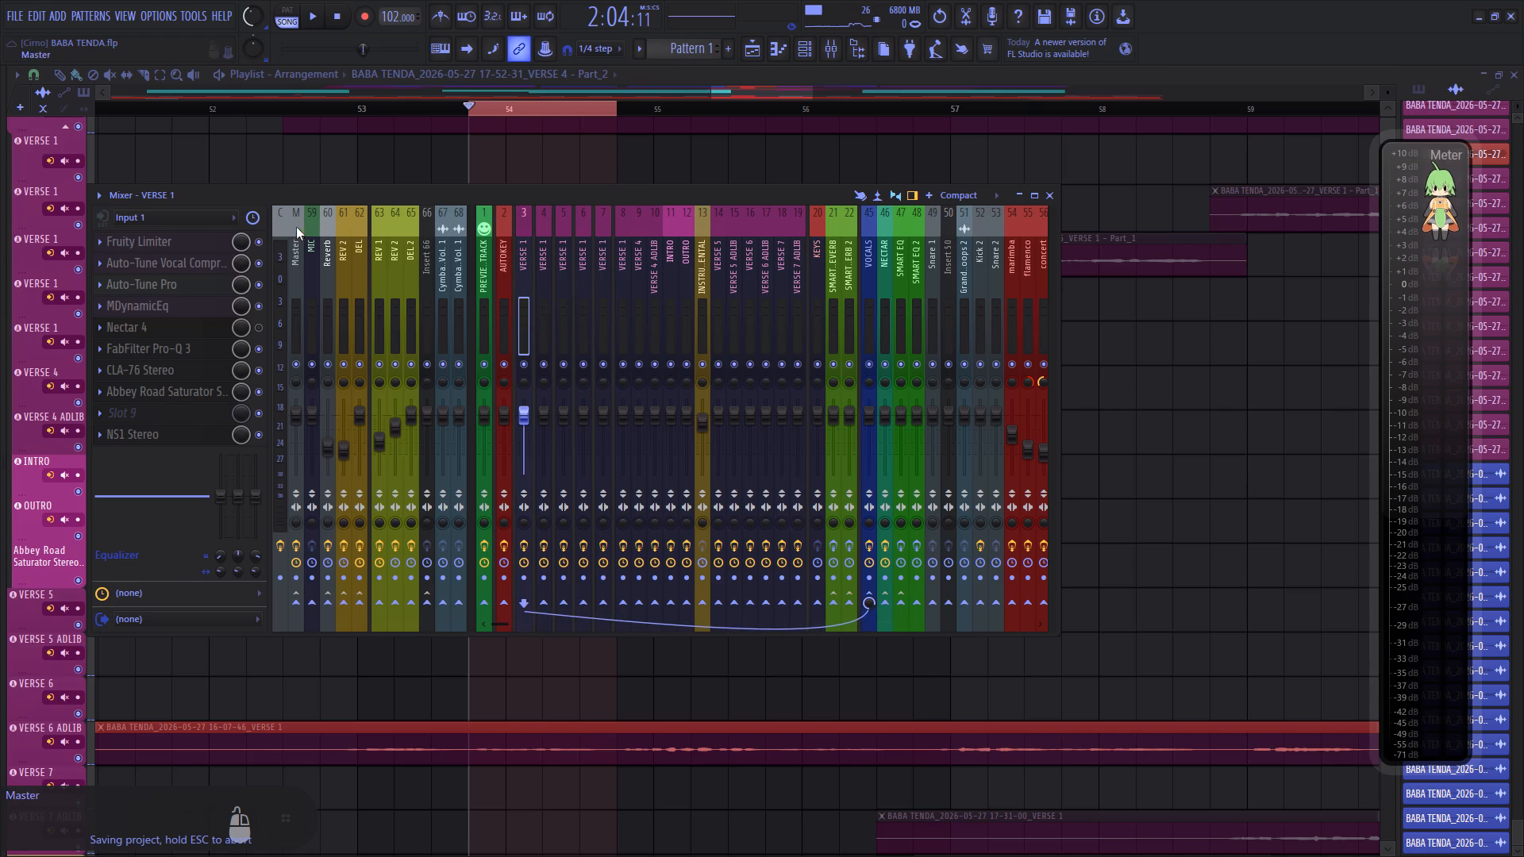
{"action": "left_click", "coordinate": [106, 193]}
{"action": "left_click", "coordinate": [101, 193]}
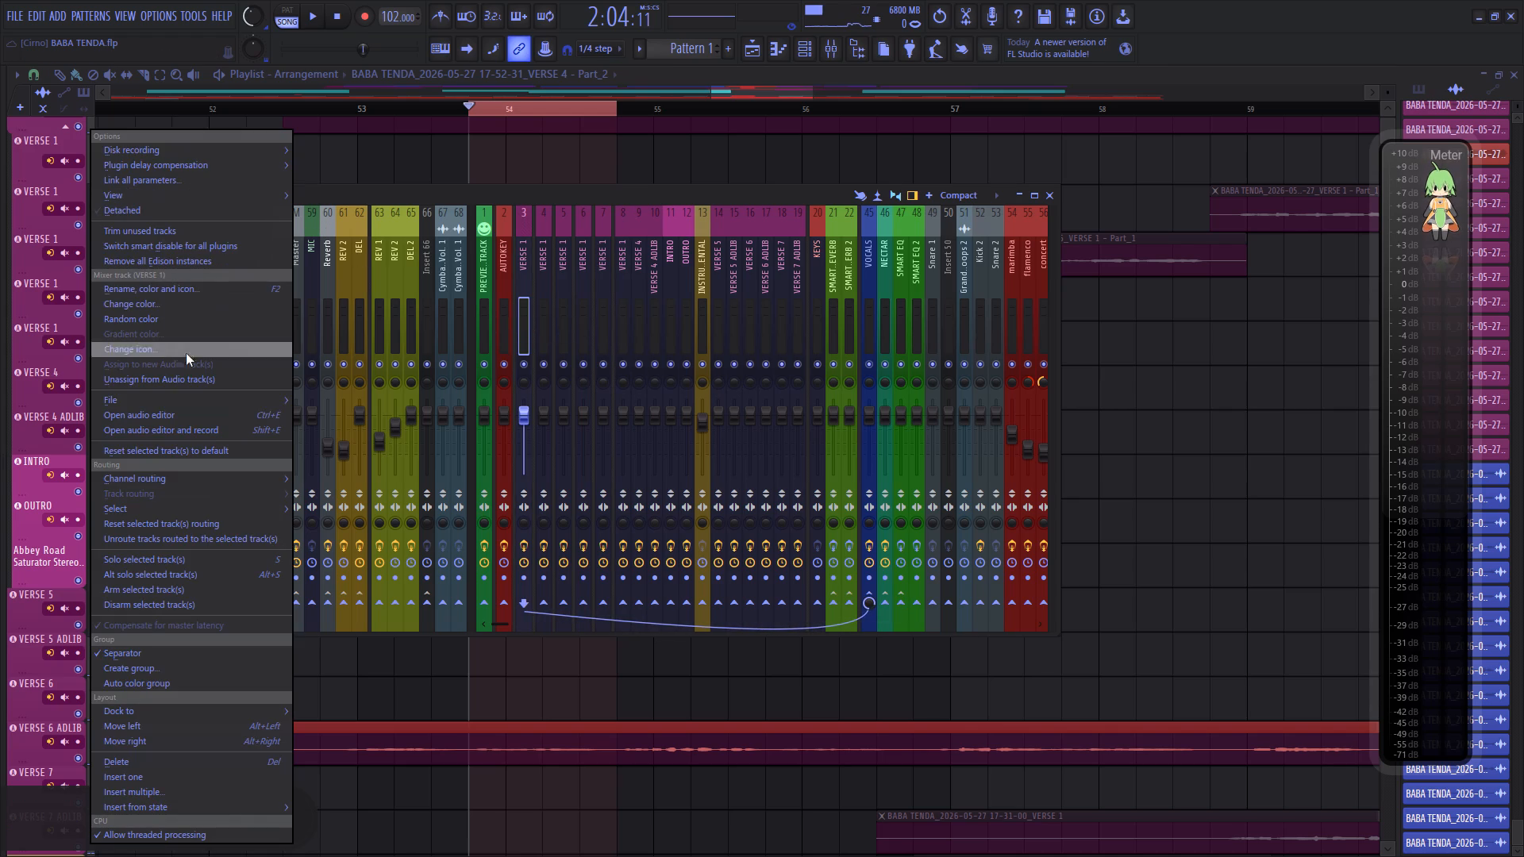
{"action": "left_click_drag", "start_coordinate": [318, 383], "coordinate": [627, 345]}
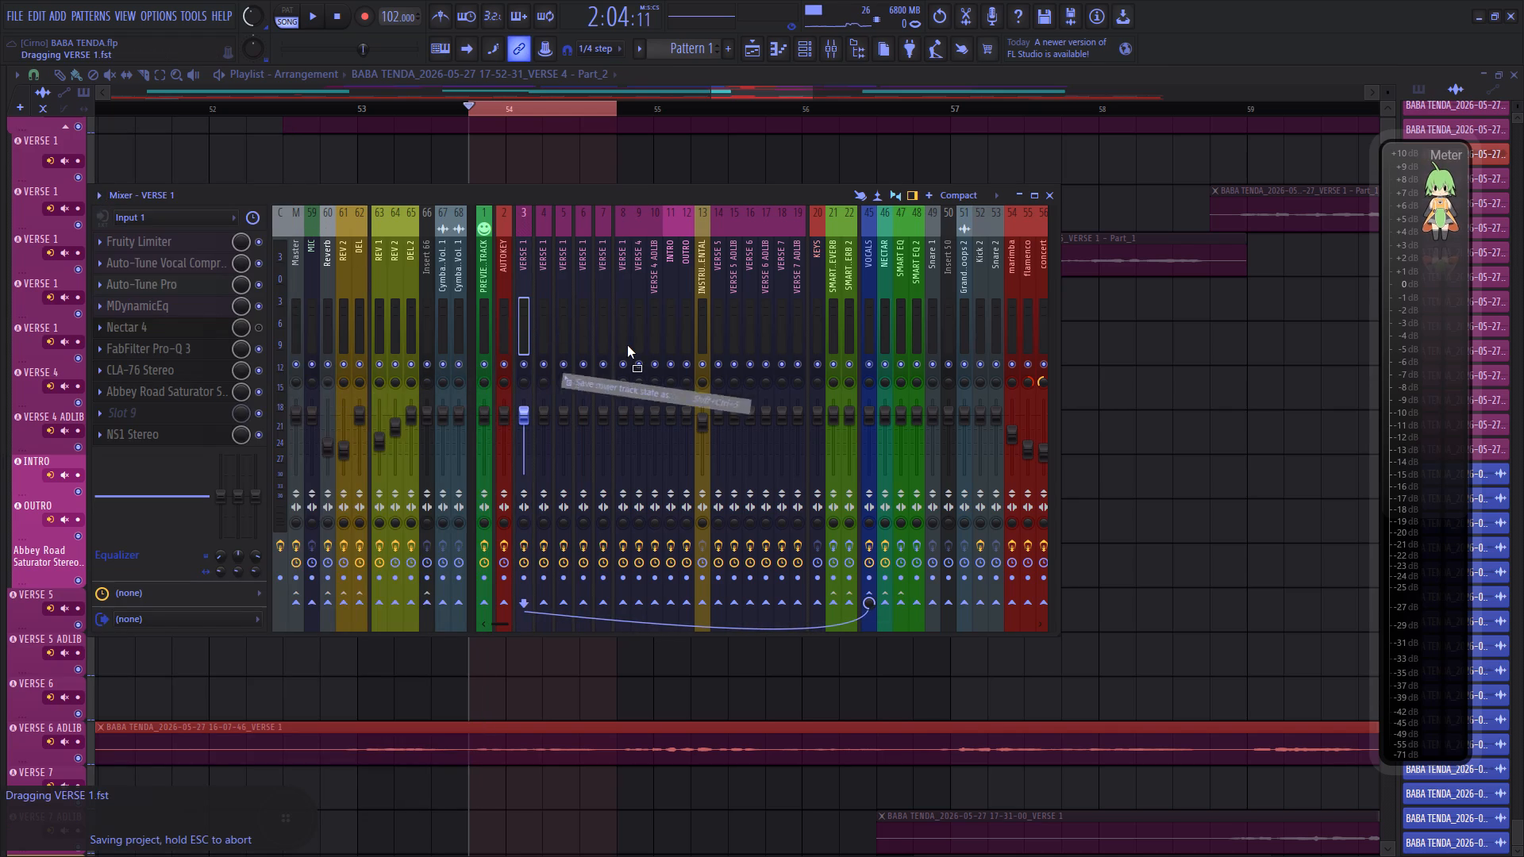
{"action": "left_click_drag", "start_coordinate": [627, 345], "coordinate": [641, 320]}
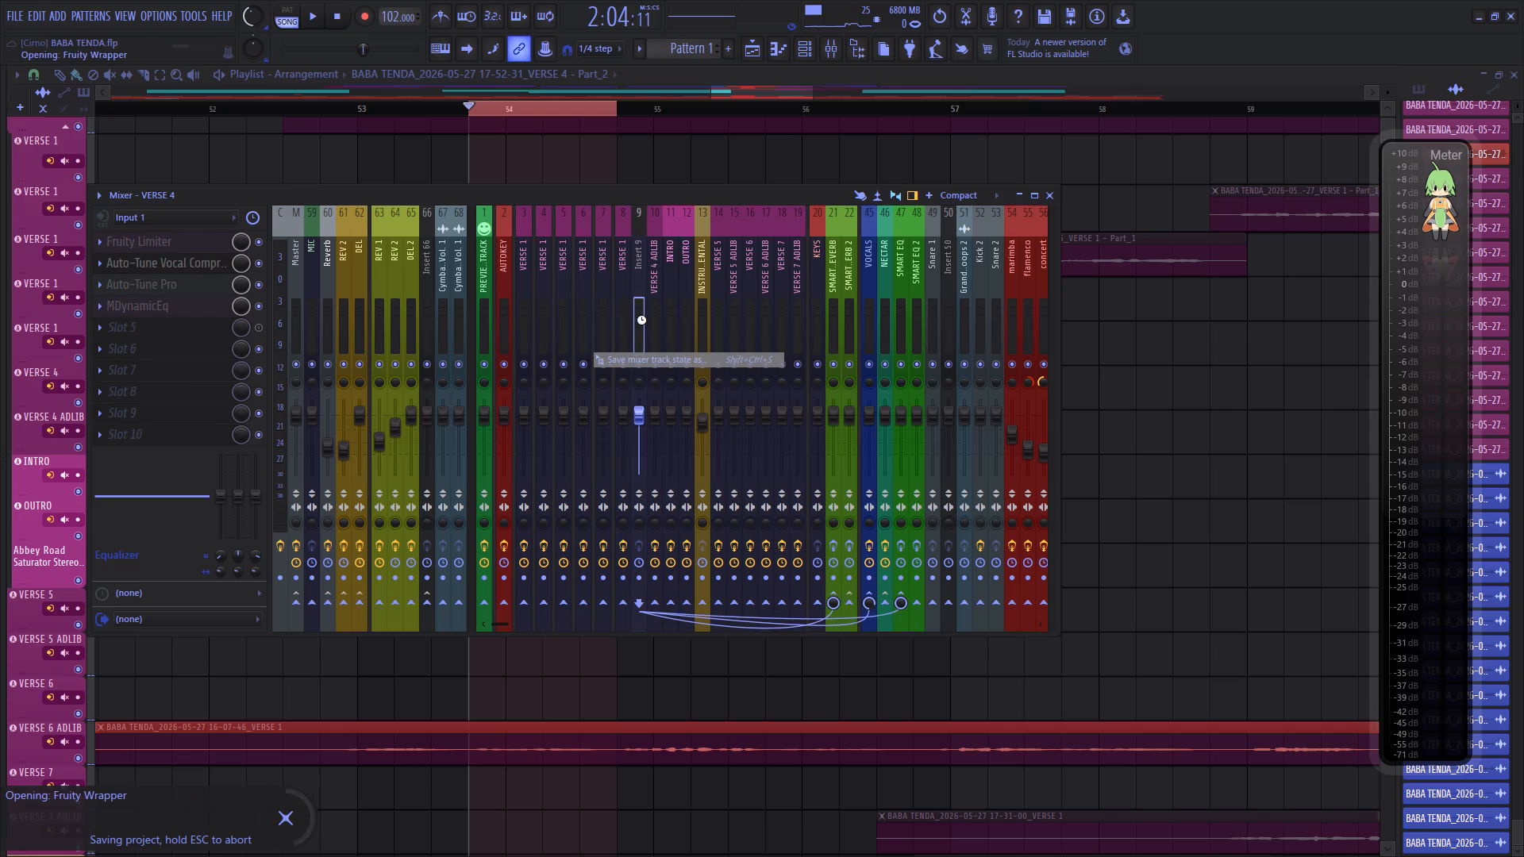
Disable the sends to SMART REVERB and SMART EQ on mixer tracks 9, 8 and 7, leaving only the VOCALS routing.
{"action": "left_click", "coordinate": [839, 595]}
{"action": "left_click", "coordinate": [903, 594]}
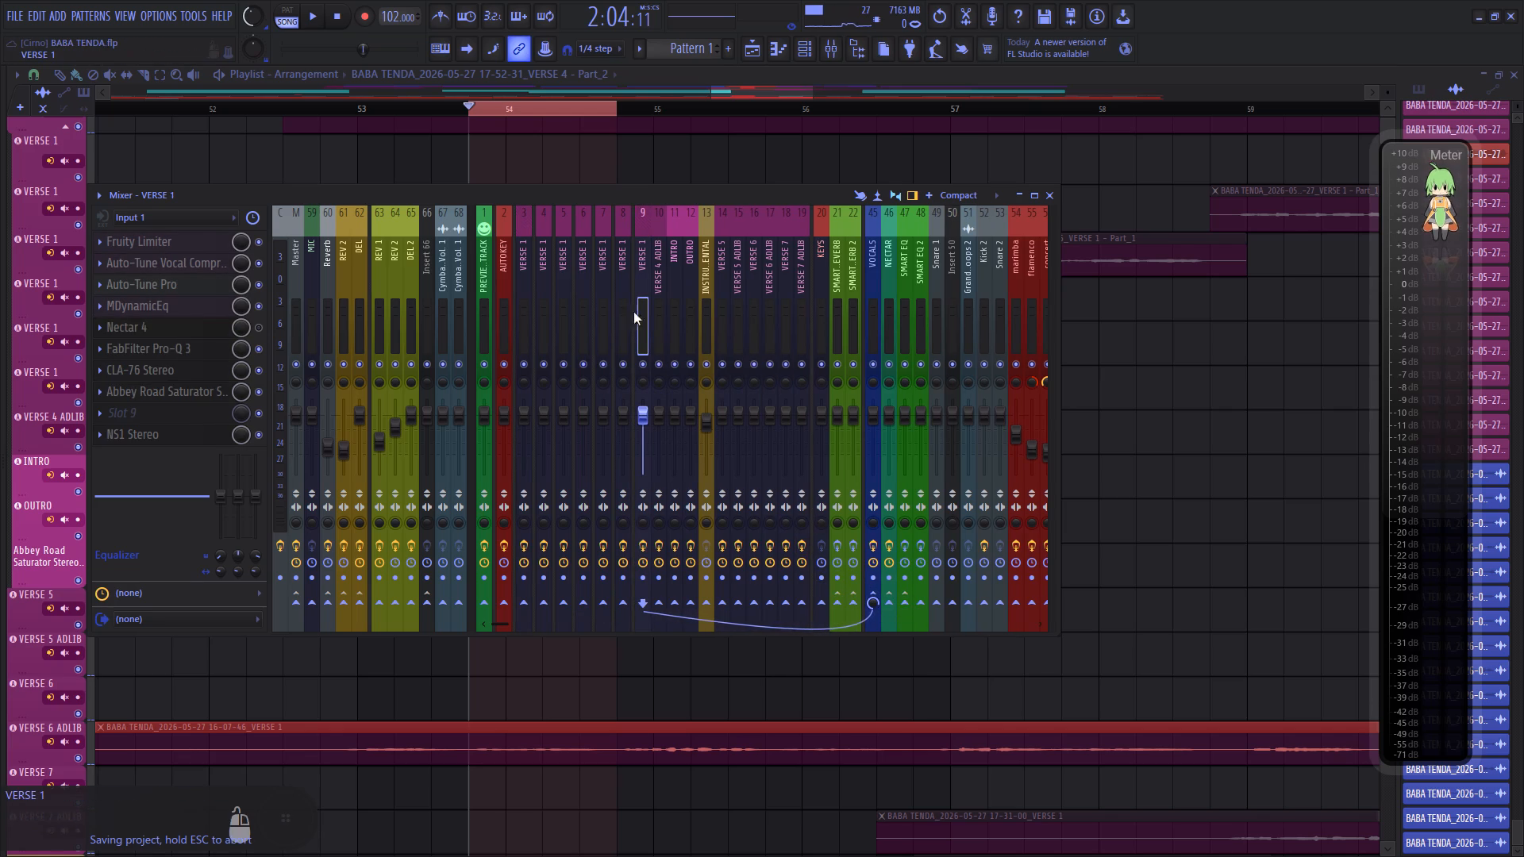
{"action": "left_click", "coordinate": [625, 307]}
{"action": "left_click", "coordinate": [839, 593]}
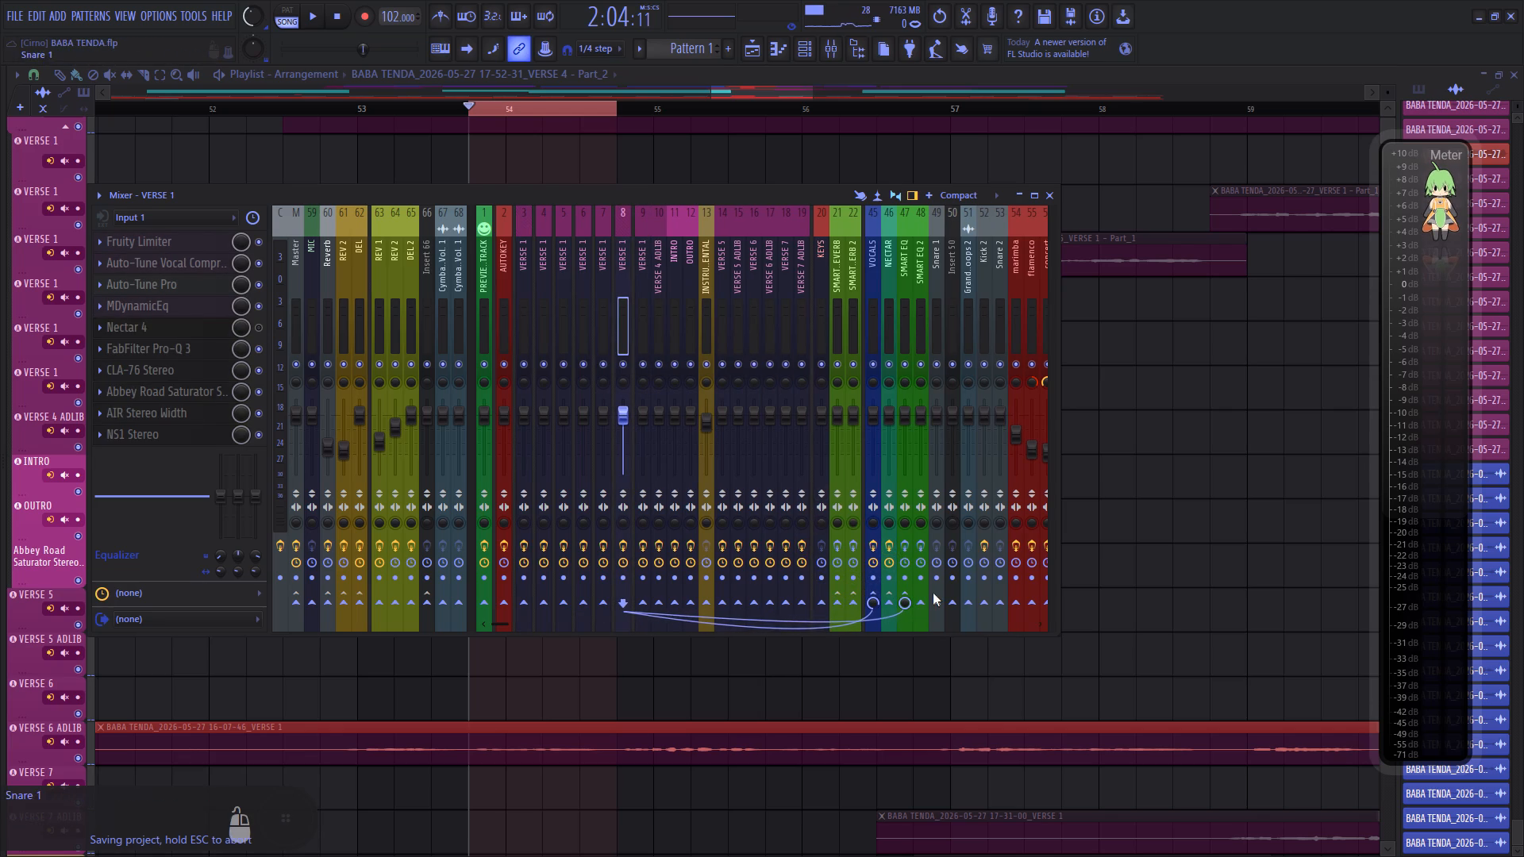
{"action": "left_click", "coordinate": [904, 591]}
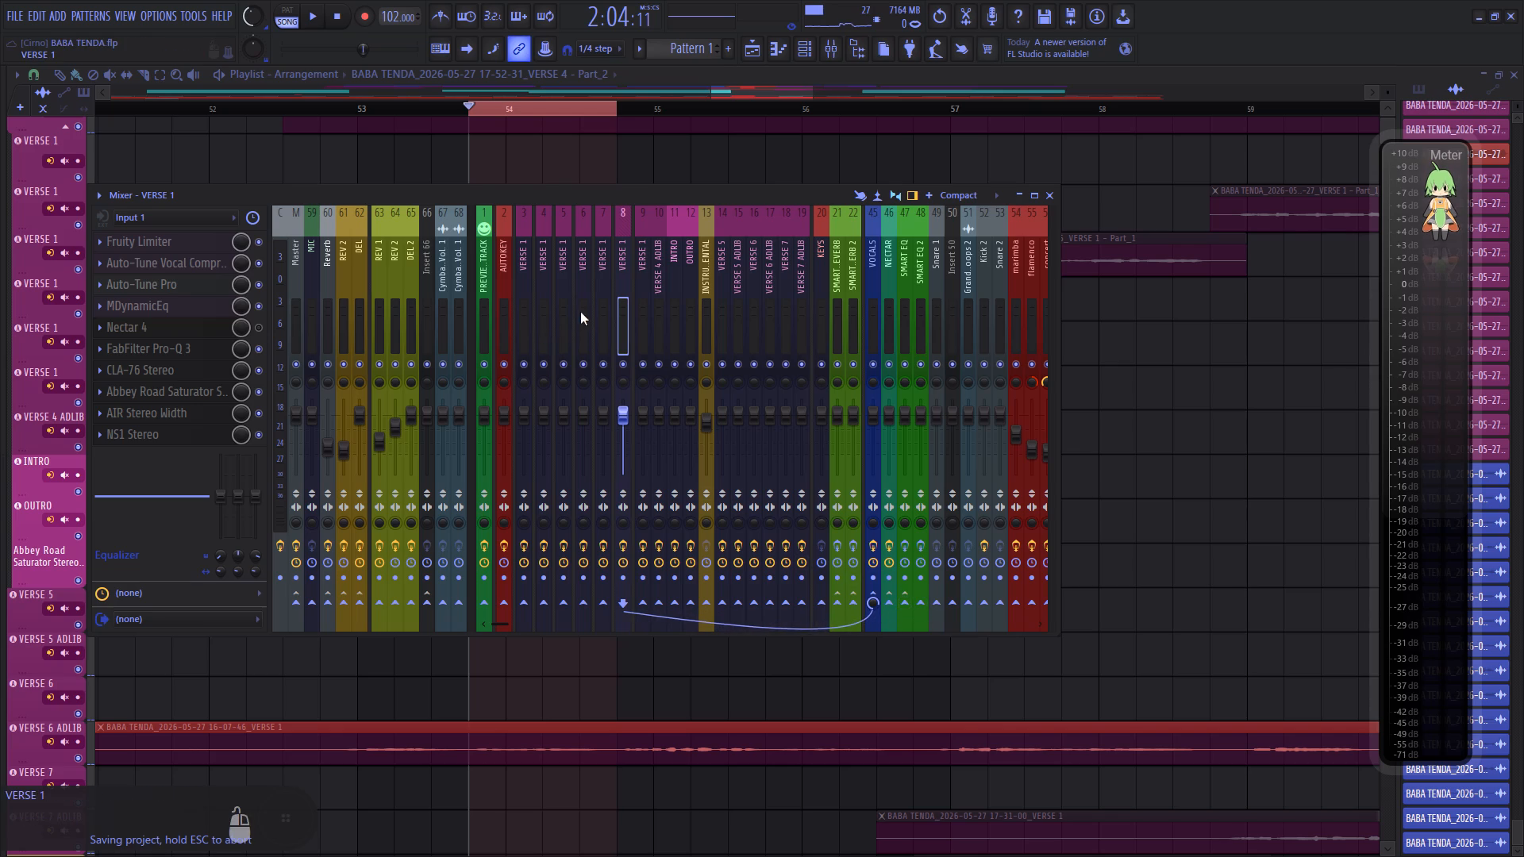
{"action": "left_click", "coordinate": [595, 312]}
{"action": "left_click", "coordinate": [837, 594]}
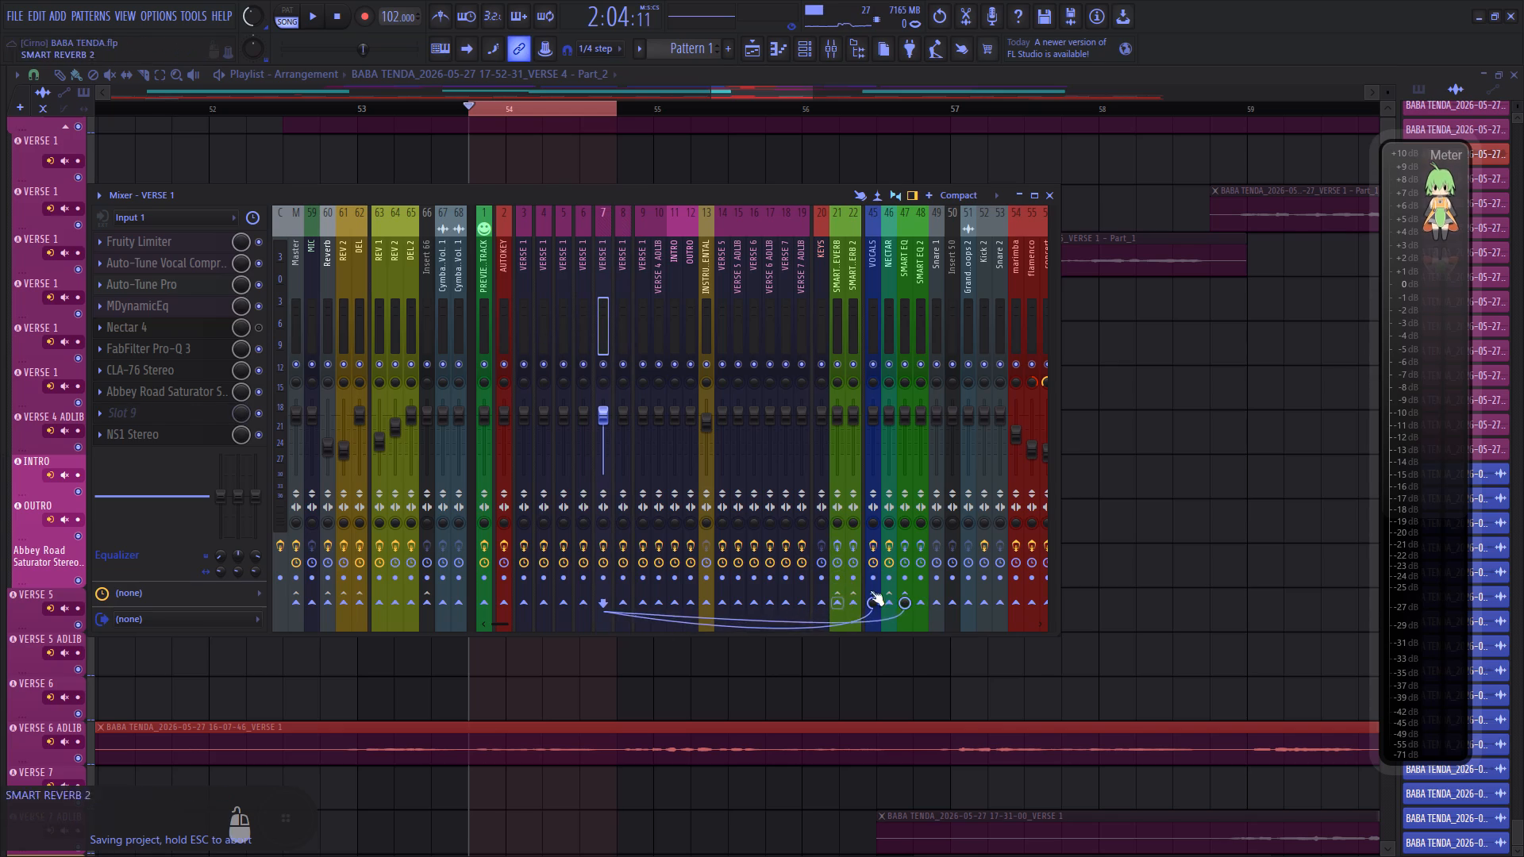
{"action": "left_click", "coordinate": [906, 588]}
Lower the main volume and briefly play the looped bar at bar 54 to check the copied chains.
{"action": "scroll", "coordinate": [255, 16], "scroll_direction": "down", "scroll_amount": 2}
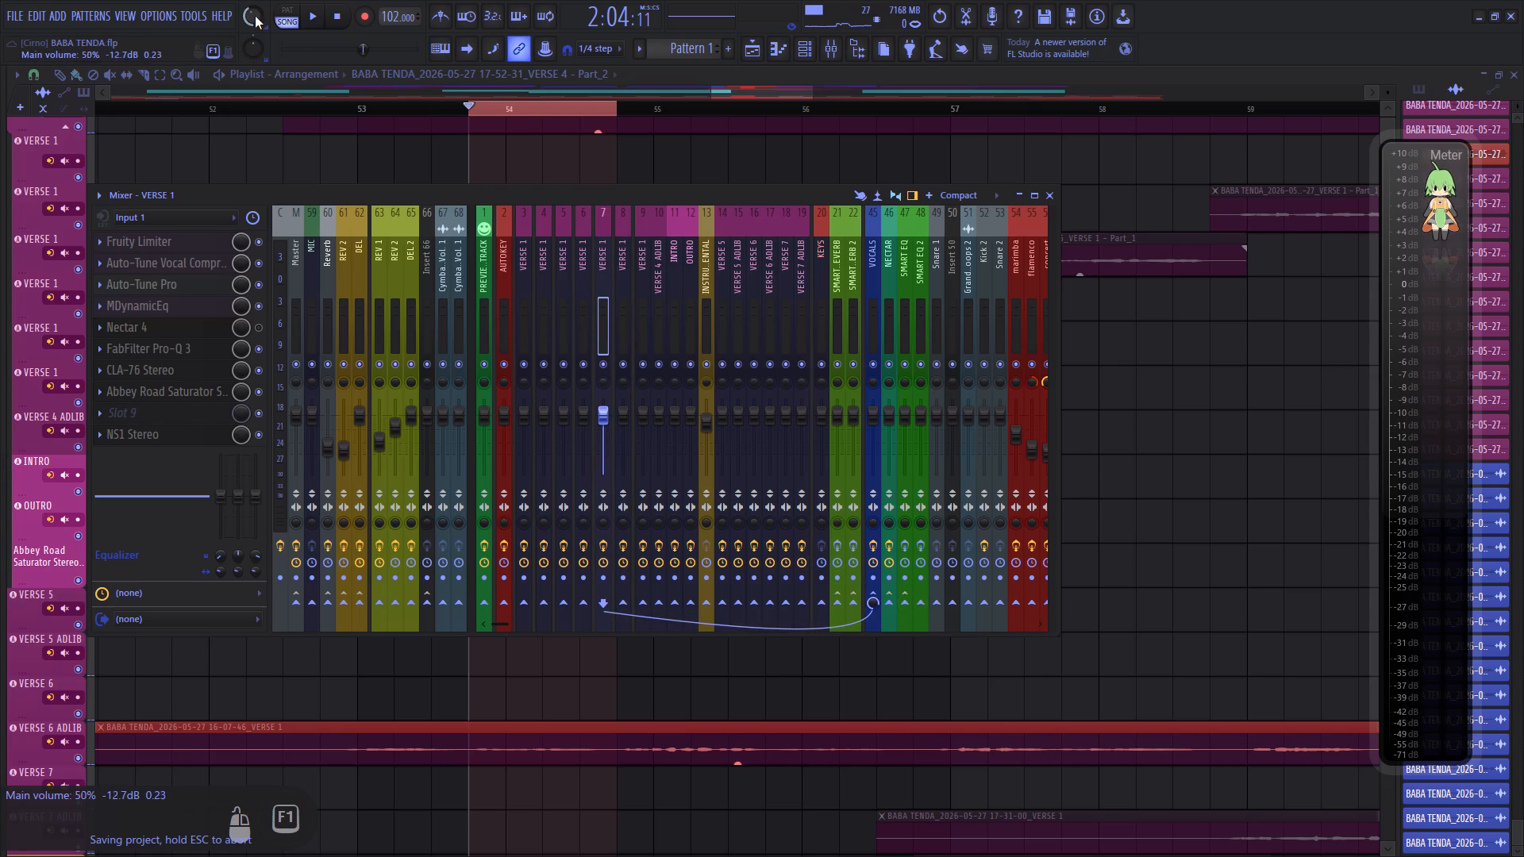
{"action": "scroll", "coordinate": [255, 16], "scroll_direction": "down", "scroll_amount": 7}
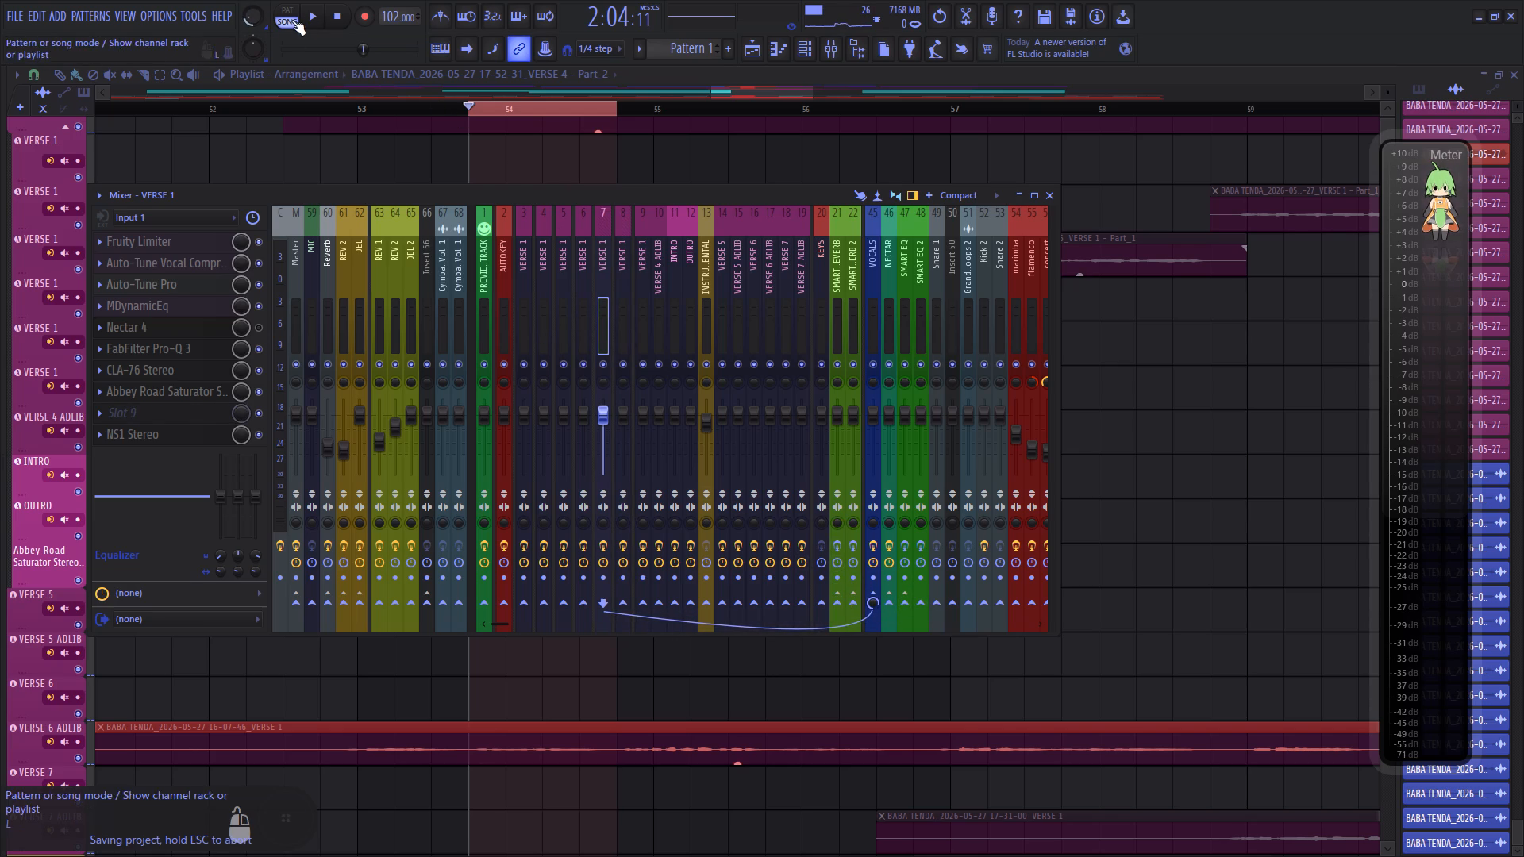
{"action": "left_click", "coordinate": [310, 15]}
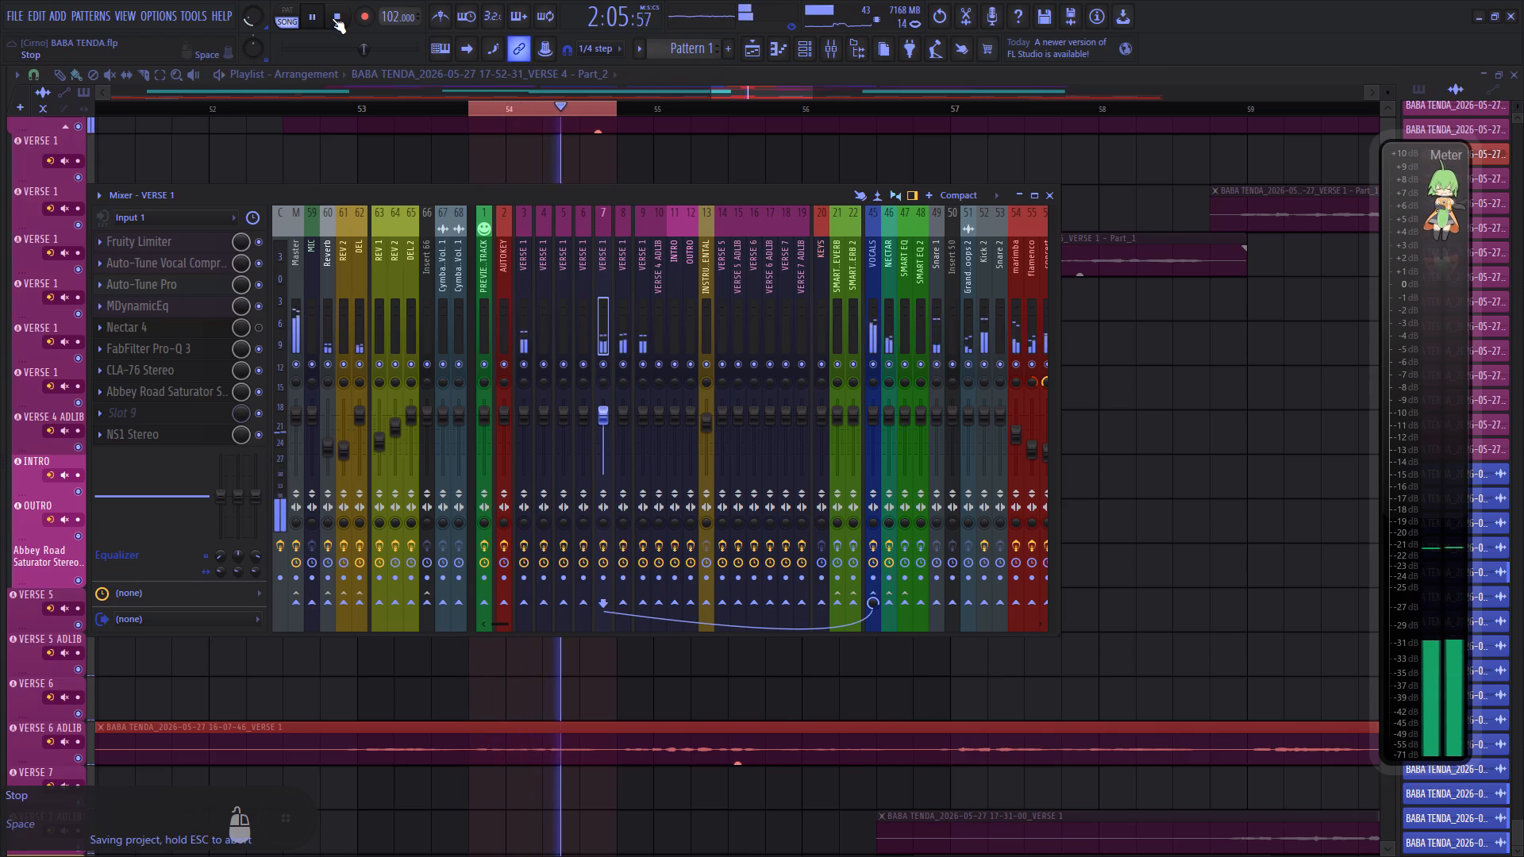
{"action": "left_click", "coordinate": [332, 18]}
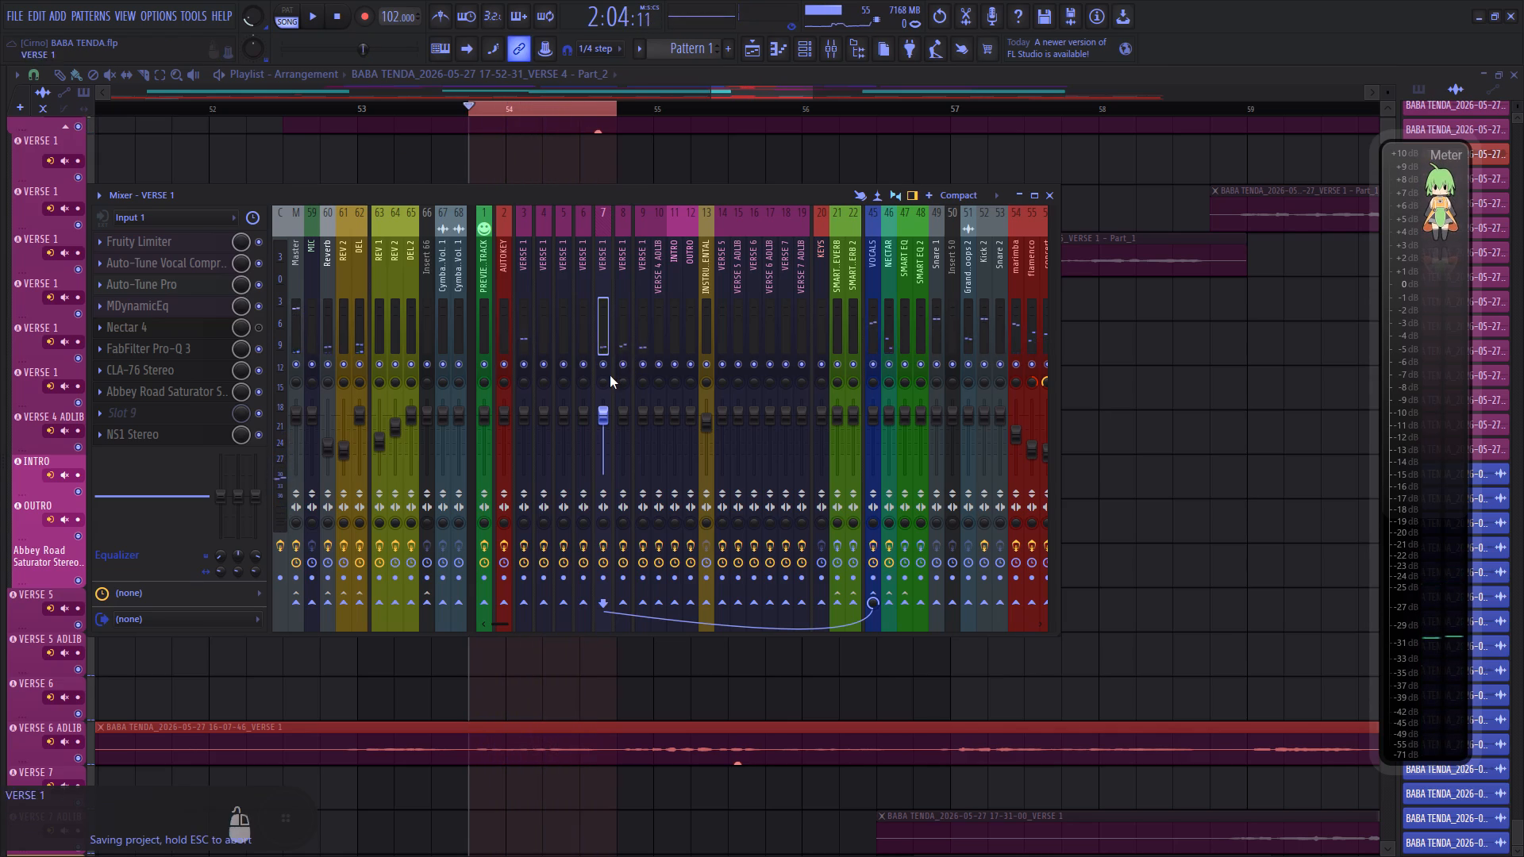
Pan mixer track 7 left beyond 69% and mixer track 9 to 75% right.
{"action": "scroll", "coordinate": [609, 381], "scroll_direction": "down", "scroll_amount": 10}
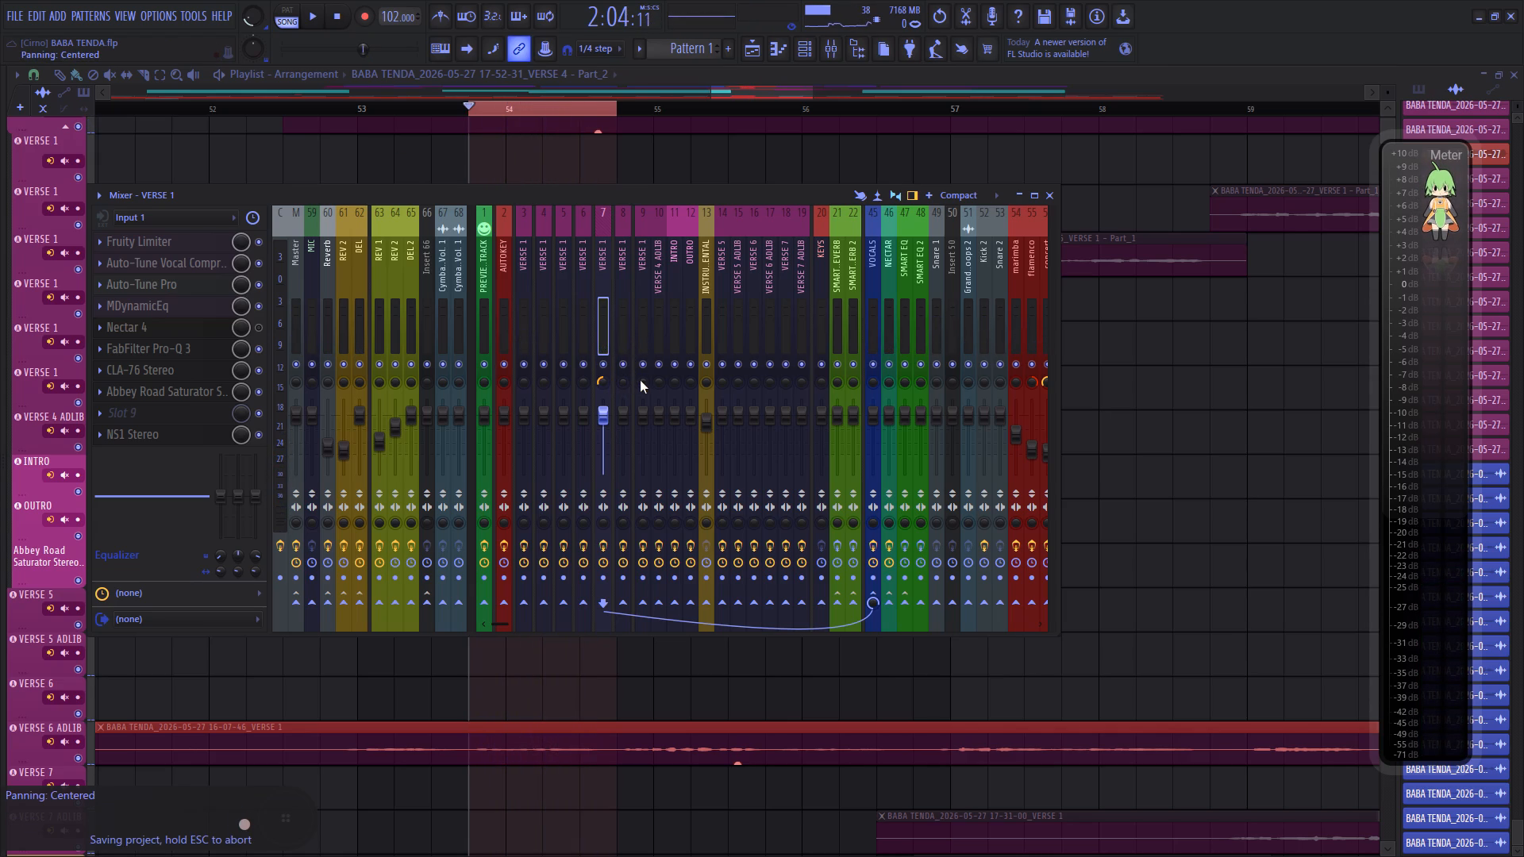
{"action": "scroll", "coordinate": [641, 385], "scroll_direction": "up", "scroll_amount": 9}
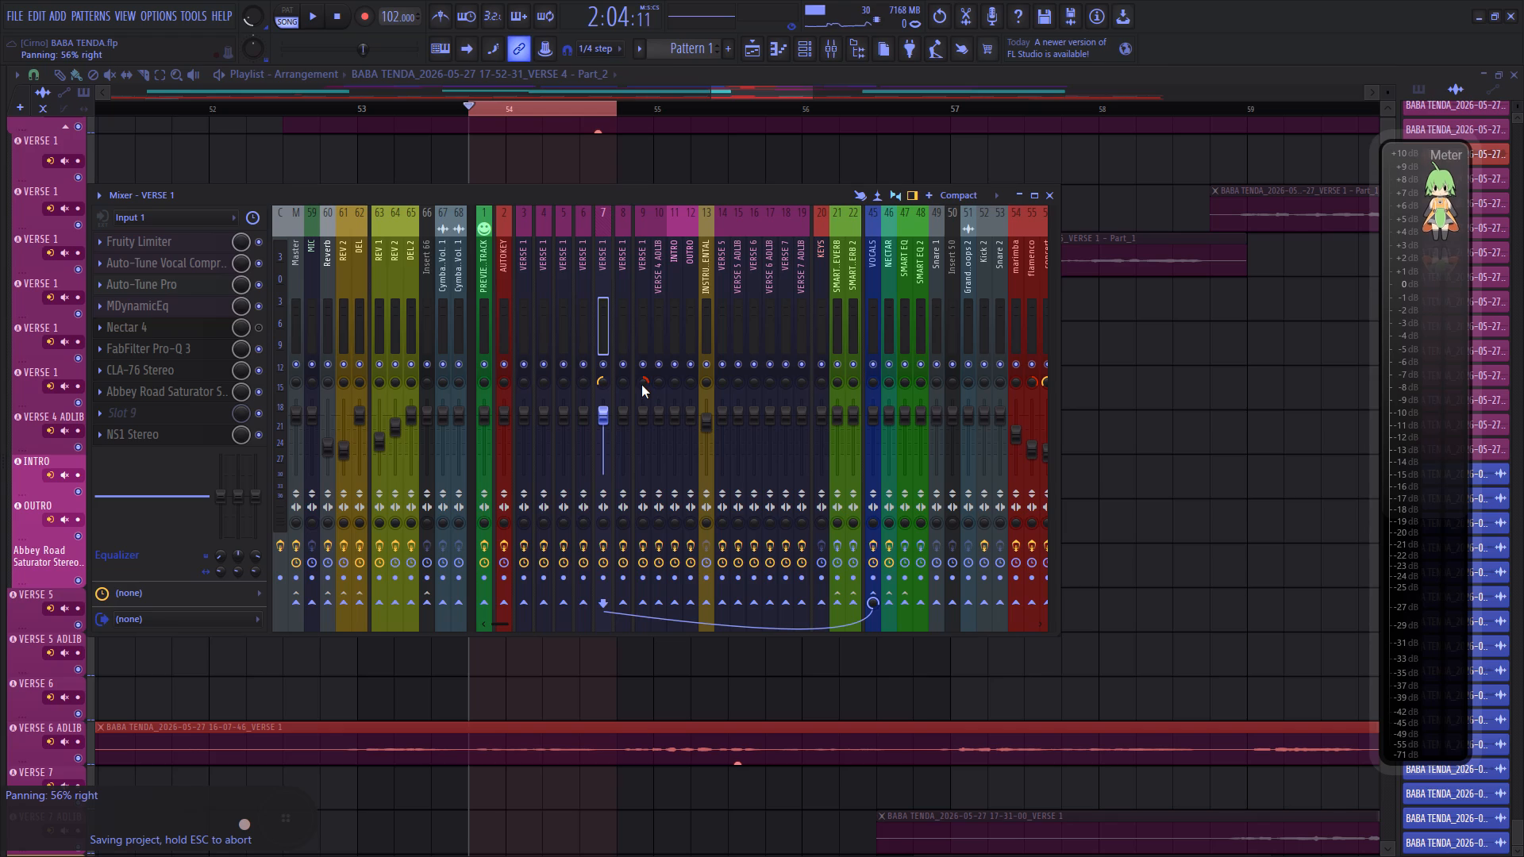
{"action": "scroll", "coordinate": [641, 385], "scroll_direction": "up", "scroll_amount": 3}
{"action": "scroll", "coordinate": [603, 382], "scroll_direction": "down", "scroll_amount": 1}
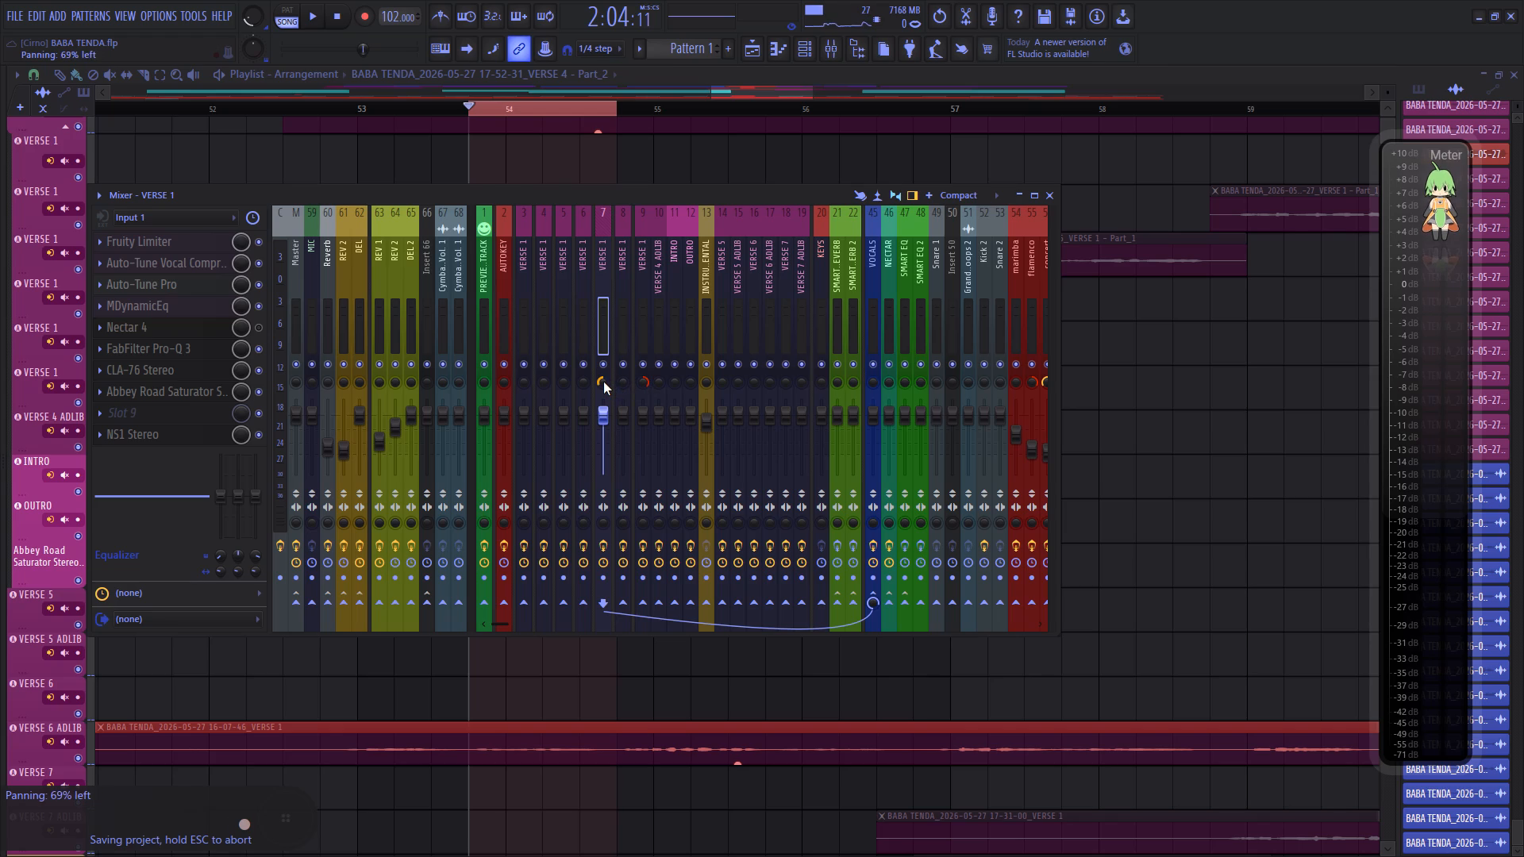
{"action": "scroll", "coordinate": [603, 382], "scroll_direction": "down", "scroll_amount": 1}
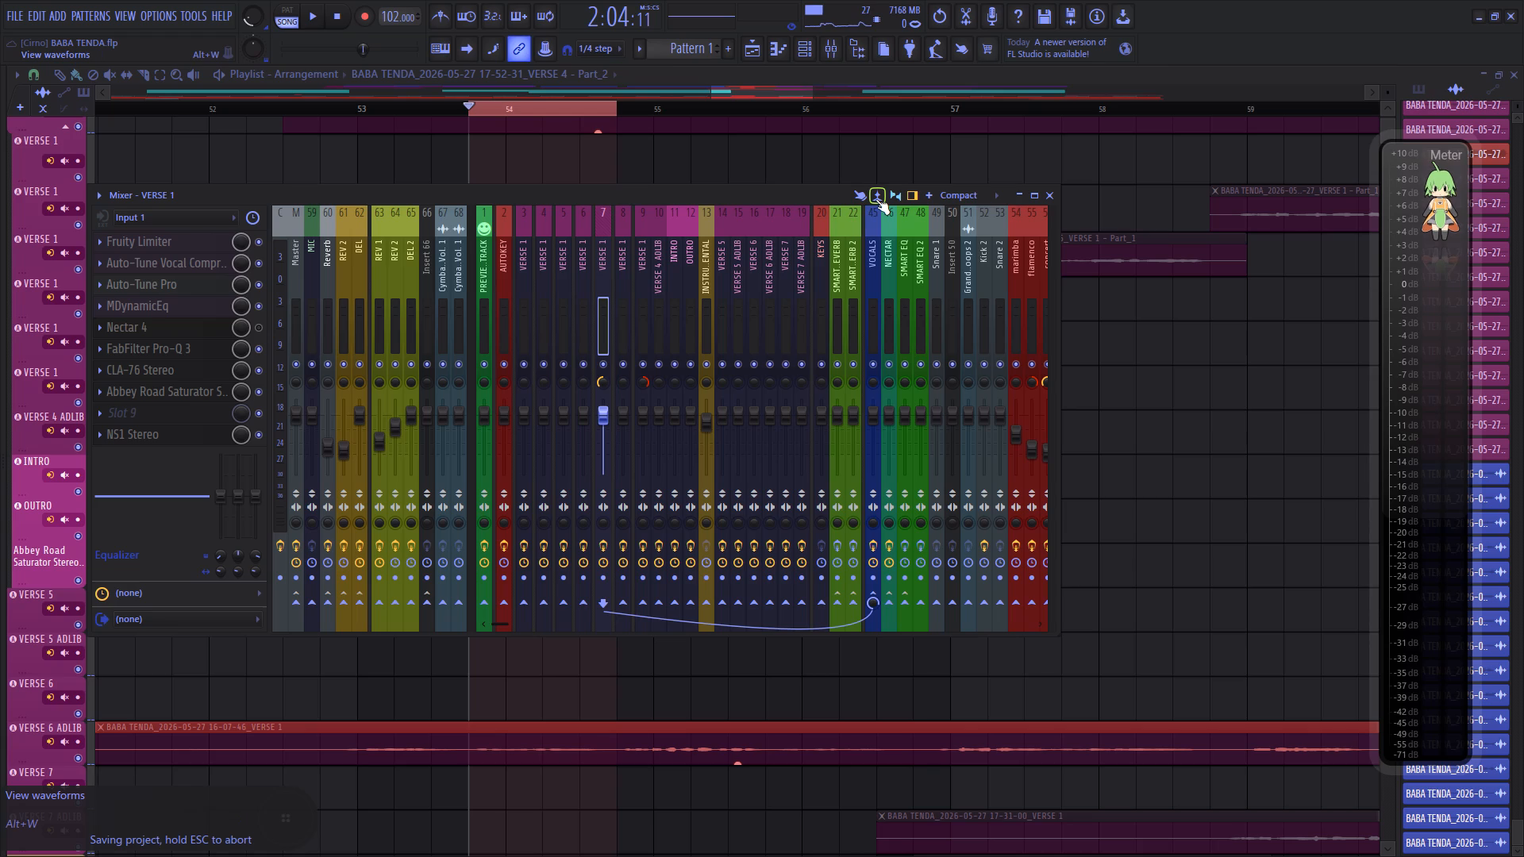
Save the project.
{"action": "key", "text": "ctrl+s"}
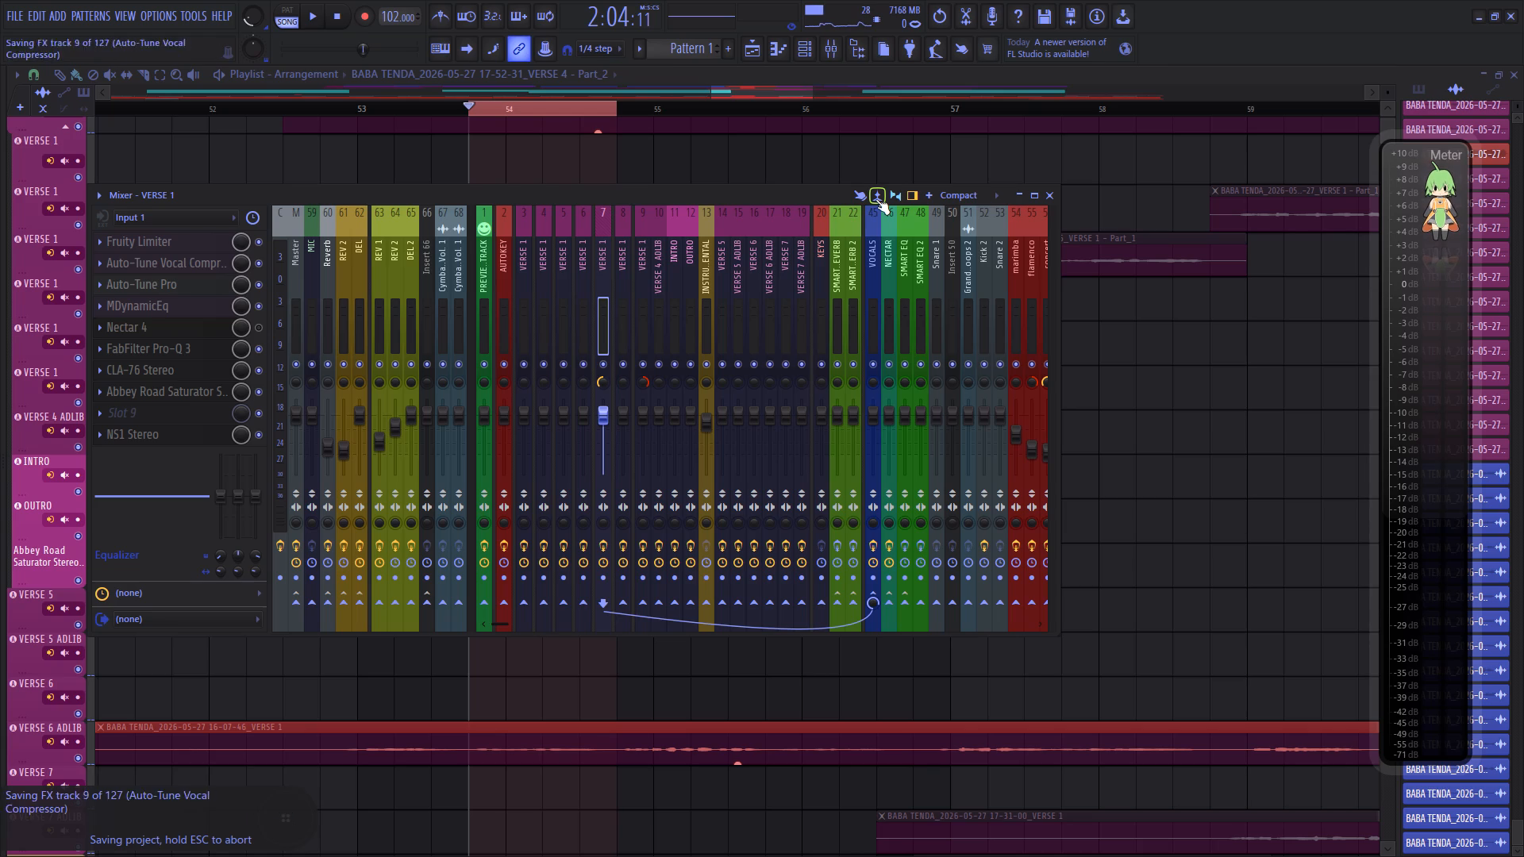
Set the Auto-Tune Vocal Compressor's Comp I threshold on mixer track 8 to about -40 dB.
{"action": "left_click", "coordinate": [624, 305]}
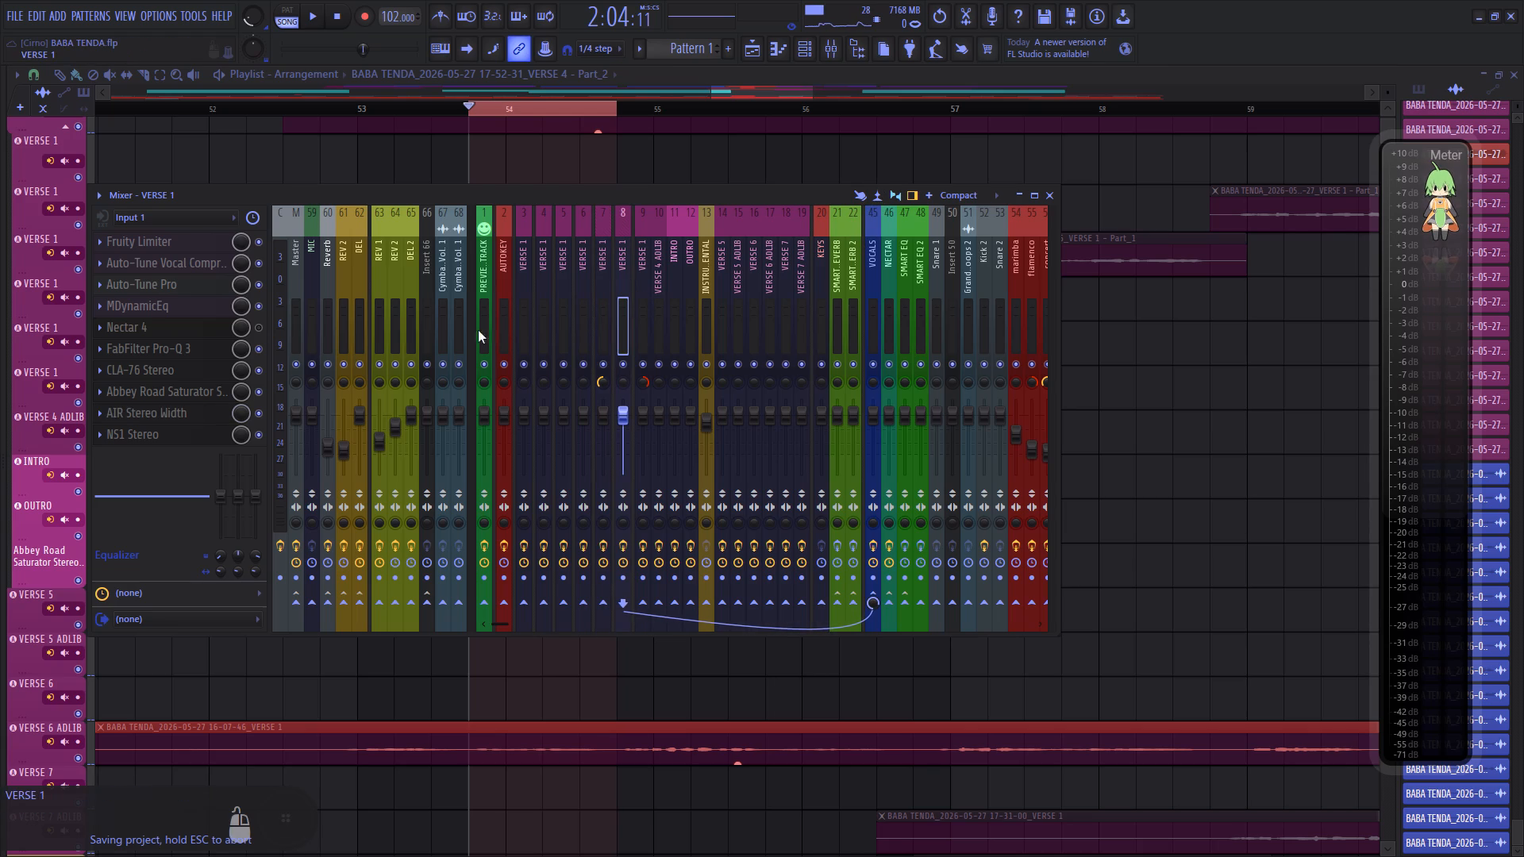
{"action": "left_click", "coordinate": [193, 265]}
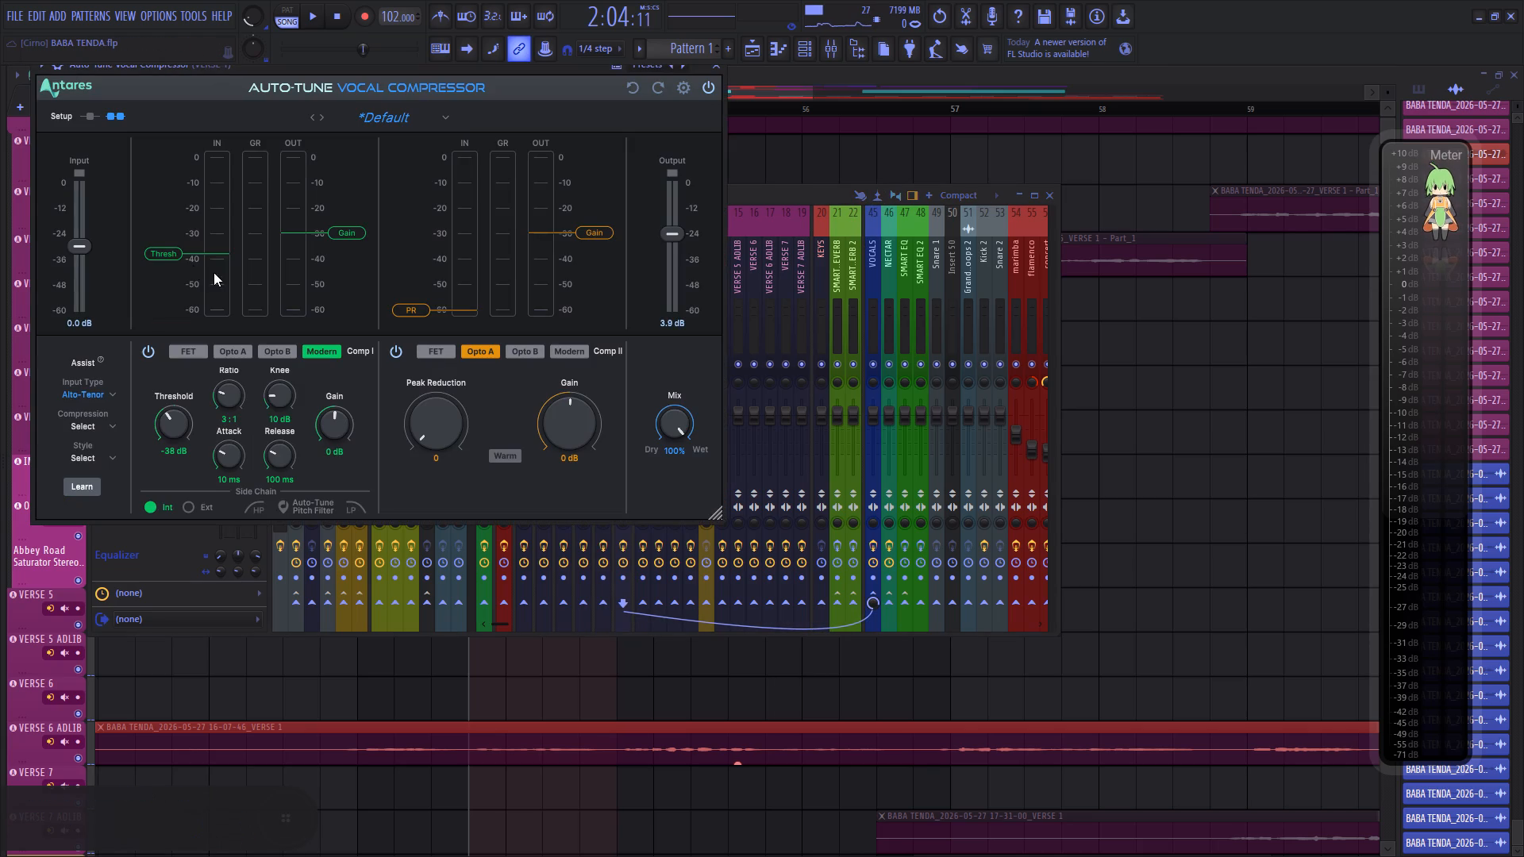
{"action": "scroll", "coordinate": [211, 268], "scroll_direction": "down", "scroll_amount": 1}
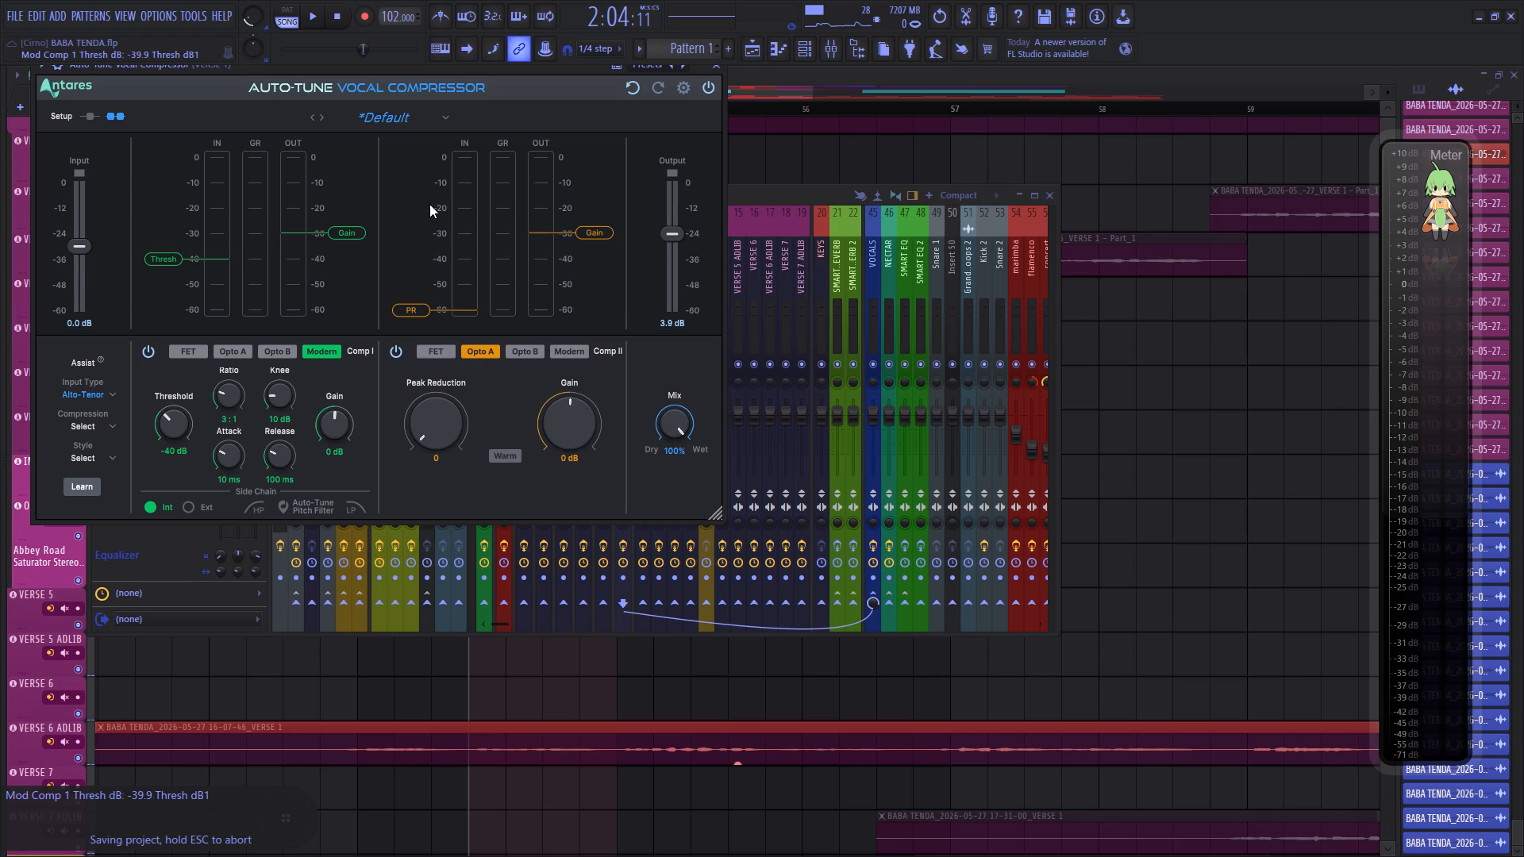
{"action": "left_click", "coordinate": [714, 68]}
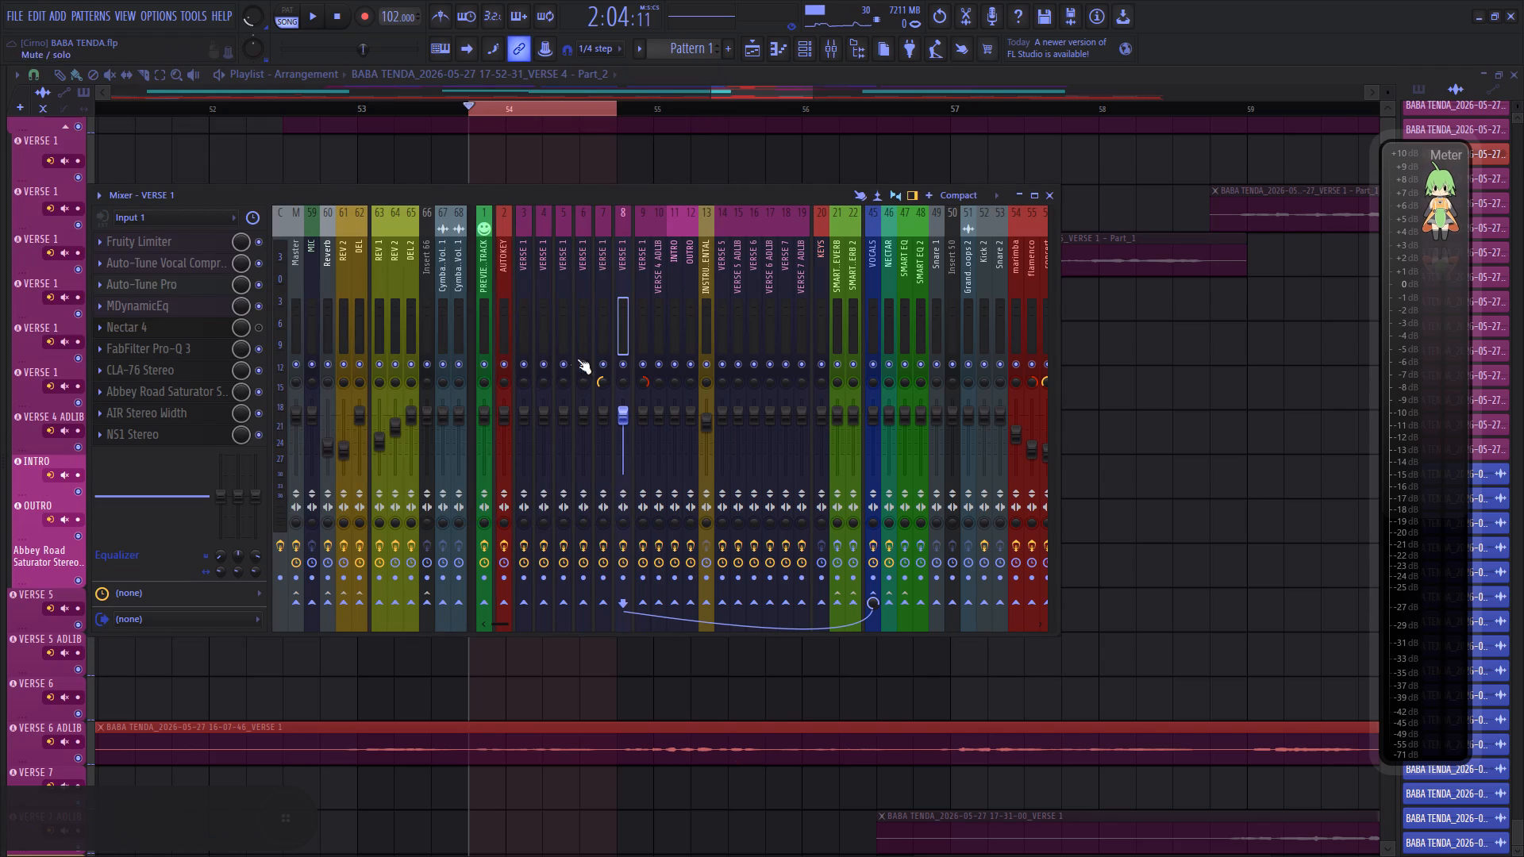
Set the Auto-Tune Vocal Compressor's Comp I threshold on mixer track 7 to about -40 dB.
{"action": "left_click", "coordinate": [598, 331]}
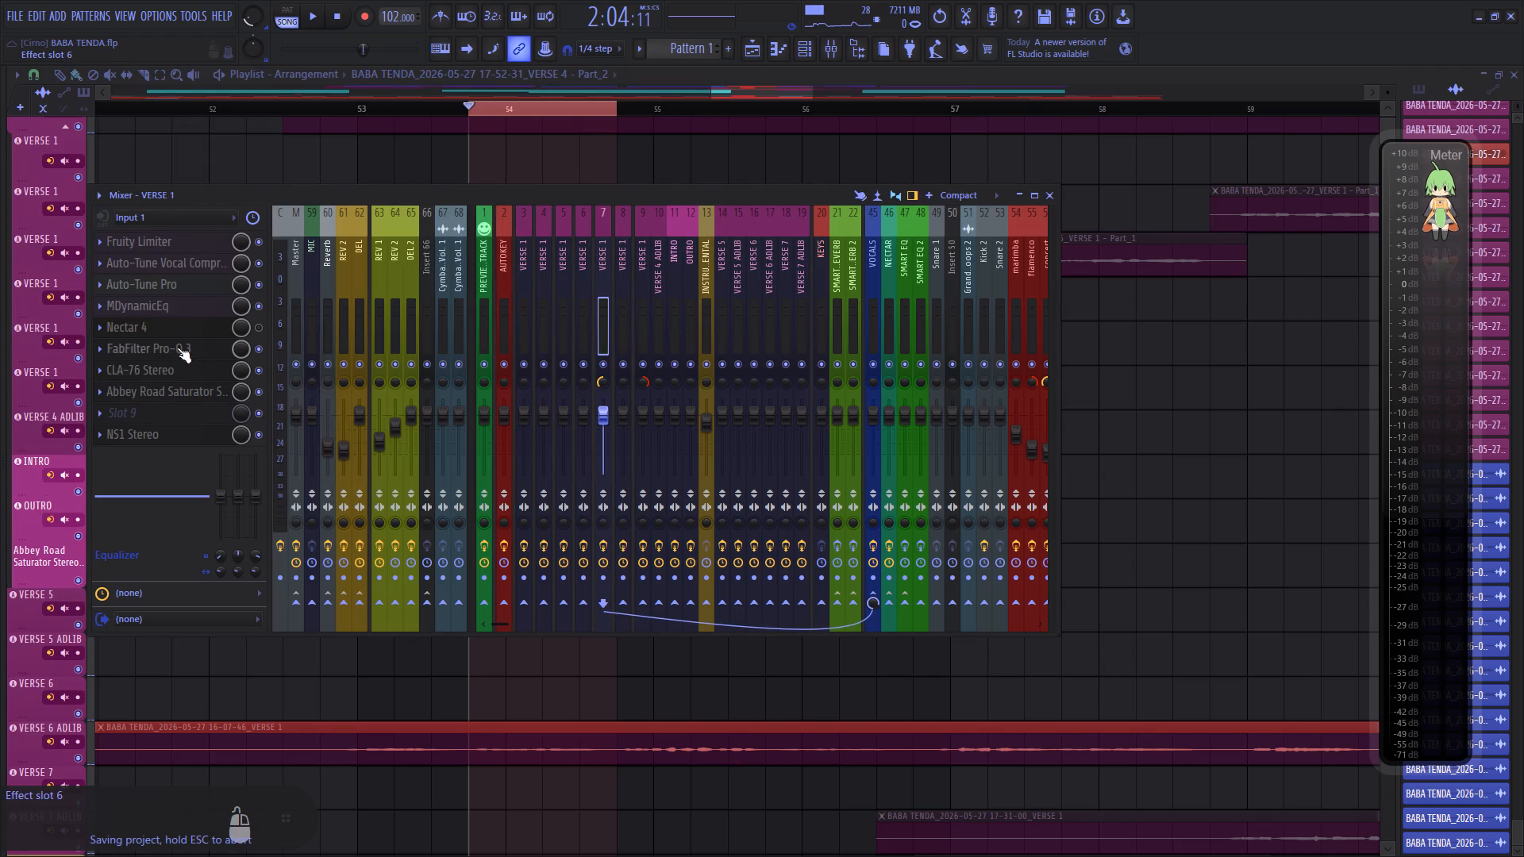
{"action": "left_click", "coordinate": [187, 262]}
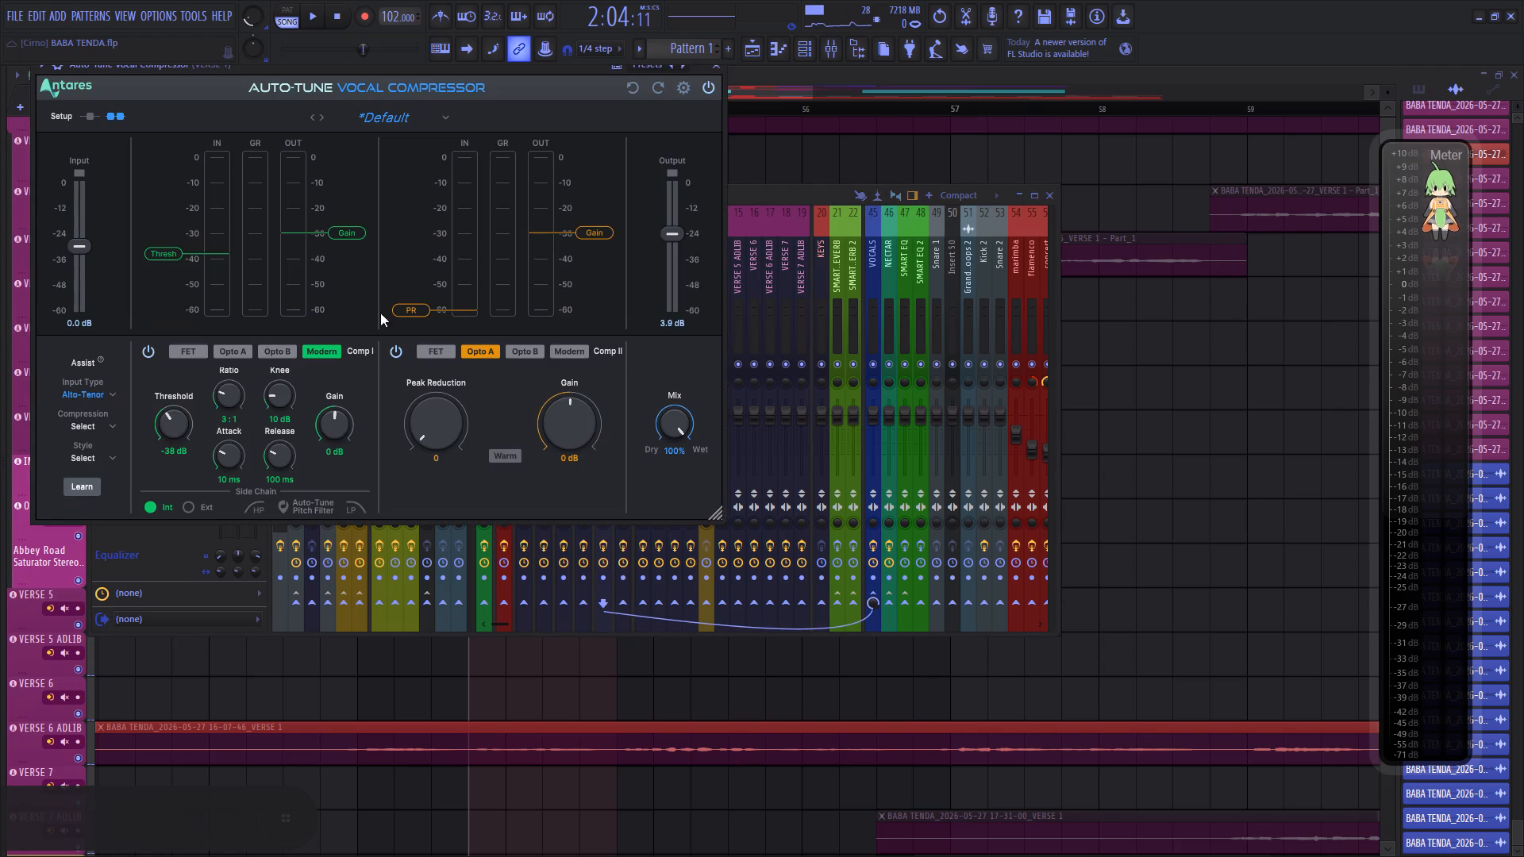
{"action": "scroll", "coordinate": [226, 273], "scroll_direction": "down", "scroll_amount": 1}
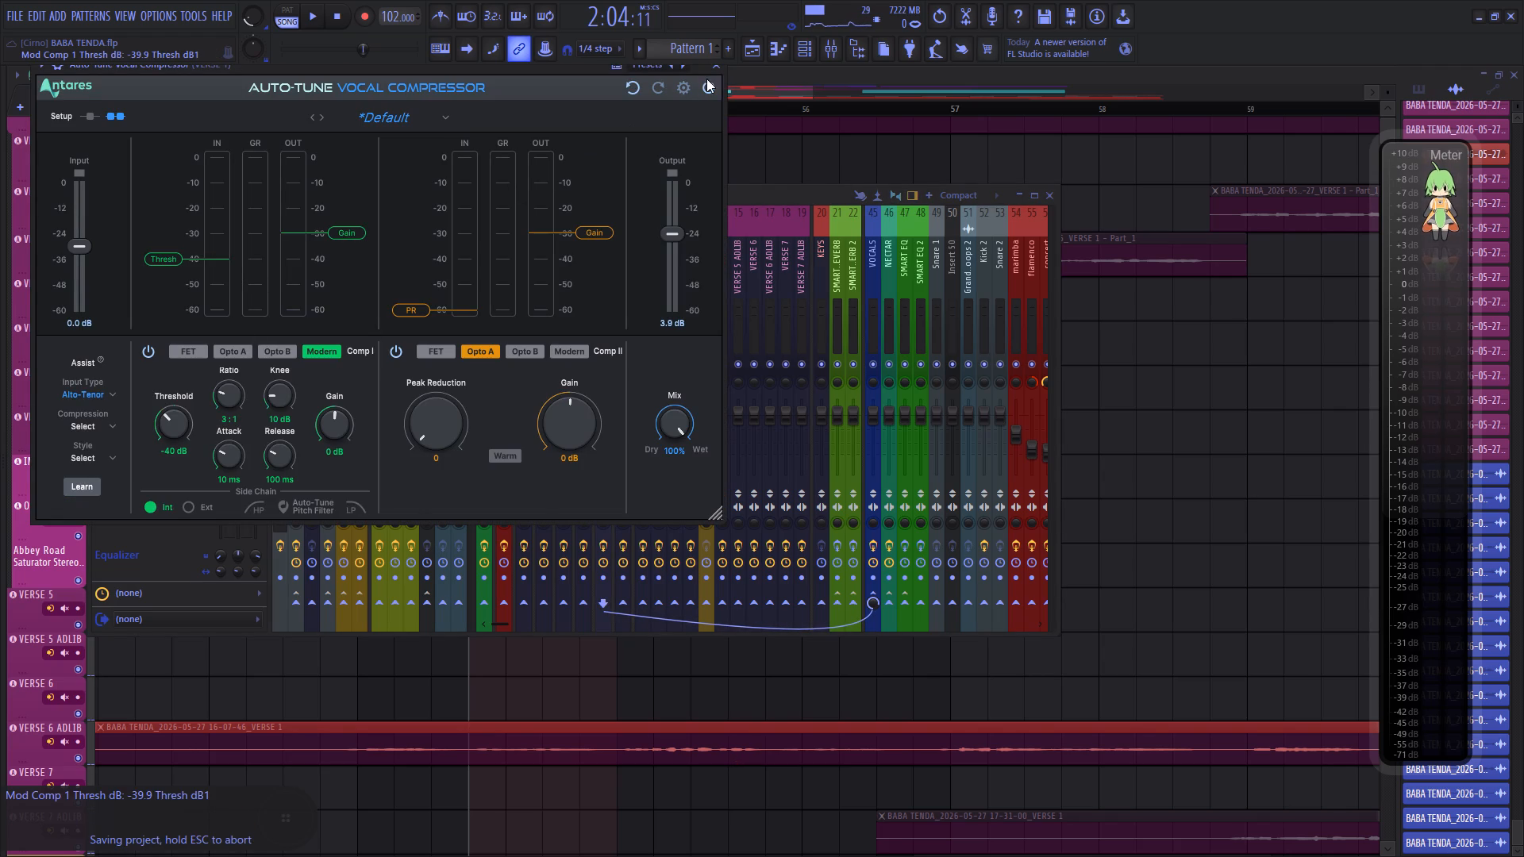
{"action": "left_click", "coordinate": [719, 65]}
Set the Auto-Tune Vocal Compressor's Comp I threshold on mixer track 9 to about -40 dB.
{"action": "left_click", "coordinate": [645, 306]}
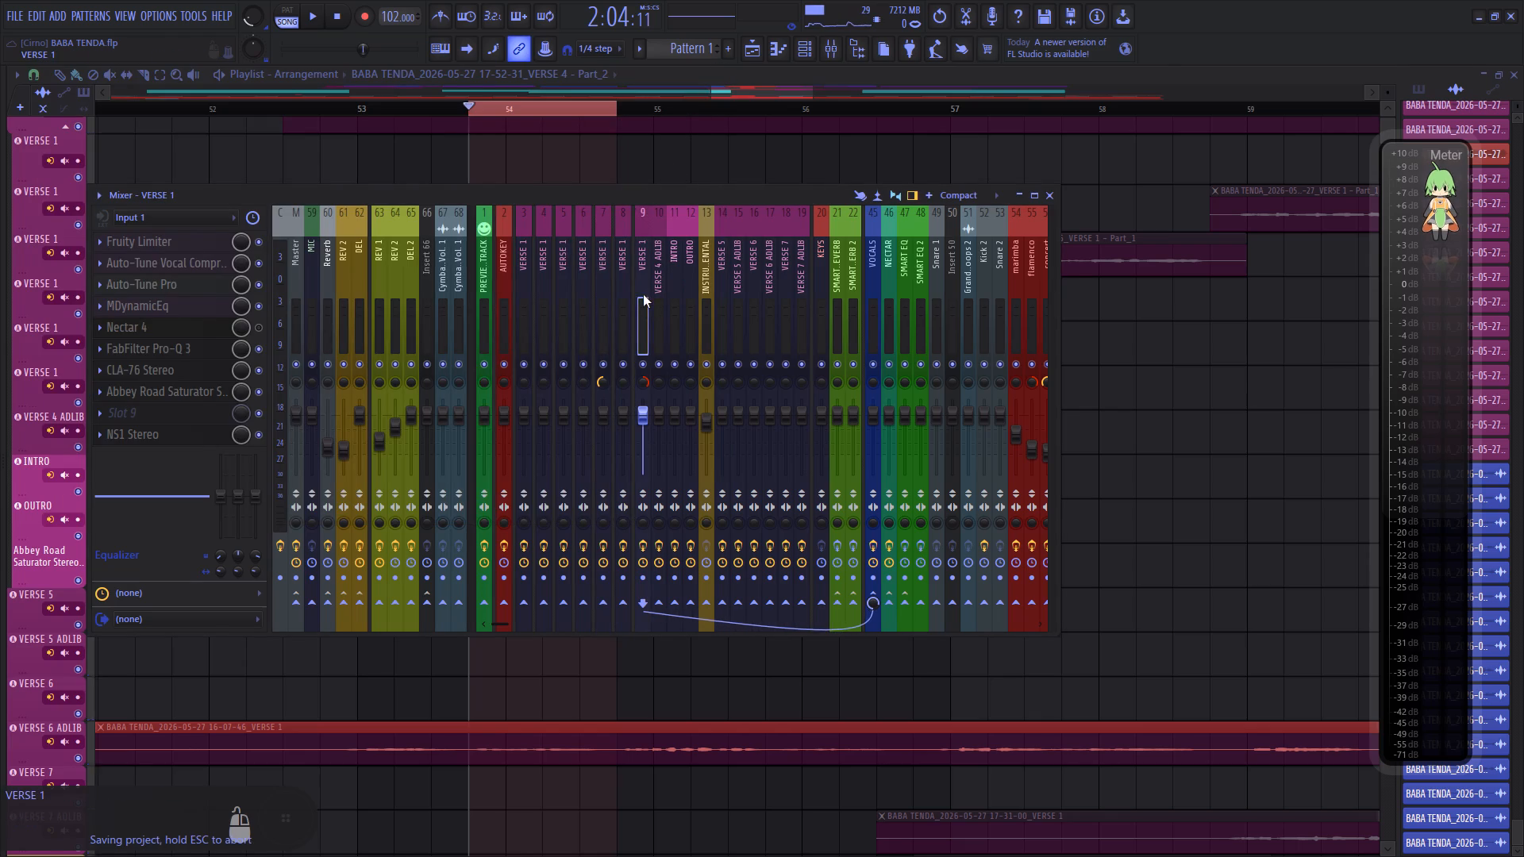
{"action": "left_click", "coordinate": [144, 261]}
{"action": "scroll", "coordinate": [170, 256], "scroll_direction": "down", "scroll_amount": 1}
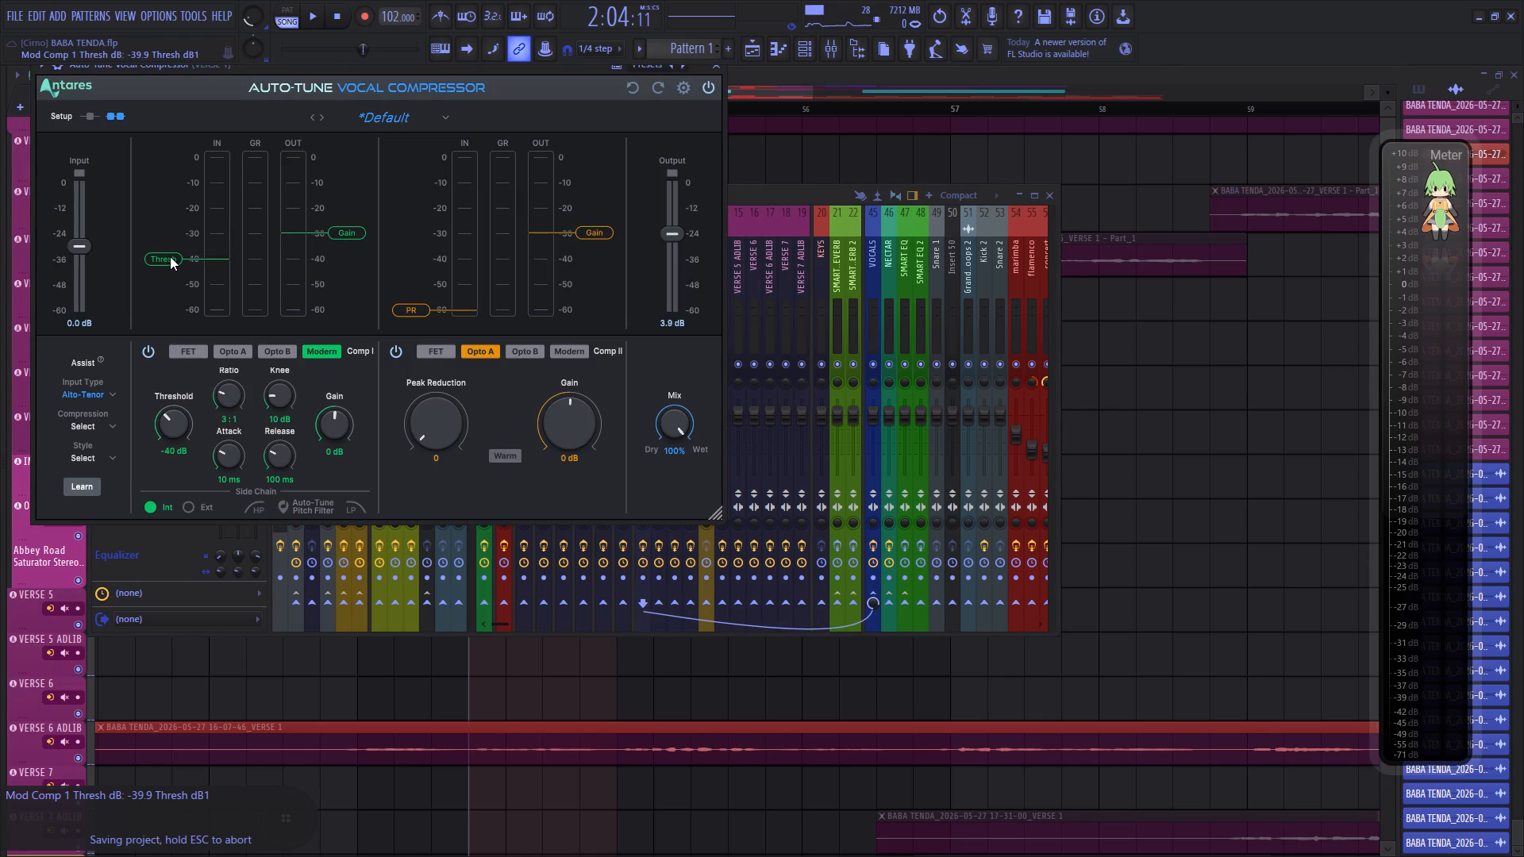
{"action": "left_click", "coordinate": [723, 67]}
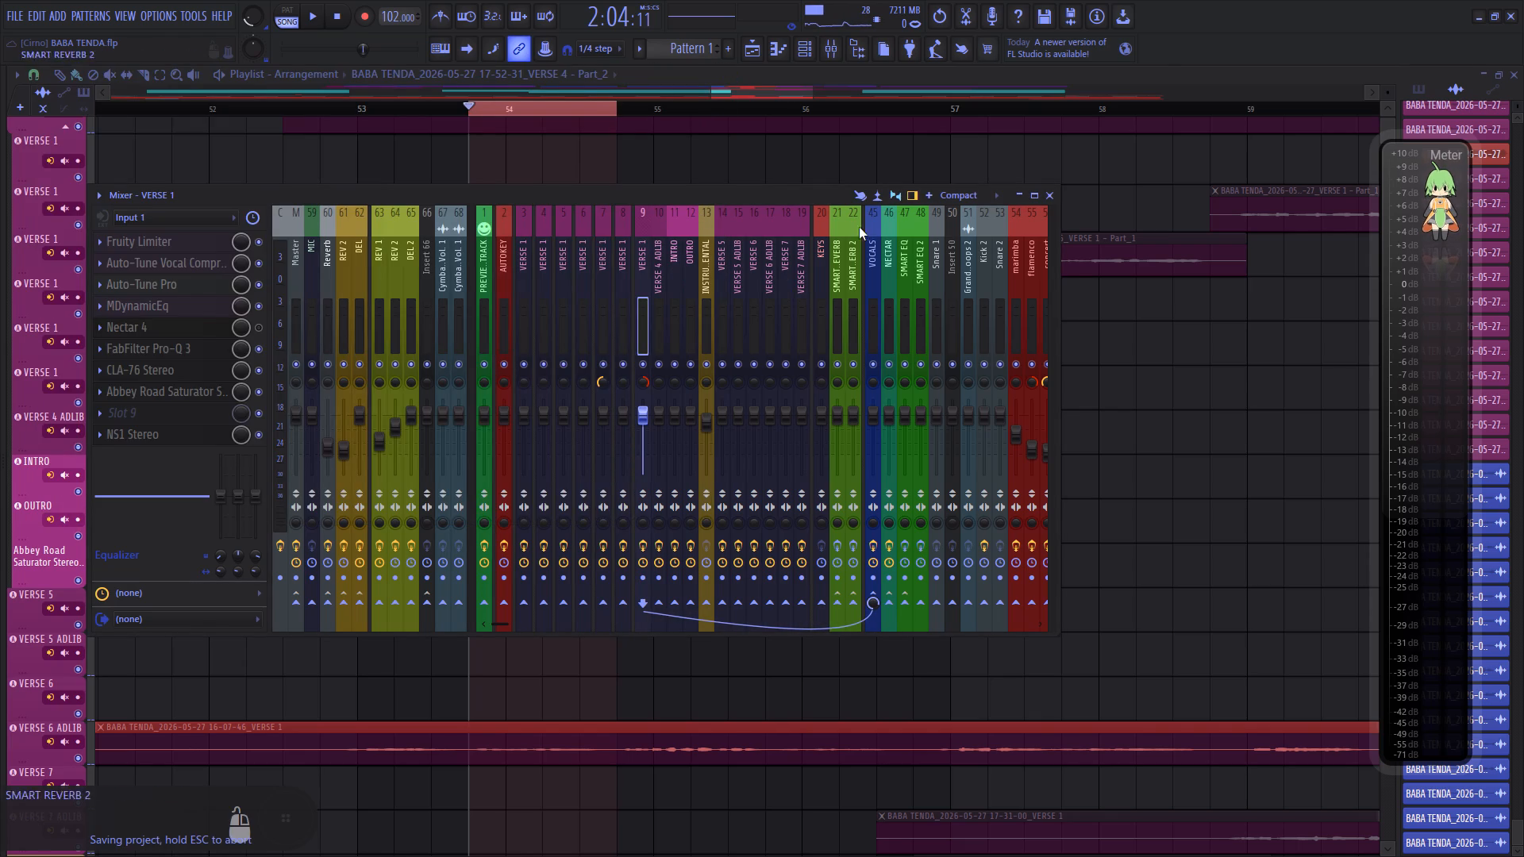
{"action": "left_click", "coordinate": [1045, 196]}
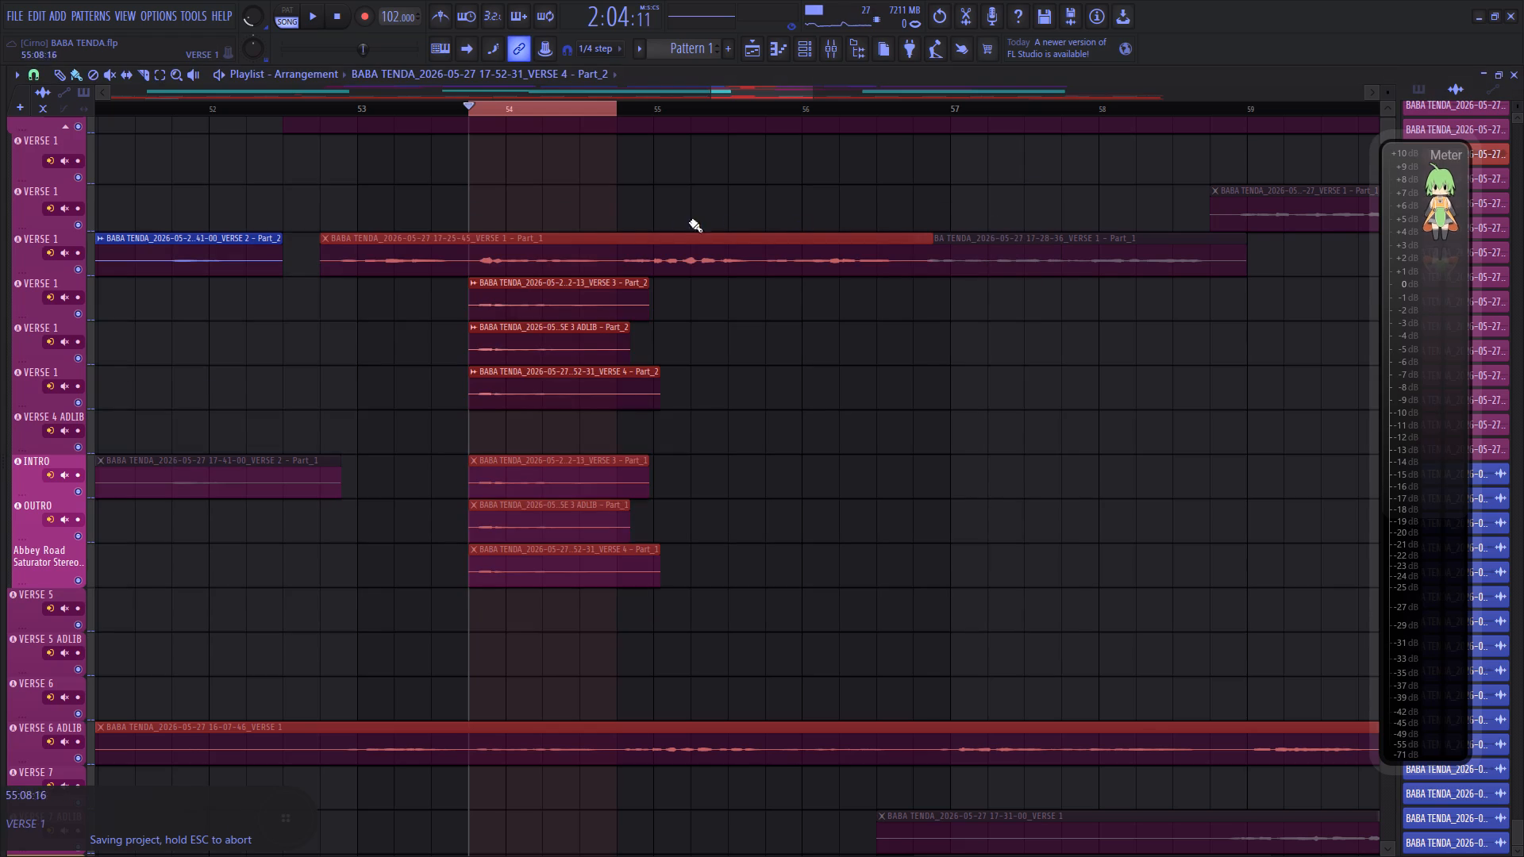
Clear the time selection and play the arrangement from about bar 53 and from about bar 63 to check the vocals.
{"action": "double_click", "coordinate": [470, 112]}
{"action": "scroll", "coordinate": [470, 112], "scroll_direction": "down", "scroll_amount": 7}
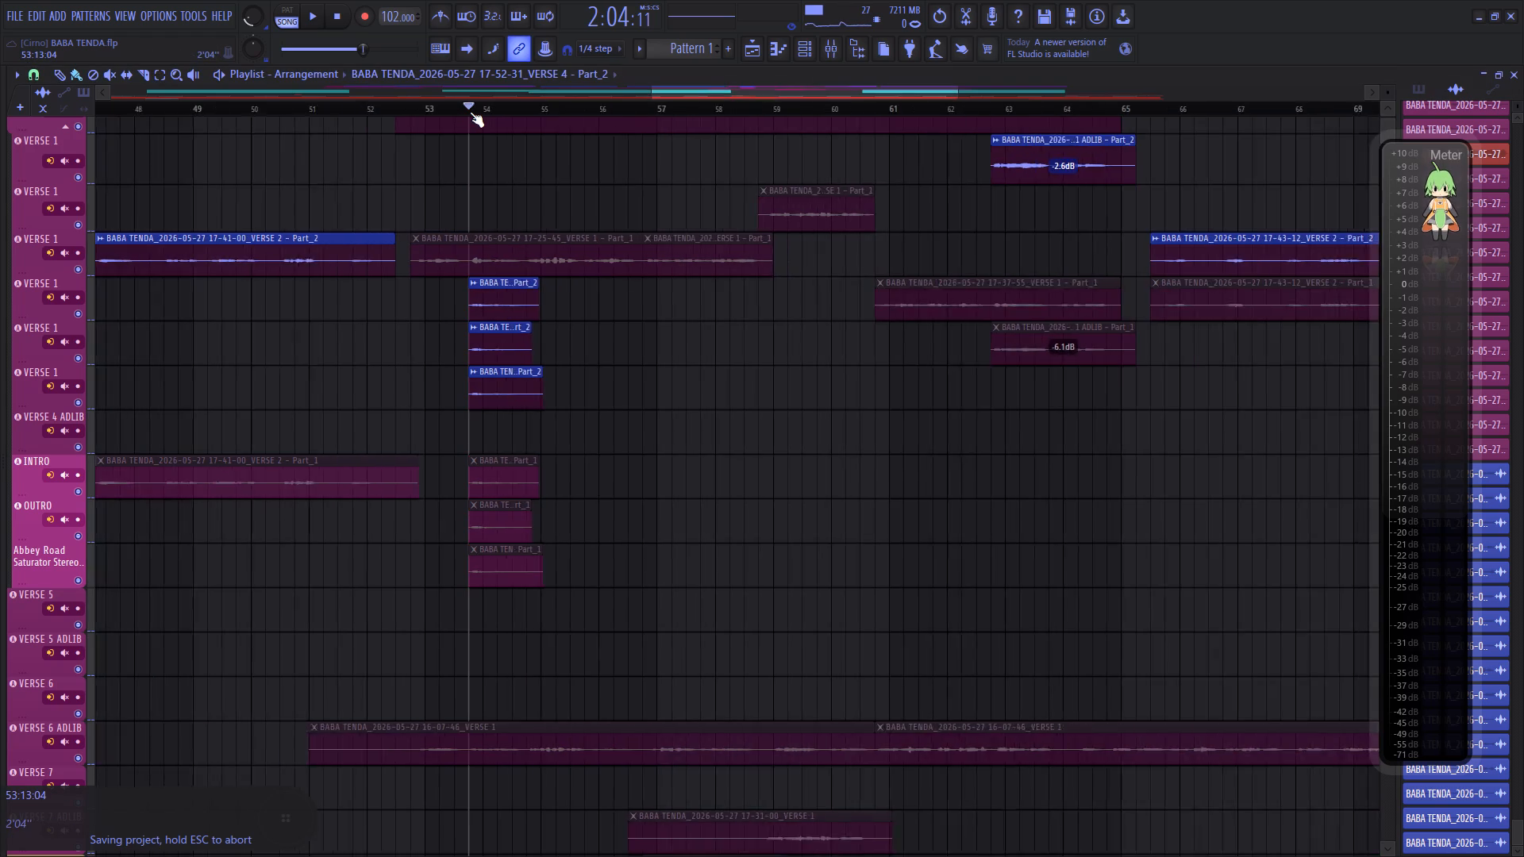
{"action": "scroll", "coordinate": [470, 112], "scroll_direction": "down", "scroll_amount": 5}
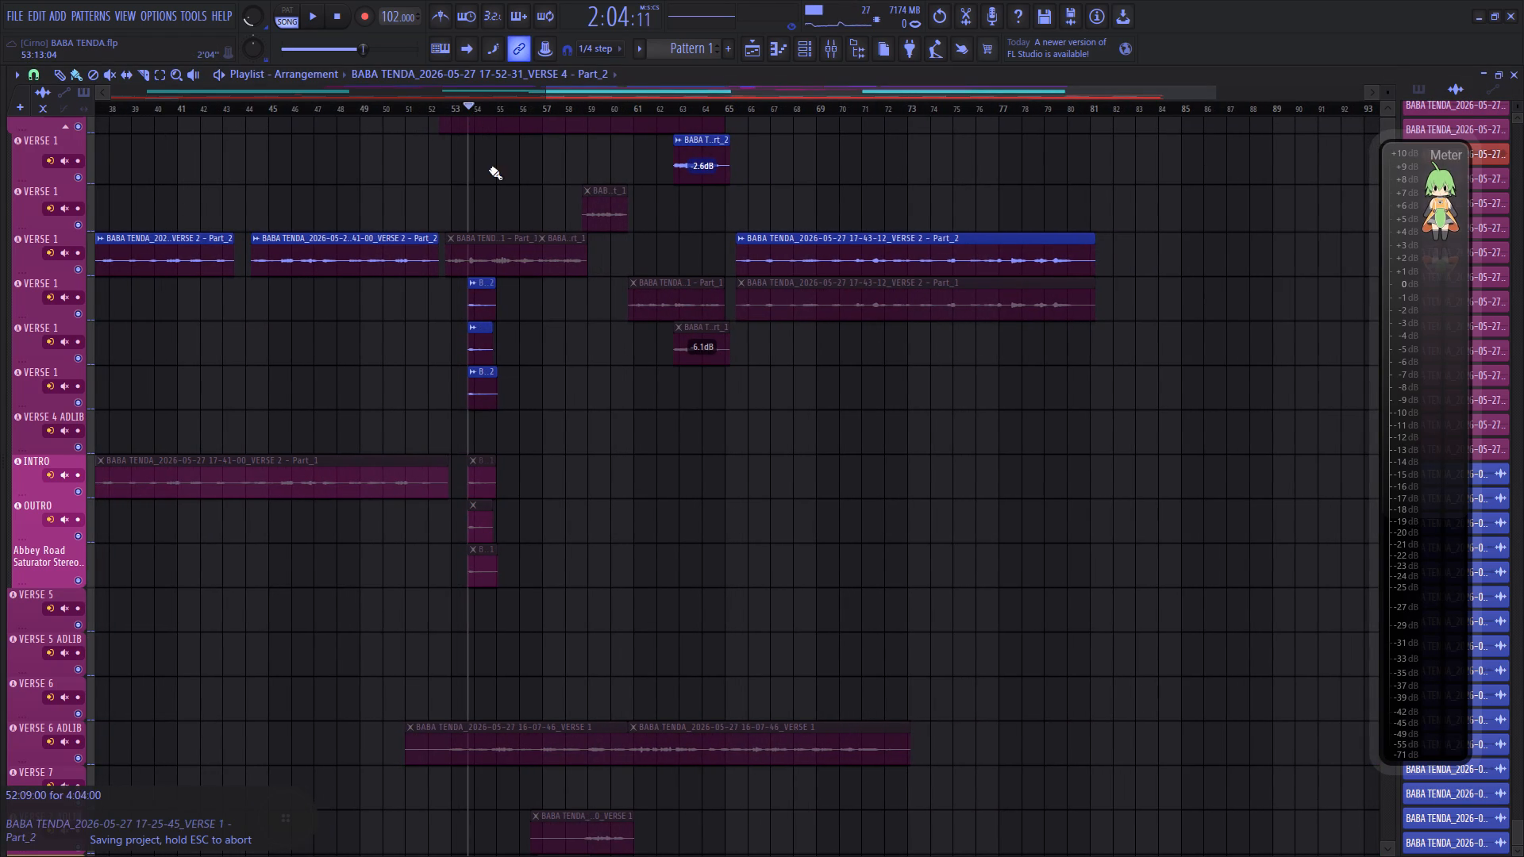
{"action": "scroll", "coordinate": [531, 235], "scroll_direction": "up", "scroll_amount": 15}
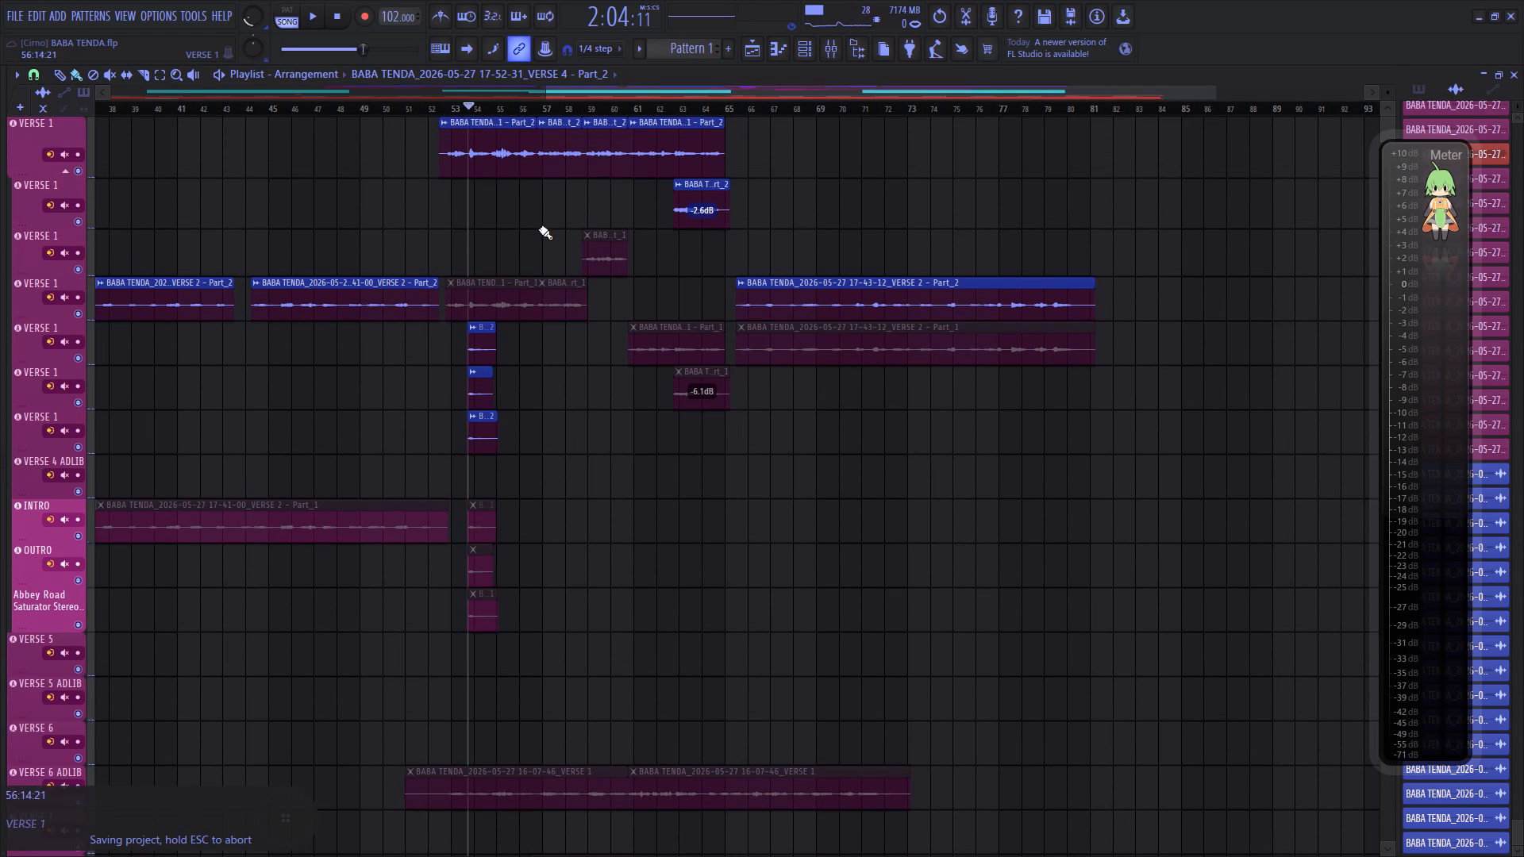
{"action": "left_click", "coordinate": [448, 110]}
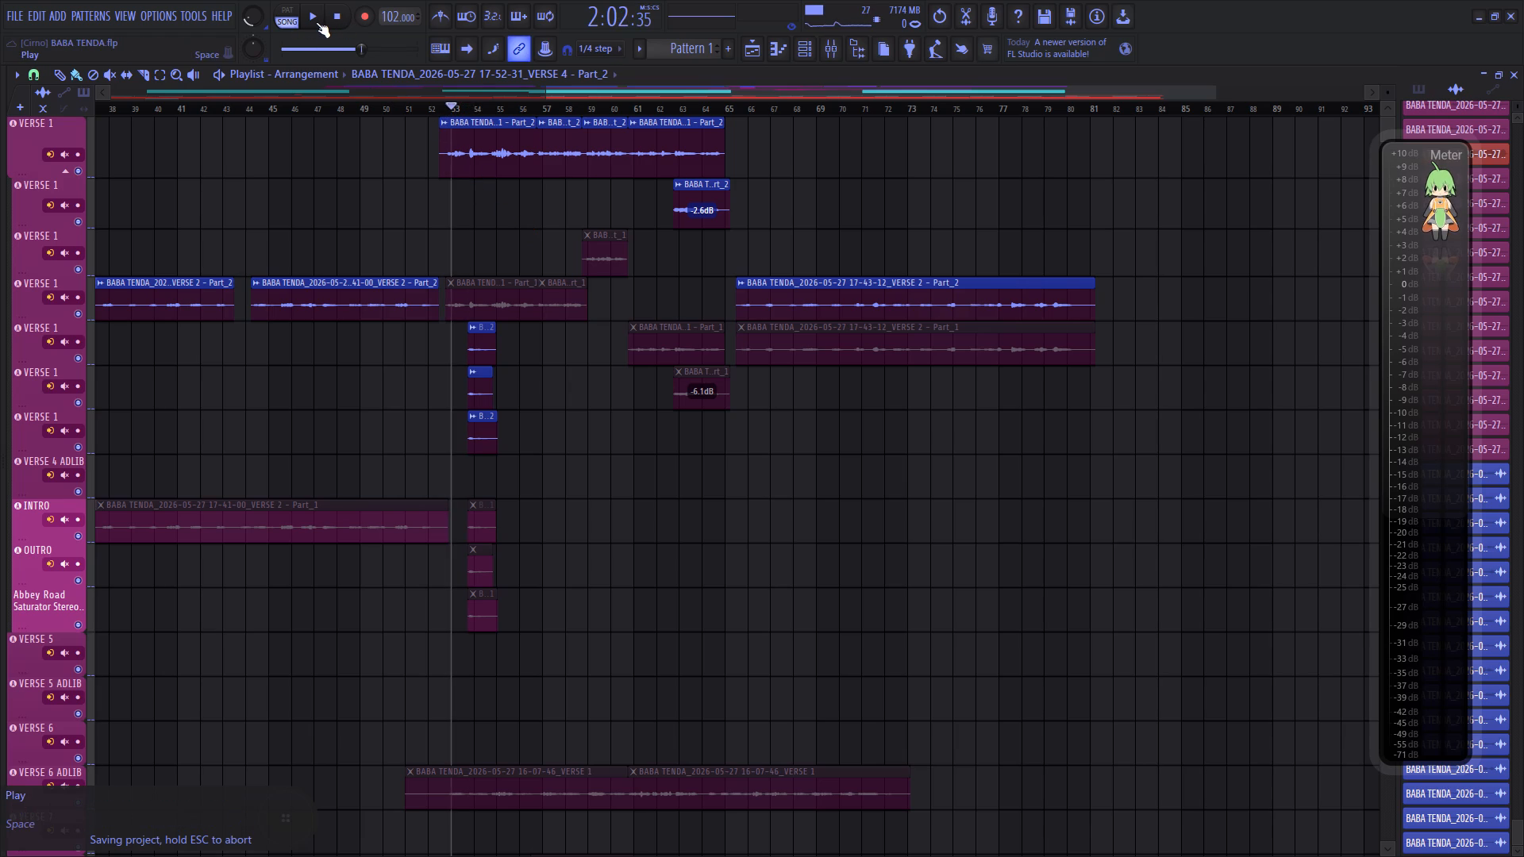
{"action": "left_click", "coordinate": [316, 22]}
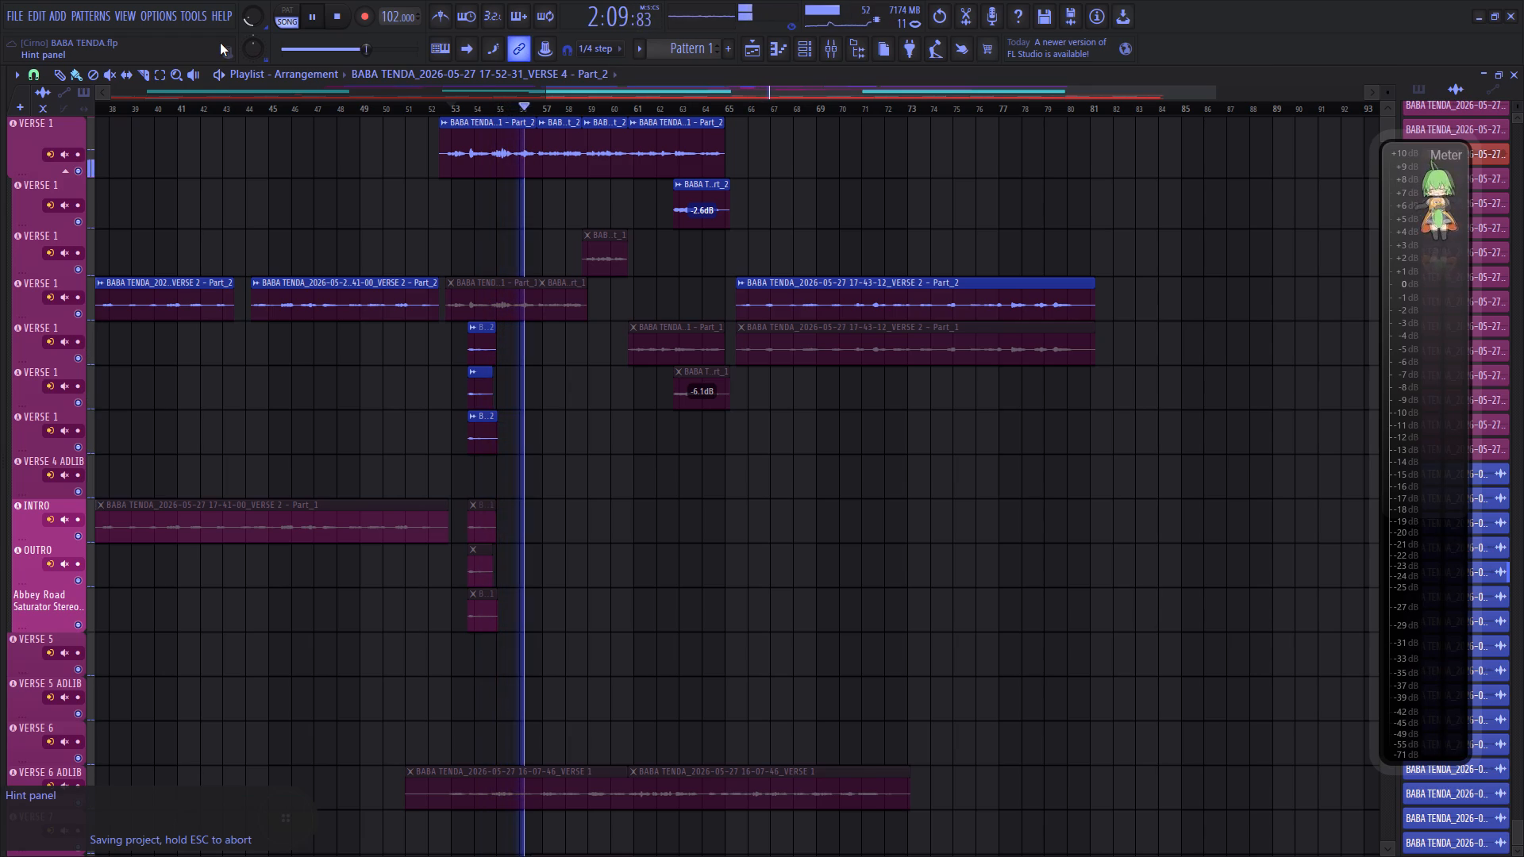
{"action": "key", "text": "space"}
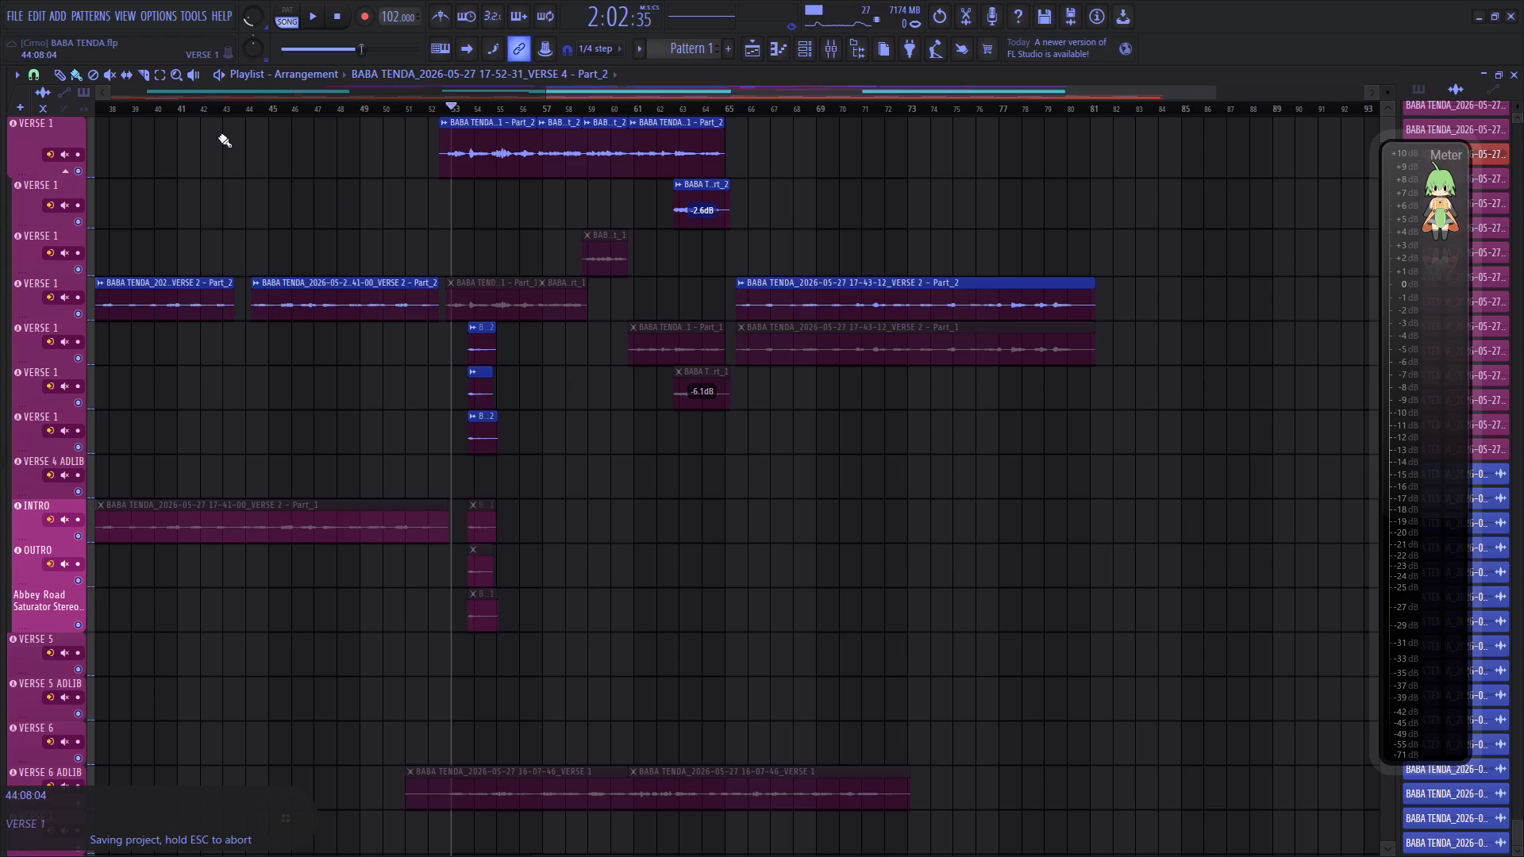
{"action": "left_click", "coordinate": [318, 18]}
{"action": "scroll", "coordinate": [255, 23], "scroll_direction": "up", "scroll_amount": 19}
{"action": "scroll", "coordinate": [251, 22], "scroll_direction": "up", "scroll_amount": 3}
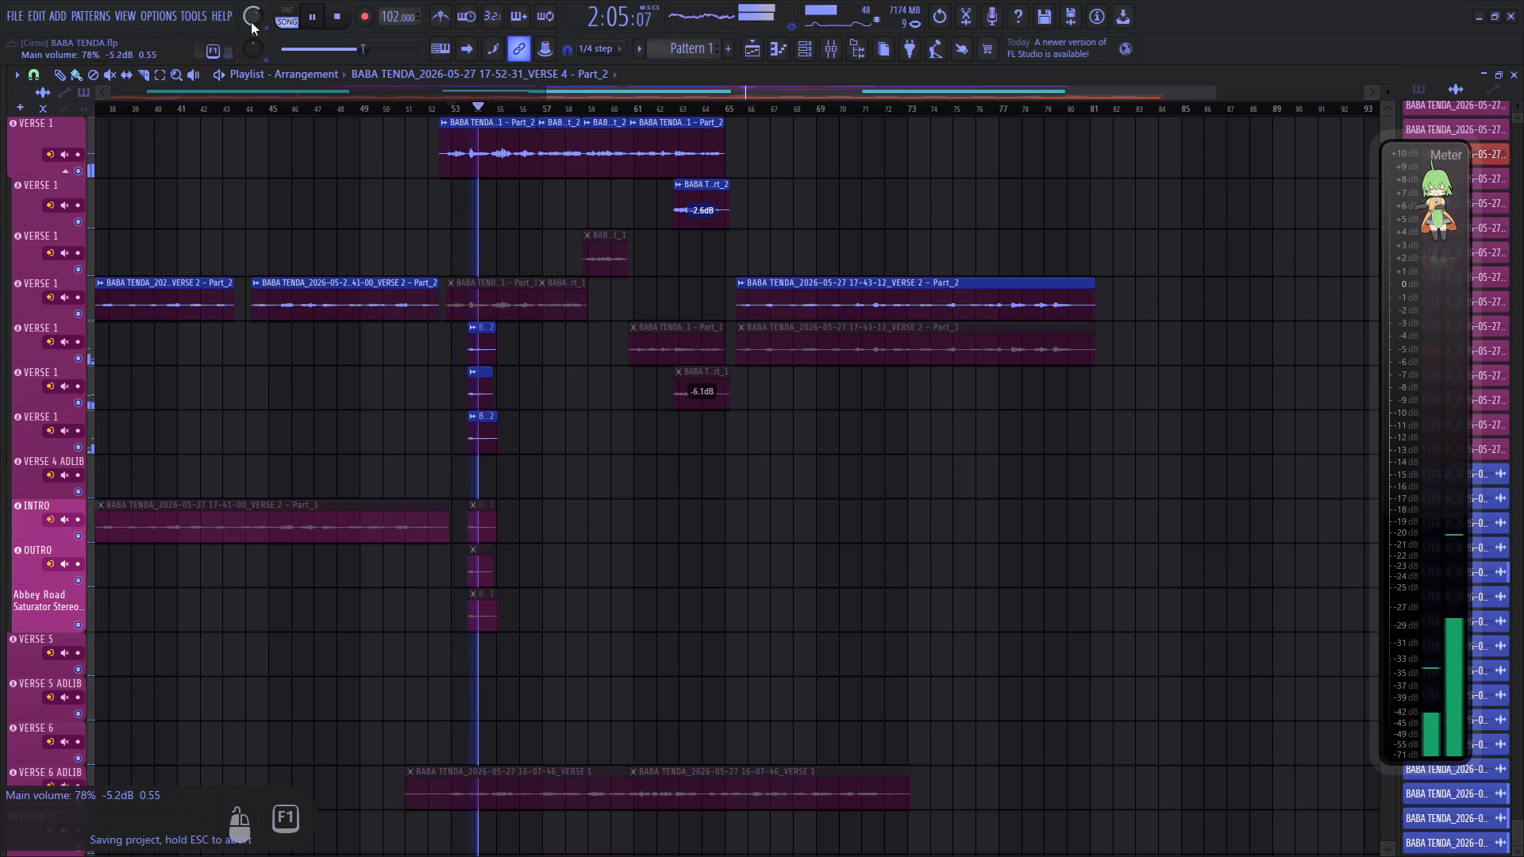
{"action": "left_click", "coordinate": [679, 108]}
Save the project.
{"action": "left_click", "coordinate": [11, 6]}
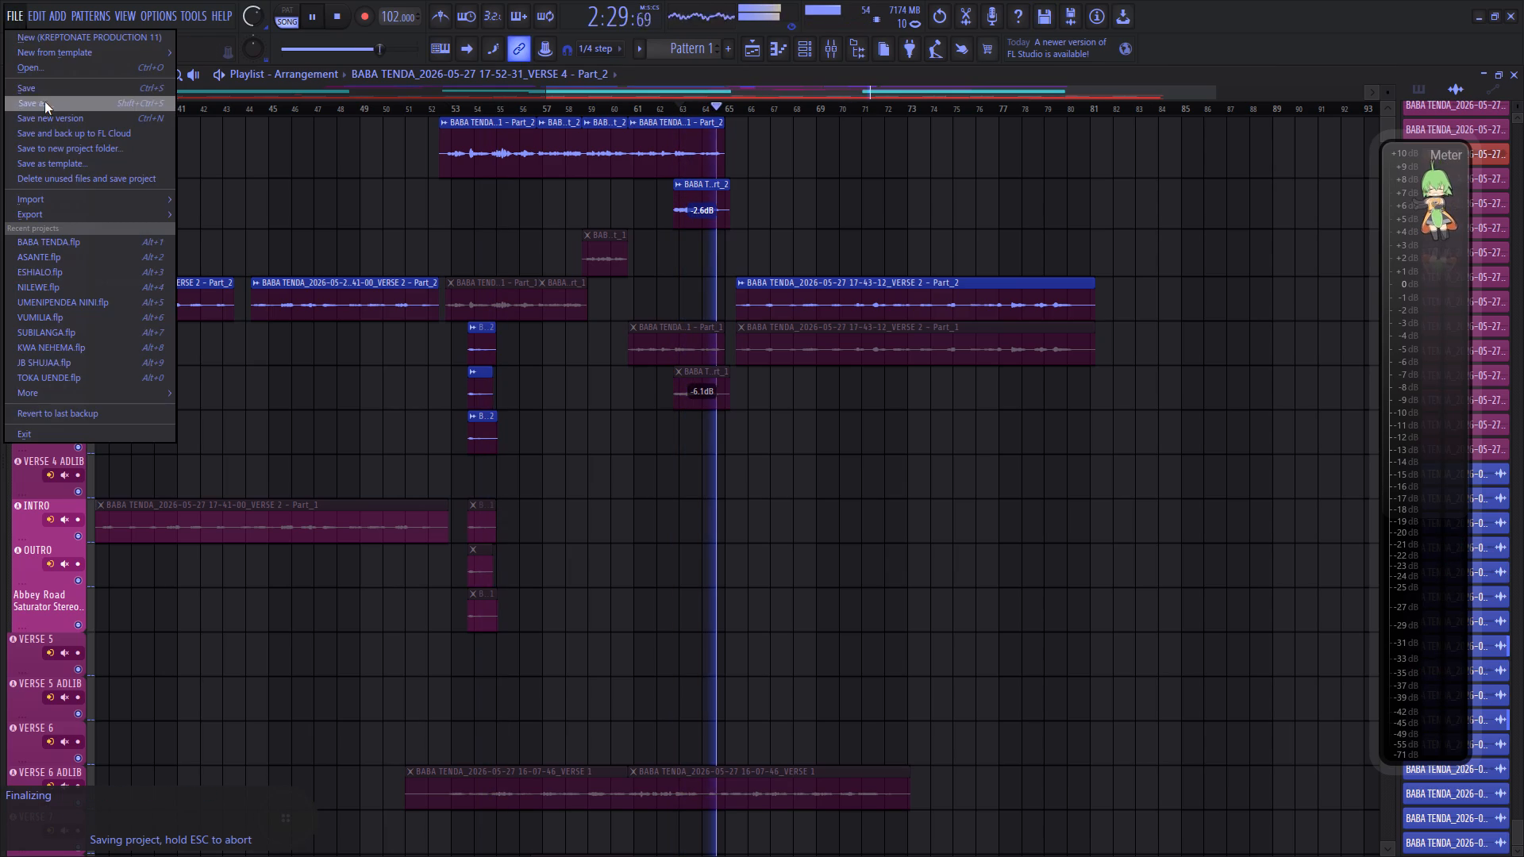
{"action": "left_click", "coordinate": [49, 90]}
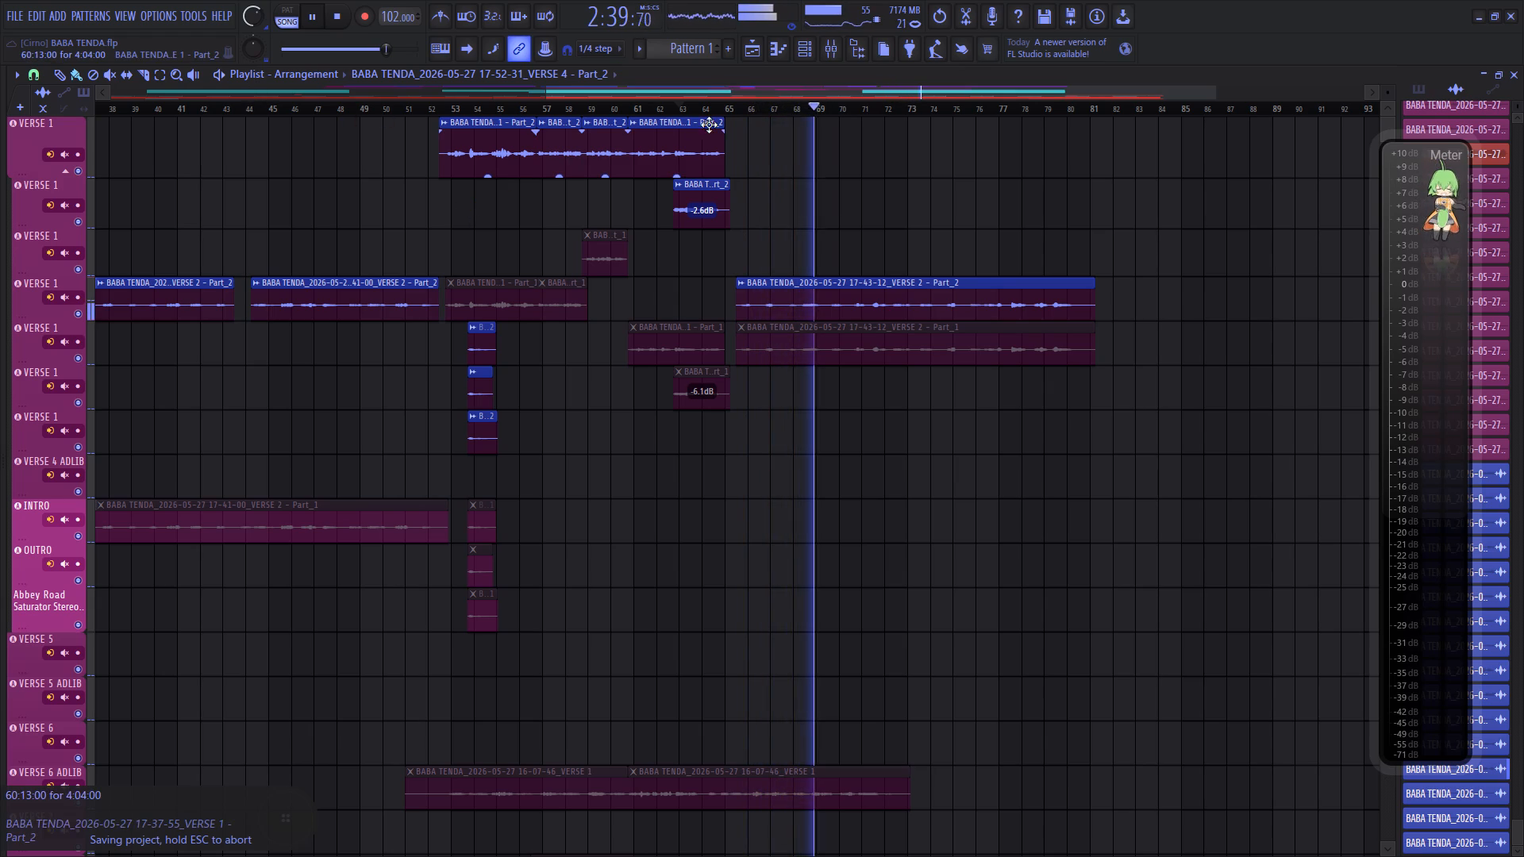
Play from about bar 46 with only the VERSE 1 playlist track holding the VERSE 2 - Part_2 clips soloed.
{"action": "scroll", "coordinate": [714, 124], "scroll_direction": "down", "scroll_amount": 4}
{"action": "scroll", "coordinate": [590, 169], "scroll_direction": "up", "scroll_amount": 5}
{"action": "key", "text": "v"}
{"action": "key", "text": "space"}
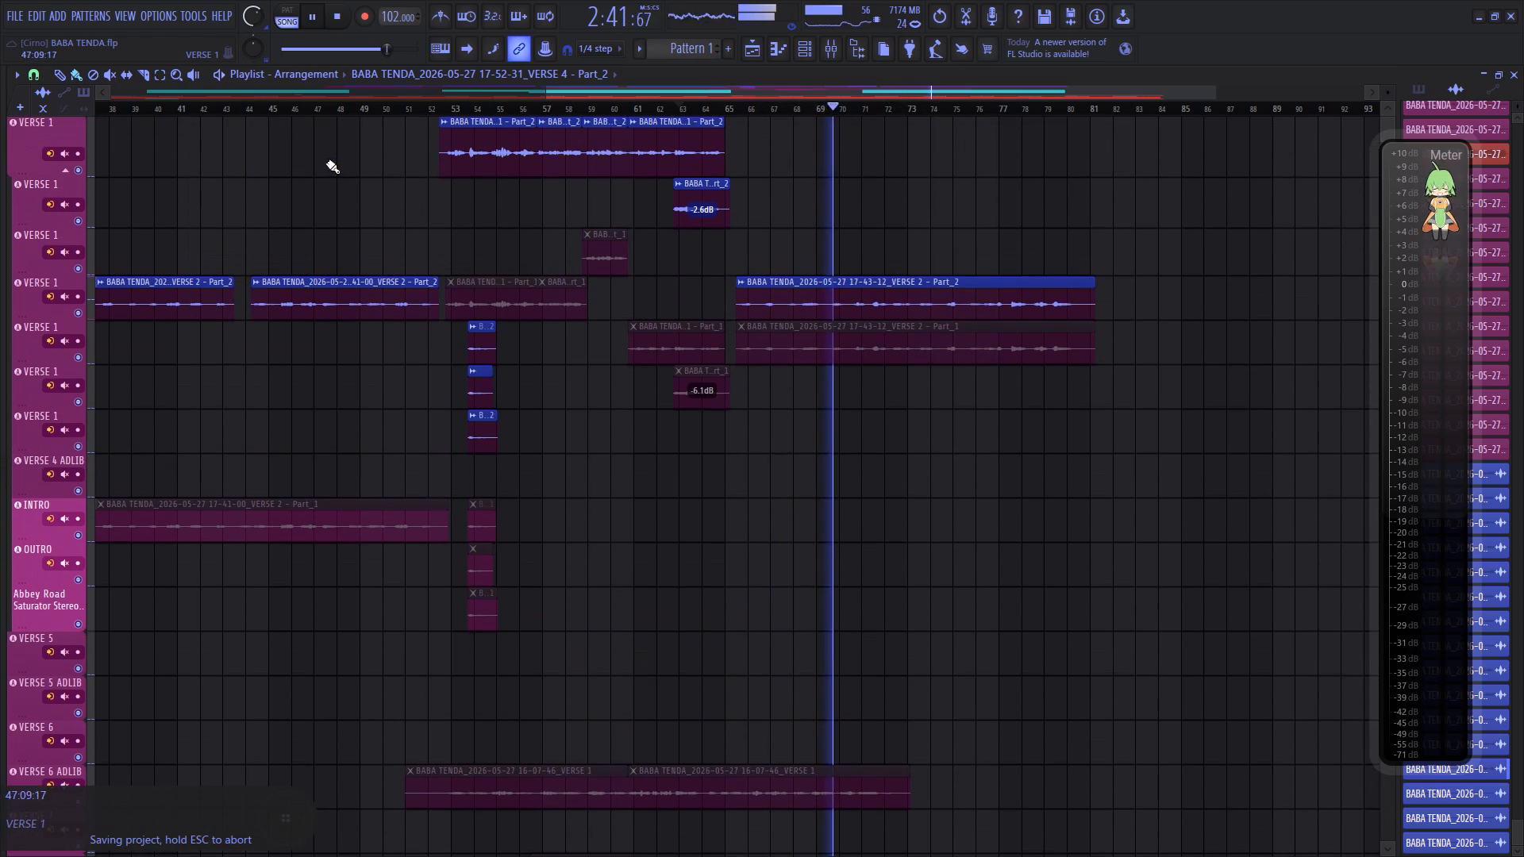
{"action": "left_click", "coordinate": [297, 110]}
{"action": "key", "text": "space"}
{"action": "key", "text": "space"}
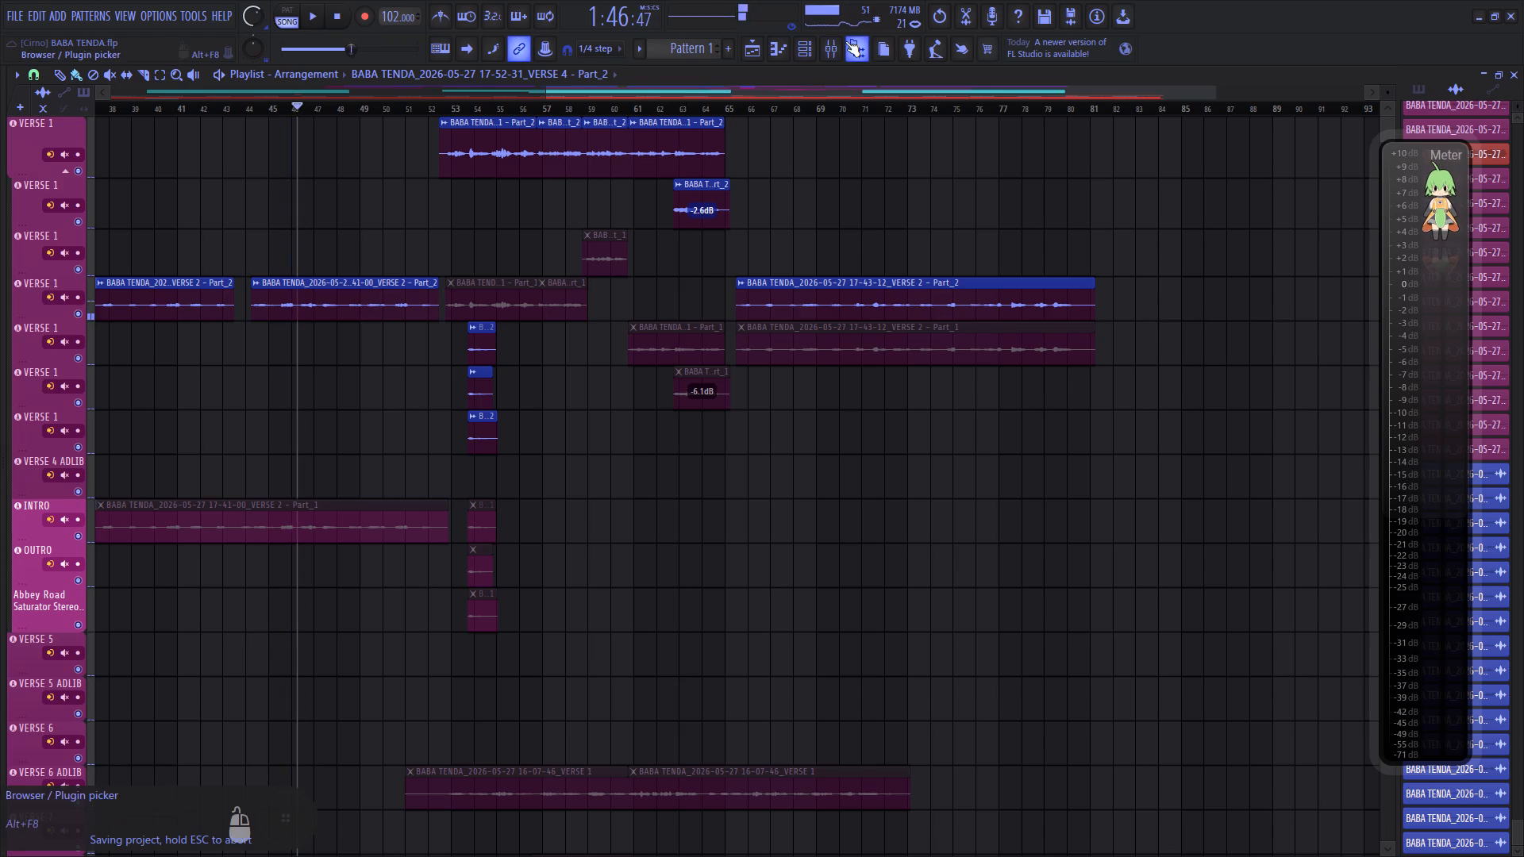
{"action": "left_click", "coordinate": [841, 40]}
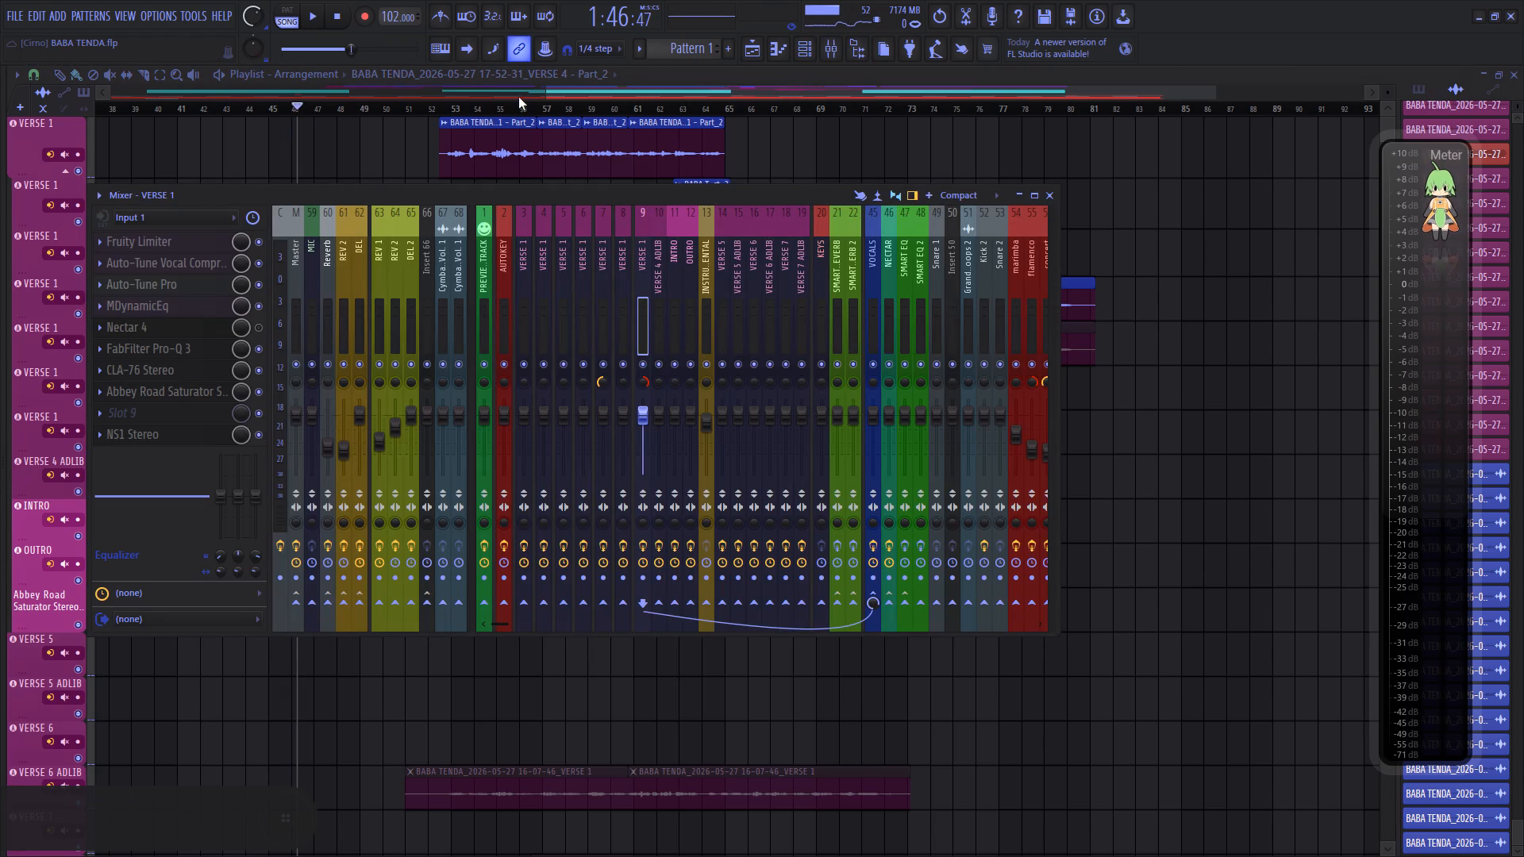
{"action": "left_click", "coordinate": [583, 98]}
{"action": "key", "text": "space"}
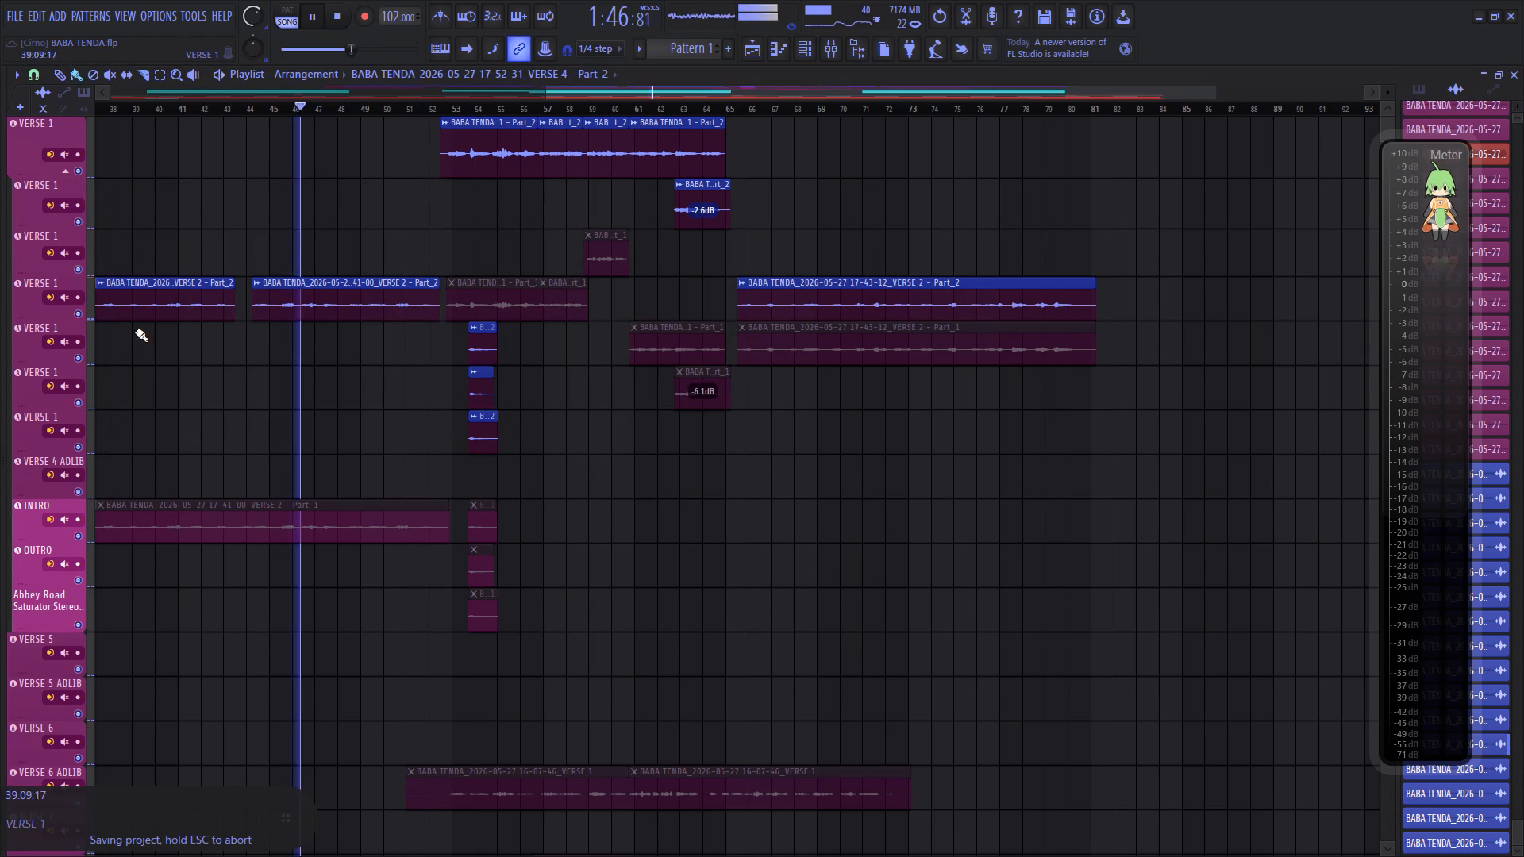
{"action": "right_click", "coordinate": [78, 316]}
On mixer track 6's Auto-Tune Vocal Compressor, set Comp I threshold to about -29 dB, its gain to 0 dB and output to 3.9 dB.
{"action": "left_click", "coordinate": [837, 52]}
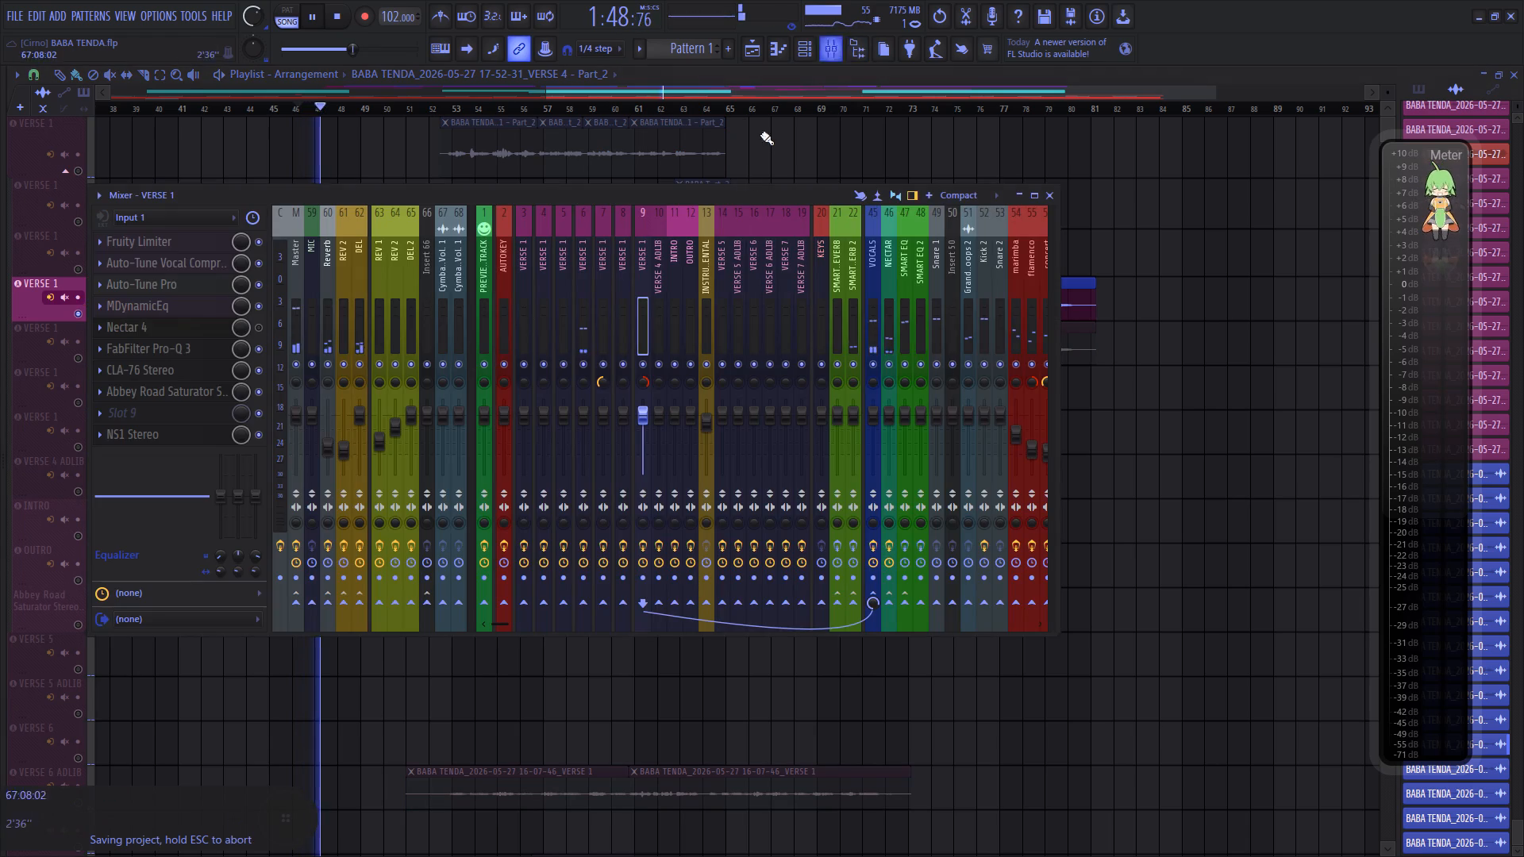
{"action": "left_click", "coordinate": [590, 331]}
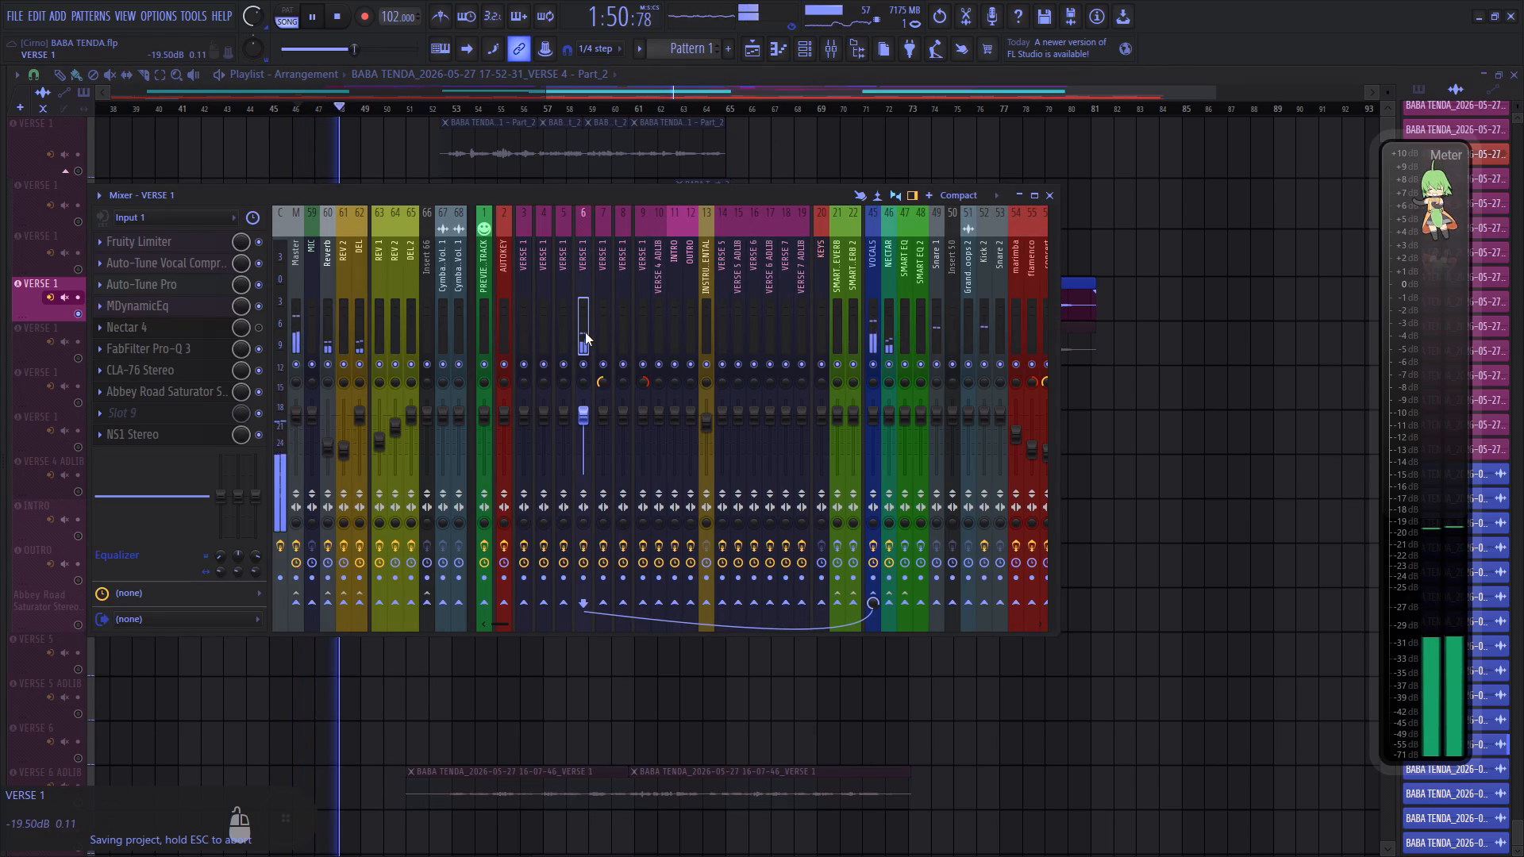
{"action": "left_click", "coordinate": [171, 269]}
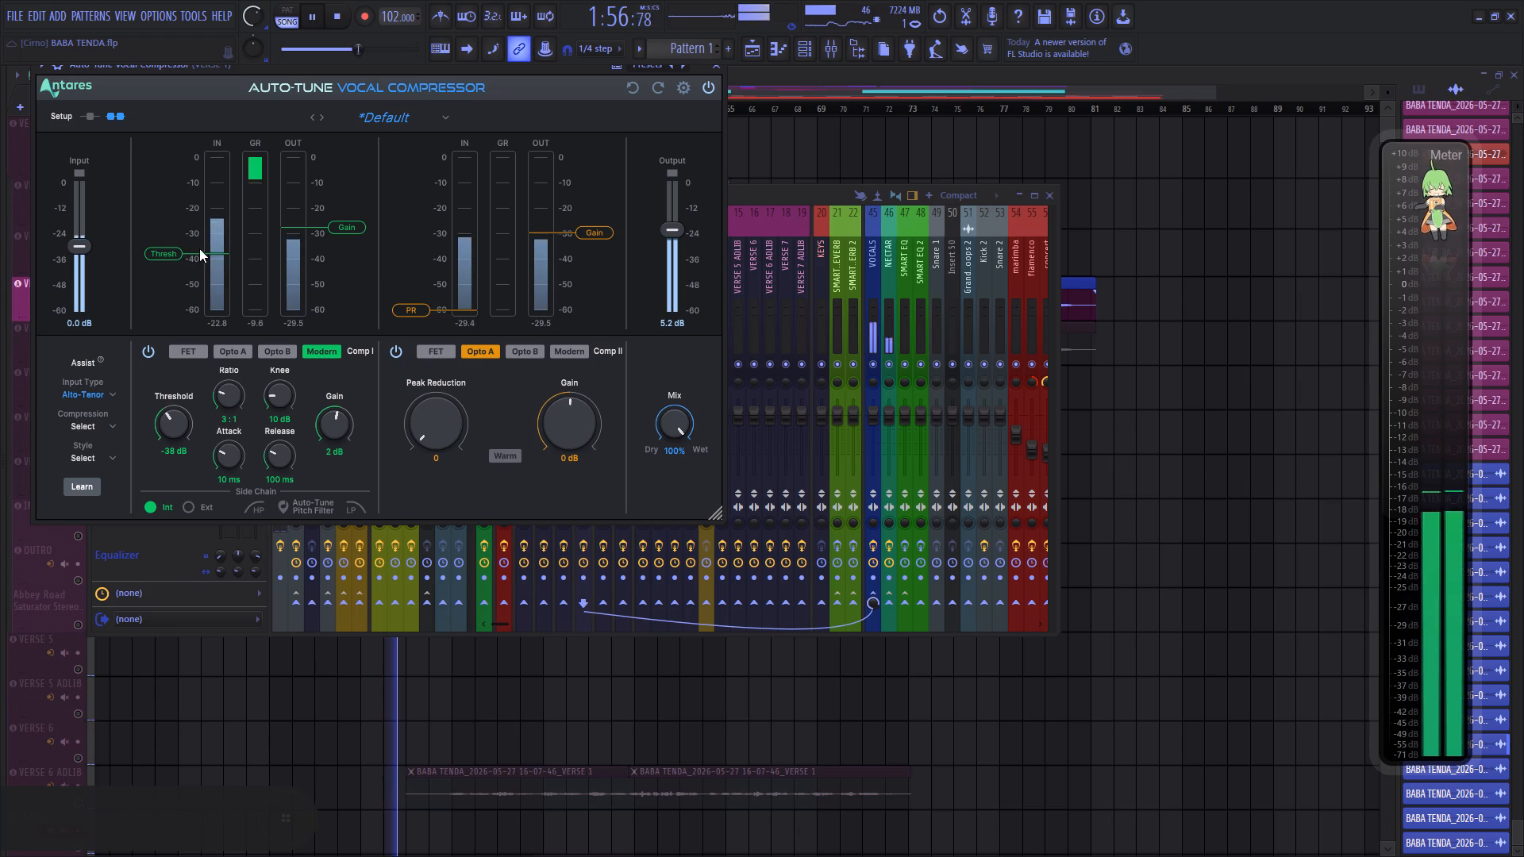
{"action": "scroll", "coordinate": [201, 248], "scroll_direction": "up", "scroll_amount": 4}
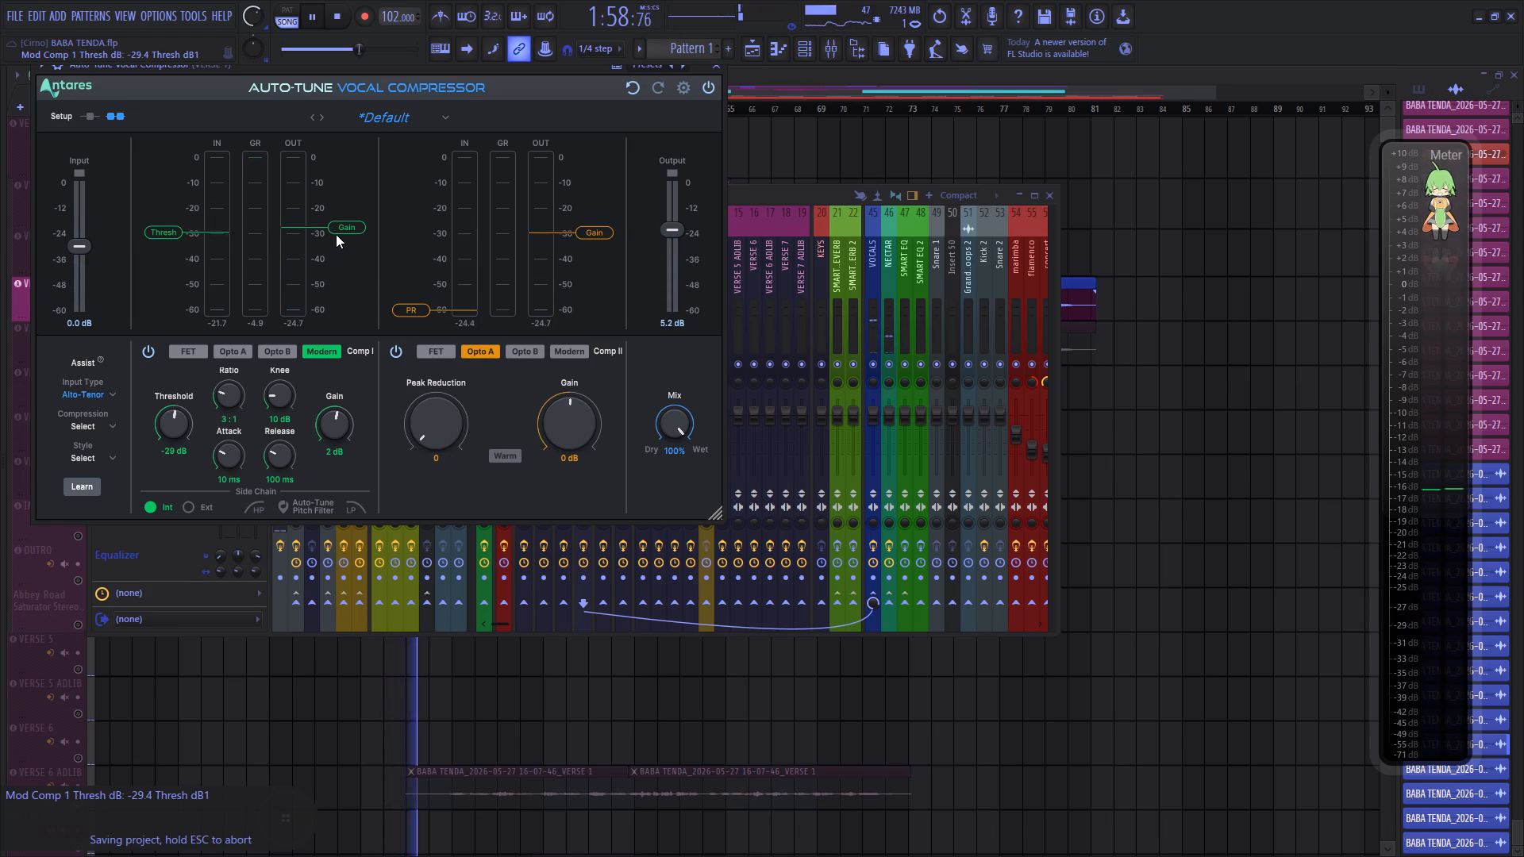
{"action": "scroll", "coordinate": [336, 234], "scroll_direction": "down", "scroll_amount": 1}
{"action": "scroll", "coordinate": [681, 228], "scroll_direction": "down", "scroll_amount": 1}
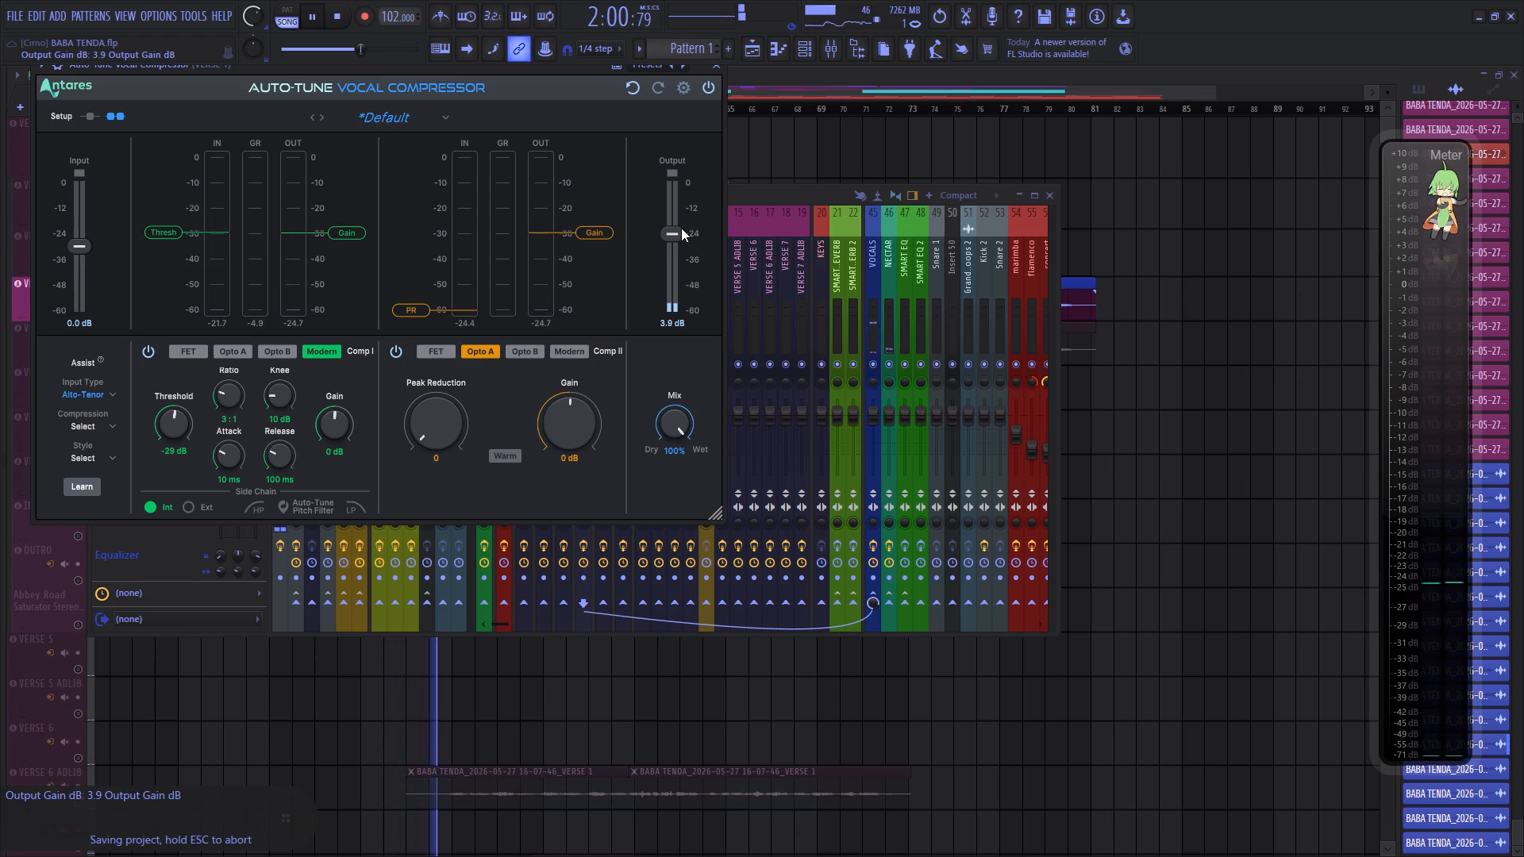
{"action": "left_click", "coordinate": [718, 71]}
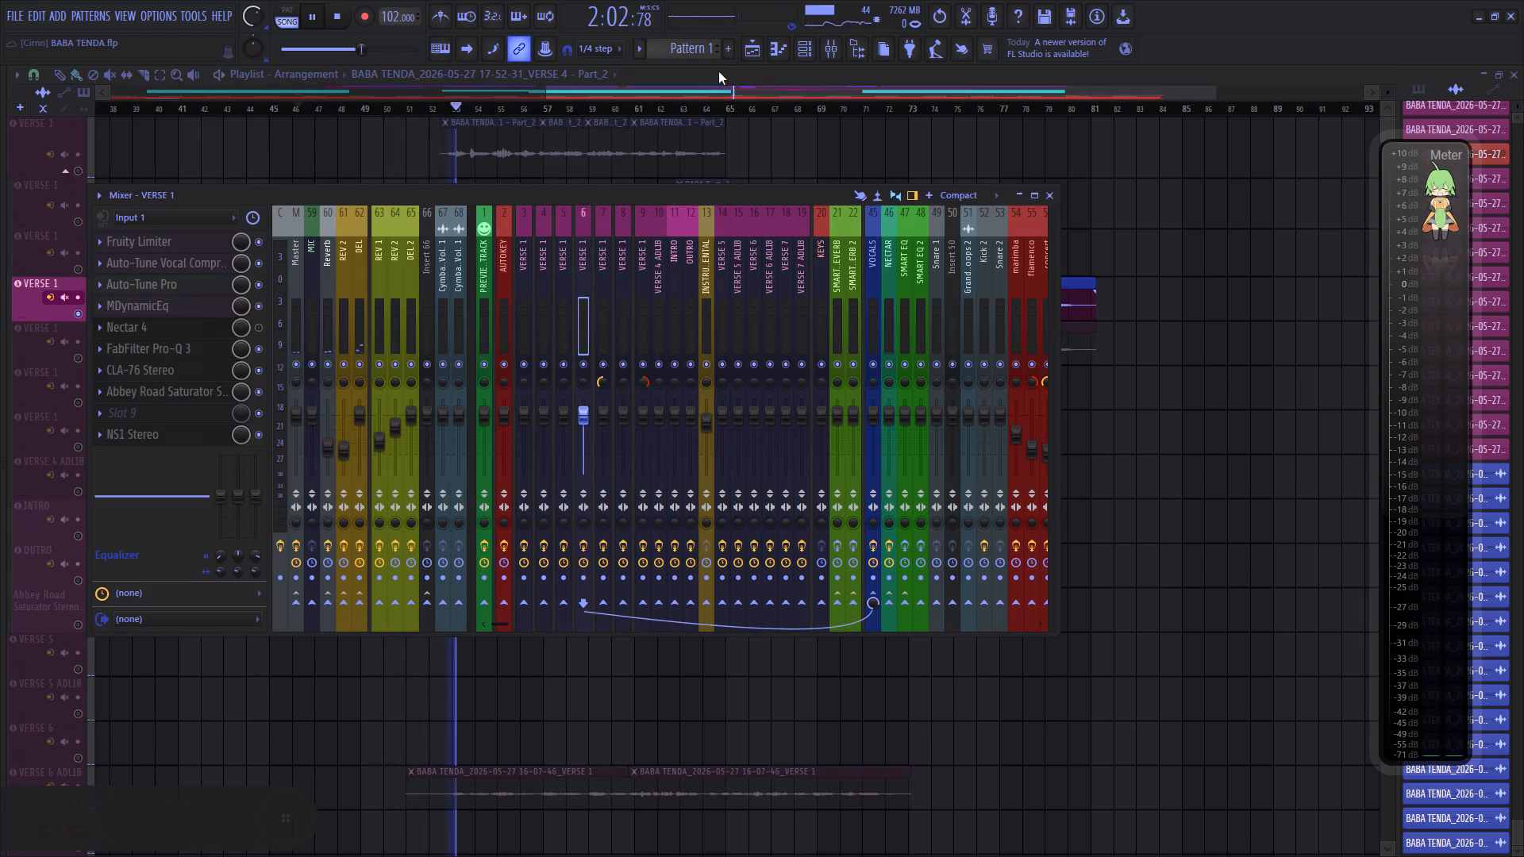
{"action": "key", "text": "space"}
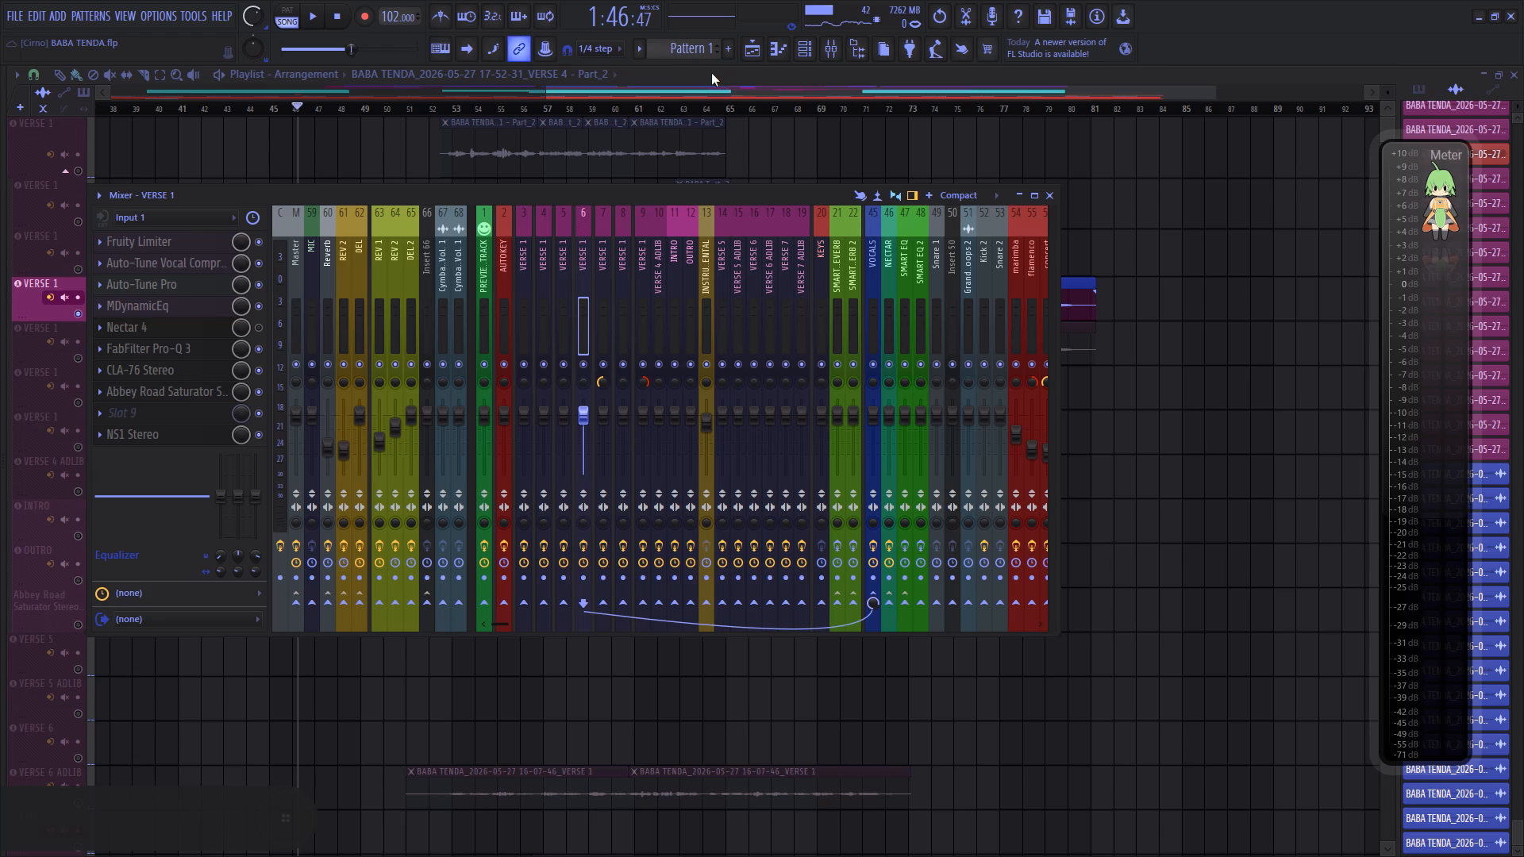
Remove the solo so all playlist tracks are active again.
{"action": "left_click", "coordinate": [617, 86]}
{"action": "right_click", "coordinate": [79, 167]}
{"action": "right_click", "coordinate": [79, 167]}
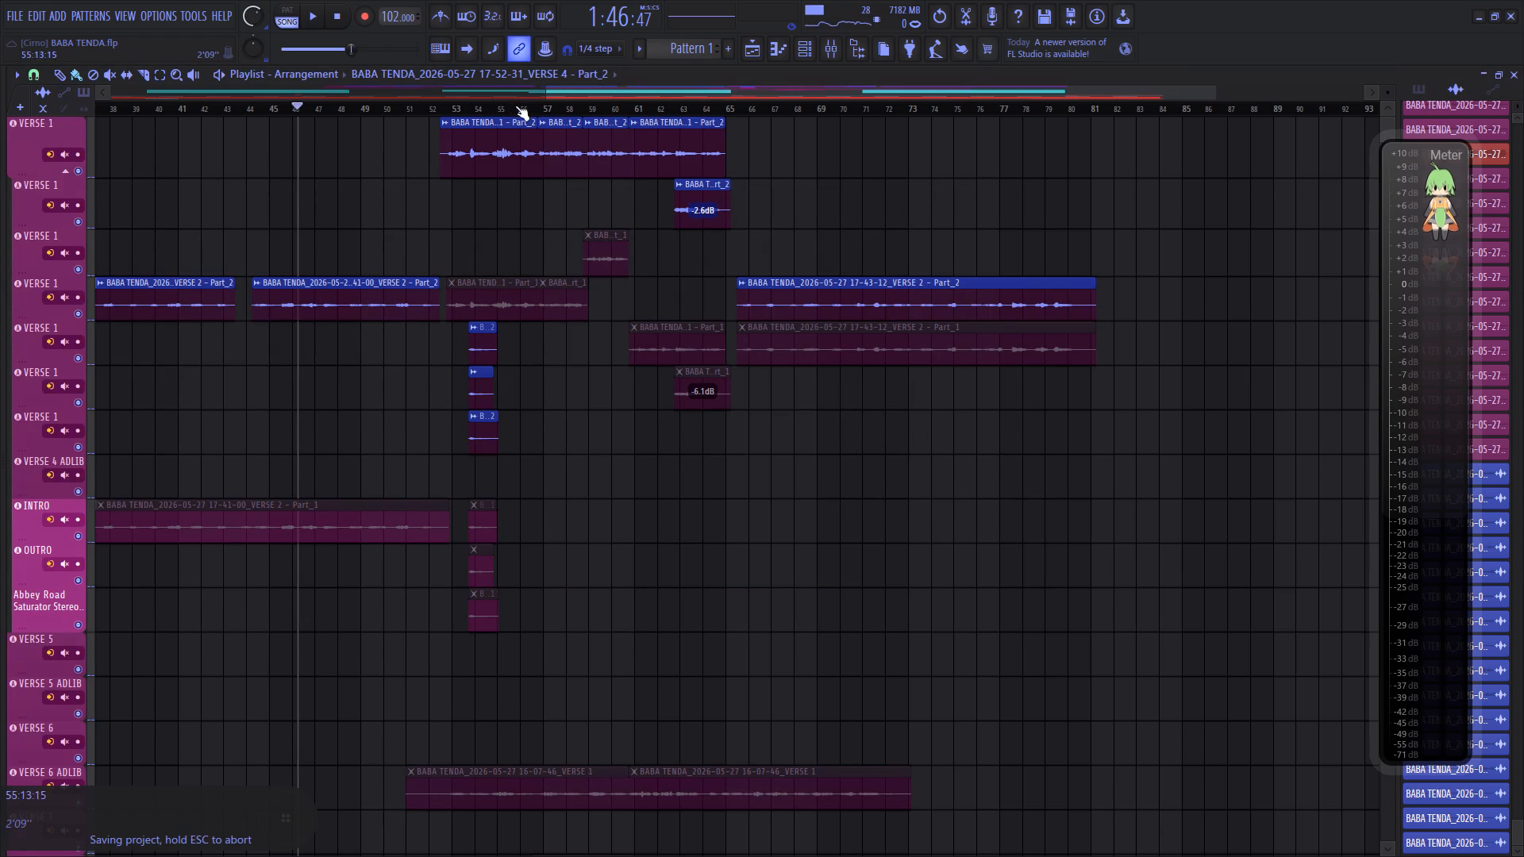
Set the Auto-Tune Vocal Compressor's Comp I threshold on mixer track 3 to about -32 dB, checking playback from about bar 53.
{"action": "left_click", "coordinate": [465, 111]}
{"action": "left_click", "coordinate": [834, 52]}
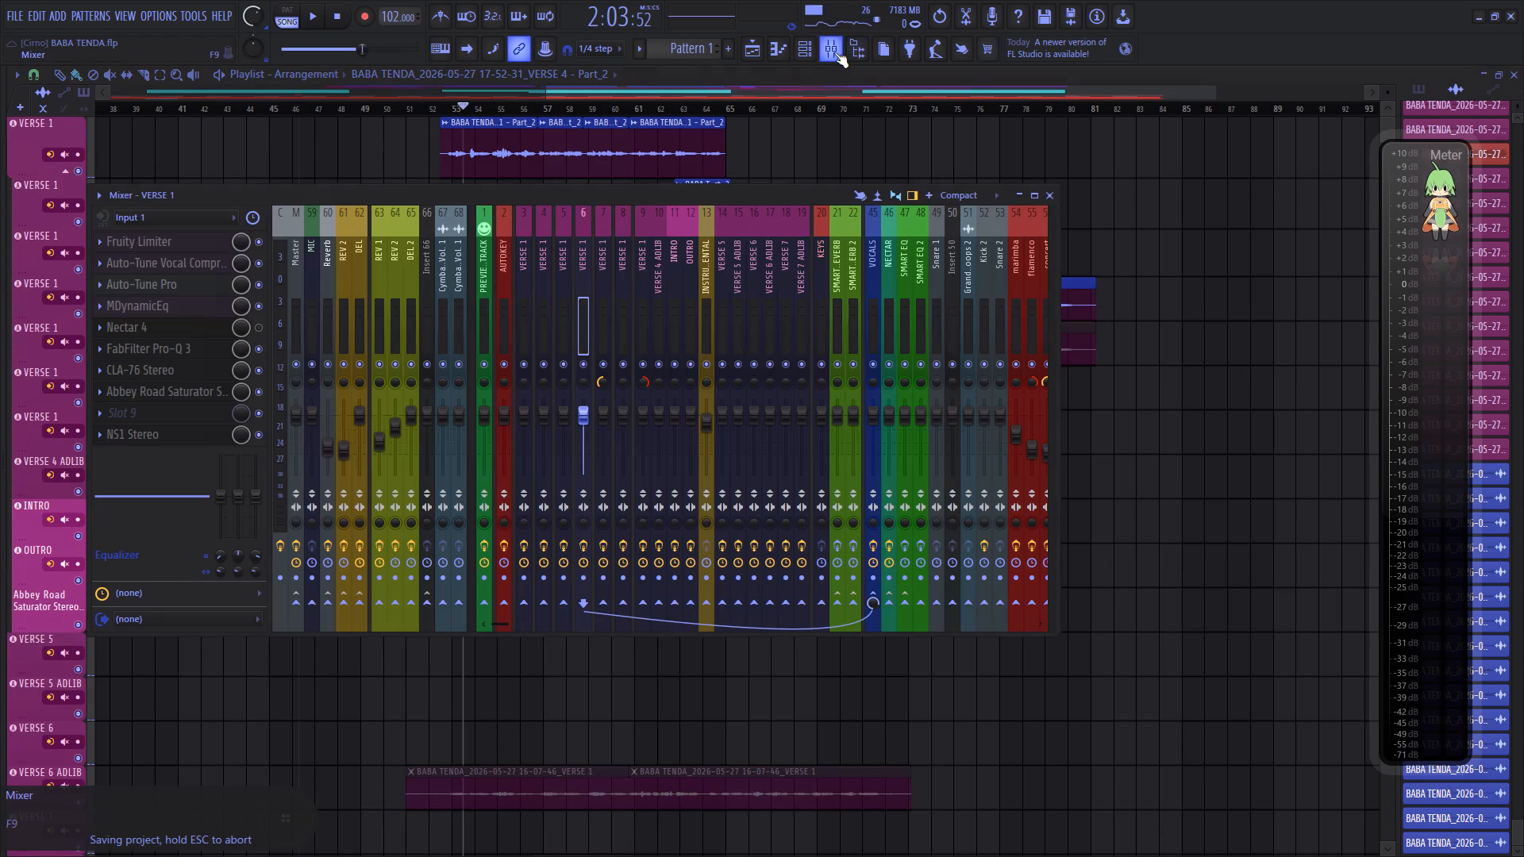
{"action": "key", "text": "space"}
{"action": "left_click", "coordinate": [525, 332]}
{"action": "key", "text": "space"}
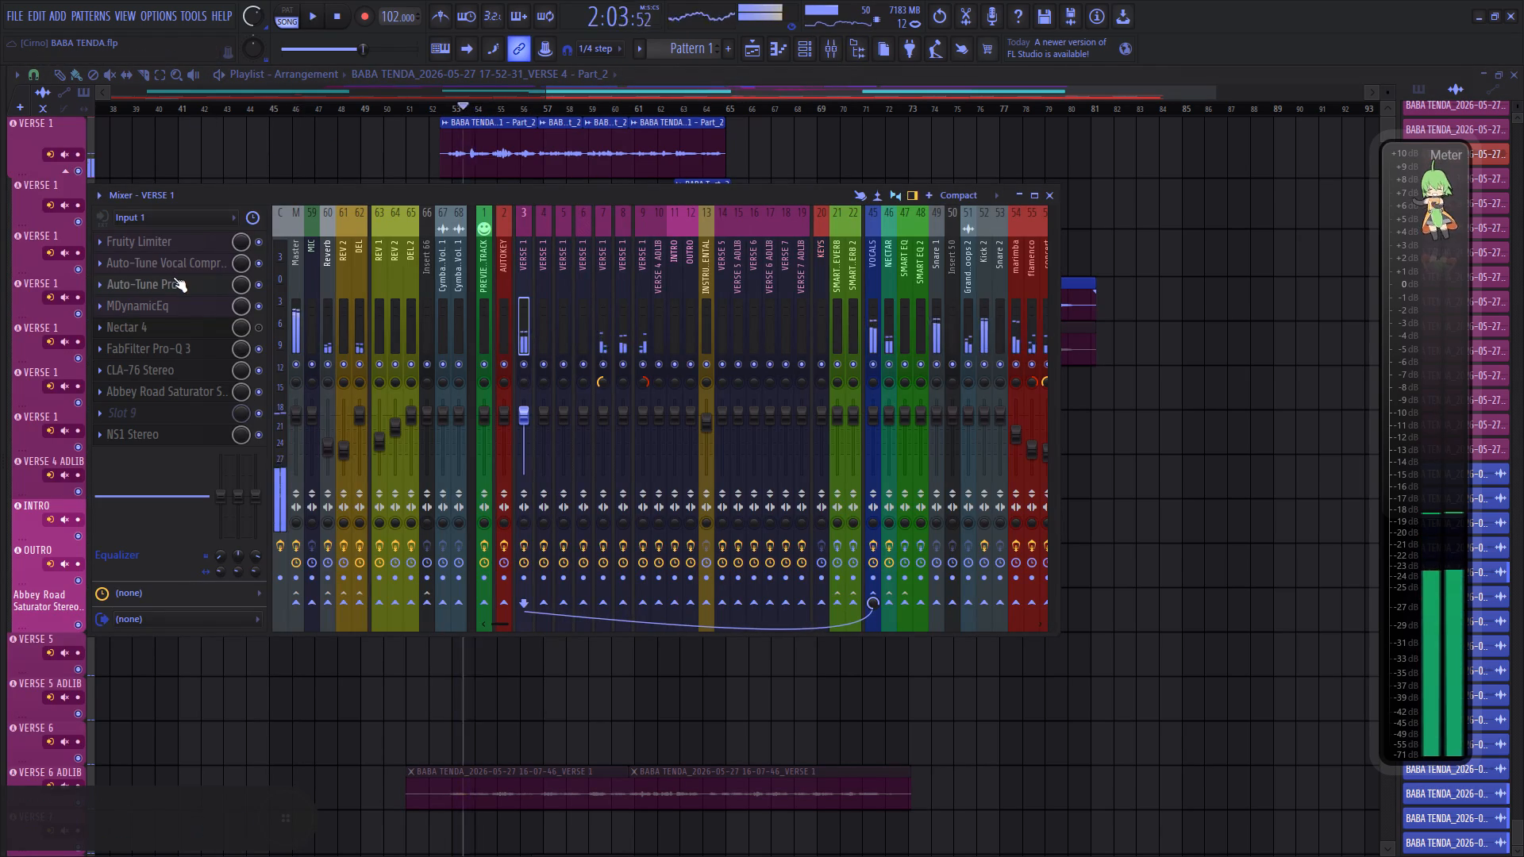
{"action": "left_click", "coordinate": [177, 268]}
{"action": "scroll", "coordinate": [194, 282], "scroll_direction": "up", "scroll_amount": 3}
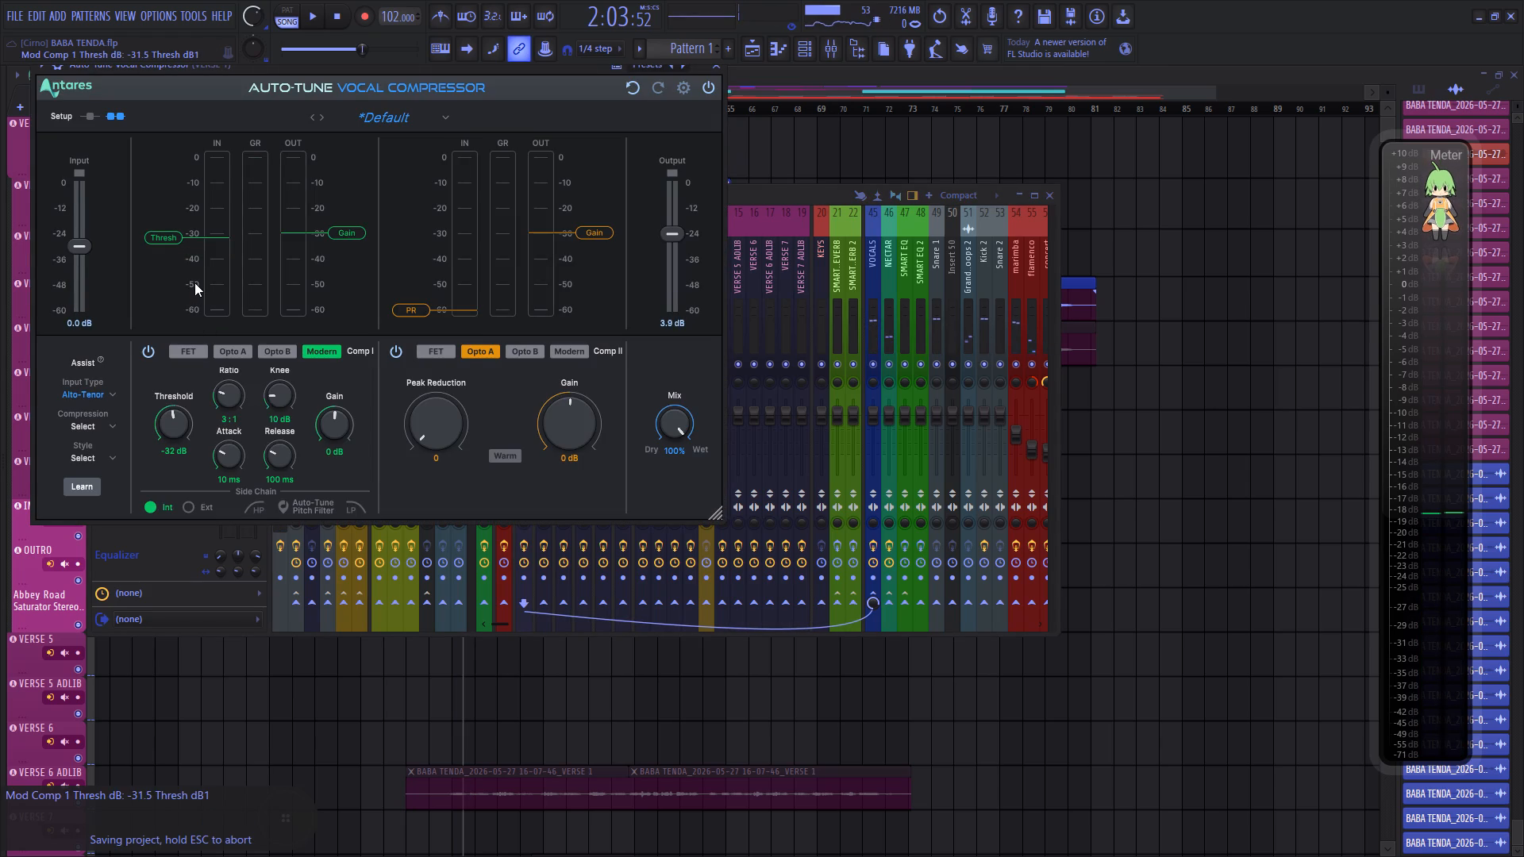
{"action": "key", "text": "space"}
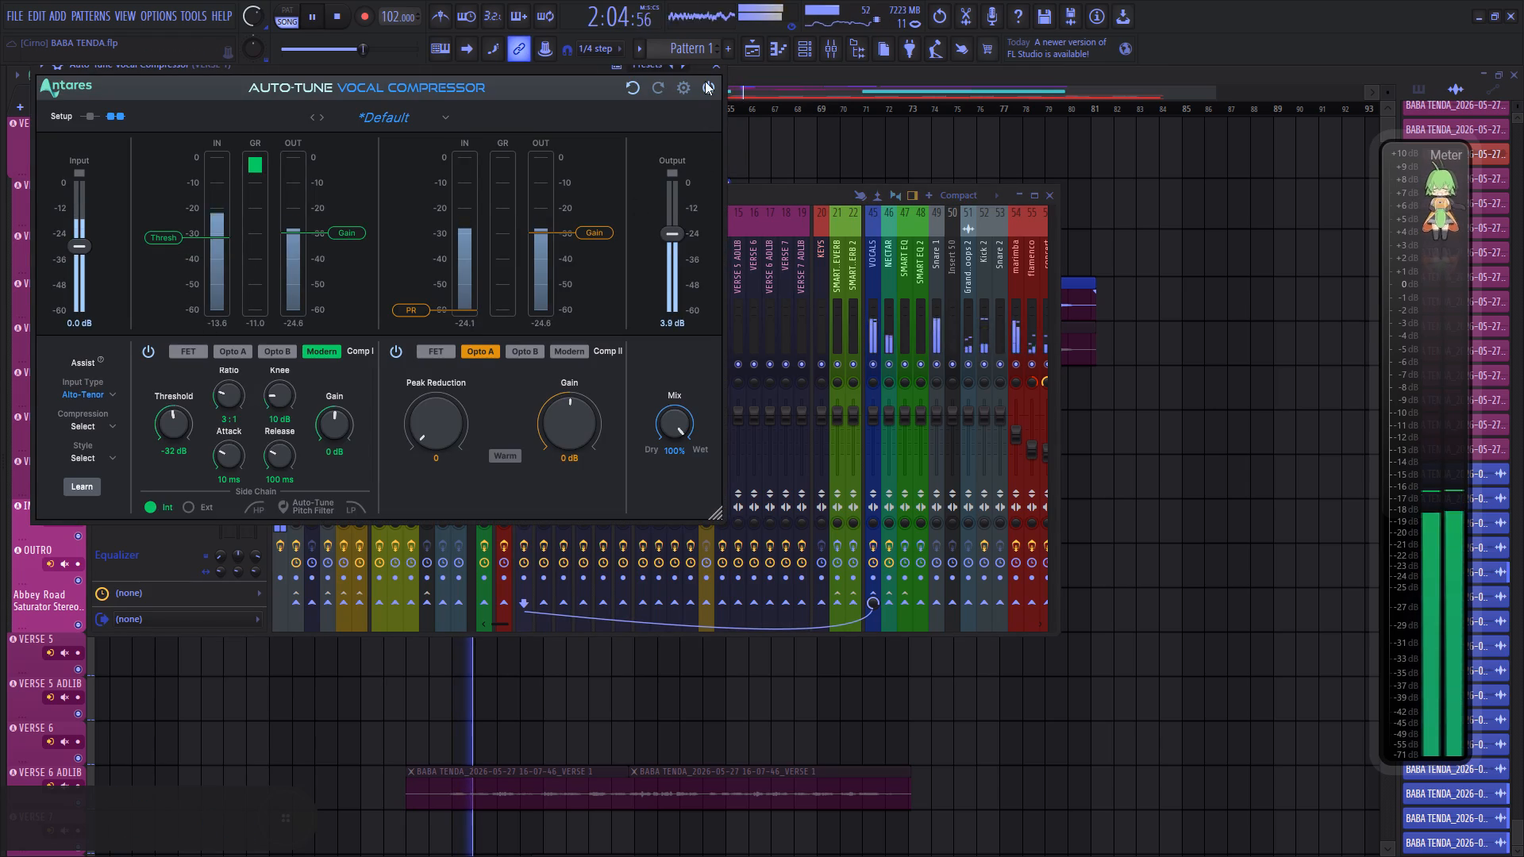
{"action": "left_click", "coordinate": [720, 66]}
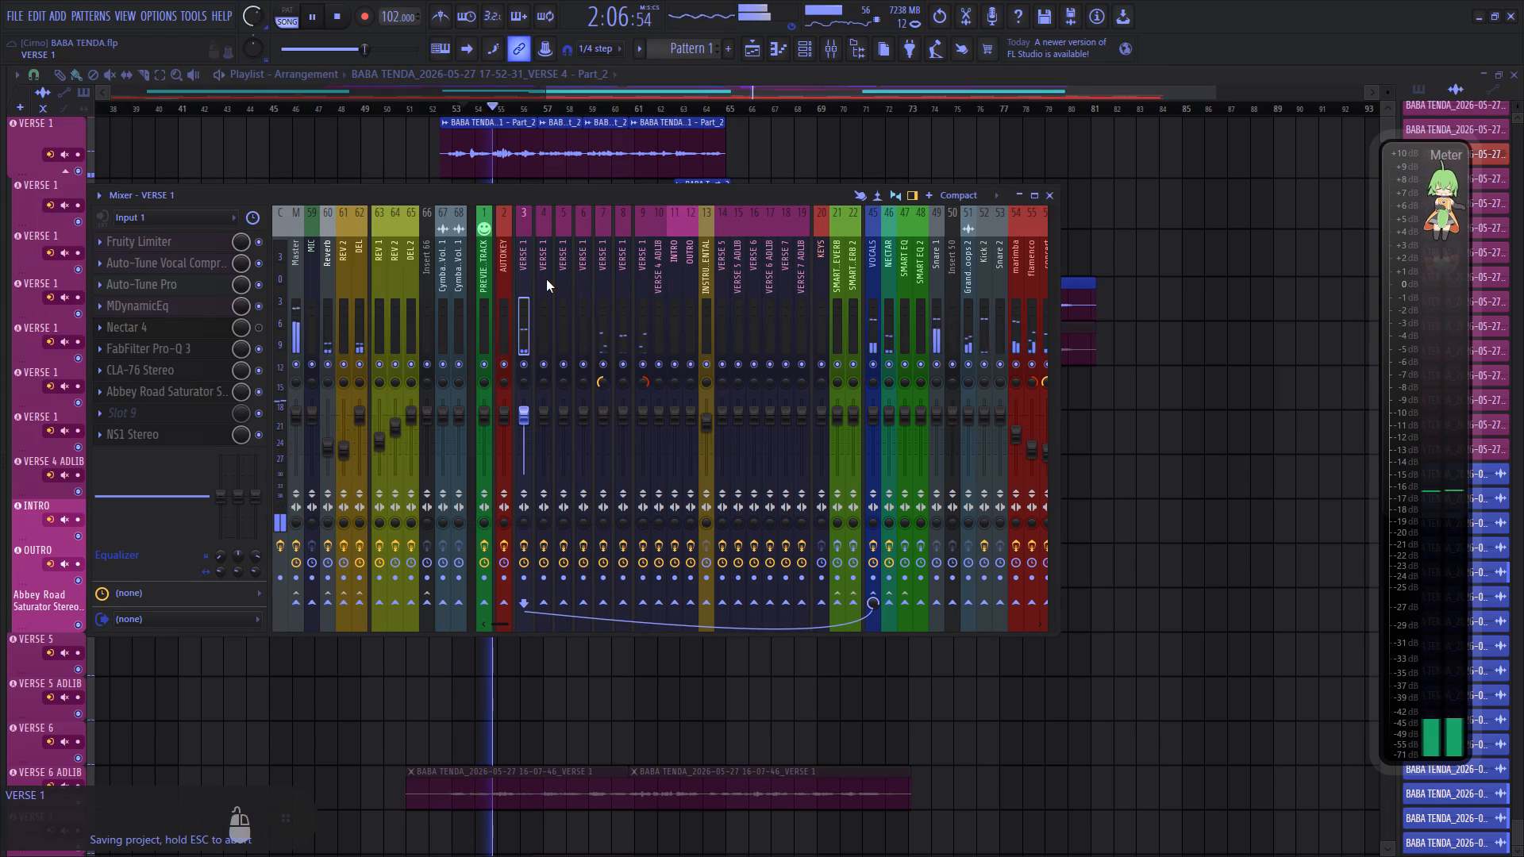
Save the project.
{"action": "key", "text": "ctrl+s"}
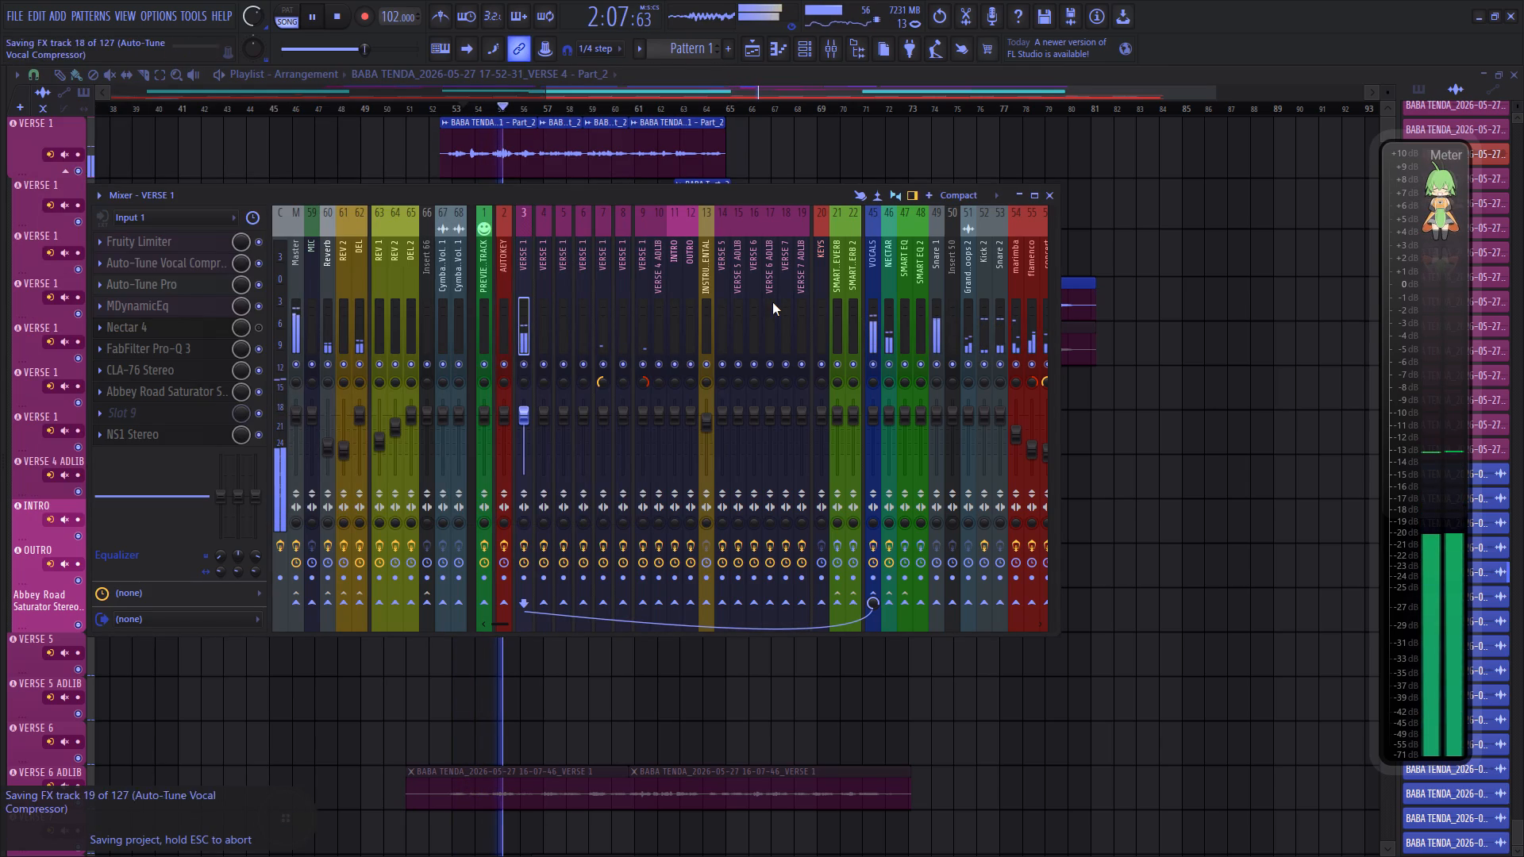
Solo the marimba mixer track, disable its AIR Stereo Width effect and restore the full mix.
{"action": "scroll", "coordinate": [764, 311], "scroll_direction": "down", "scroll_amount": 5}
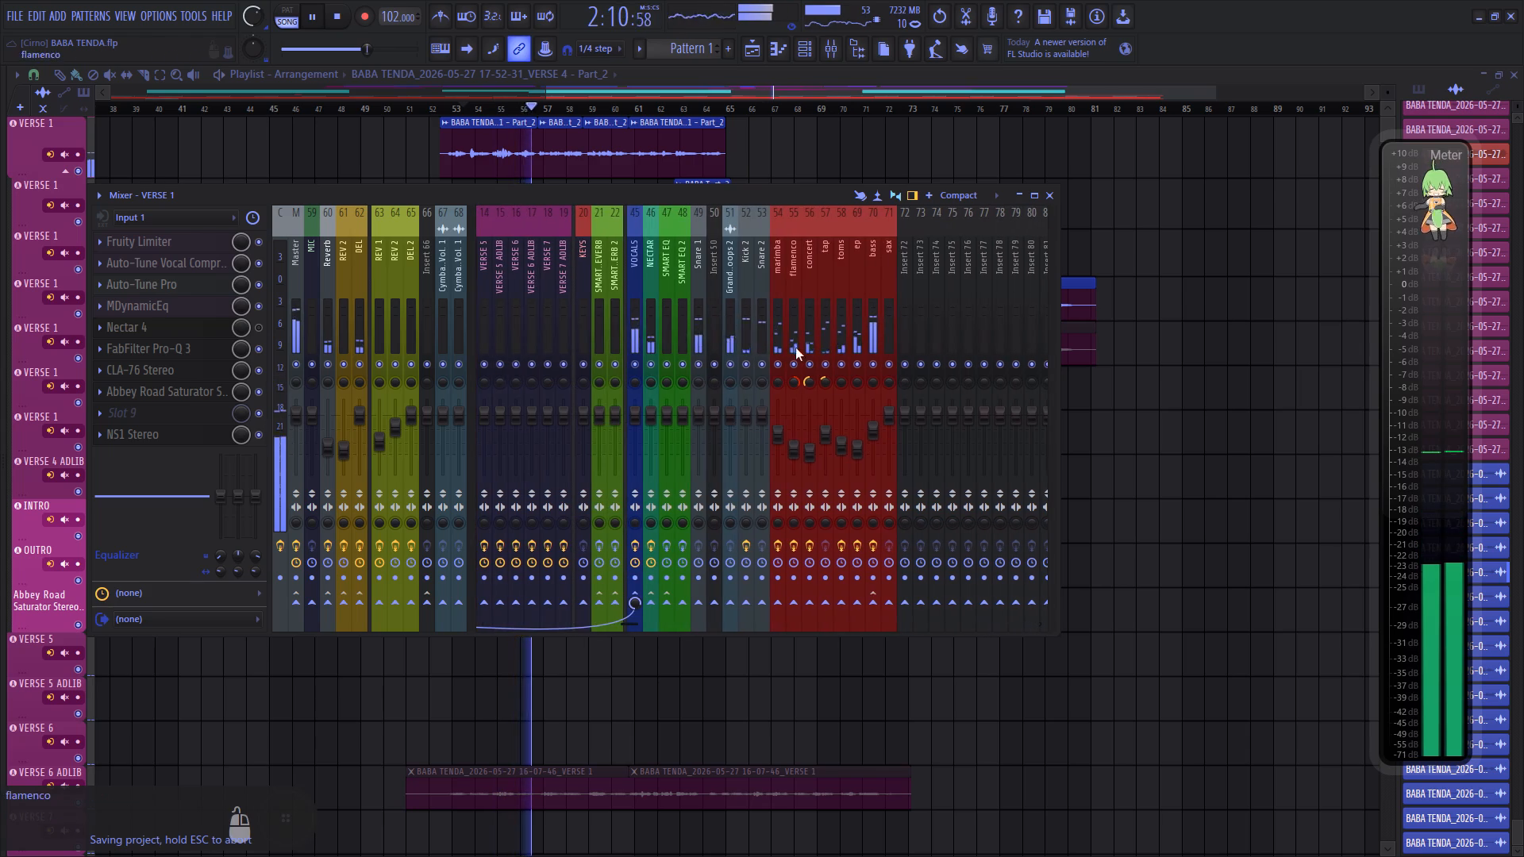
{"action": "right_click", "coordinate": [789, 368]}
{"action": "right_click", "coordinate": [776, 366]}
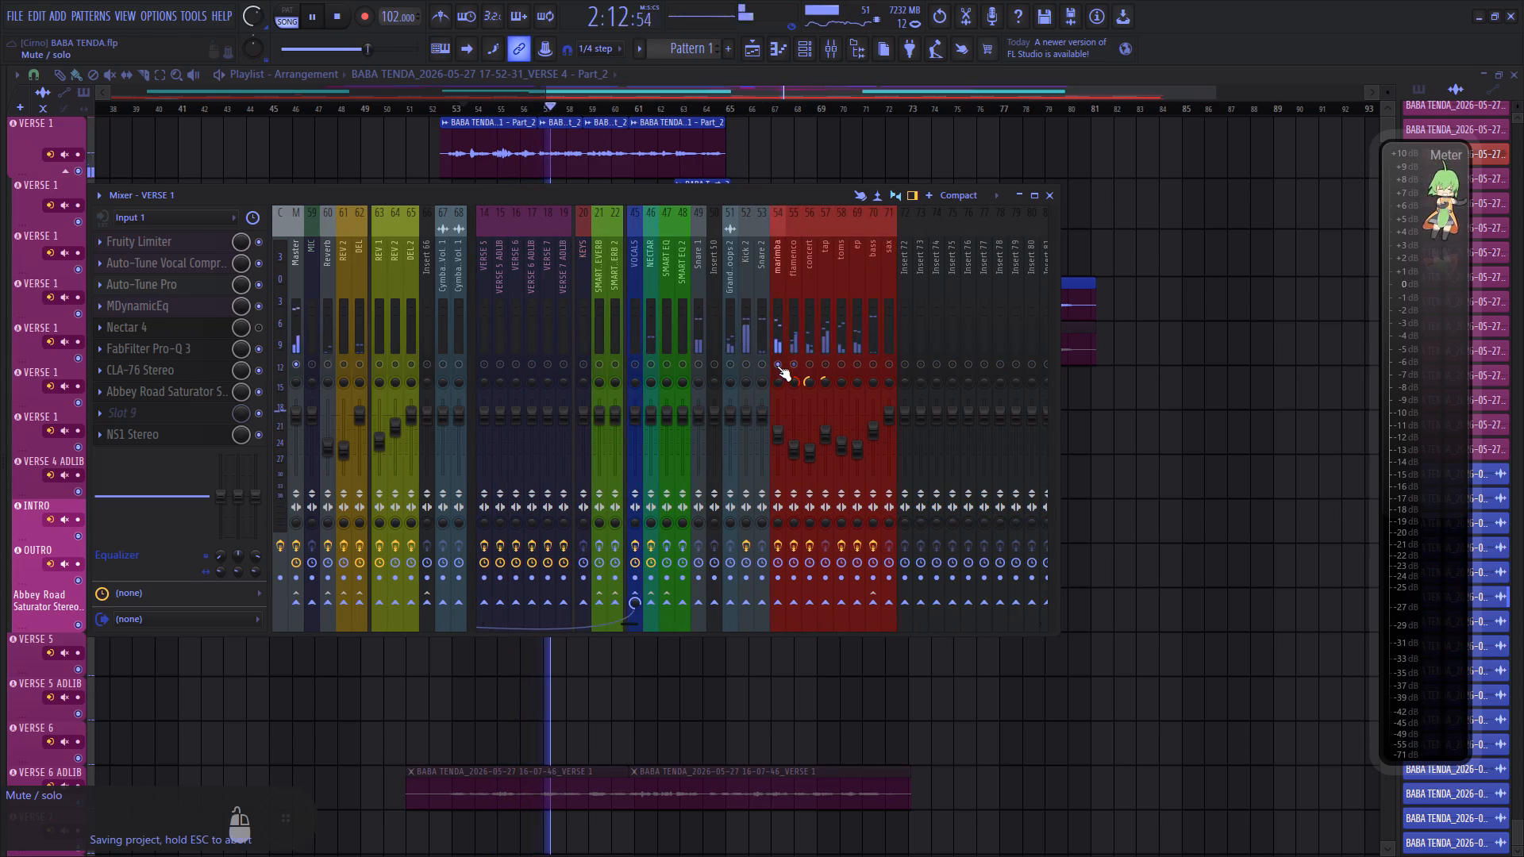
{"action": "left_click", "coordinate": [772, 340]}
{"action": "left_click", "coordinate": [260, 243]}
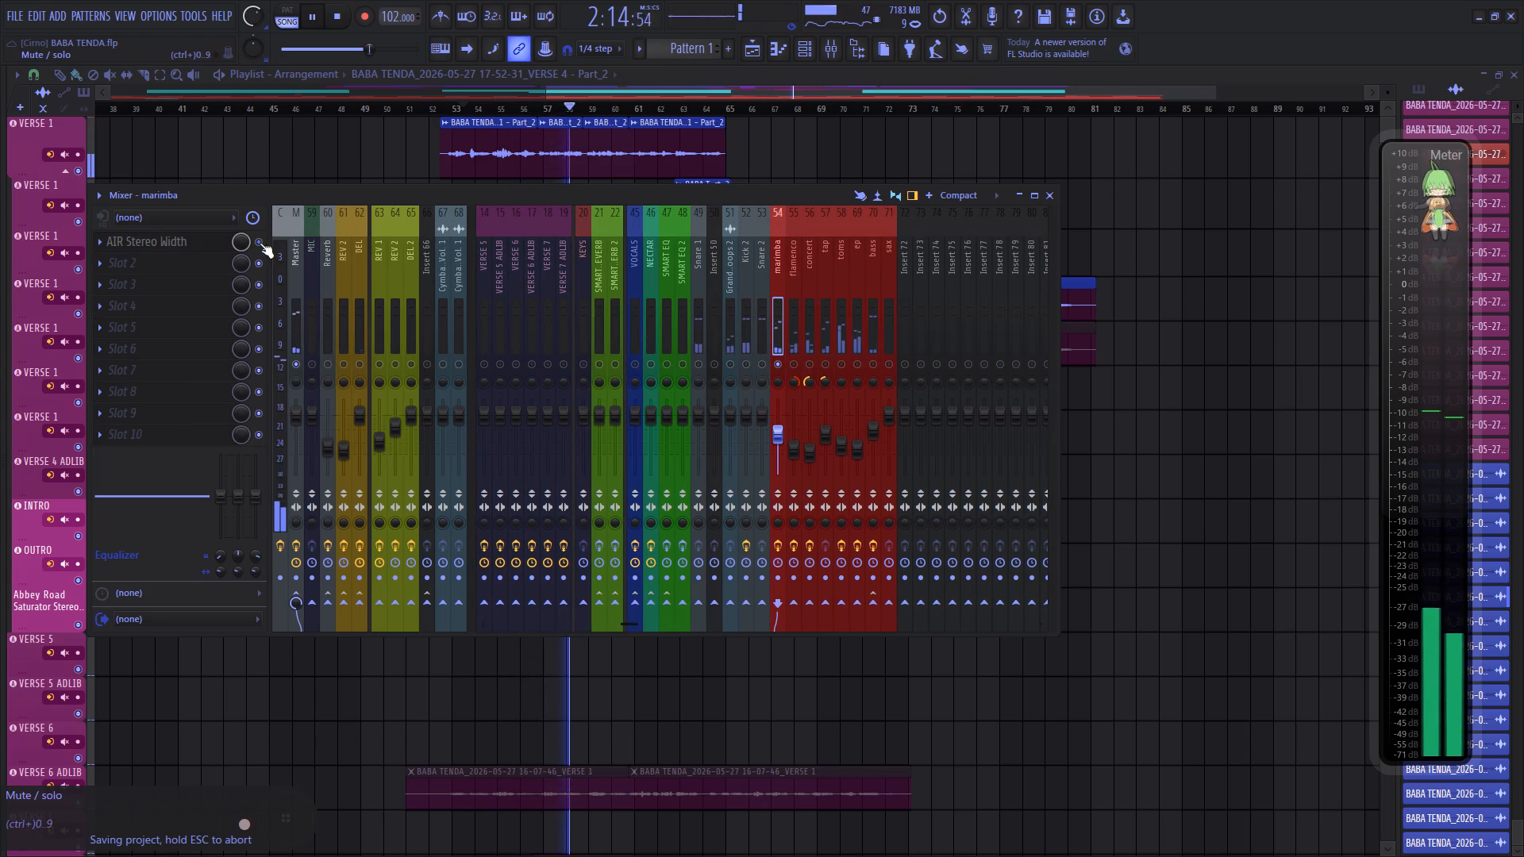
{"action": "right_click", "coordinate": [779, 364]}
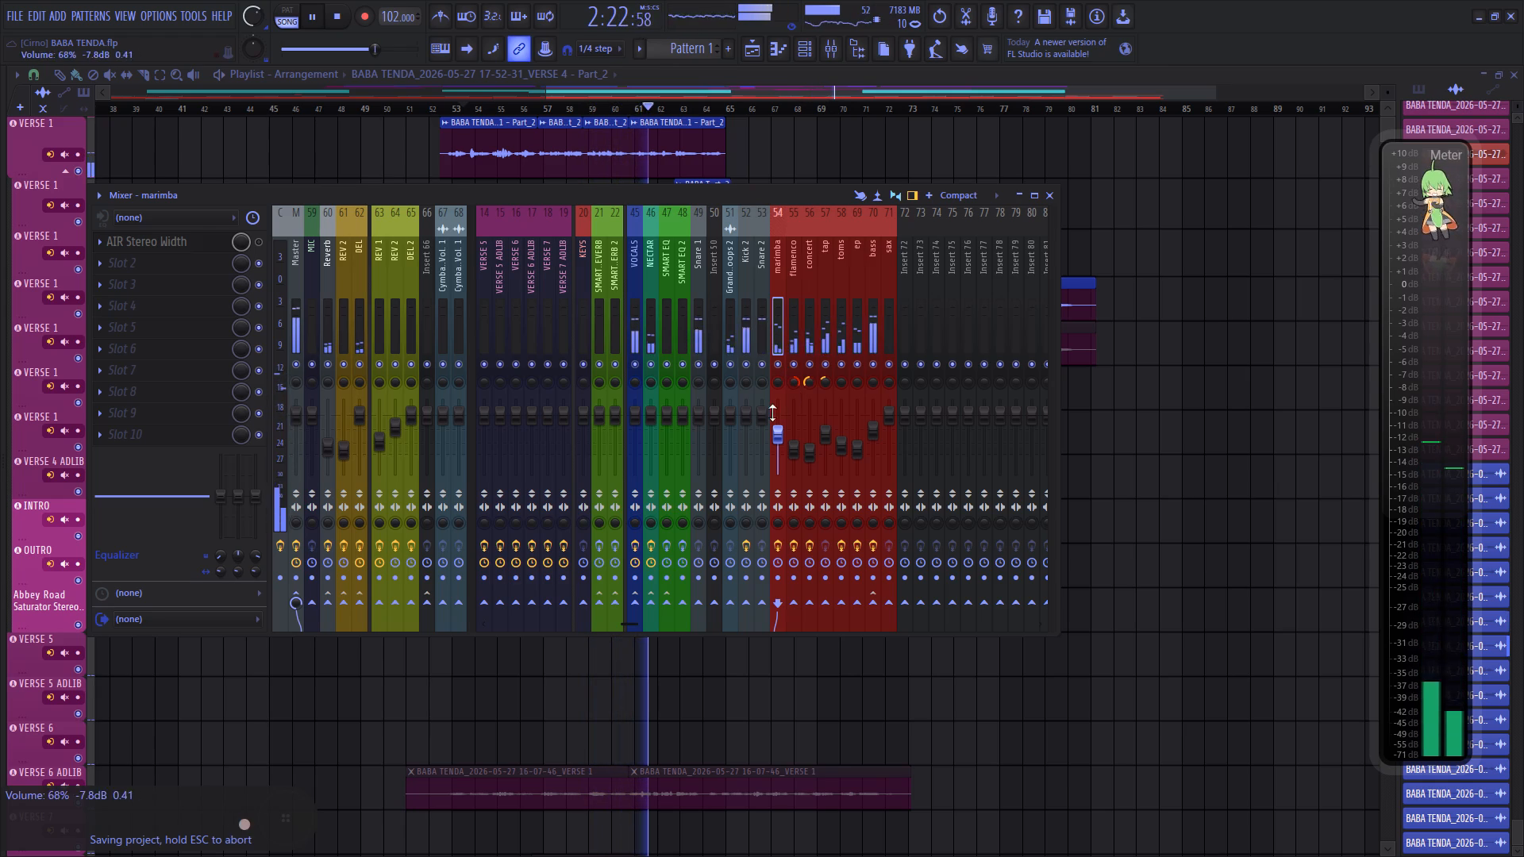
Solo the VERSE 1 mixer track 3 with its routed sends and audition it from about bar 53.
{"action": "scroll", "coordinate": [255, 15], "scroll_direction": "down", "scroll_amount": 7}
{"action": "key", "text": "space"}
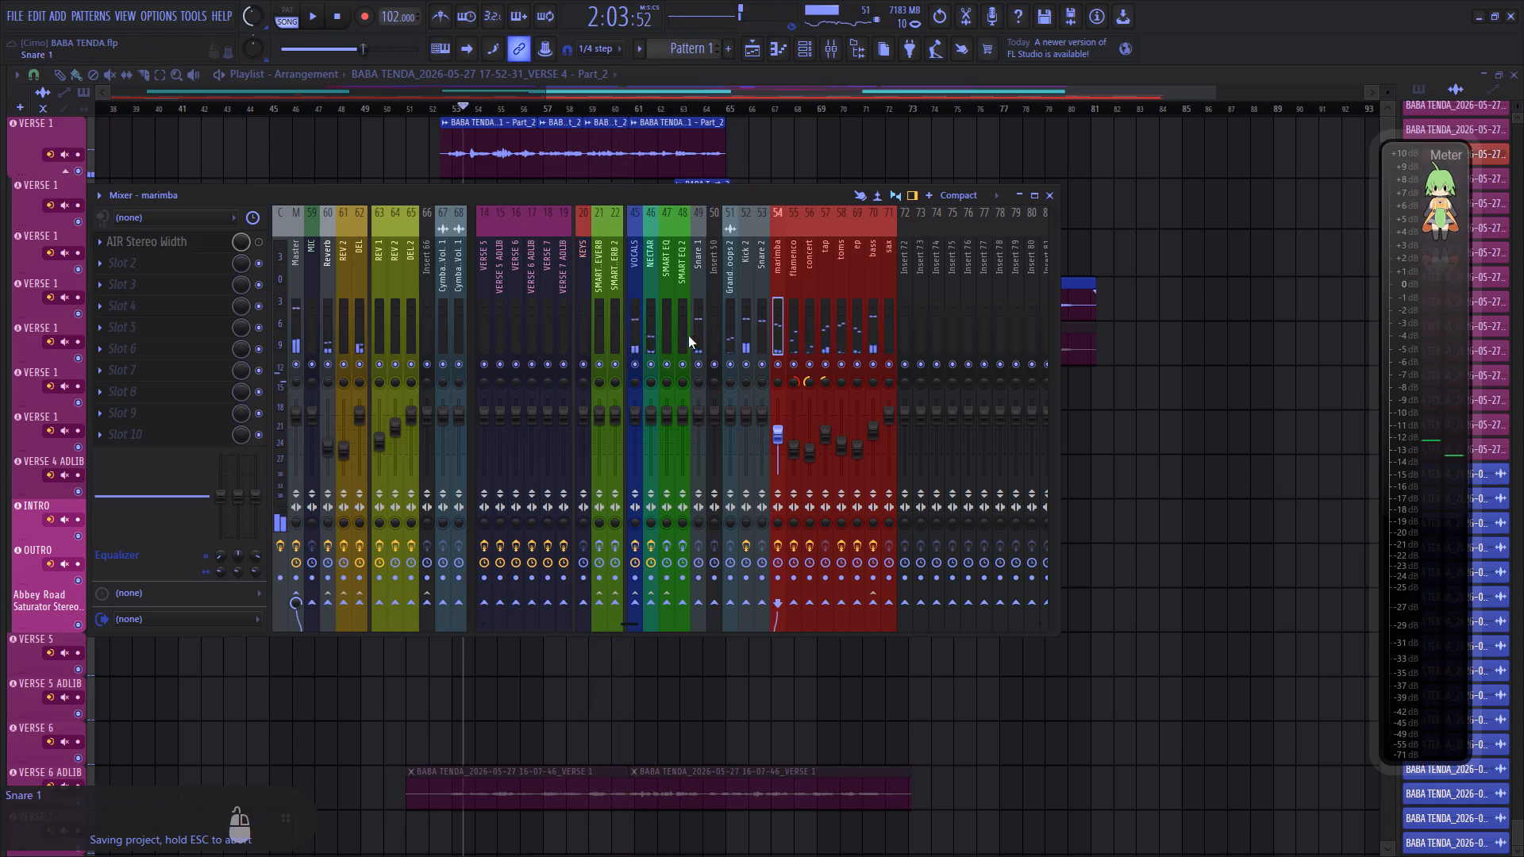
{"action": "scroll", "coordinate": [684, 329], "scroll_direction": "up", "scroll_amount": 11}
{"action": "left_click", "coordinate": [521, 309]}
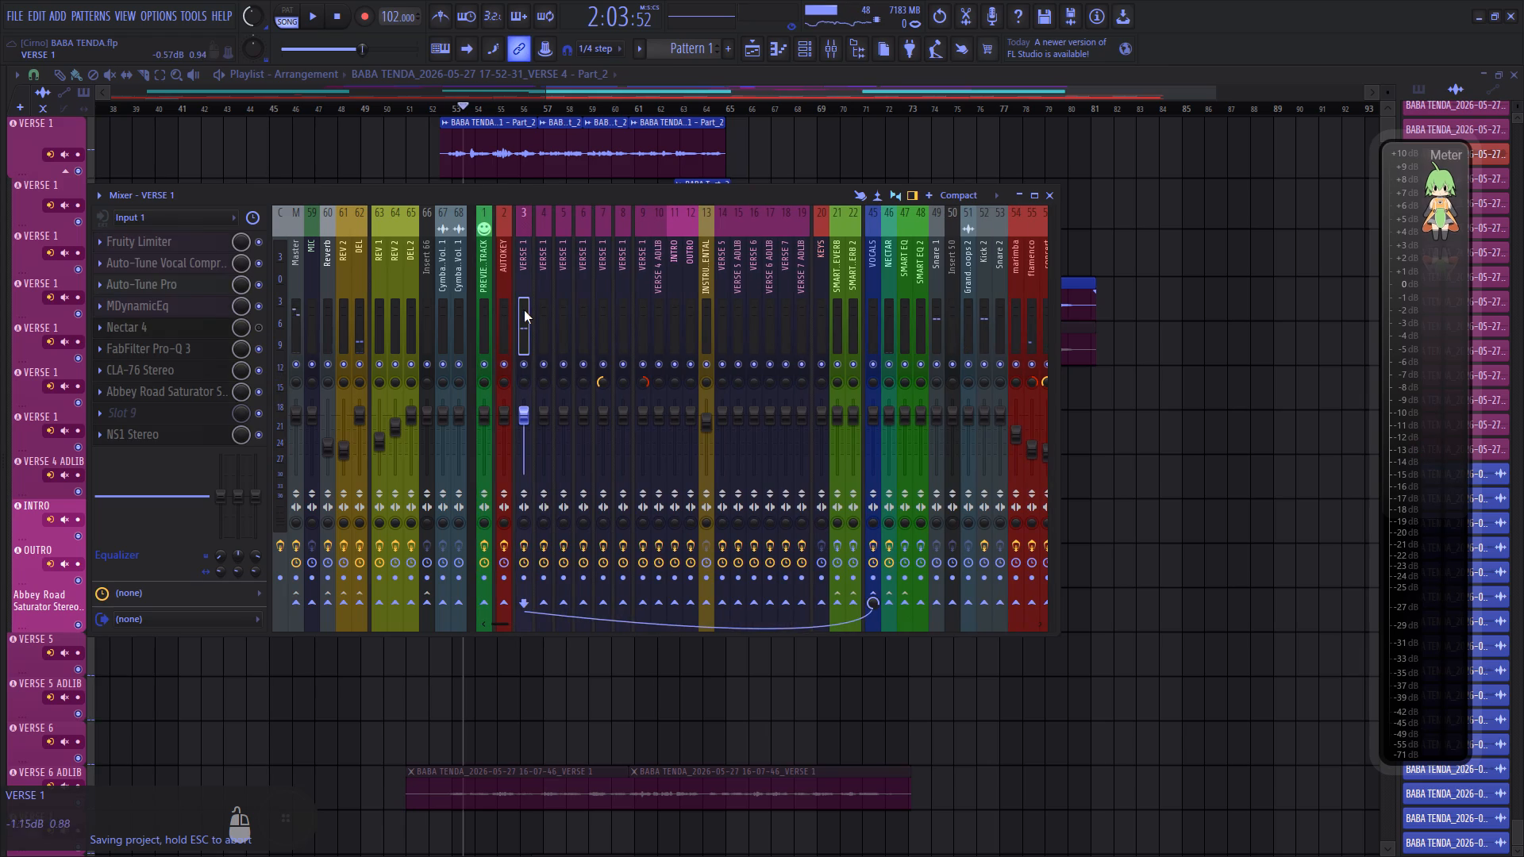
{"action": "key", "text": "alt+s"}
{"action": "key", "text": "space"}
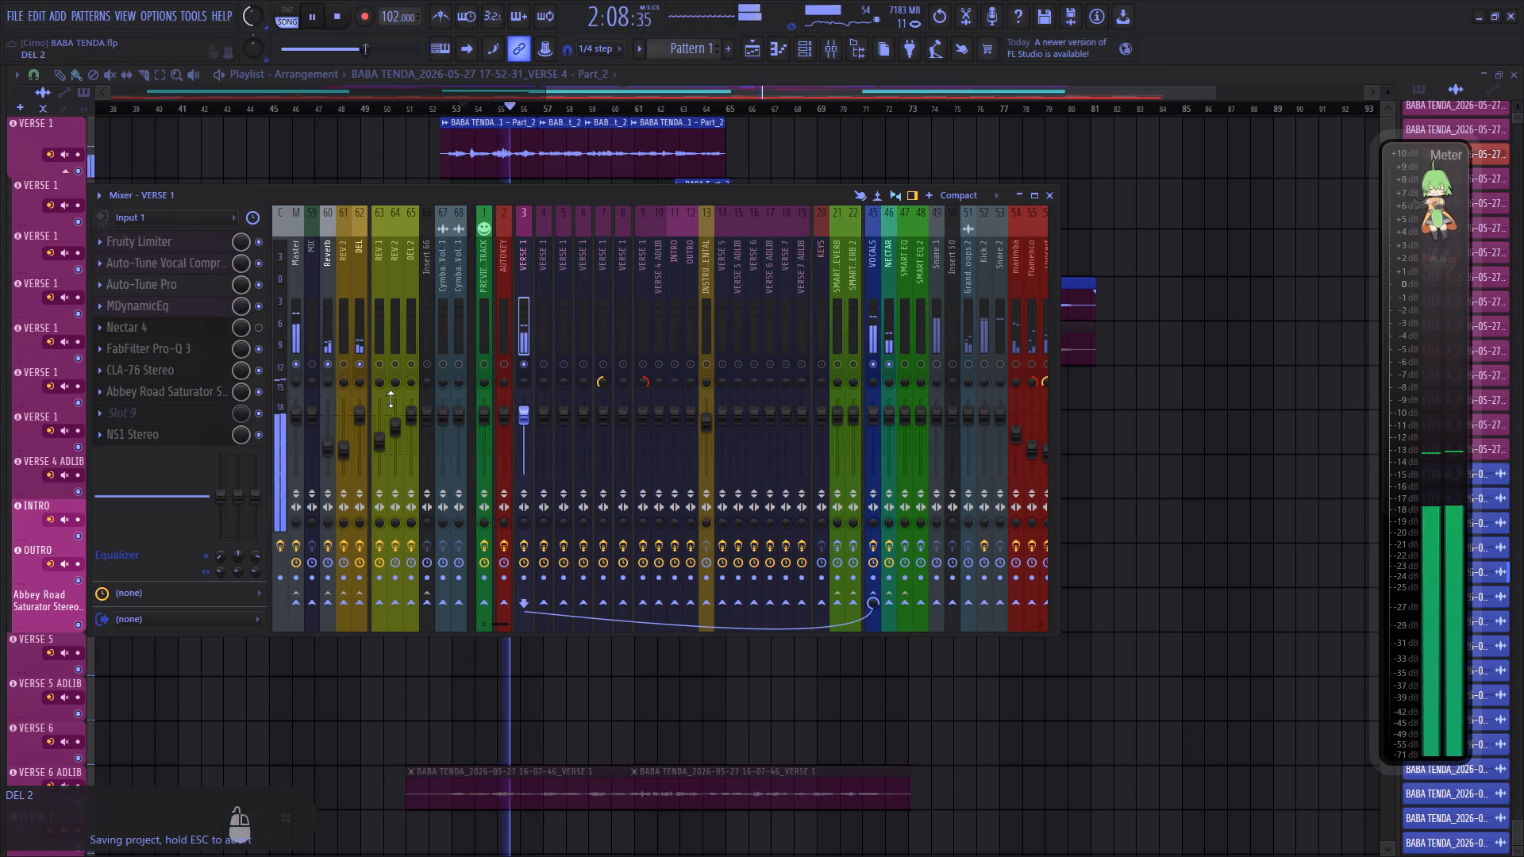
{"action": "scroll", "coordinate": [334, 442], "scroll_direction": "down", "scroll_amount": 2}
{"action": "key", "text": "space"}
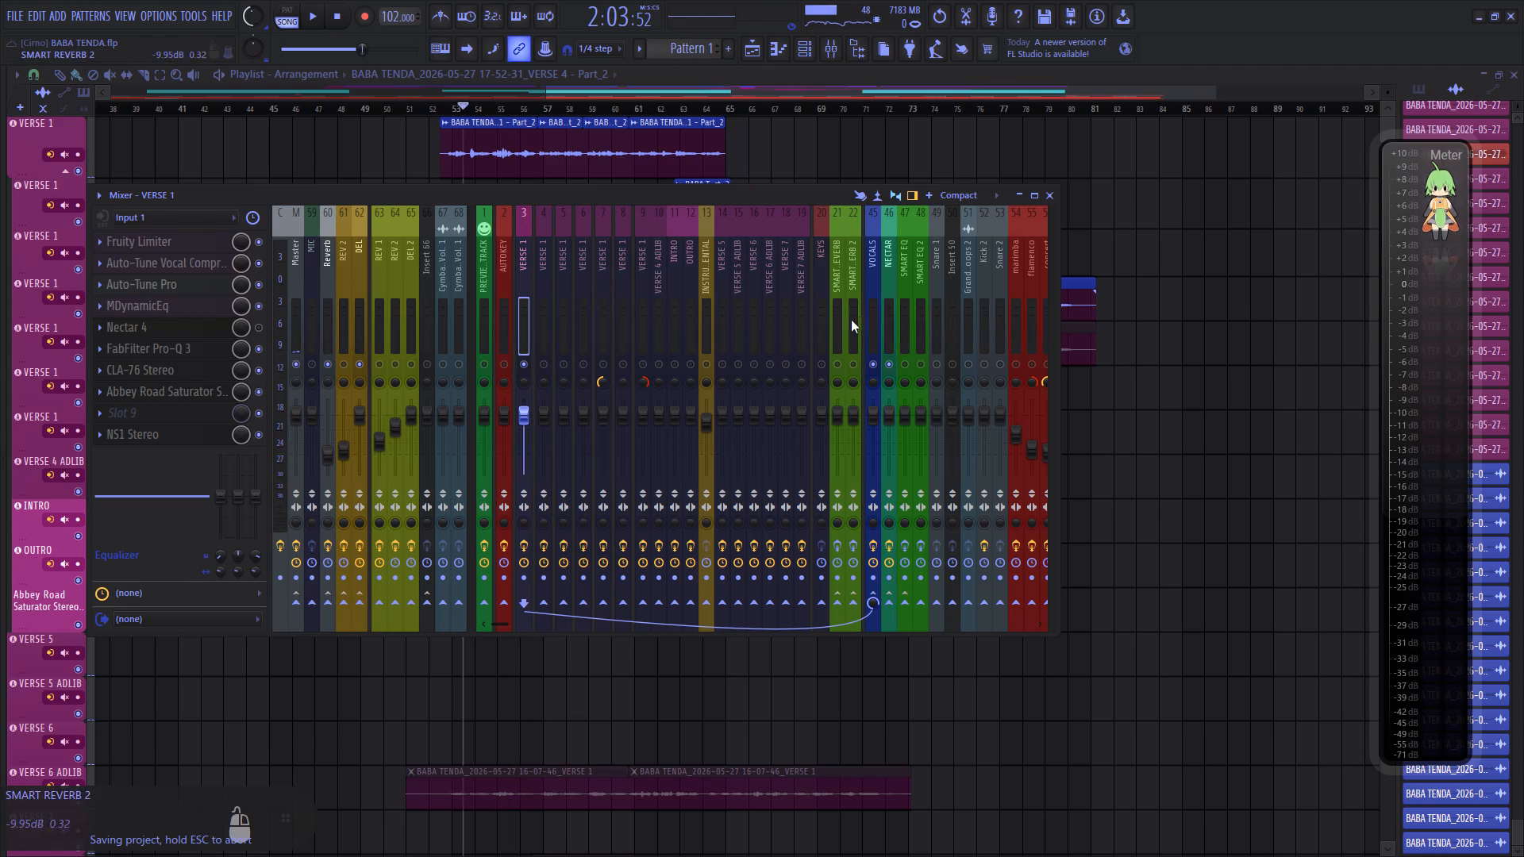
Set the Nectar 4 DeEsser threshold on the VOCALS mixer track to -9 dB, using Listen during playback to check the sibilance.
{"action": "left_click", "coordinate": [871, 311]}
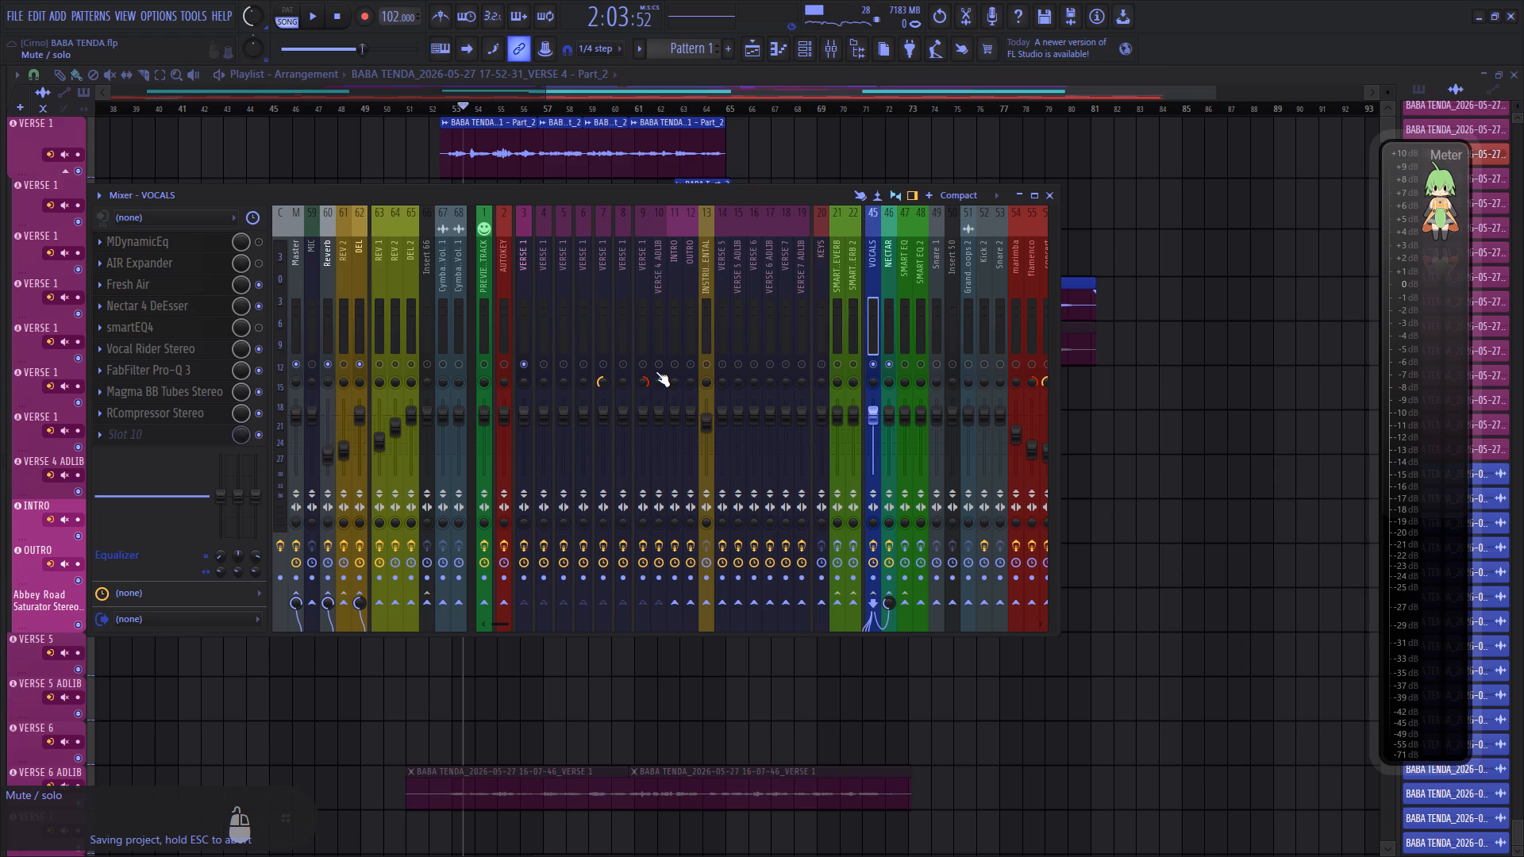
{"action": "left_click", "coordinate": [176, 309]}
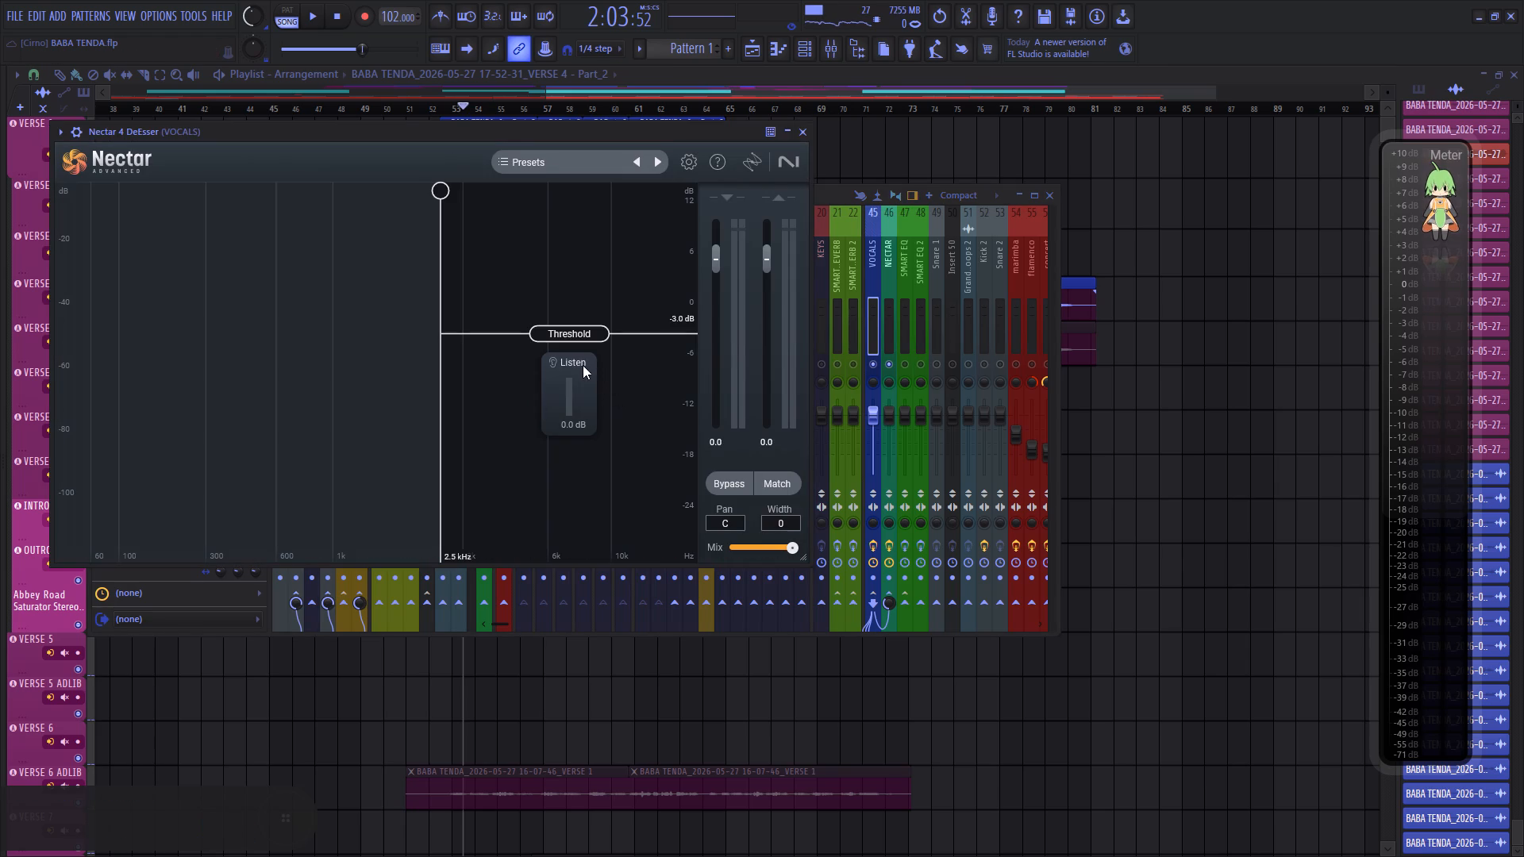
{"action": "left_click", "coordinate": [579, 361]}
{"action": "key", "text": "space"}
{"action": "scroll", "coordinate": [576, 361], "scroll_direction": "down", "scroll_amount": 5}
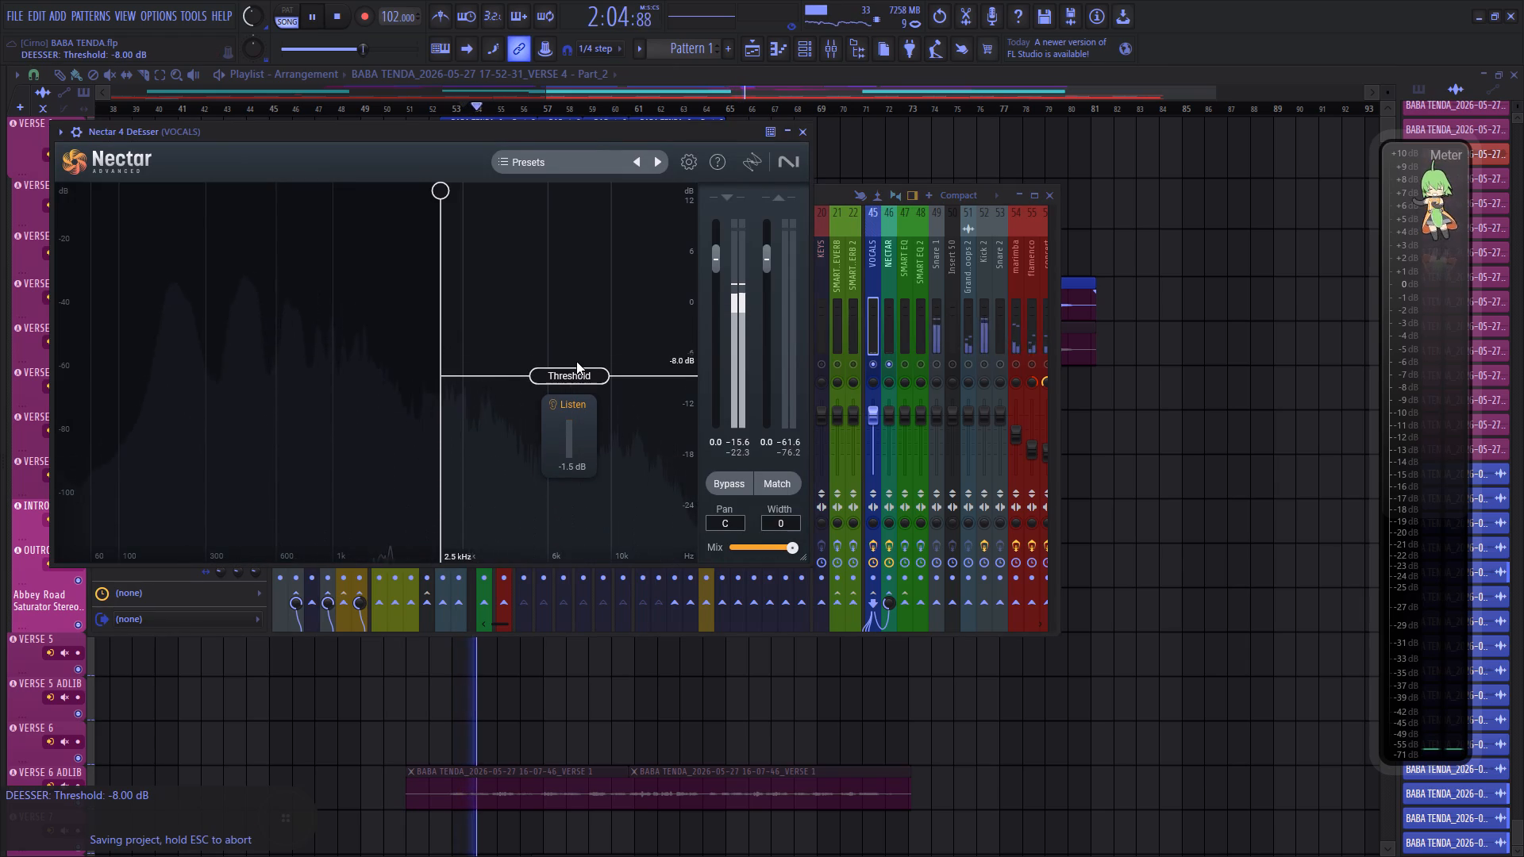
{"action": "scroll", "coordinate": [585, 380], "scroll_direction": "down", "scroll_amount": 3}
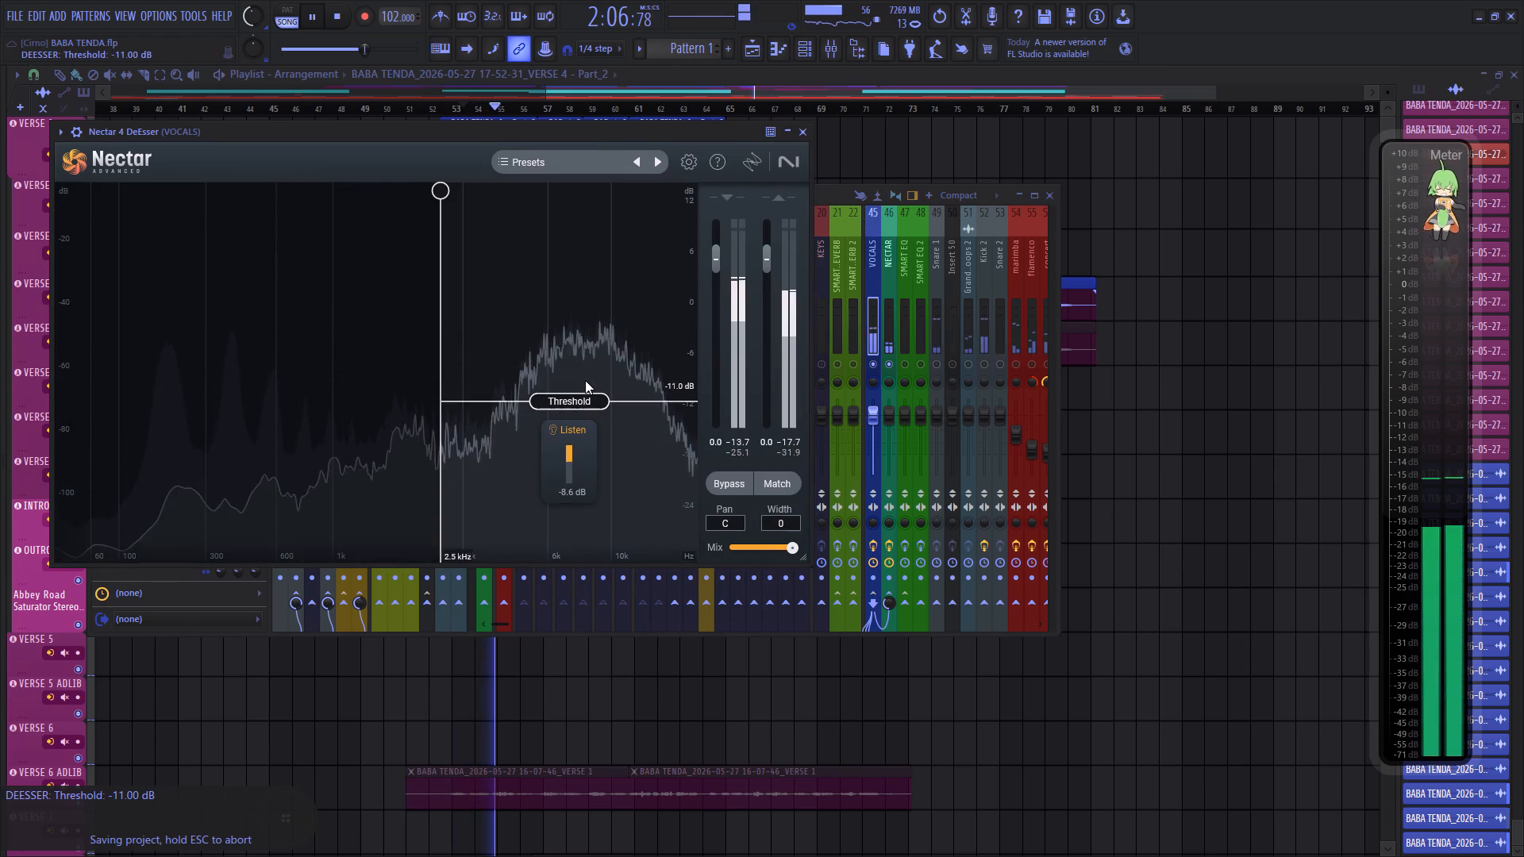
{"action": "scroll", "coordinate": [585, 380], "scroll_direction": "up", "scroll_amount": 2}
{"action": "left_click", "coordinate": [579, 421]}
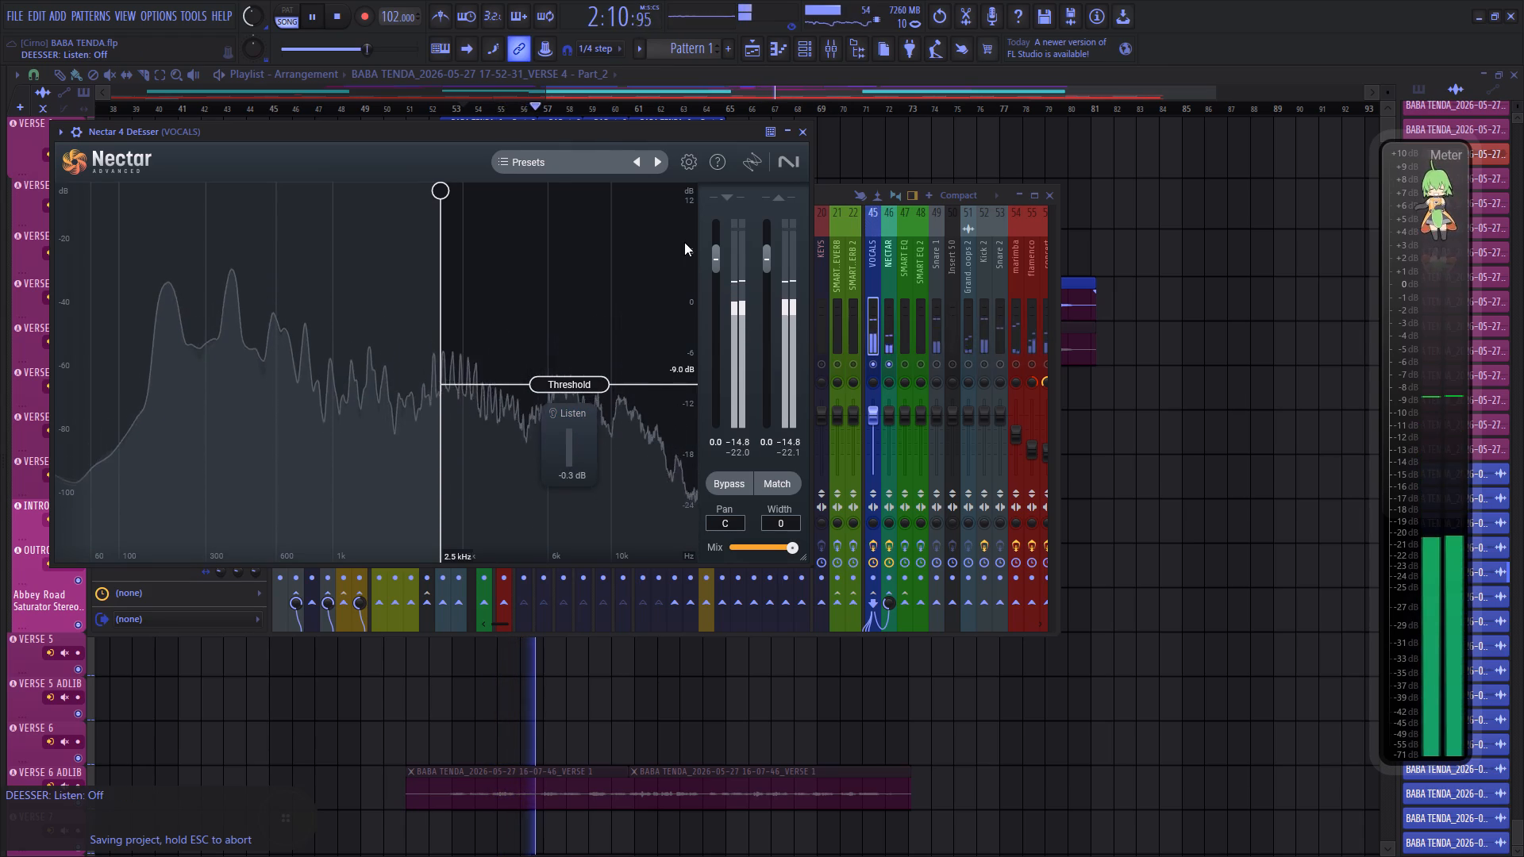
{"action": "left_click", "coordinate": [795, 139]}
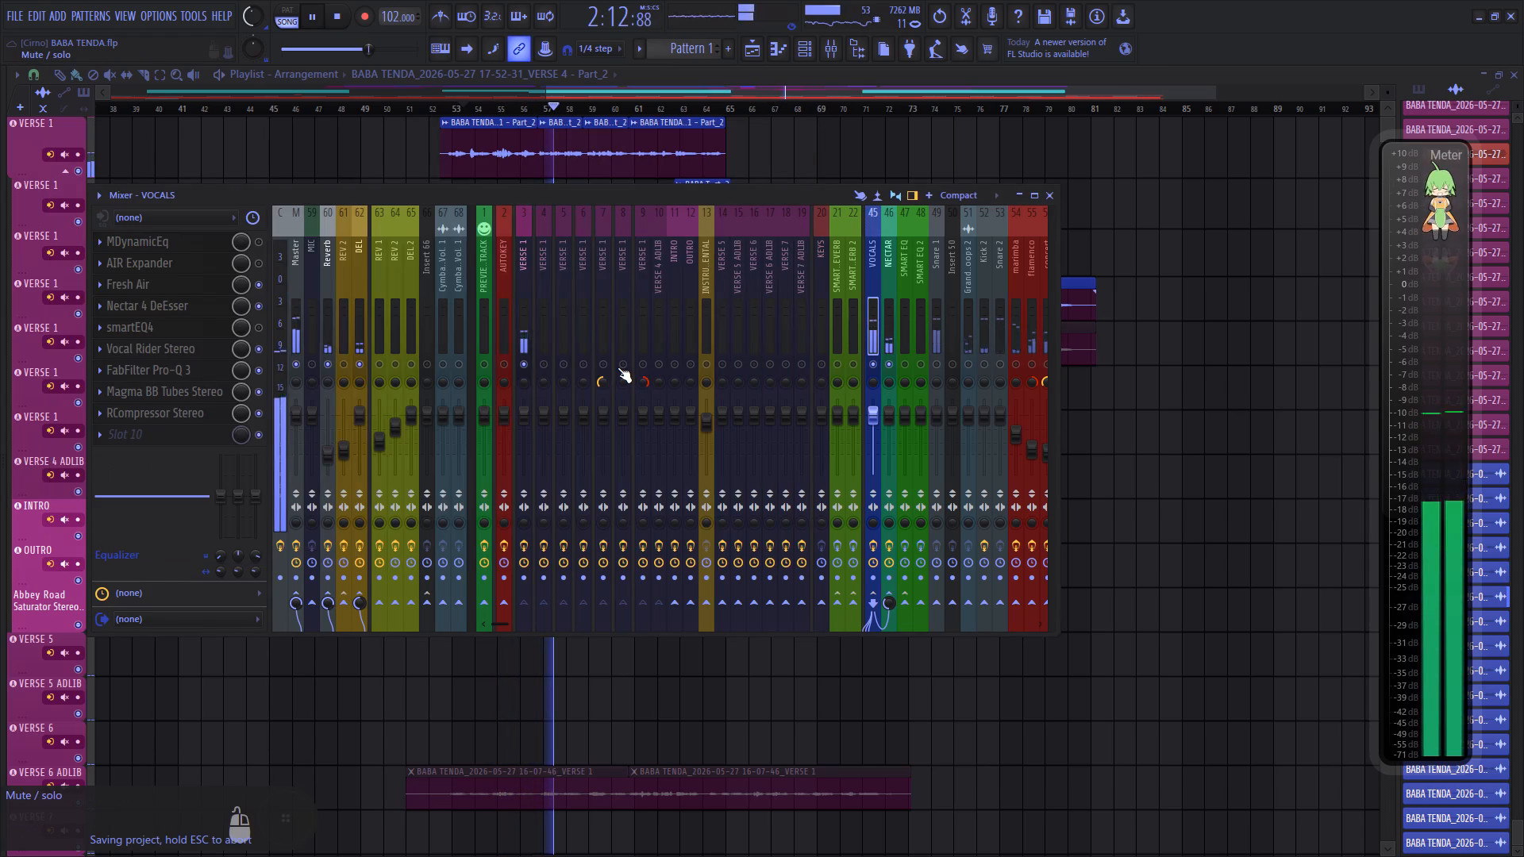
Clear the solo so all mixer tracks play again, and save the project.
{"action": "right_click", "coordinate": [618, 367]}
{"action": "right_click", "coordinate": [618, 367]}
{"action": "key", "text": "ctrl+s"}
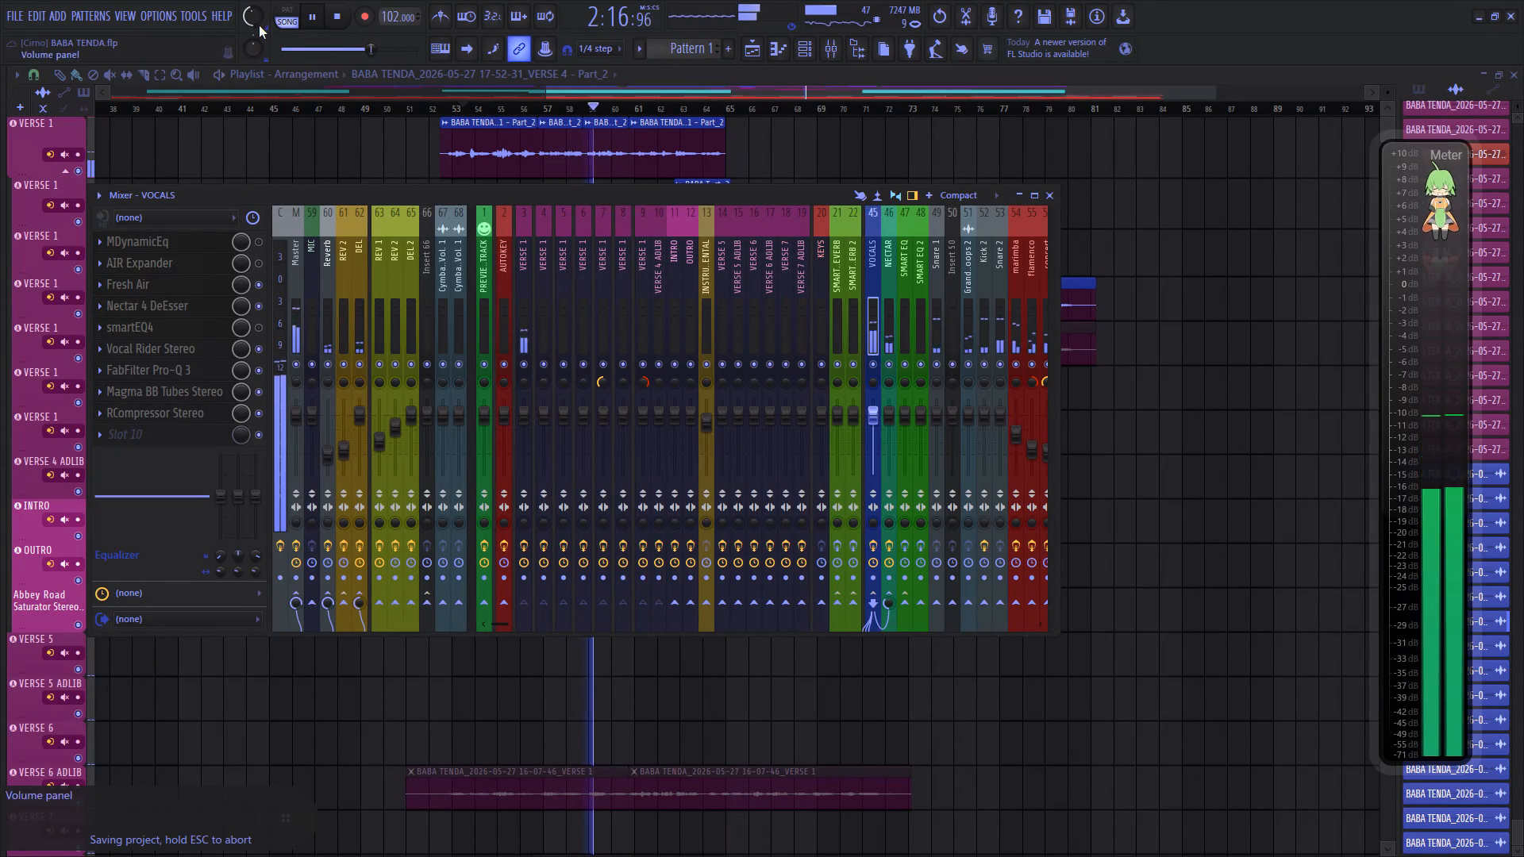
Reset the main volume to its default and save the project.
{"action": "scroll", "coordinate": [260, 19], "scroll_direction": "up", "scroll_amount": 11}
{"action": "key", "text": "ctrl+s"}
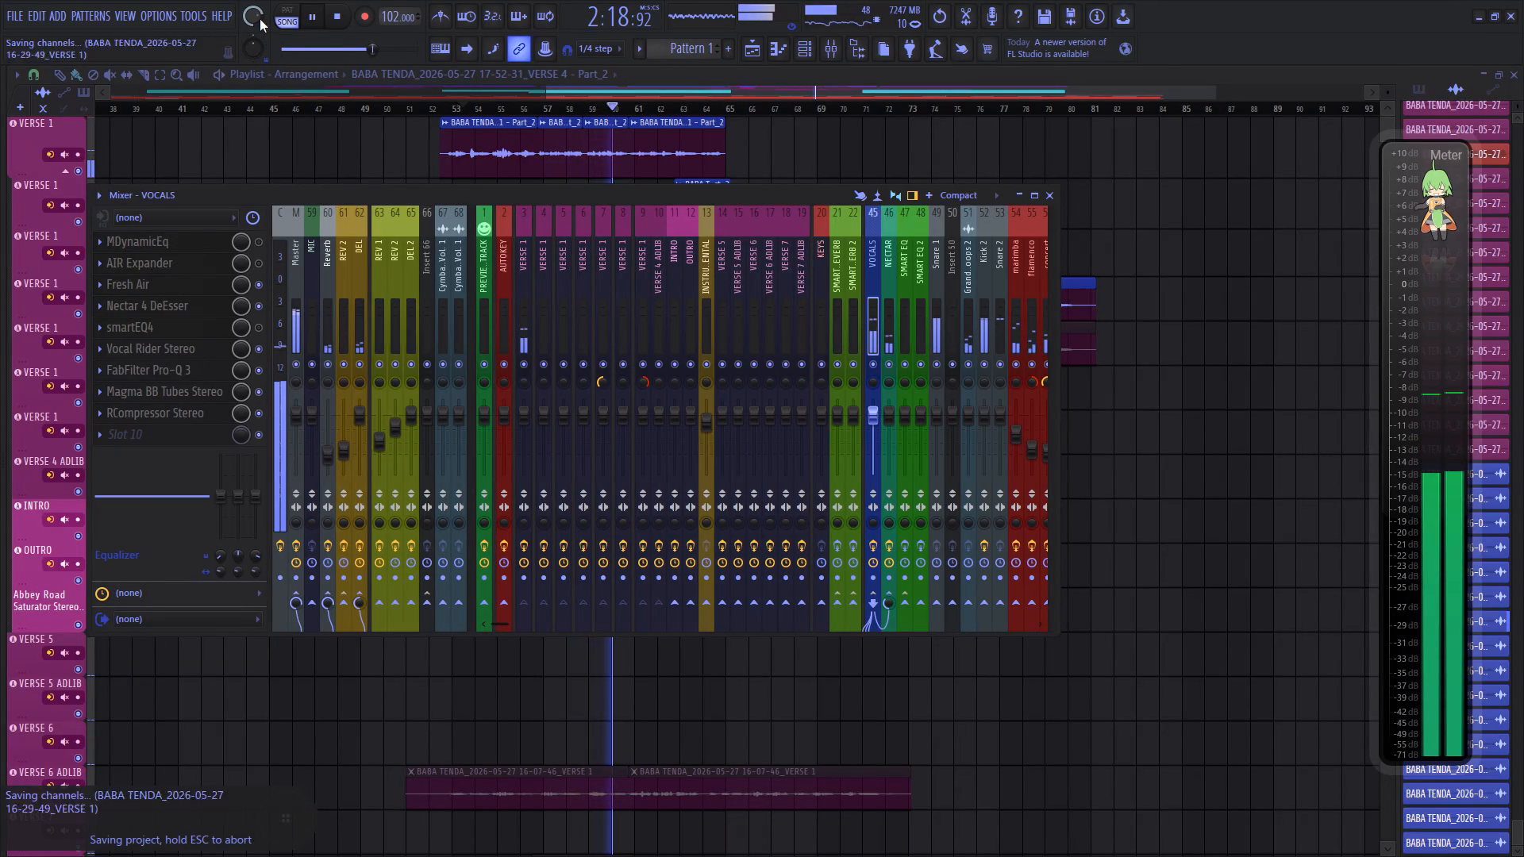
{"action": "right_click", "coordinate": [255, 17]}
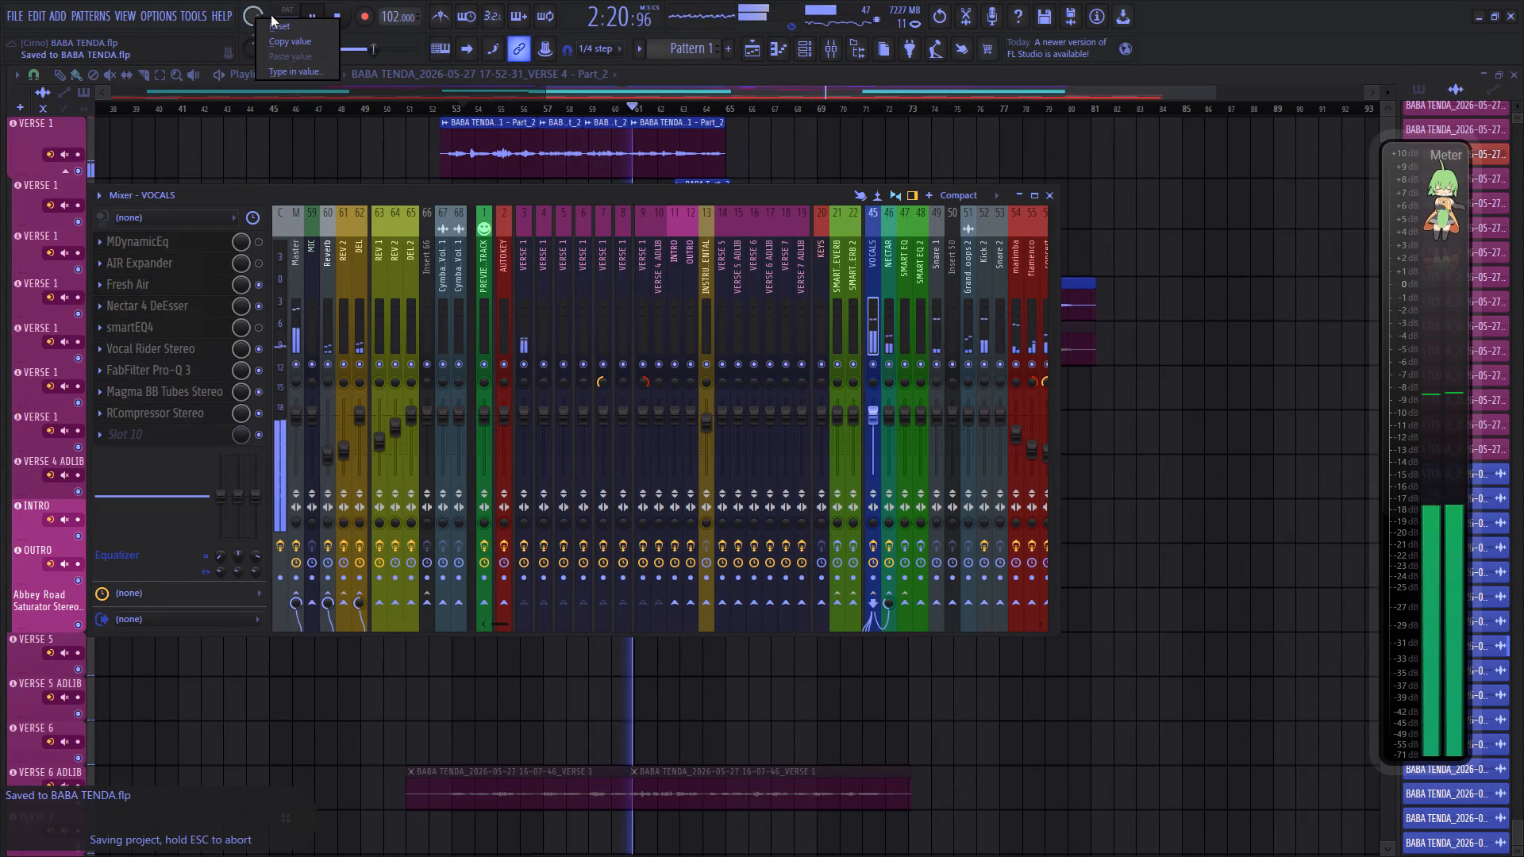
{"action": "left_click", "coordinate": [275, 24]}
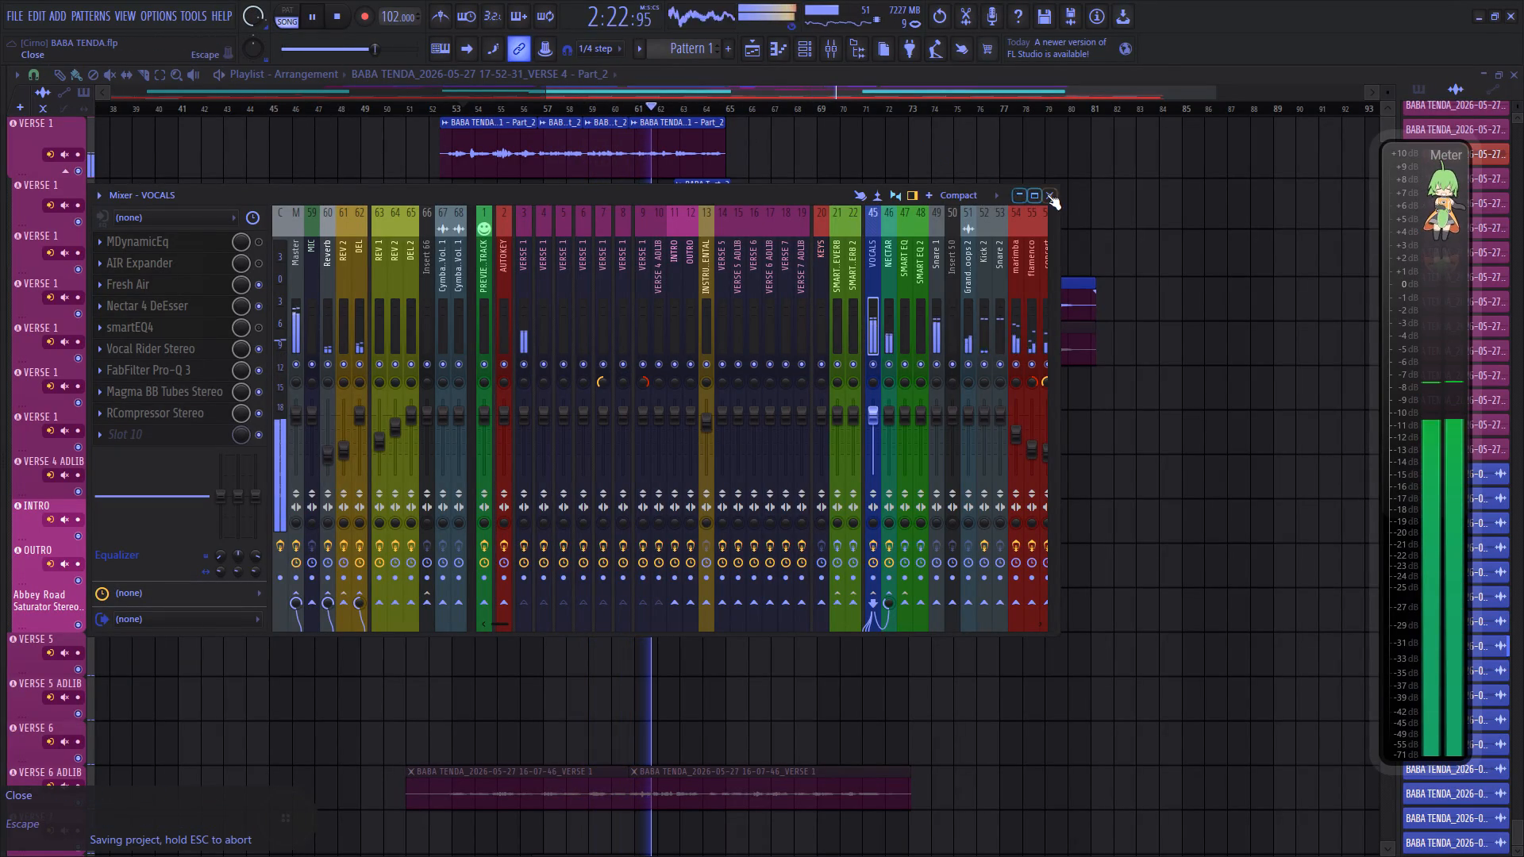
Compare the playing mix with the marimba mixer track muted and unmuted.
{"action": "left_click", "coordinate": [1053, 194]}
{"action": "scroll", "coordinate": [632, 98], "scroll_direction": "down", "scroll_amount": 9}
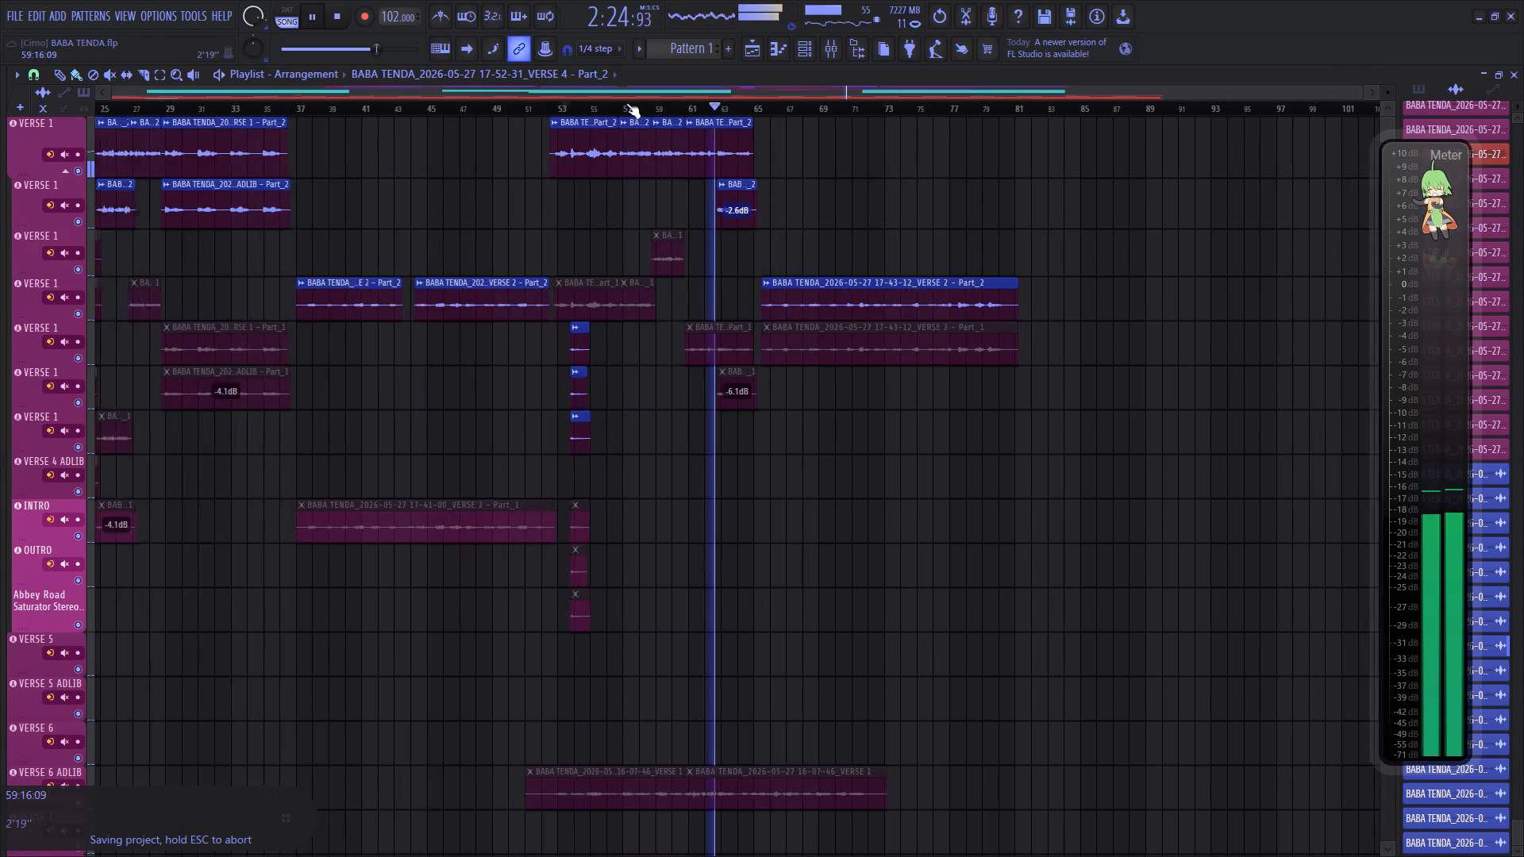
{"action": "left_click", "coordinate": [827, 47]}
{"action": "scroll", "coordinate": [868, 276], "scroll_direction": "down", "scroll_amount": 4}
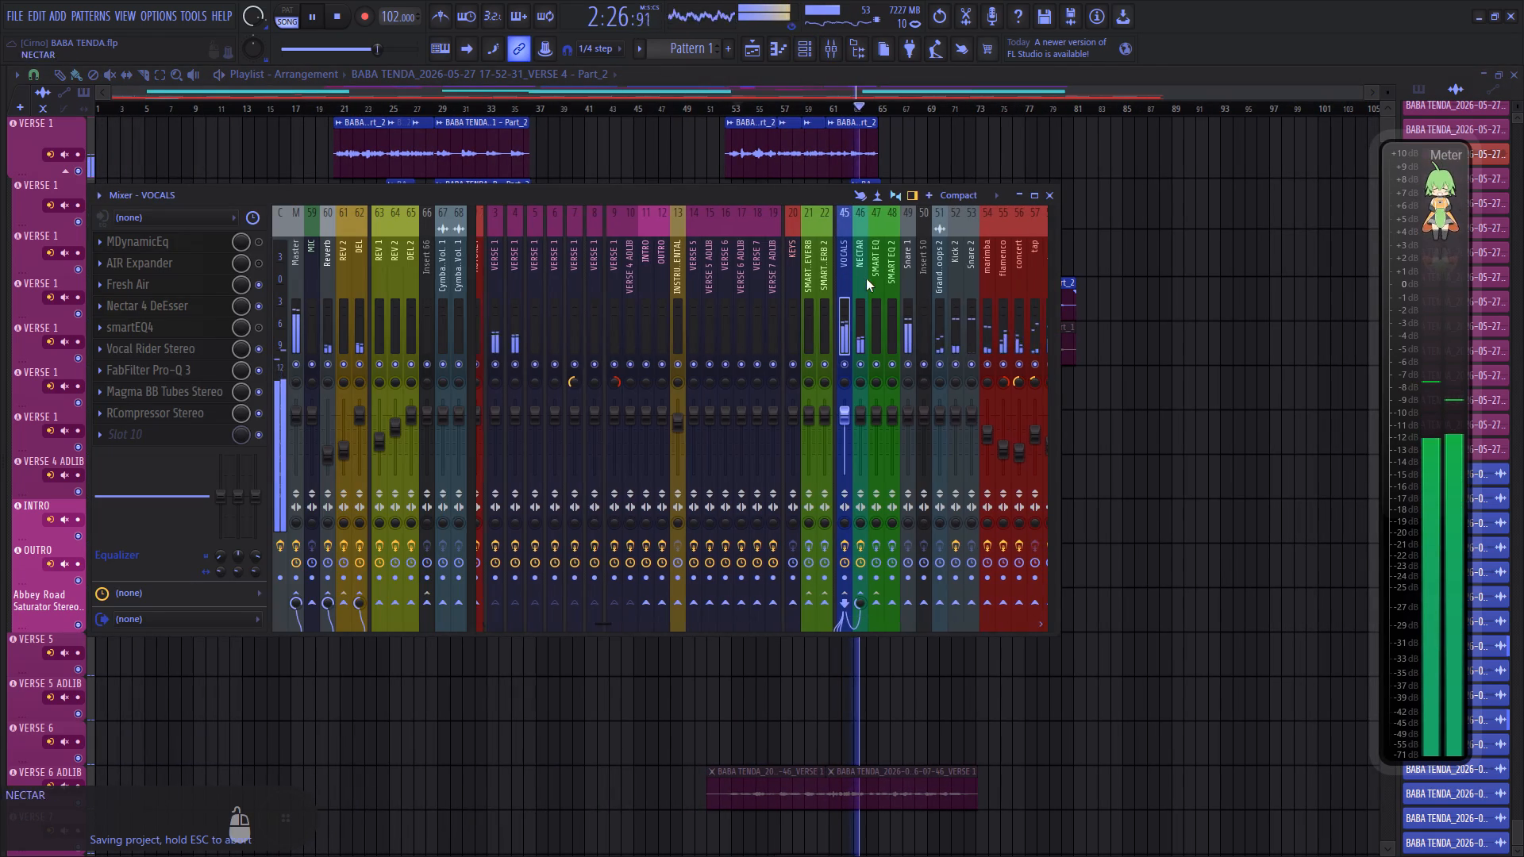
{"action": "left_click", "coordinate": [825, 366]}
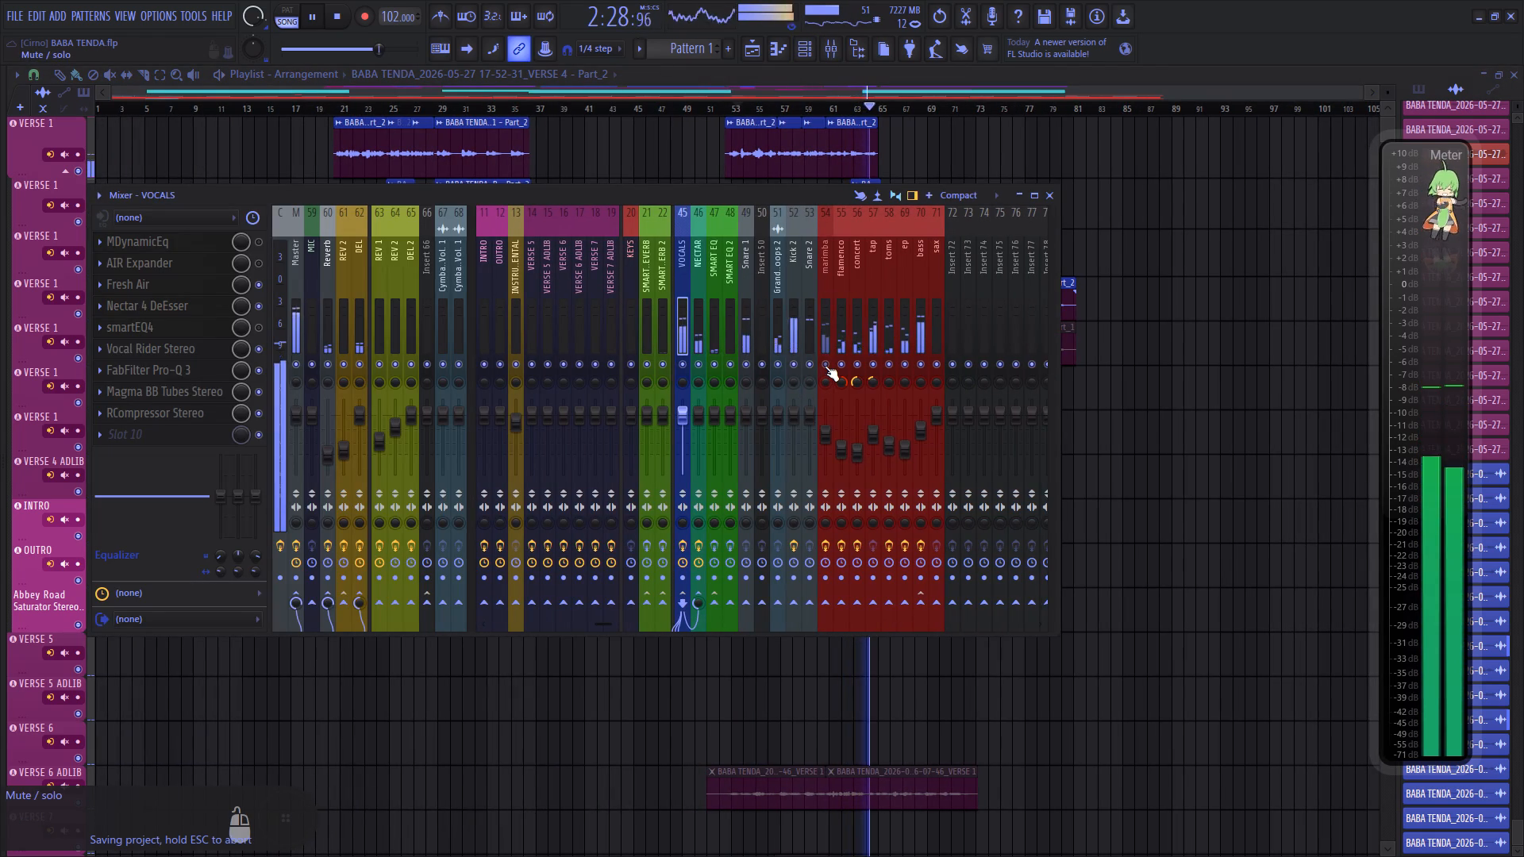
{"action": "left_click", "coordinate": [825, 366]}
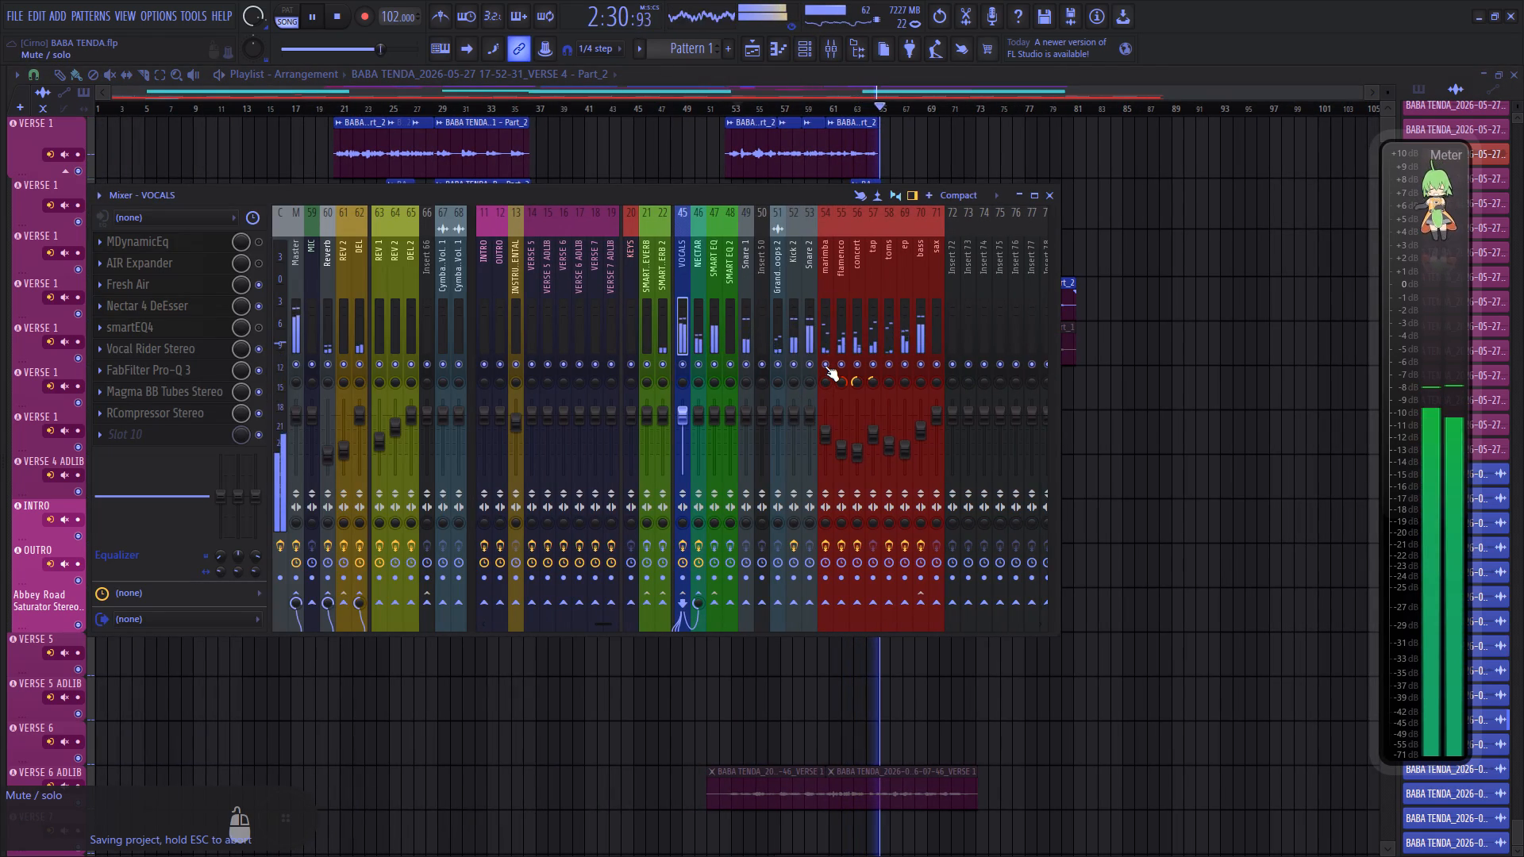
Save the project and stop playback.
{"action": "key", "text": "ctrl+s"}
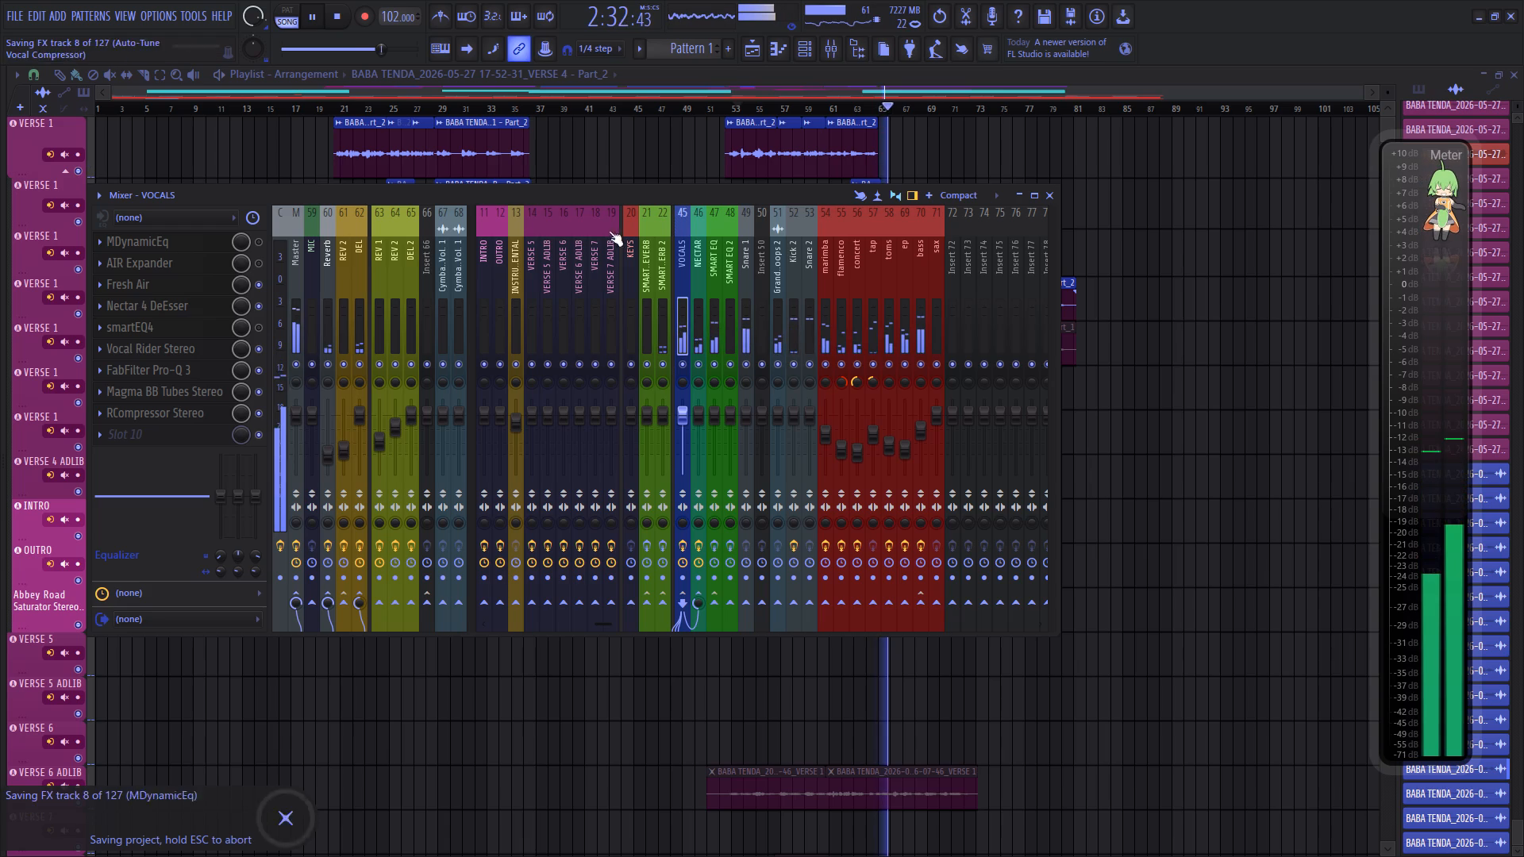
{"action": "key", "text": "space"}
Lower the main volume to 50% and slightly further while checking the mix from about bar 53, and save the project.
{"action": "scroll", "coordinate": [254, 19], "scroll_direction": "down", "scroll_amount": 15}
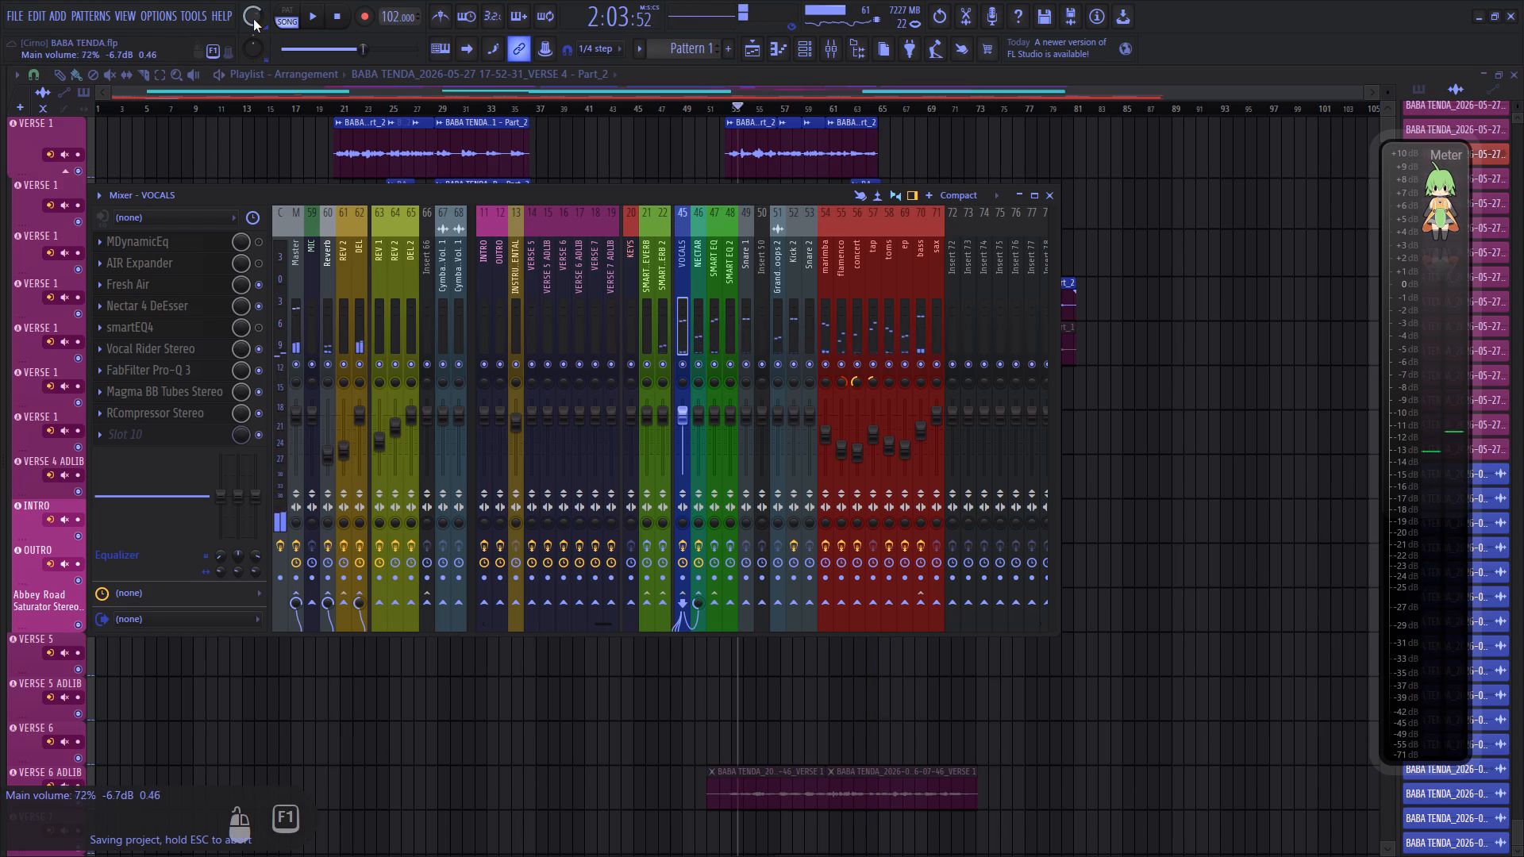
{"action": "scroll", "coordinate": [253, 19], "scroll_direction": "down", "scroll_amount": 6}
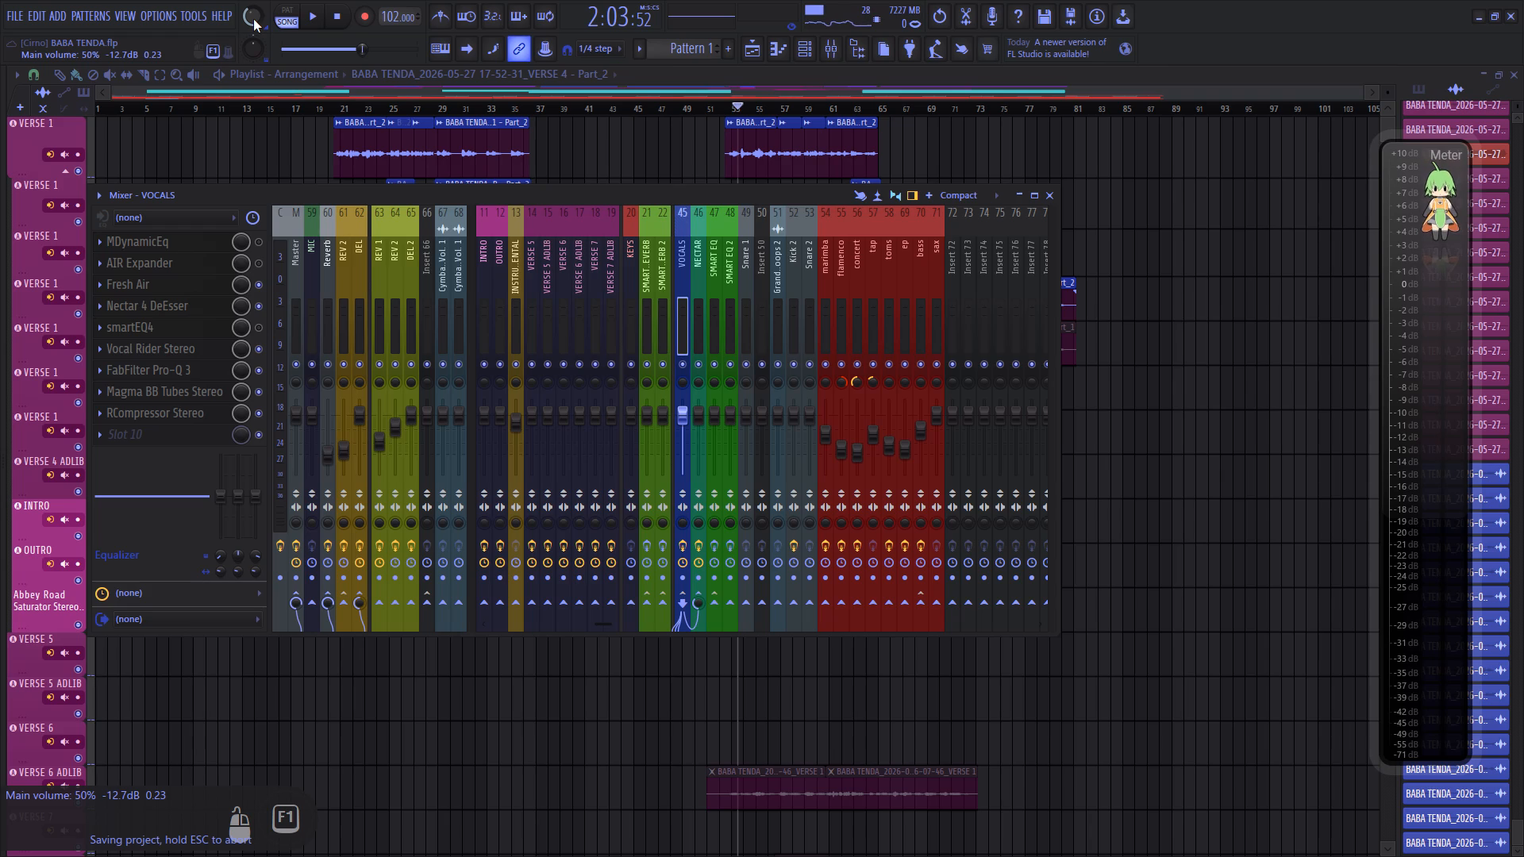
{"action": "key", "text": "space"}
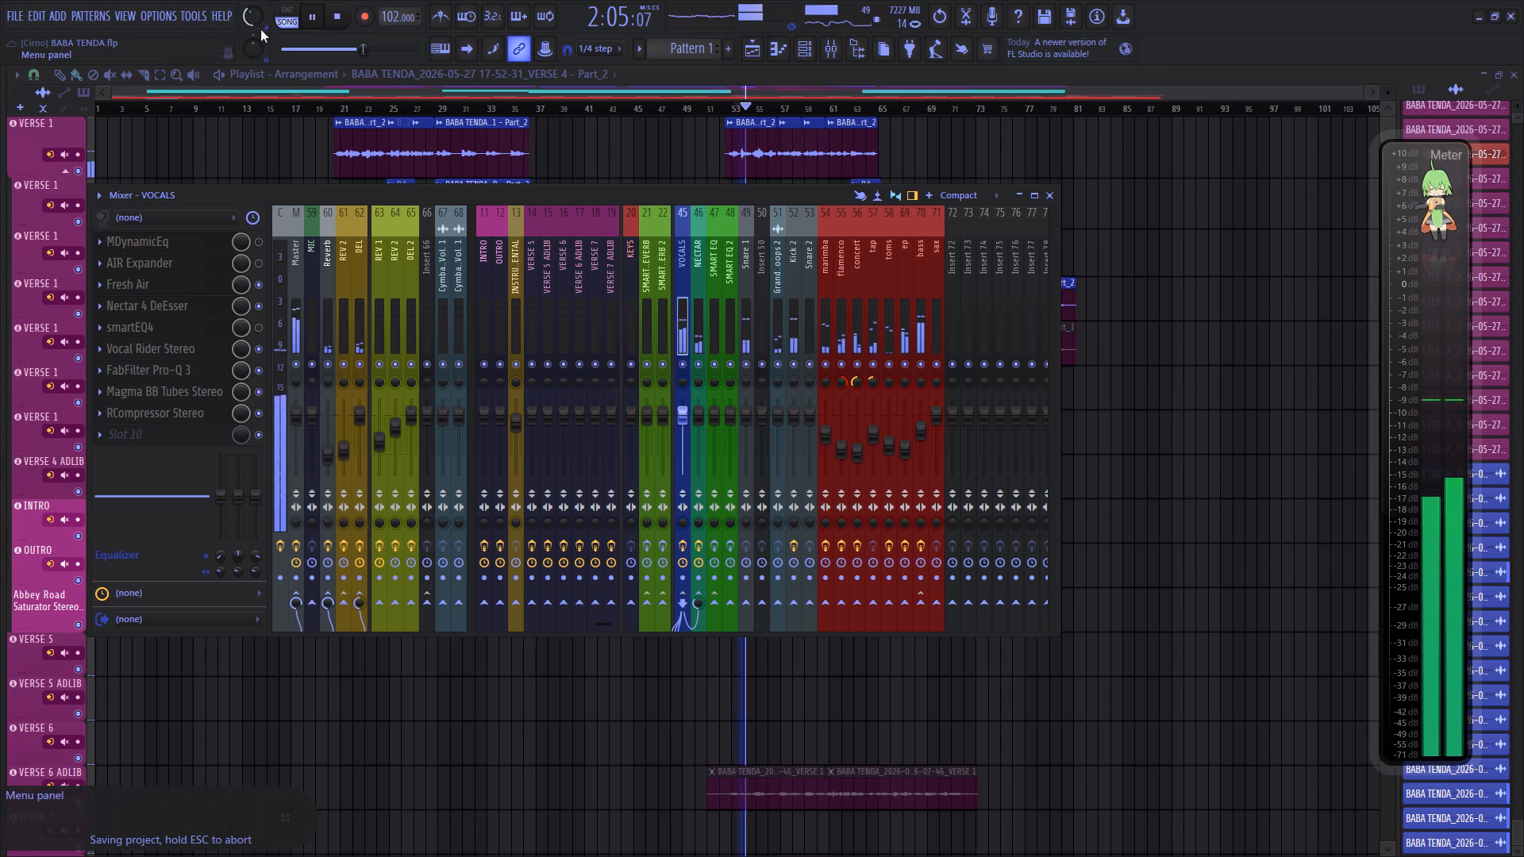
{"action": "scroll", "coordinate": [252, 10], "scroll_direction": "up", "scroll_amount": 3}
{"action": "scroll", "coordinate": [251, 10], "scroll_direction": "down", "scroll_amount": 4}
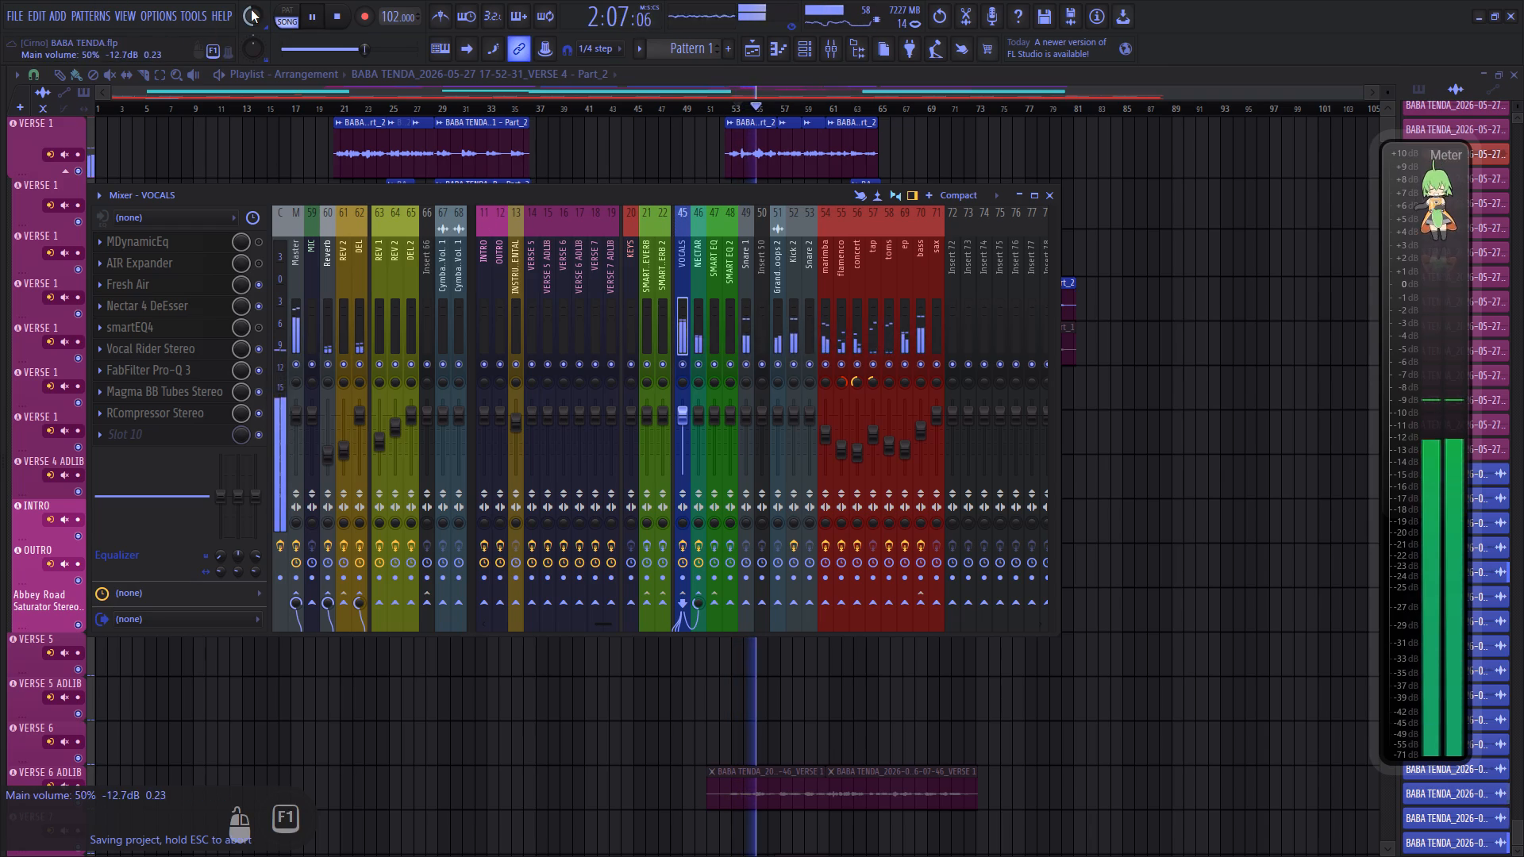
{"action": "scroll", "coordinate": [251, 10], "scroll_direction": "down", "scroll_amount": 2}
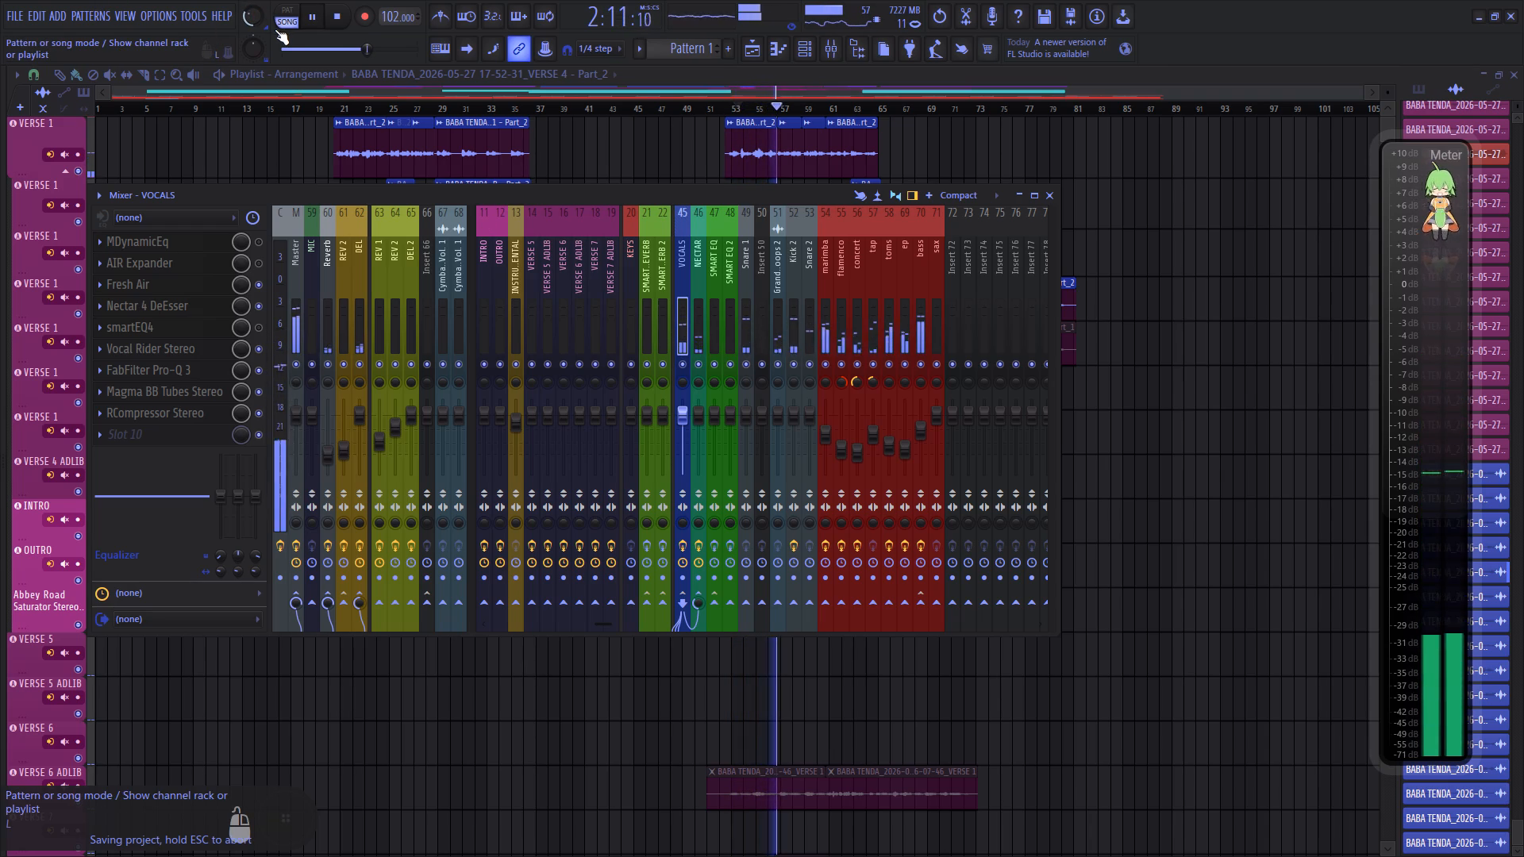
{"action": "key", "text": "ctrl+s"}
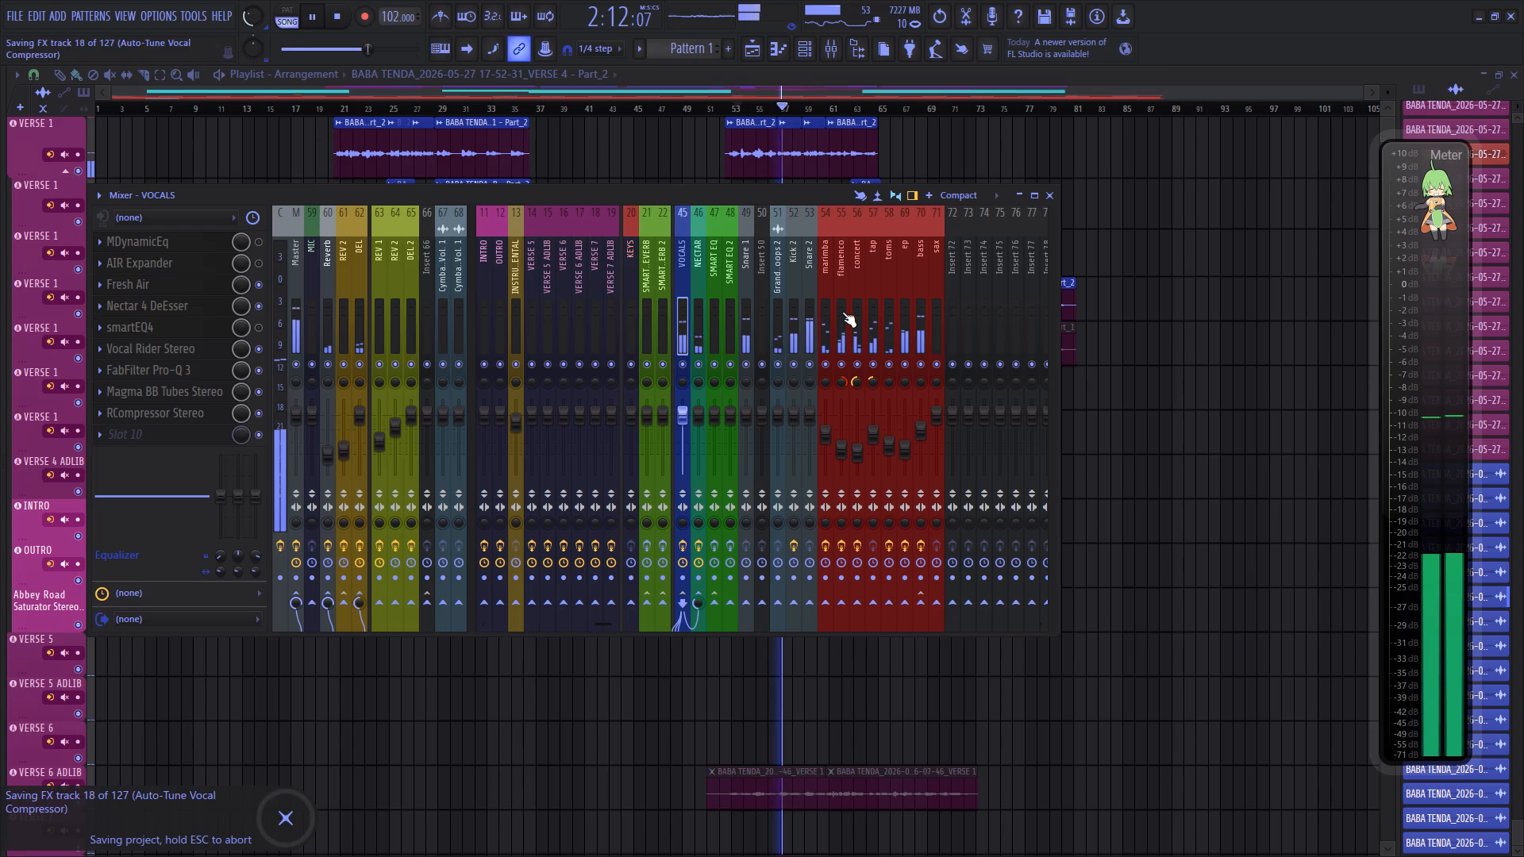
{"action": "key", "text": "space"}
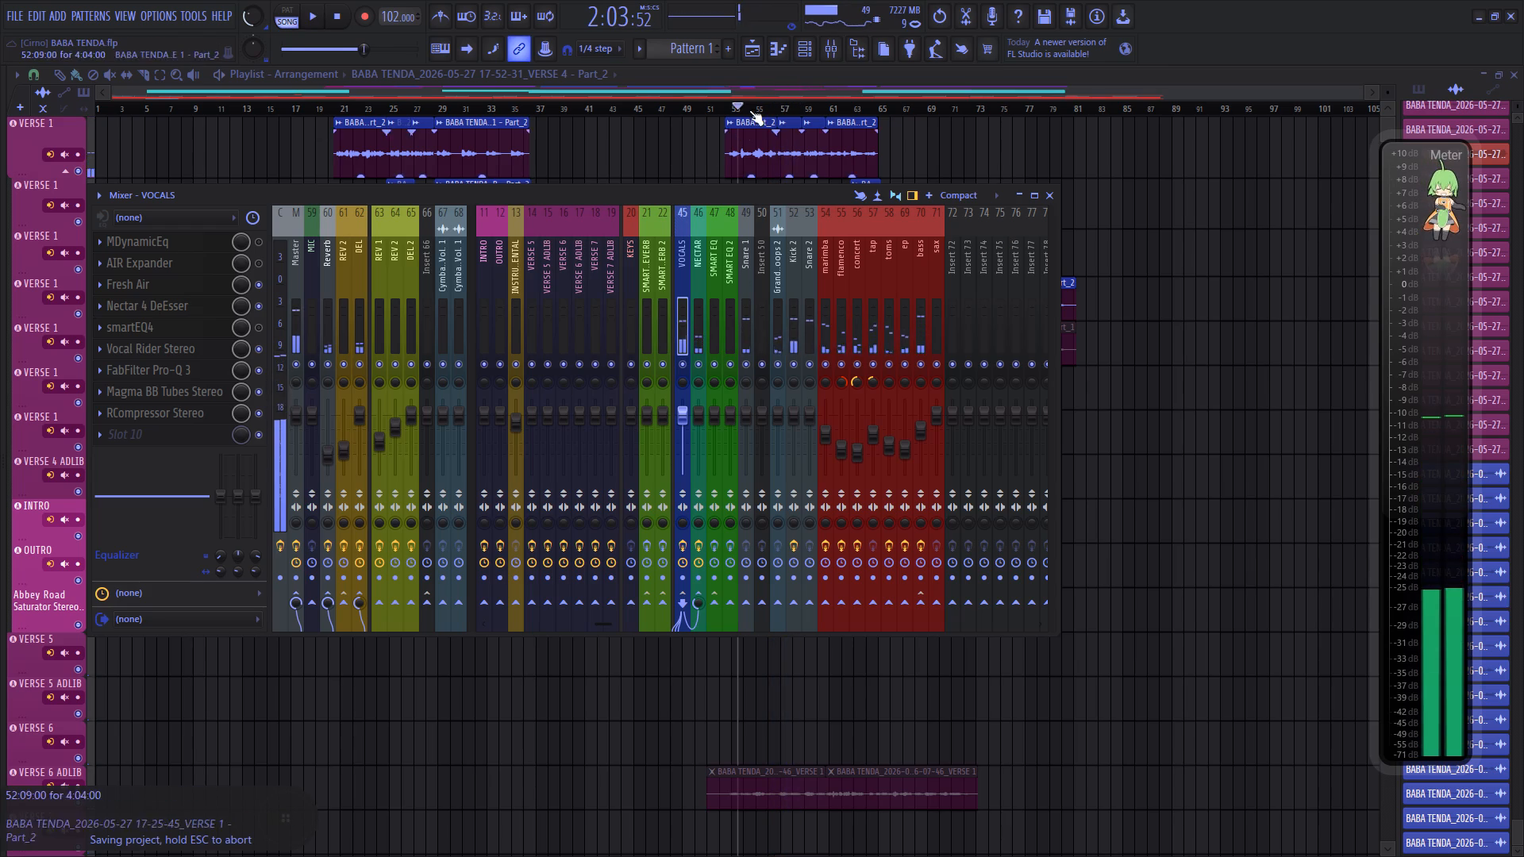
Reduce the height of the first VERSE 1 playlist track slightly and save the project.
{"action": "left_click", "coordinate": [748, 90]}
{"action": "left_click_drag", "start_coordinate": [43, 171], "coordinate": [47, 156]}
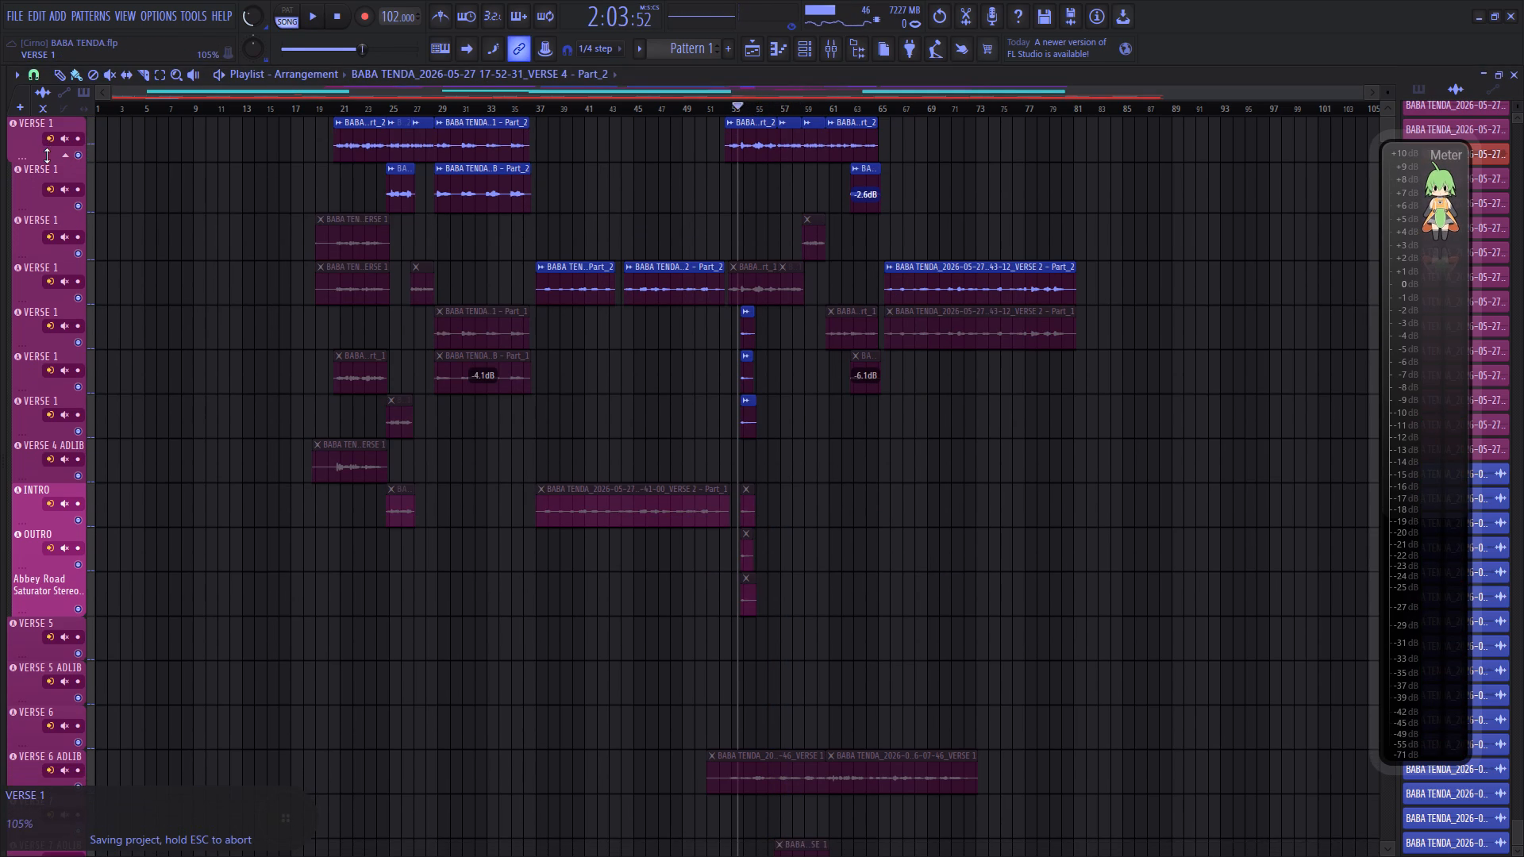
{"action": "left_click_drag", "start_coordinate": [47, 156], "coordinate": [48, 153]}
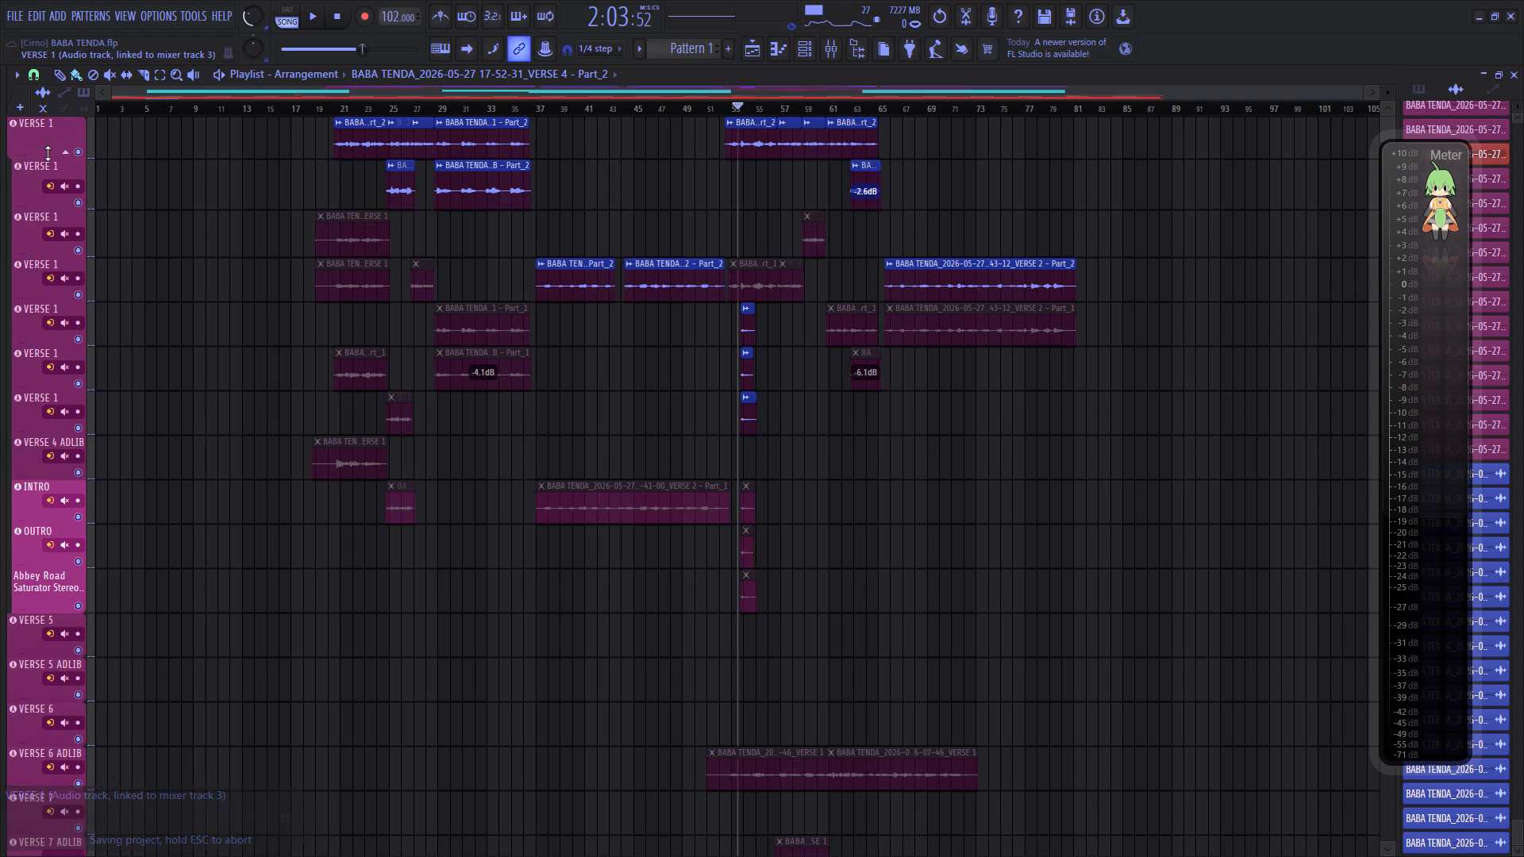
{"action": "key", "text": "ctrl+s"}
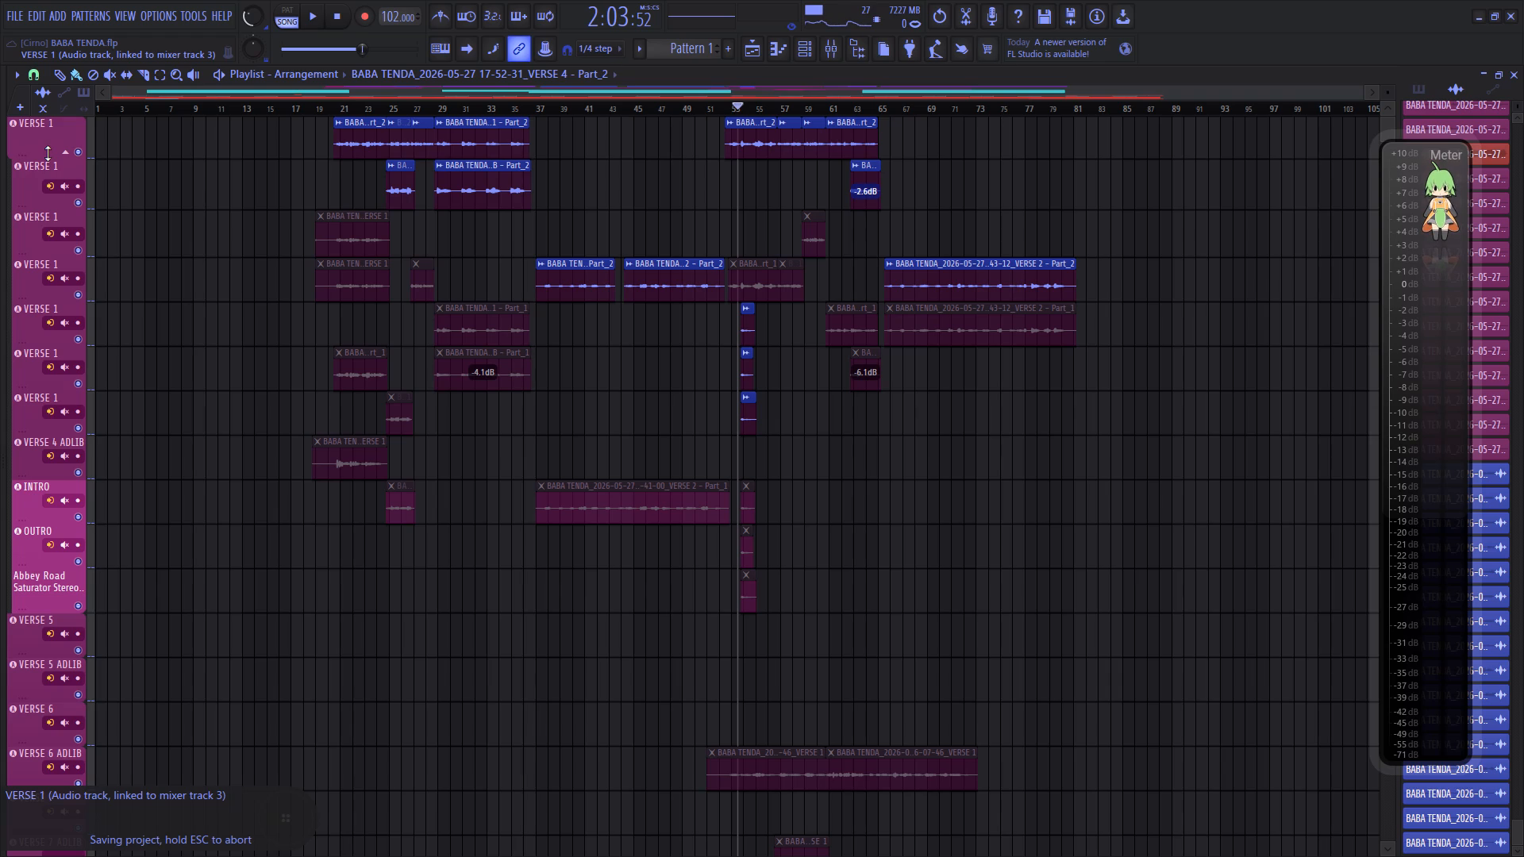
Play the song from its beginning, raise the main volume to 66% and save the project.
{"action": "key", "text": "space"}
{"action": "key", "text": "space"}
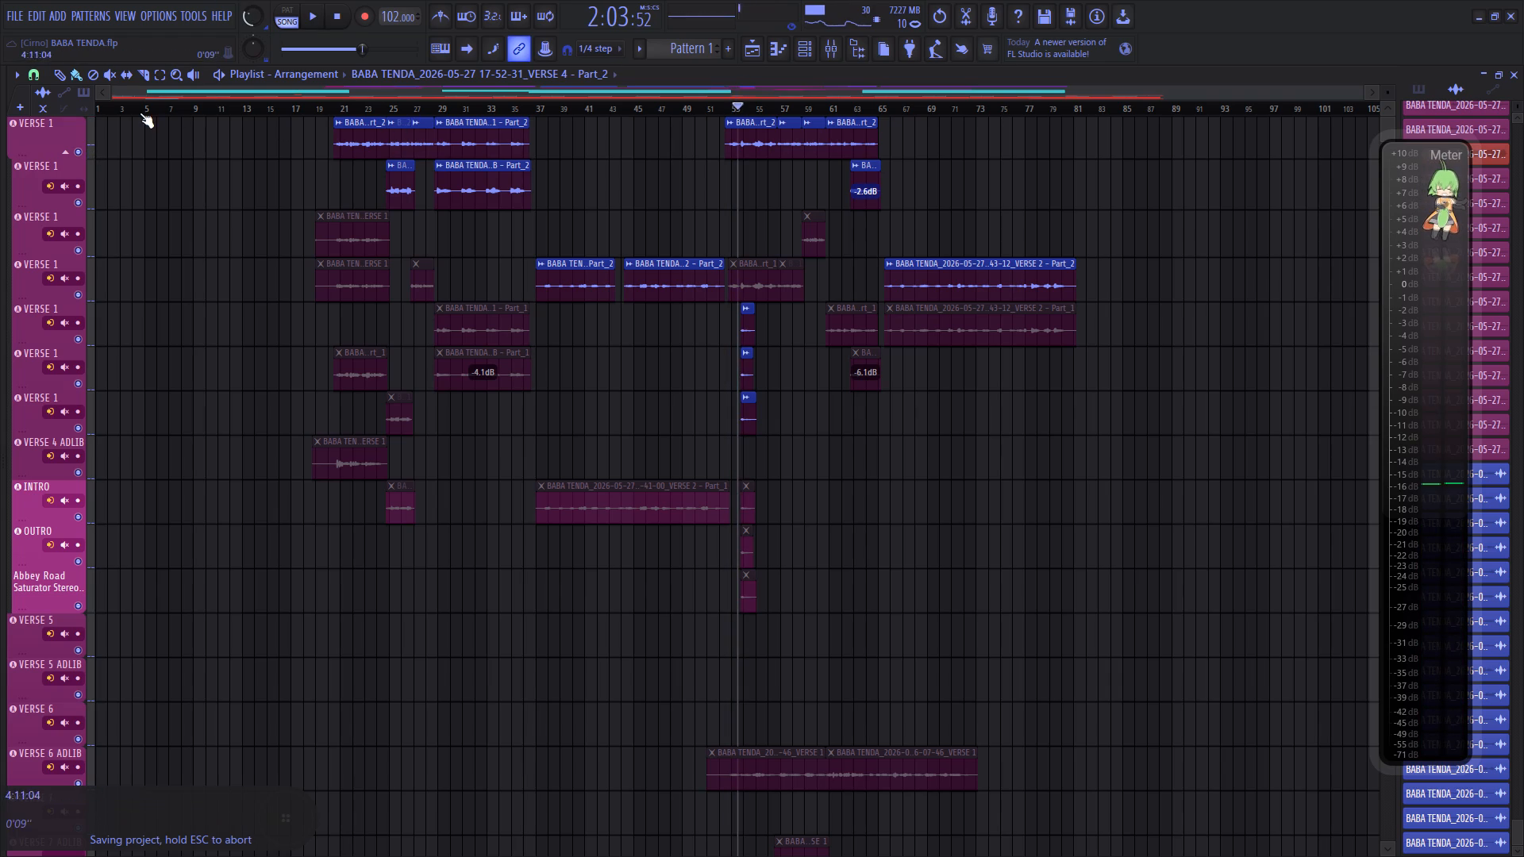
{"action": "left_click_drag", "start_coordinate": [133, 107], "coordinate": [0, 121]}
{"action": "key", "text": "space"}
{"action": "scroll", "coordinate": [247, 9], "scroll_direction": "up", "scroll_amount": 6}
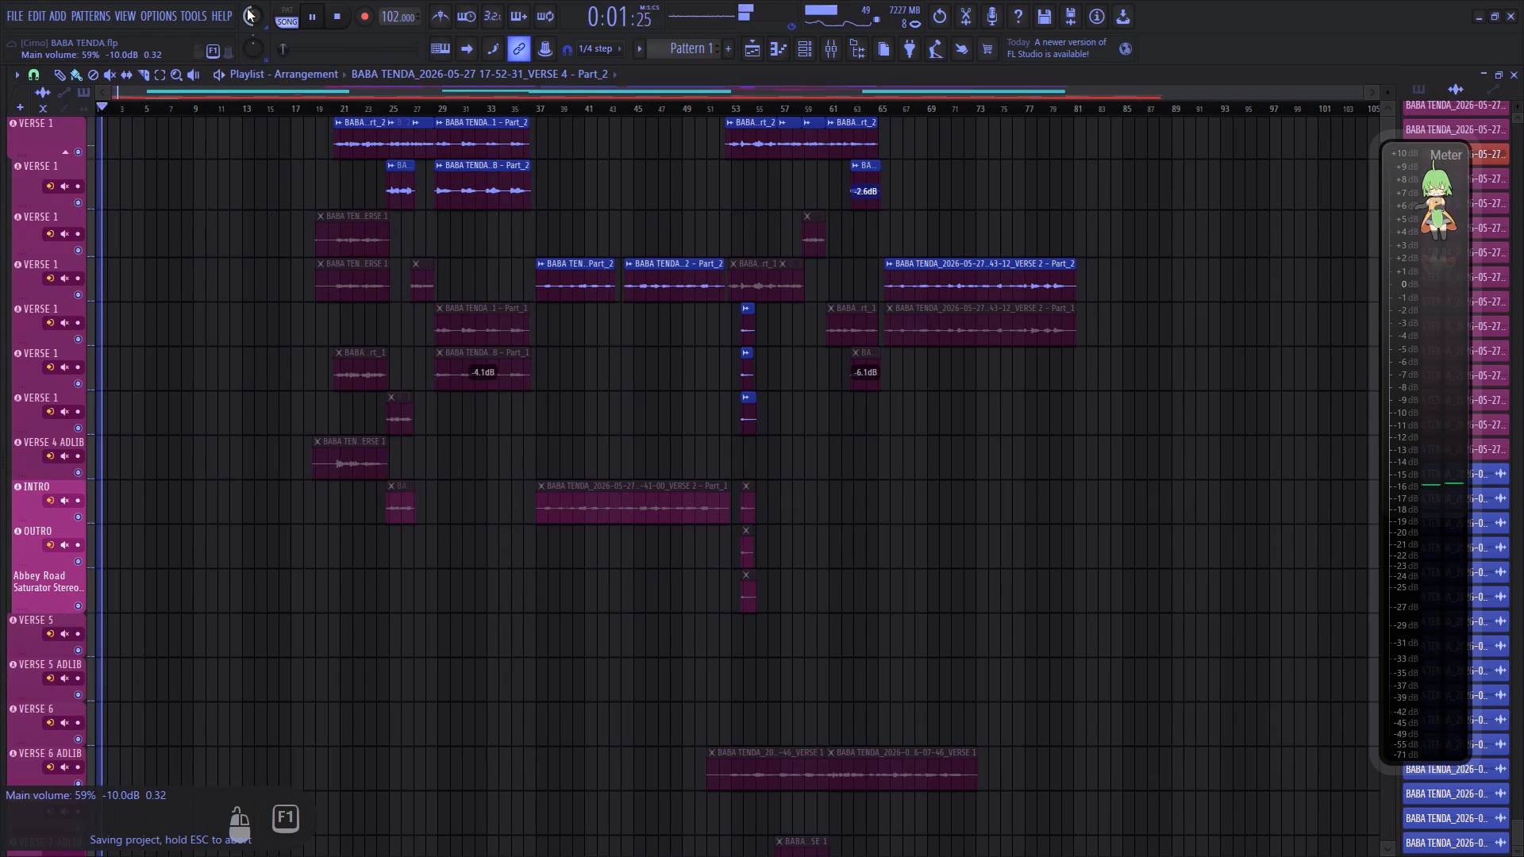
{"action": "scroll", "coordinate": [247, 9], "scroll_direction": "up", "scroll_amount": 2}
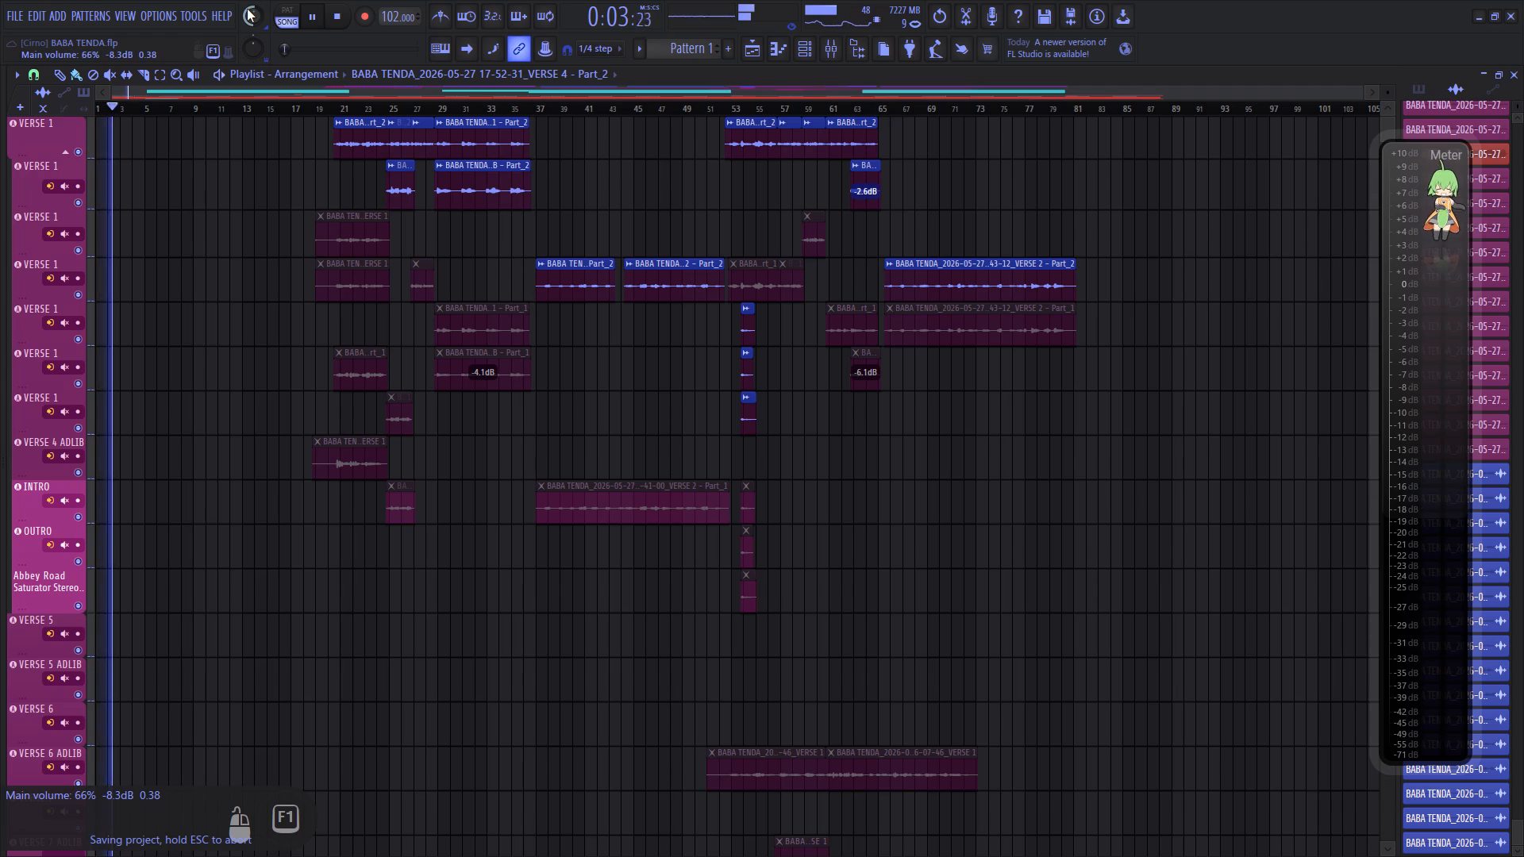
{"action": "key", "text": "ctrl+s"}
Solo playlist Track 45 above the Grand Shakerloops track and briefly audition it from the song start.
{"action": "scroll", "coordinate": [263, 282], "scroll_direction": "down", "scroll_amount": 20}
{"action": "scroll", "coordinate": [263, 282], "scroll_direction": "down", "scroll_amount": 1}
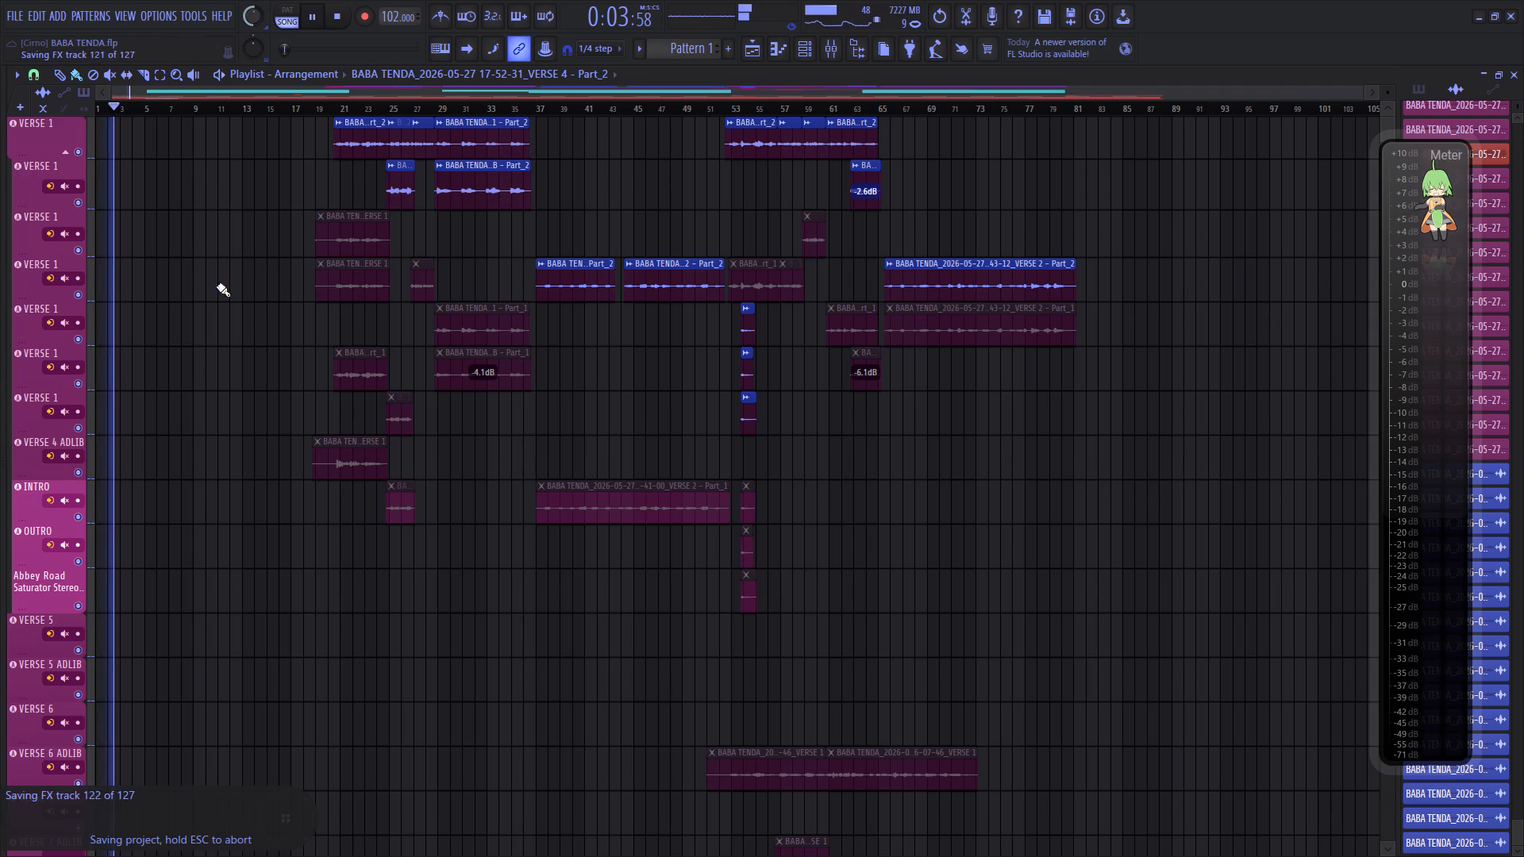
{"action": "scroll", "coordinate": [217, 286], "scroll_direction": "down", "scroll_amount": 20}
{"action": "scroll", "coordinate": [217, 286], "scroll_direction": "down", "scroll_amount": 1}
{"action": "key", "text": "space"}
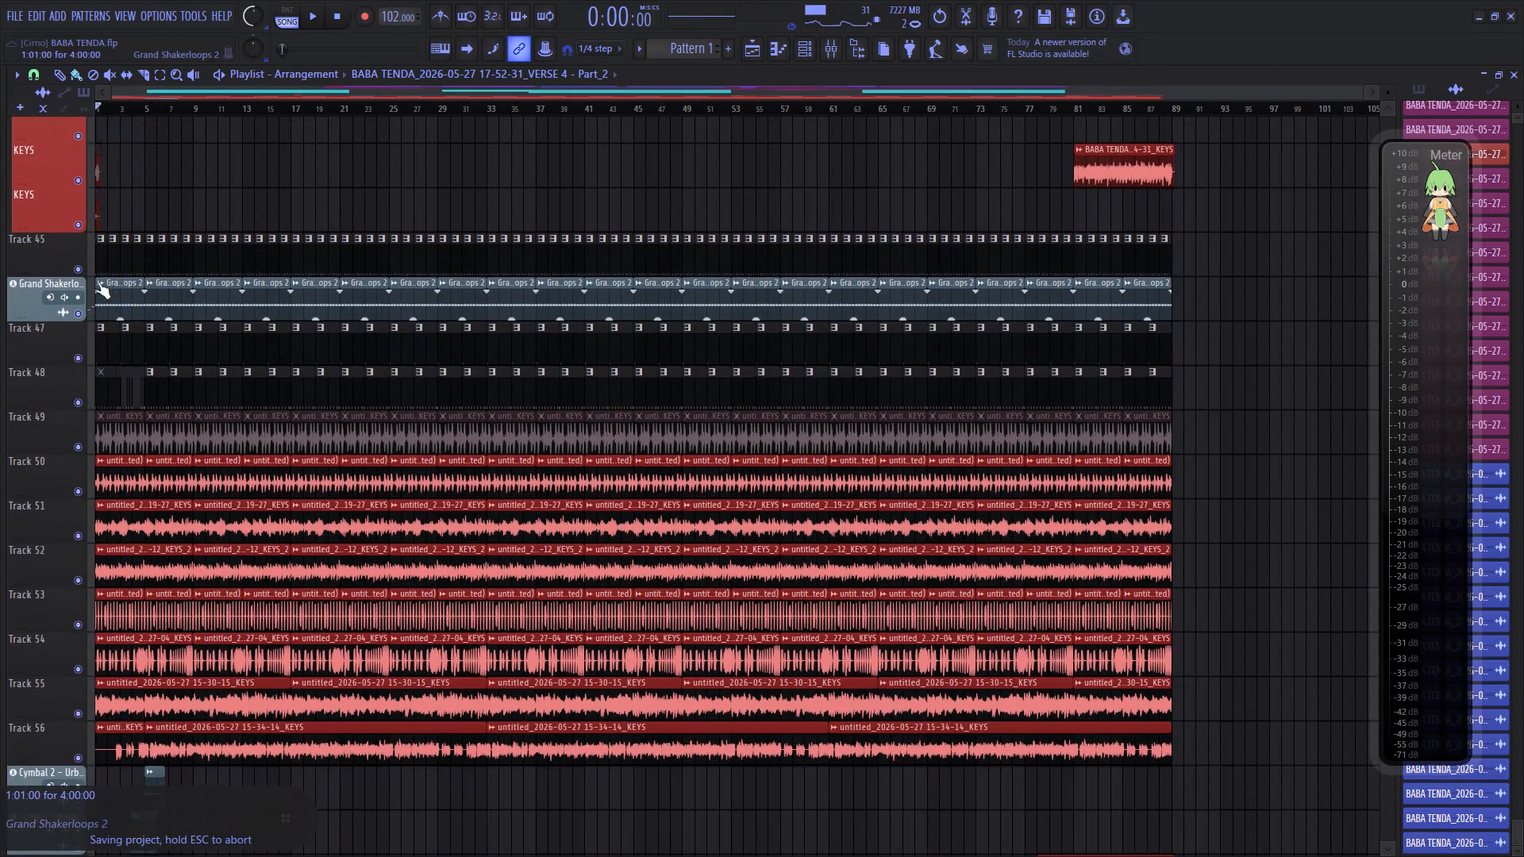
{"action": "right_click", "coordinate": [76, 270]}
{"action": "key", "text": "space"}
{"action": "key", "text": "space"}
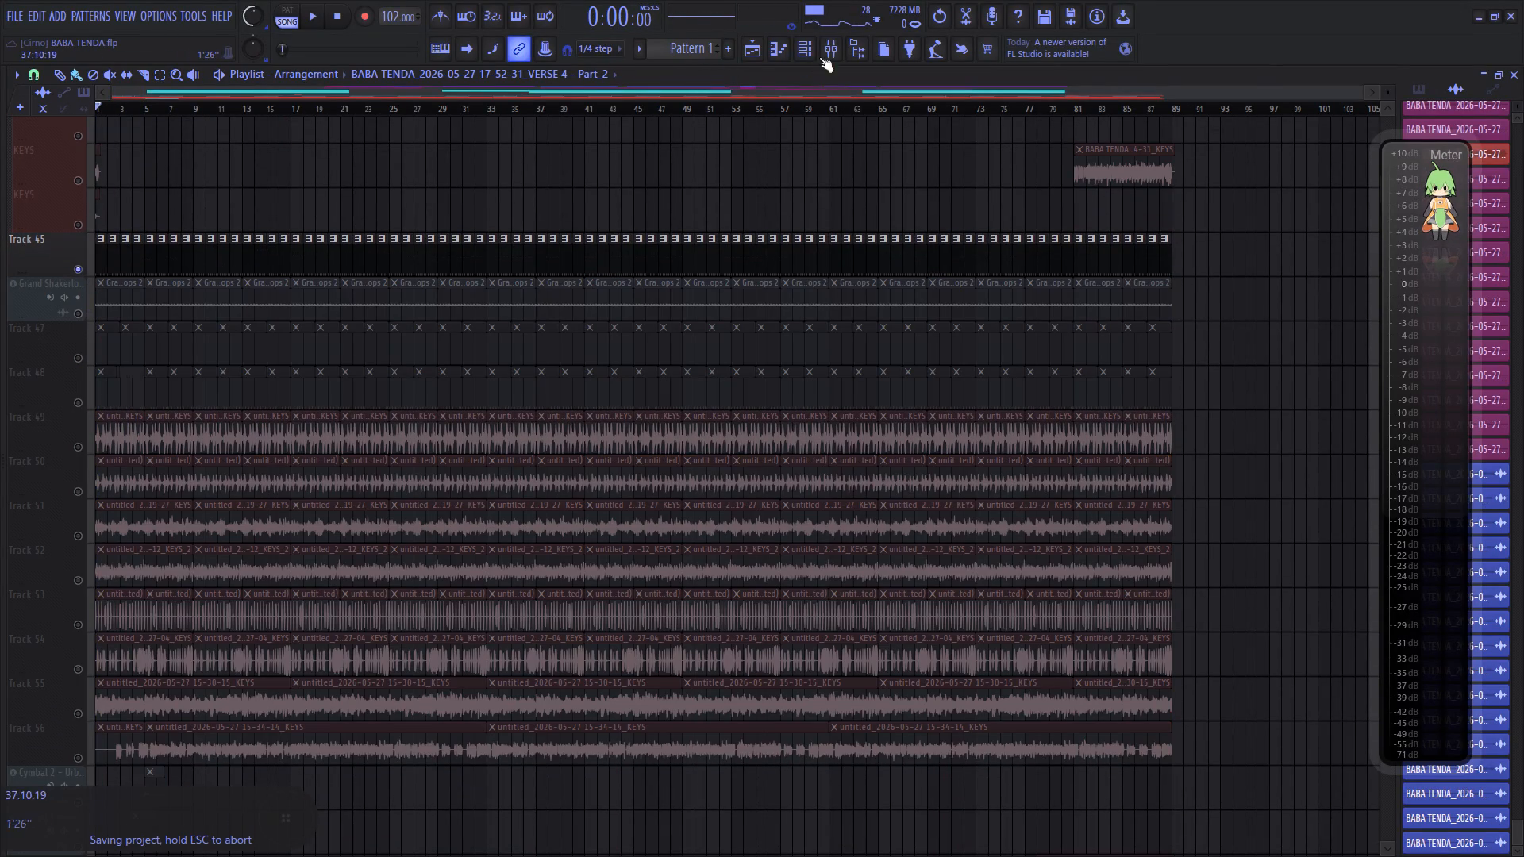
Lower the Snare 1 mixer track's volume to 80% while playing the soloed Track 45 from the song start.
{"action": "left_click", "coordinate": [829, 48]}
{"action": "key", "text": "space"}
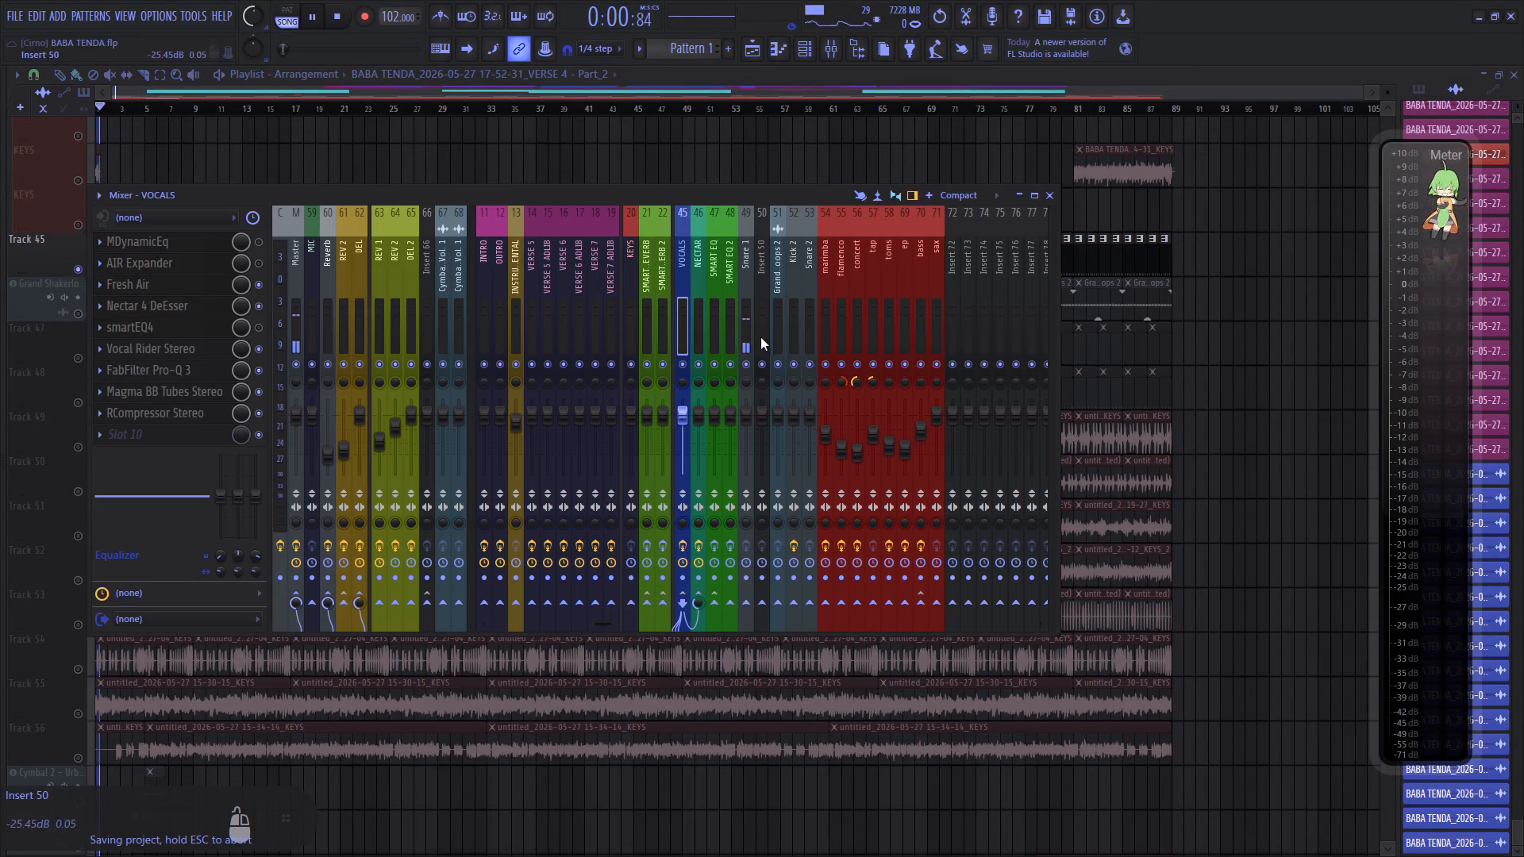
{"action": "left_click", "coordinate": [745, 326]}
{"action": "key", "text": "space"}
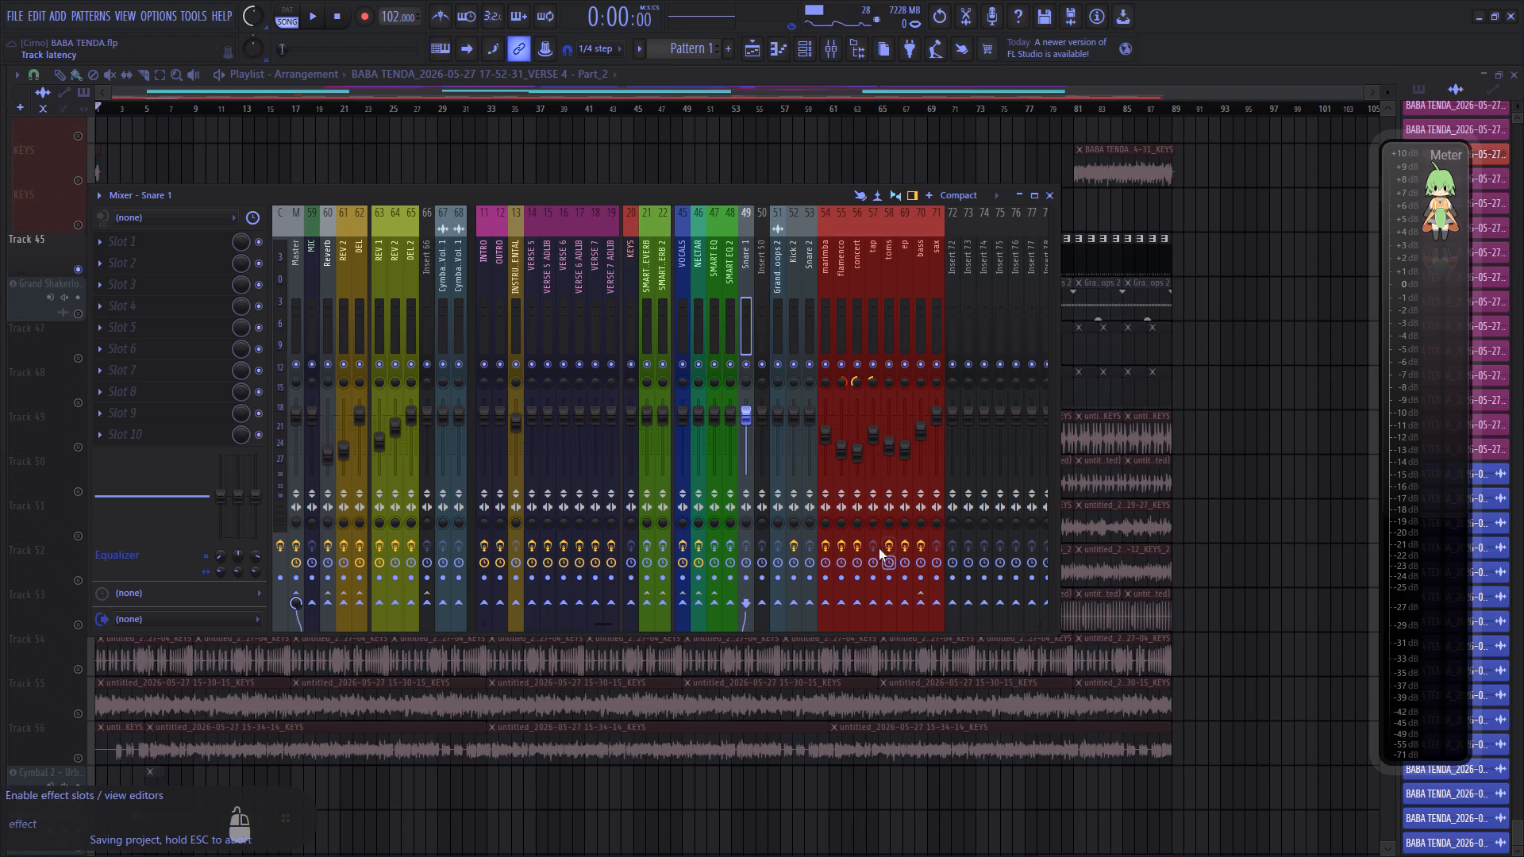
{"action": "key", "text": "space"}
{"action": "scroll", "coordinate": [752, 425], "scroll_direction": "down", "scroll_amount": 3}
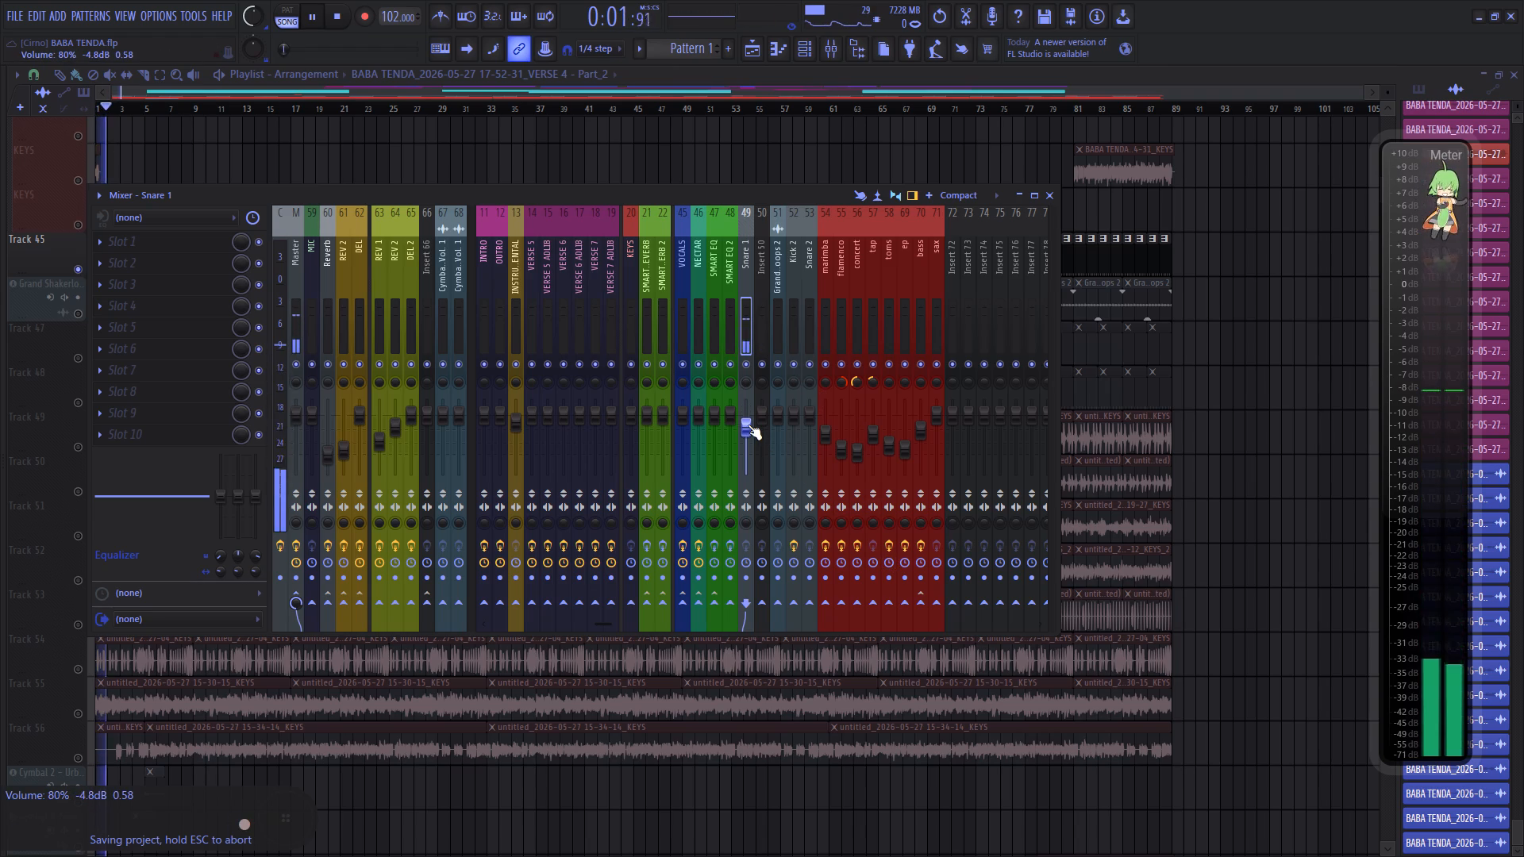
Unsolo the playlist tracks, raise the Snare 1 volume slightly against the full mix and save the project.
{"action": "right_click", "coordinate": [79, 222]}
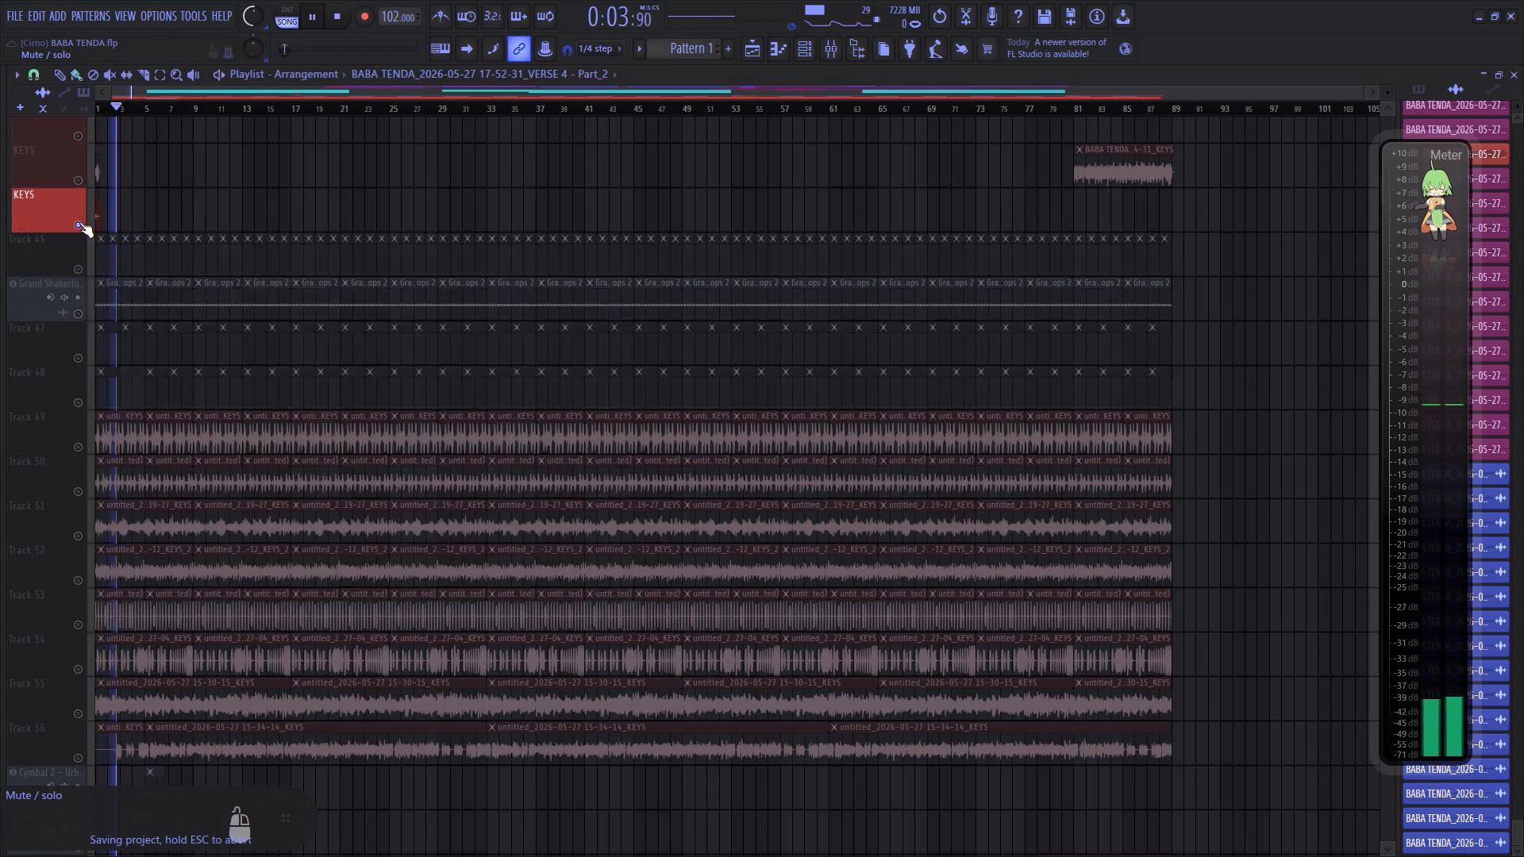
{"action": "right_click", "coordinate": [79, 222]}
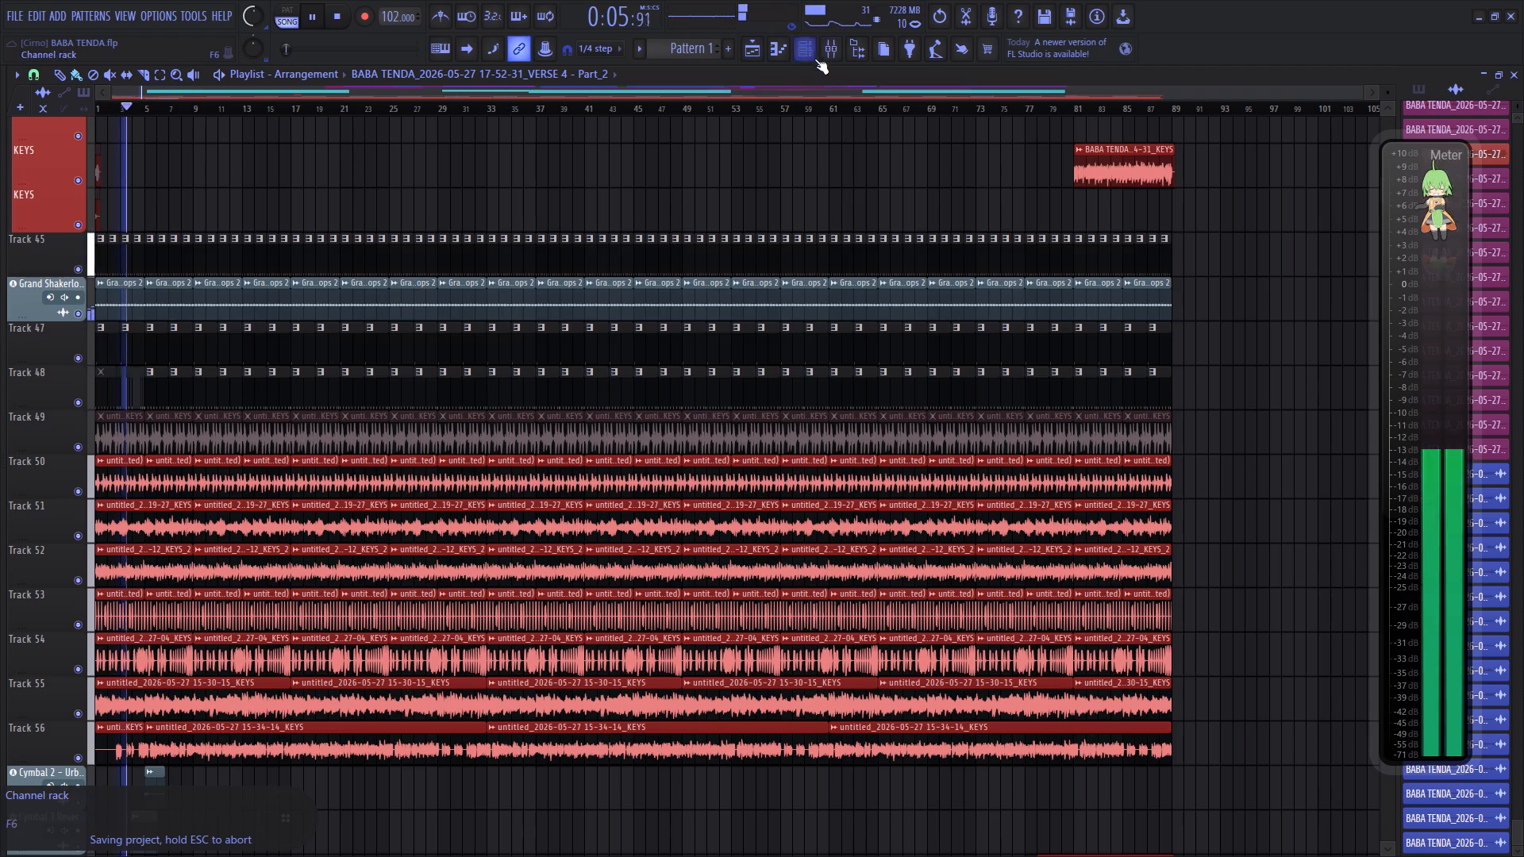
{"action": "left_click", "coordinate": [838, 52]}
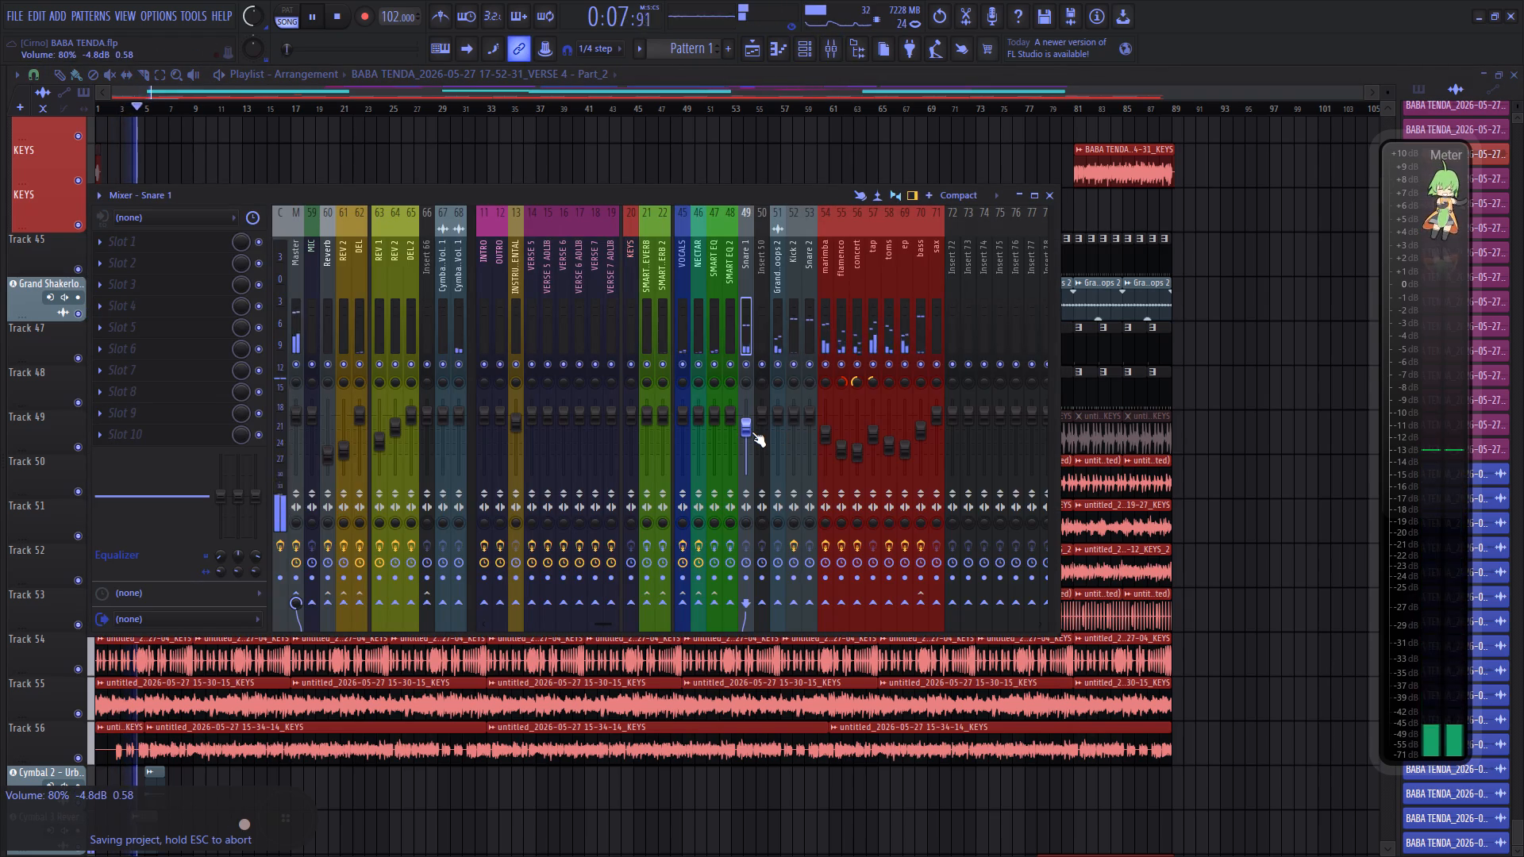
{"action": "scroll", "coordinate": [751, 432], "scroll_direction": "up", "scroll_amount": 1}
{"action": "key", "text": "space"}
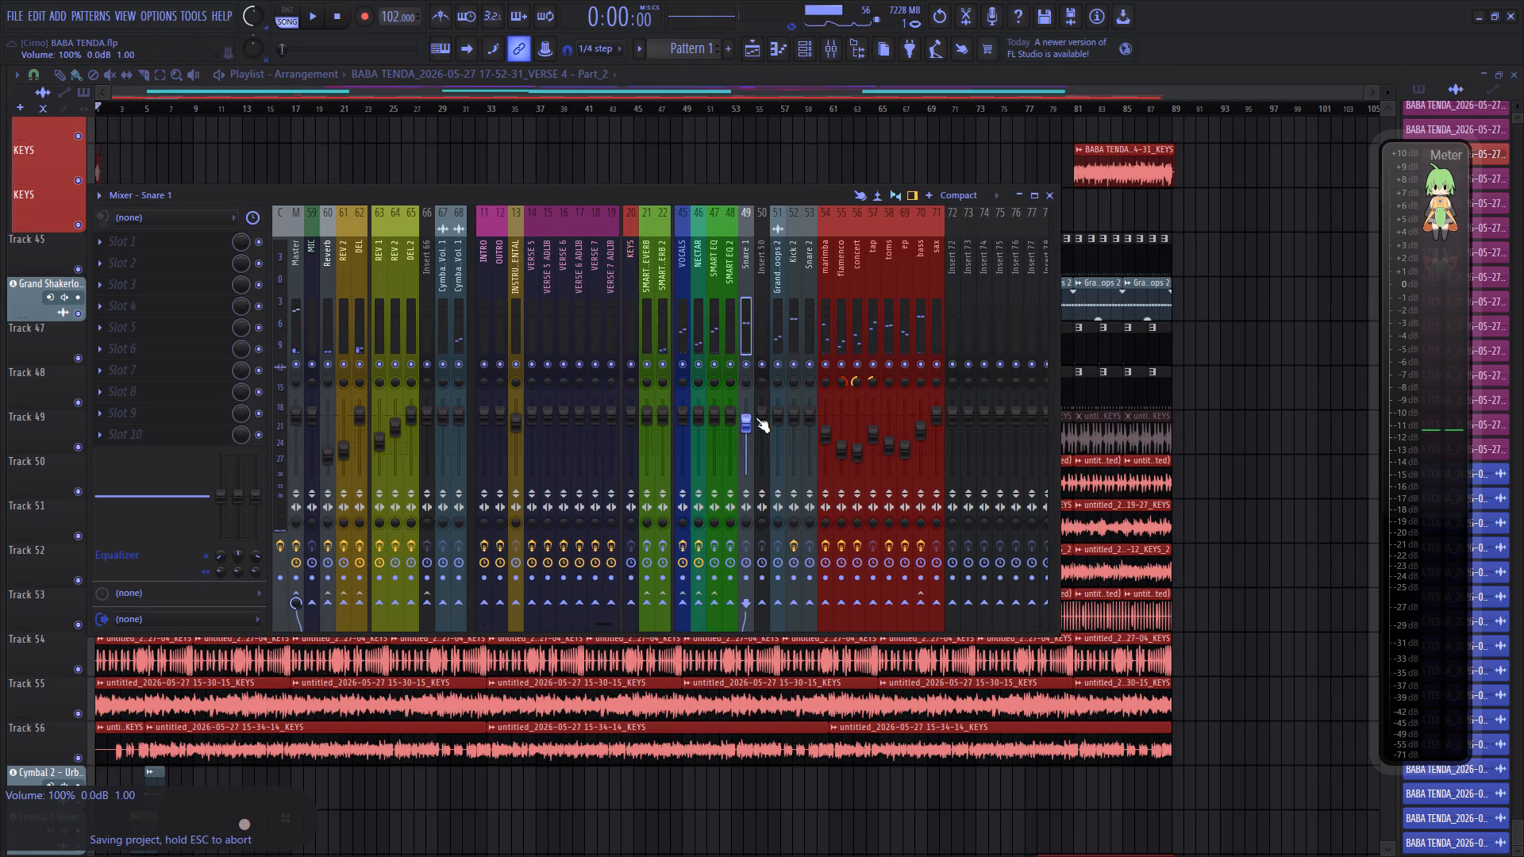
{"action": "key", "text": "ctrl+s"}
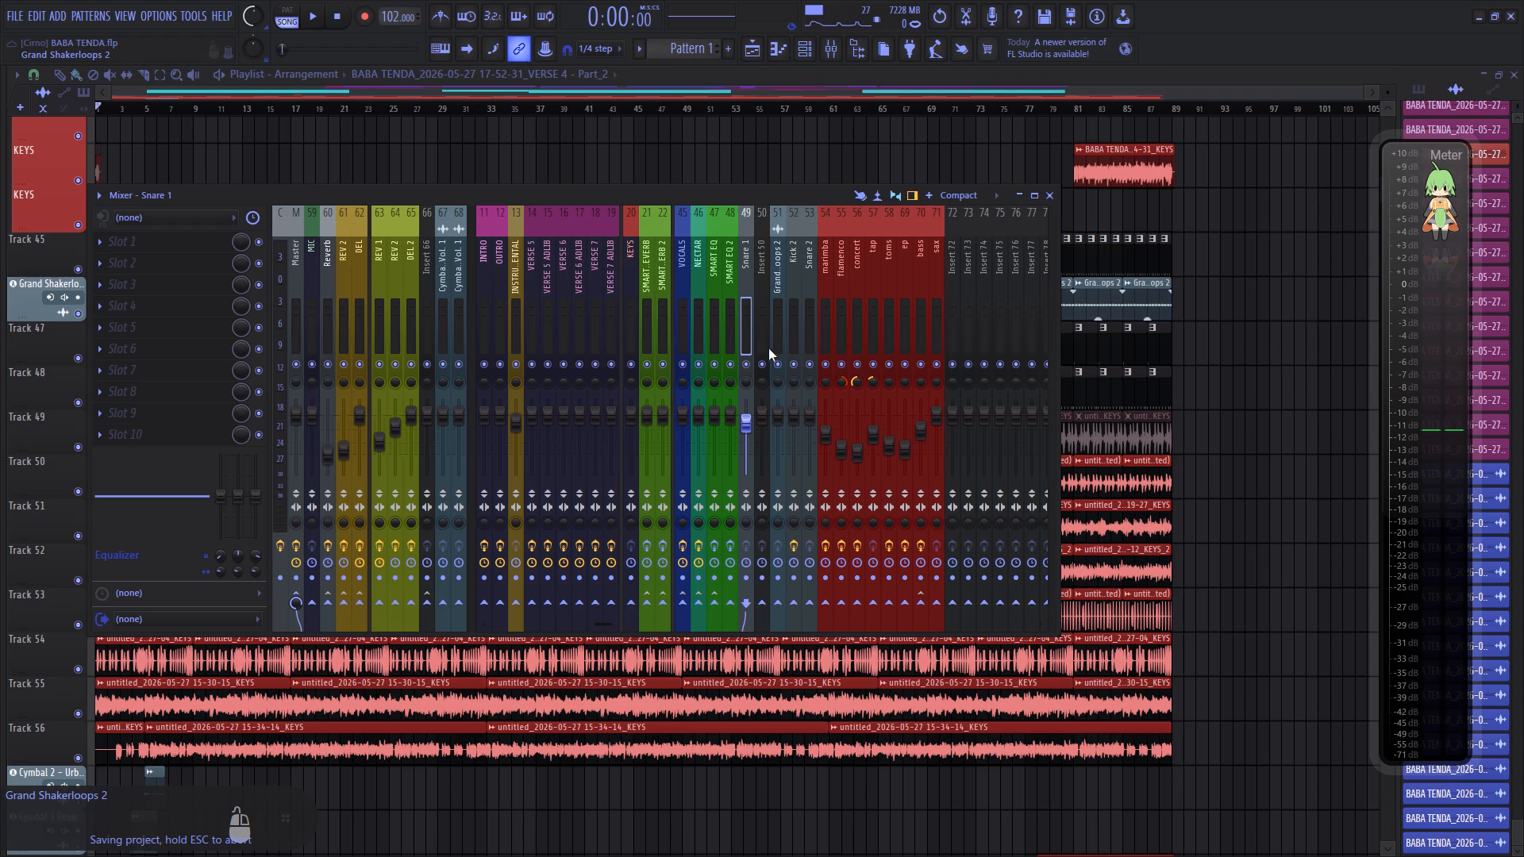
{"action": "left_click", "coordinate": [1045, 198]}
{"action": "key", "text": "space"}
{"action": "key", "text": "space"}
{"action": "left_click", "coordinate": [1111, 96]}
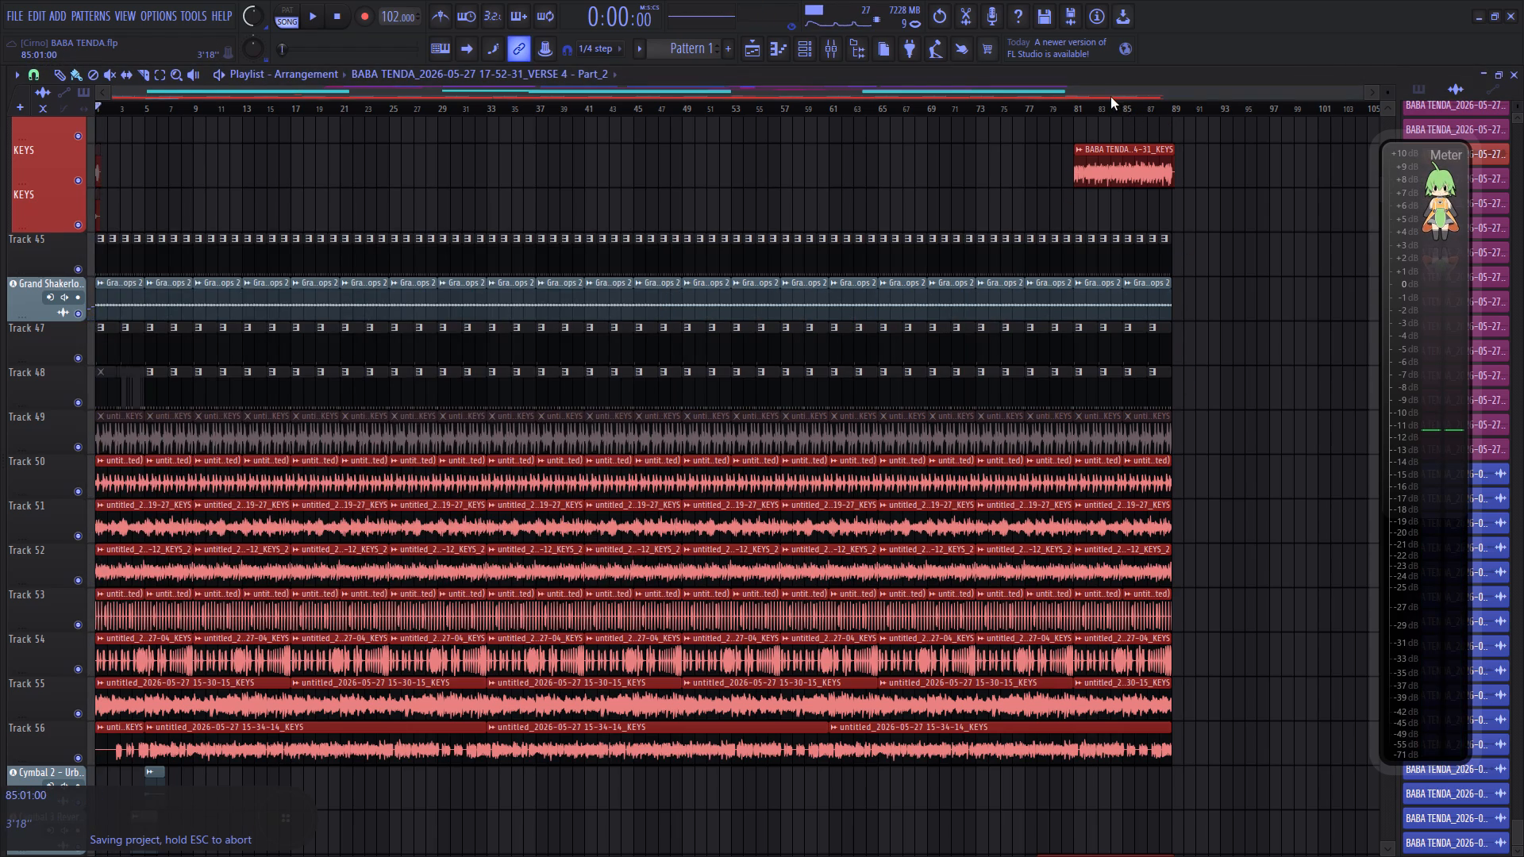
{"action": "left_click", "coordinate": [1104, 105]}
{"action": "key", "text": "space"}
{"action": "scroll", "coordinate": [1147, 106], "scroll_direction": "up", "scroll_amount": 6}
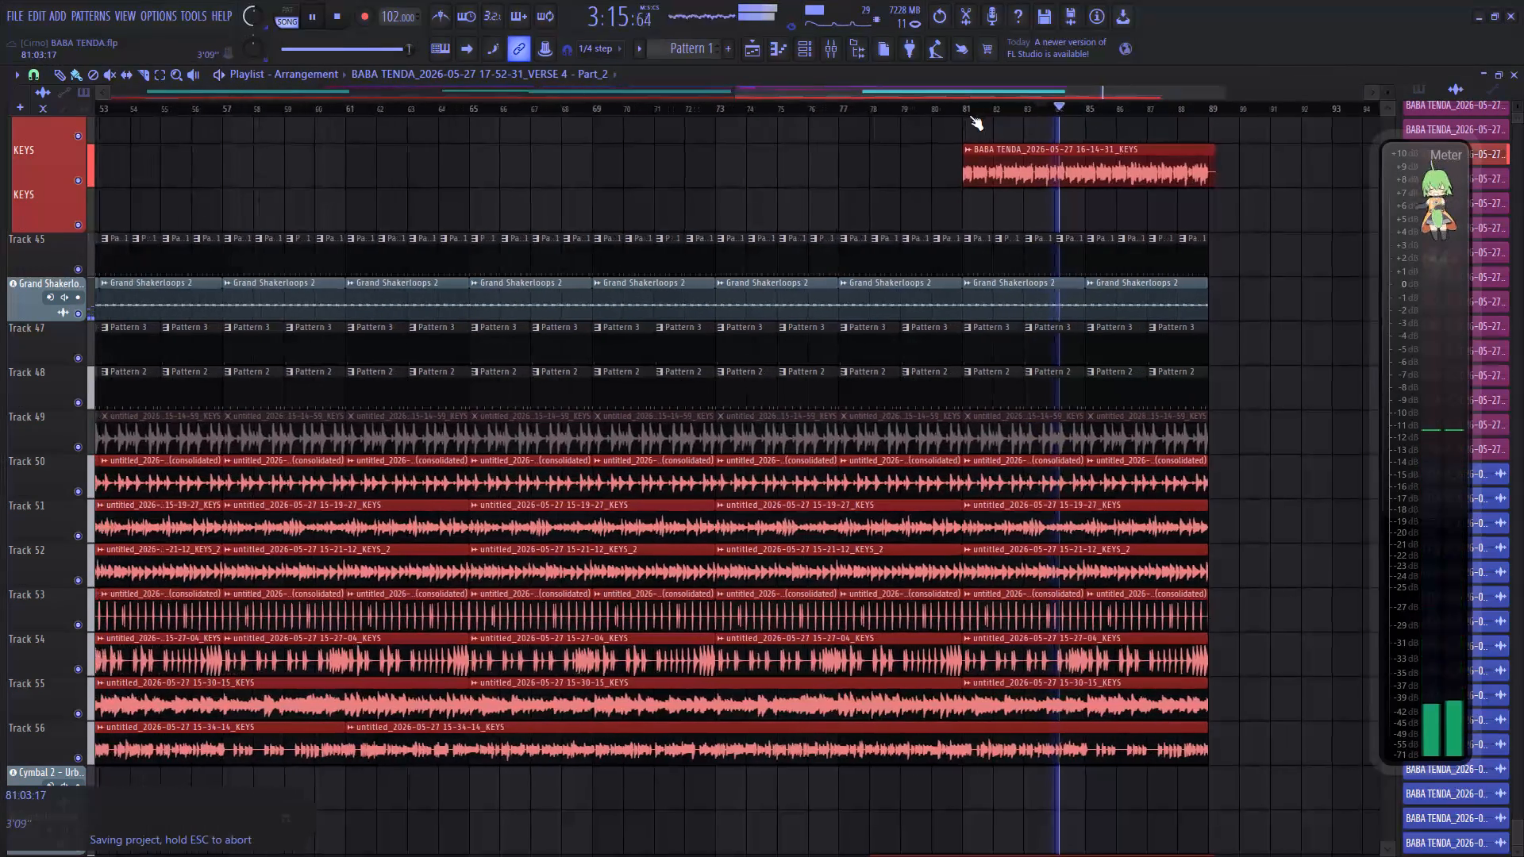
{"action": "left_click", "coordinate": [963, 110]}
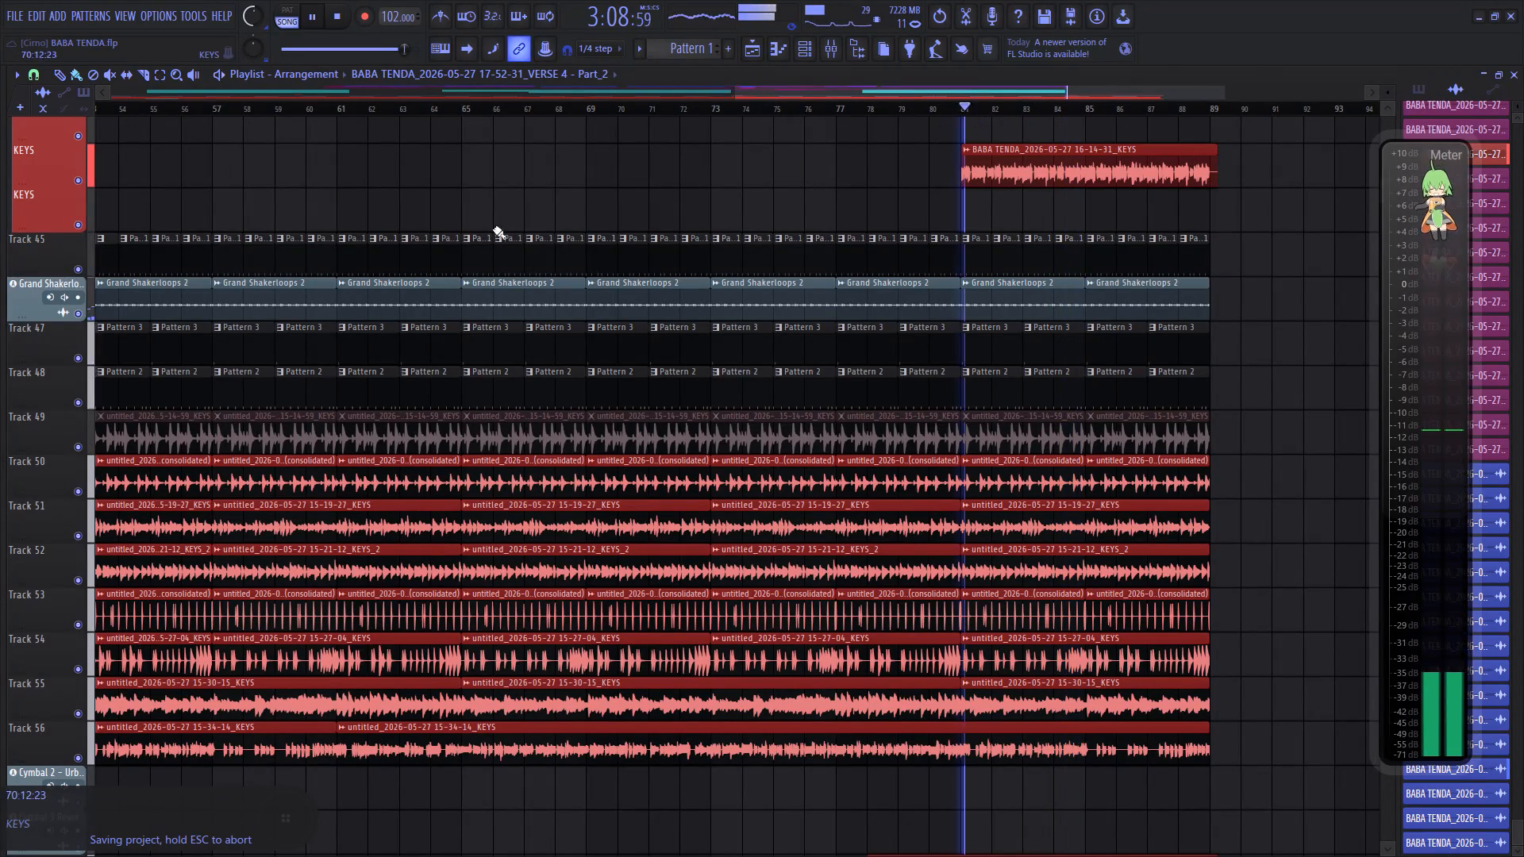
{"action": "right_click", "coordinate": [79, 178]}
{"action": "right_click", "coordinate": [79, 177]}
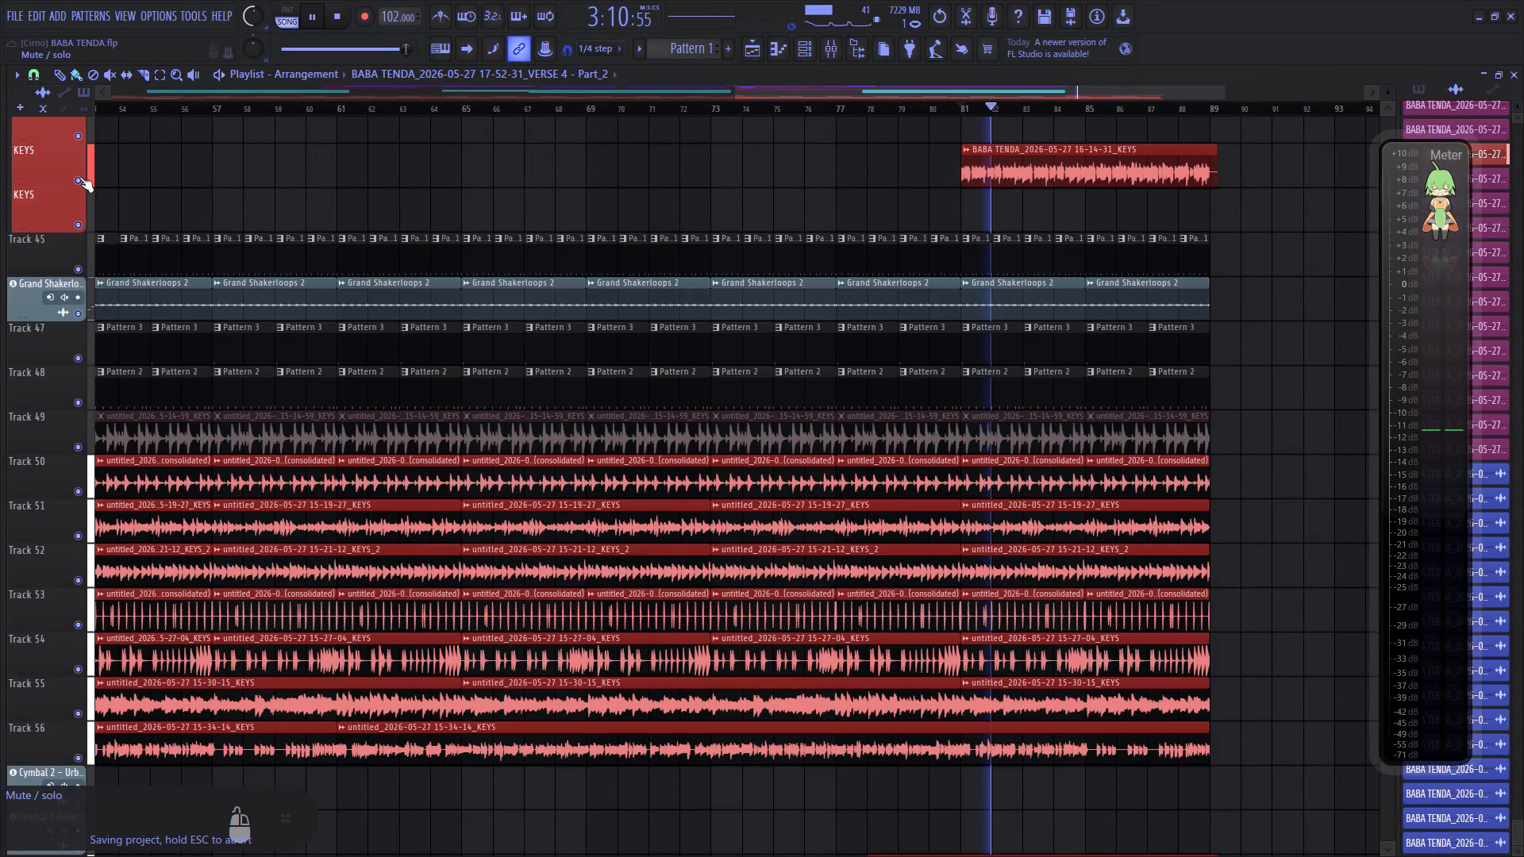
{"action": "key", "text": "space"}
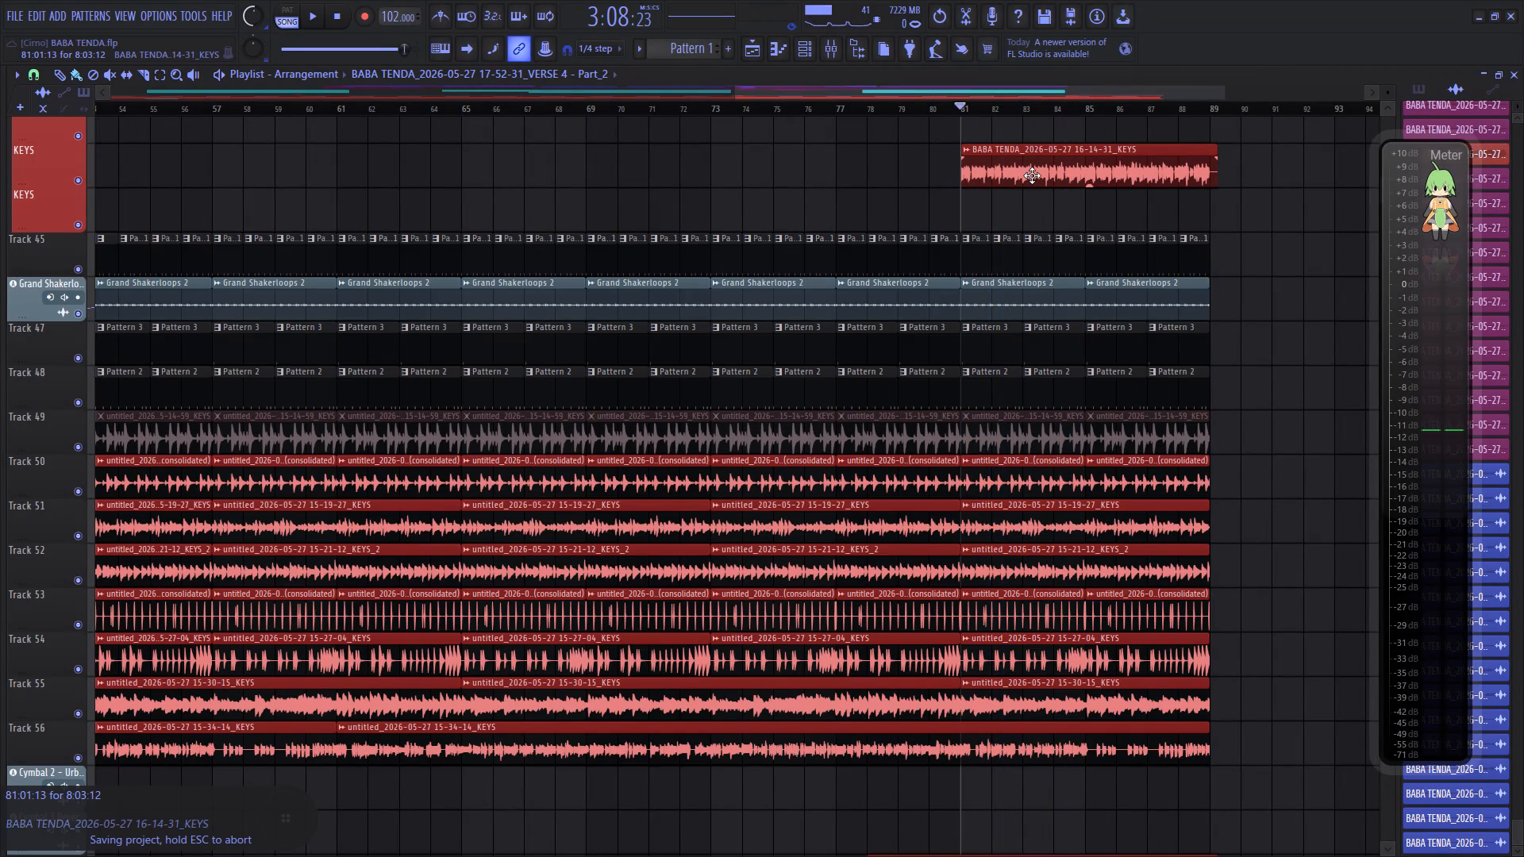
{"action": "left_click", "coordinate": [1032, 175]}
{"action": "key", "text": "Down"}
{"action": "key", "text": "Down"}
{"action": "key", "text": "Down"}
{"action": "key", "text": "Down"}
{"action": "key", "text": "Down"}
{"action": "key", "text": "Down"}
{"action": "key", "text": "Down"}
{"action": "key", "text": "Down"}
{"action": "key", "text": "Down"}
{"action": "key", "text": "Down"}
{"action": "key", "text": "Down"}
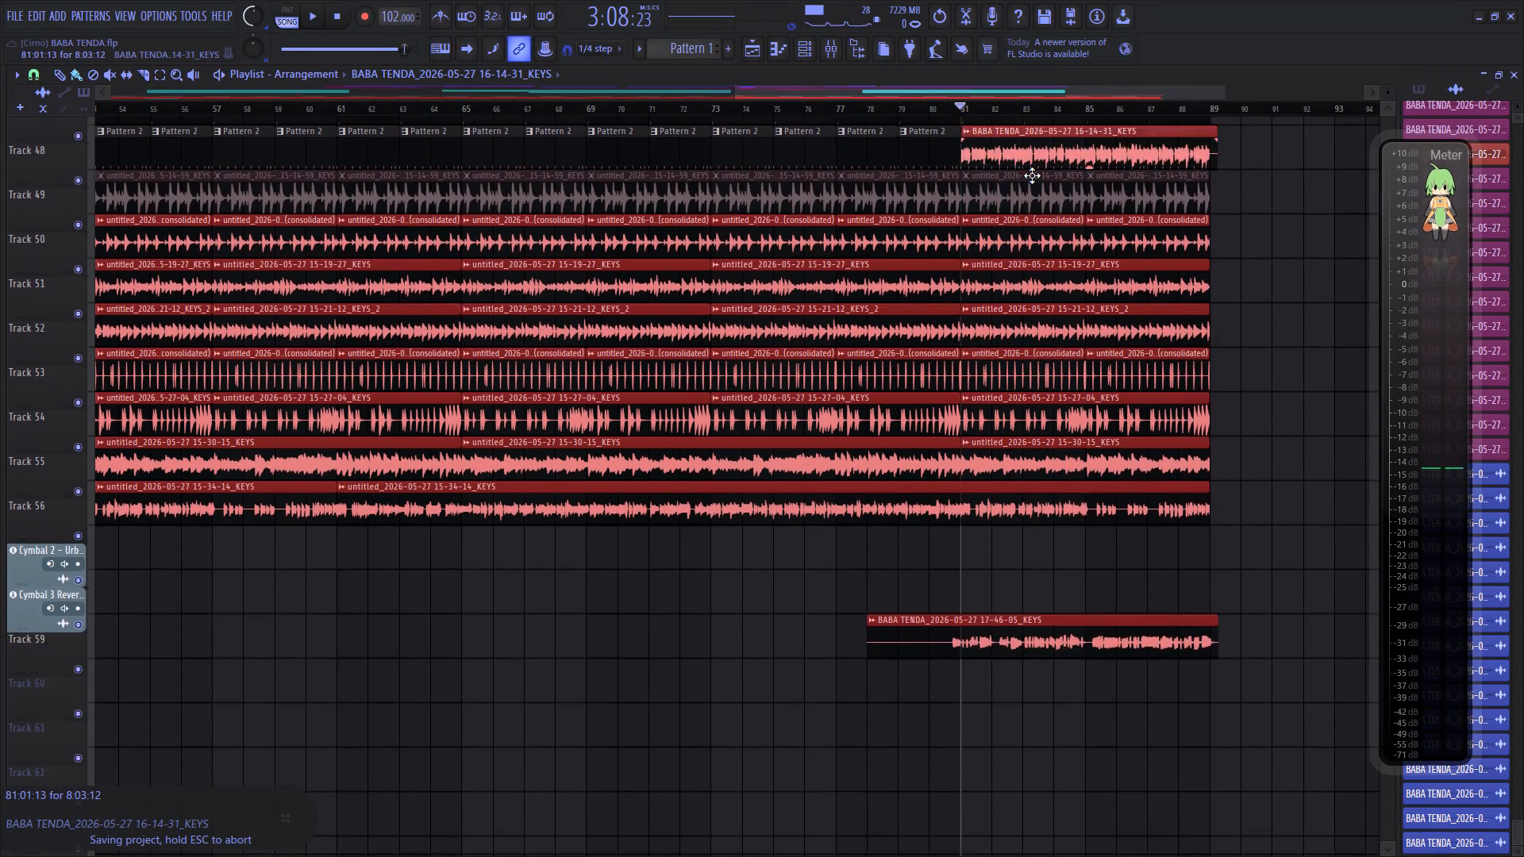
{"action": "key", "text": "Down"}
{"action": "key", "text": "Down"}
{"action": "key", "text": "Down"}
{"action": "key", "text": "Down"}
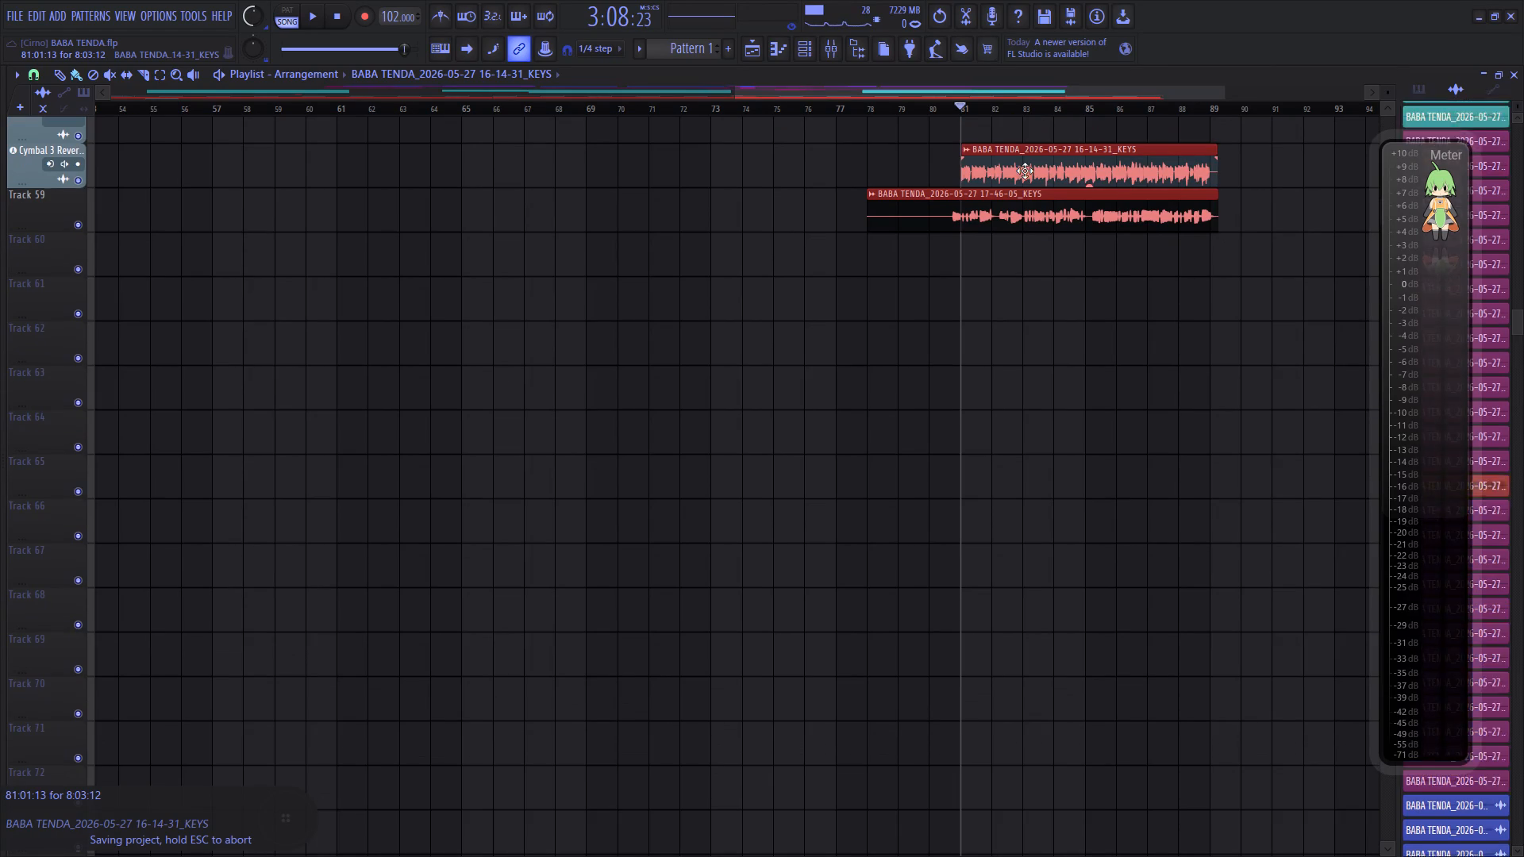
{"action": "left_click", "coordinate": [837, 60]}
{"action": "scroll", "coordinate": [840, 306], "scroll_direction": "down", "scroll_amount": 4}
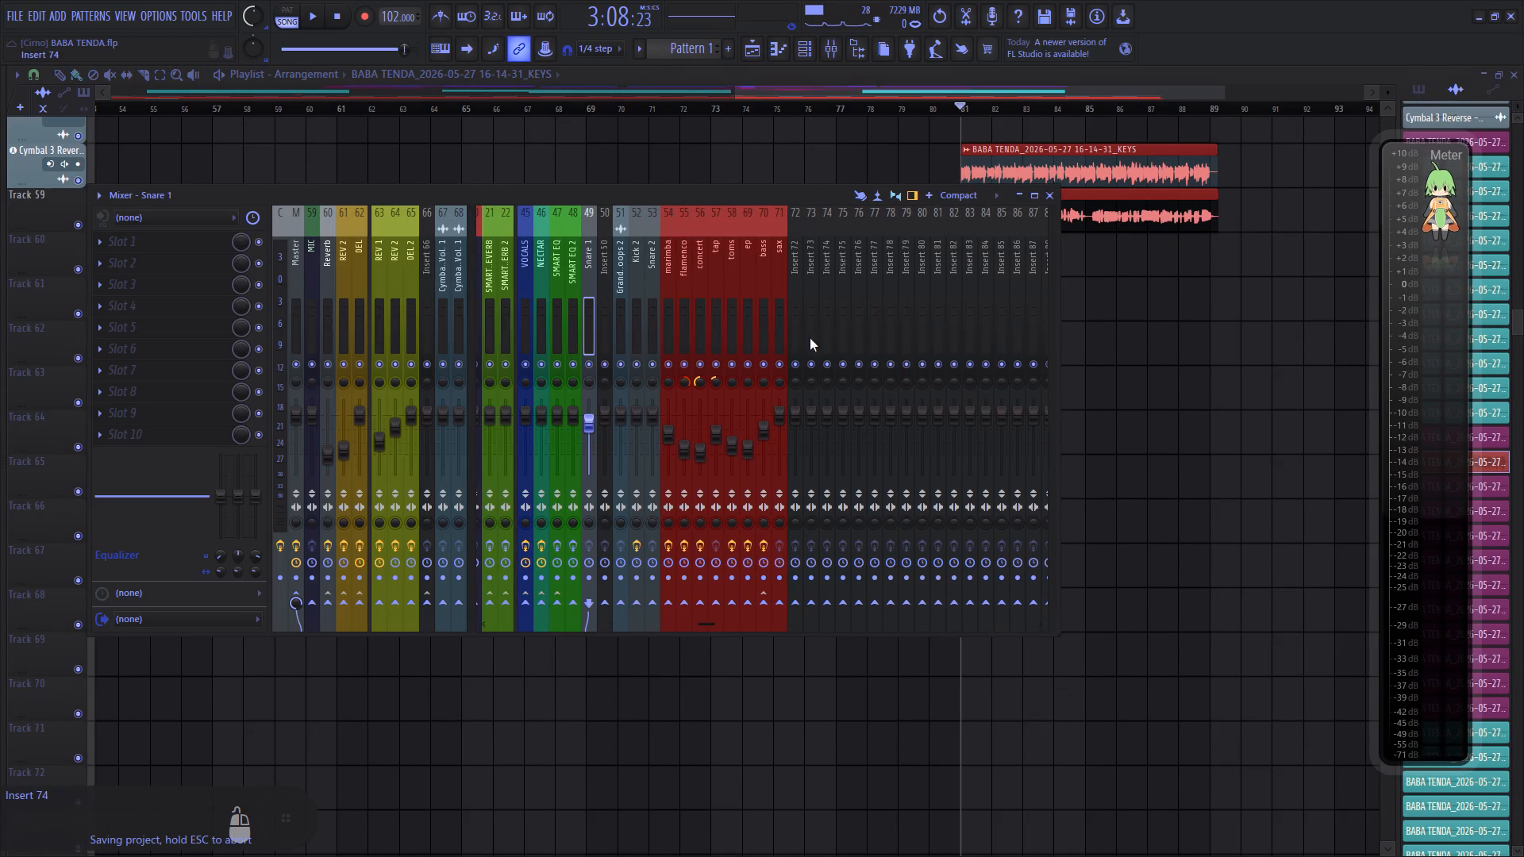
{"action": "left_click", "coordinate": [765, 316]}
{"action": "right_click", "coordinate": [760, 316]}
{"action": "left_click", "coordinate": [842, 413]}
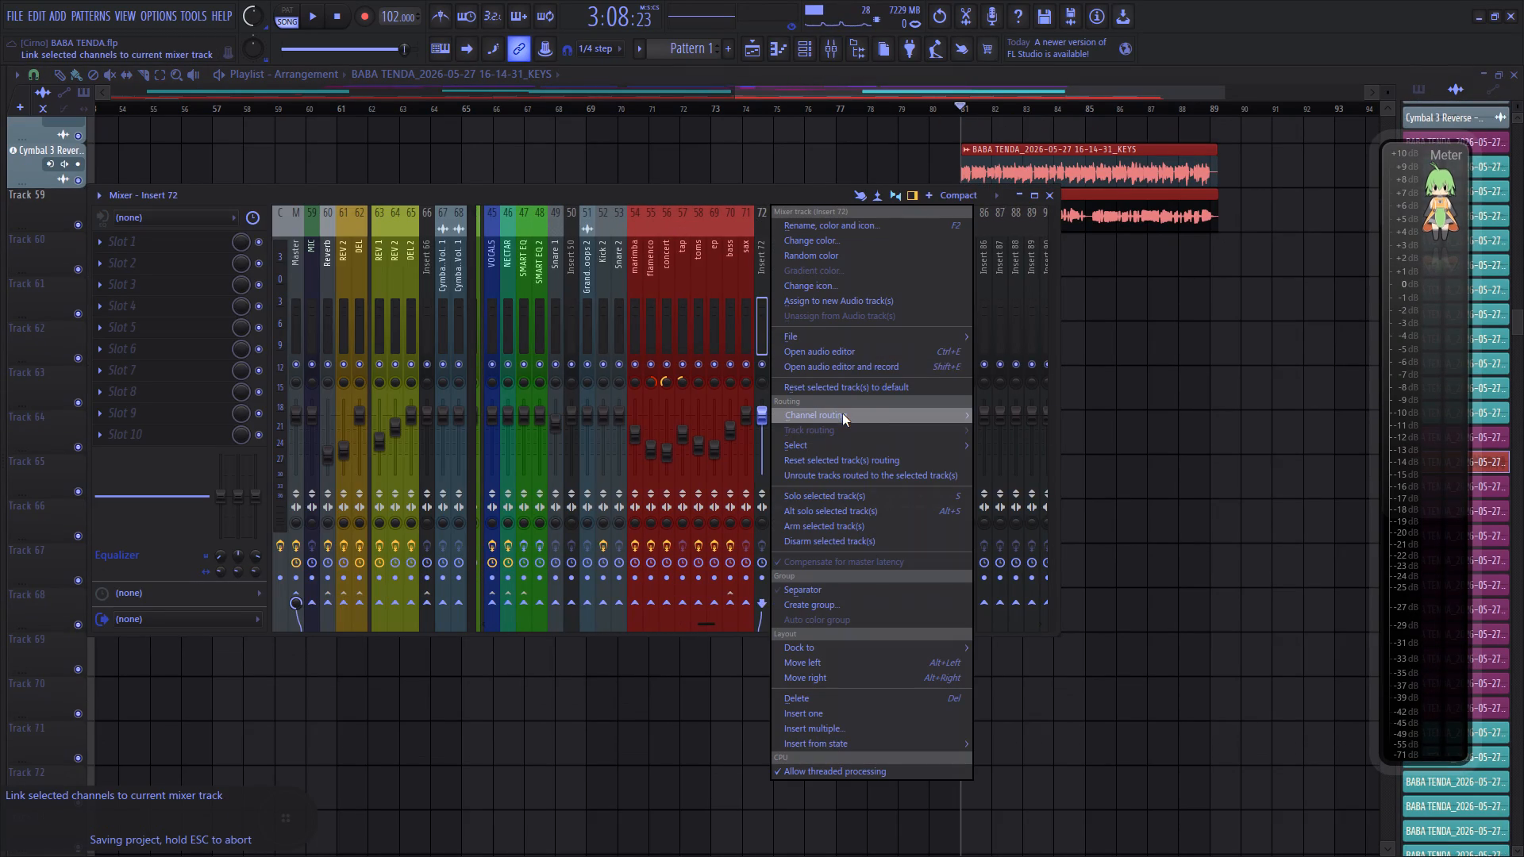
{"action": "left_click", "coordinate": [999, 419]}
Play from bar 81, solo the newly routed mixer track 72, lower its volume strongly and unsolo it.
{"action": "key", "text": "space"}
{"action": "right_click", "coordinate": [765, 362]}
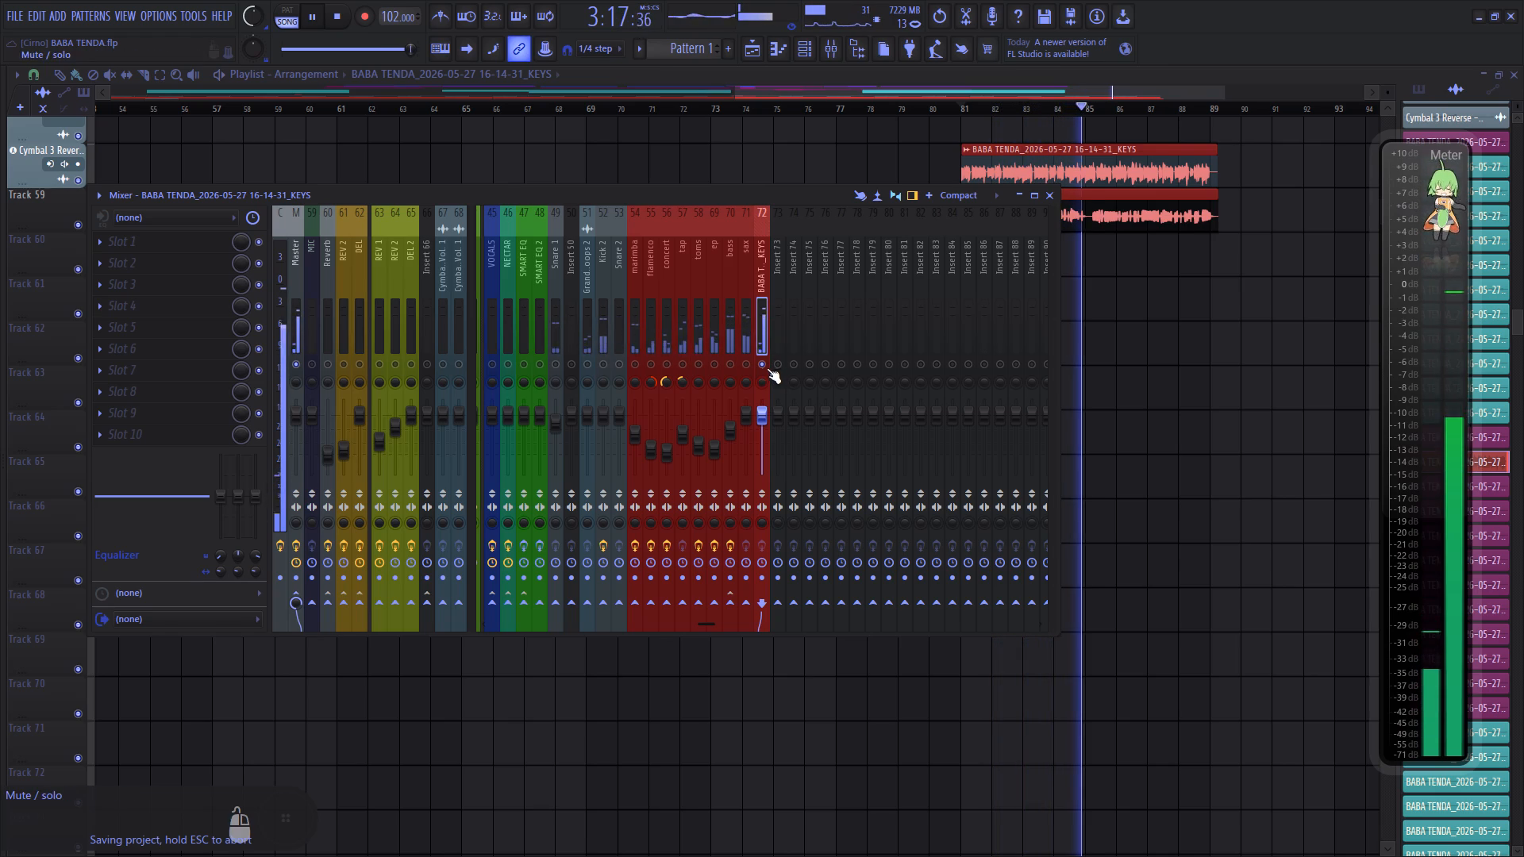
{"action": "left_click_drag", "start_coordinate": [759, 418], "coordinate": [752, 548]}
{"action": "right_click", "coordinate": [764, 366]}
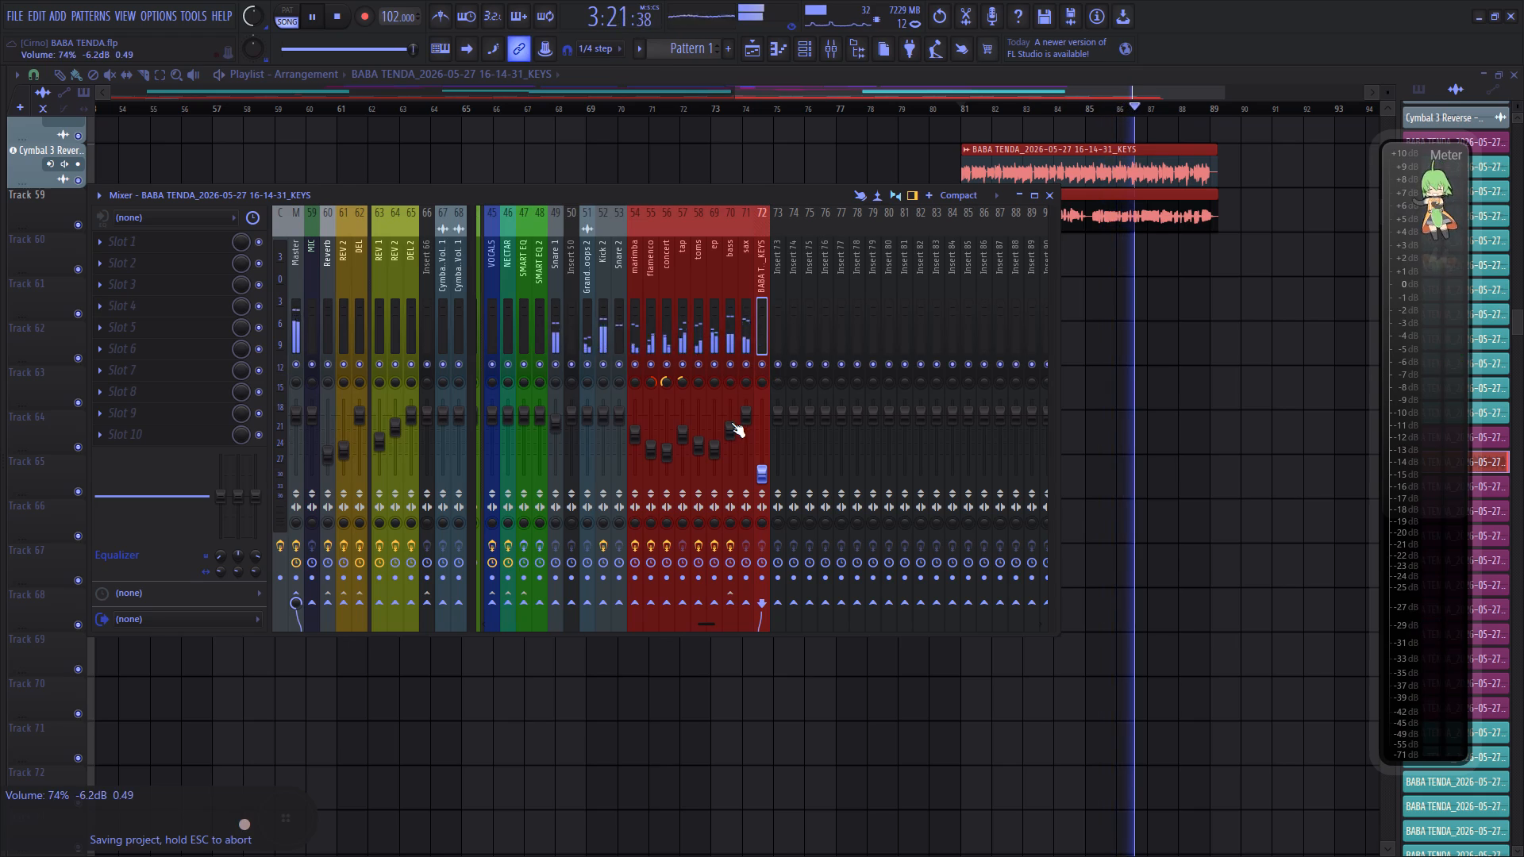
Raise the bass mixer track's volume slightly and select that track.
{"action": "scroll", "coordinate": [731, 422], "scroll_direction": "up", "scroll_amount": 1}
{"action": "left_click", "coordinate": [733, 342]}
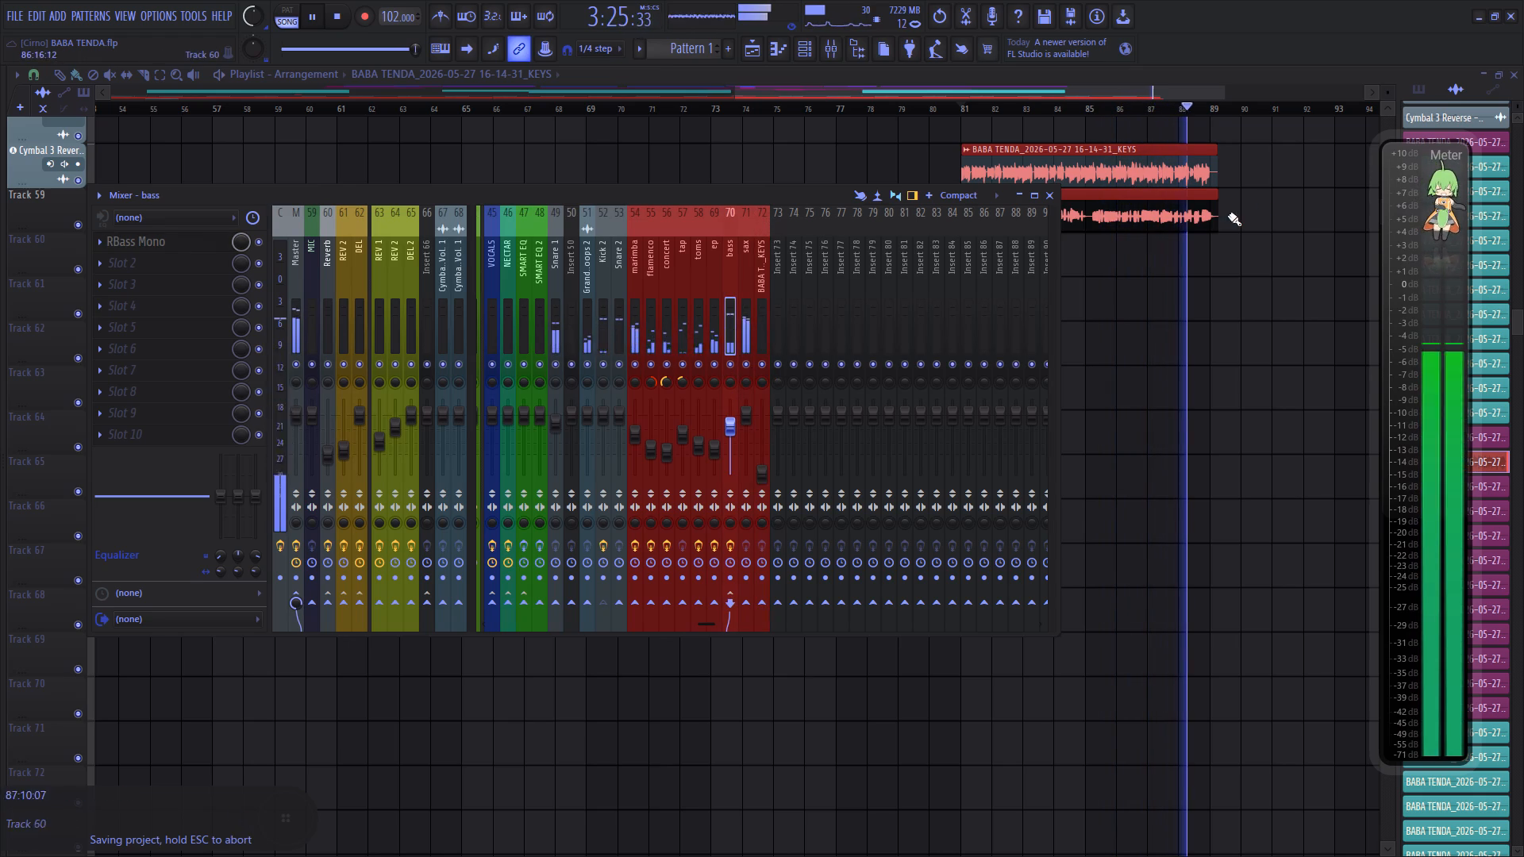
Solo and select the sax mixer track and audition it from bar 81.
{"action": "right_click", "coordinate": [747, 357]}
{"action": "key", "text": "space"}
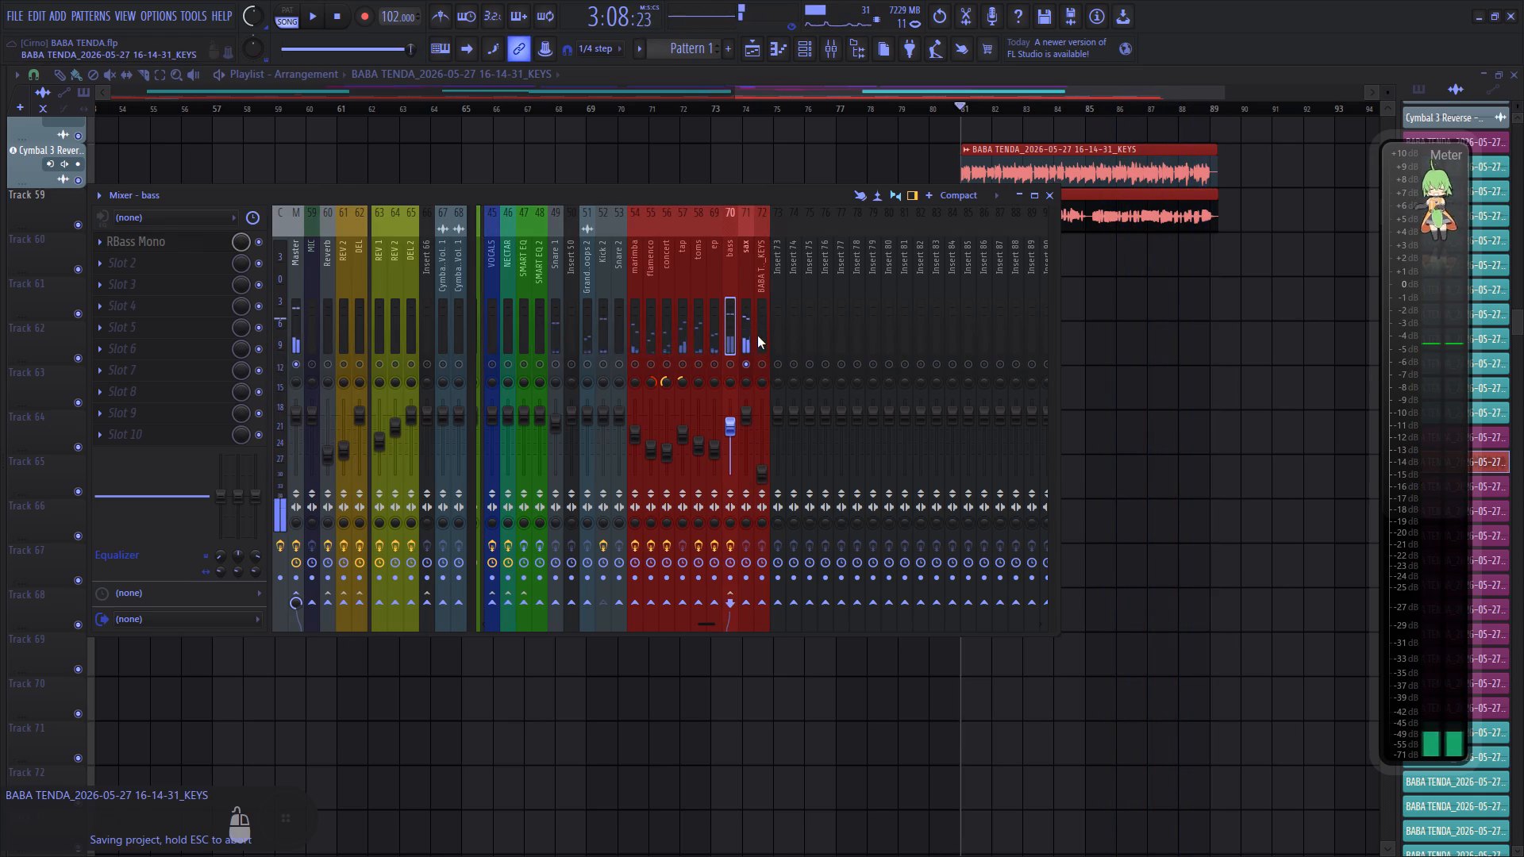
{"action": "key", "text": "space"}
{"action": "left_click", "coordinate": [745, 332]}
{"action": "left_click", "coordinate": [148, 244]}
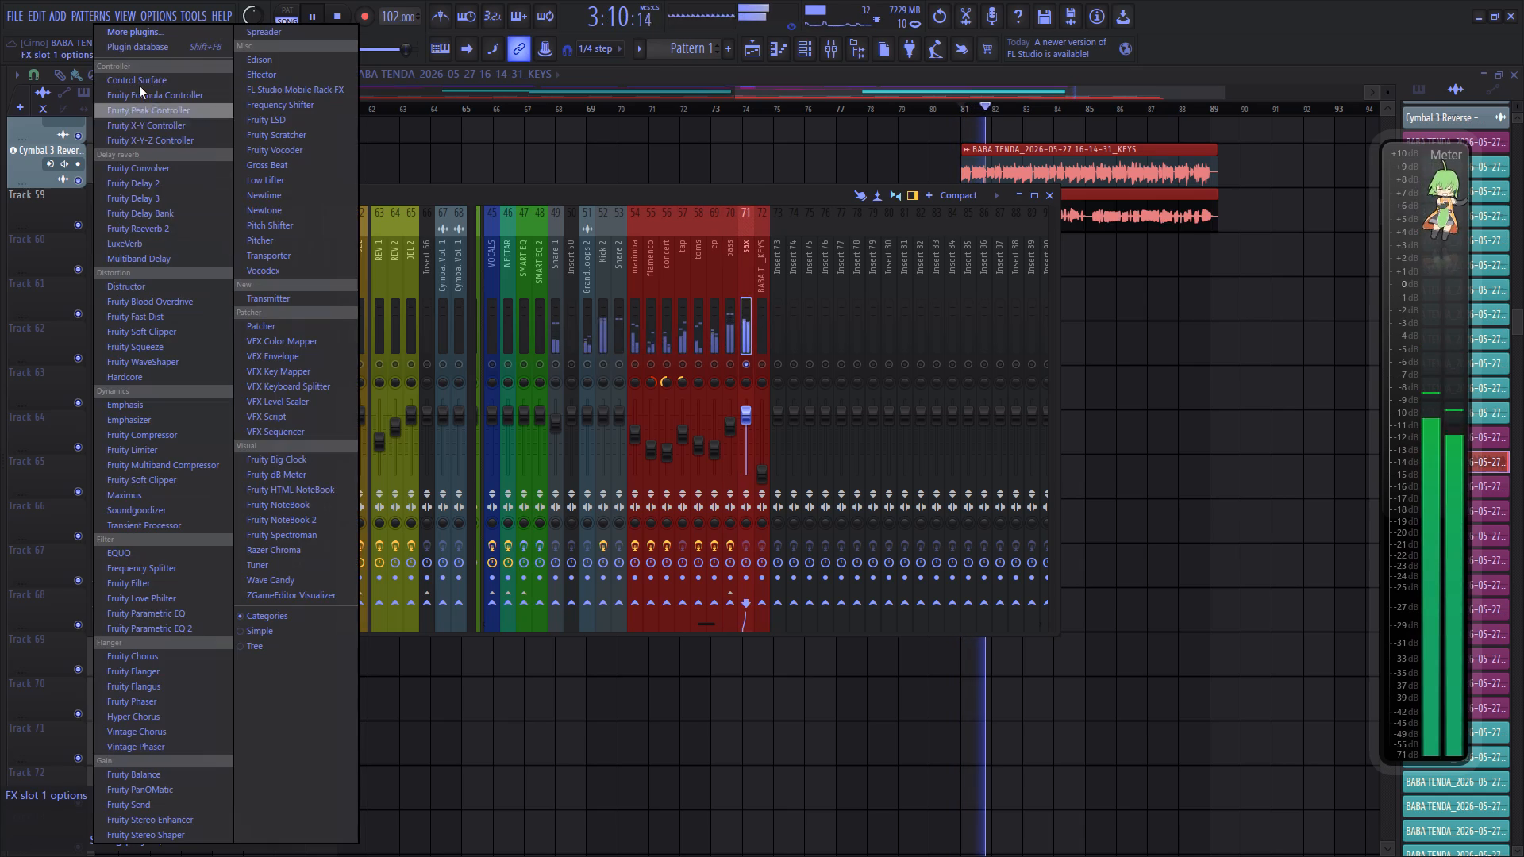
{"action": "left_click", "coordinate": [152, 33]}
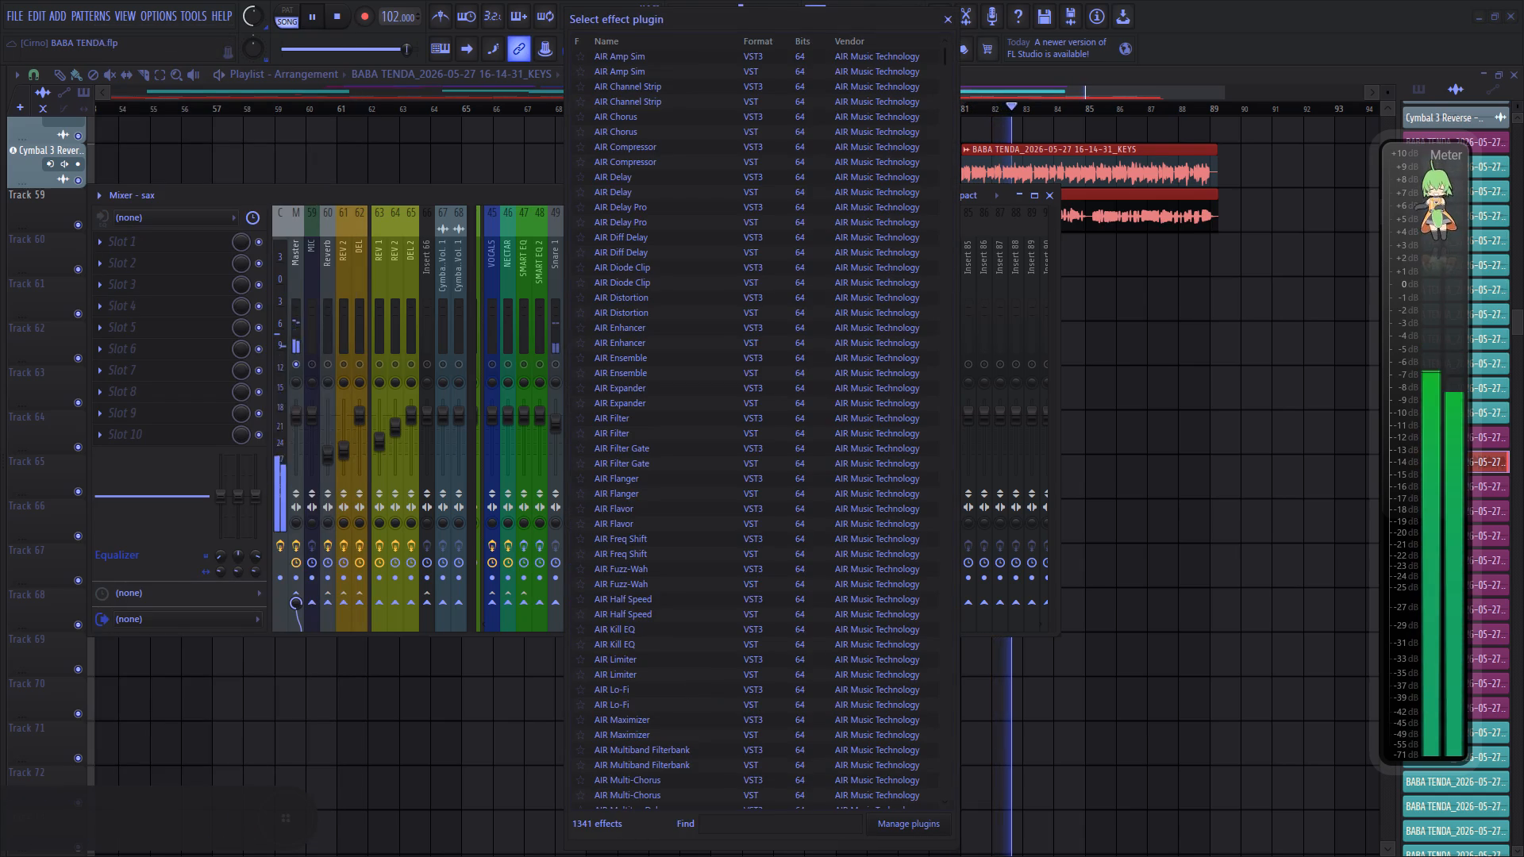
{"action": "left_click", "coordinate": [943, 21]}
Add Fruity Reeverb 2 to the first effect slot of the sax mixer track and adjust its settings.
{"action": "left_click", "coordinate": [140, 240]}
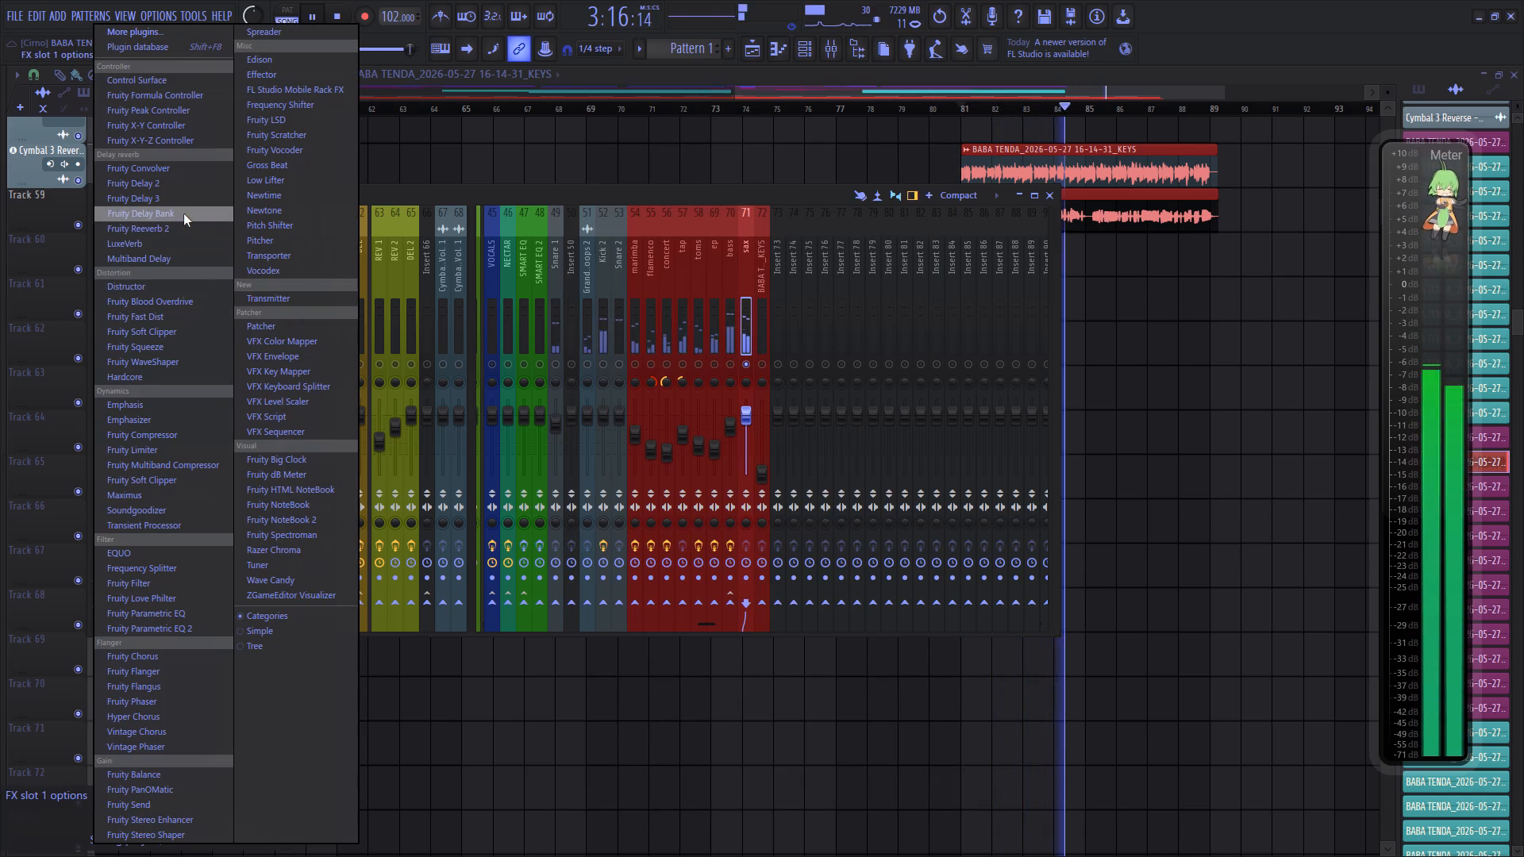
{"action": "left_click", "coordinate": [171, 222]}
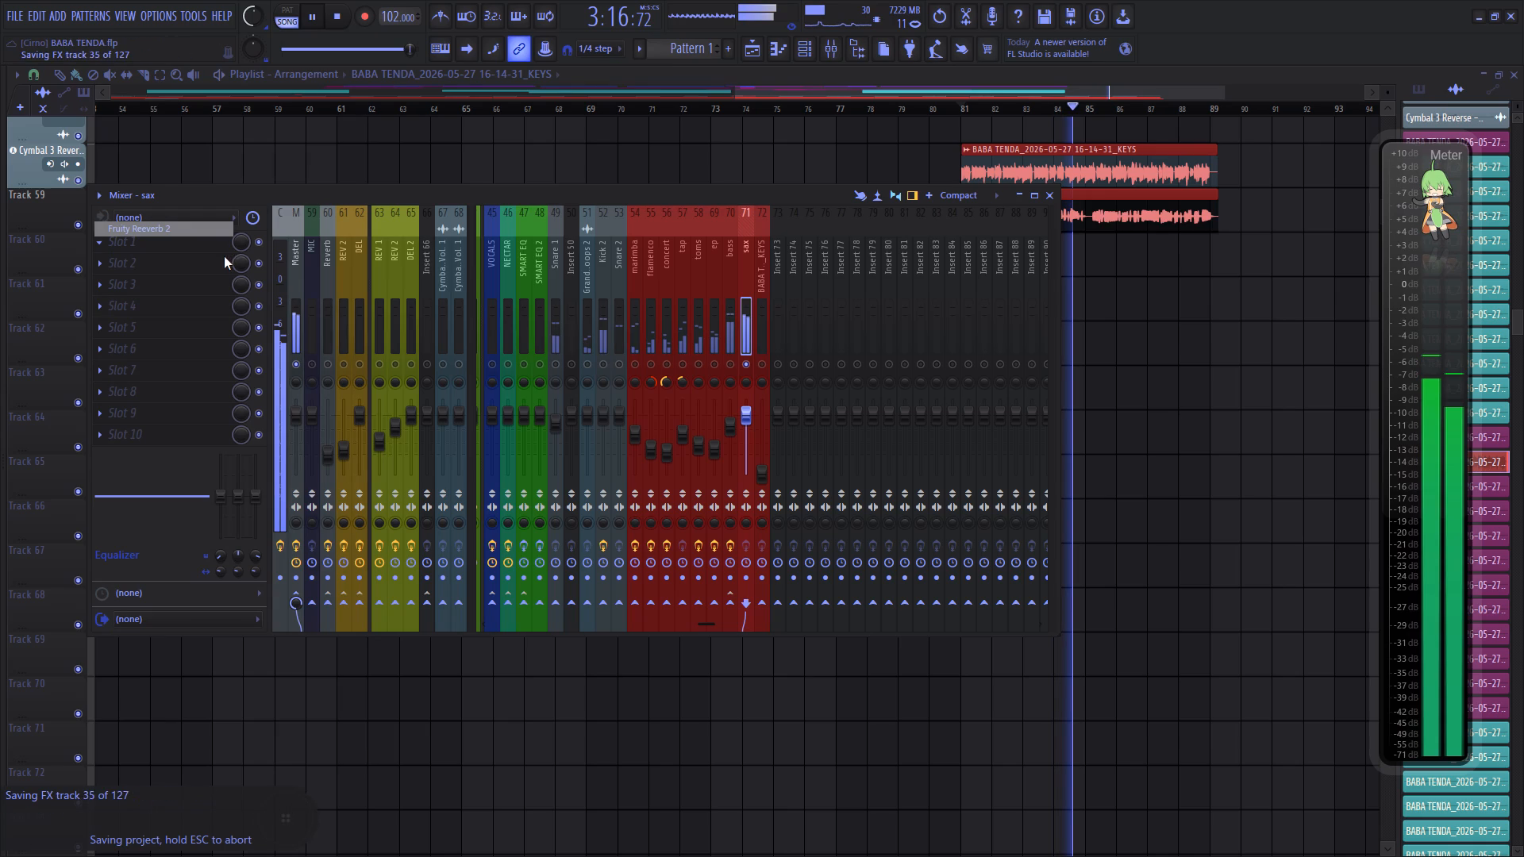
{"action": "left_click_drag", "start_coordinate": [91, 240], "coordinate": [169, 417]}
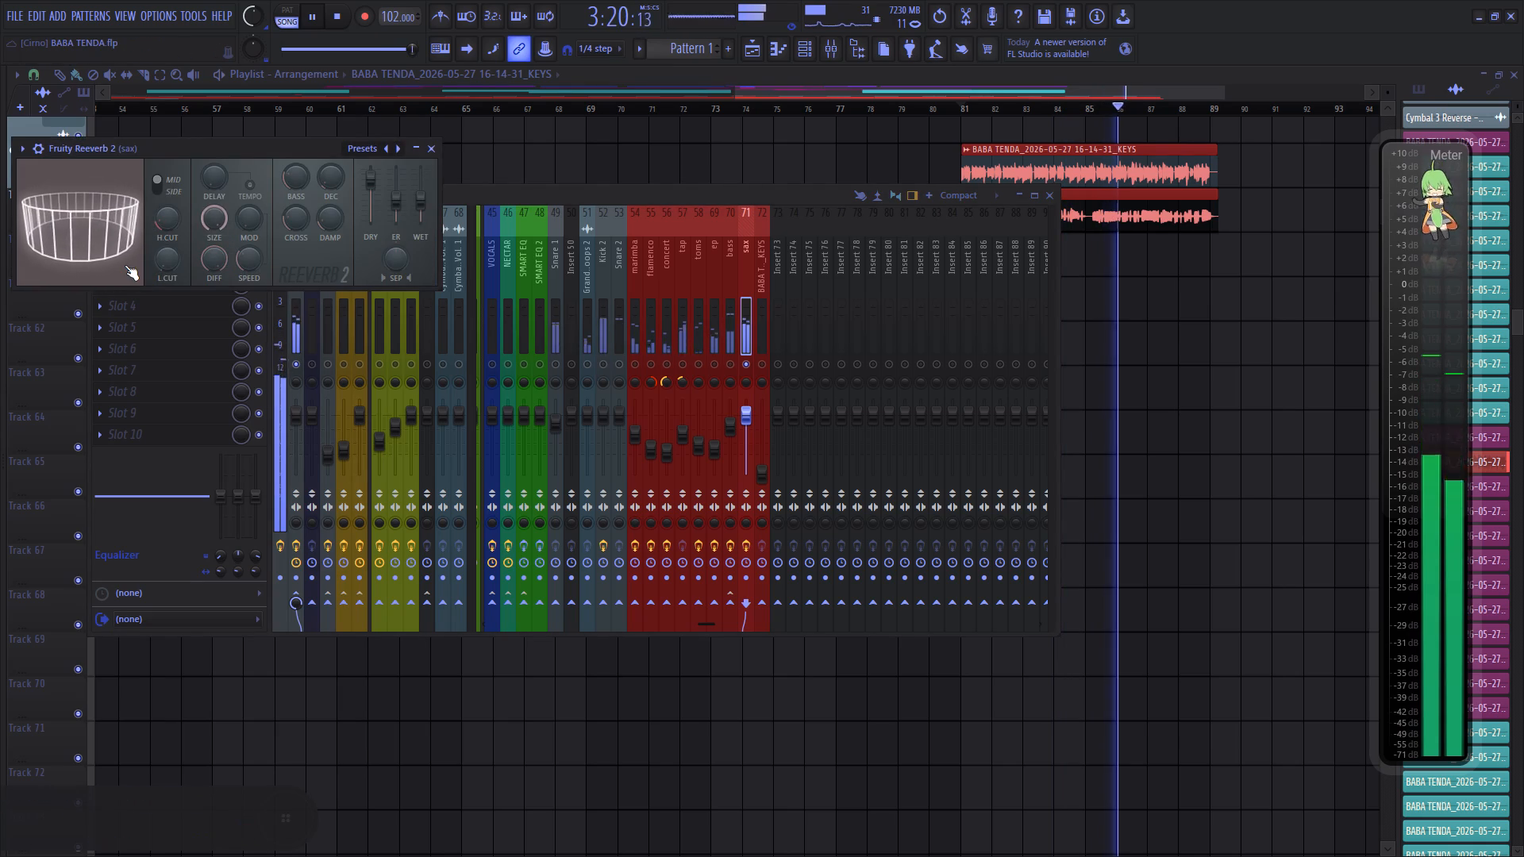
{"action": "scroll", "coordinate": [391, 258], "scroll_direction": "down", "scroll_amount": 7}
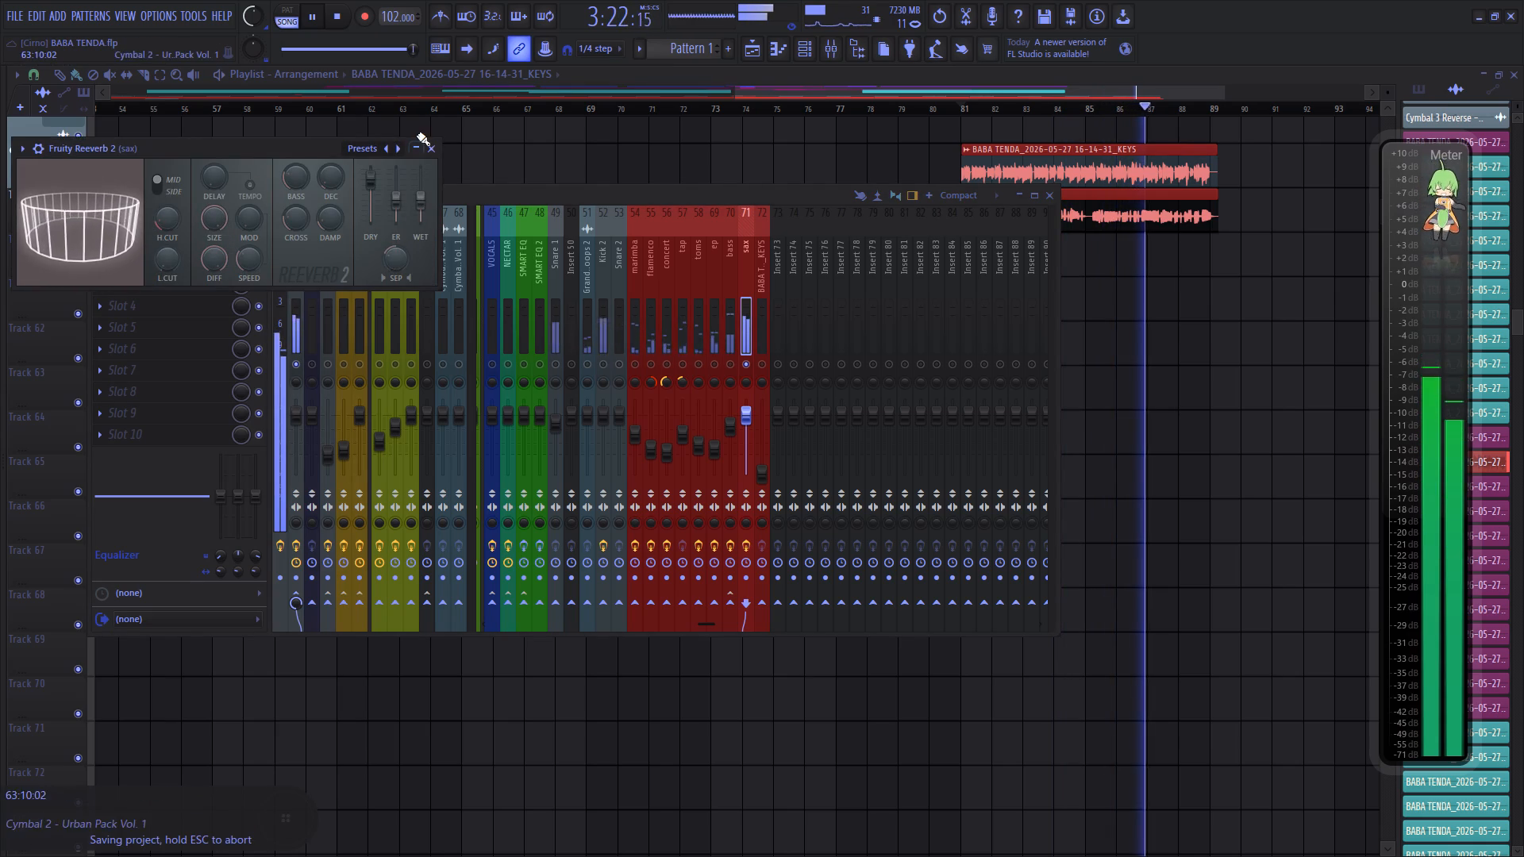
{"action": "left_click", "coordinate": [429, 148]}
Lower the sax mixer track's volume slightly and unsolo it to hear the full mix.
{"action": "scroll", "coordinate": [748, 415], "scroll_direction": "down", "scroll_amount": 5}
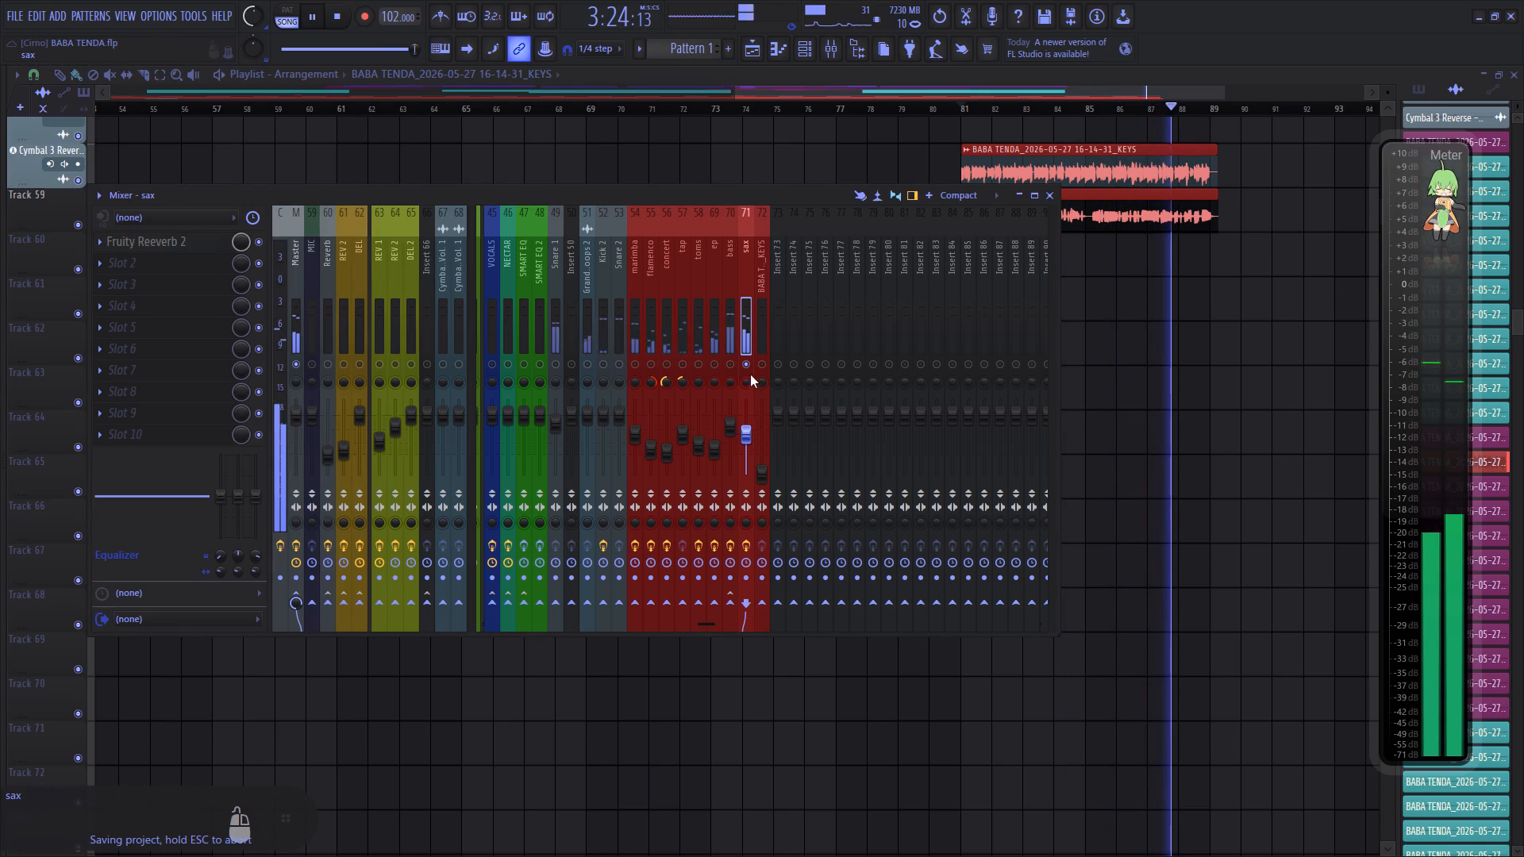
{"action": "right_click", "coordinate": [746, 358]}
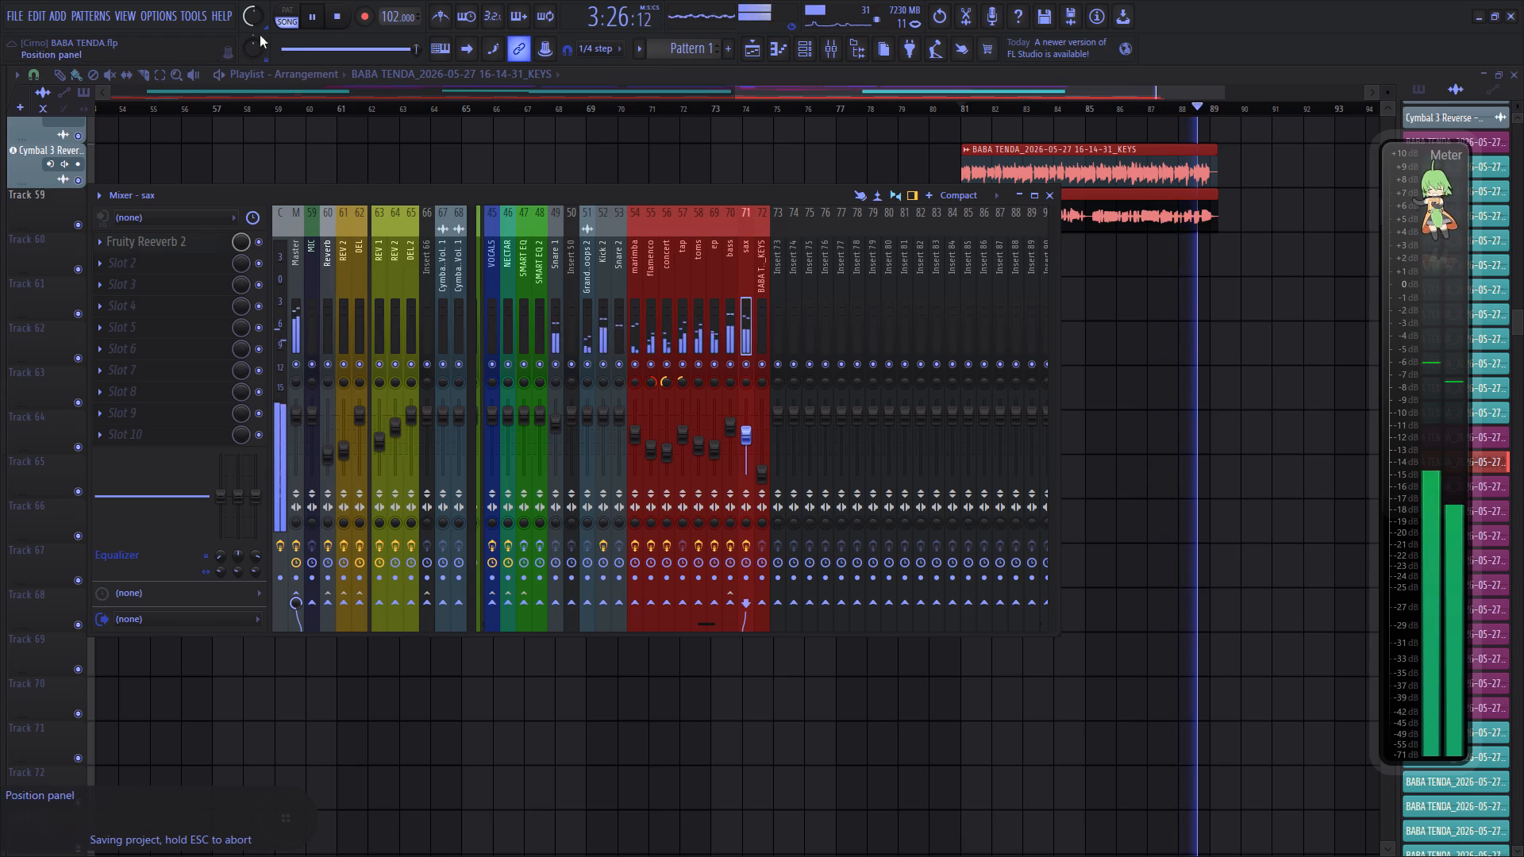
Reset the main volume to its default level, close the mixer and stop playback.
{"action": "scroll", "coordinate": [242, 18], "scroll_direction": "up", "scroll_amount": 9}
{"action": "right_click", "coordinate": [249, 17]}
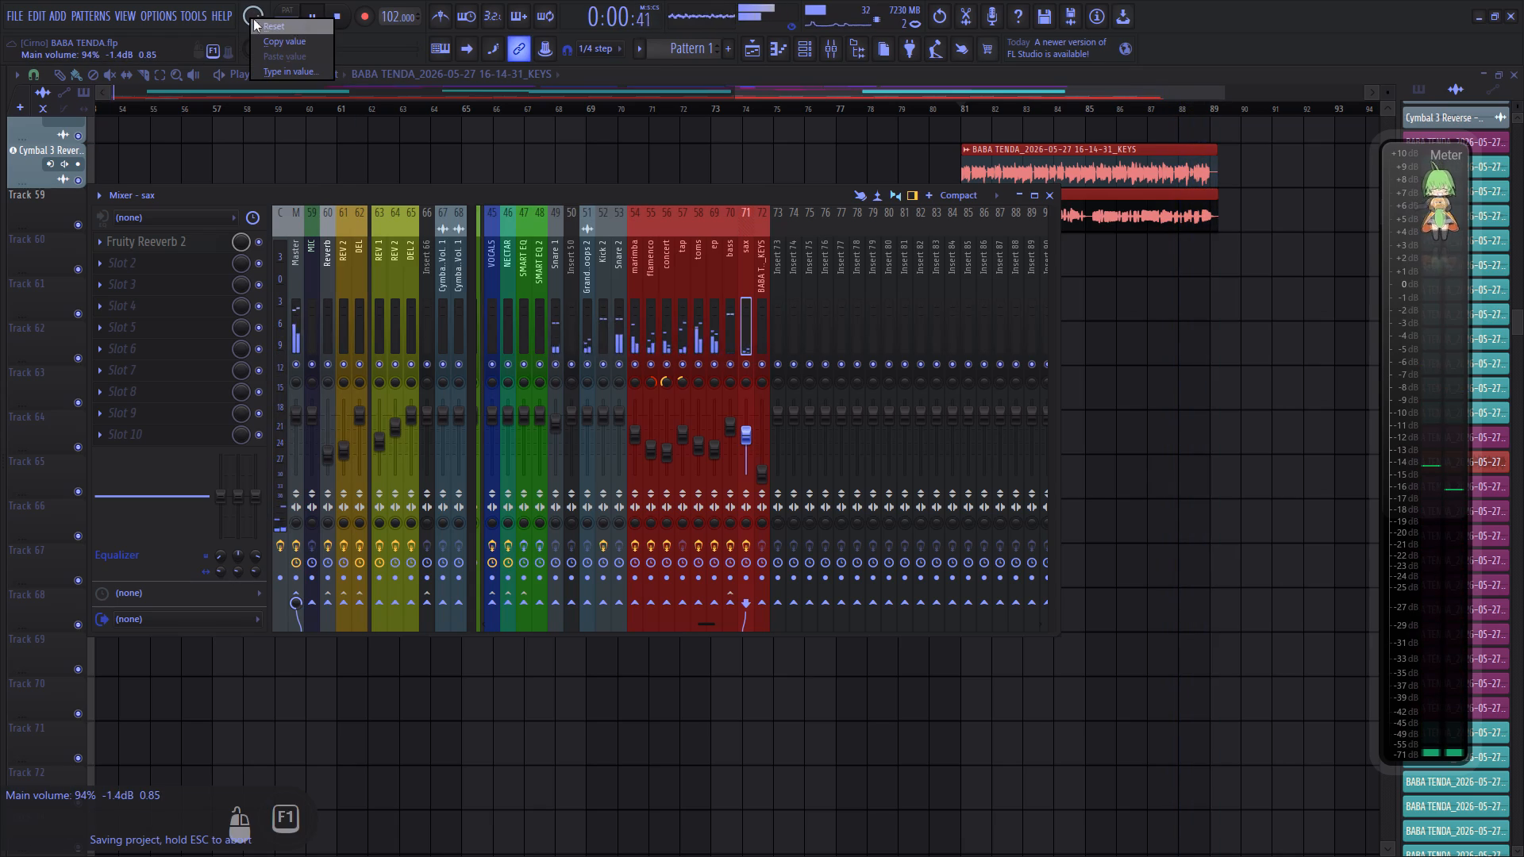
{"action": "left_click", "coordinate": [308, 27]}
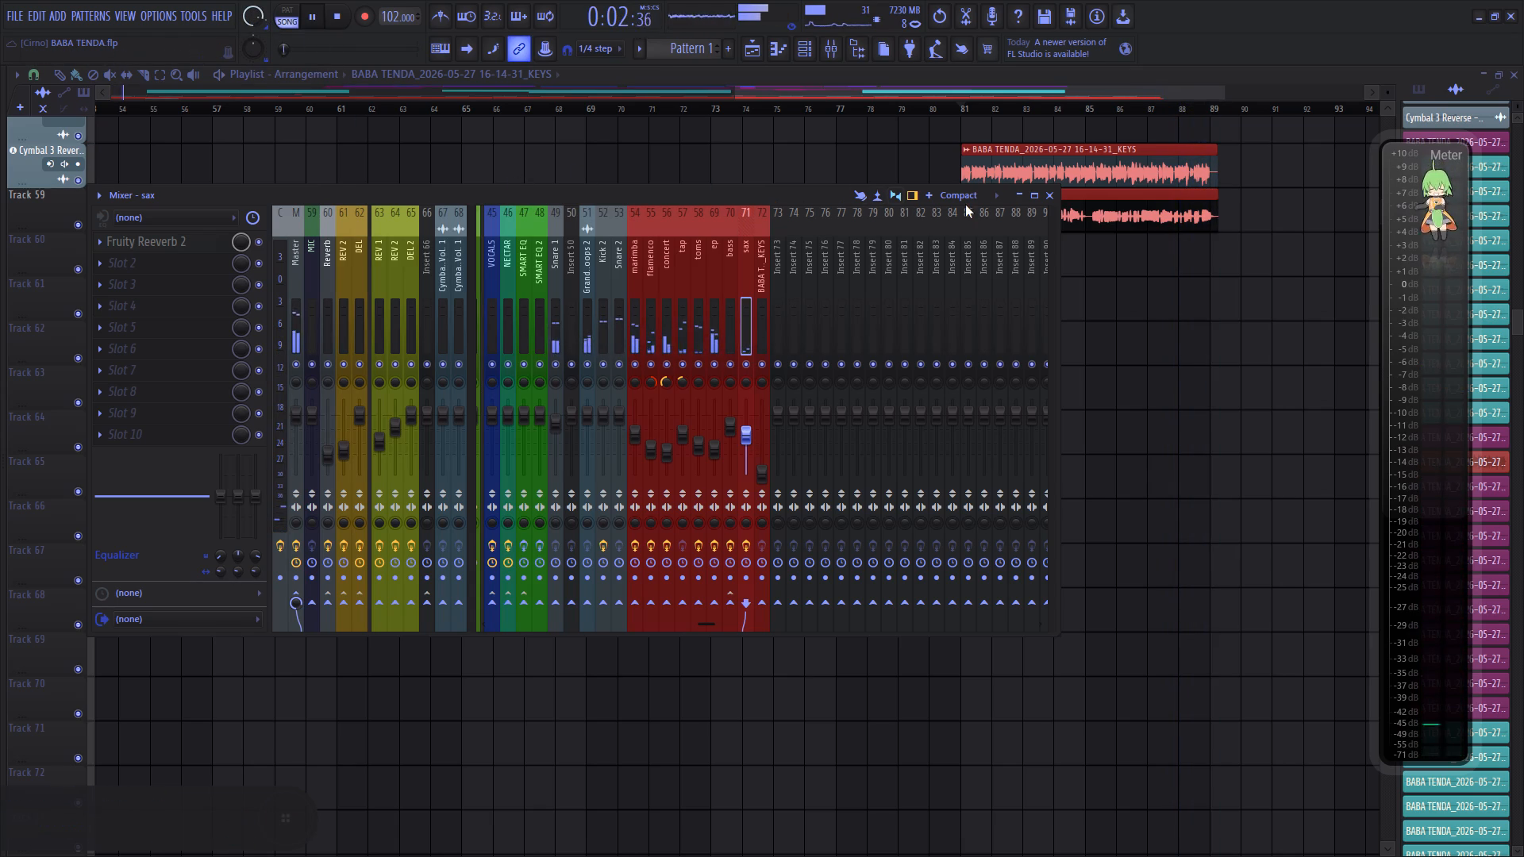
{"action": "left_click", "coordinate": [1053, 188]}
{"action": "key", "text": "space"}
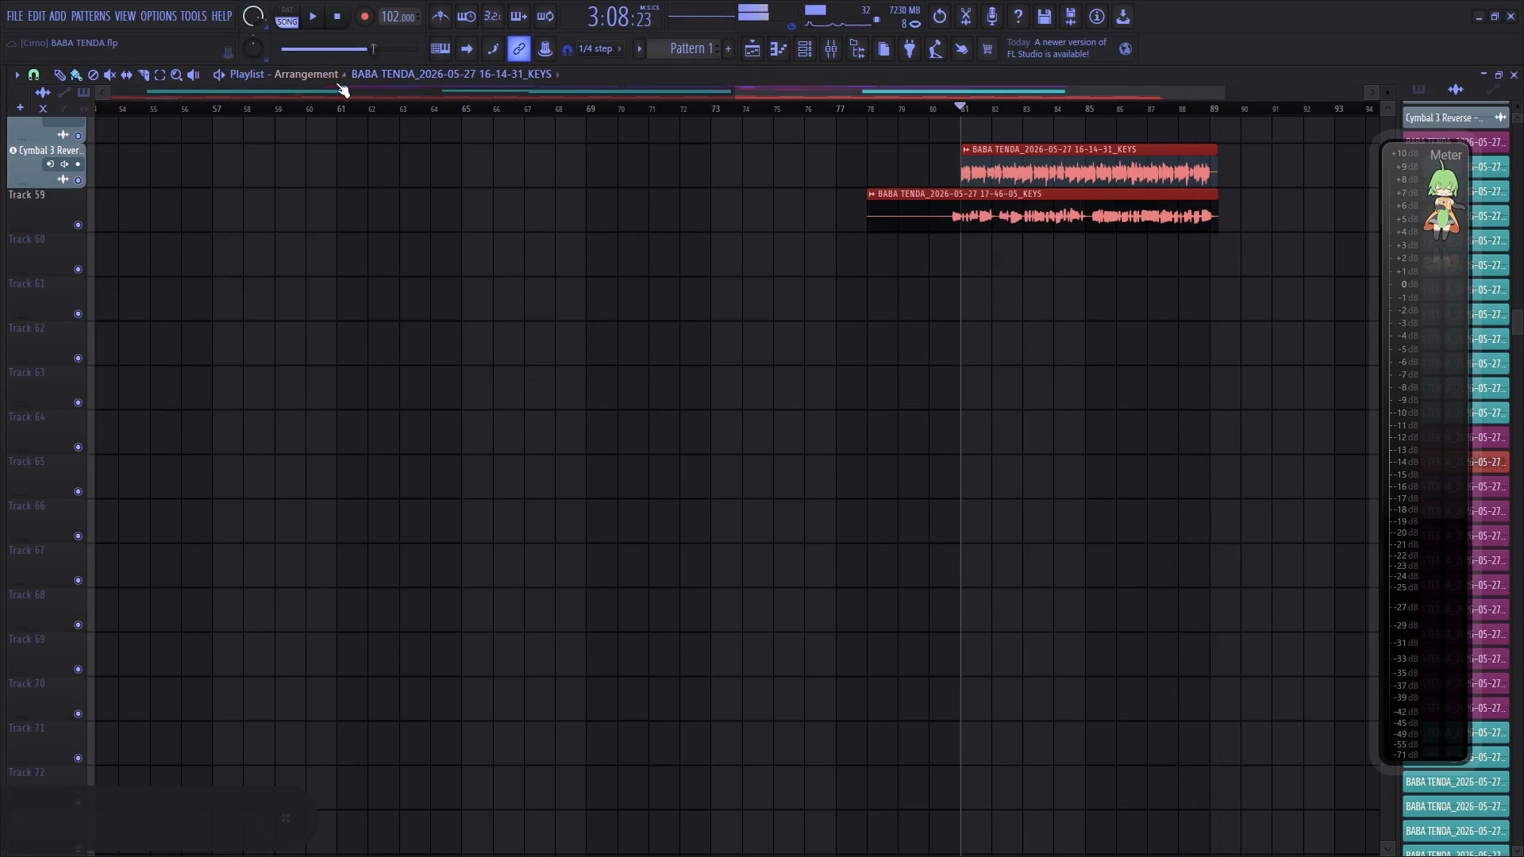
Play the song from its beginning and save the project.
{"action": "left_click_drag", "start_coordinate": [403, 49], "coordinate": [1333, 85]}
{"action": "key", "text": "space"}
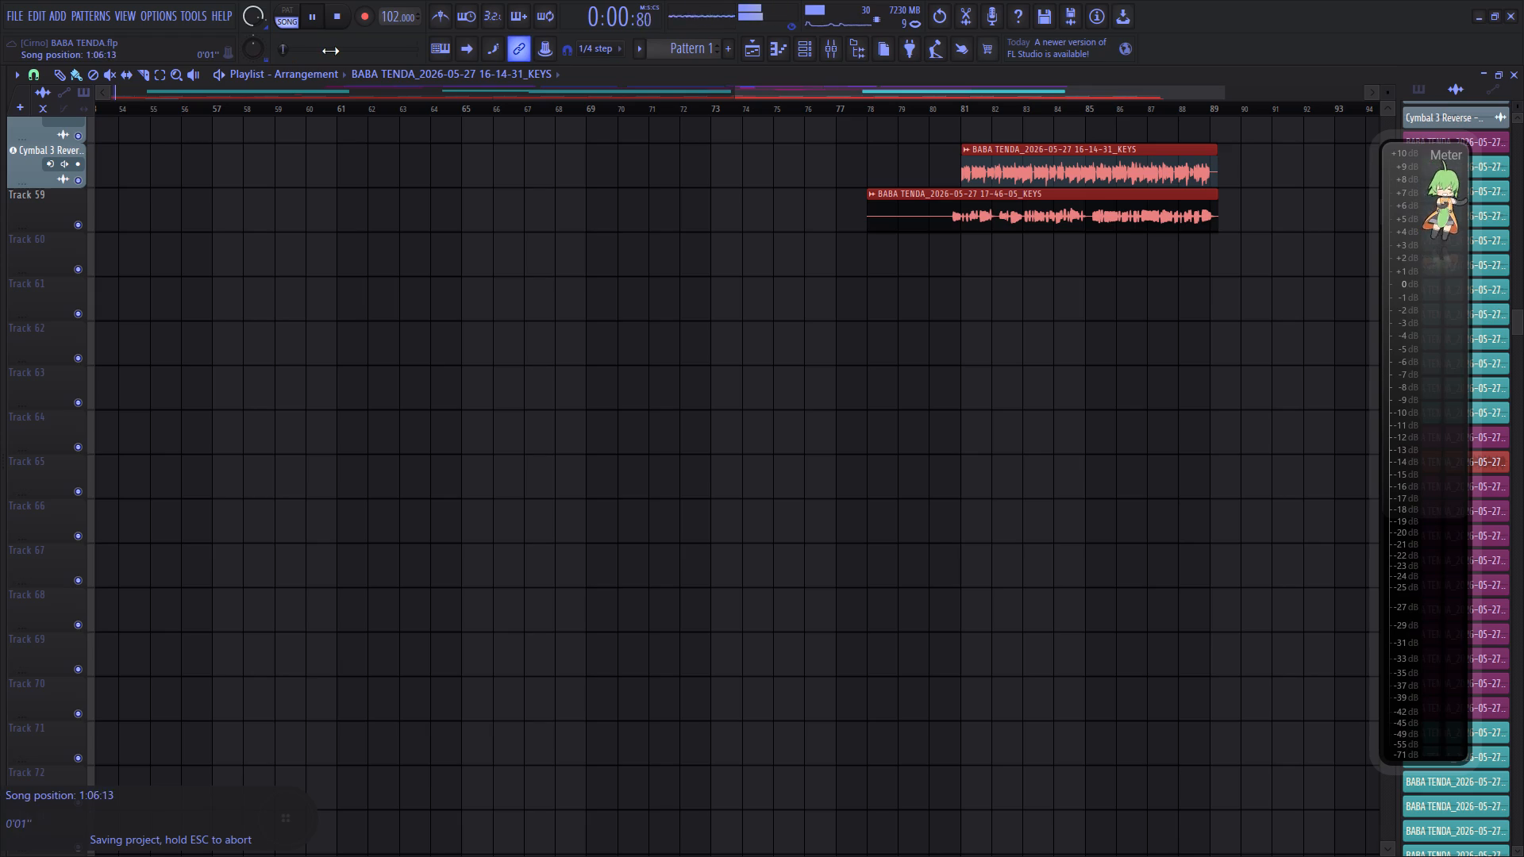
{"action": "key", "text": "ctrl+s"}
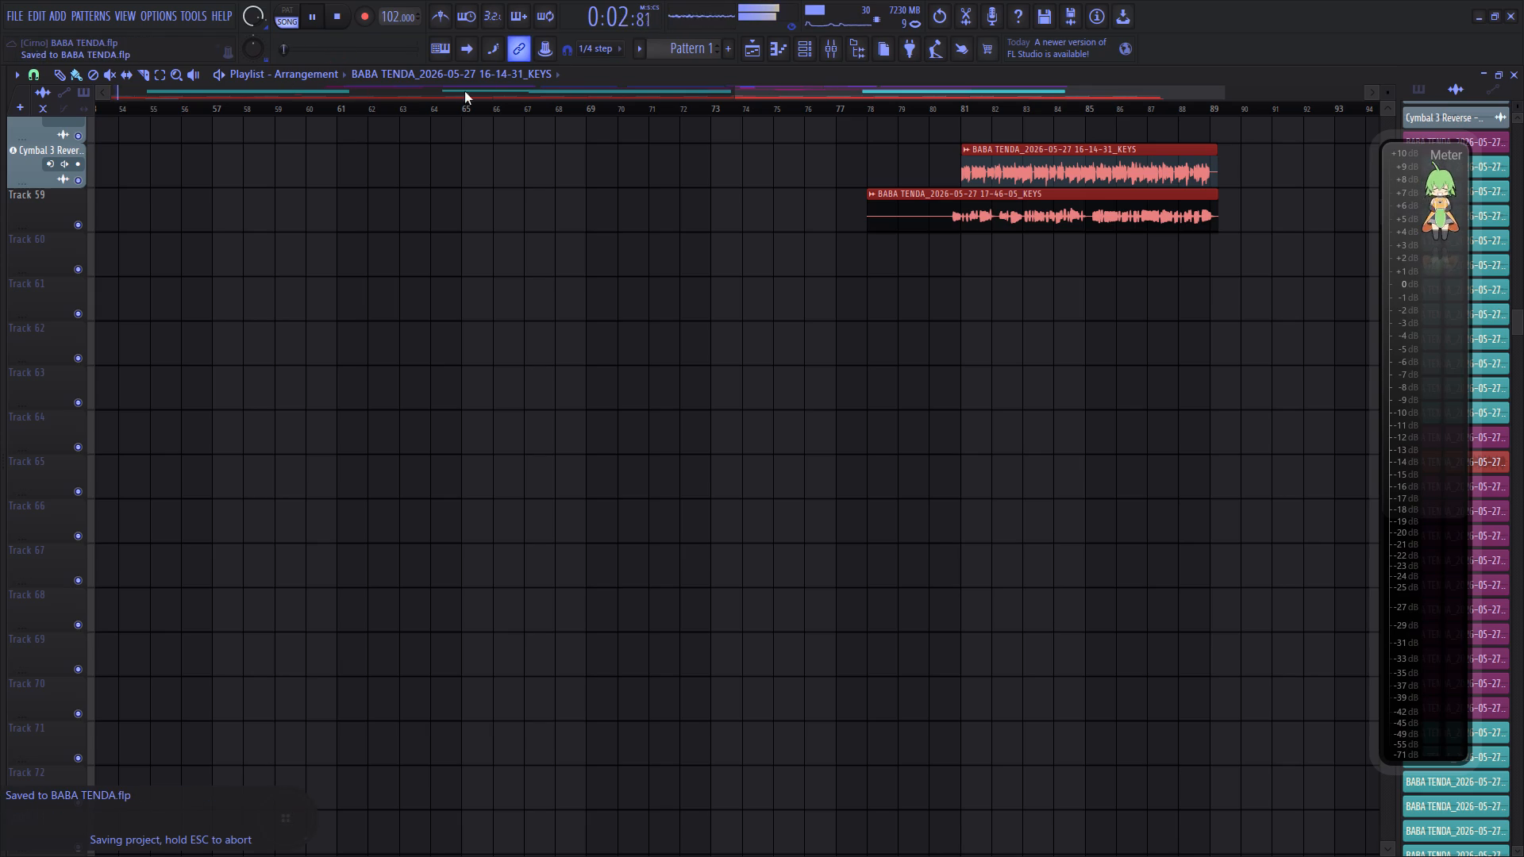
{"action": "left_click_drag", "start_coordinate": [772, 91], "coordinate": [0, 48]}
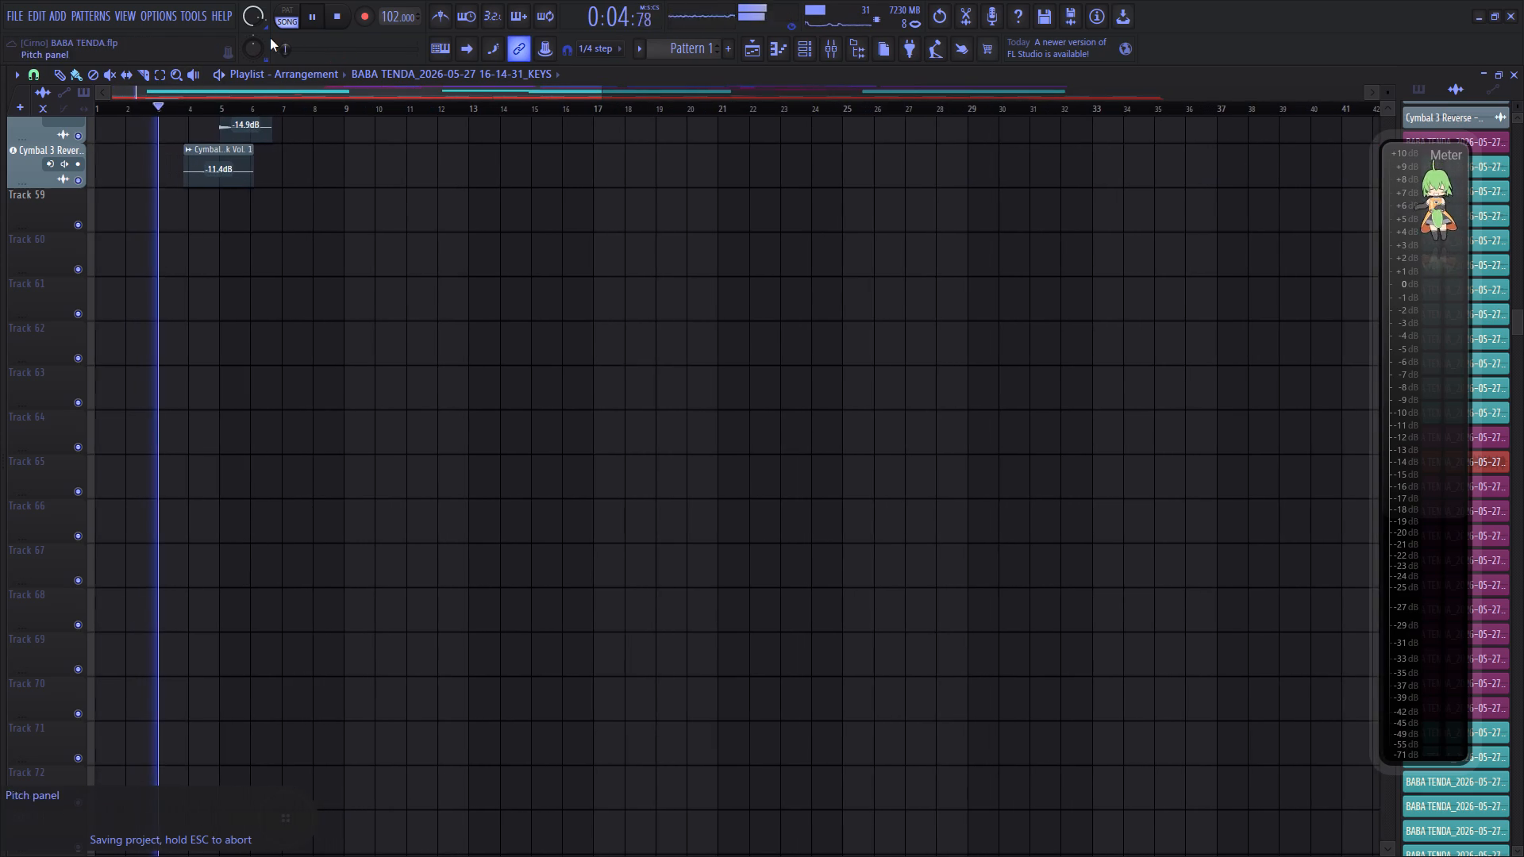
{"action": "scroll", "coordinate": [211, 135], "scroll_direction": "up", "scroll_amount": 4}
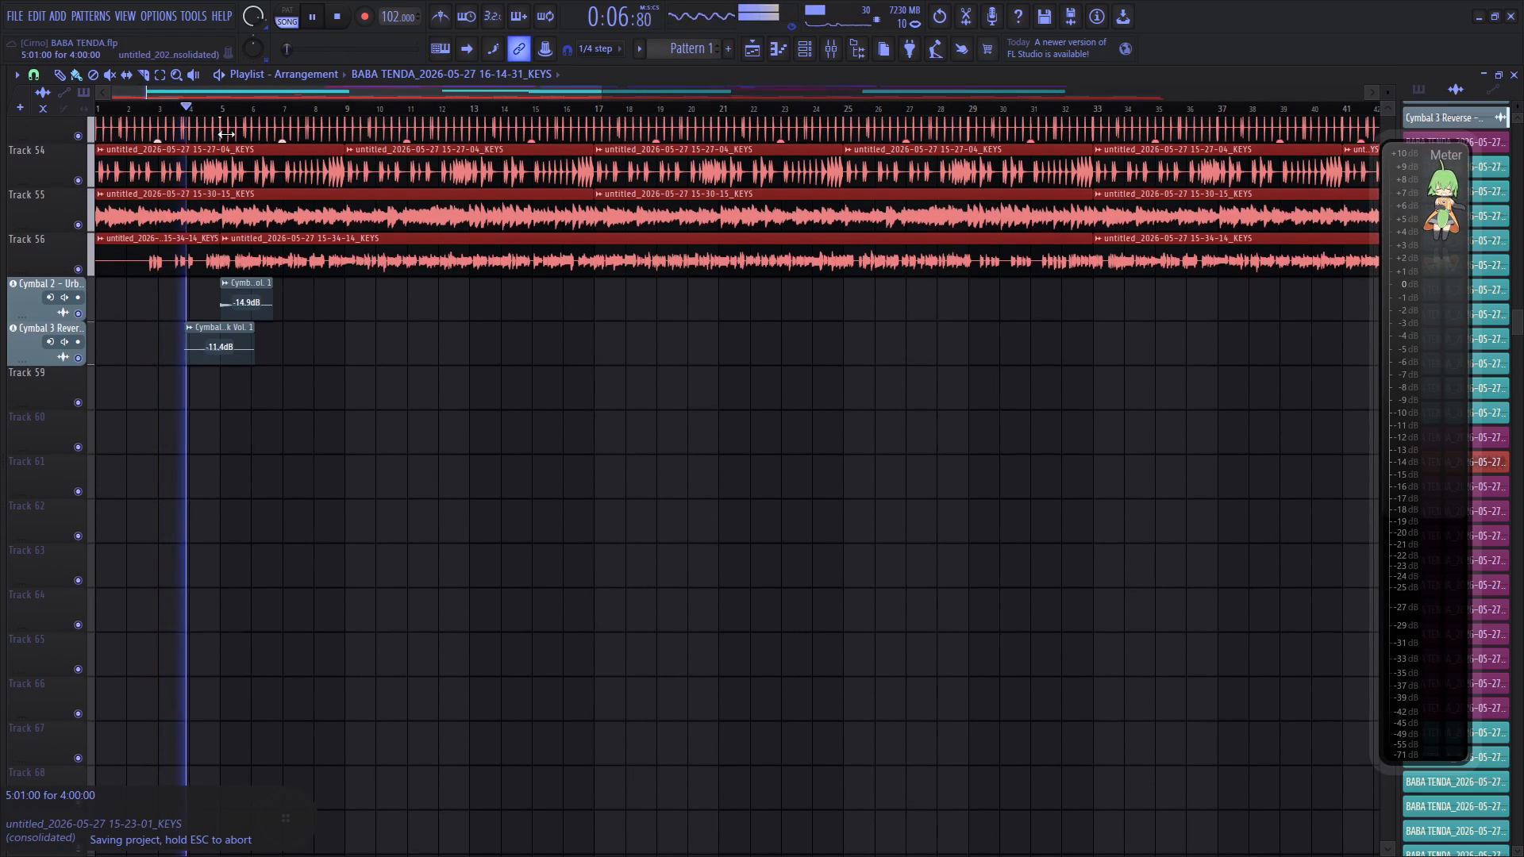
{"action": "scroll", "coordinate": [225, 136], "scroll_direction": "up", "scroll_amount": 3}
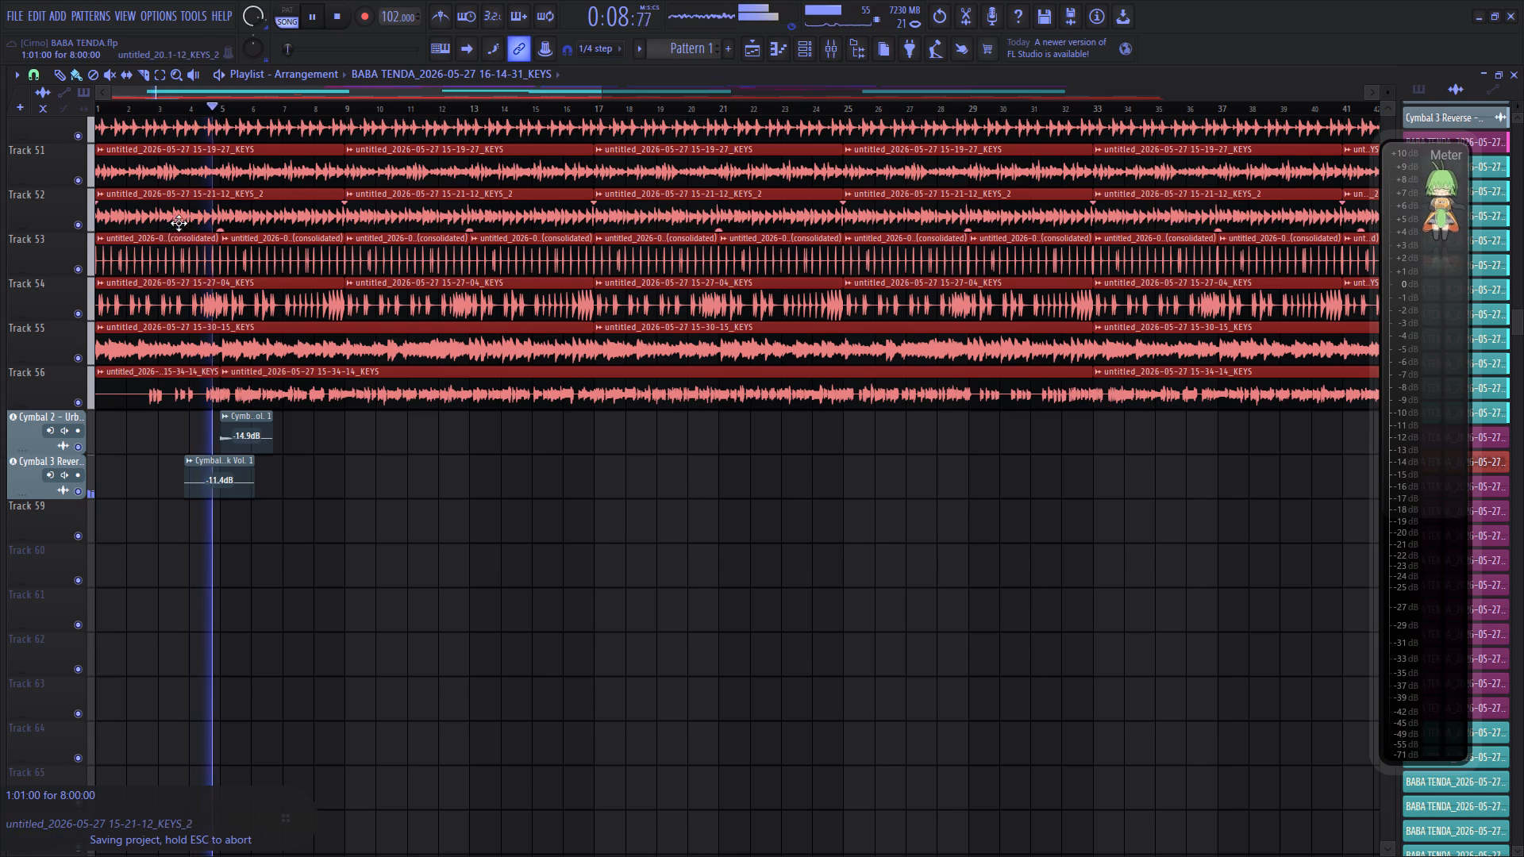
{"action": "double_click", "coordinate": [230, 358]}
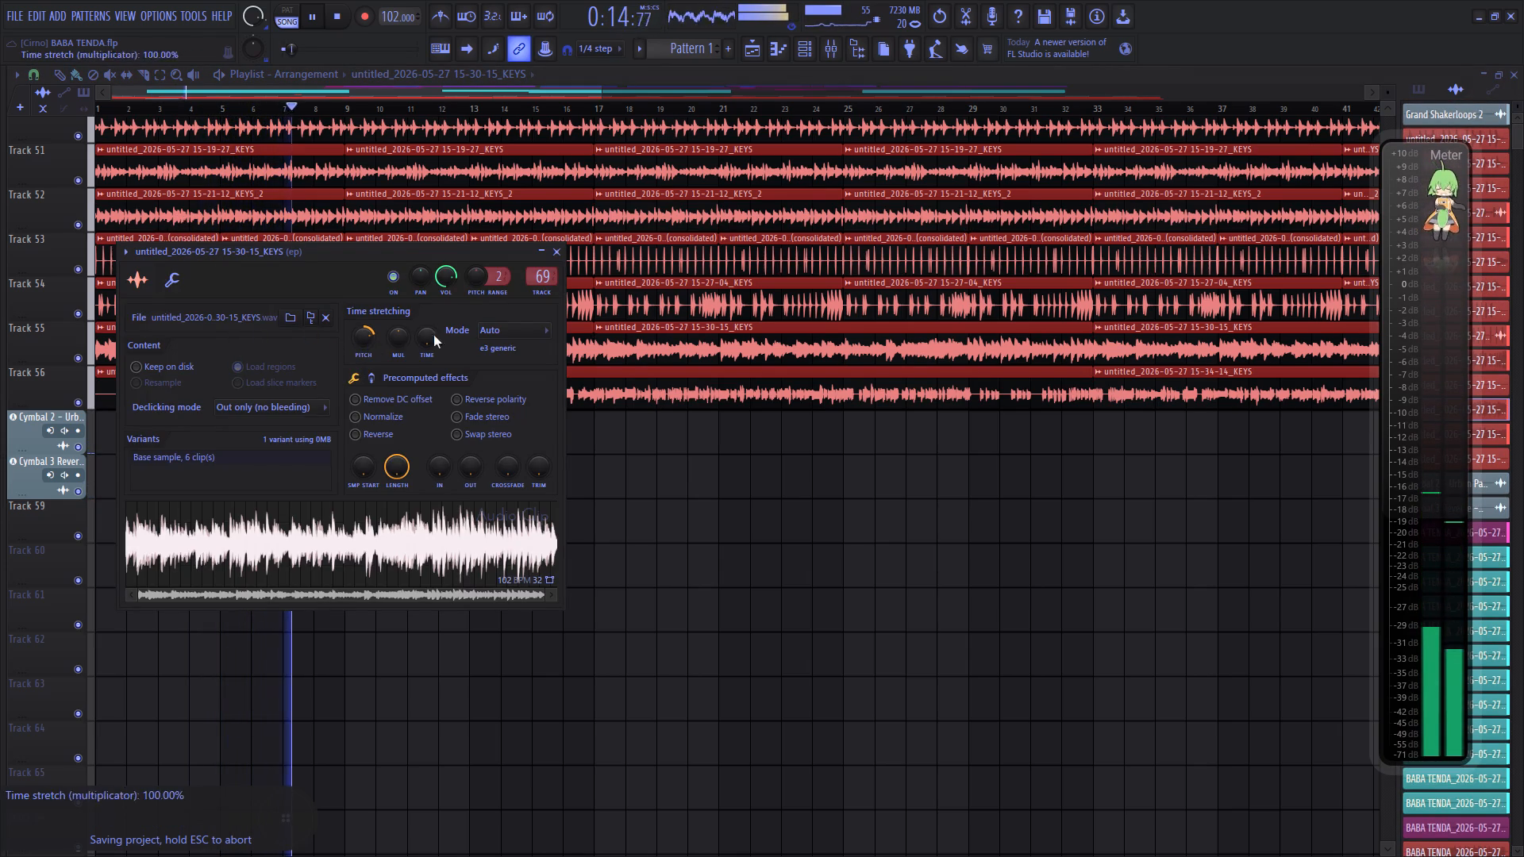
{"action": "key", "text": "space"}
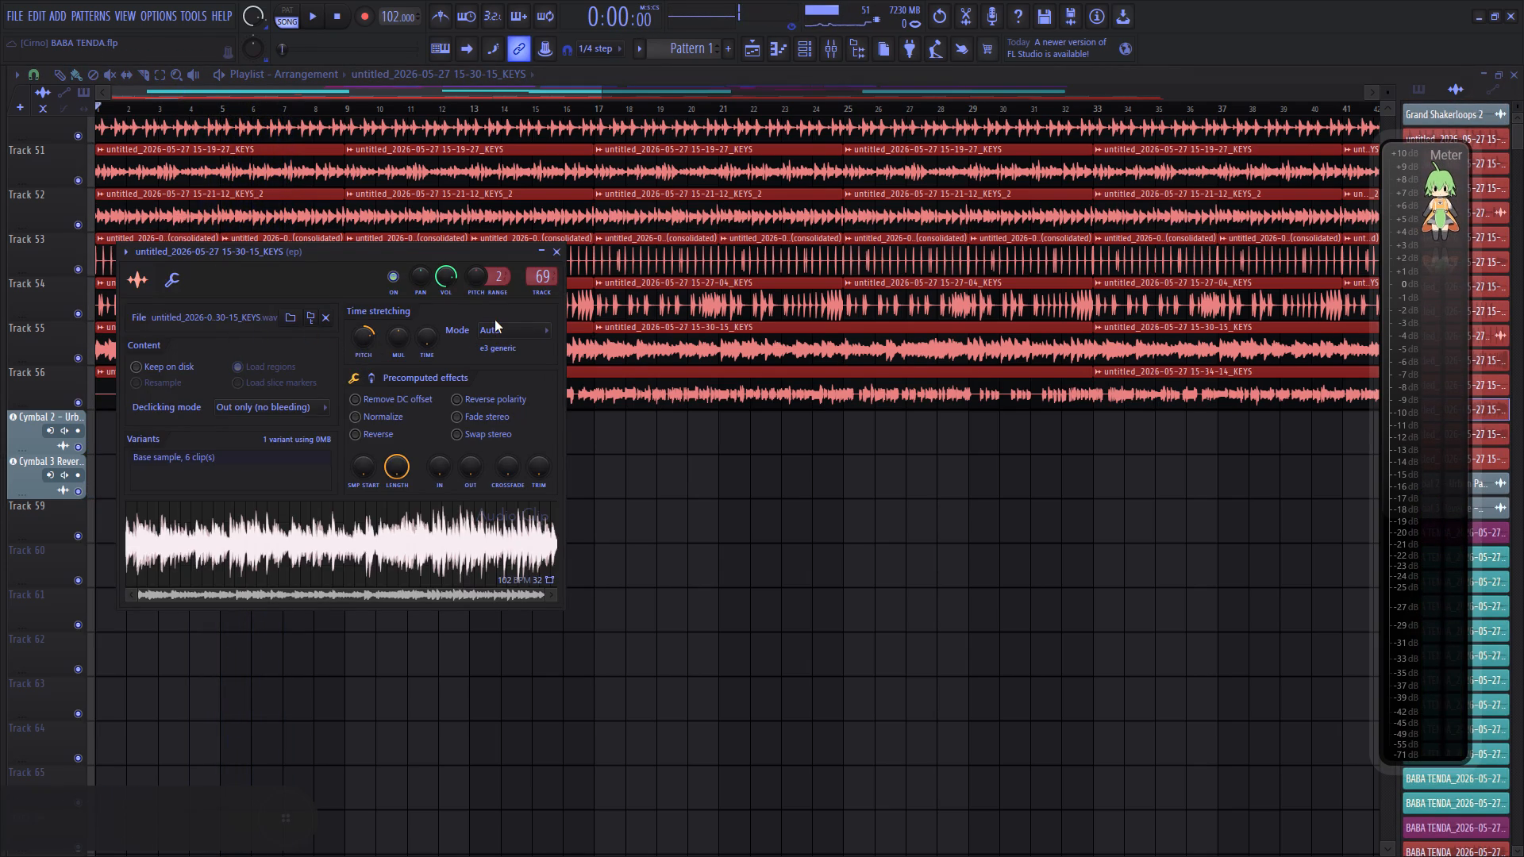
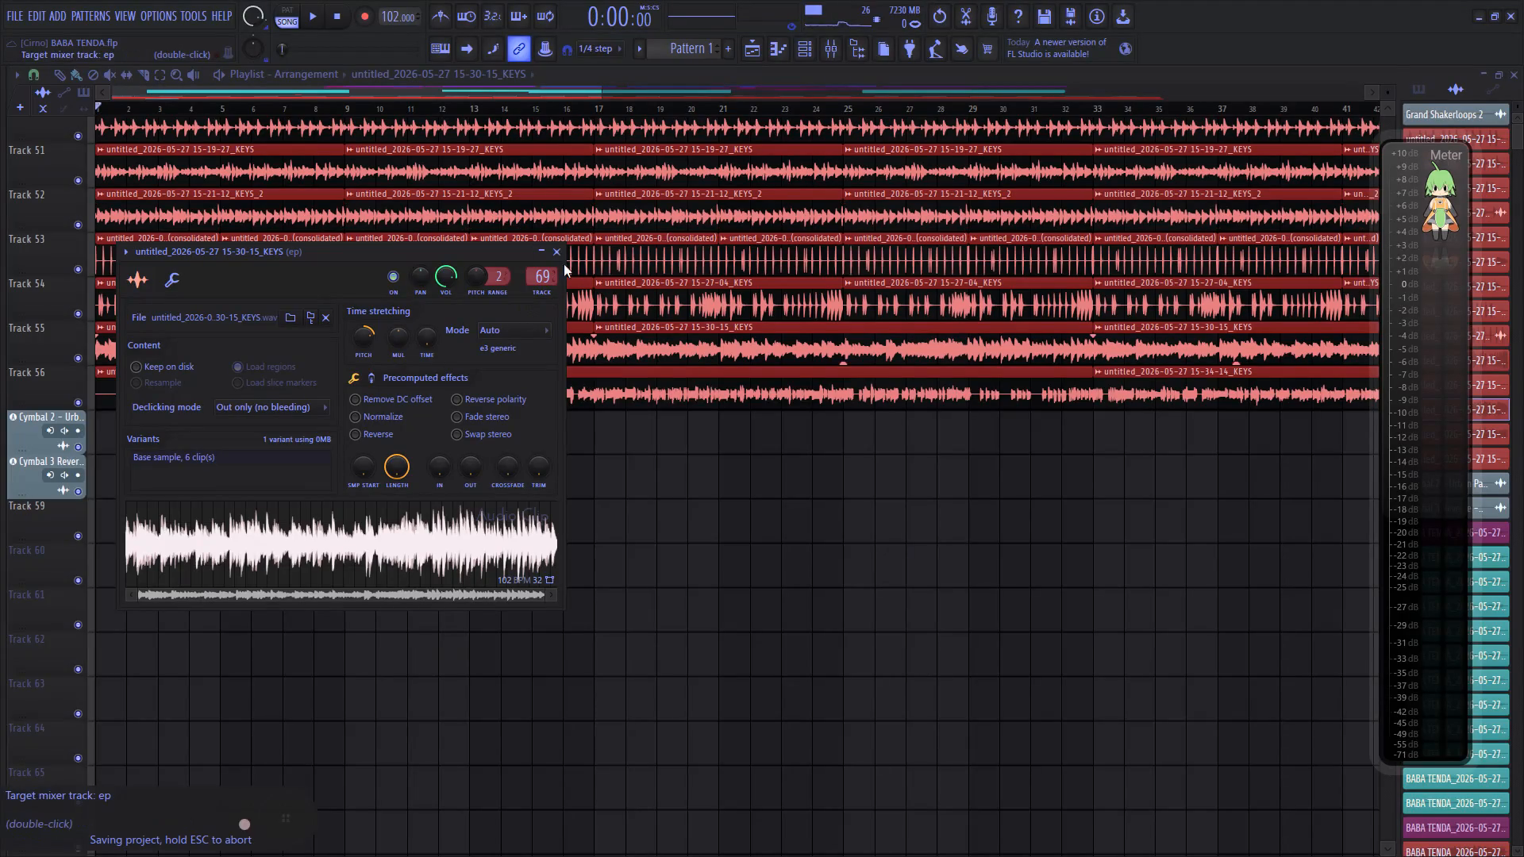
Close the Track 55 KEYS clip's channel settings, move the playlist view back to the start and save the project.
{"action": "left_click", "coordinate": [560, 252]}
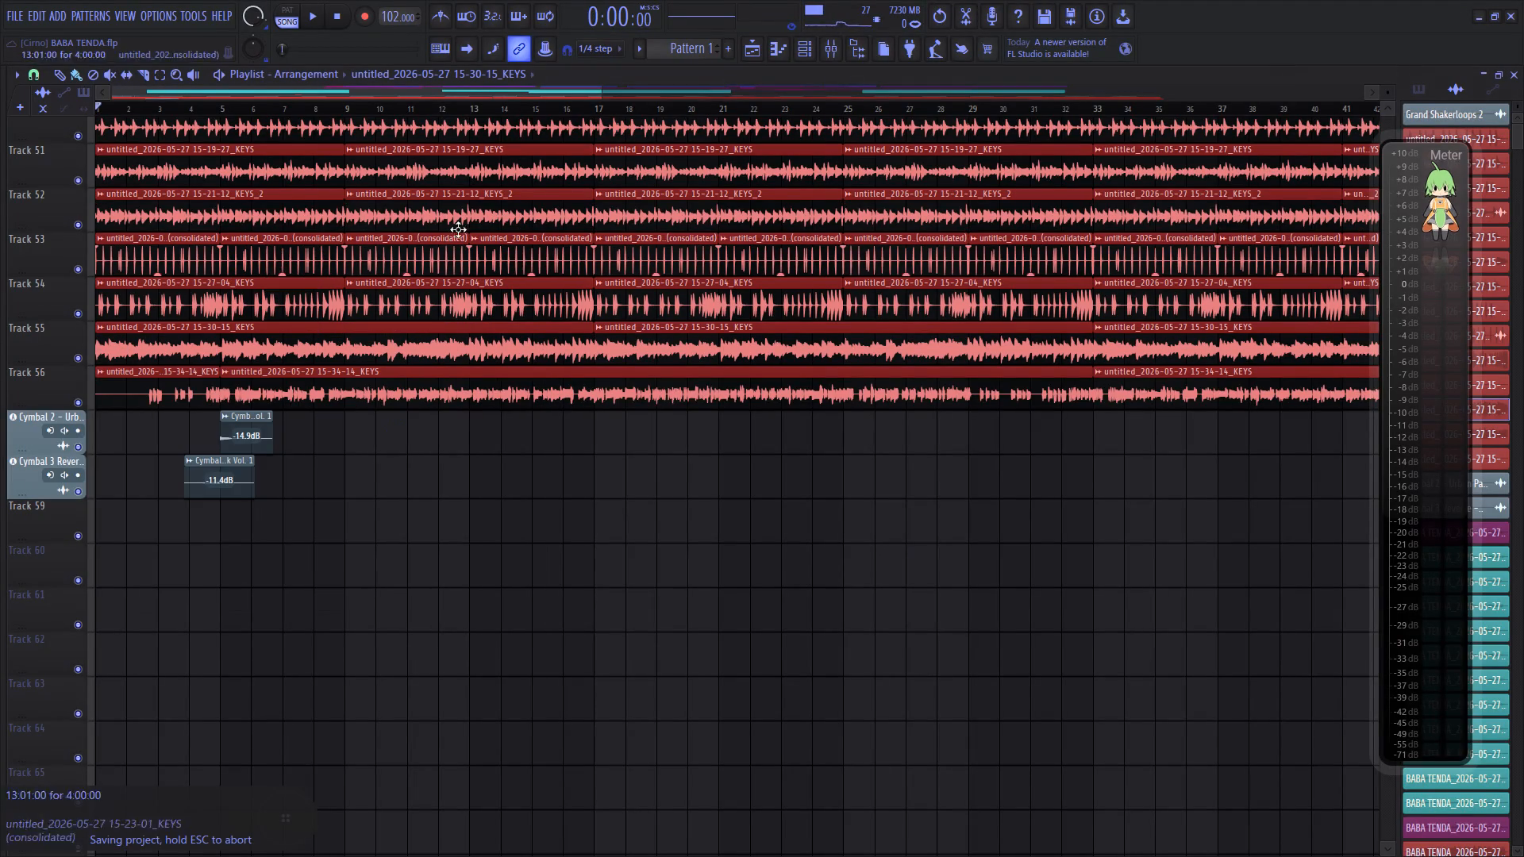
{"action": "left_click_drag", "start_coordinate": [268, 94], "coordinate": [194, 98]}
{"action": "key", "text": "ctrl+s"}
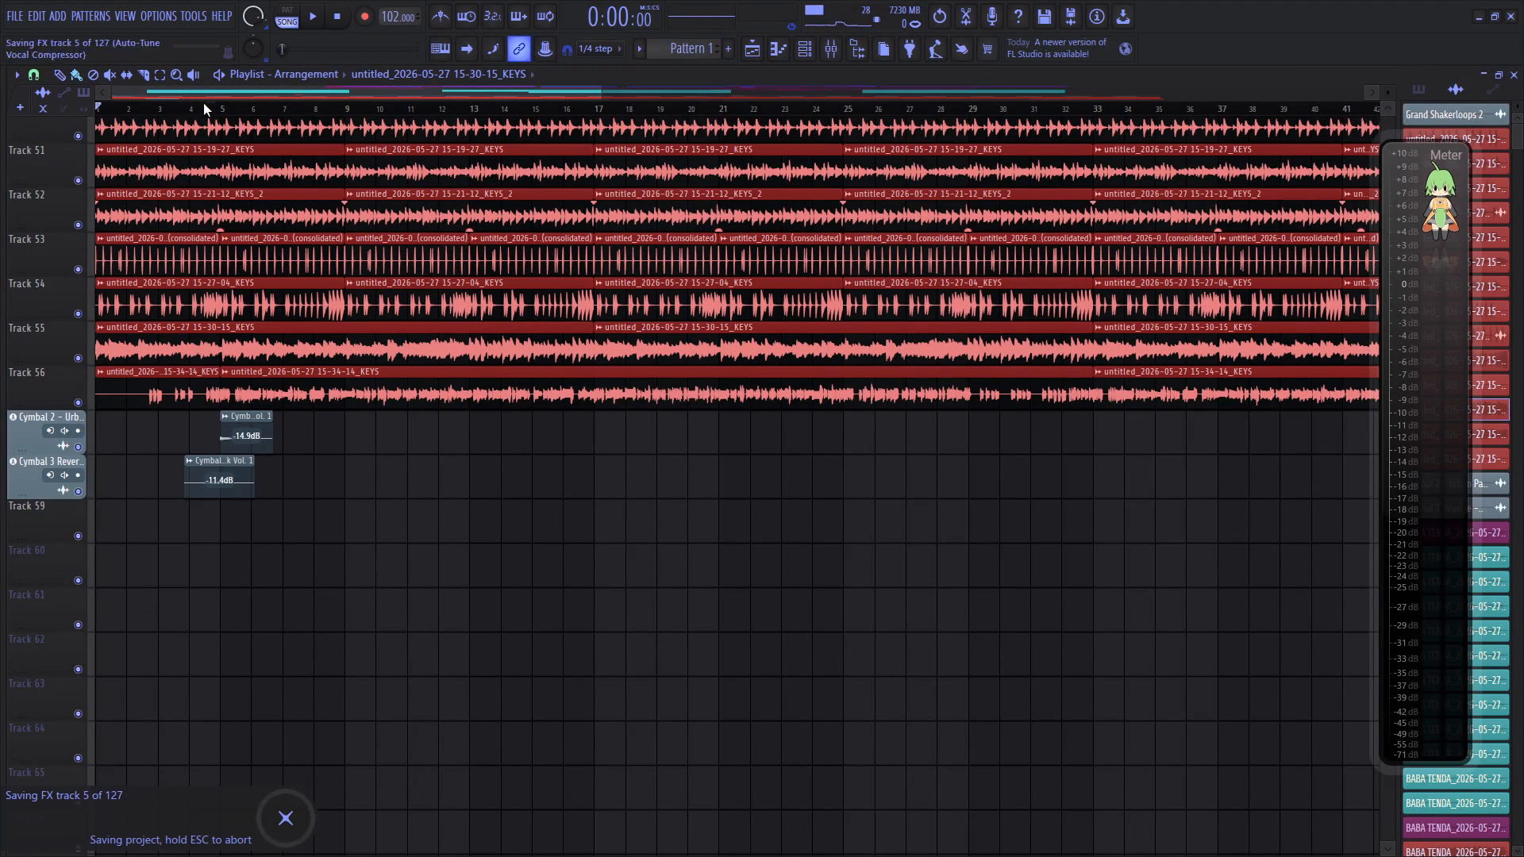
Lower and fine-tune the main volume while playing the song from its beginning, and save the project.
{"action": "scroll", "coordinate": [252, 17], "scroll_direction": "down", "scroll_amount": 20}
{"action": "scroll", "coordinate": [252, 17], "scroll_direction": "down", "scroll_amount": 4}
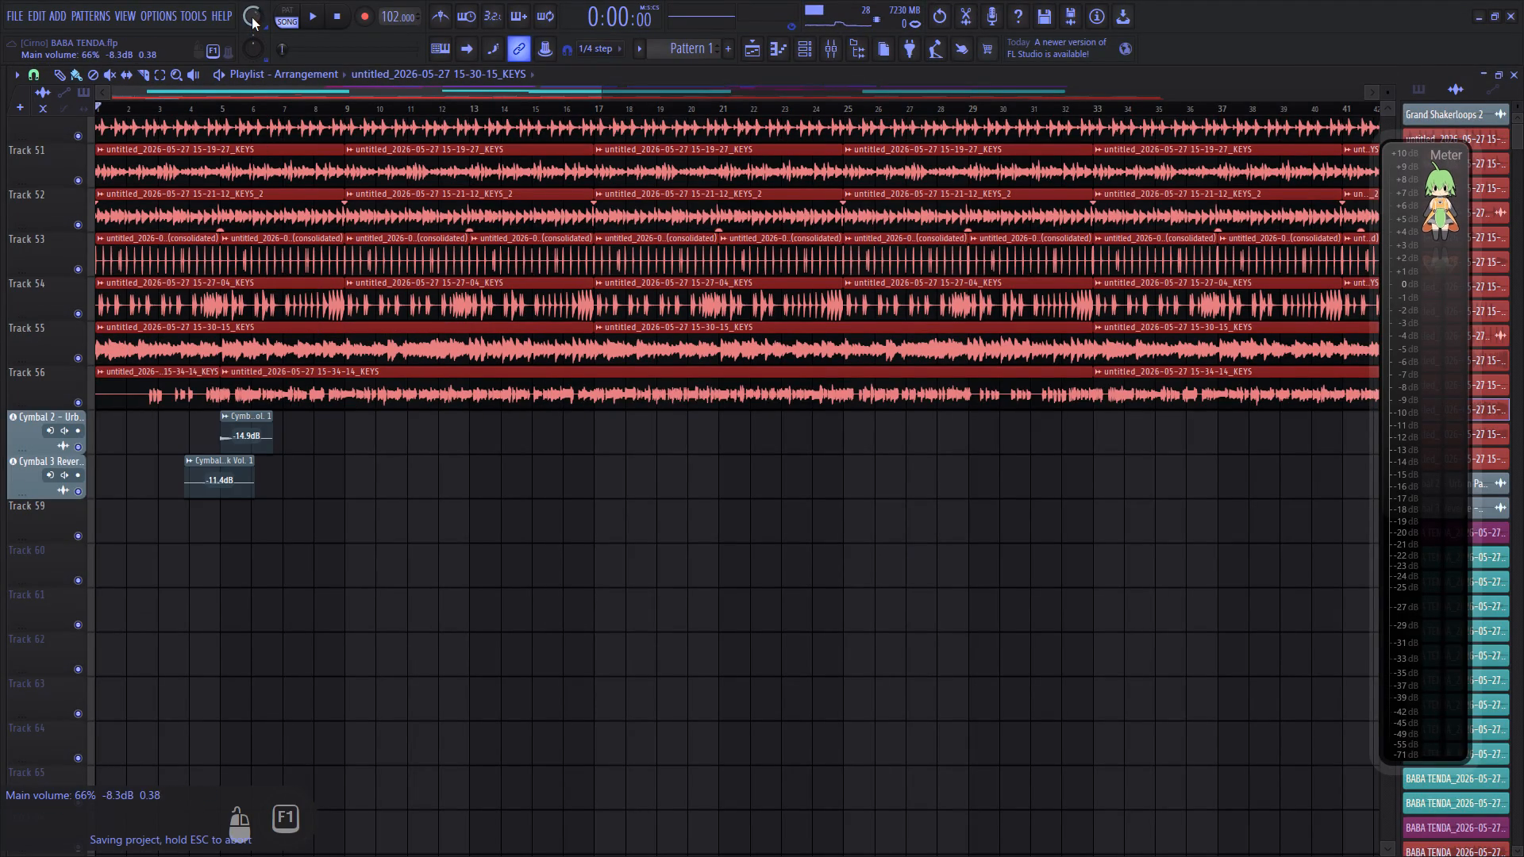
{"action": "scroll", "coordinate": [252, 17], "scroll_direction": "down", "scroll_amount": 6}
{"action": "key", "text": "space"}
{"action": "scroll", "coordinate": [252, 17], "scroll_direction": "down", "scroll_amount": 5}
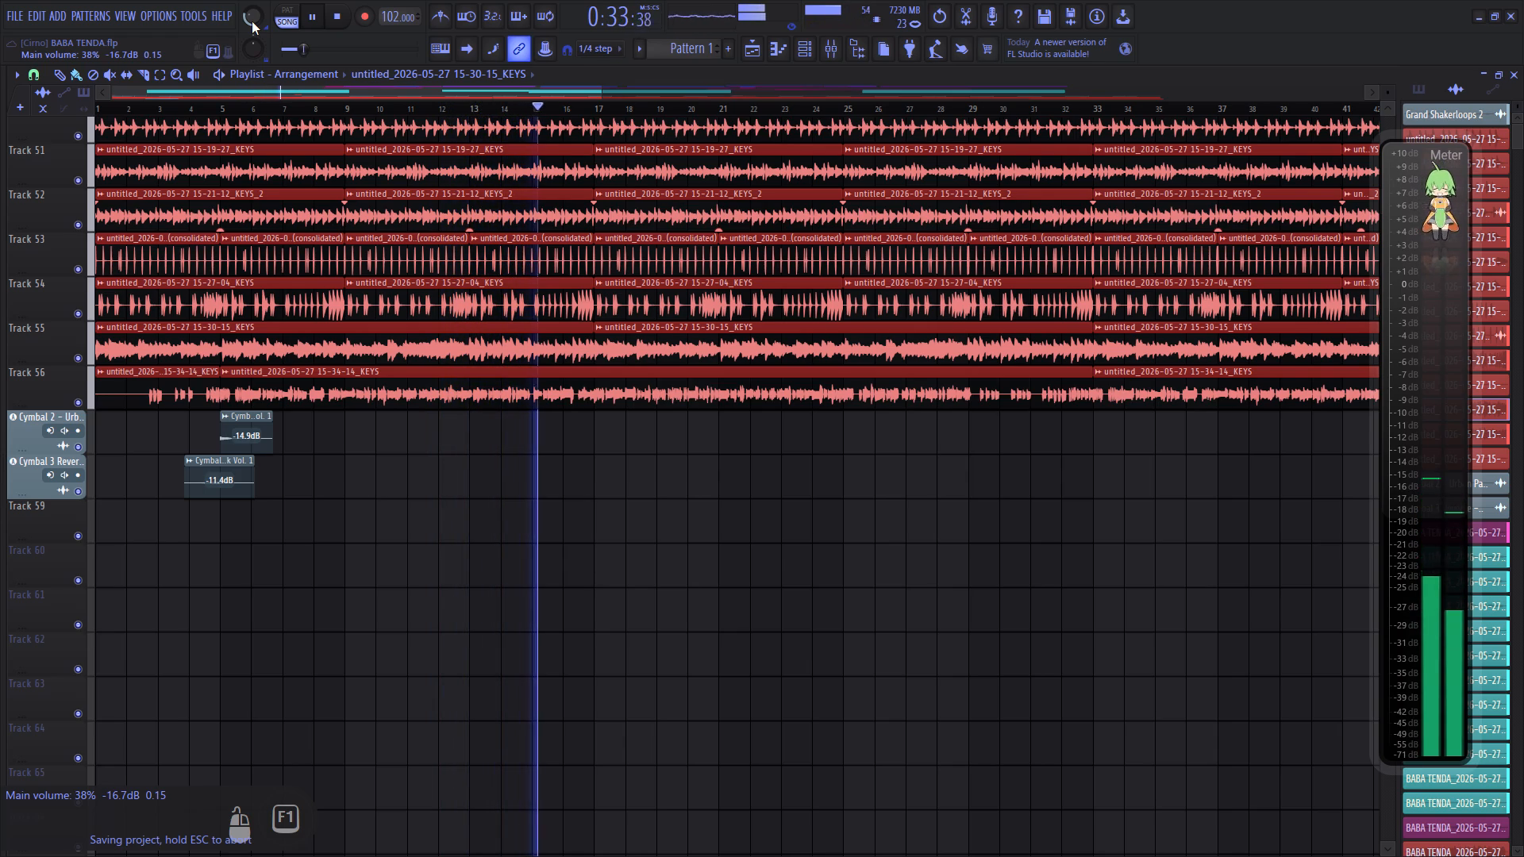
{"action": "scroll", "coordinate": [248, 9], "scroll_direction": "up", "scroll_amount": 4}
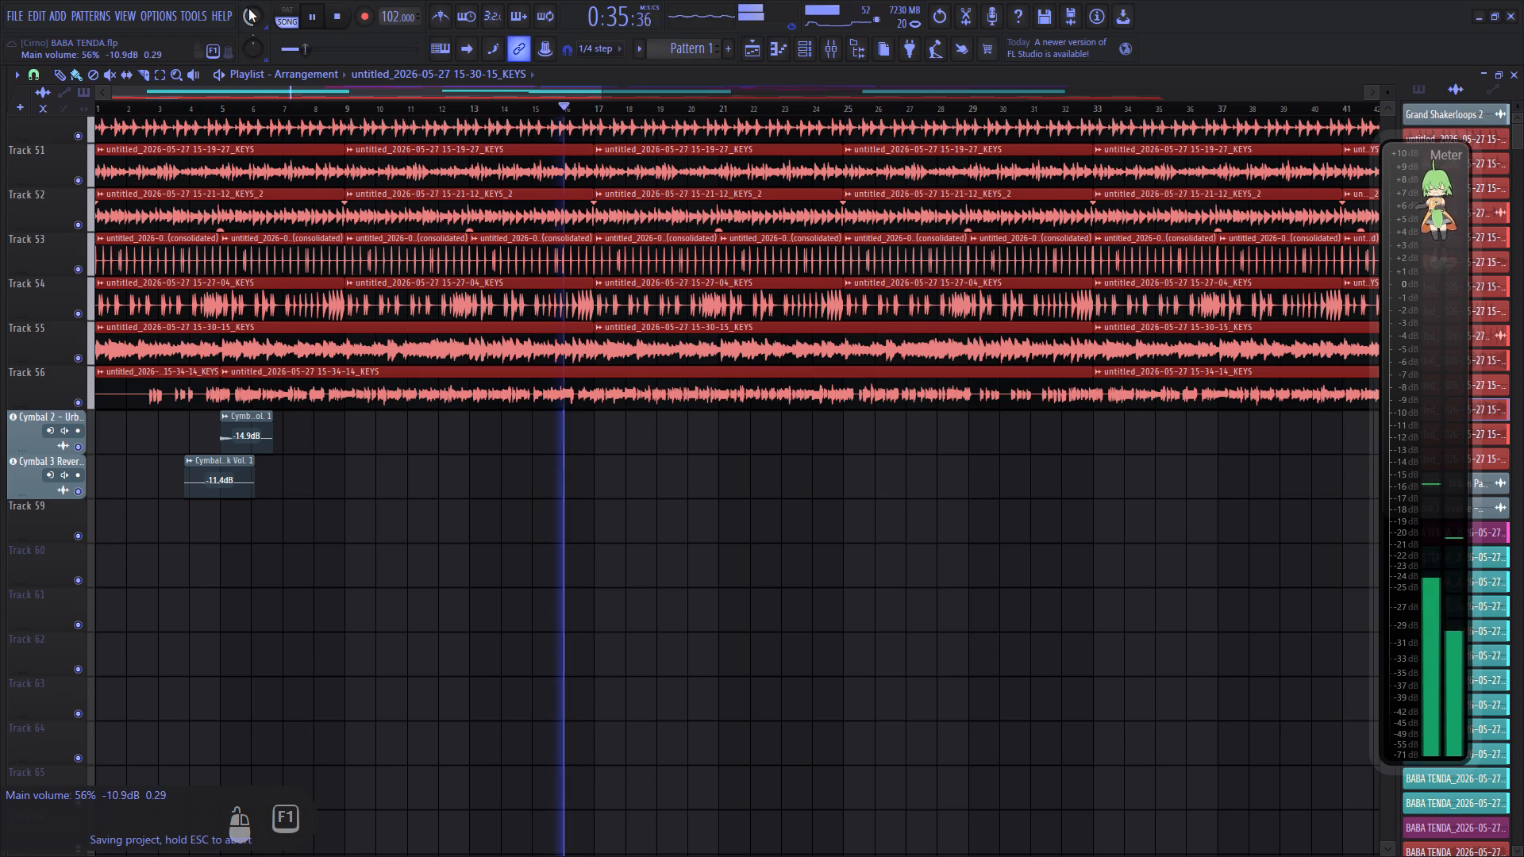
{"action": "scroll", "coordinate": [248, 9], "scroll_direction": "up", "scroll_amount": 5}
{"action": "scroll", "coordinate": [248, 9], "scroll_direction": "down", "scroll_amount": 3}
{"action": "key", "text": "ctrl+s"}
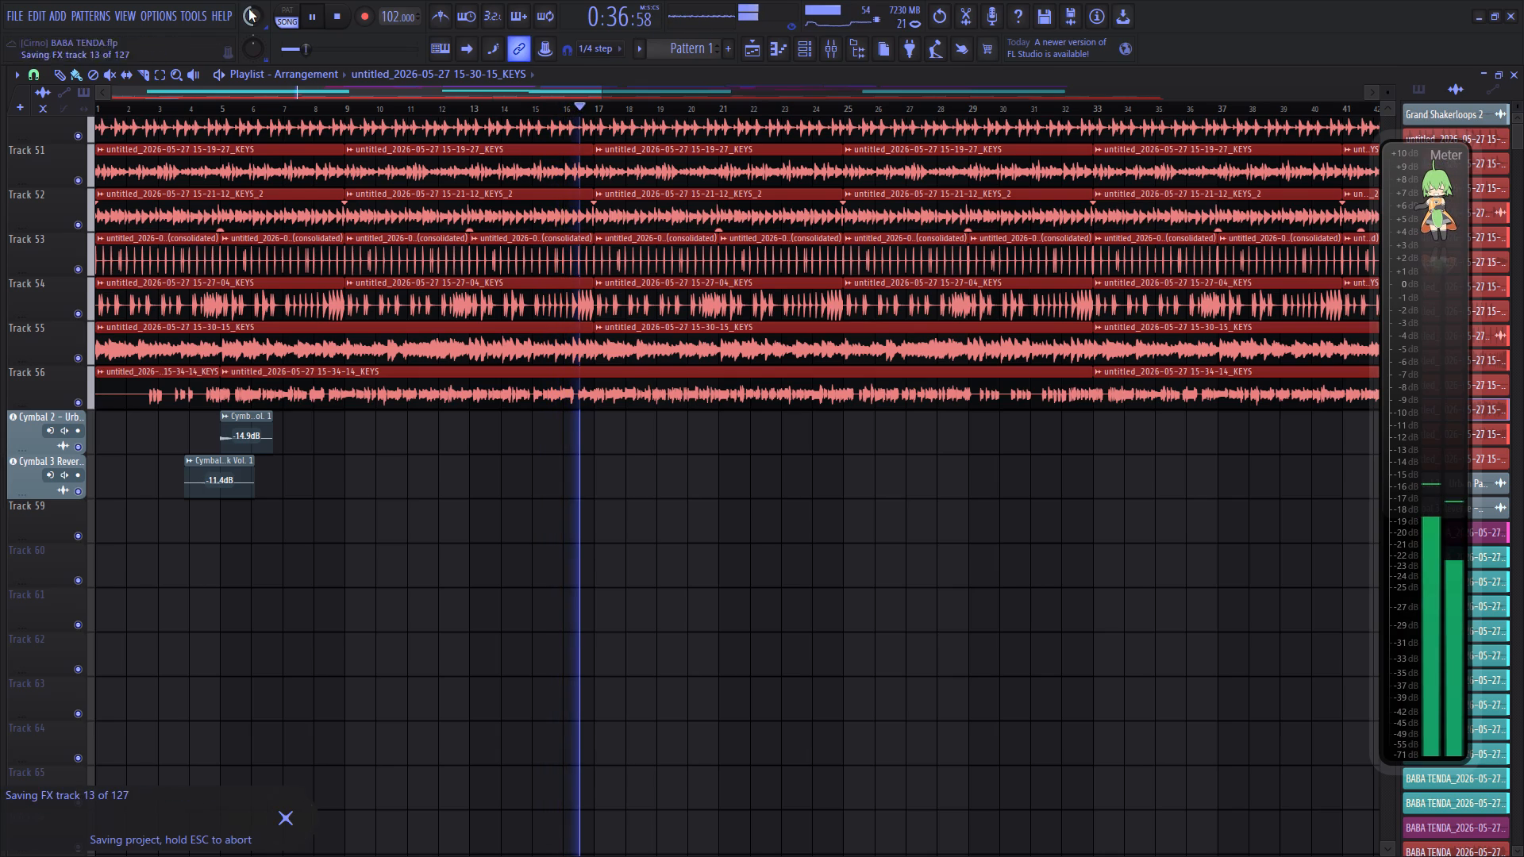
Open the mixer's Master track and check its Fruity Stereo Shaper settings during playback.
{"action": "scroll", "coordinate": [540, 100], "scroll_direction": "down", "scroll_amount": 8}
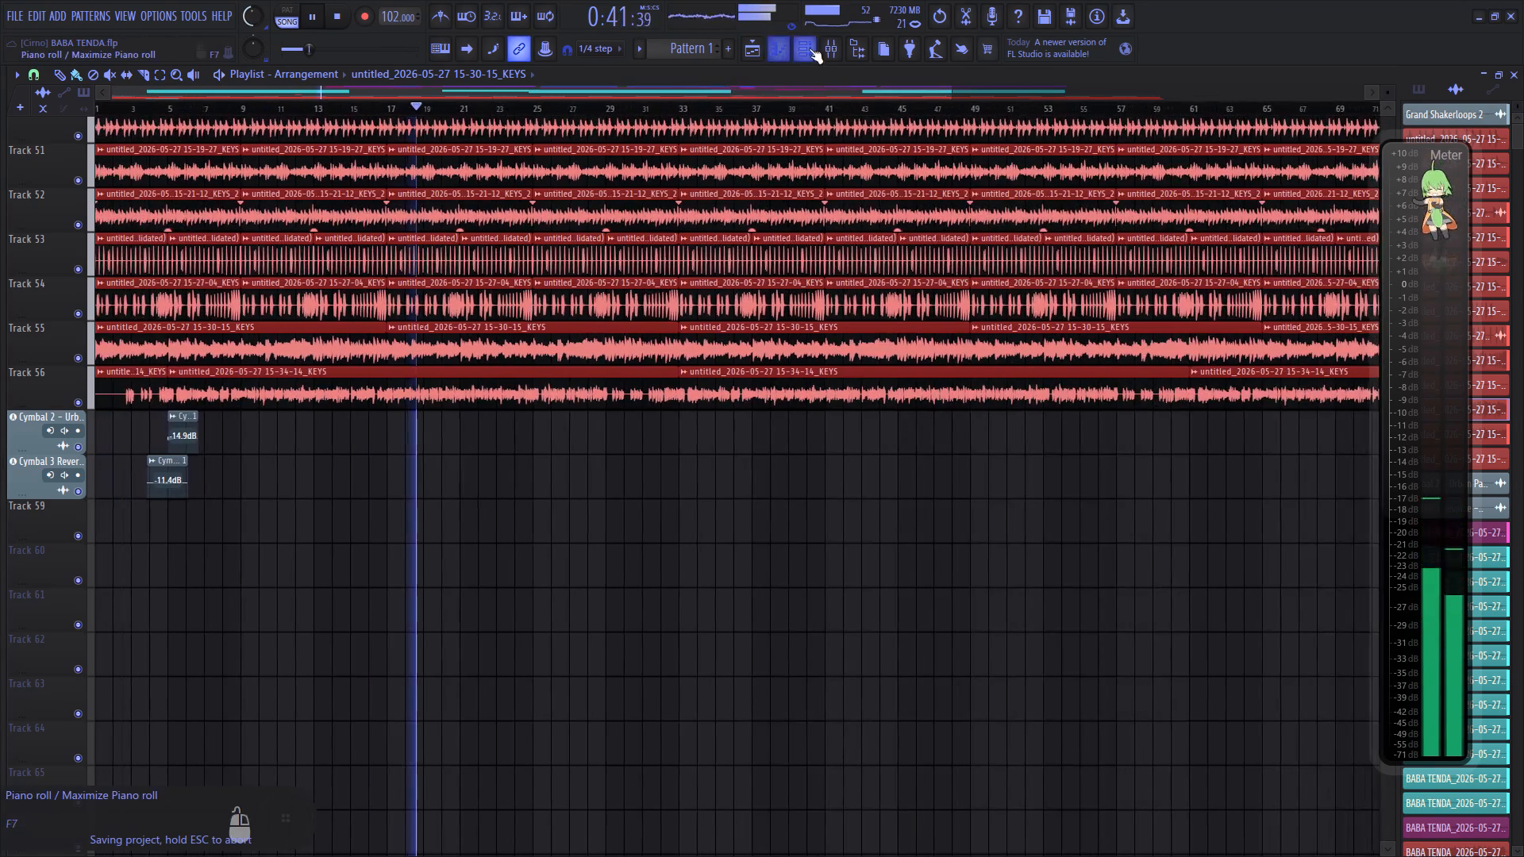
{"action": "left_click", "coordinate": [838, 51]}
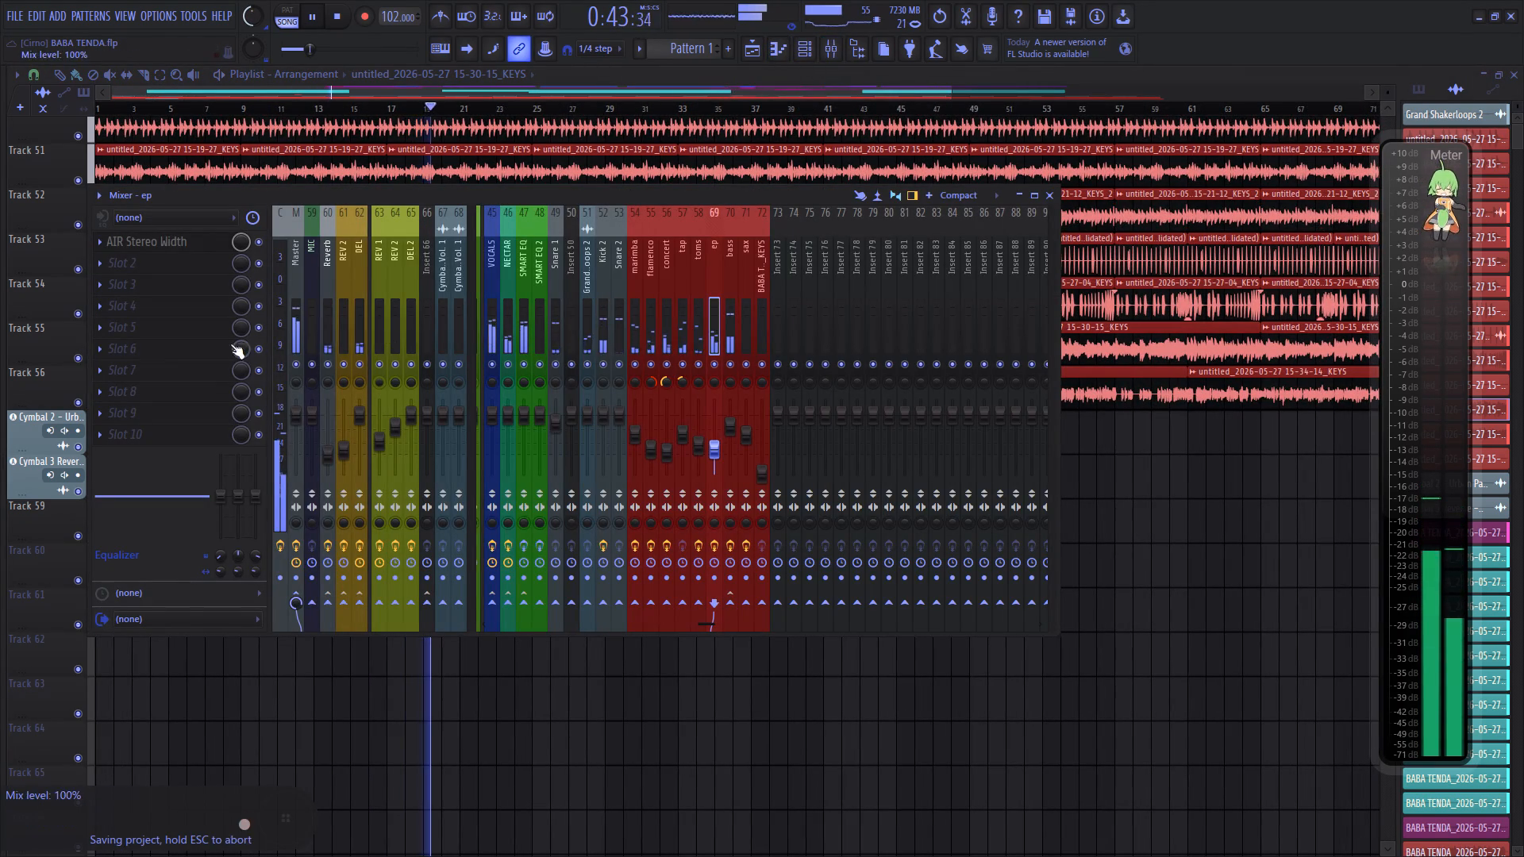
{"action": "left_click", "coordinate": [296, 327]}
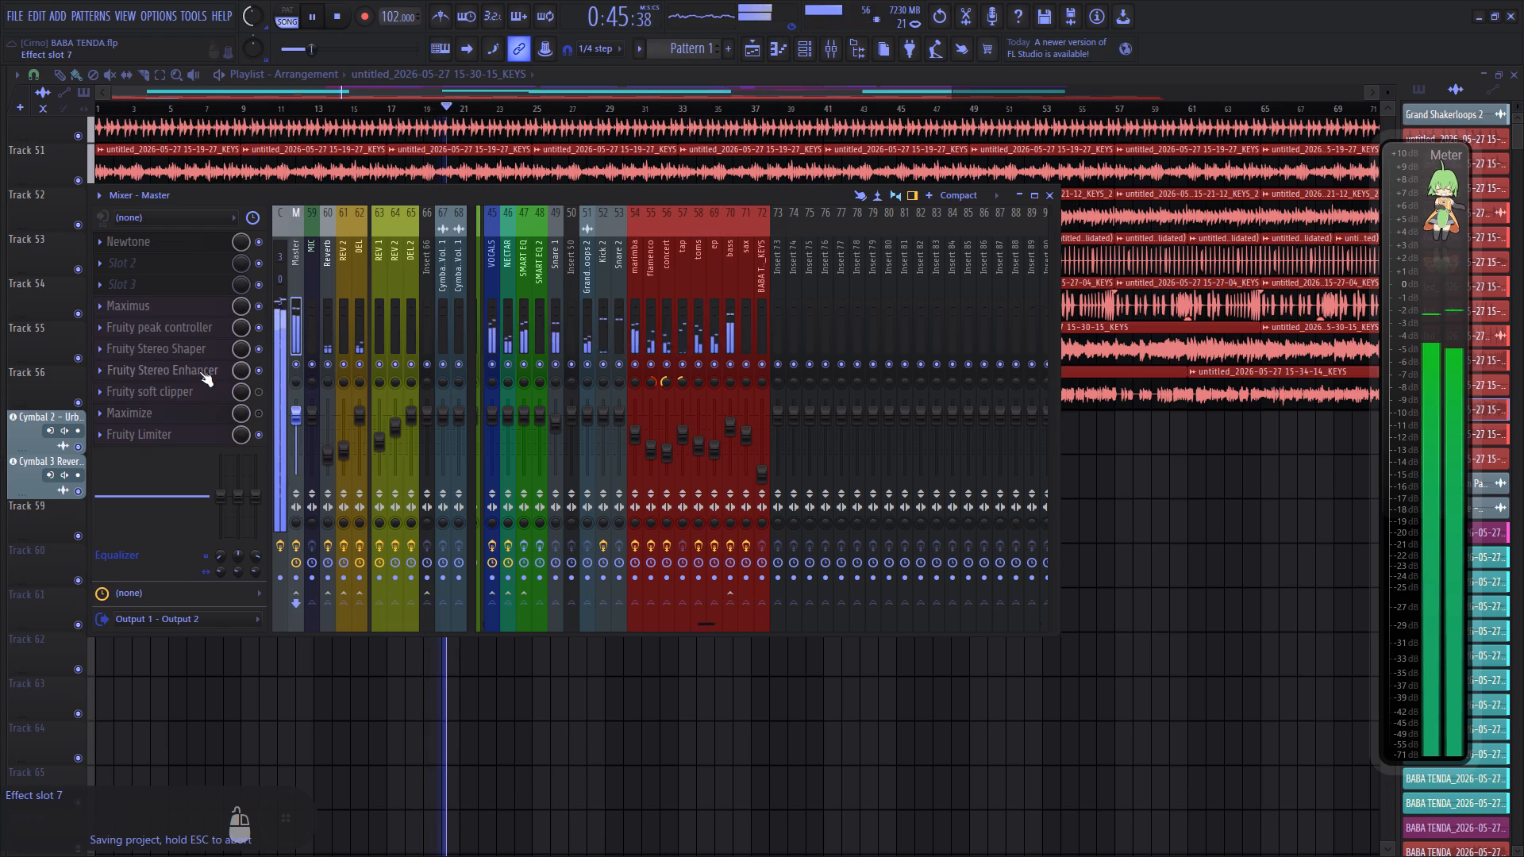
{"action": "left_click", "coordinate": [190, 351]}
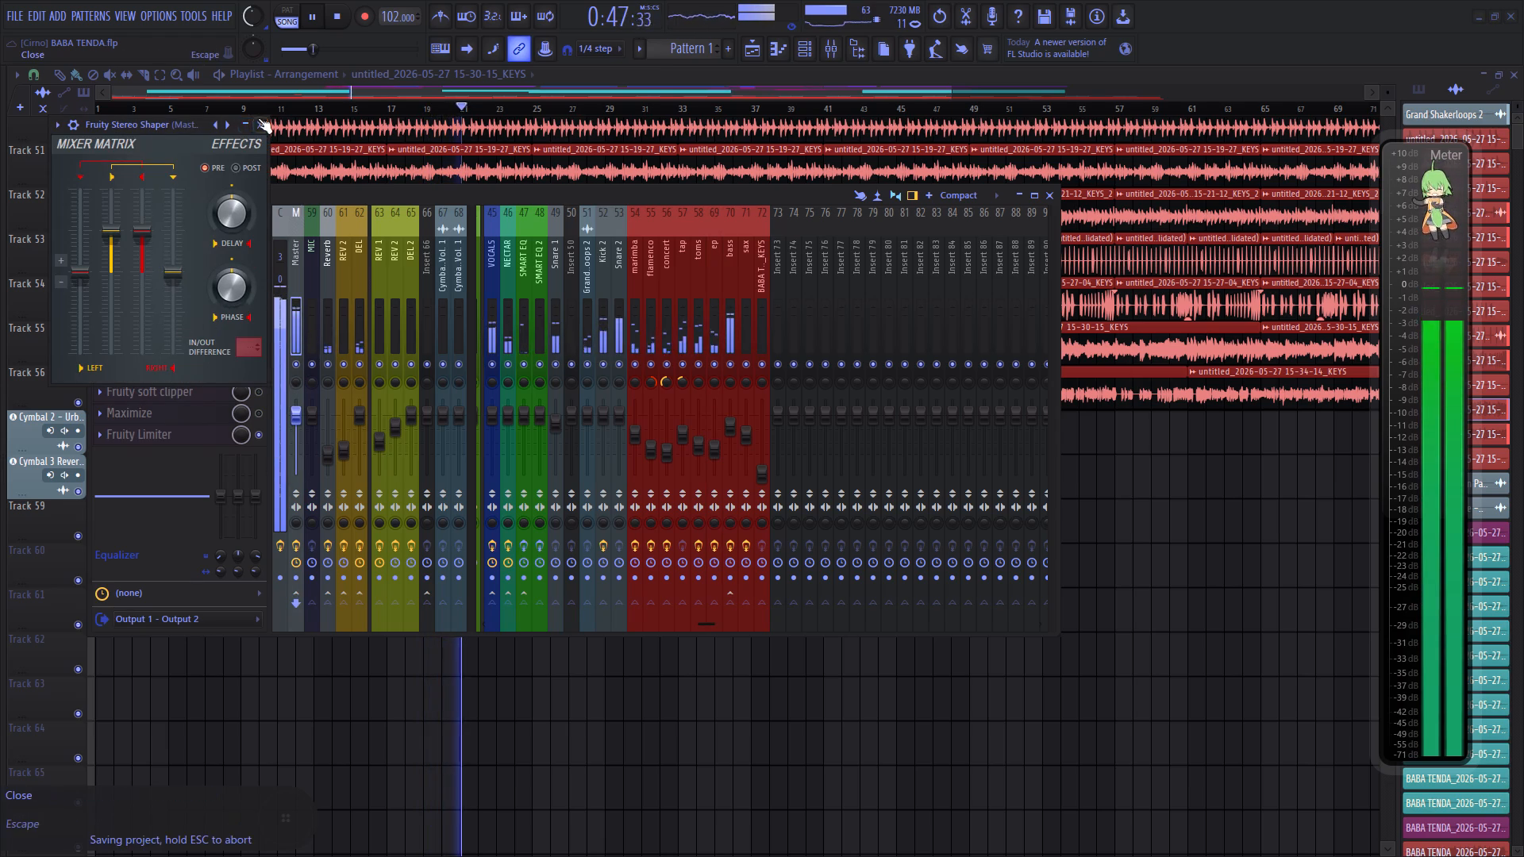
{"action": "left_click", "coordinate": [258, 119]}
Open Maximus on the Master track, solo the low band and adjust its stereo separation toward merged.
{"action": "left_click", "coordinate": [148, 304]}
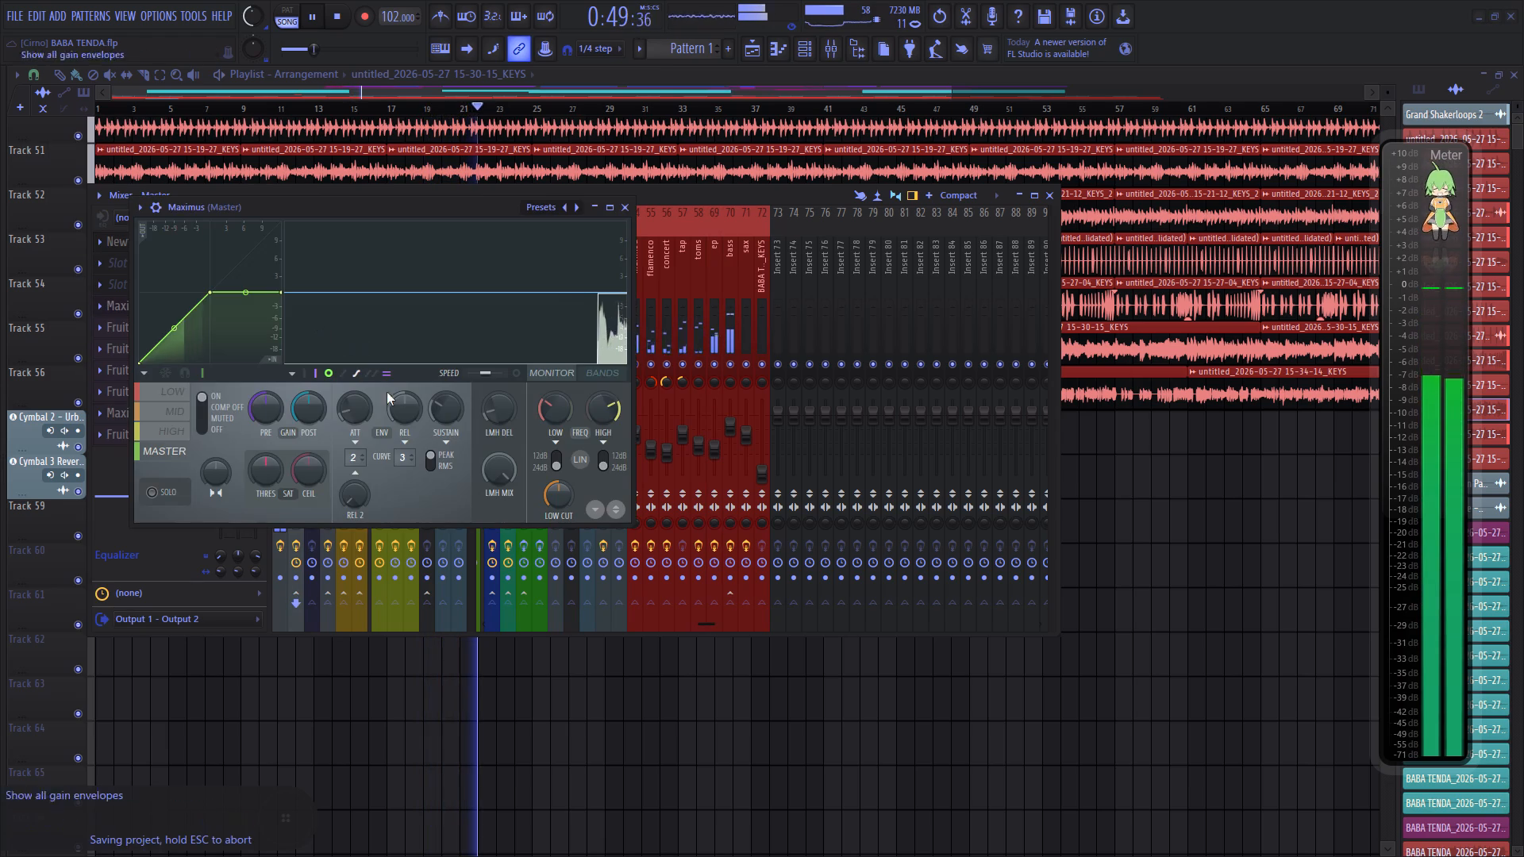
{"action": "left_click", "coordinate": [166, 391]}
{"action": "left_click", "coordinate": [156, 495]}
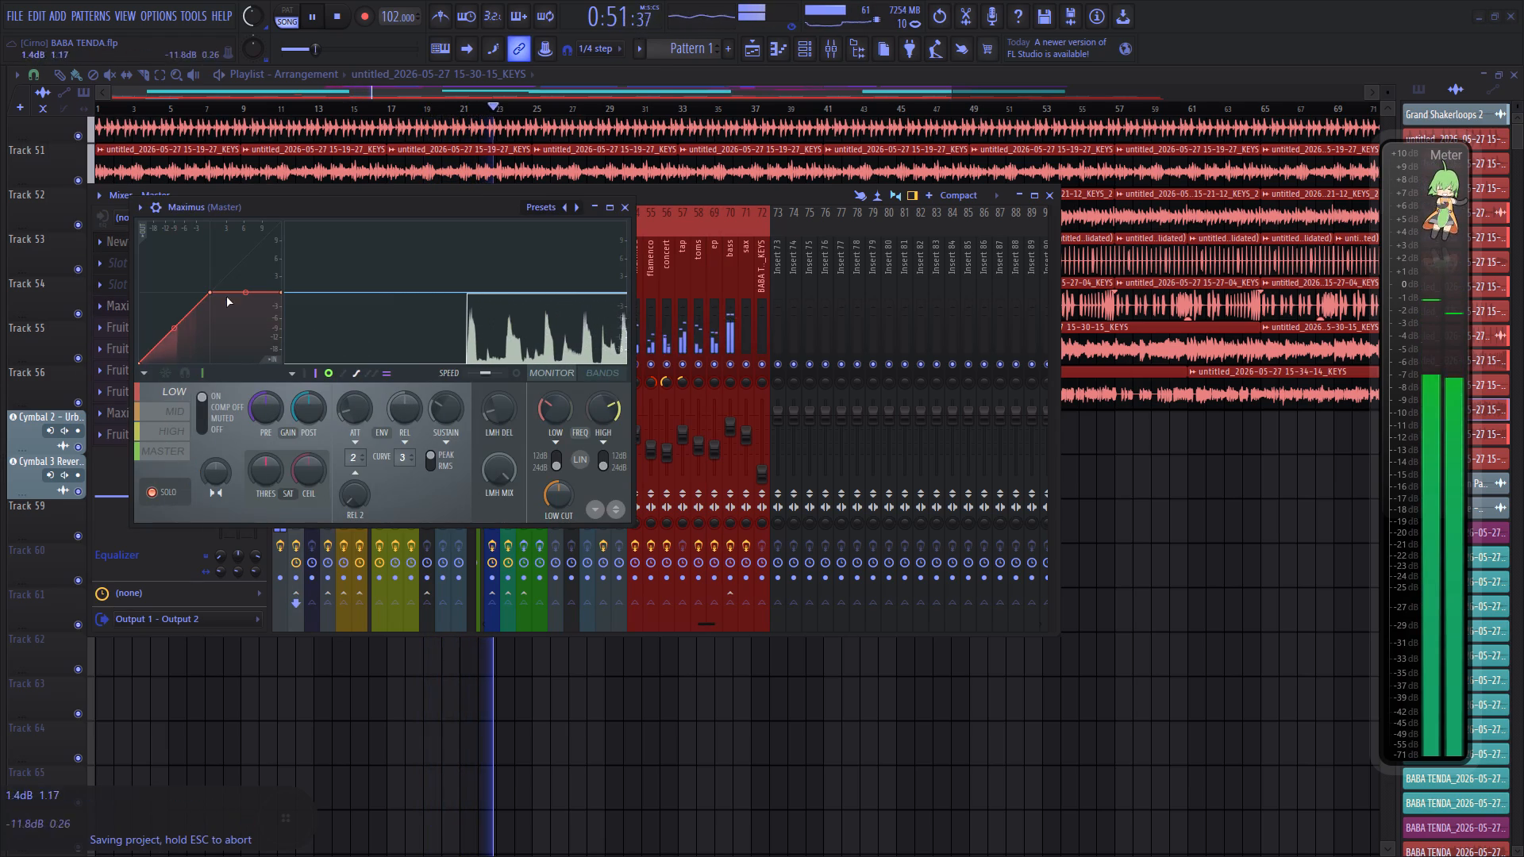
{"action": "scroll", "coordinate": [251, 17], "scroll_direction": "up", "scroll_amount": 10}
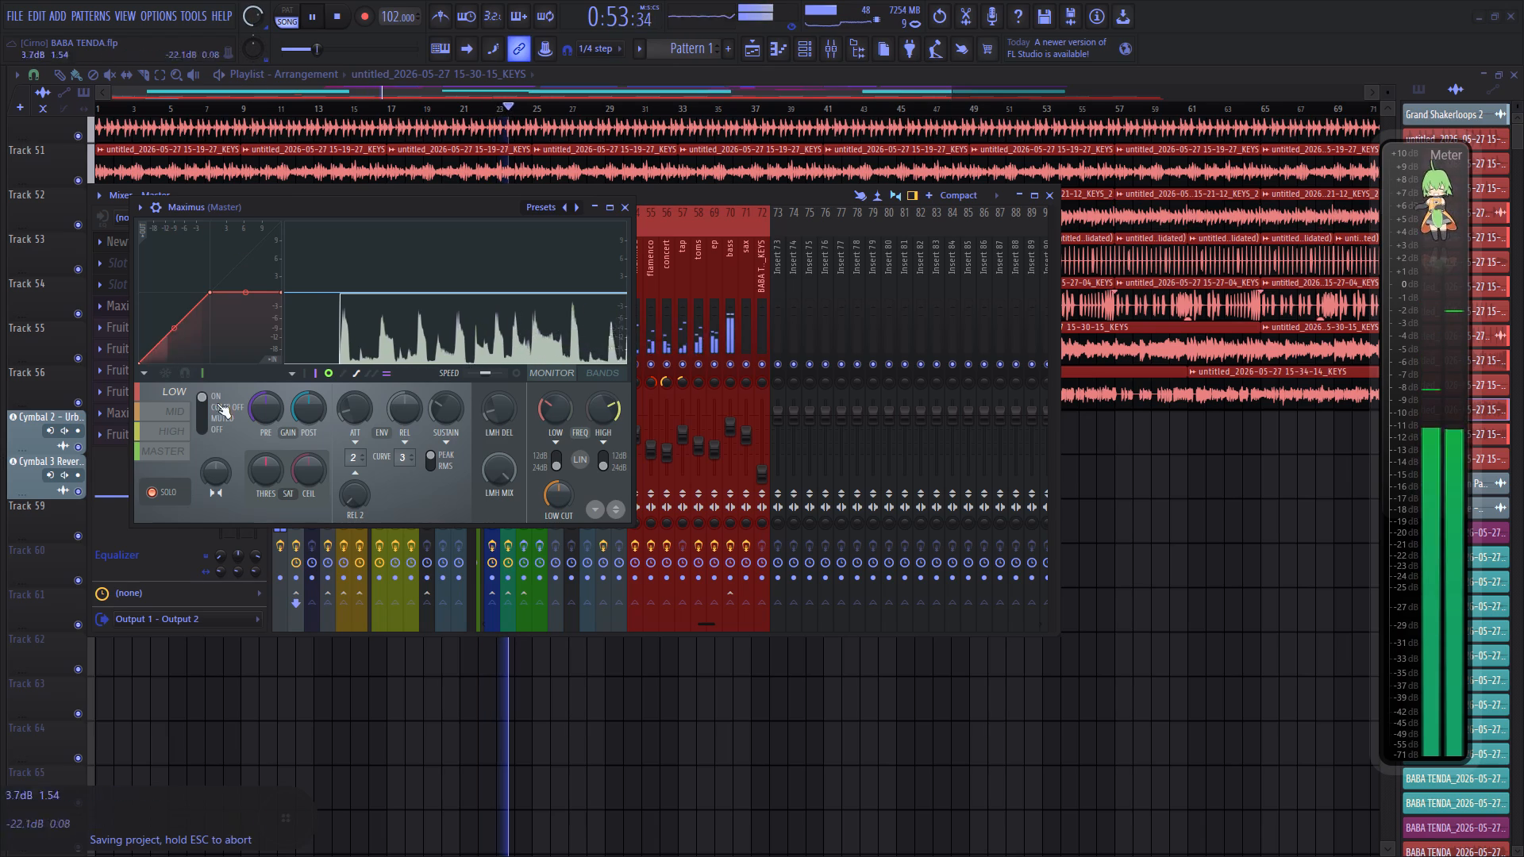
{"action": "scroll", "coordinate": [206, 479], "scroll_direction": "up", "scroll_amount": 4}
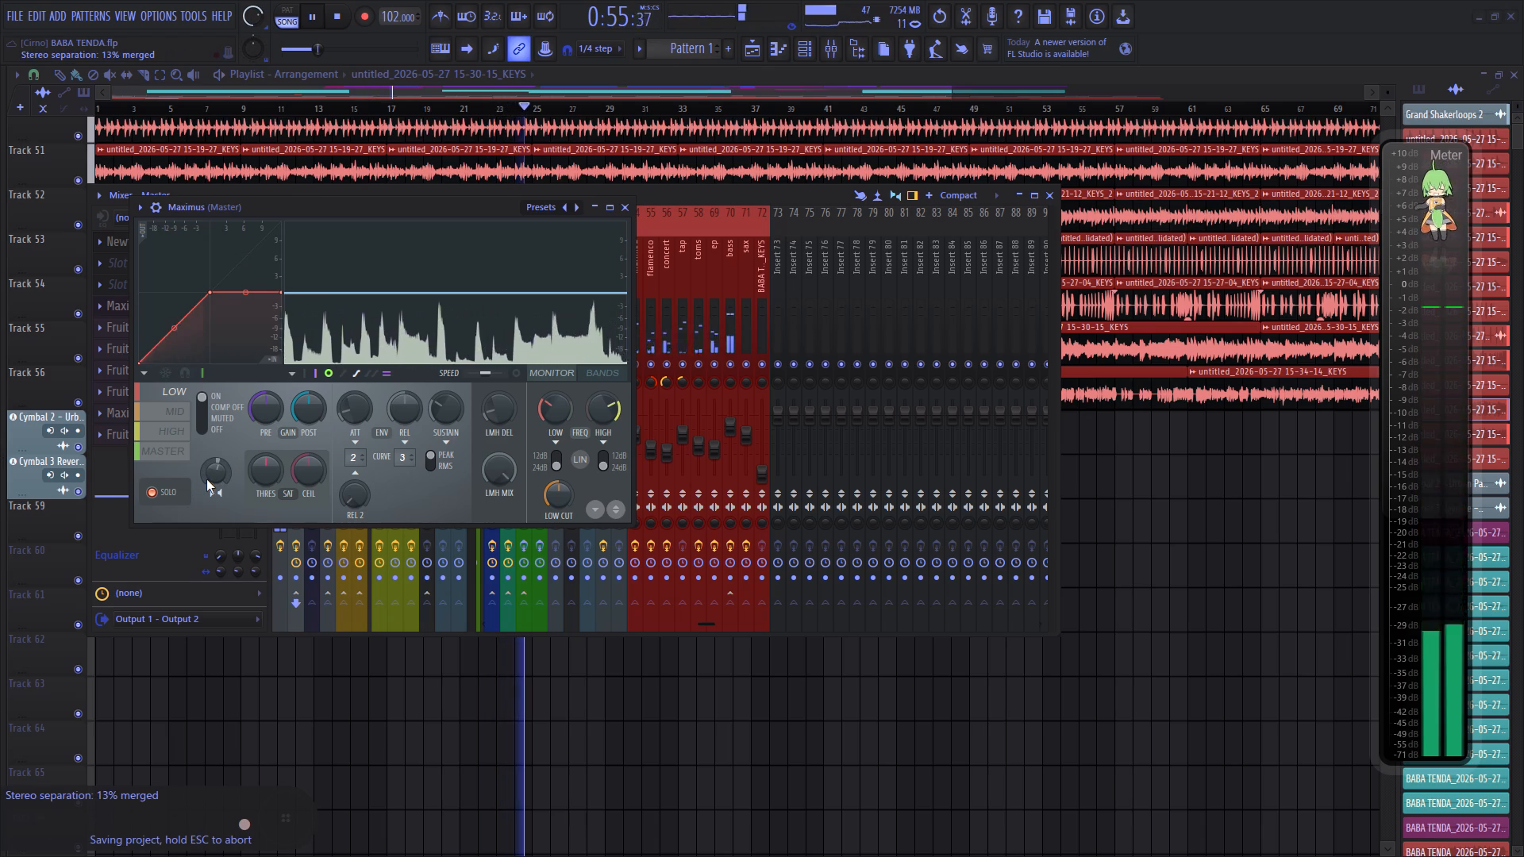
{"action": "scroll", "coordinate": [206, 479], "scroll_direction": "up", "scroll_amount": 1}
Widen the Maximus mid band's stereo separation to about 10% separated.
{"action": "left_click", "coordinate": [181, 414]}
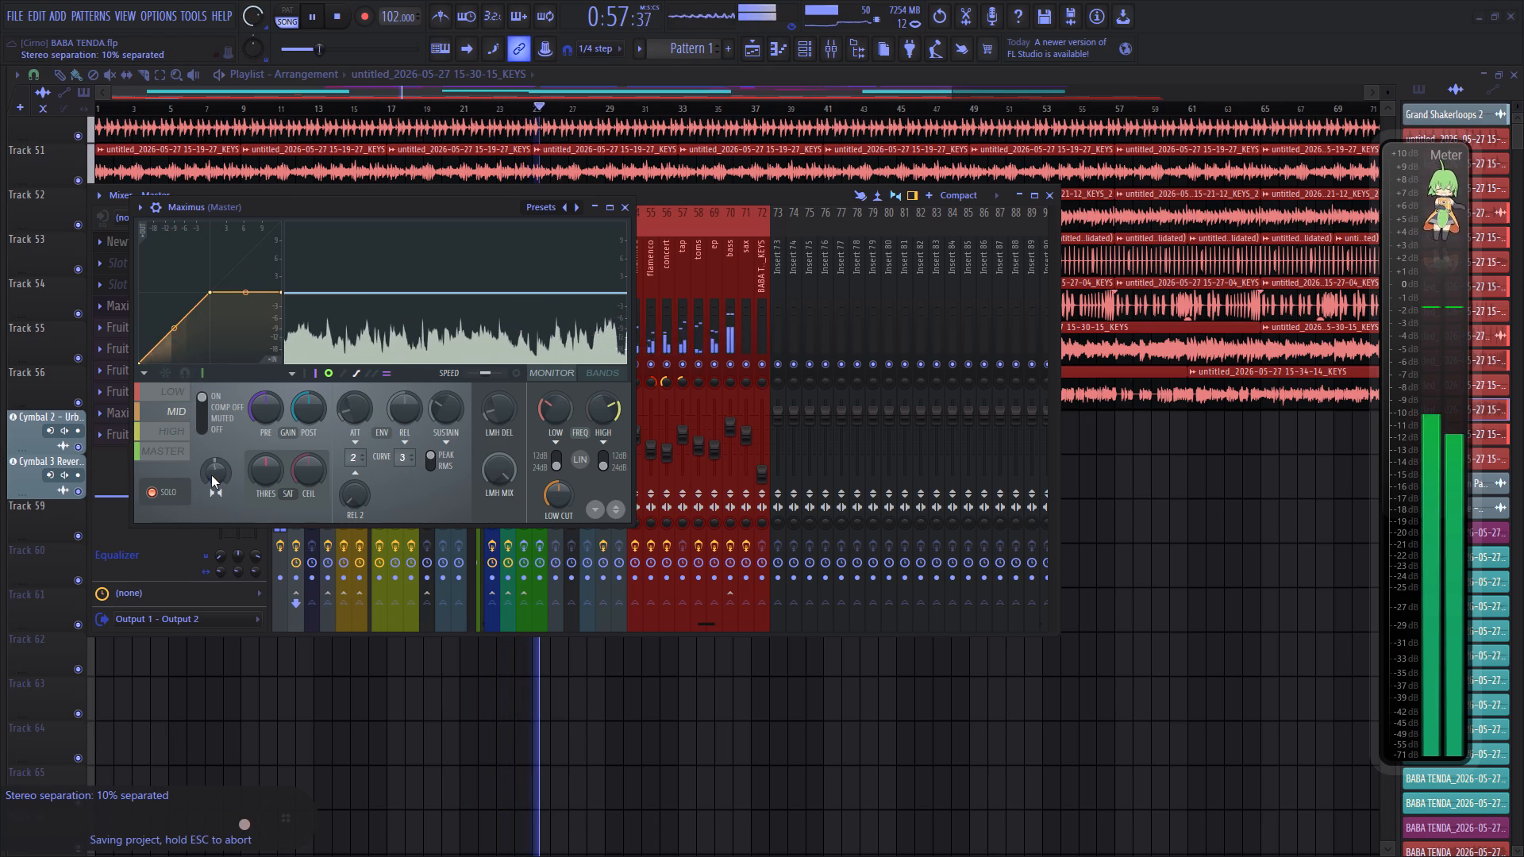
{"action": "scroll", "coordinate": [211, 478], "scroll_direction": "down", "scroll_amount": 2}
Set the Maximus high band's stereo separation to 26% separated and return to the master band.
{"action": "left_click", "coordinate": [185, 431]}
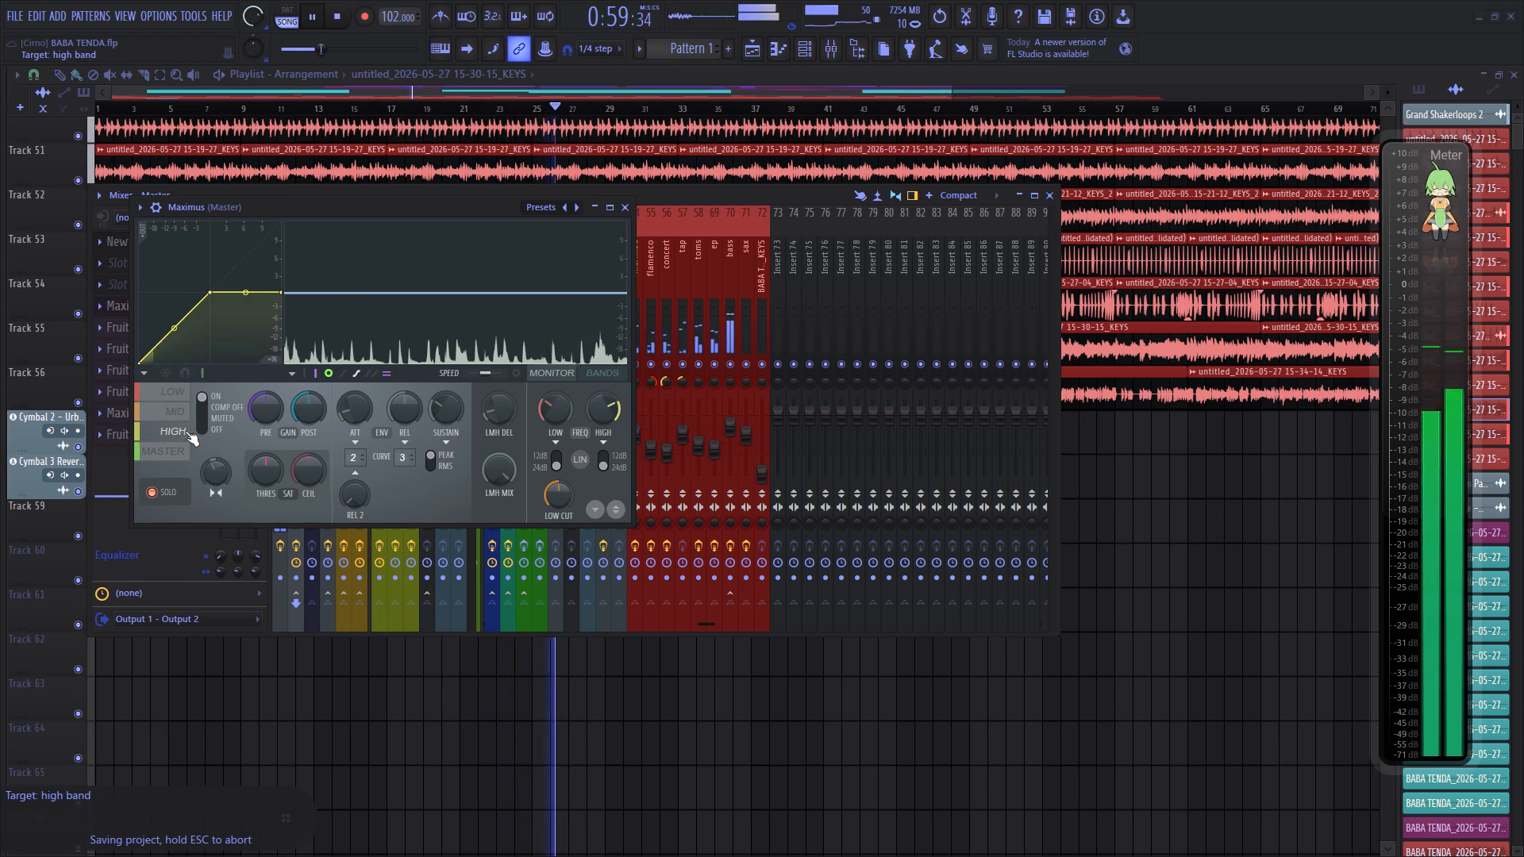
{"action": "scroll", "coordinate": [214, 479], "scroll_direction": "down", "scroll_amount": 2}
{"action": "scroll", "coordinate": [214, 479], "scroll_direction": "up", "scroll_amount": 1}
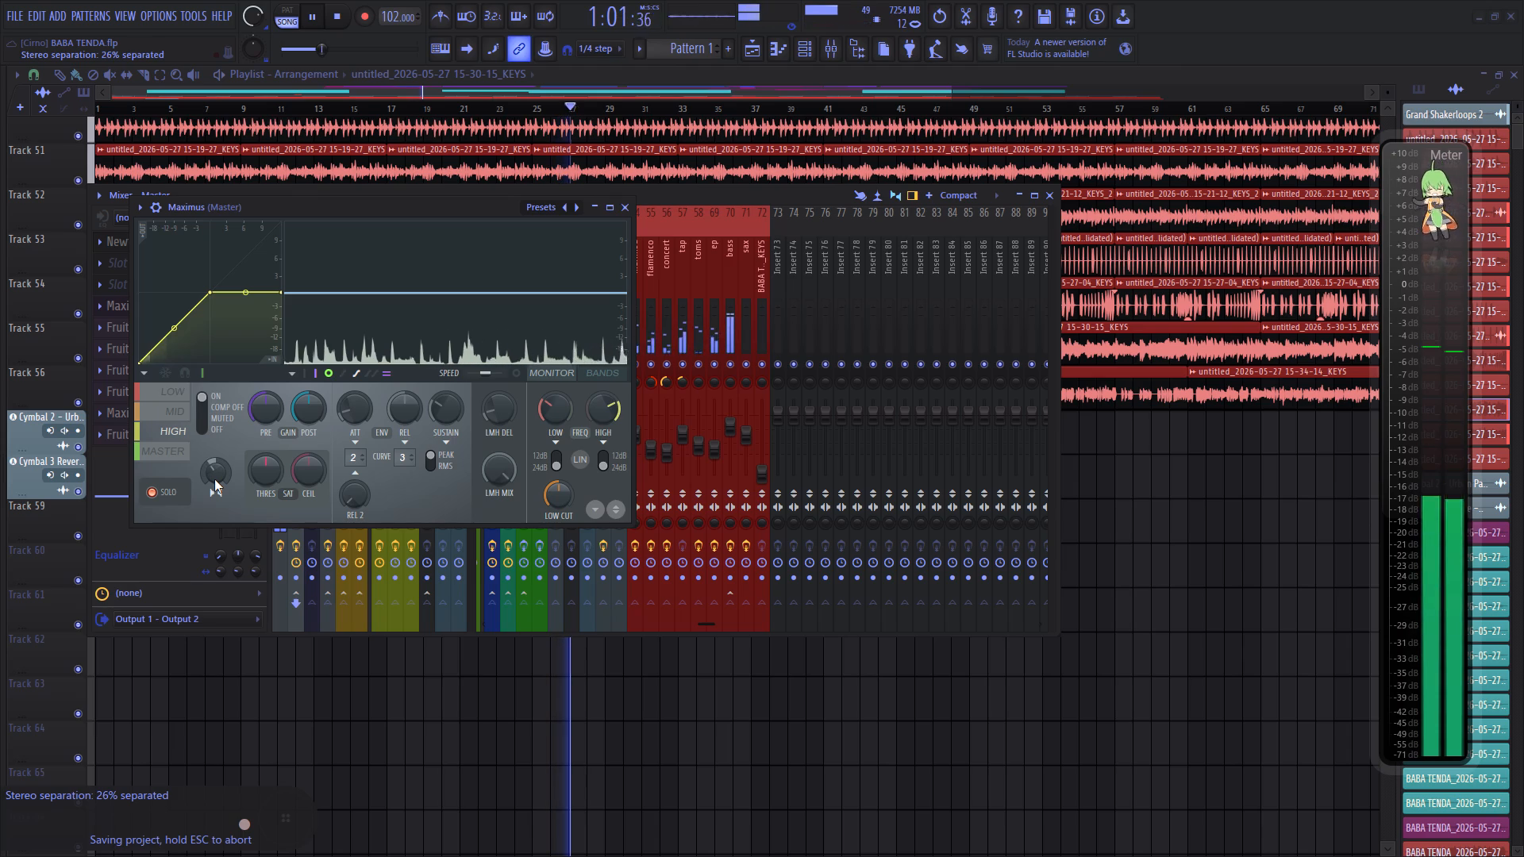
{"action": "left_click", "coordinate": [183, 455]}
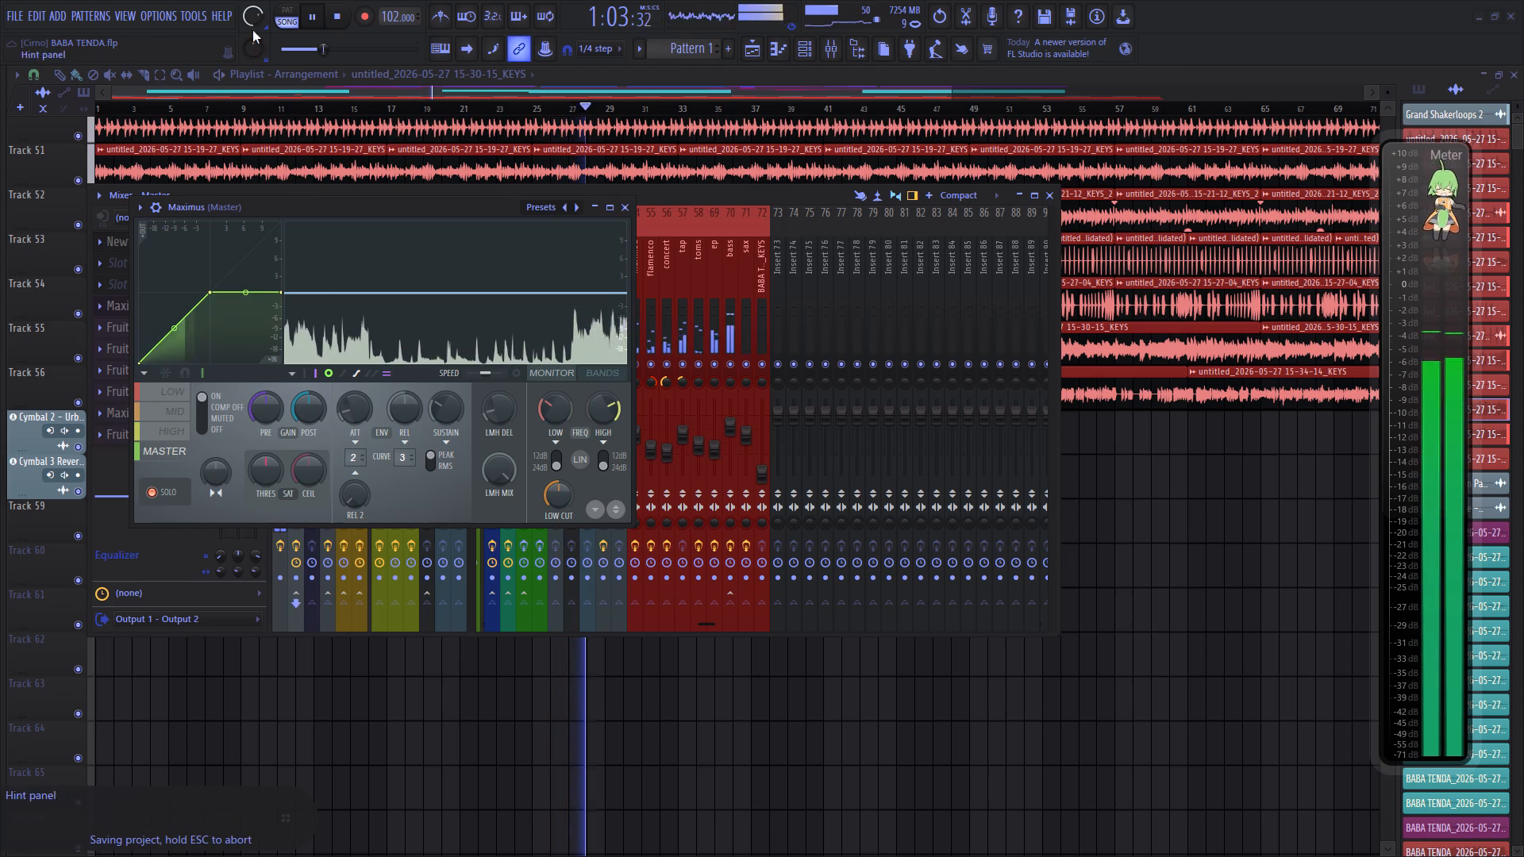
Lower the main volume, close Maximus, save the project and stop playback.
{"action": "scroll", "coordinate": [256, 11], "scroll_direction": "down", "scroll_amount": 17}
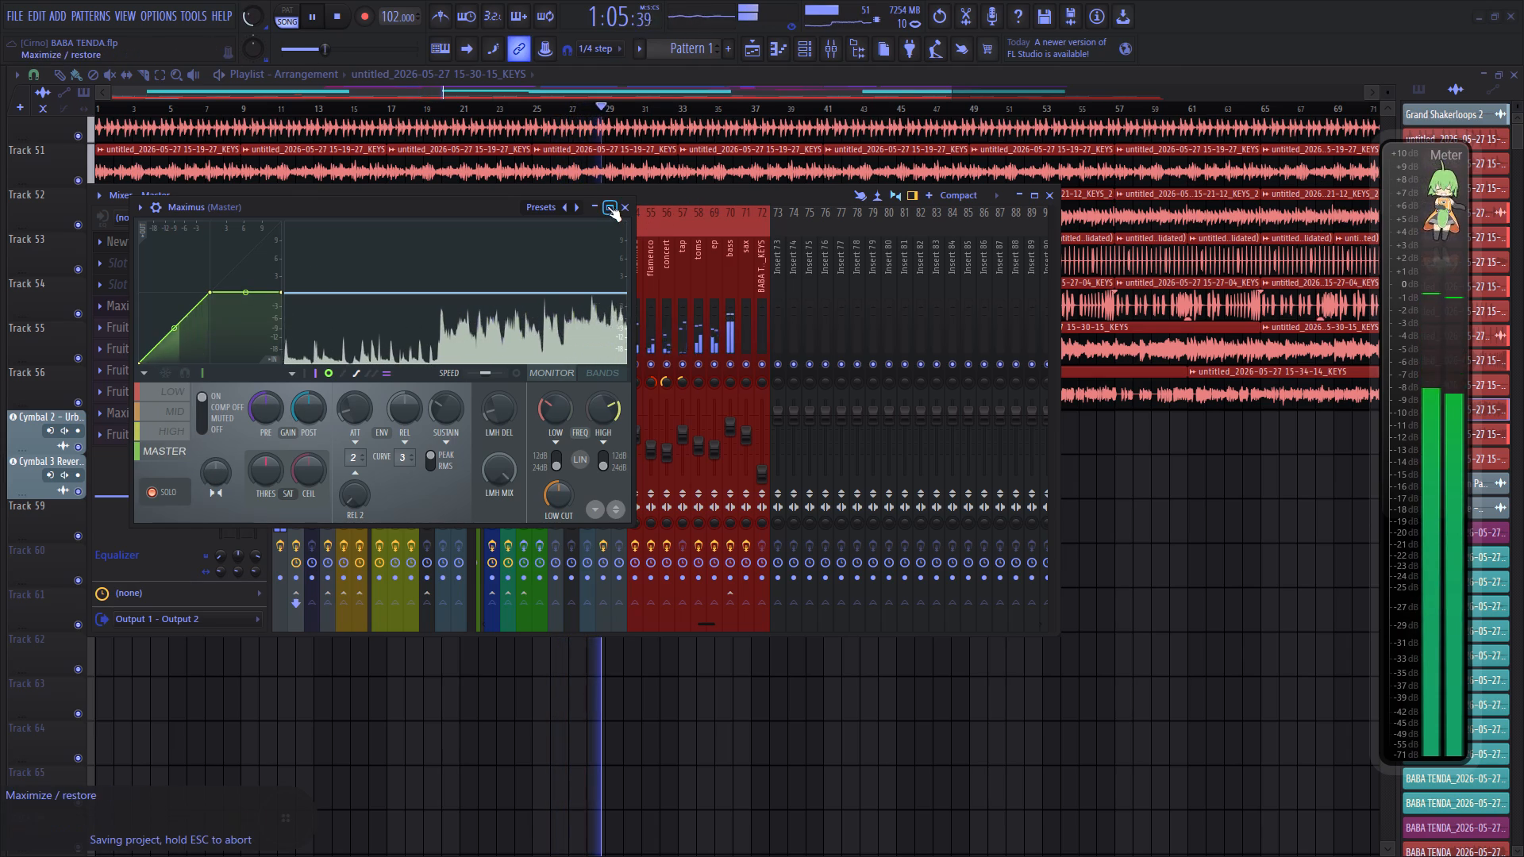
{"action": "left_click", "coordinate": [620, 209]}
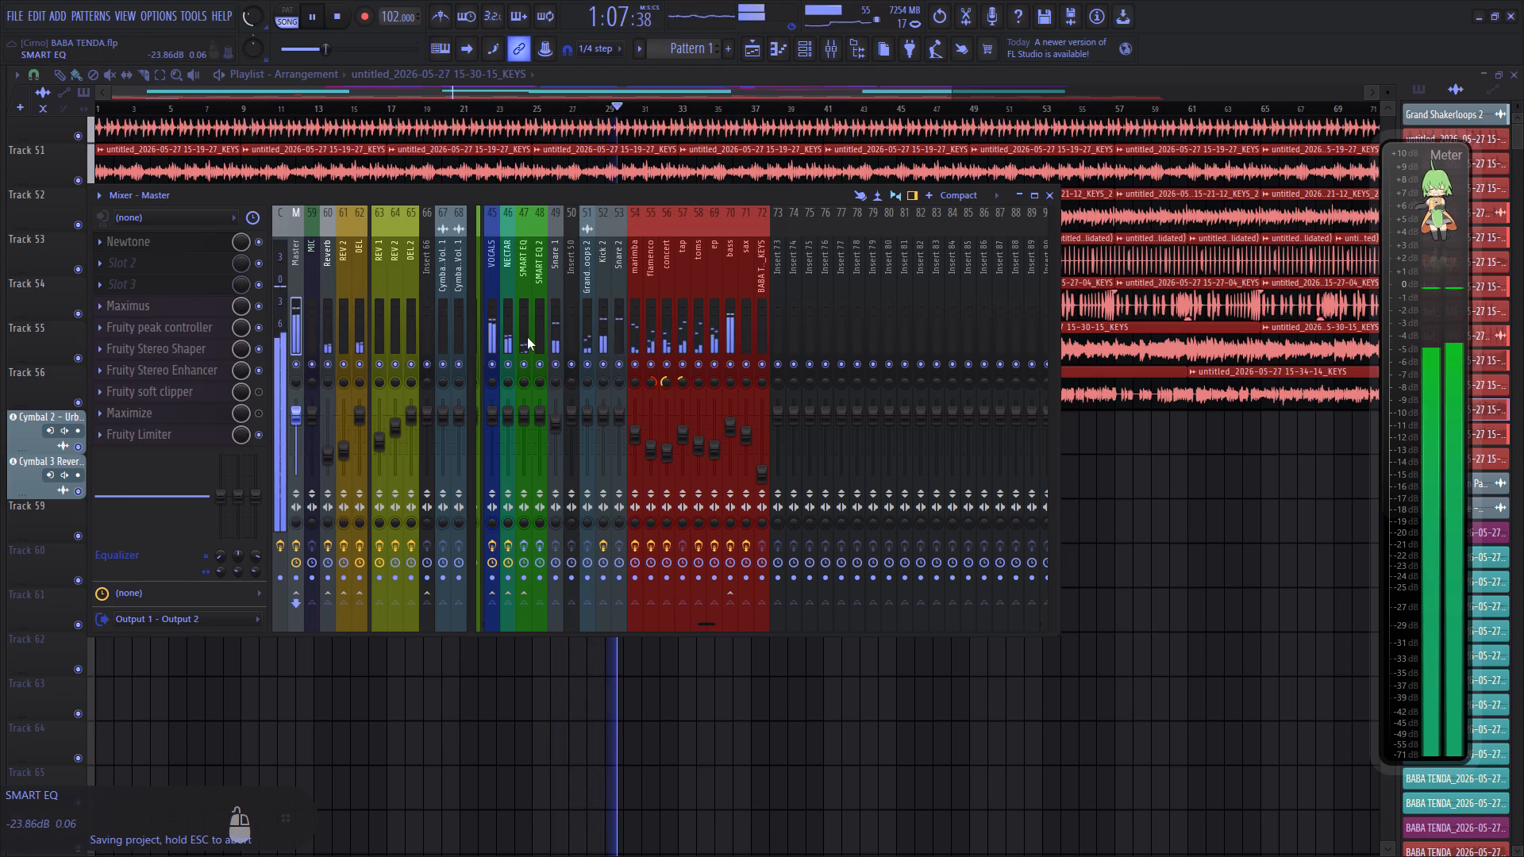
{"action": "key", "text": "ctrl+s"}
{"action": "key", "text": "space"}
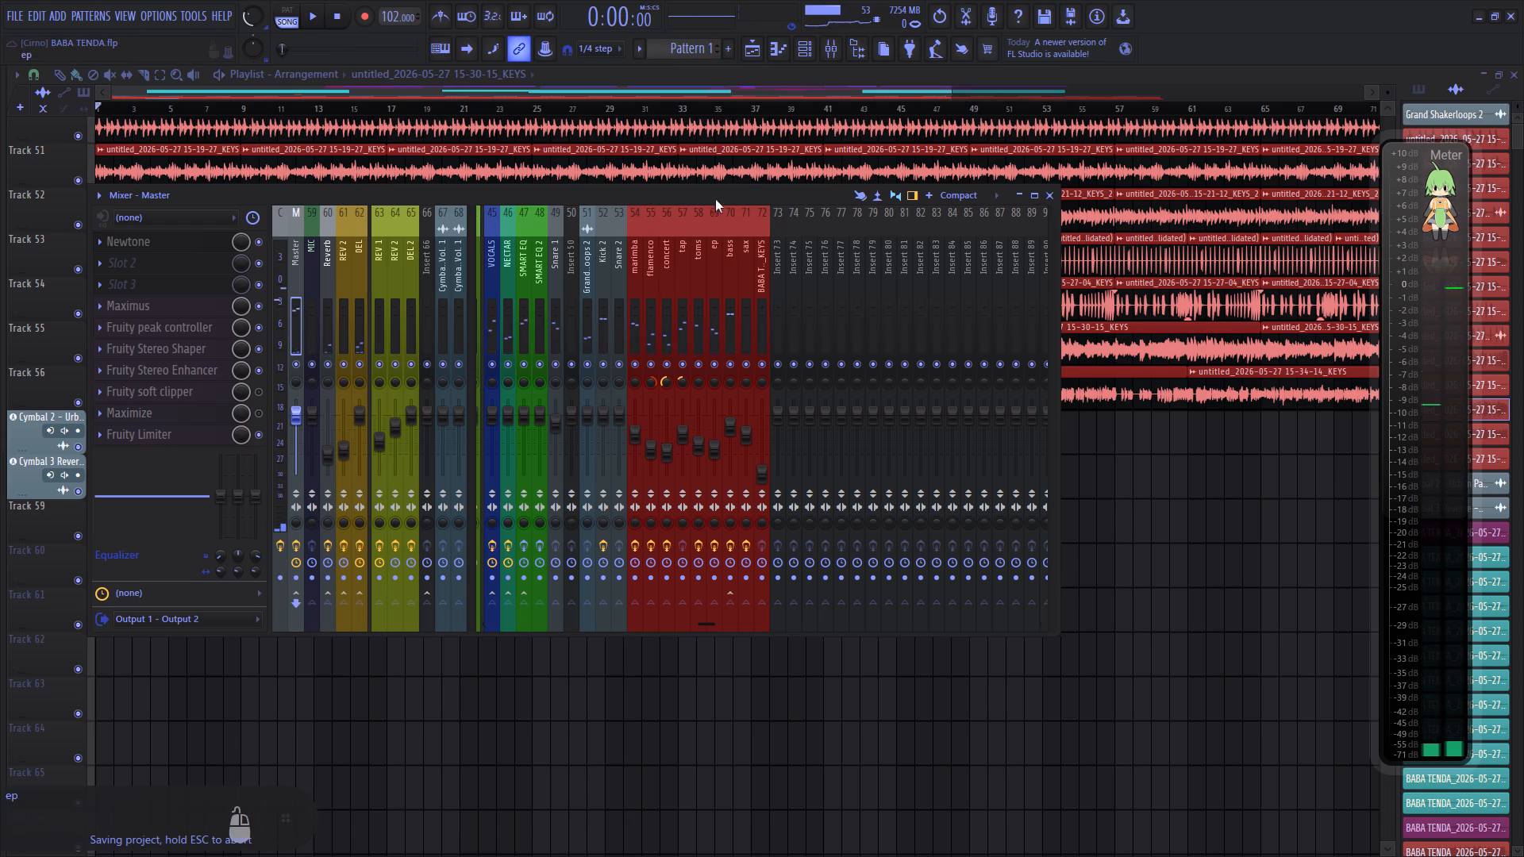
Close the mixer and make a playlist time selection over the middle chorus, from 36:13:00 to 50:01:00.
{"action": "left_click", "coordinate": [729, 86]}
{"action": "scroll", "coordinate": [734, 102], "scroll_direction": "down", "scroll_amount": 12}
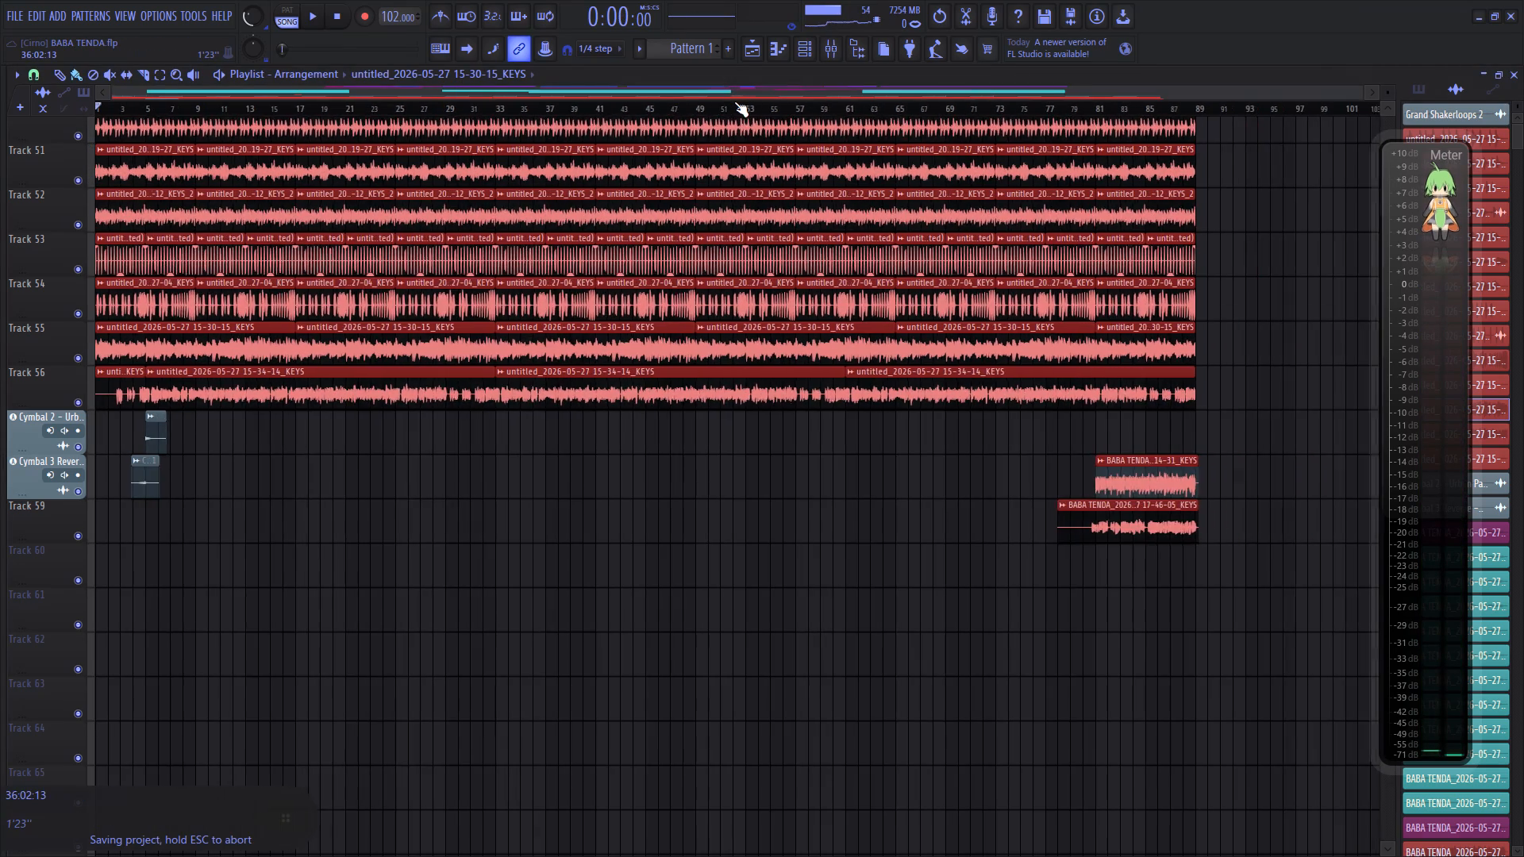
{"action": "scroll", "coordinate": [734, 102], "scroll_direction": "down", "scroll_amount": 8}
{"action": "scroll", "coordinate": [656, 300], "scroll_direction": "up", "scroll_amount": 19}
{"action": "scroll", "coordinate": [656, 301], "scroll_direction": "up", "scroll_amount": 3}
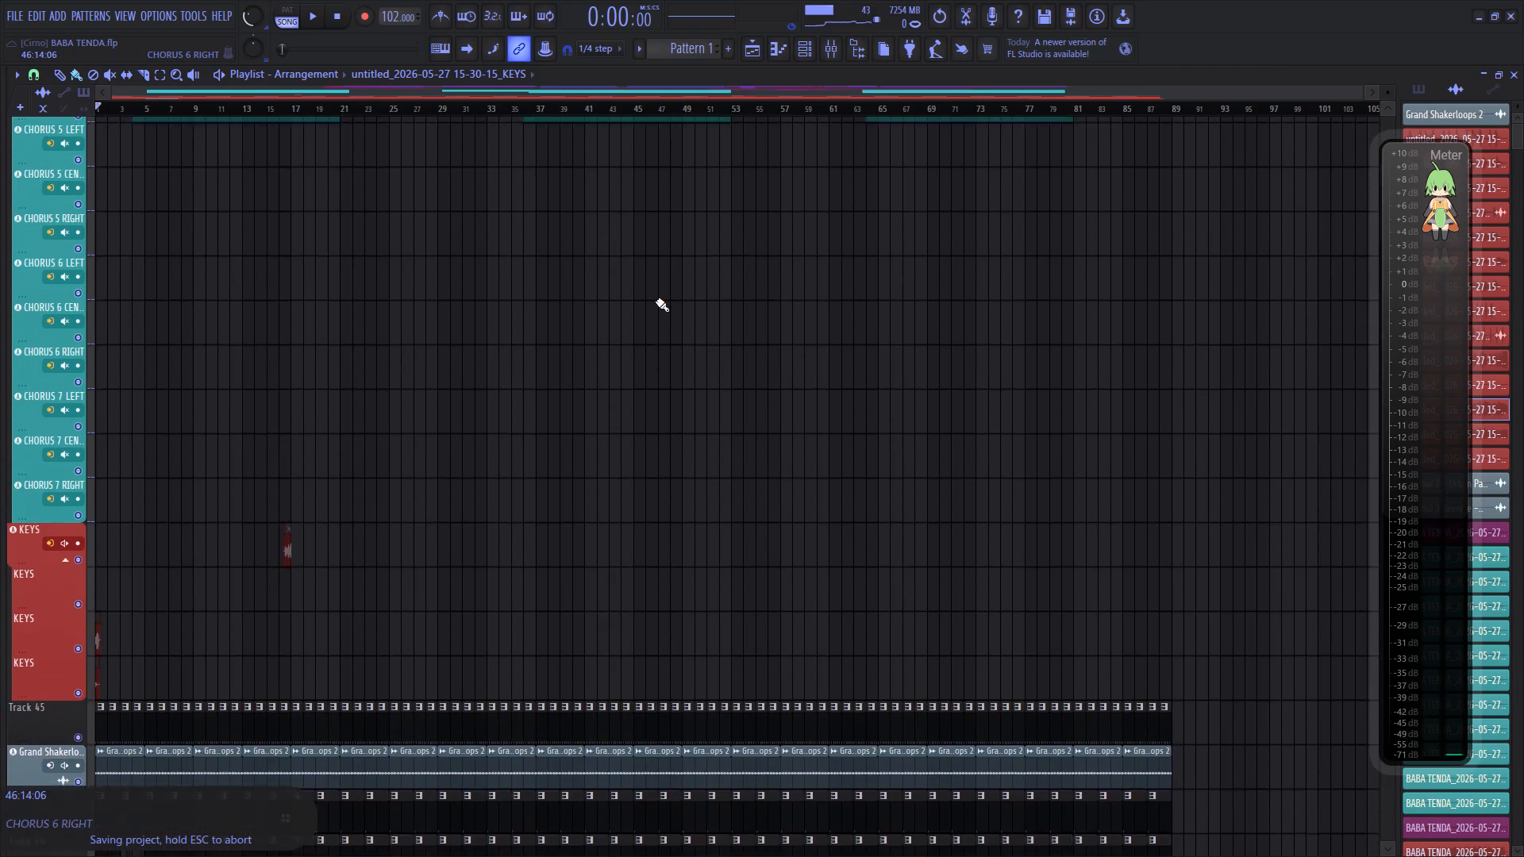
{"action": "scroll", "coordinate": [656, 301], "scroll_direction": "up", "scroll_amount": 16}
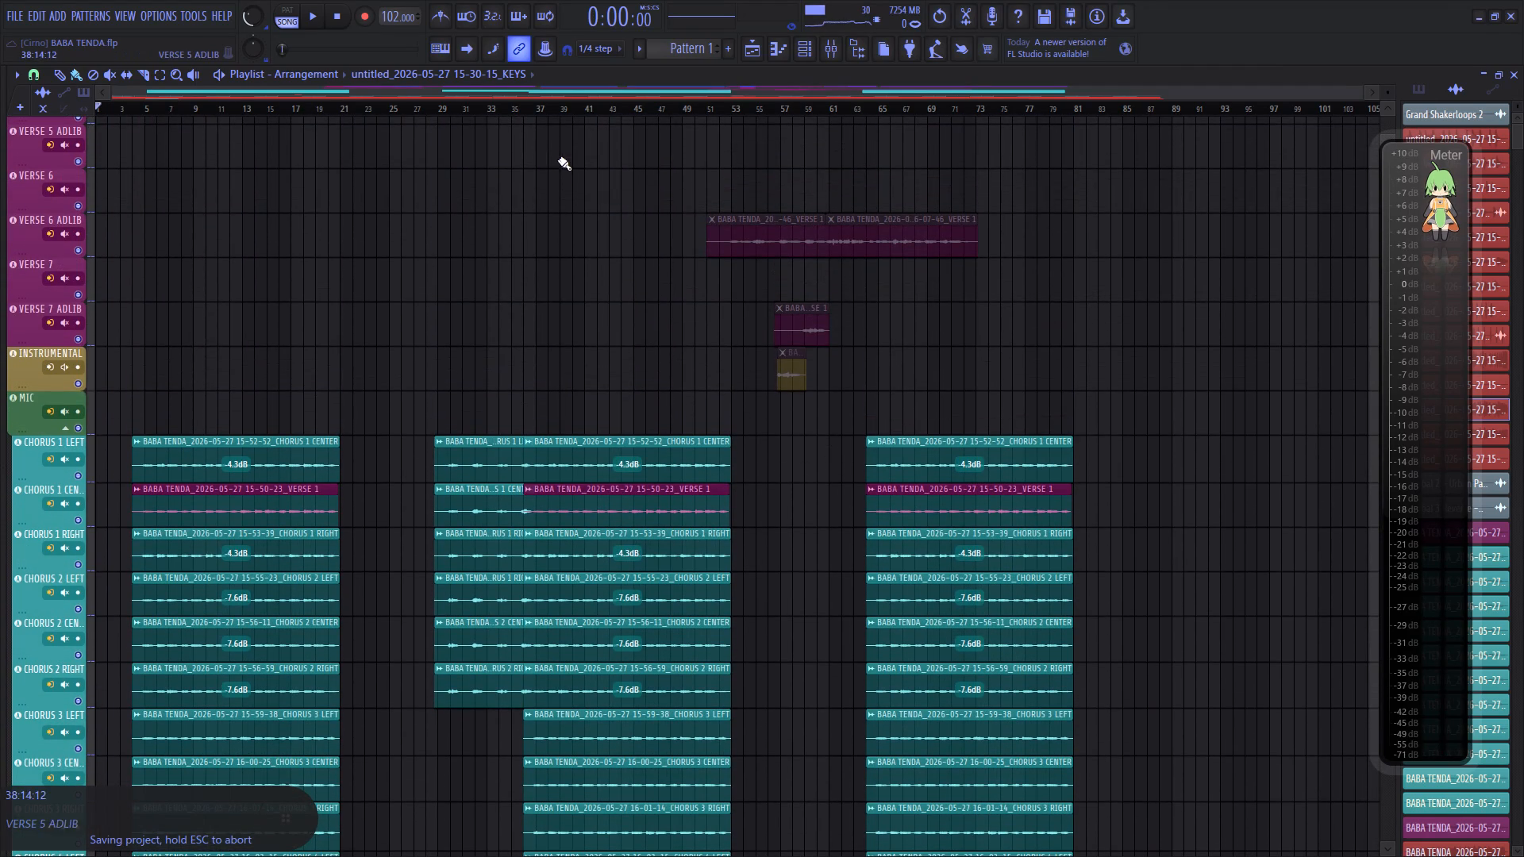
{"action": "left_click_drag", "start_coordinate": [533, 110], "coordinate": [693, 99], "text": "ctrl"}
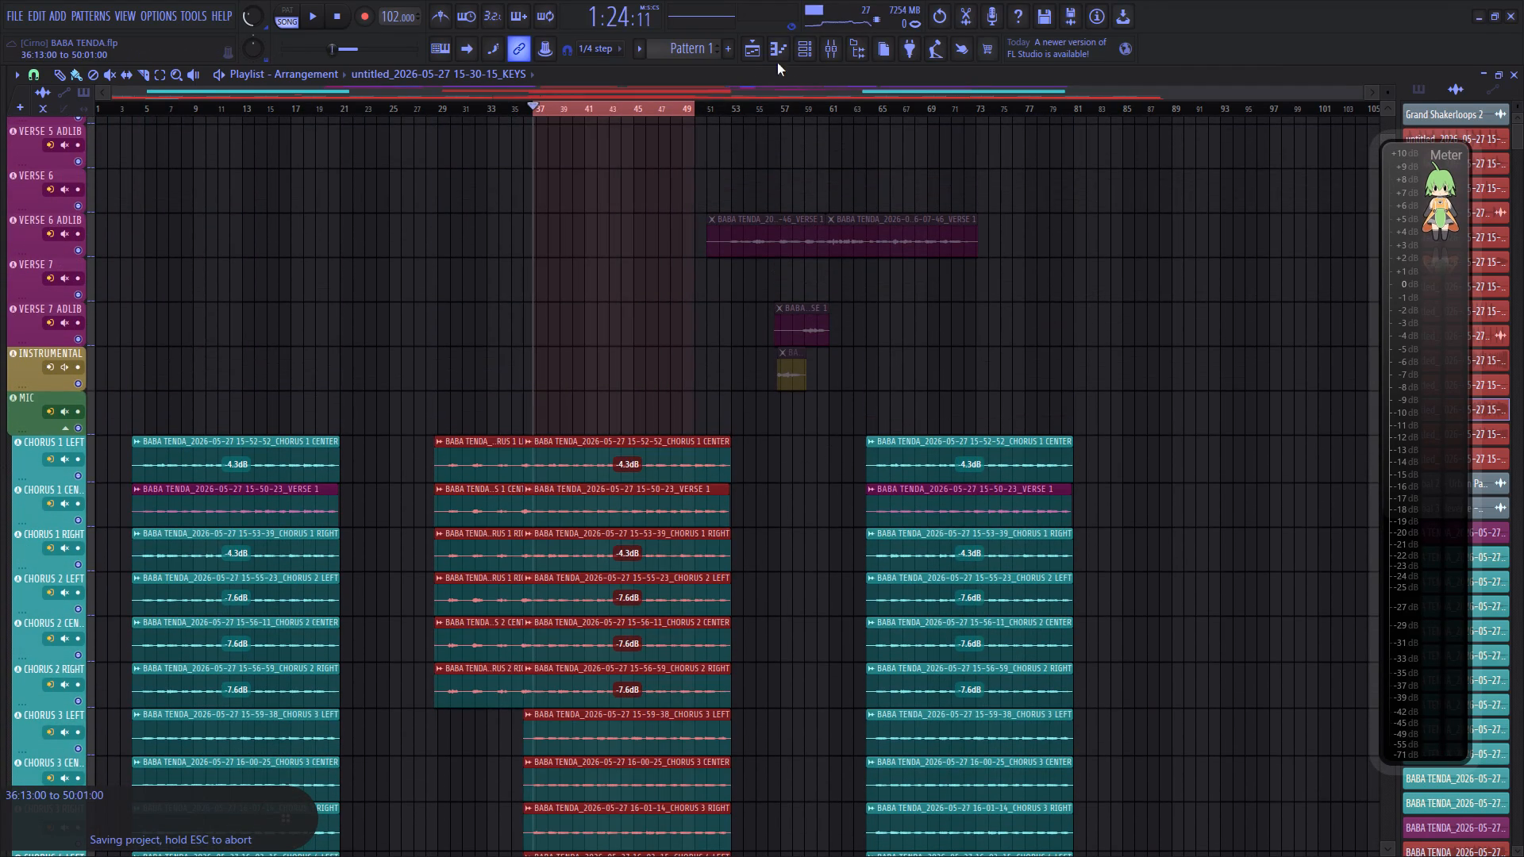
Play the selection and disable the CHORUS mixer track's sends to SMART EQ and SMART REVERB 2.
{"action": "left_click", "coordinate": [824, 51]}
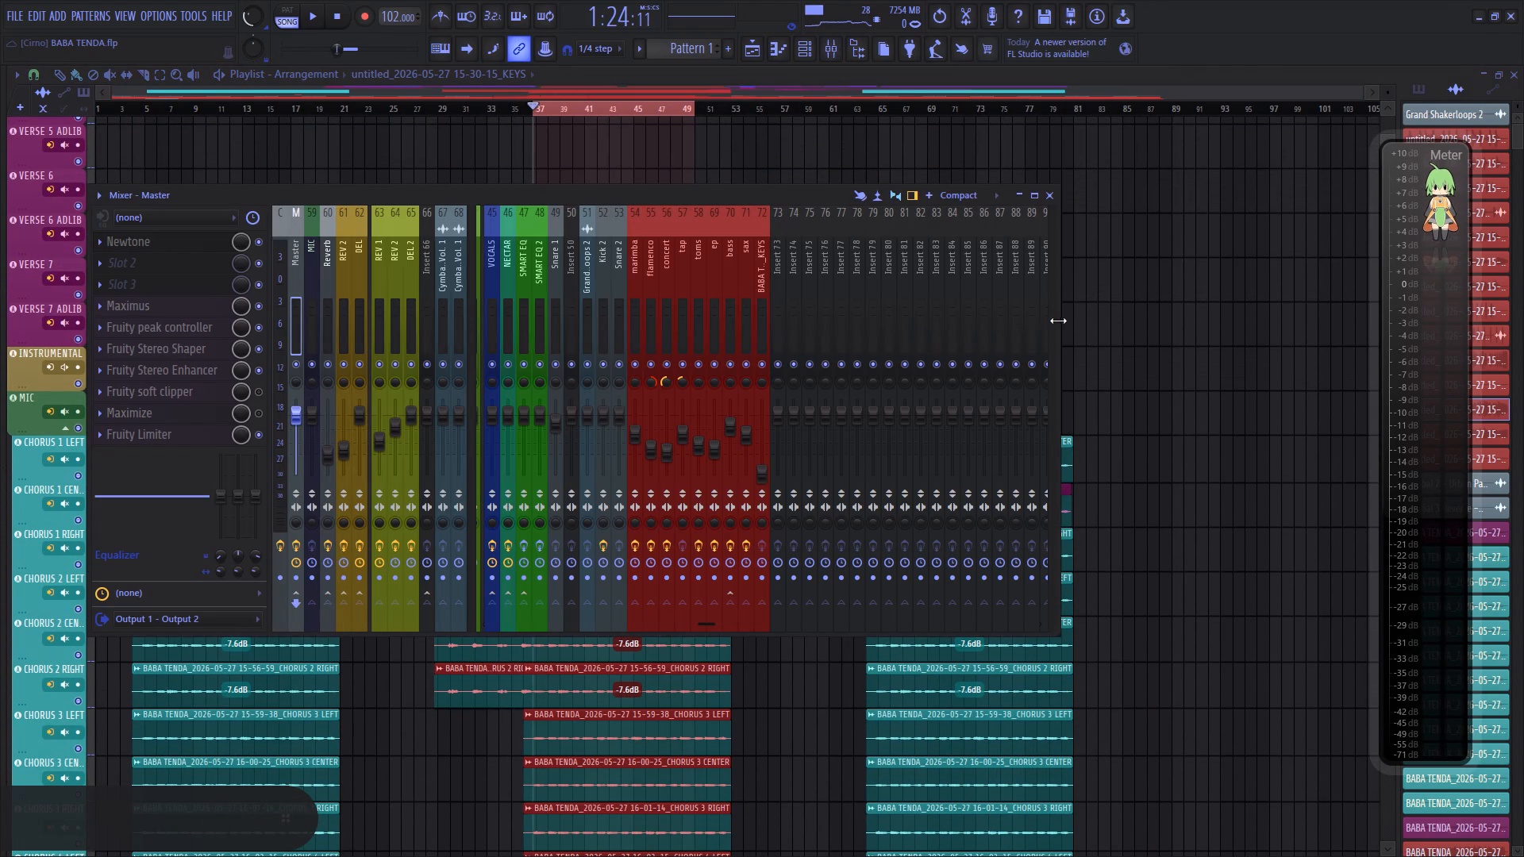
{"action": "left_click", "coordinate": [1054, 321]}
{"action": "left_click", "coordinate": [681, 332]}
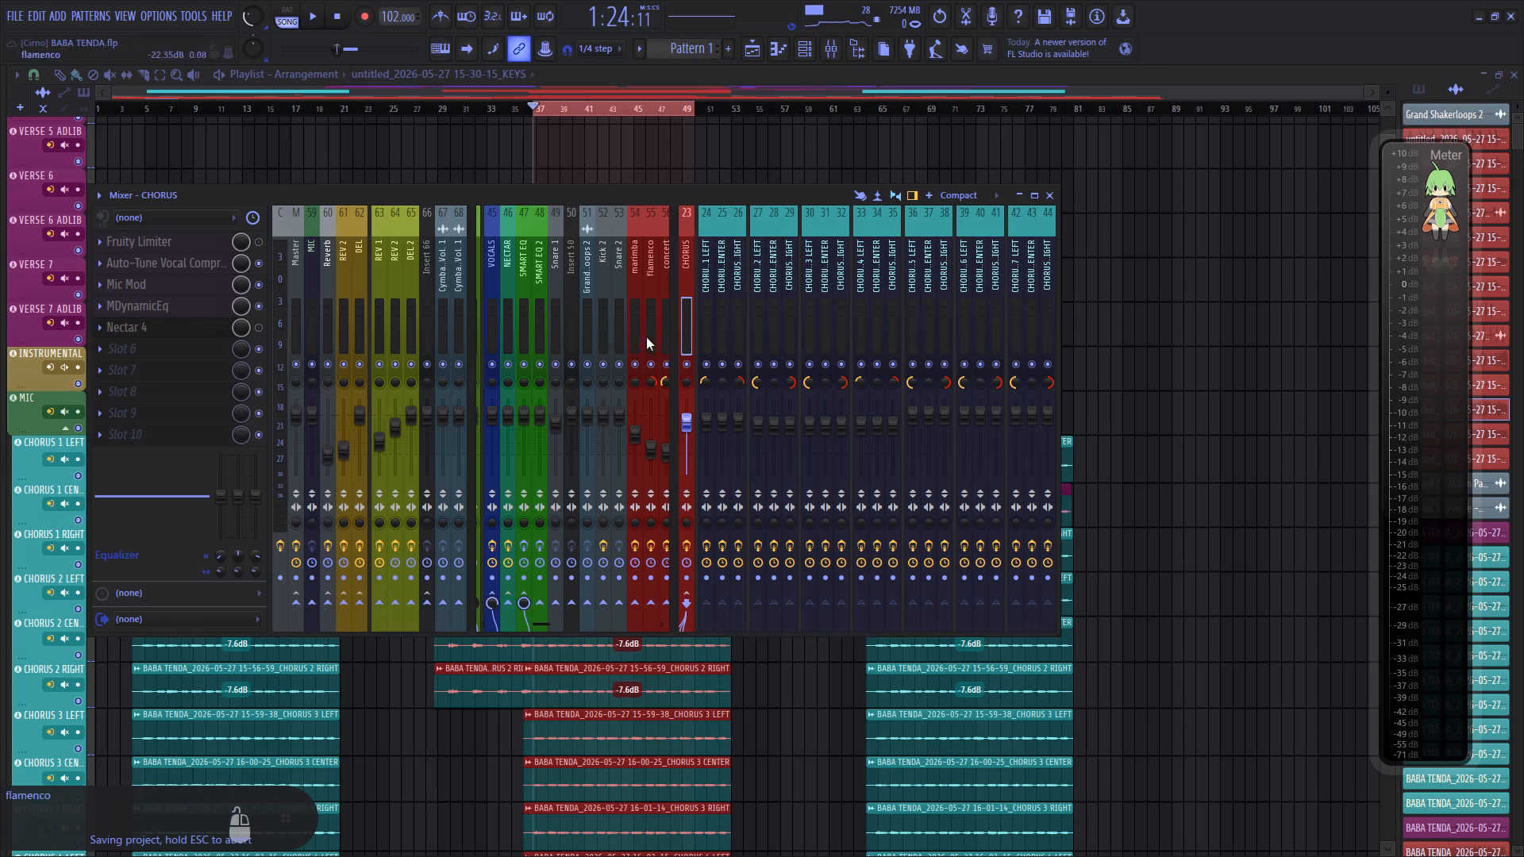
{"action": "key", "text": "space"}
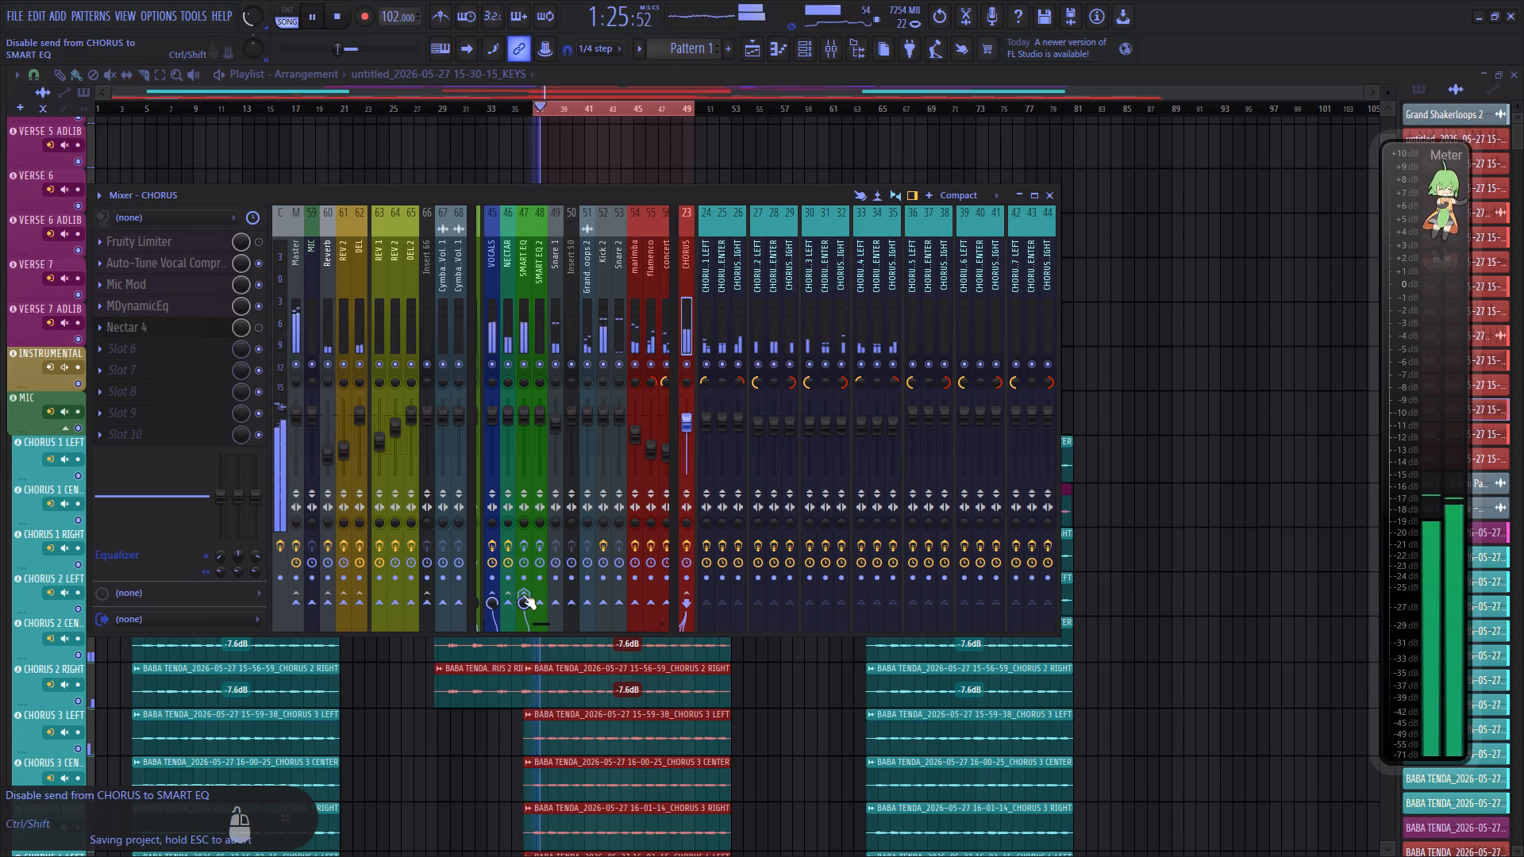
{"action": "left_click", "coordinate": [522, 594]}
{"action": "scroll", "coordinate": [568, 323], "scroll_direction": "up", "scroll_amount": 3}
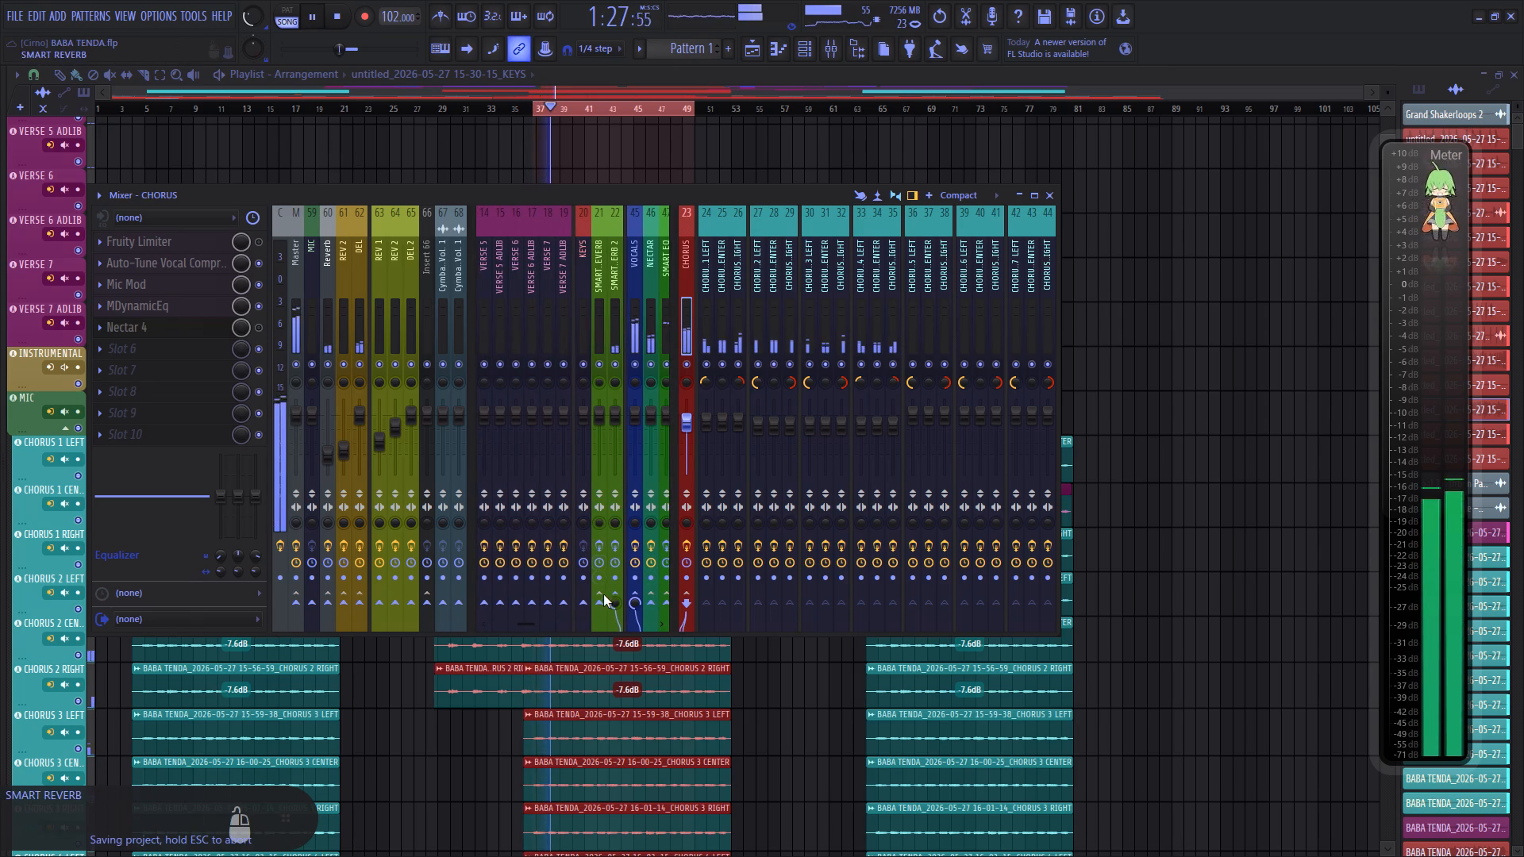
{"action": "left_click", "coordinate": [610, 595]}
Solo the CHORUS mixer track with its routed tracks and enable its Nectar 4 effect.
{"action": "left_click", "coordinate": [679, 327]}
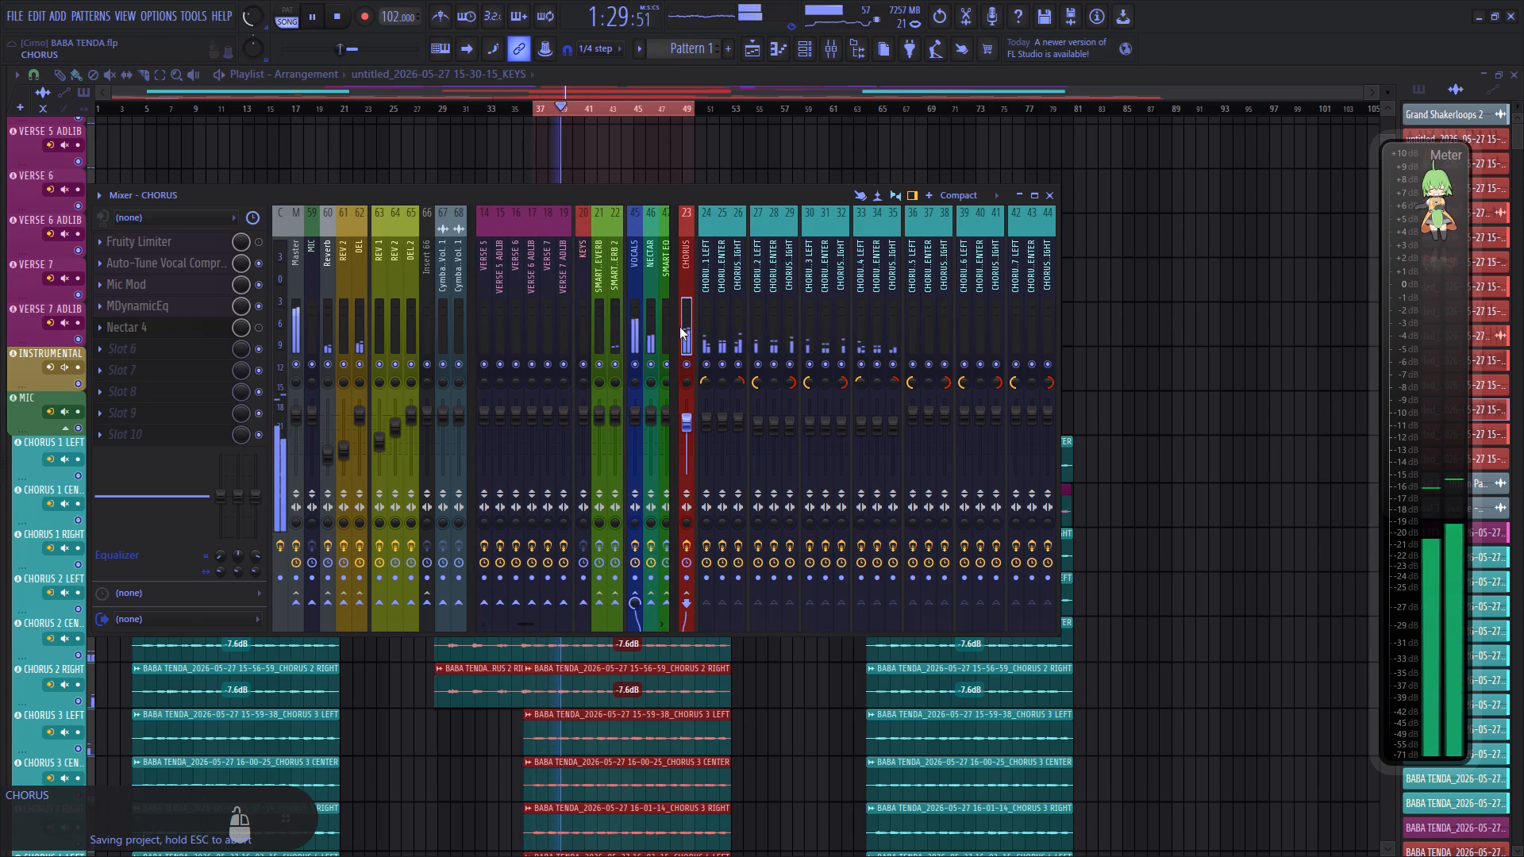
{"action": "key", "text": "alt+x"}
{"action": "key", "text": "alt+s"}
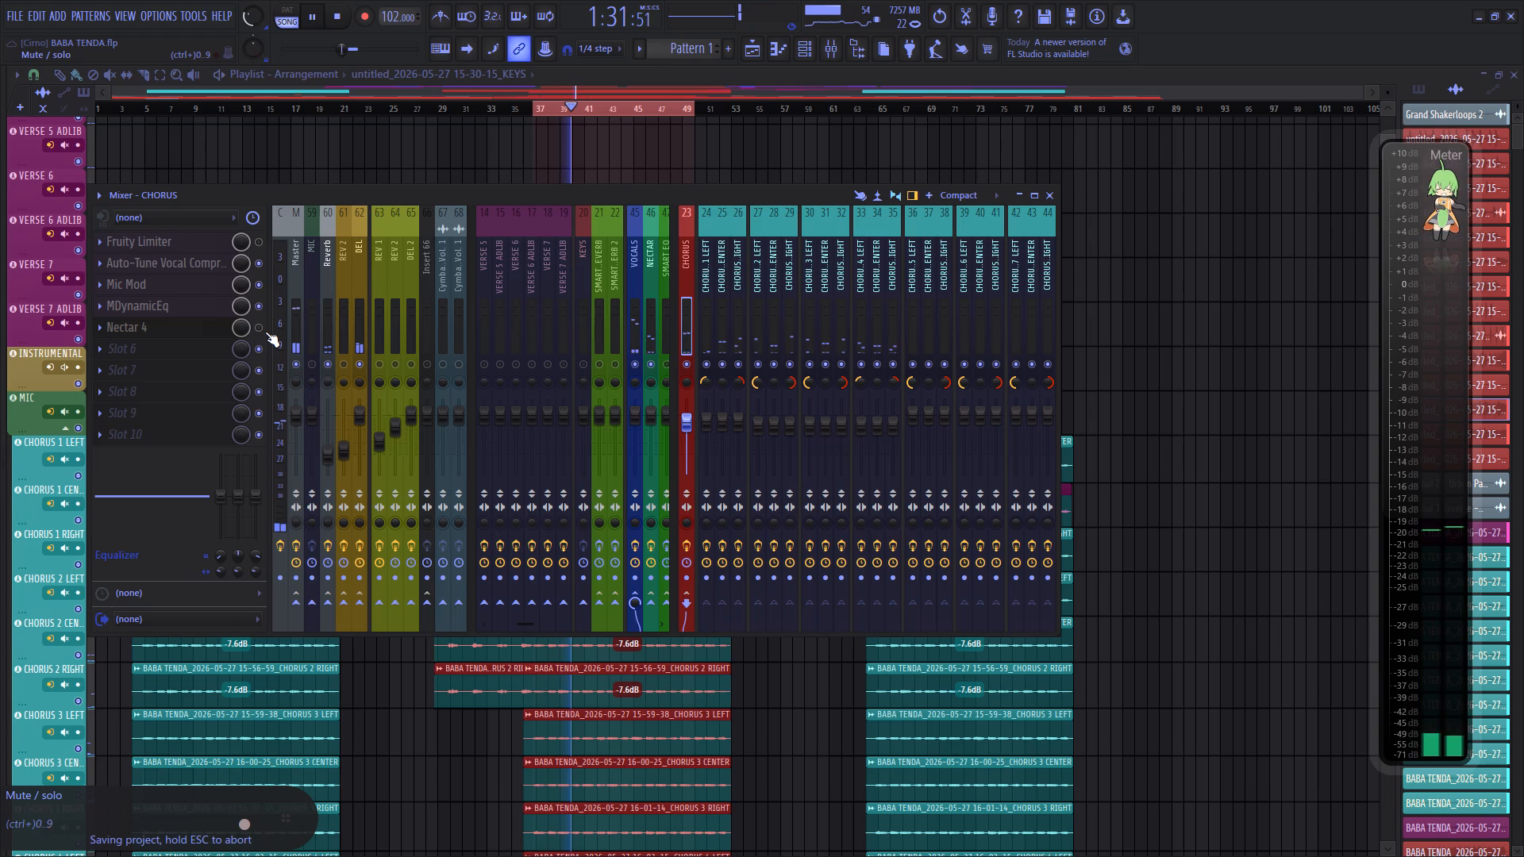
{"action": "left_click", "coordinate": [264, 332]}
In the CHORUS track's Auto-Tune Vocal Compressor, set Comp I threshold to -23.1 dB and output gain to 2.6 dB, and close it.
{"action": "left_click", "coordinate": [174, 269]}
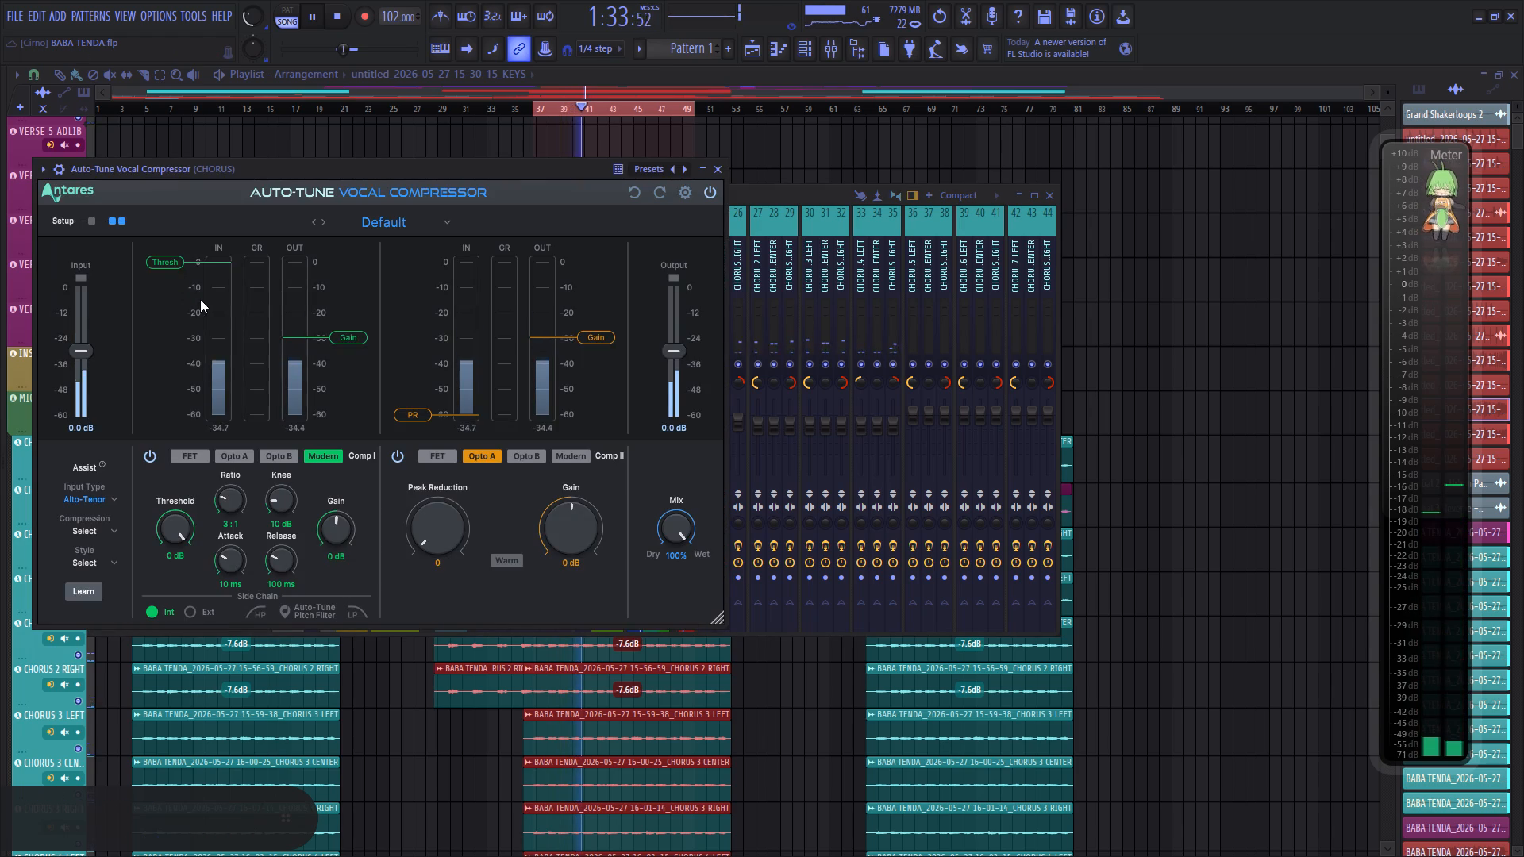
{"action": "scroll", "coordinate": [200, 299], "scroll_direction": "down", "scroll_amount": 12}
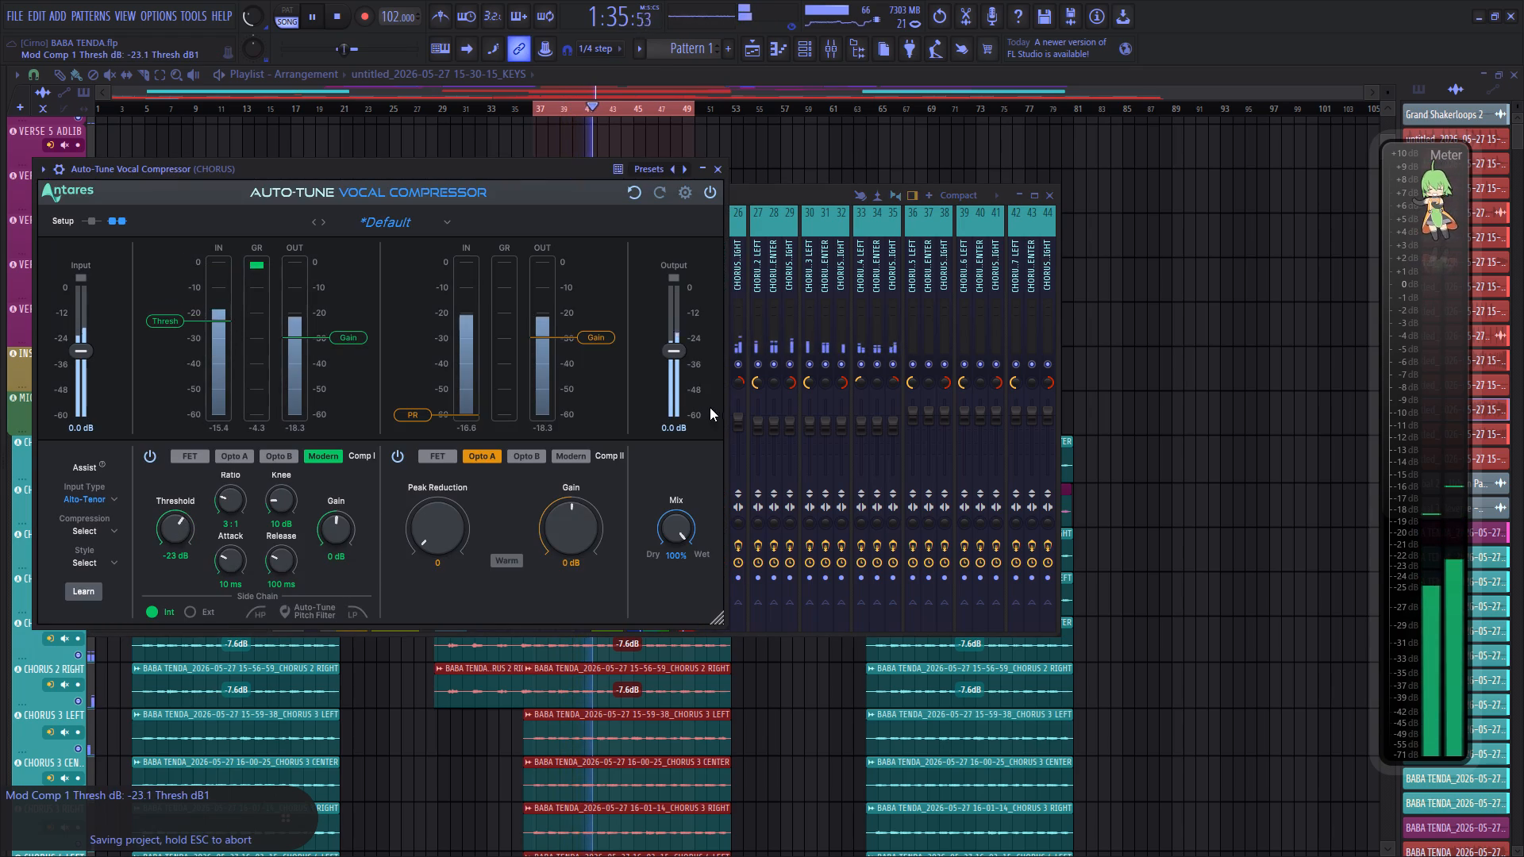
{"action": "scroll", "coordinate": [675, 361], "scroll_direction": "up", "scroll_amount": 4}
{"action": "scroll", "coordinate": [675, 361], "scroll_direction": "down", "scroll_amount": 2}
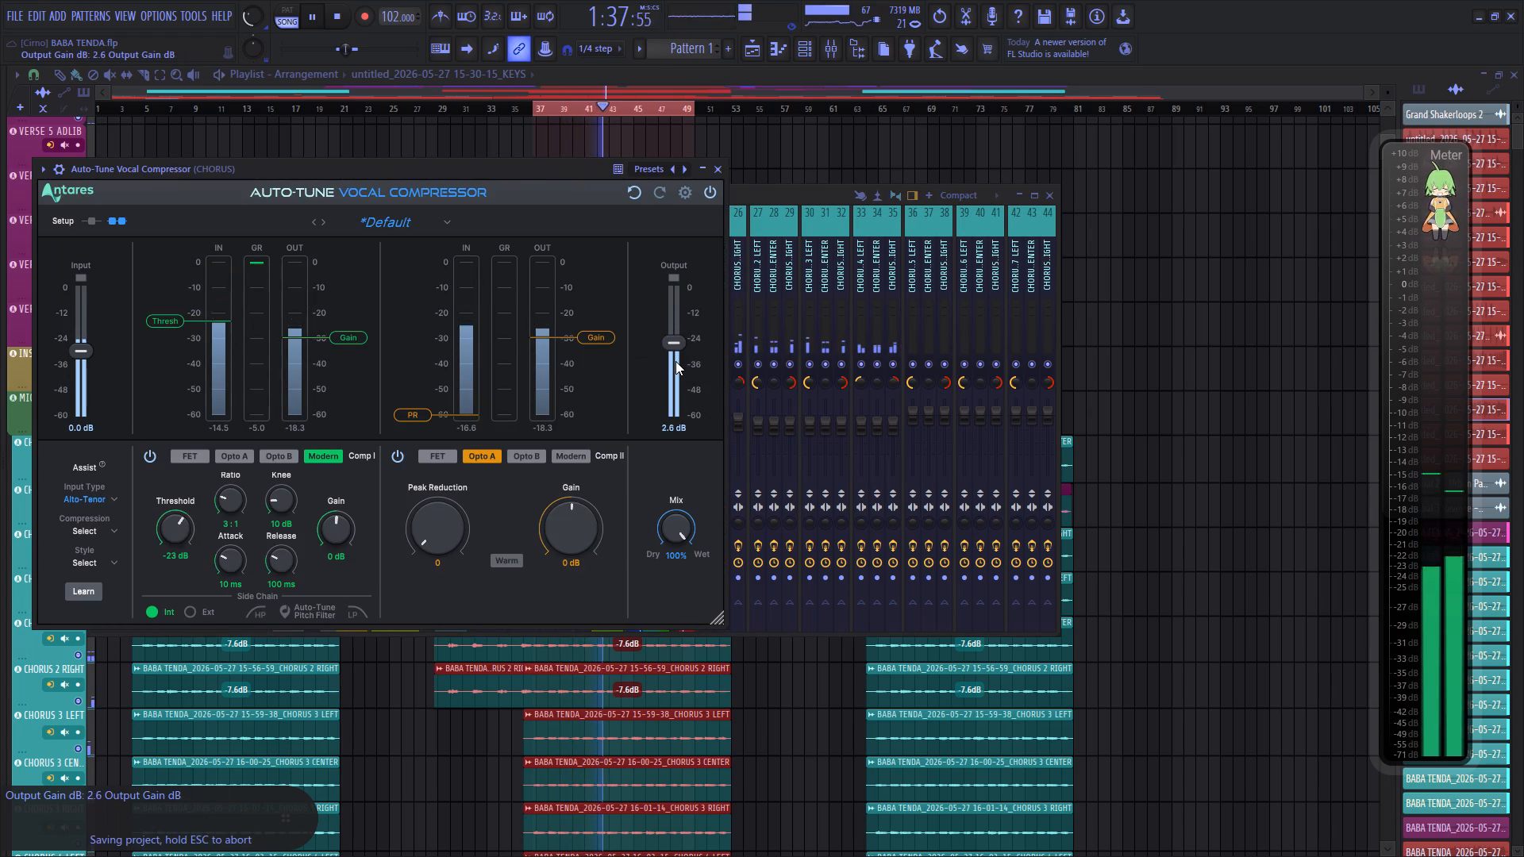
{"action": "left_click", "coordinate": [723, 168]}
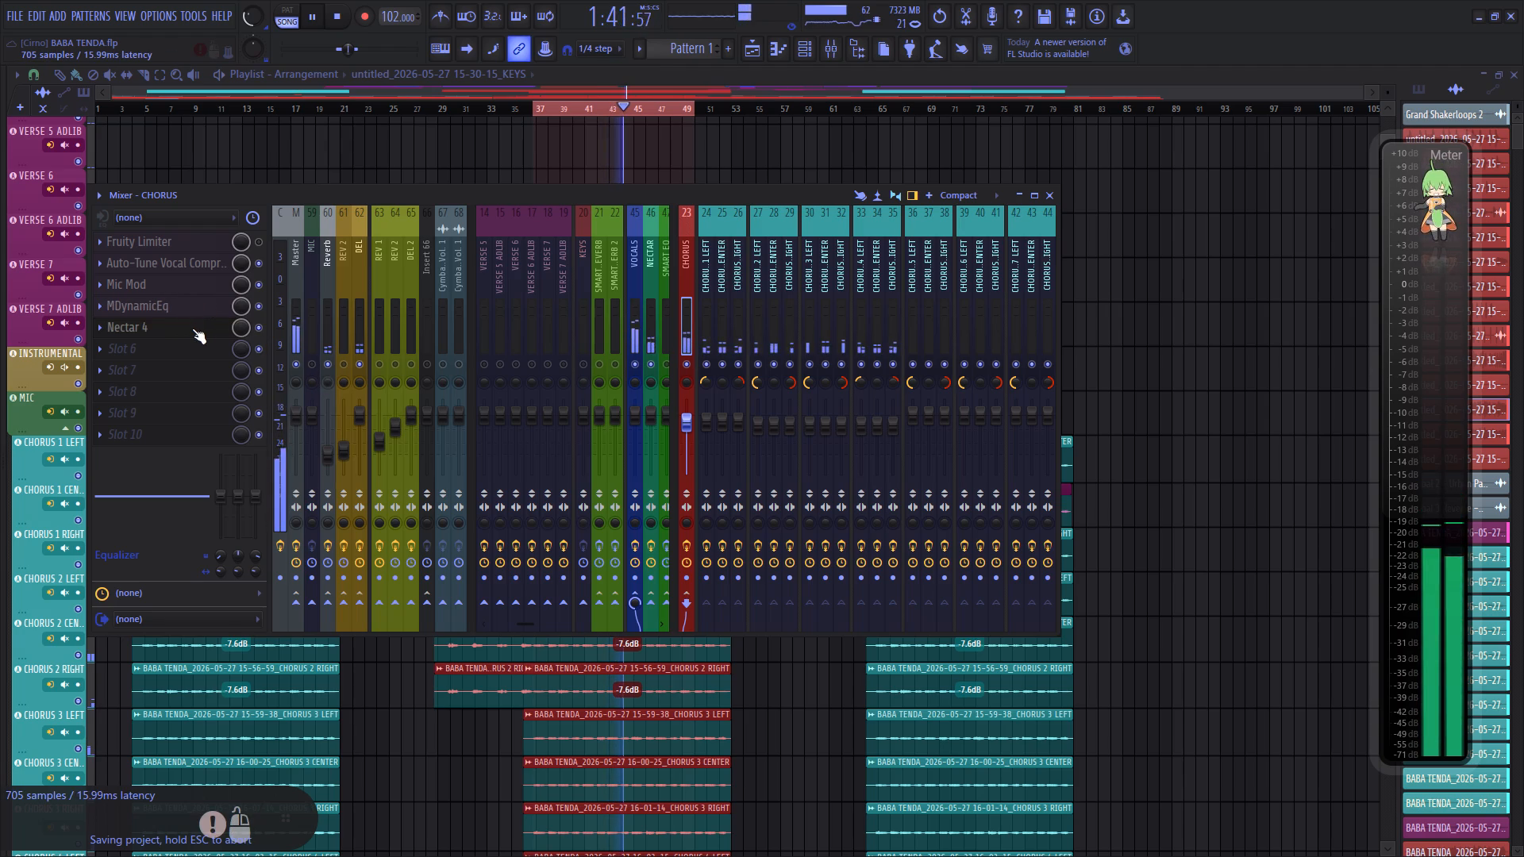
Open the CHORUS mixer track's MDynamicEq, examine its EQ curve and levels during playback, and close it.
{"action": "left_click", "coordinate": [194, 305]}
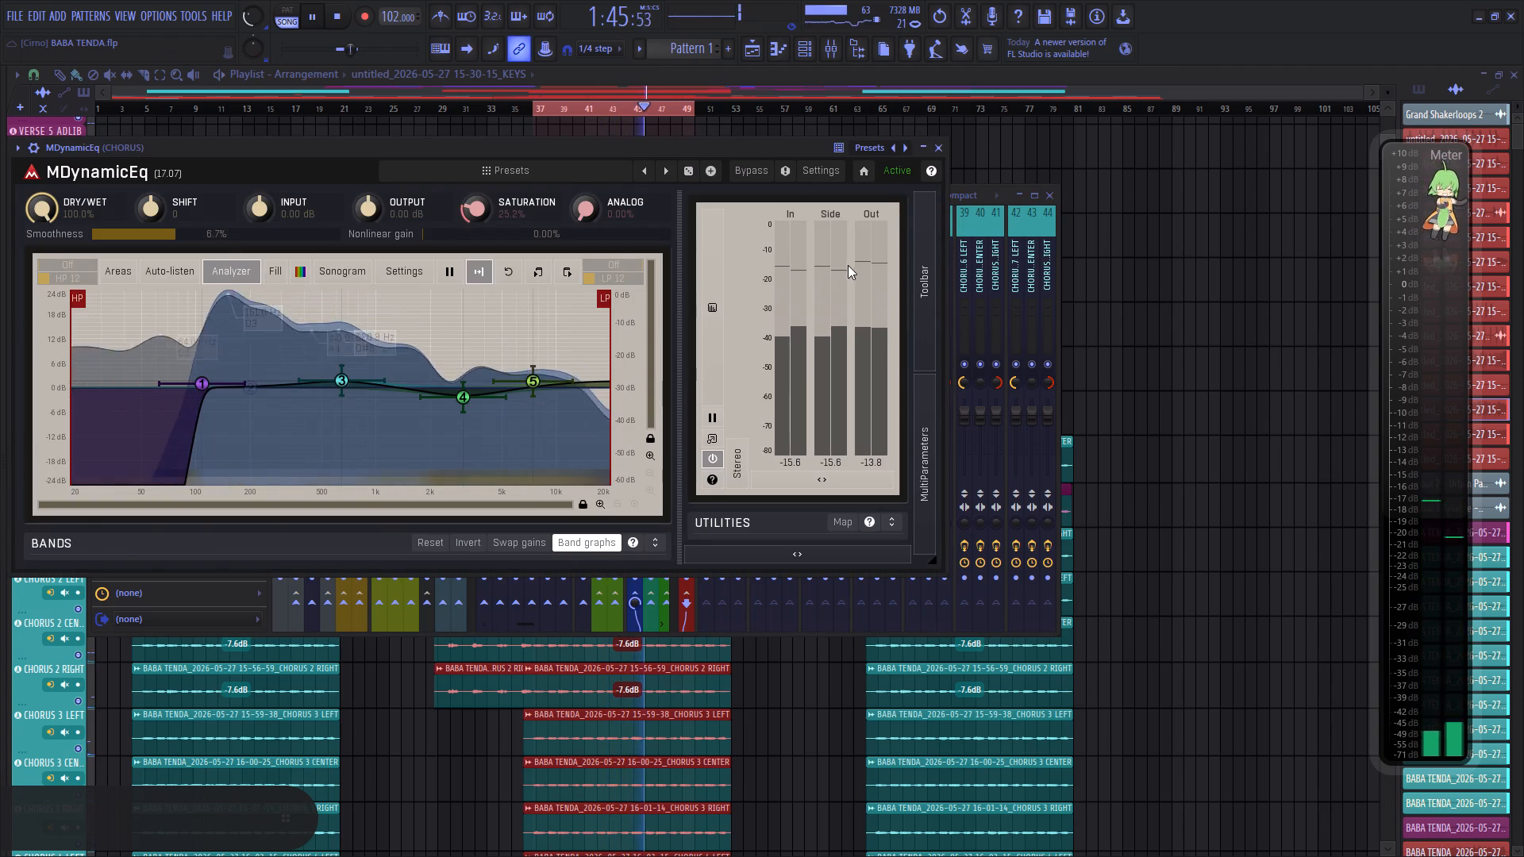
{"action": "left_click", "coordinate": [942, 152]}
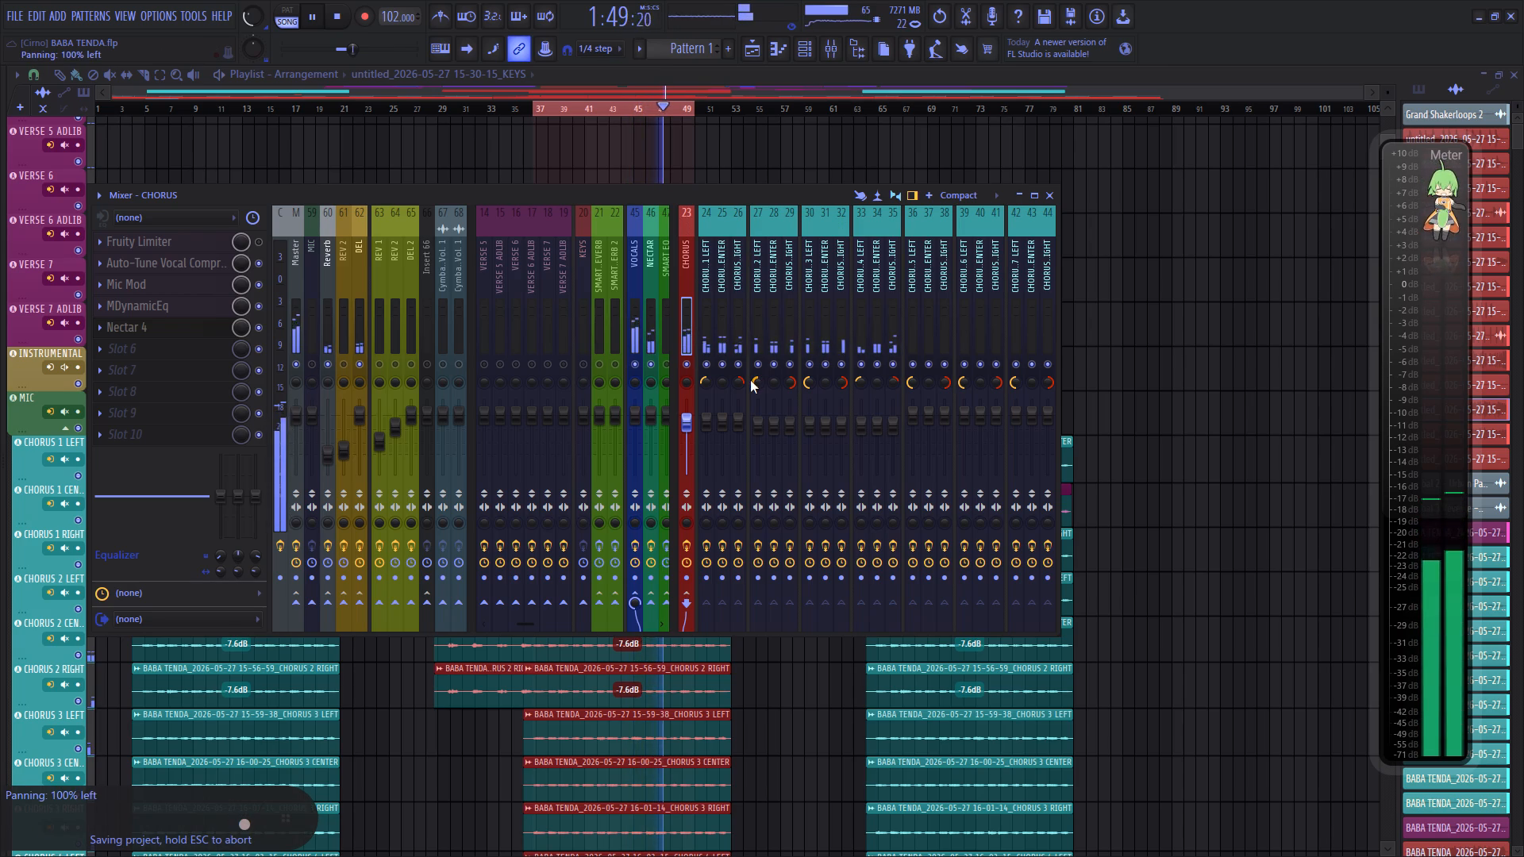
Save the project.
{"action": "key", "text": "ctrl+s"}
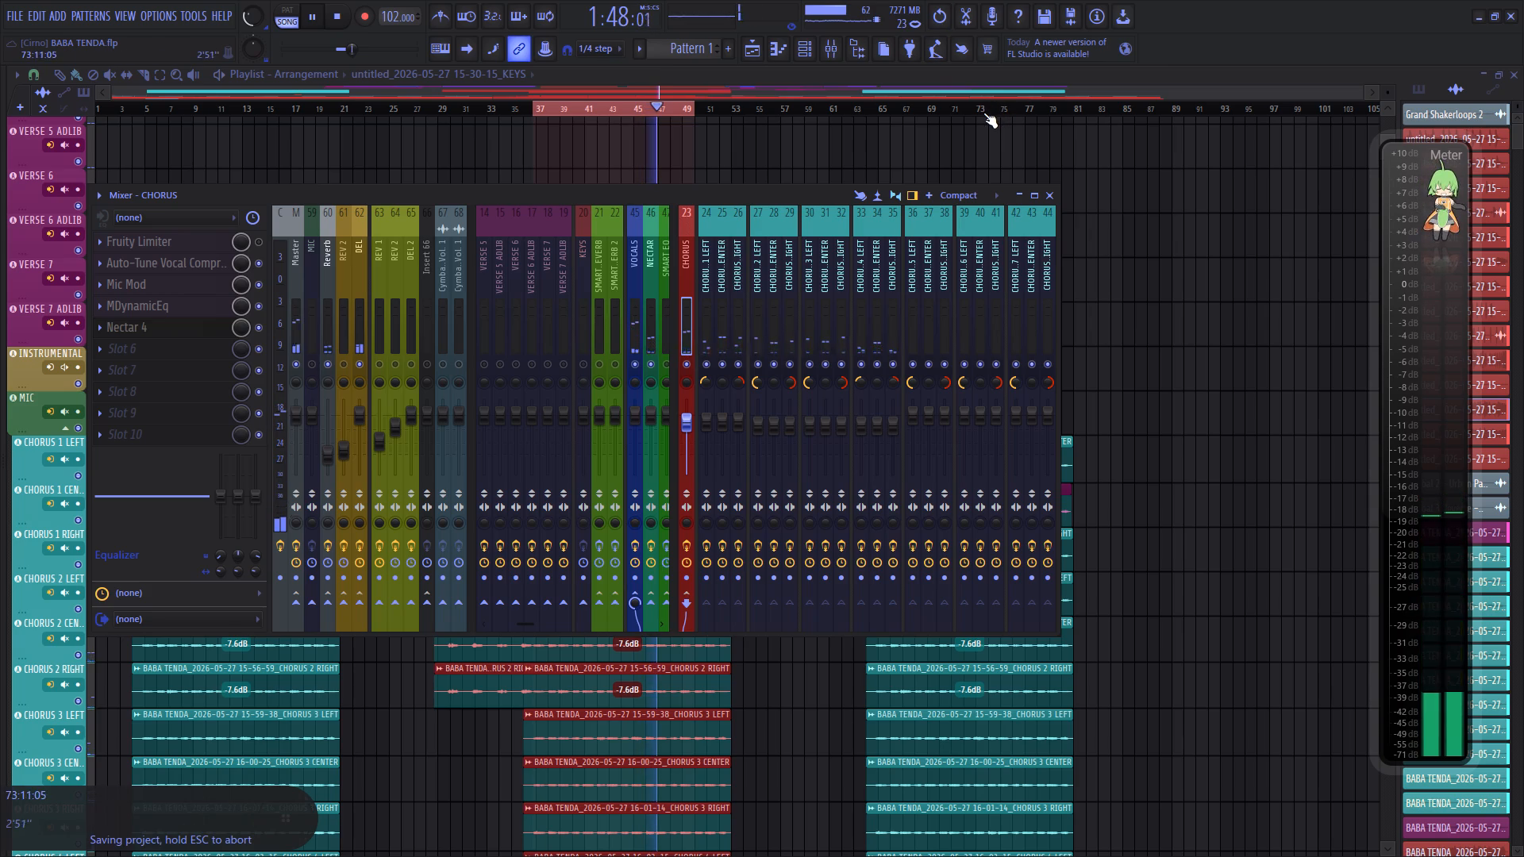
{"action": "key", "text": "ctrl+s"}
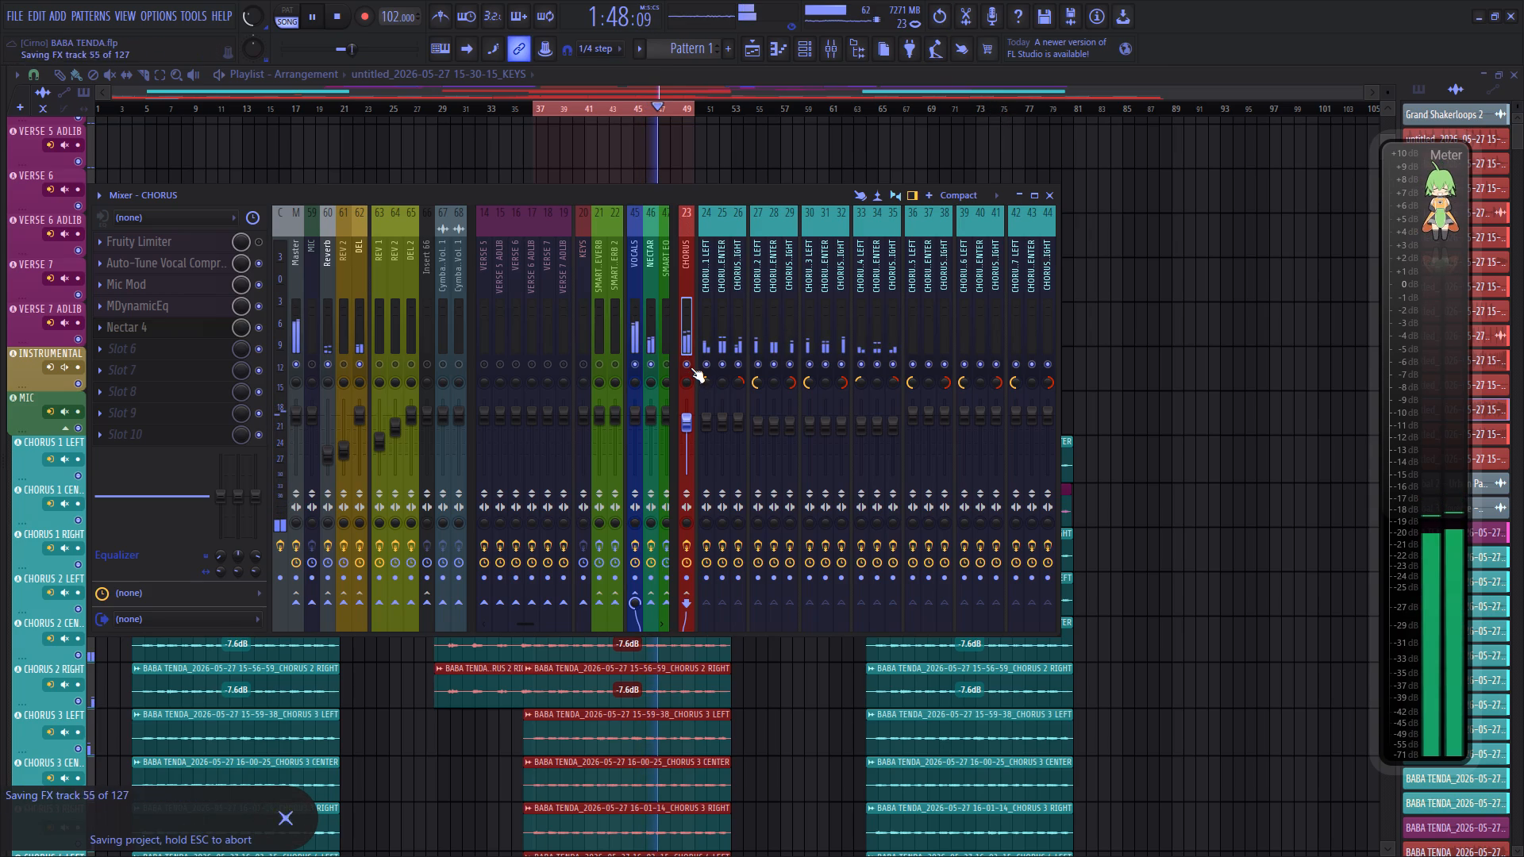
Unsolo the CHORUS mixer track so that all mixer tracks play again.
{"action": "right_click", "coordinate": [691, 367]}
{"action": "right_click", "coordinate": [691, 367]}
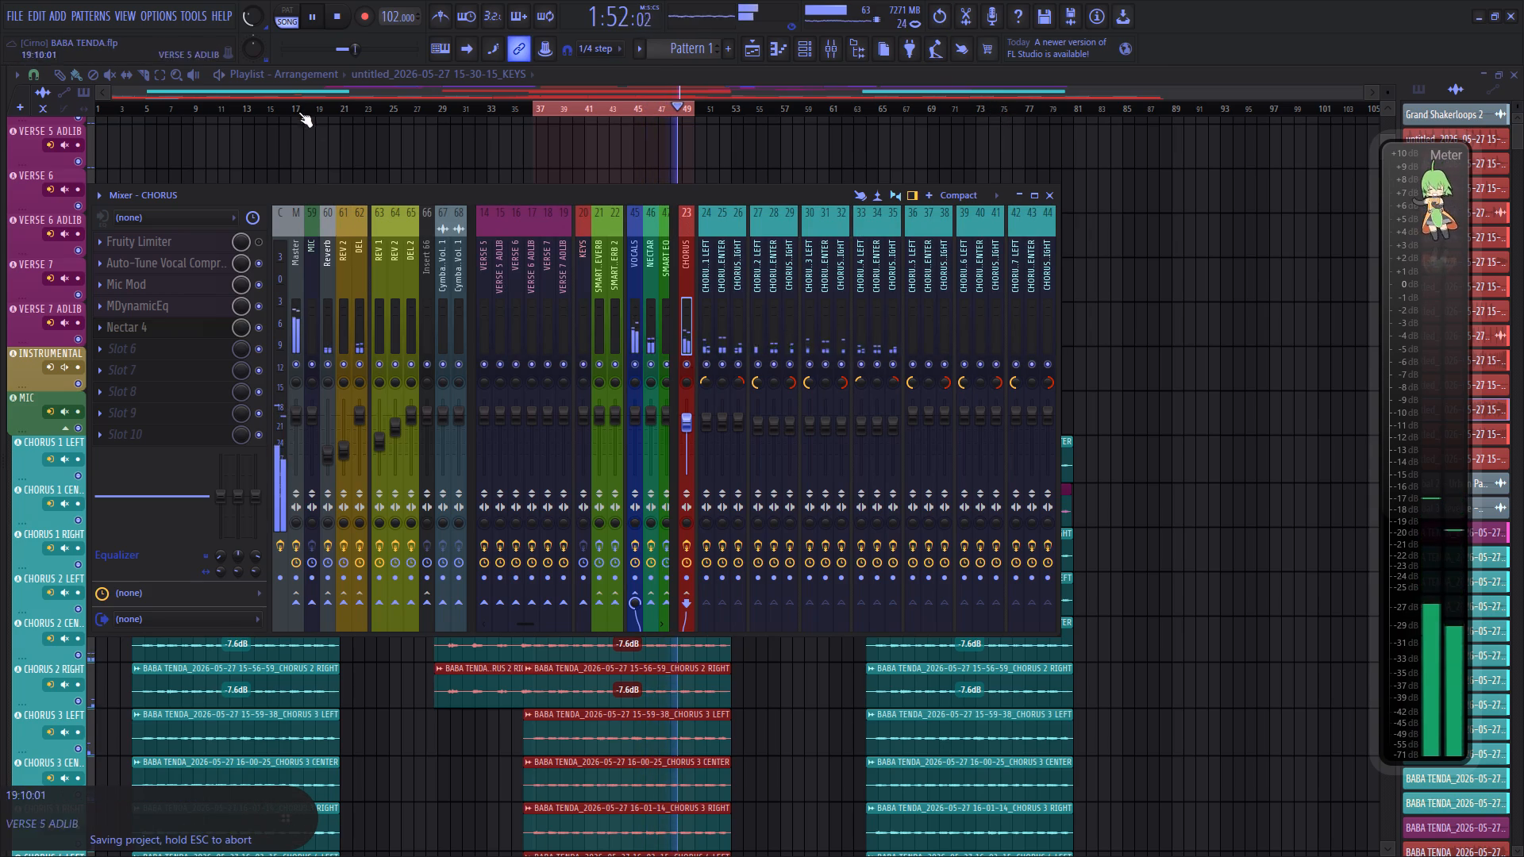
{"action": "scroll", "coordinate": [256, 9], "scroll_direction": "down", "scroll_amount": 10}
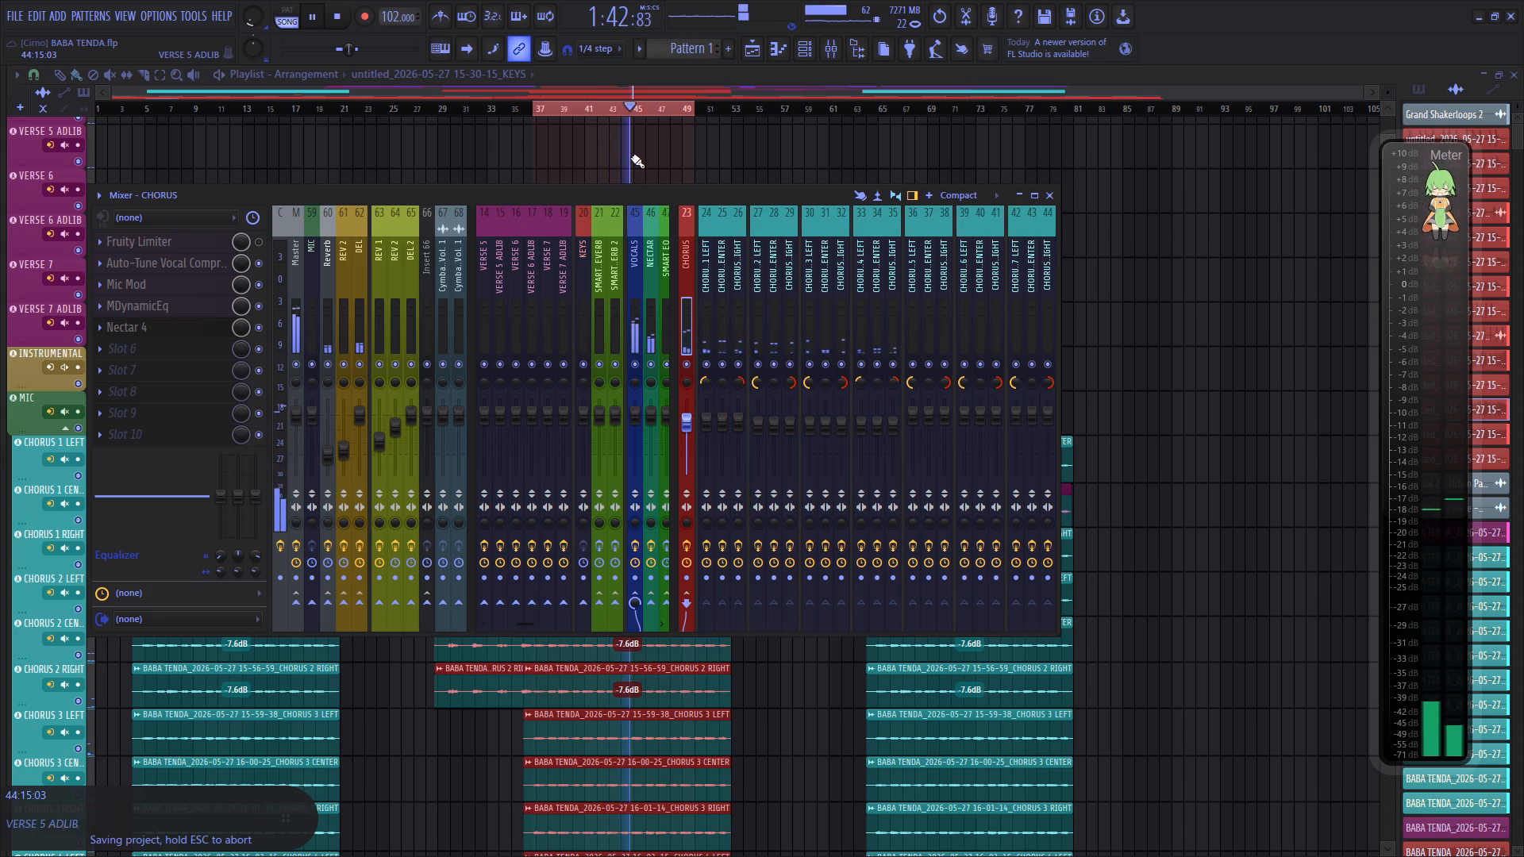
Clear the playlist time selection, close the mixer, and continue playback from about bar 20.
{"action": "double_click", "coordinate": [663, 105]}
{"action": "left_click_drag", "start_coordinate": [537, 96], "coordinate": [340, 96]}
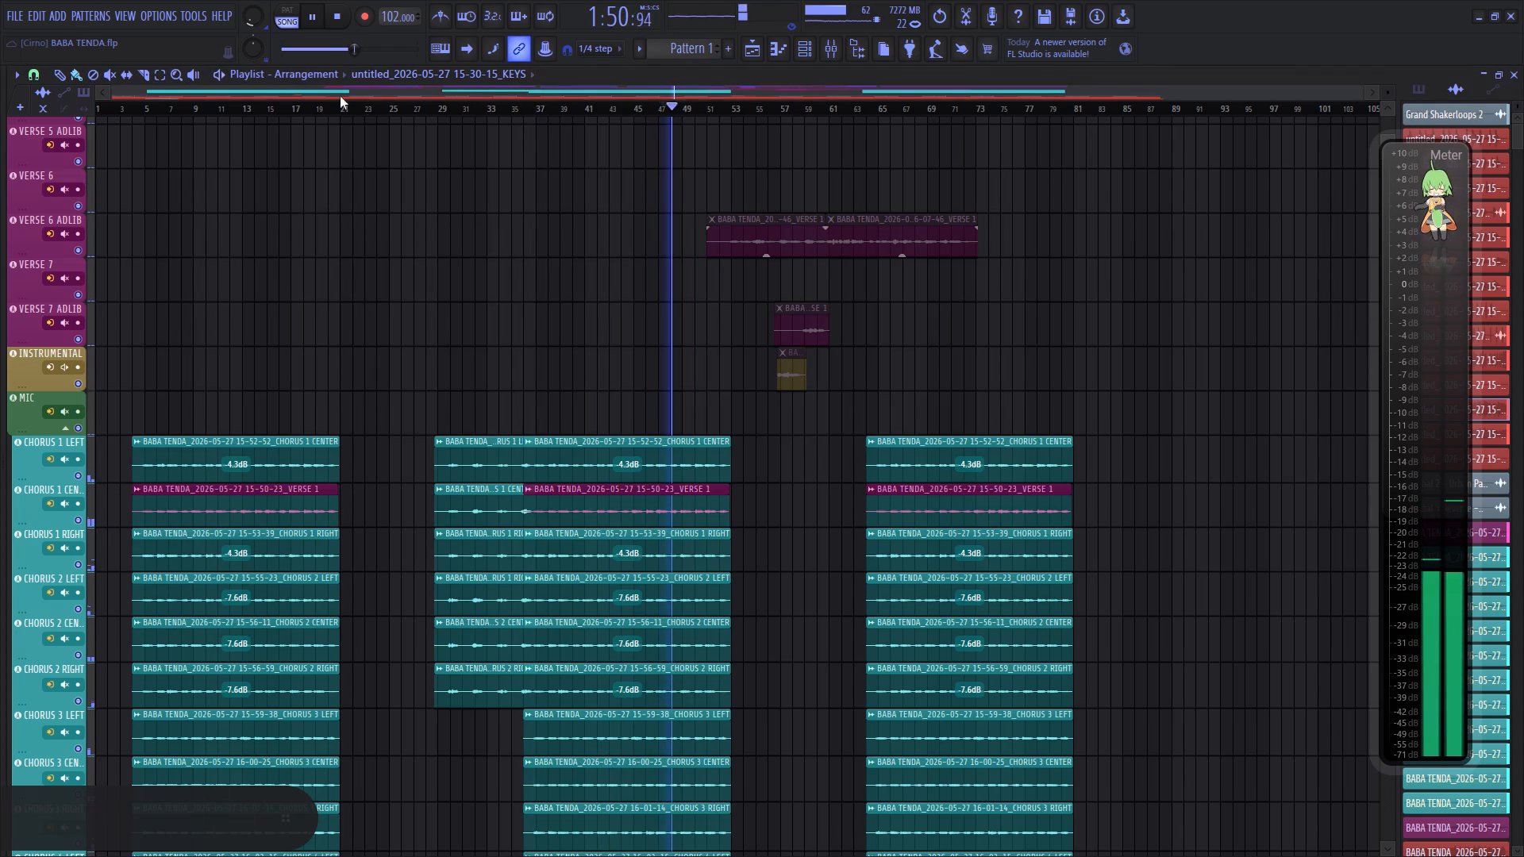
{"action": "left_click_drag", "start_coordinate": [340, 96], "coordinate": [283, 85]}
{"action": "scroll", "coordinate": [248, 17], "scroll_direction": "up", "scroll_amount": 6}
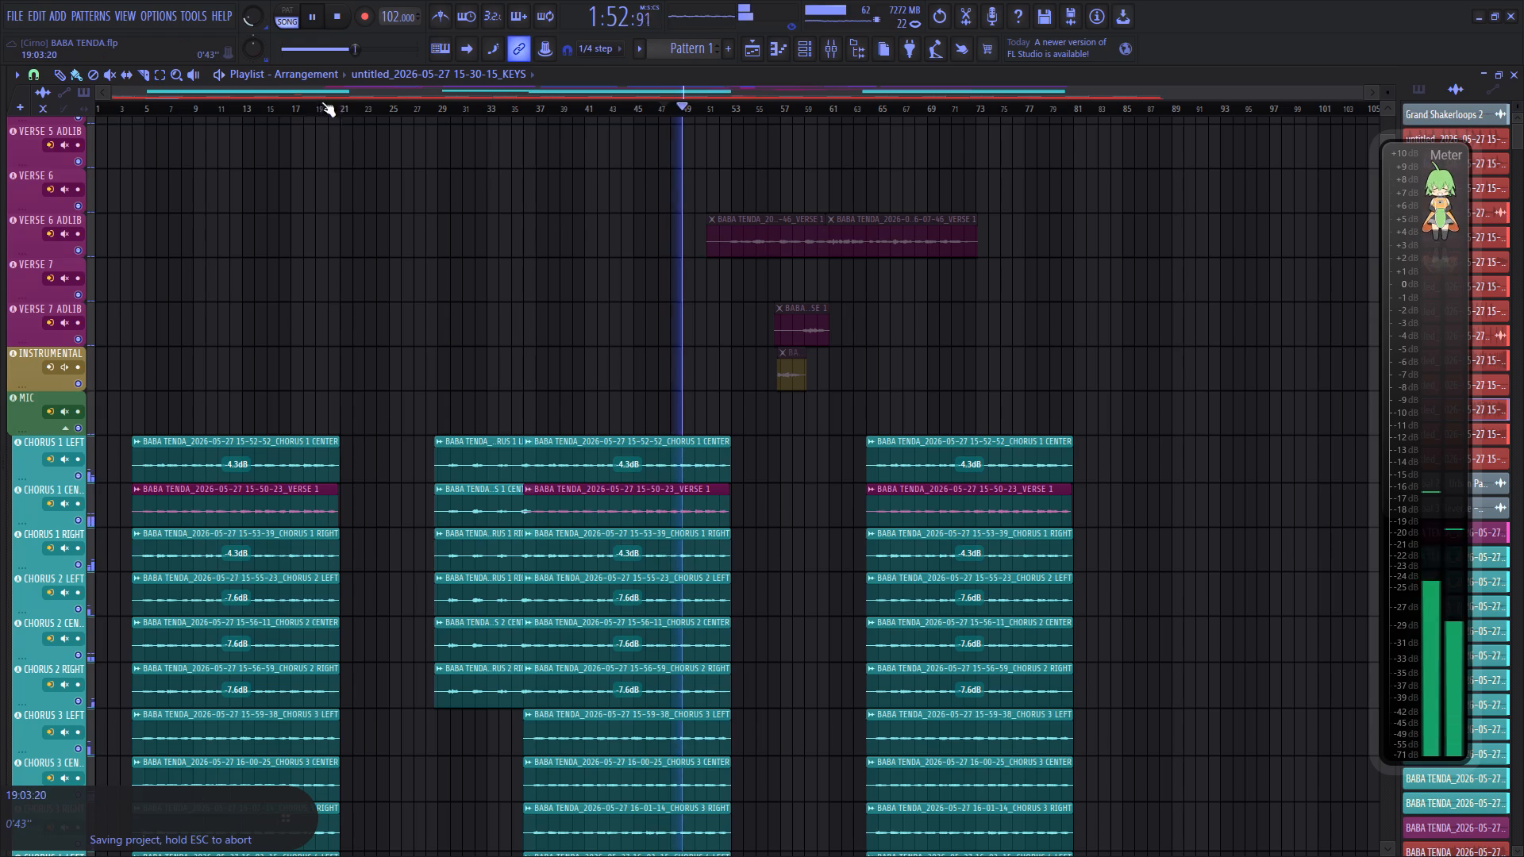
{"action": "left_click", "coordinate": [342, 108]}
{"action": "left_click", "coordinate": [329, 110]}
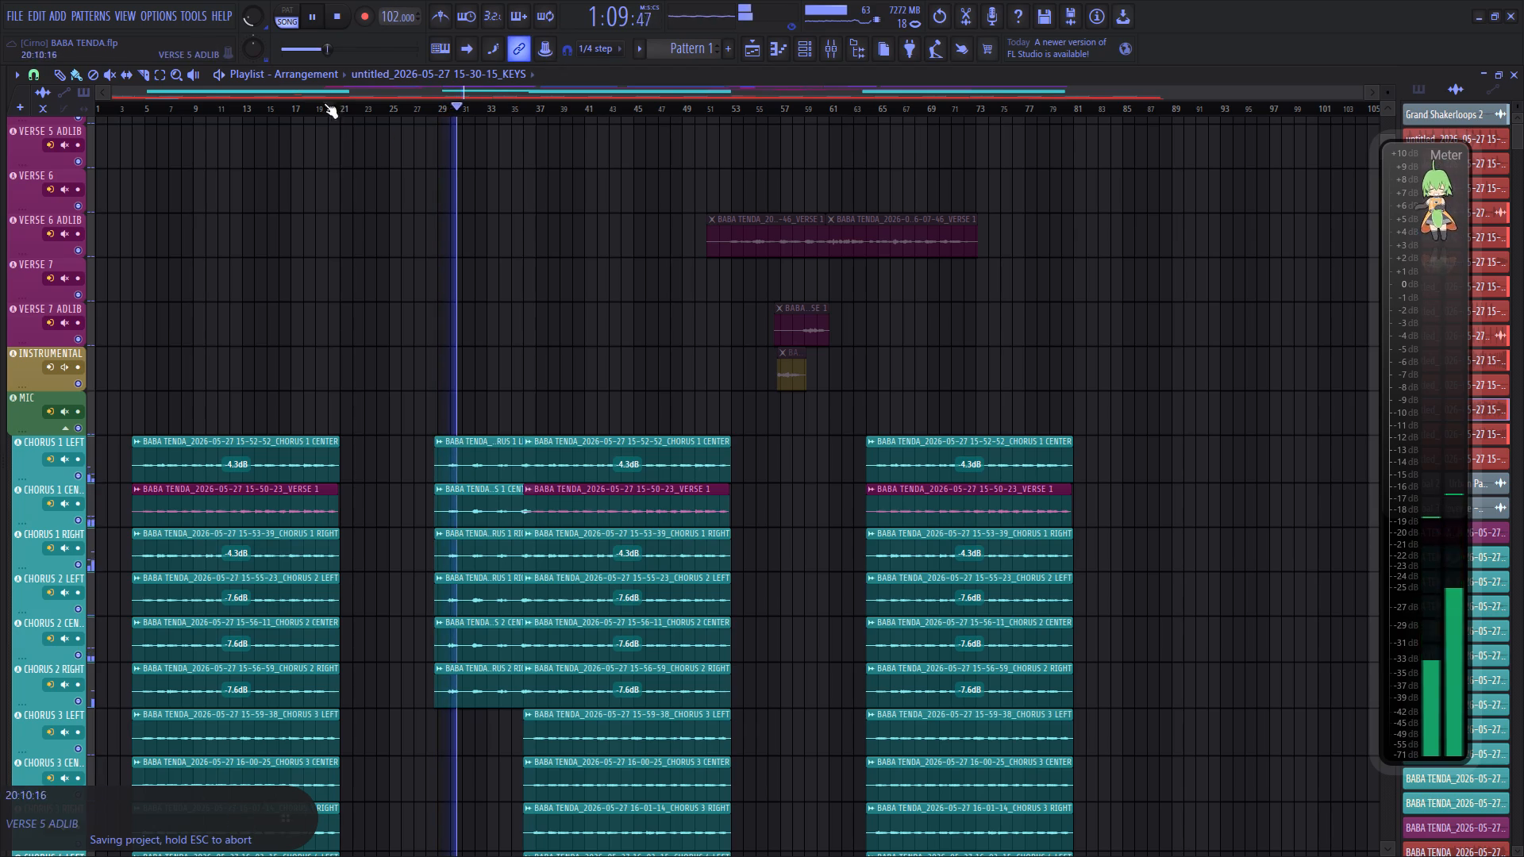
{"action": "scroll", "coordinate": [252, 17], "scroll_direction": "down", "scroll_amount": 2}
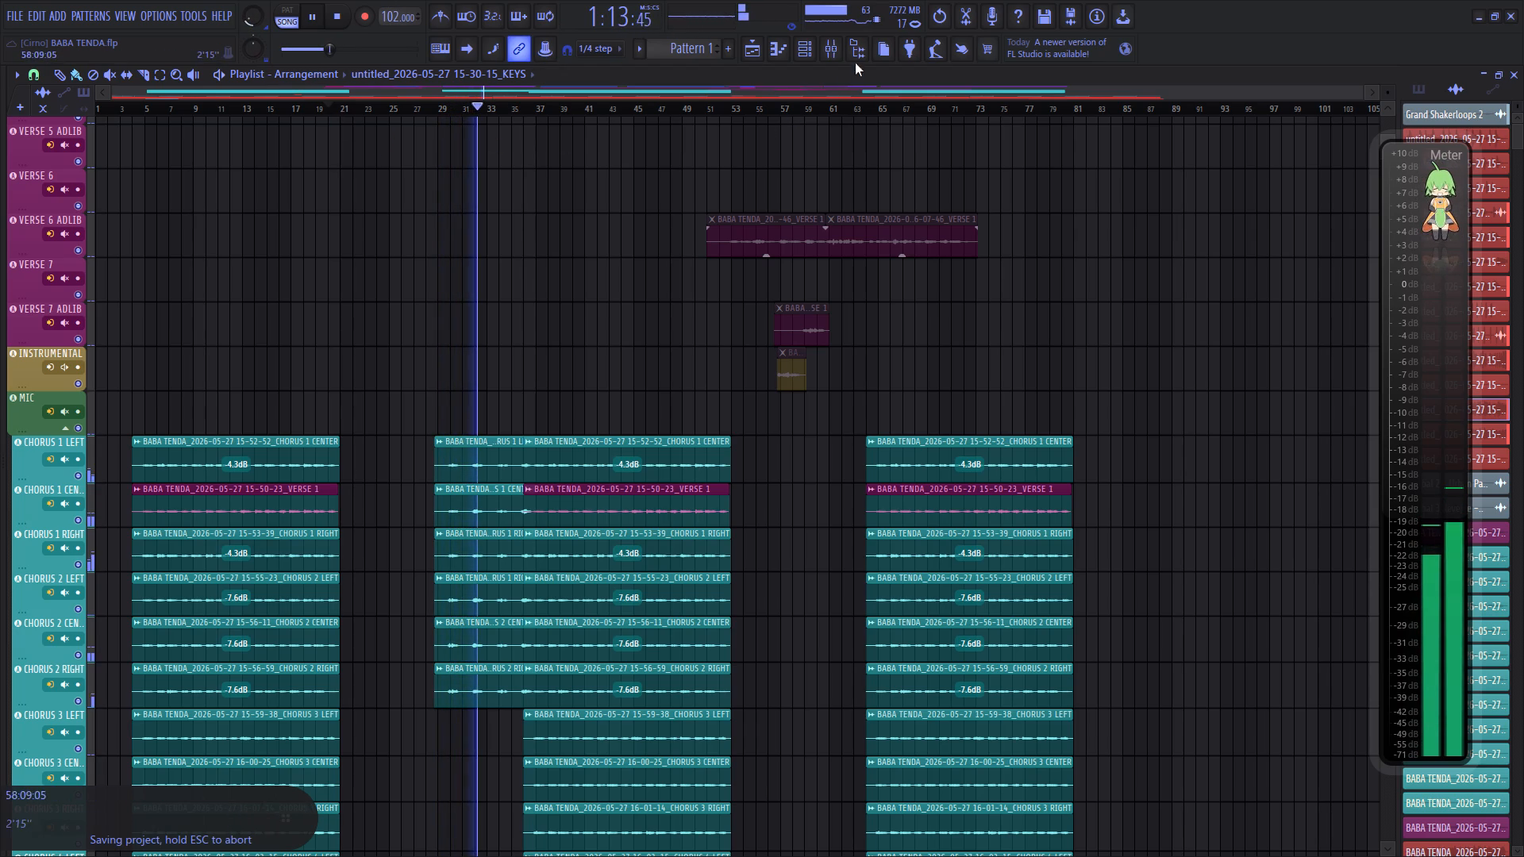
Open the mixer and solo the Kick 2 track together with its routed tracks.
{"action": "left_click", "coordinate": [822, 48]}
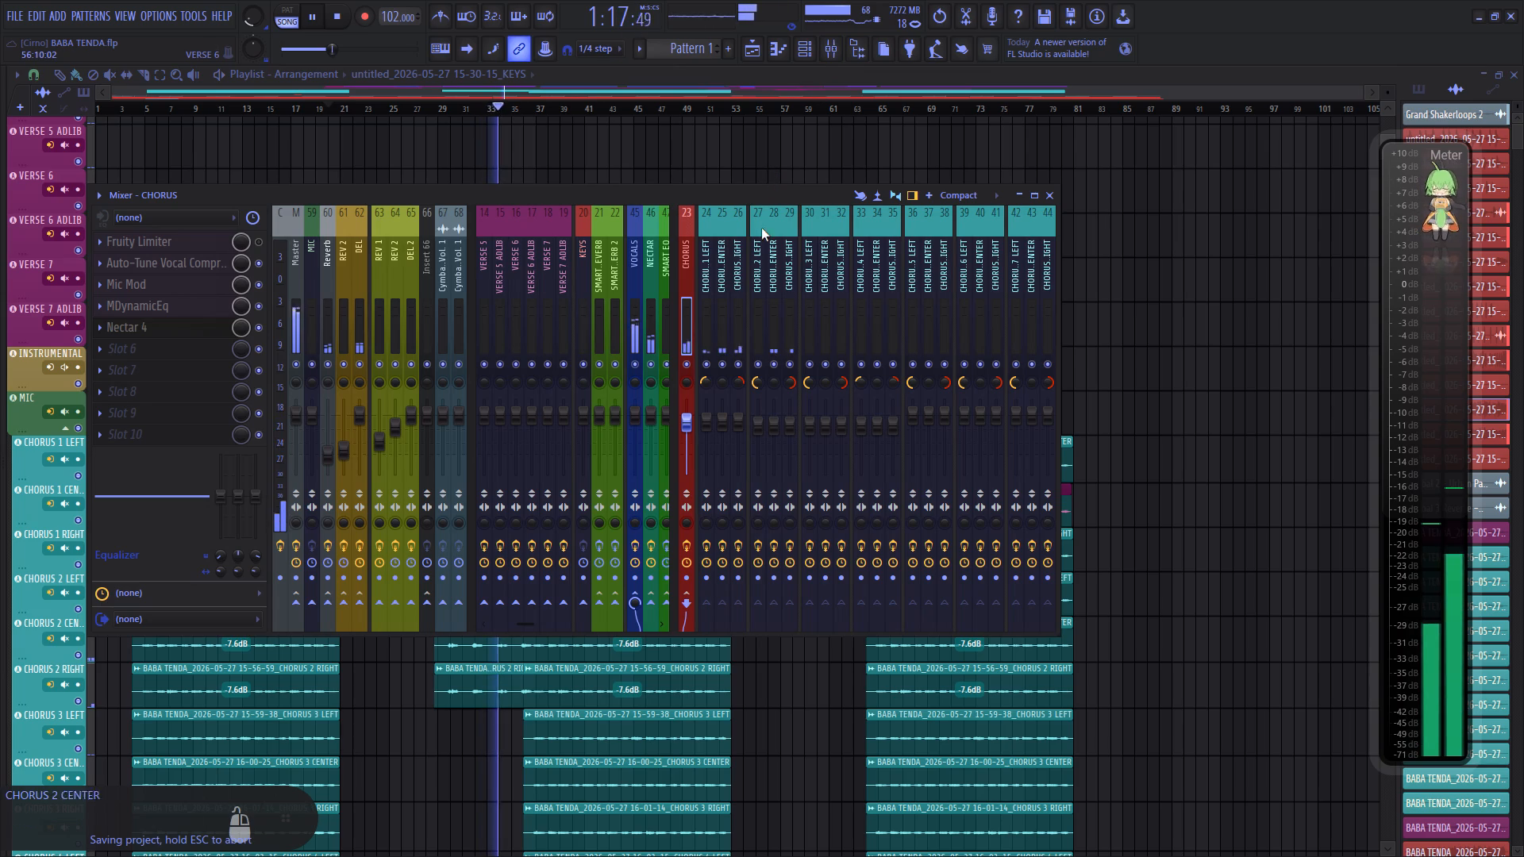
{"action": "left_click", "coordinate": [676, 321]}
{"action": "scroll", "coordinate": [695, 305], "scroll_direction": "down", "scroll_amount": 1}
{"action": "scroll", "coordinate": [695, 305], "scroll_direction": "up", "scroll_amount": 12}
{"action": "scroll", "coordinate": [701, 306], "scroll_direction": "down", "scroll_amount": 6}
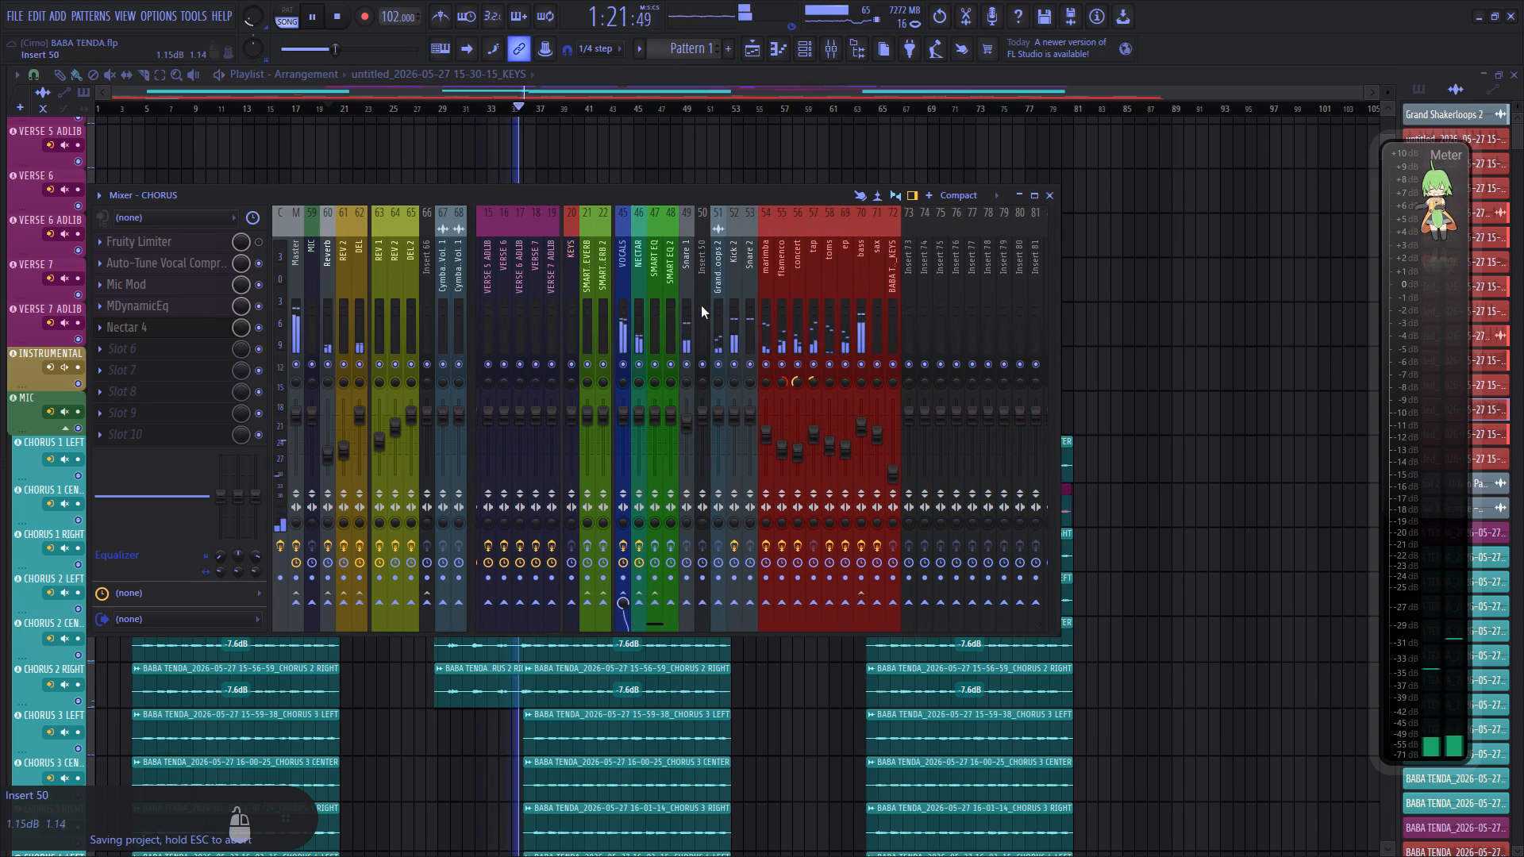
{"action": "left_click", "coordinate": [700, 325]}
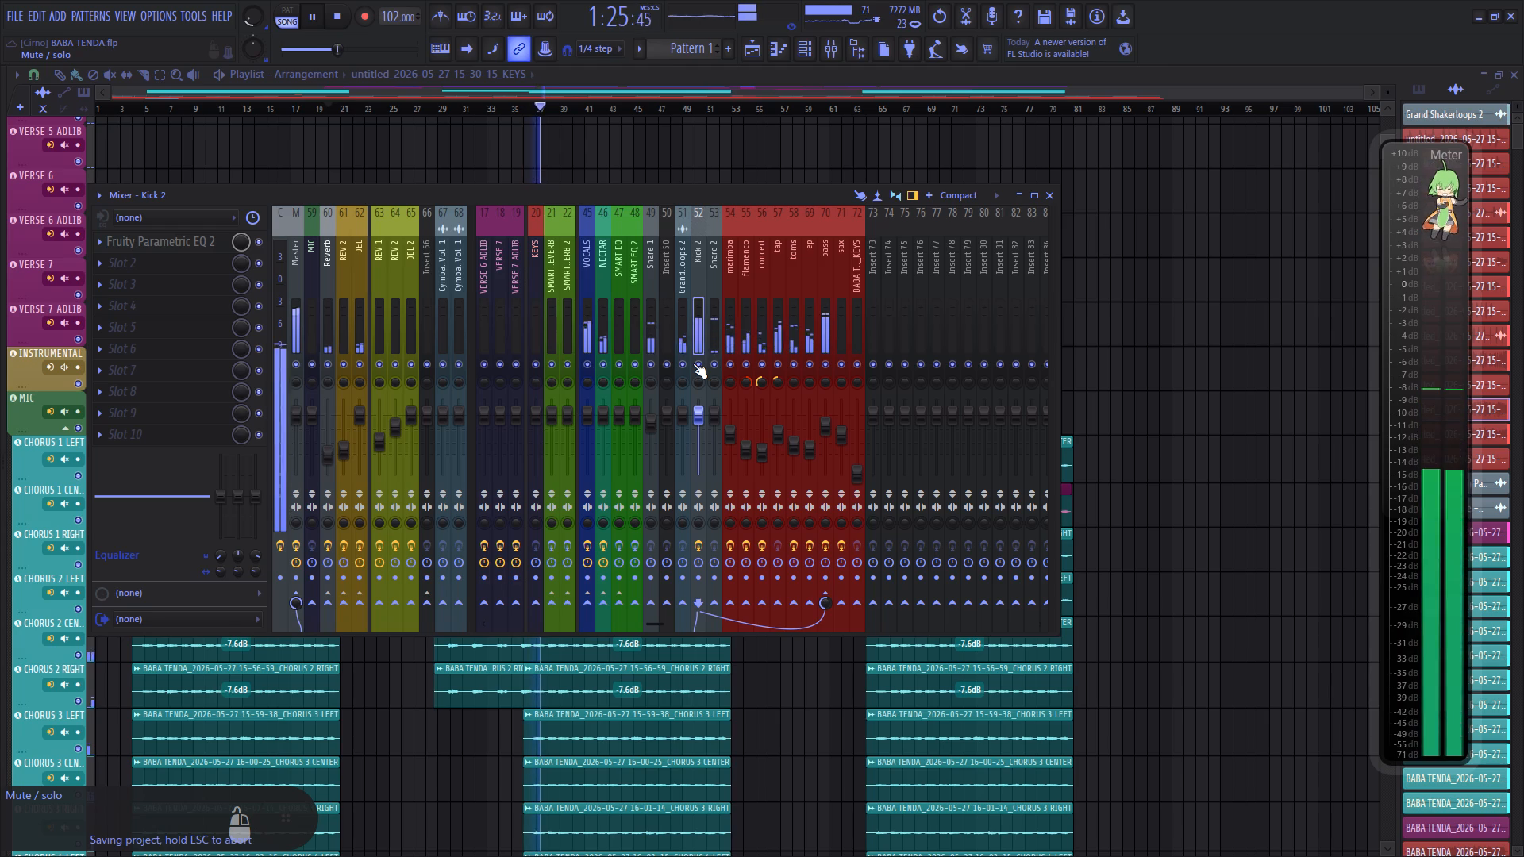
{"action": "key", "text": "alt+s"}
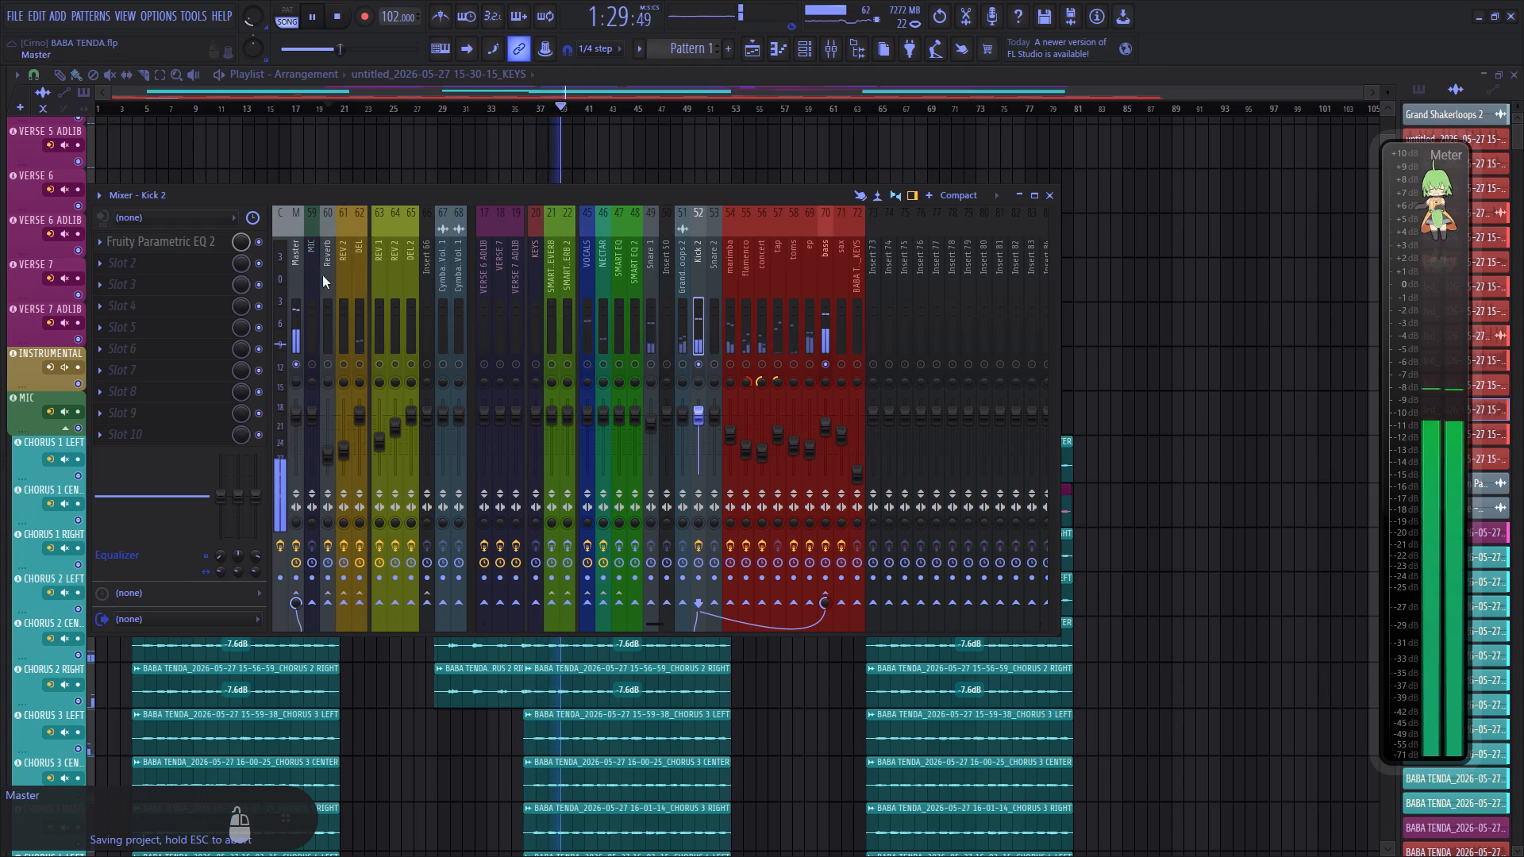
Examine the curve of Kick 2's Fruity Parametric EQ 2 with the main volume raised, and close it.
{"action": "left_click", "coordinate": [165, 244]}
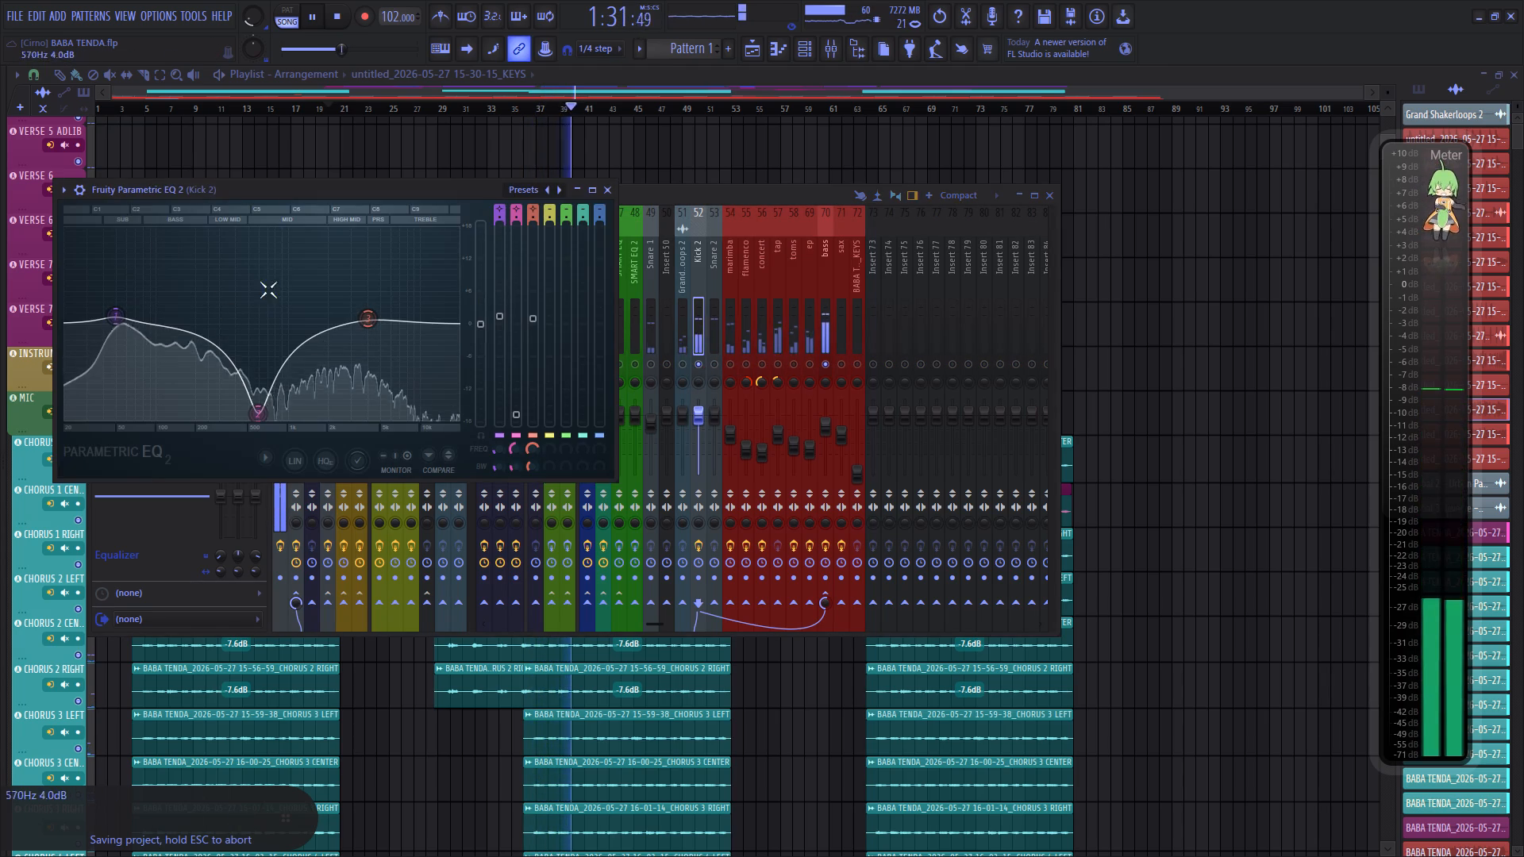
{"action": "scroll", "coordinate": [259, 21], "scroll_direction": "up", "scroll_amount": 16}
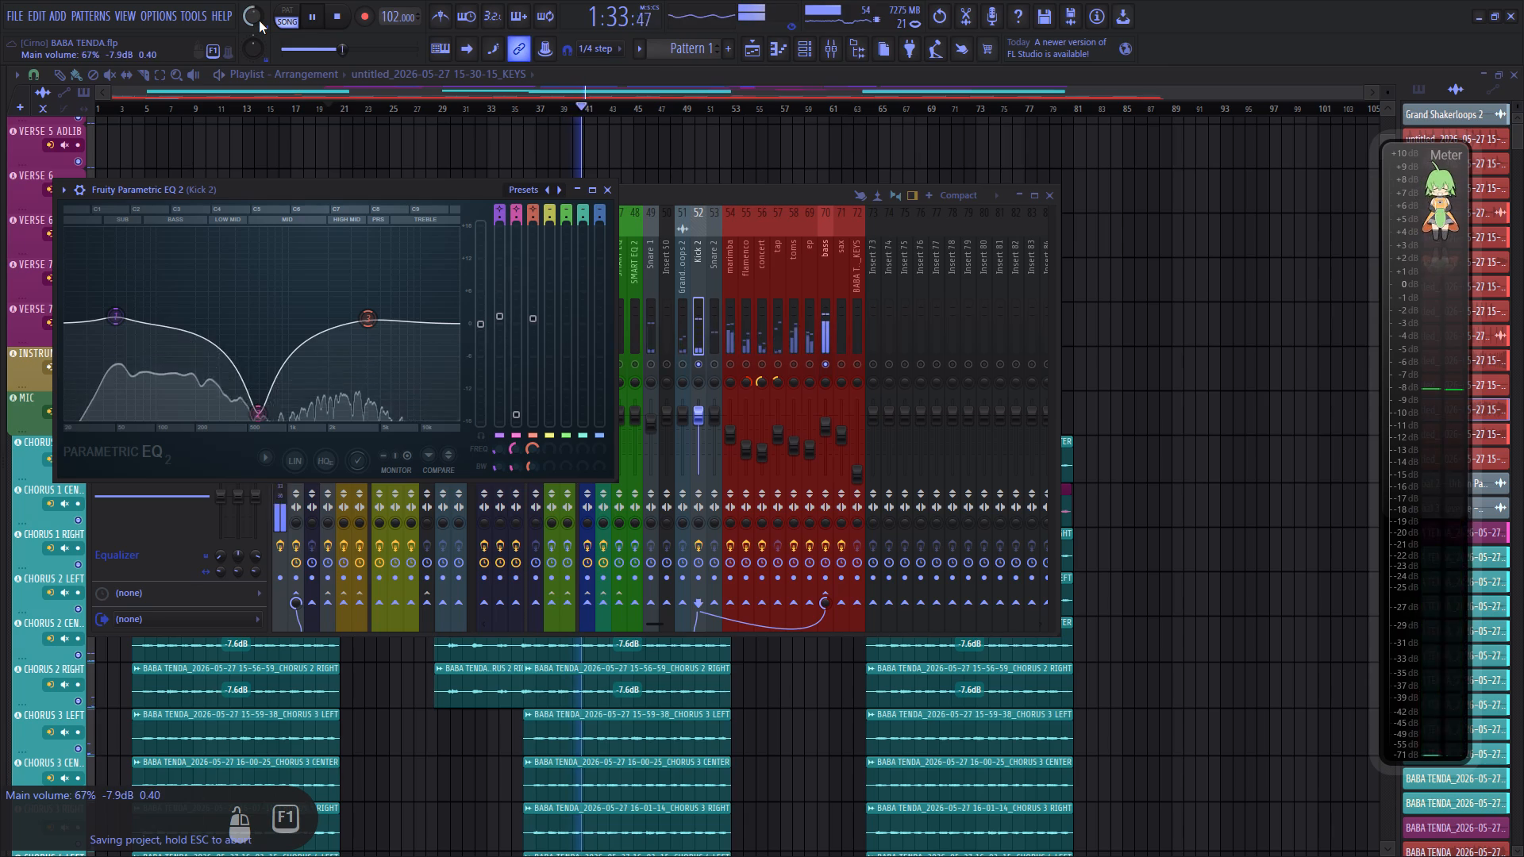
{"action": "scroll", "coordinate": [259, 21], "scroll_direction": "up", "scroll_amount": 1}
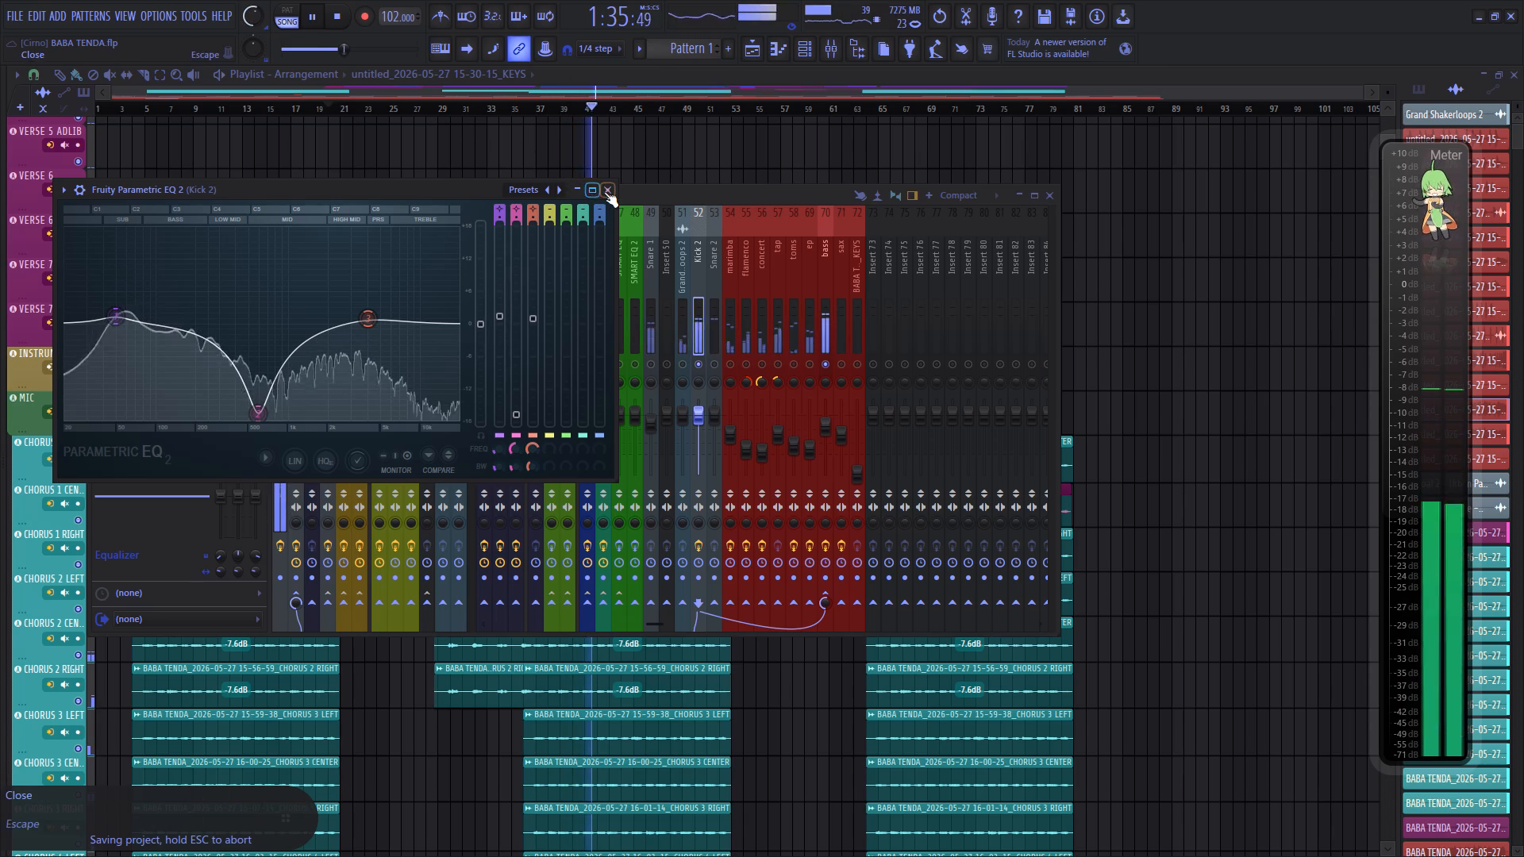
{"action": "left_click", "coordinate": [604, 192]}
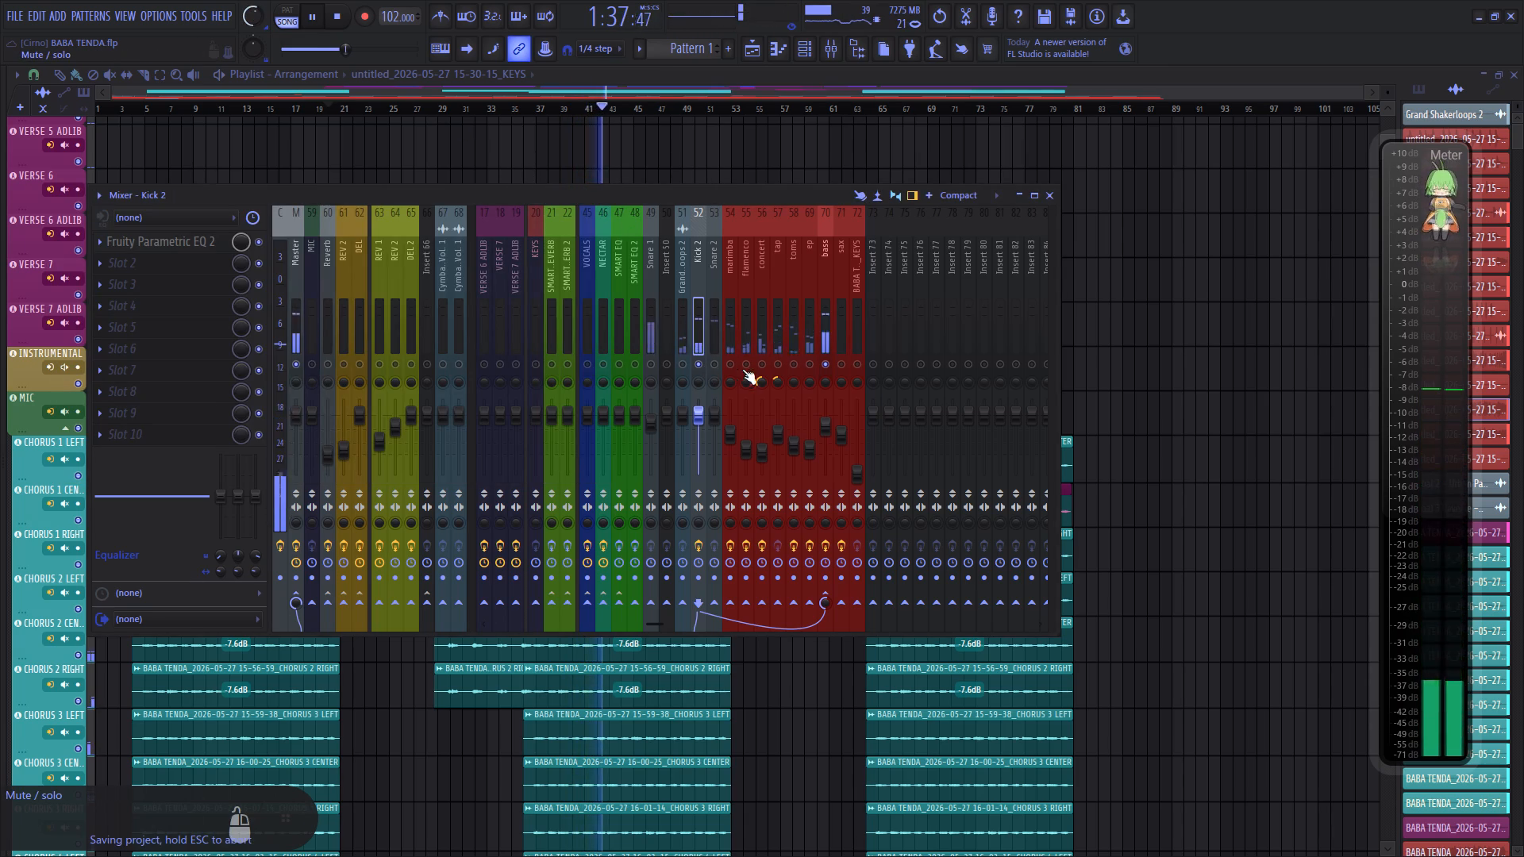
Solo the marimba mixer track briefly and restore playback of all mixer tracks.
{"action": "right_click", "coordinate": [728, 367]}
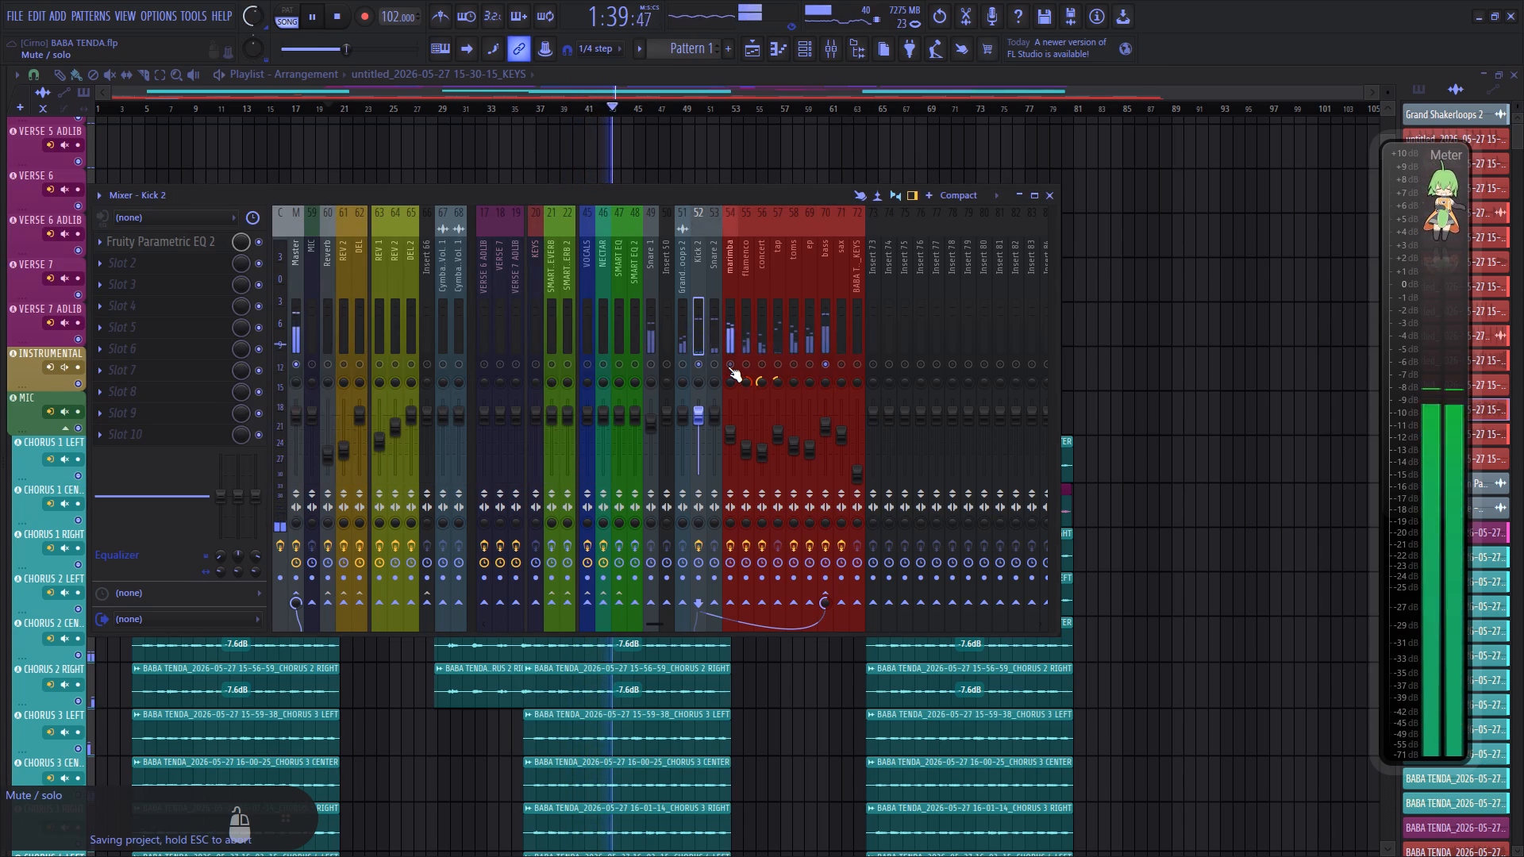
{"action": "right_click", "coordinate": [728, 367]}
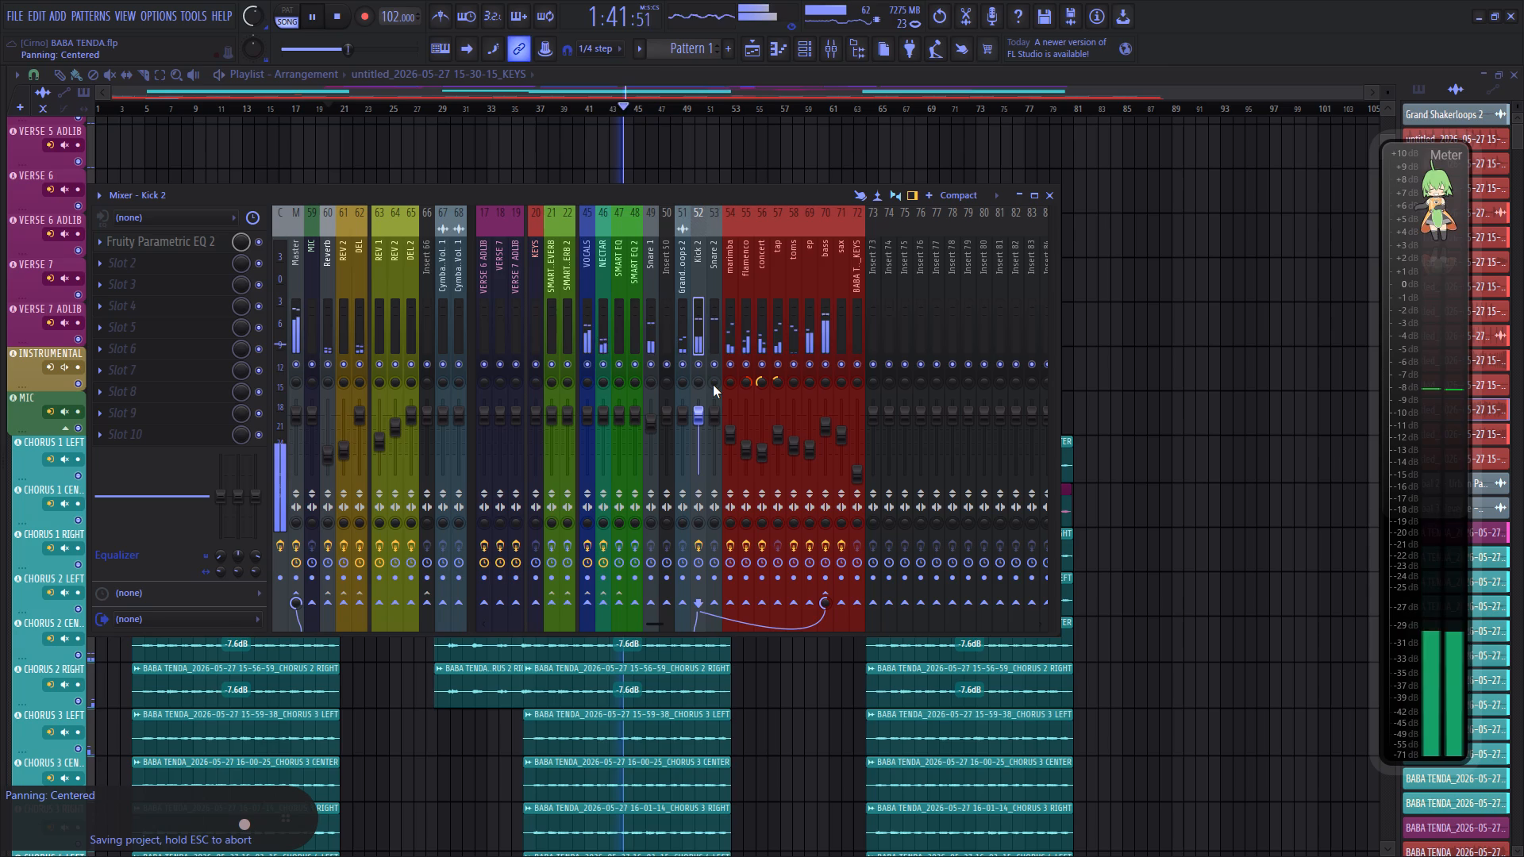
Lower the main volume to 20% and save the project.
{"action": "scroll", "coordinate": [250, 17], "scroll_direction": "down", "scroll_amount": 8}
{"action": "key", "text": "ctrl+s"}
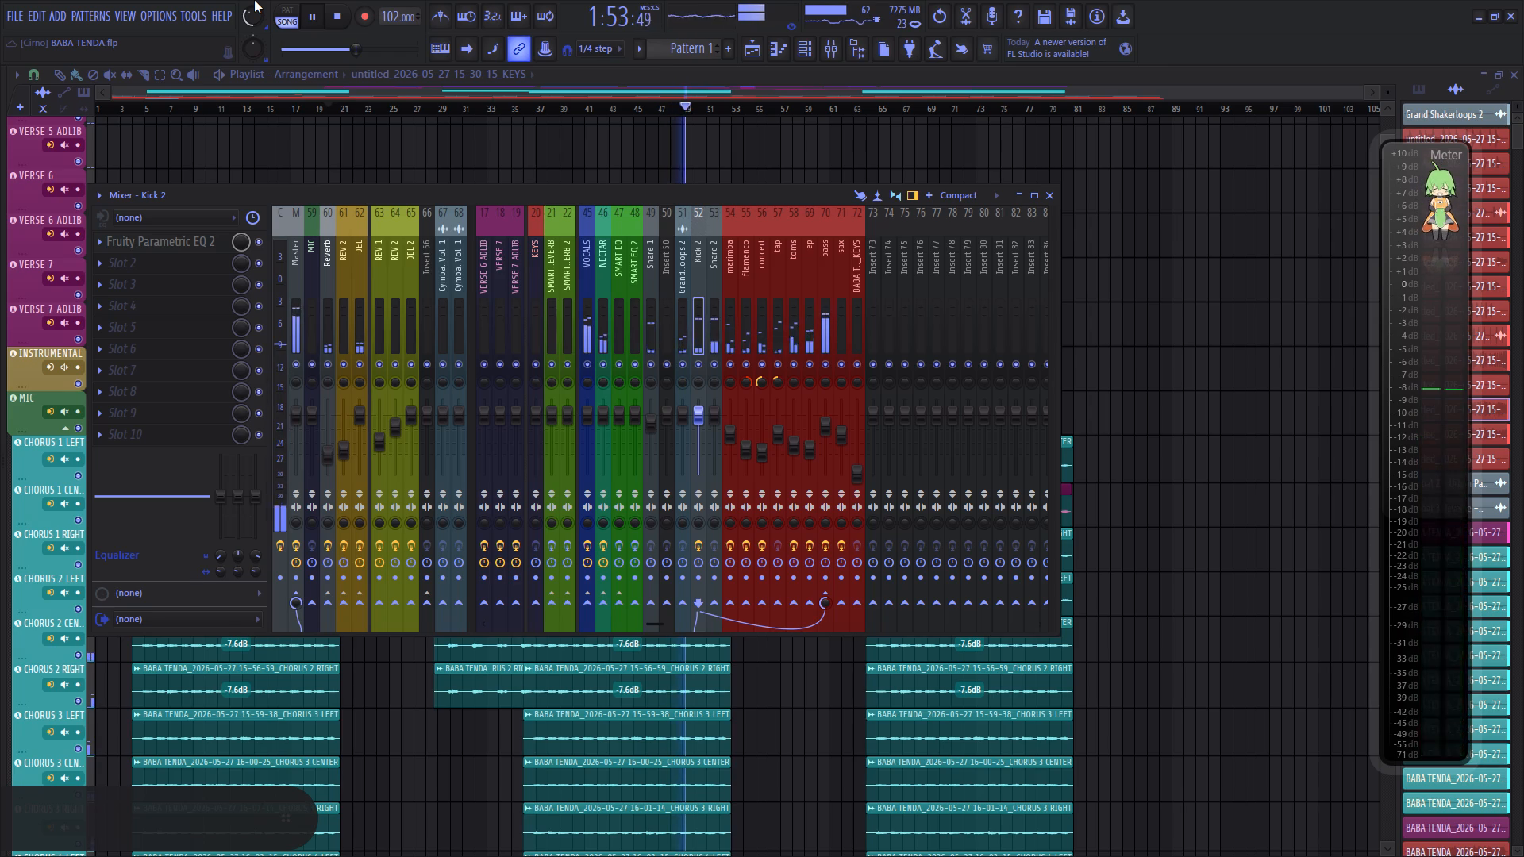
{"action": "key", "text": "ctrl+s"}
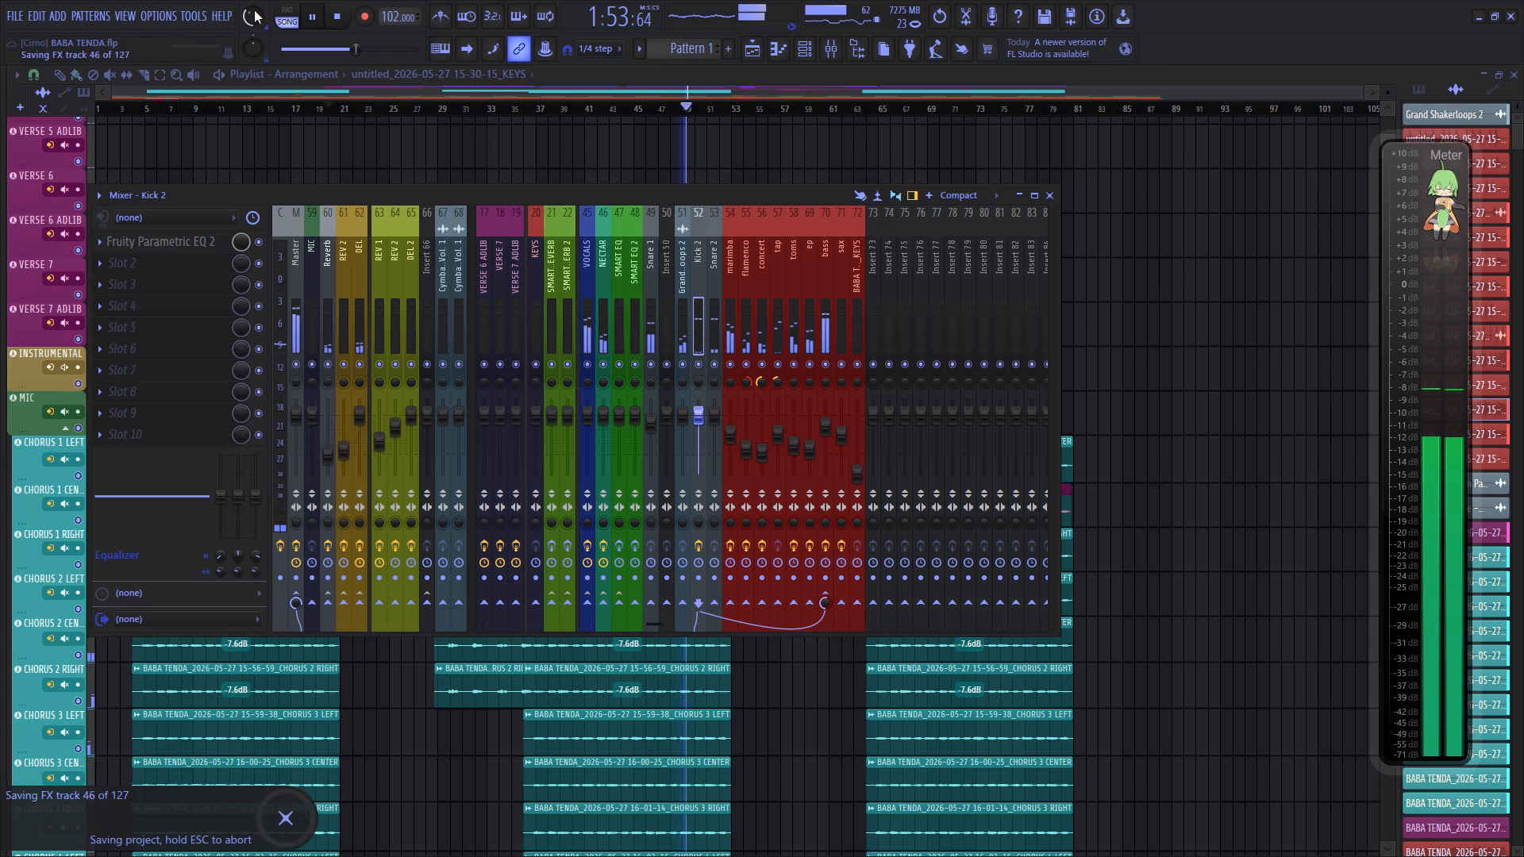
{"action": "scroll", "coordinate": [254, 10], "scroll_direction": "down", "scroll_amount": 9}
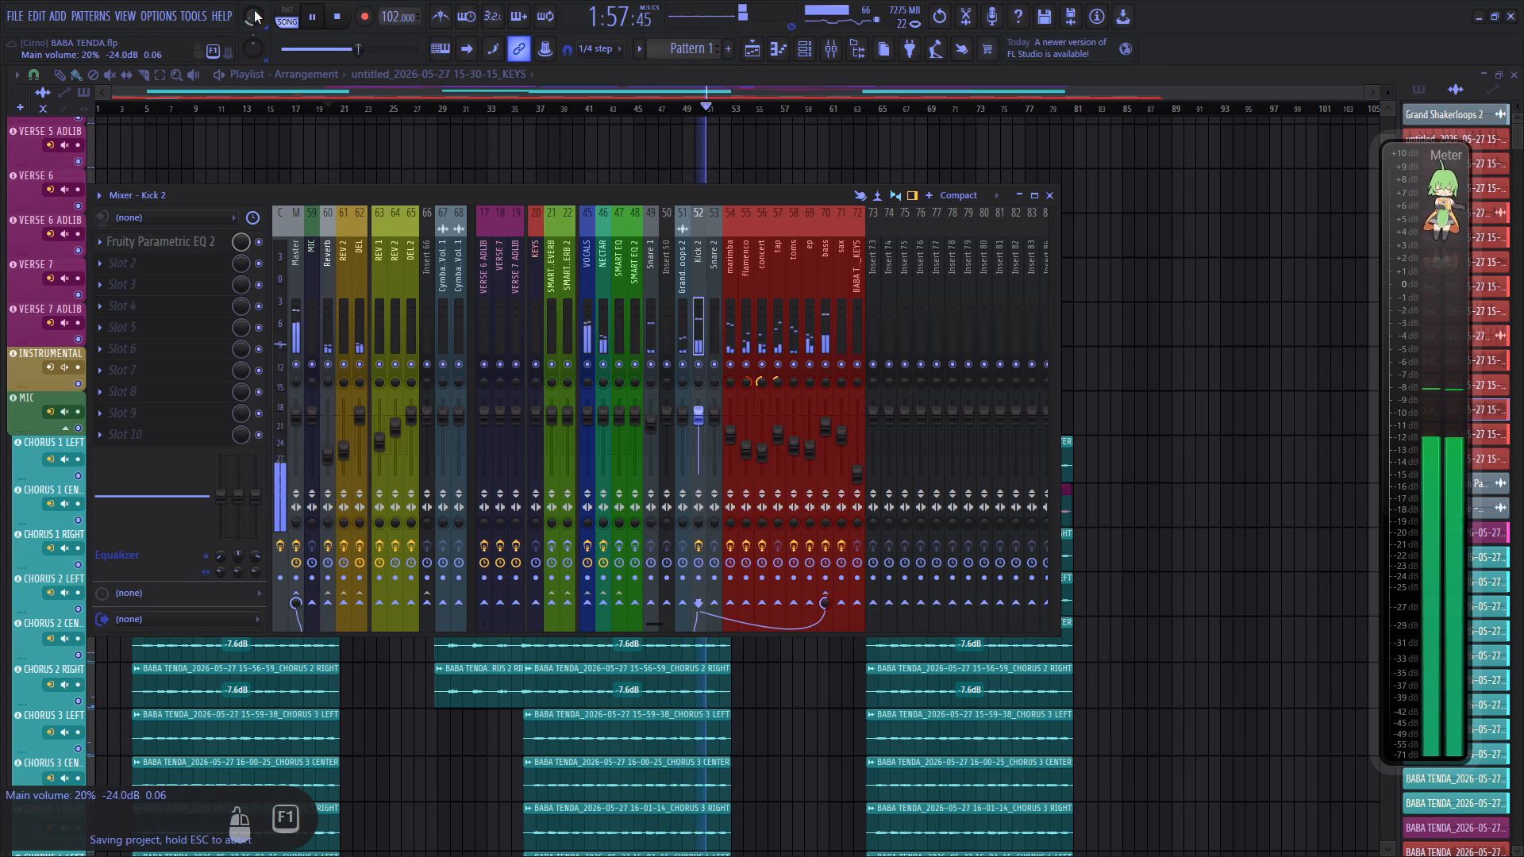
{"action": "key", "text": "ctrl+s"}
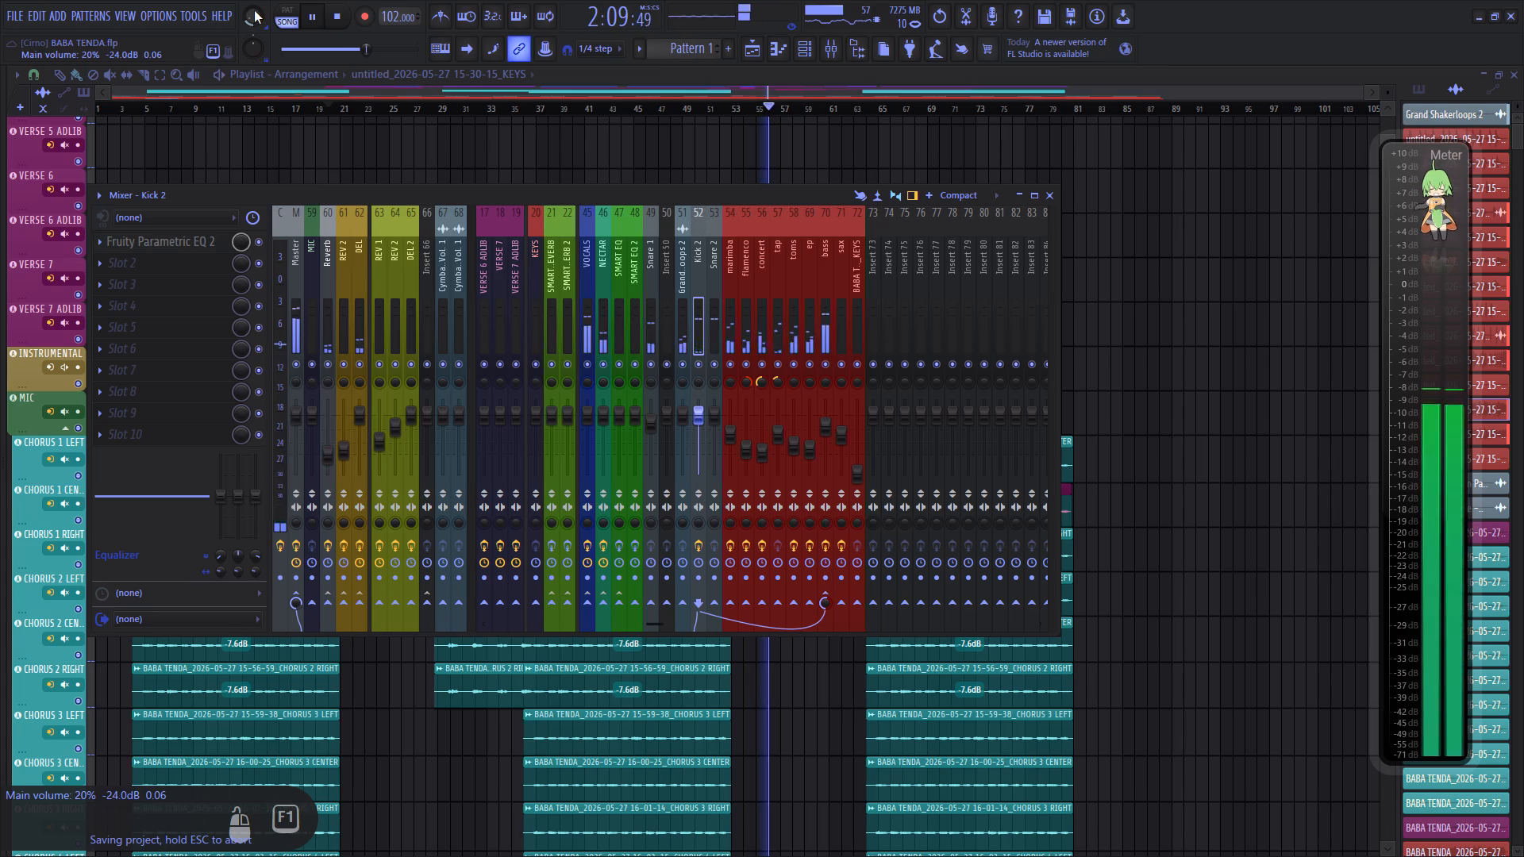
{"action": "key", "text": "ctrl+s"}
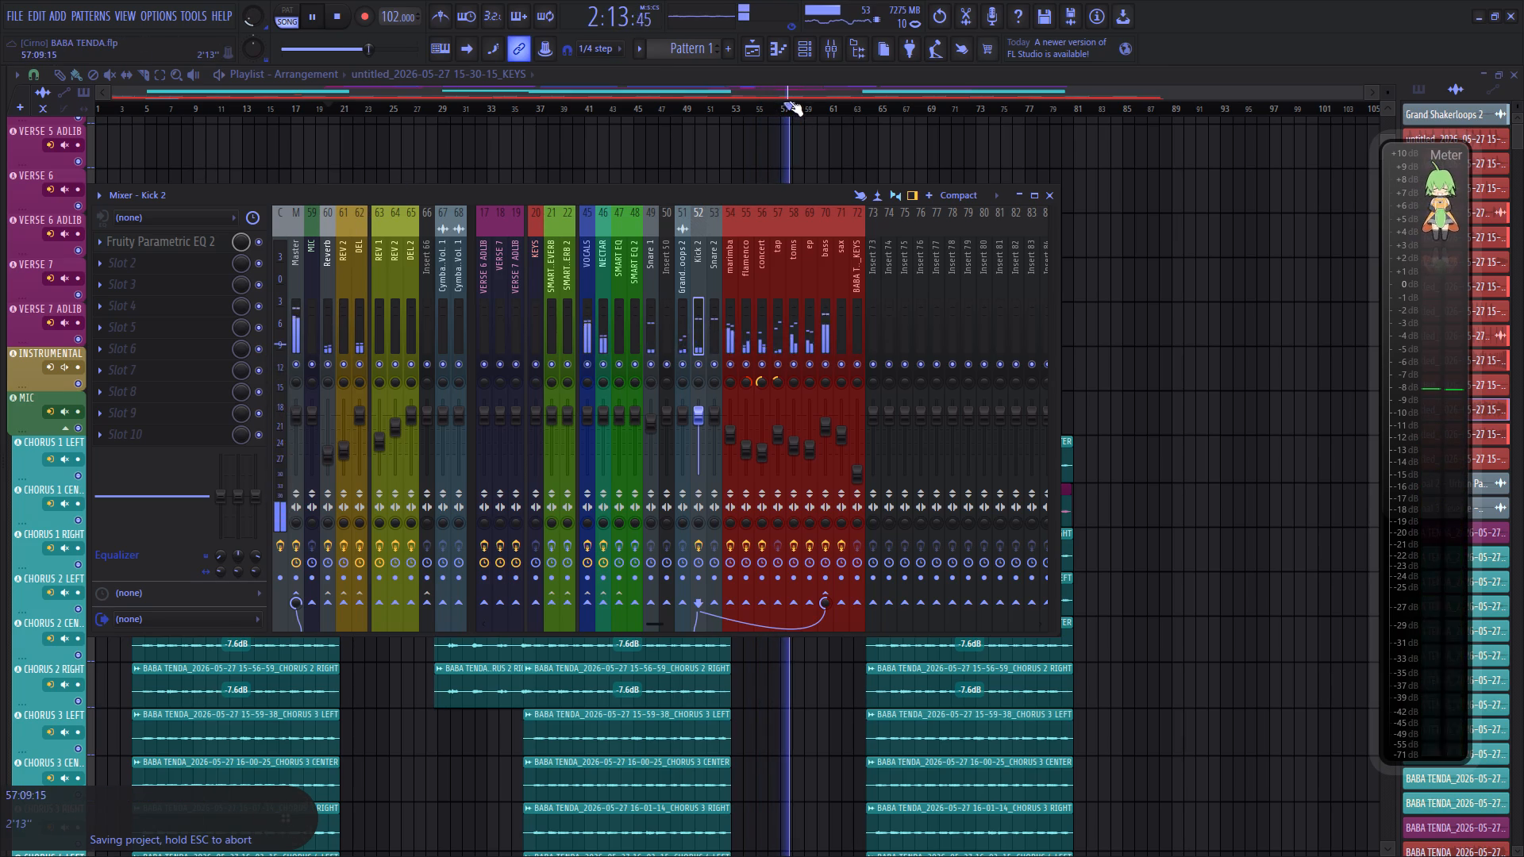
Stop playback and place the playhead near bar 5, at the first chorus.
{"action": "left_click_drag", "start_coordinate": [794, 92], "coordinate": [269, 89]}
{"action": "left_click_drag", "start_coordinate": [186, 106], "coordinate": [0, 106]}
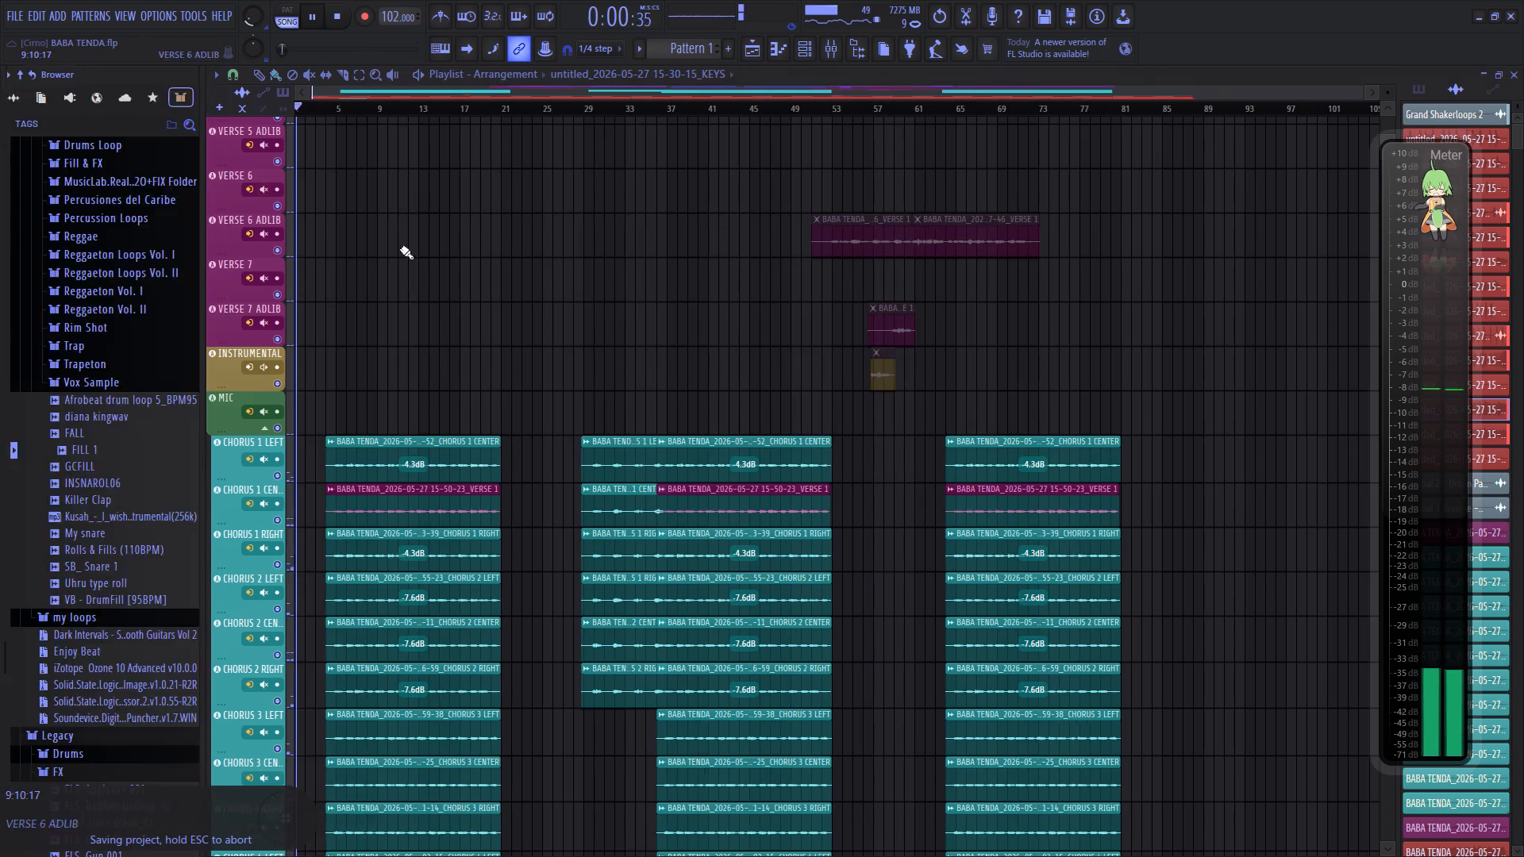
{"action": "scroll", "coordinate": [349, 318], "scroll_direction": "down", "scroll_amount": 7}
{"action": "key", "text": "space"}
{"action": "scroll", "coordinate": [145, 110], "scroll_direction": "up", "scroll_amount": 5}
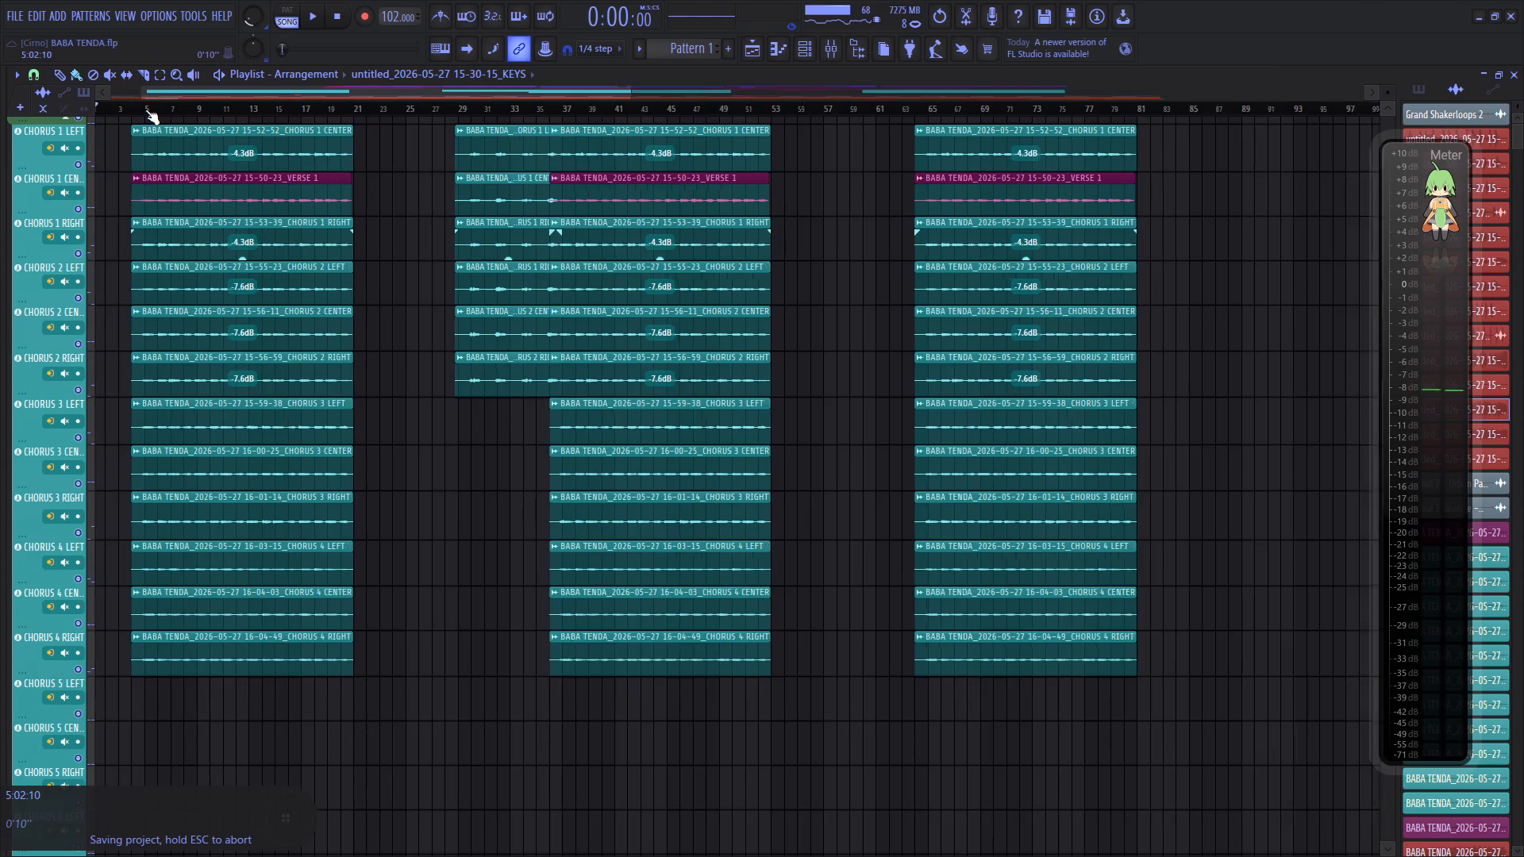
{"action": "scroll", "coordinate": [145, 110], "scroll_direction": "up", "scroll_amount": 2}
{"action": "left_click", "coordinate": [143, 110]}
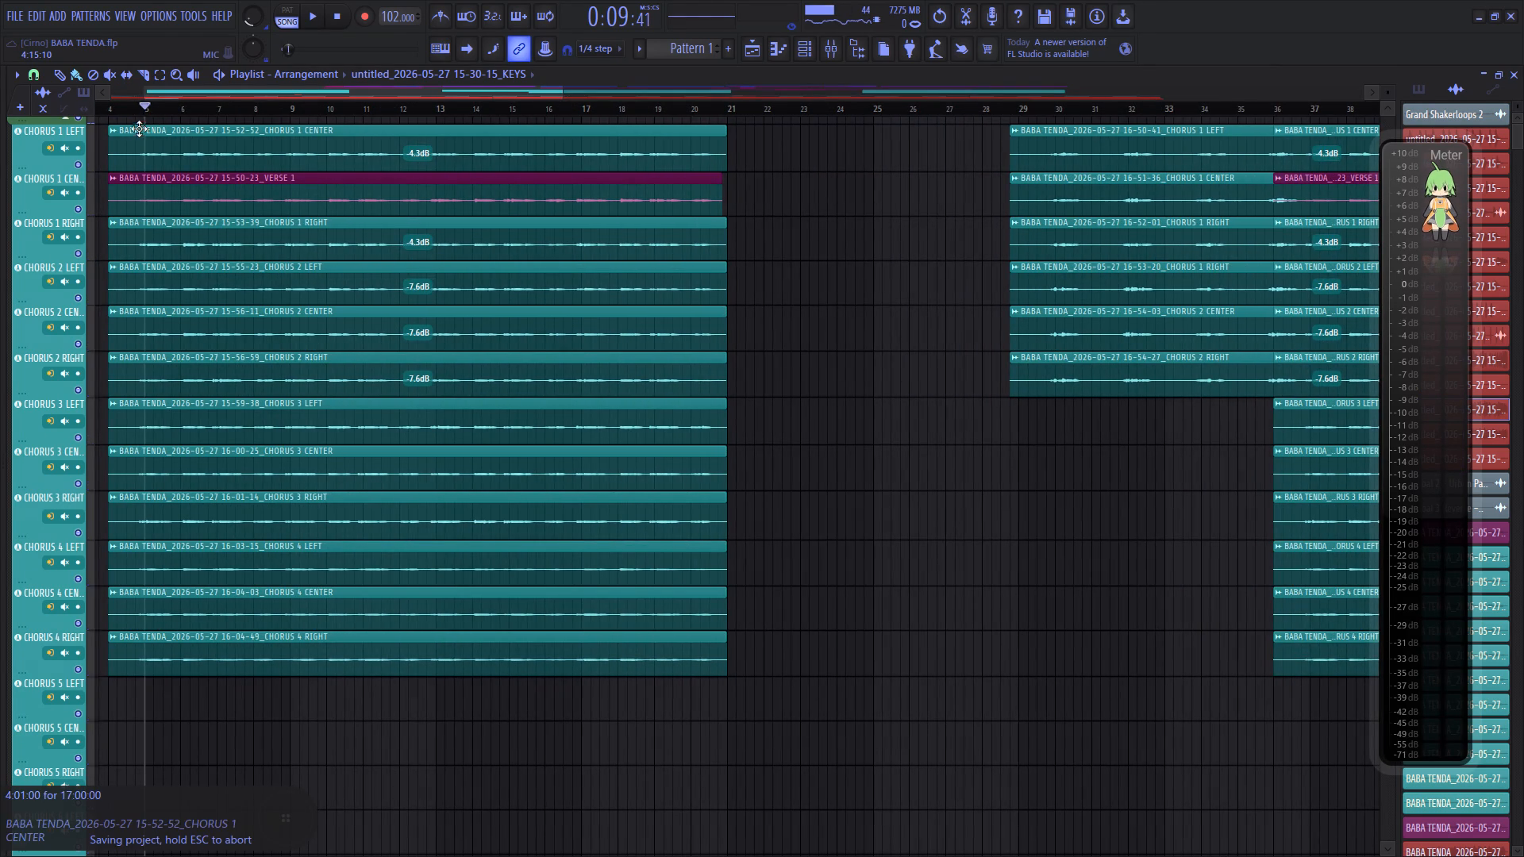
Solo the main VERSE 1 playlist track and enlarge its height to show the vocal waveform in detail.
{"action": "scroll", "coordinate": [141, 239], "scroll_direction": "up", "scroll_amount": 20}
{"action": "scroll", "coordinate": [141, 239], "scroll_direction": "up", "scroll_amount": 13}
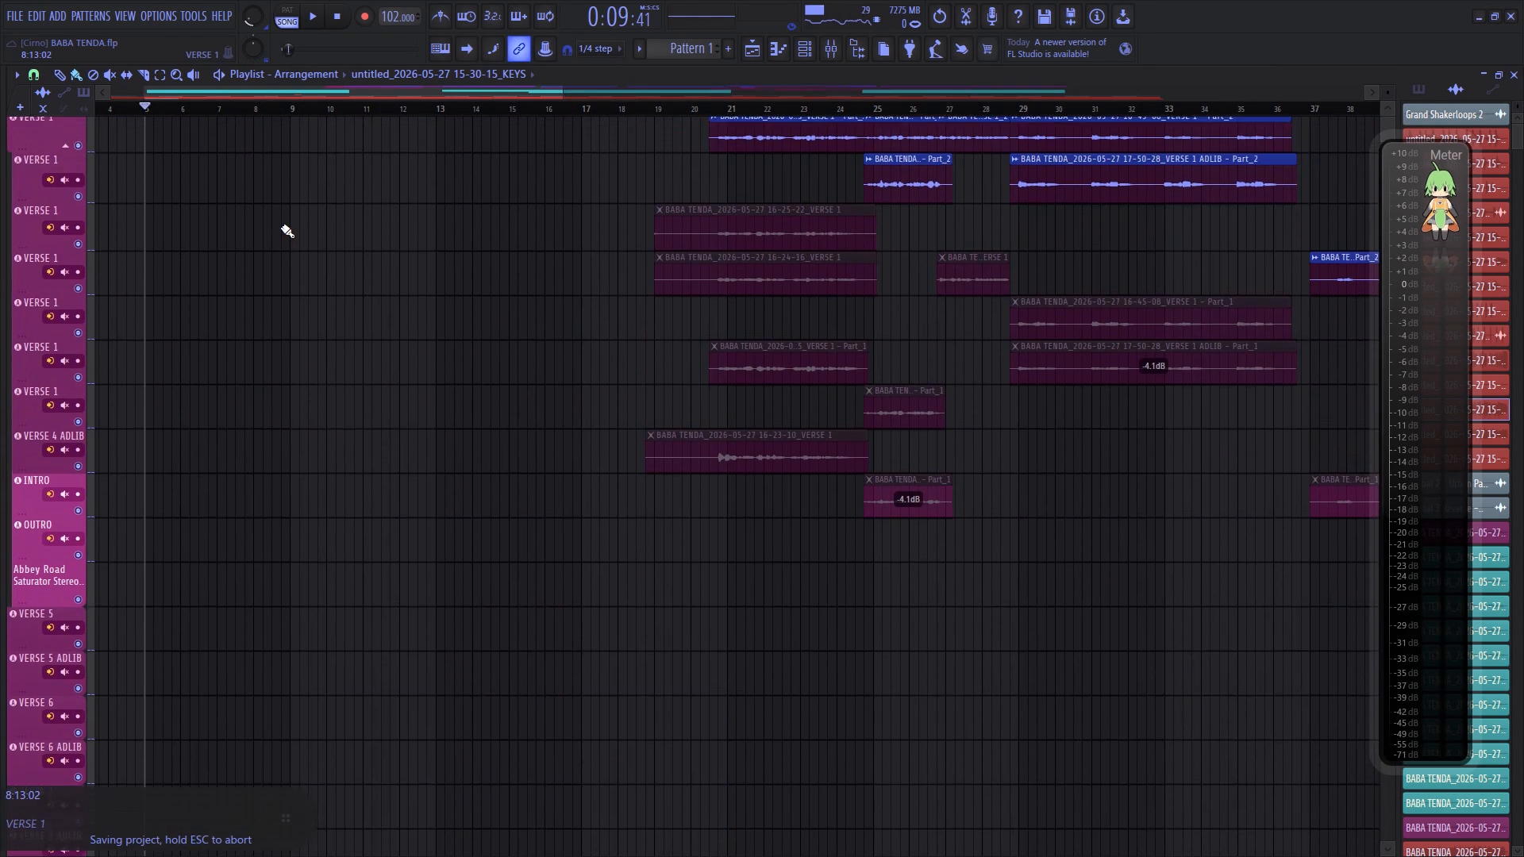
{"action": "scroll", "coordinate": [281, 227], "scroll_direction": "up", "scroll_amount": 7}
{"action": "left_click_drag", "start_coordinate": [44, 156], "coordinate": [15, 278]}
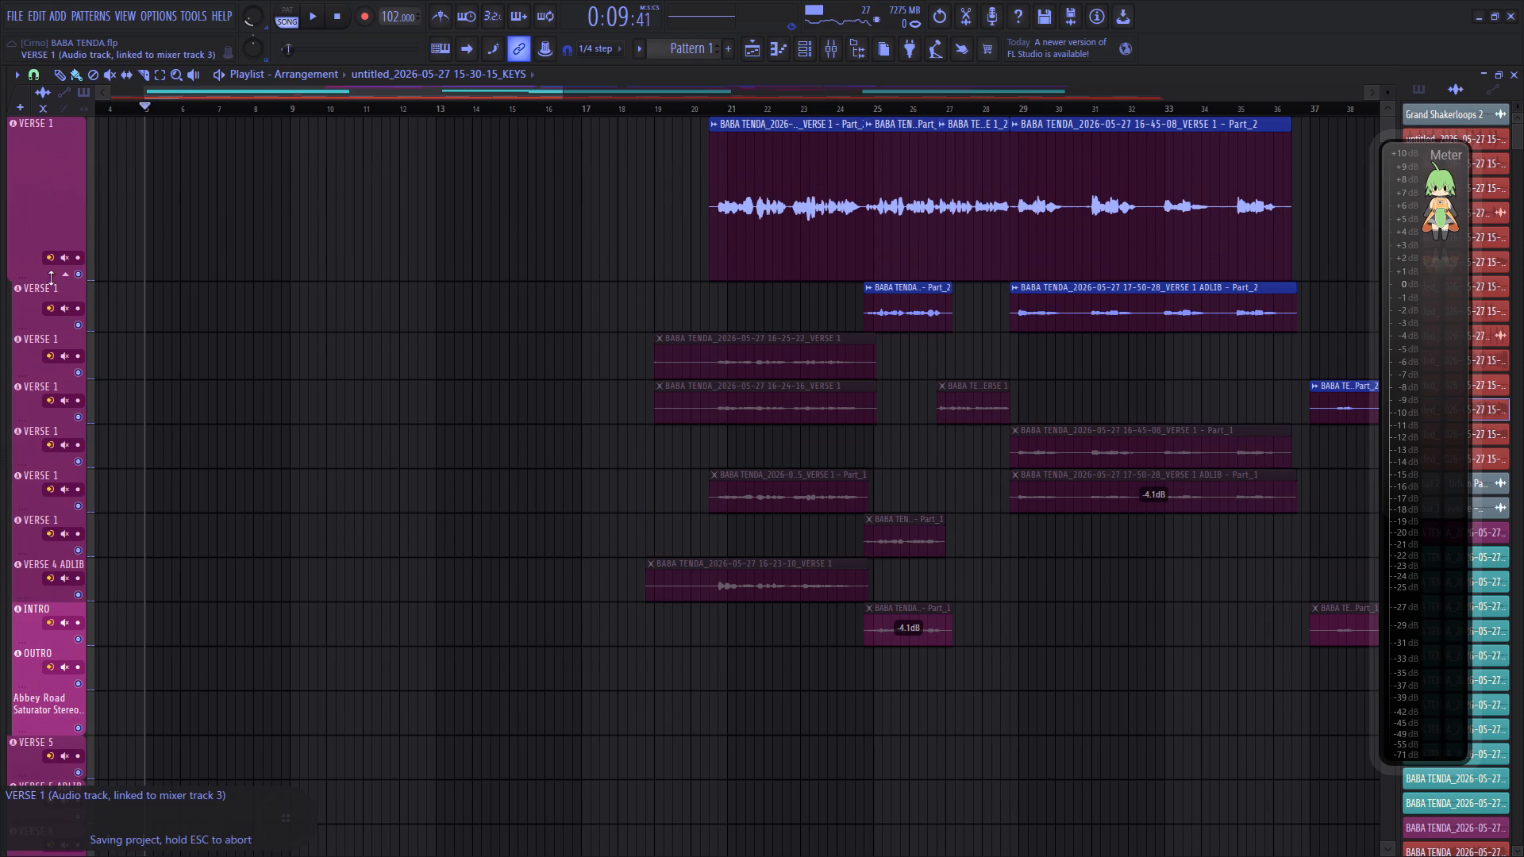
{"action": "right_click", "coordinate": [76, 279]}
{"action": "left_click_drag", "start_coordinate": [52, 275], "coordinate": [6, 583]}
Place the playhead at the start of the VERSE 1 vocal, ready the Slice tool and snap setting, and save the project.
{"action": "left_click", "coordinate": [706, 109]}
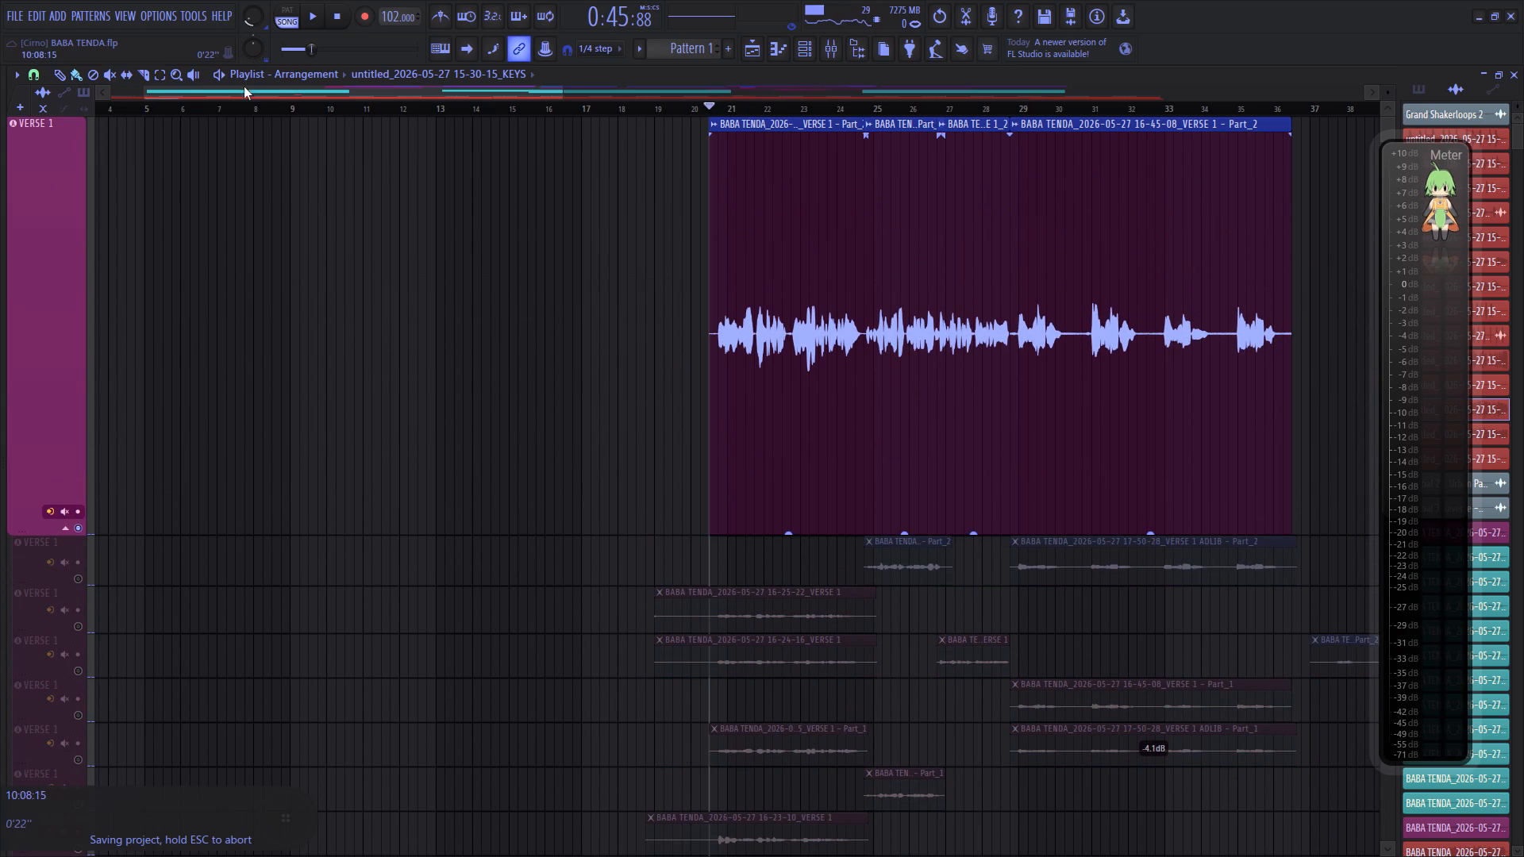
{"action": "left_click", "coordinate": [138, 72]}
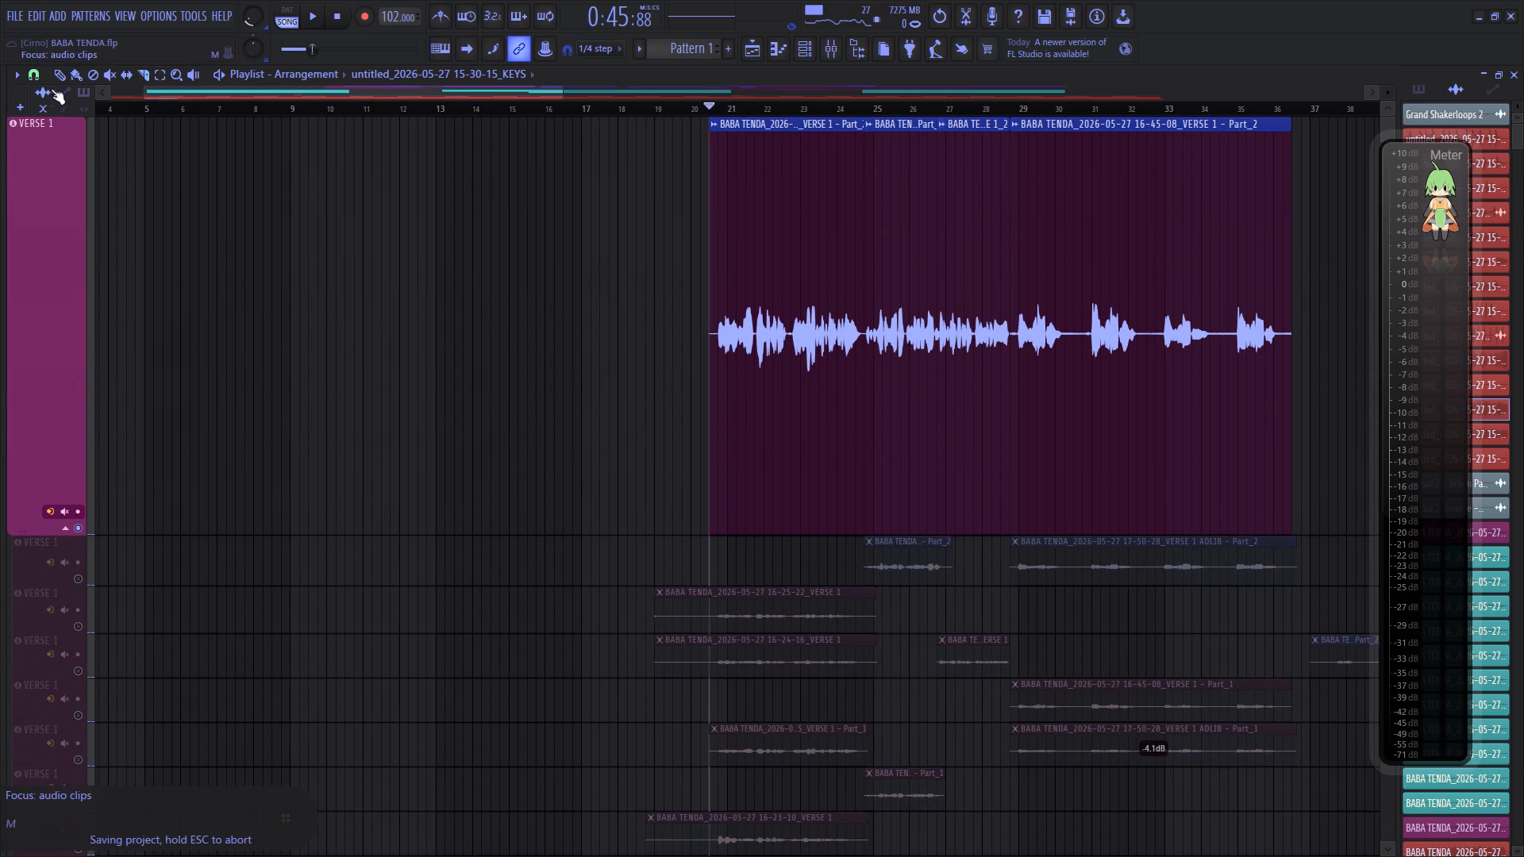
{"action": "left_click", "coordinate": [140, 75]}
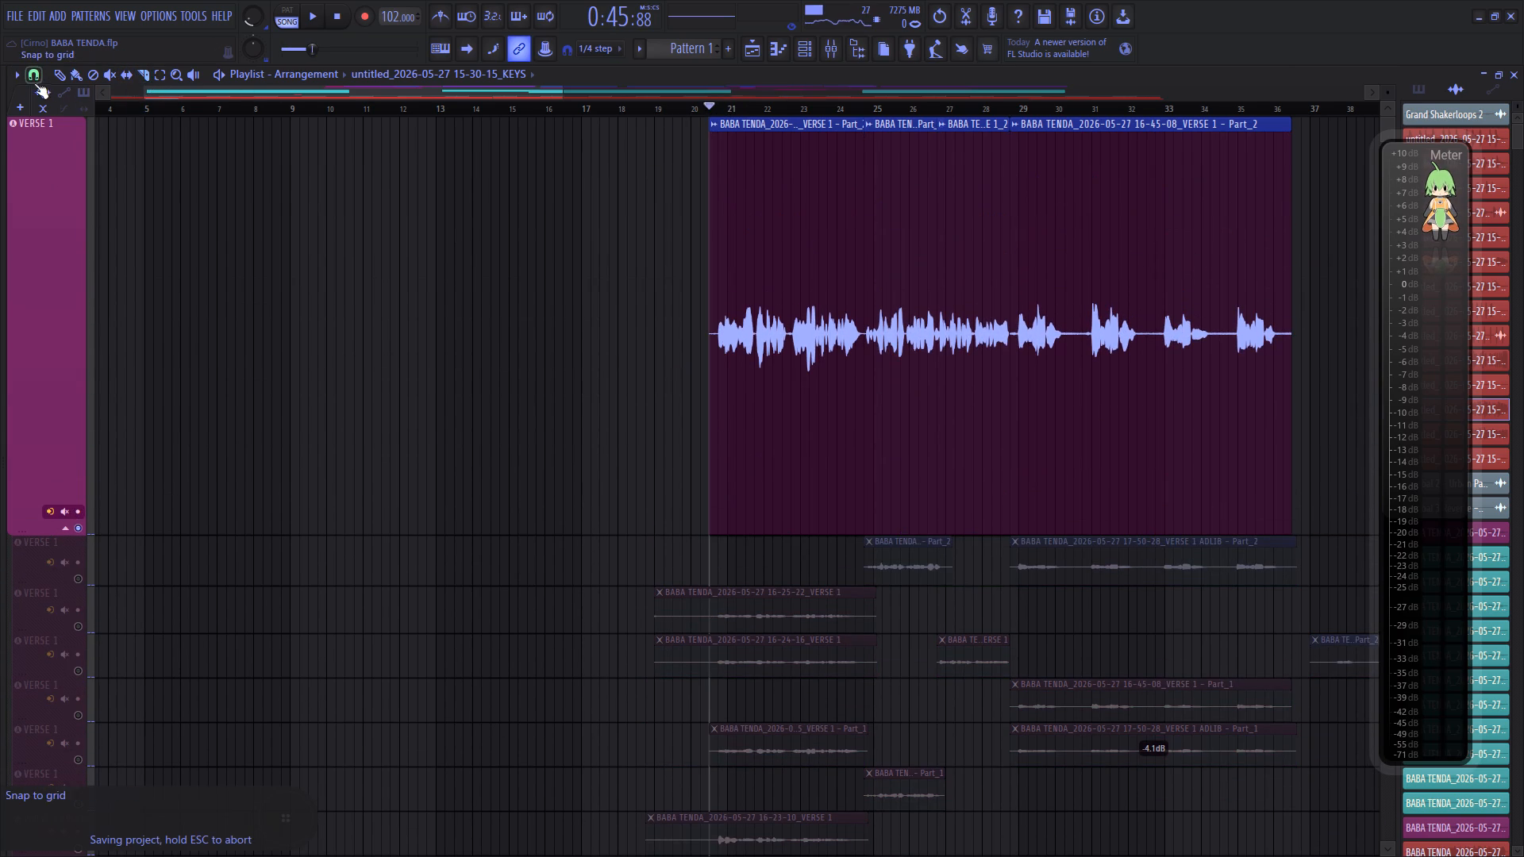
{"action": "left_click", "coordinate": [31, 80]}
{"action": "left_click", "coordinate": [64, 144]}
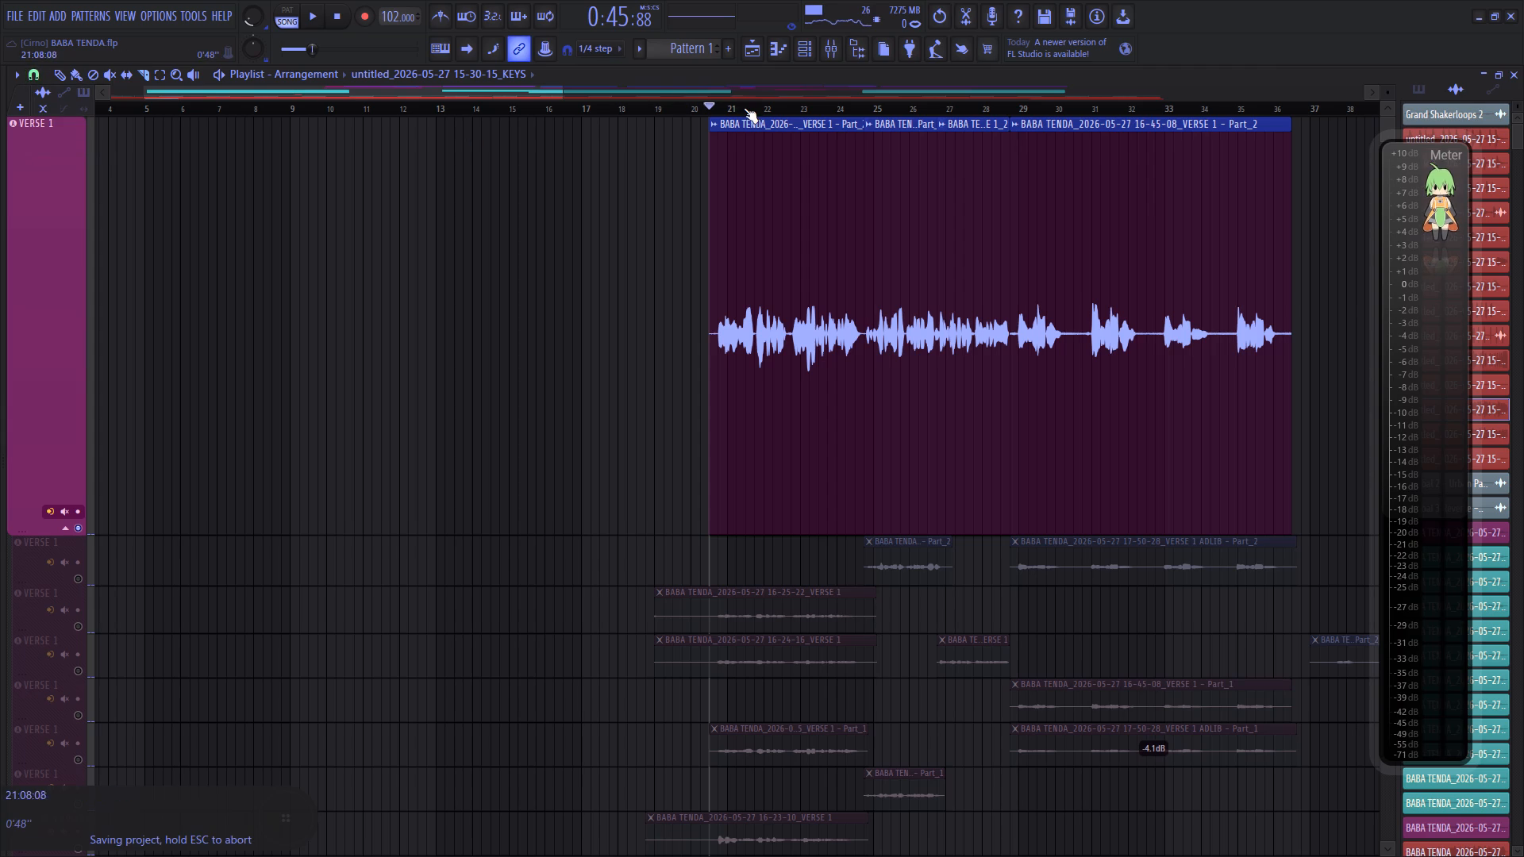
{"action": "scroll", "coordinate": [744, 108], "scroll_direction": "up", "scroll_amount": 13}
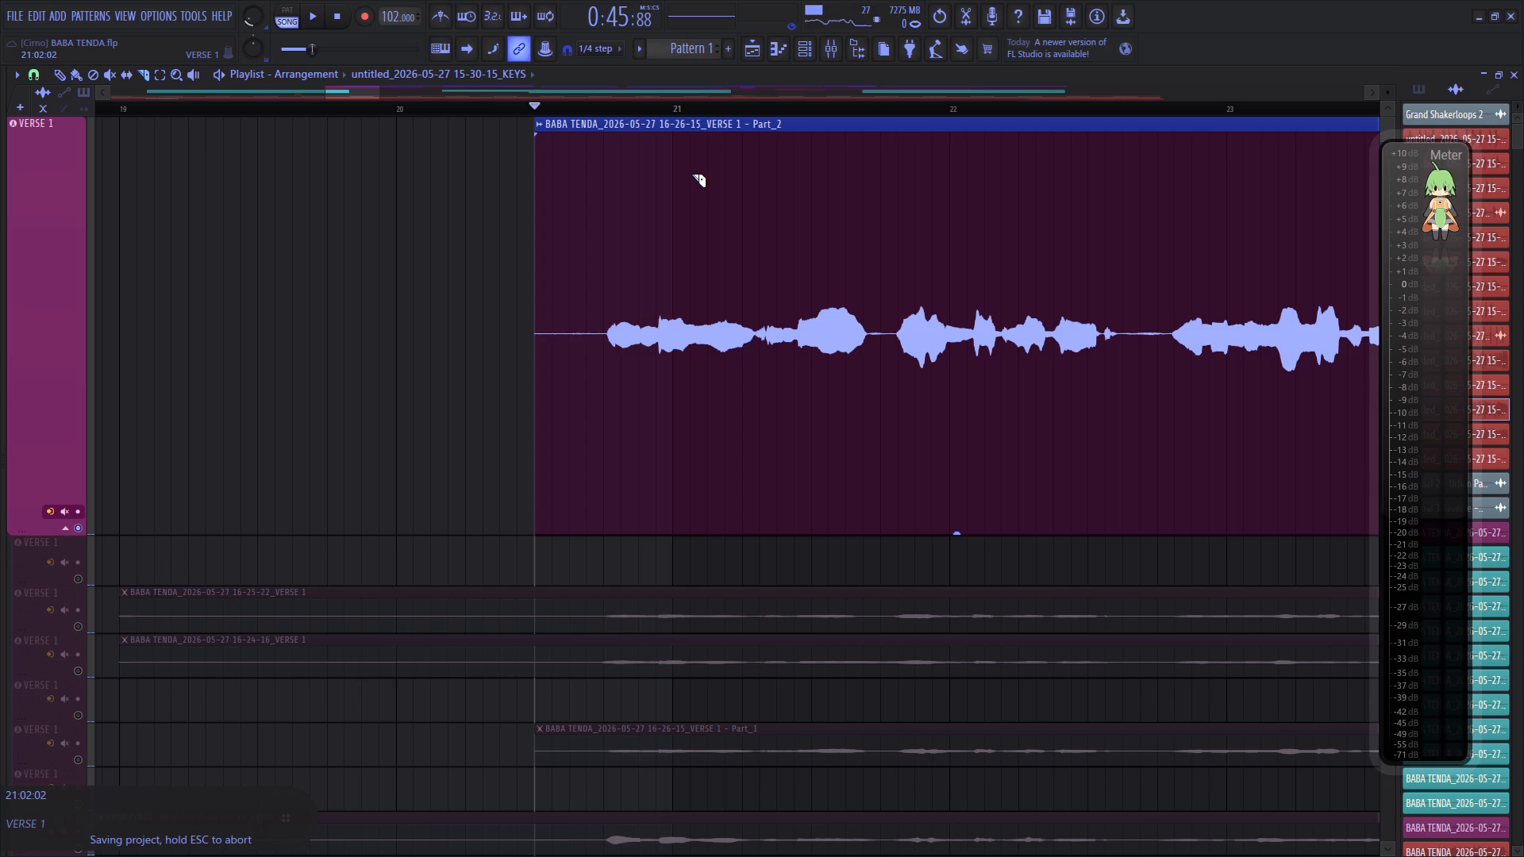
{"action": "key", "text": "ctrl+s"}
Play the VERSE 1 vocal, cut out the silent gap between phrases just before bar 22, and audition the cut.
{"action": "key", "text": "space"}
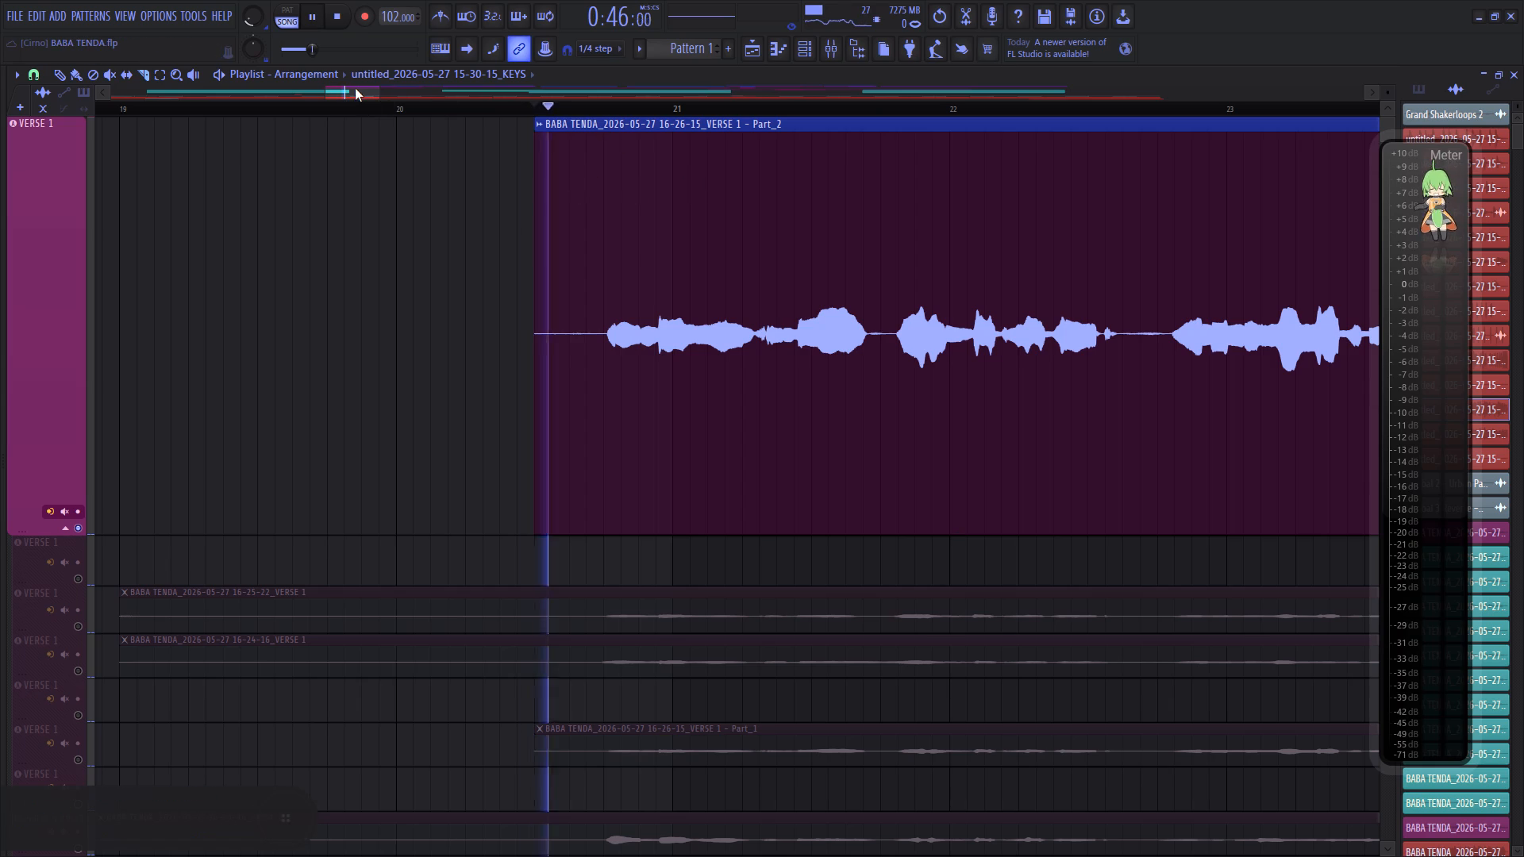
{"action": "left_click_drag", "start_coordinate": [355, 89], "coordinate": [383, 123]}
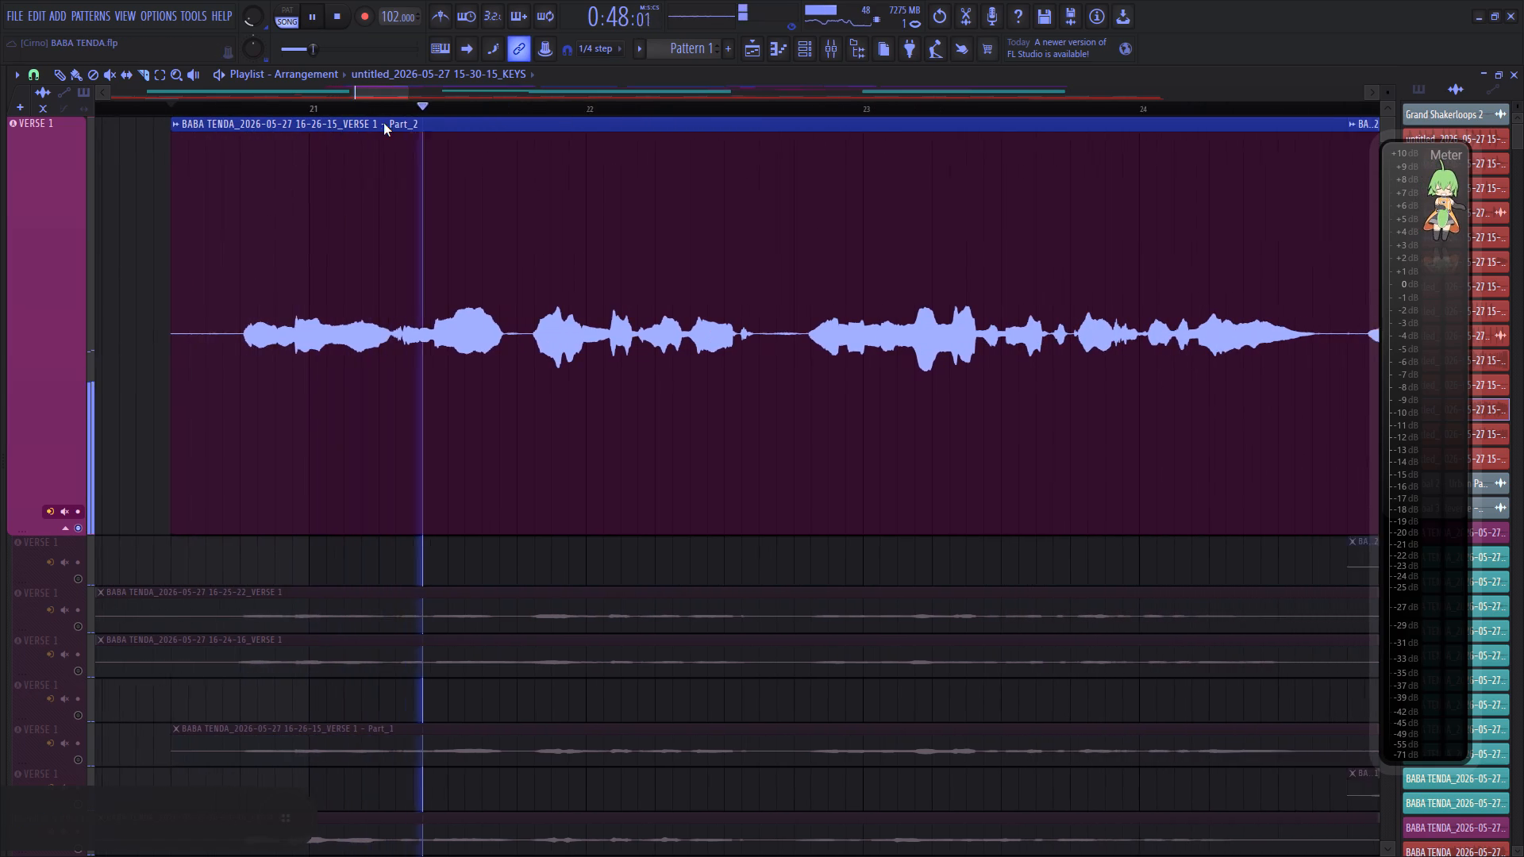
{"action": "left_click_drag", "start_coordinate": [383, 123], "coordinate": [387, 125]}
{"action": "key", "text": "space"}
{"action": "key", "text": "space"}
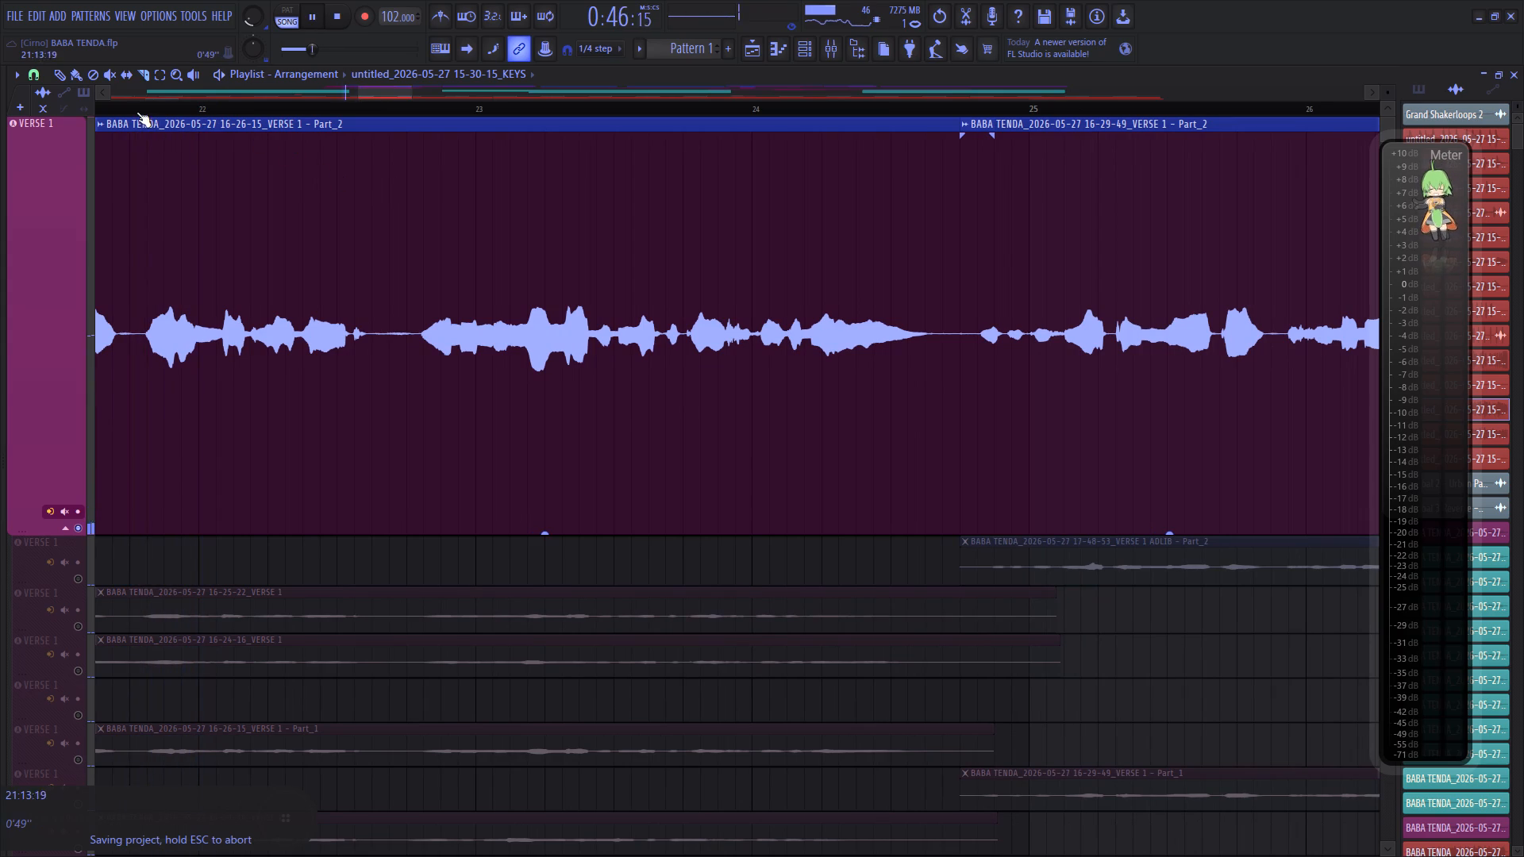
{"action": "scroll", "coordinate": [104, 110], "scroll_direction": "up", "scroll_amount": 6}
{"action": "left_click", "coordinate": [140, 316]}
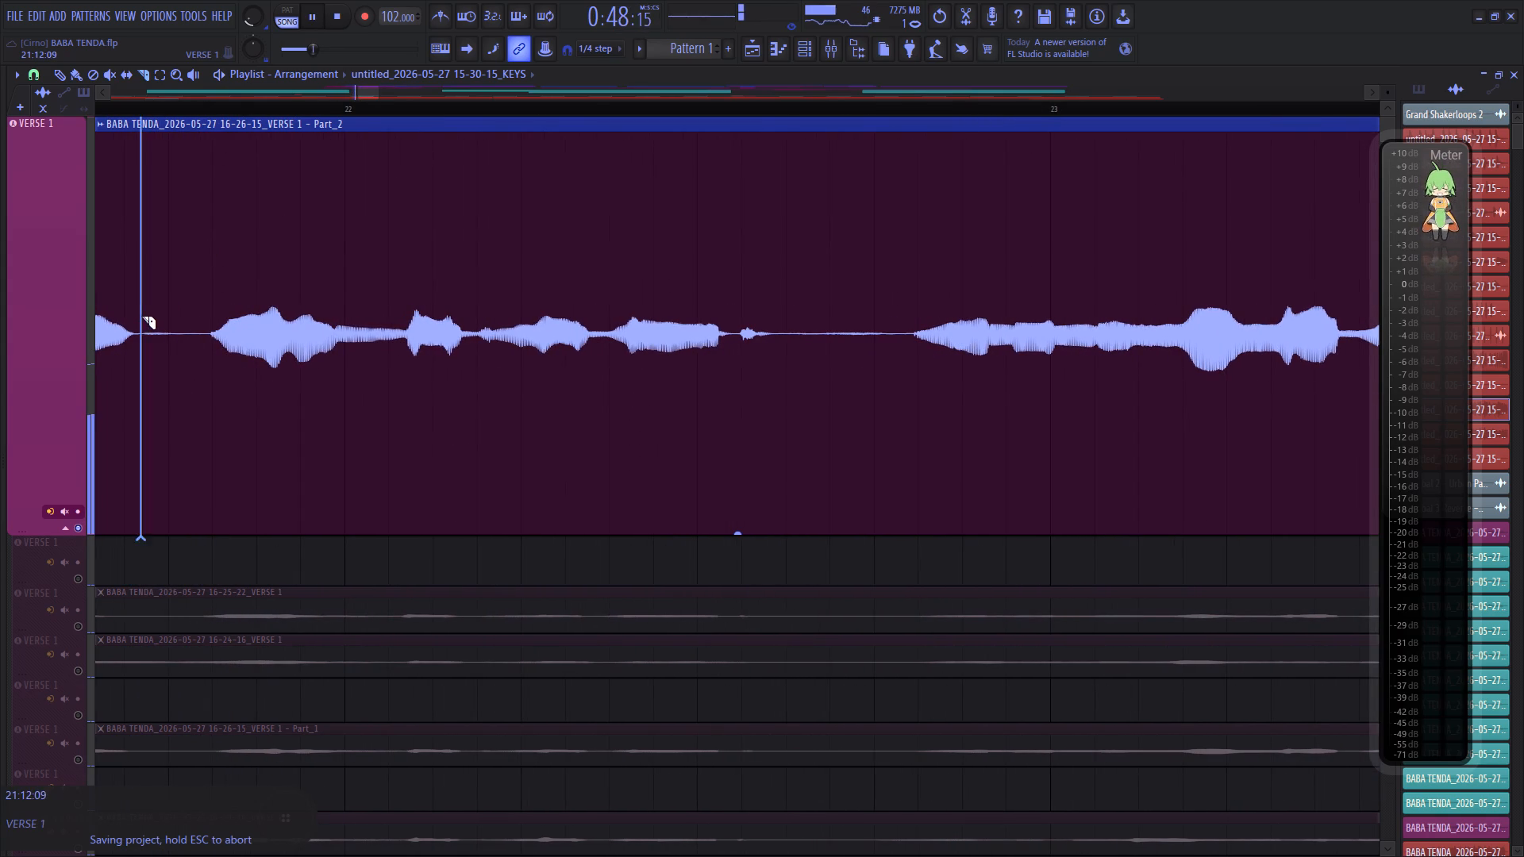
{"action": "right_click", "coordinate": [205, 316]}
{"action": "key", "text": "space"}
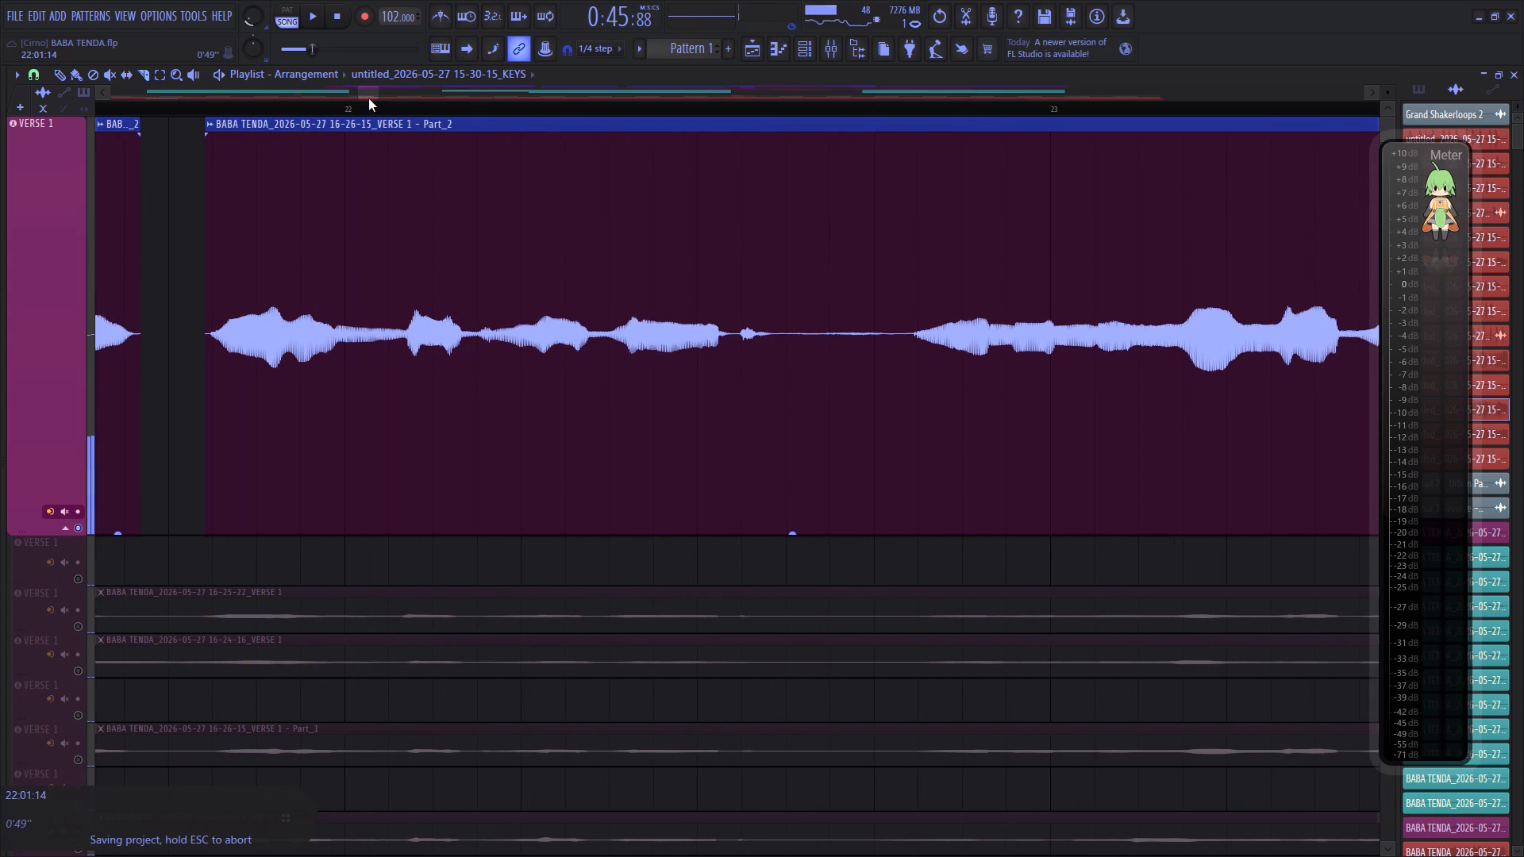
{"action": "left_click", "coordinate": [202, 113]}
{"action": "key", "text": "space"}
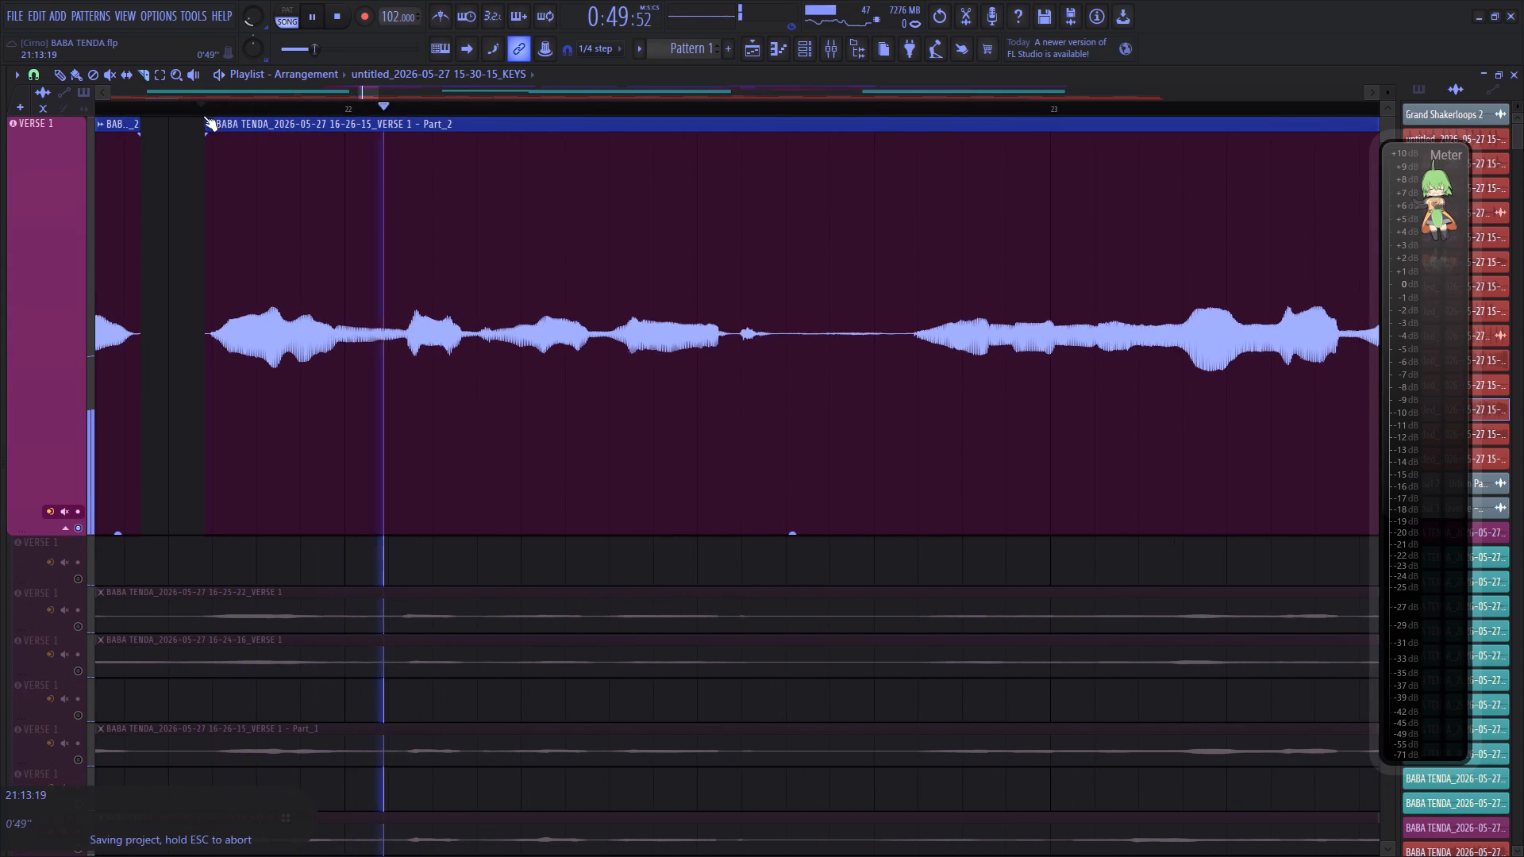
Slice off the quiet gap just before bar 23, lower that piece's gain to -11.1 dB, and play it back.
{"action": "left_click", "coordinate": [371, 95]}
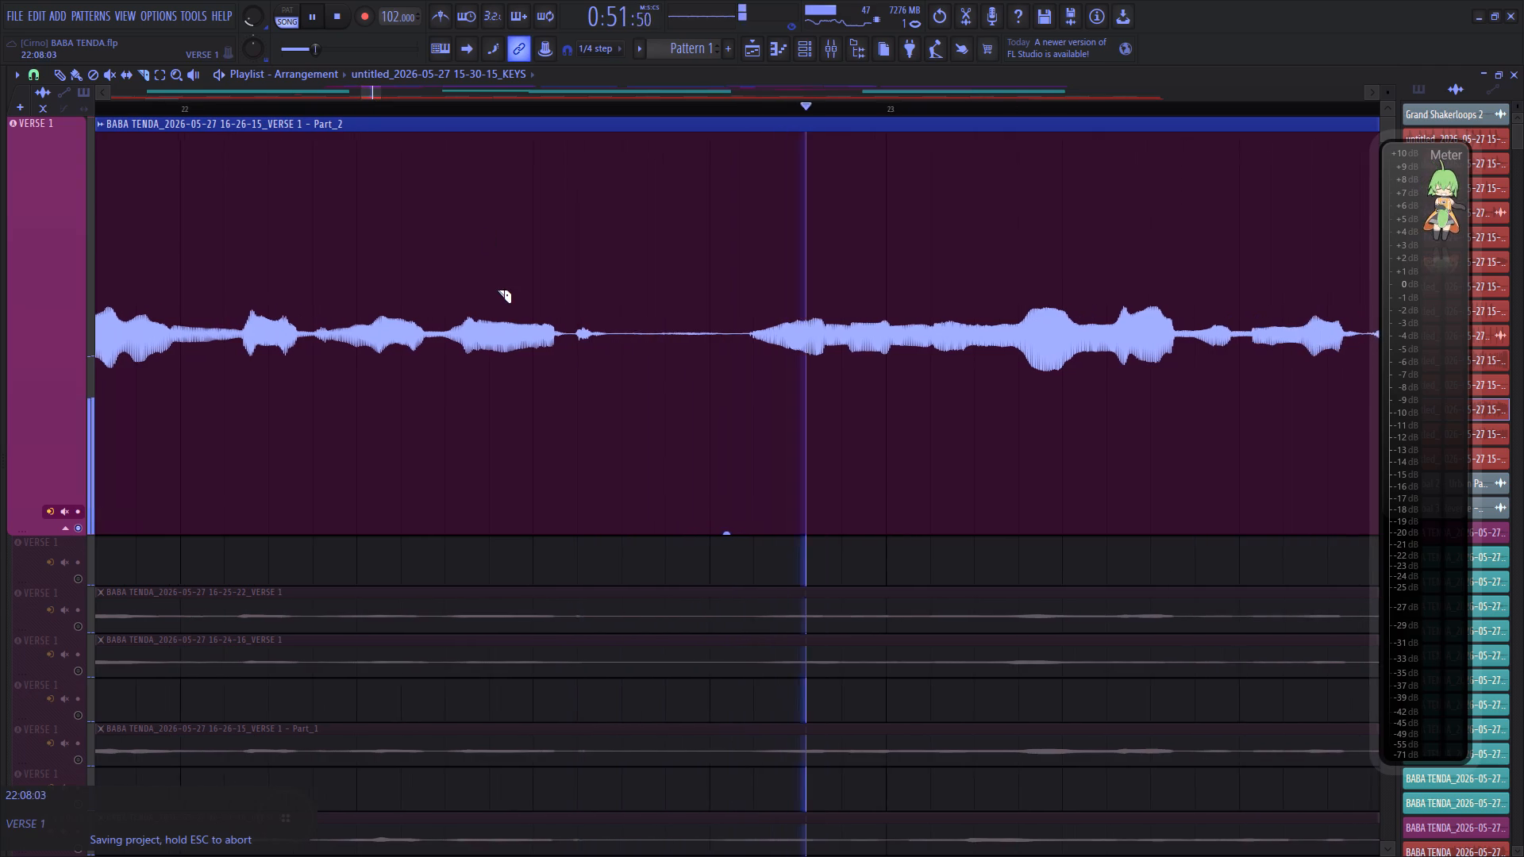
{"action": "left_click", "coordinate": [616, 315]}
{"action": "key", "text": "space"}
{"action": "left_click", "coordinate": [722, 312]}
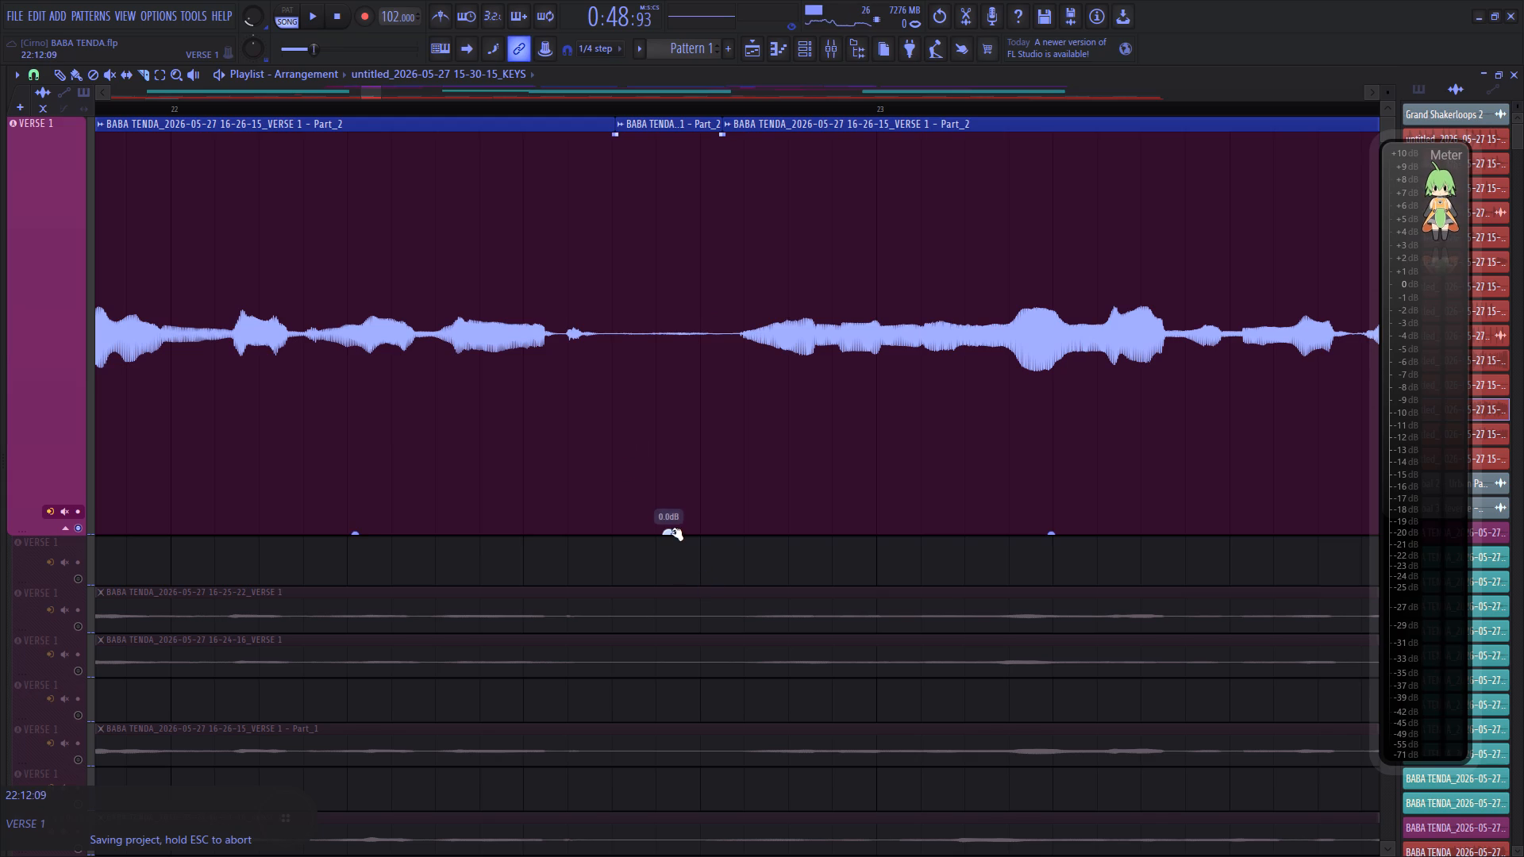
{"action": "left_click_drag", "start_coordinate": [672, 532], "coordinate": [671, 674]}
{"action": "left_click", "coordinate": [301, 106]}
{"action": "key", "text": "space"}
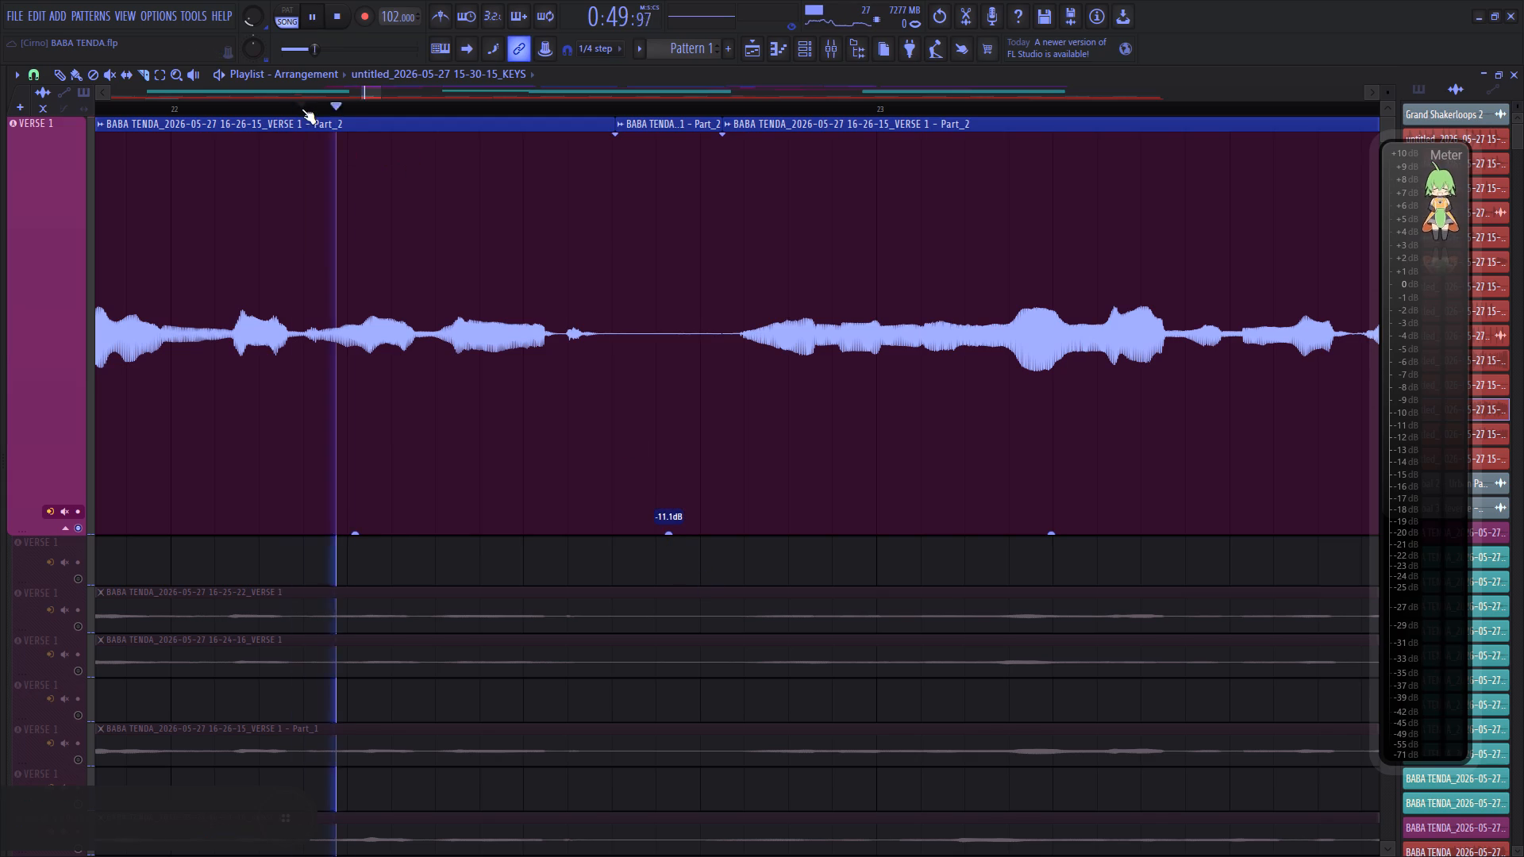
Cut out the silence just before bar 25, trimming the end of the 16-26-15 clip and the start of the 16-29-49 clip.
{"action": "left_click_drag", "start_coordinate": [371, 91], "coordinate": [390, 109]}
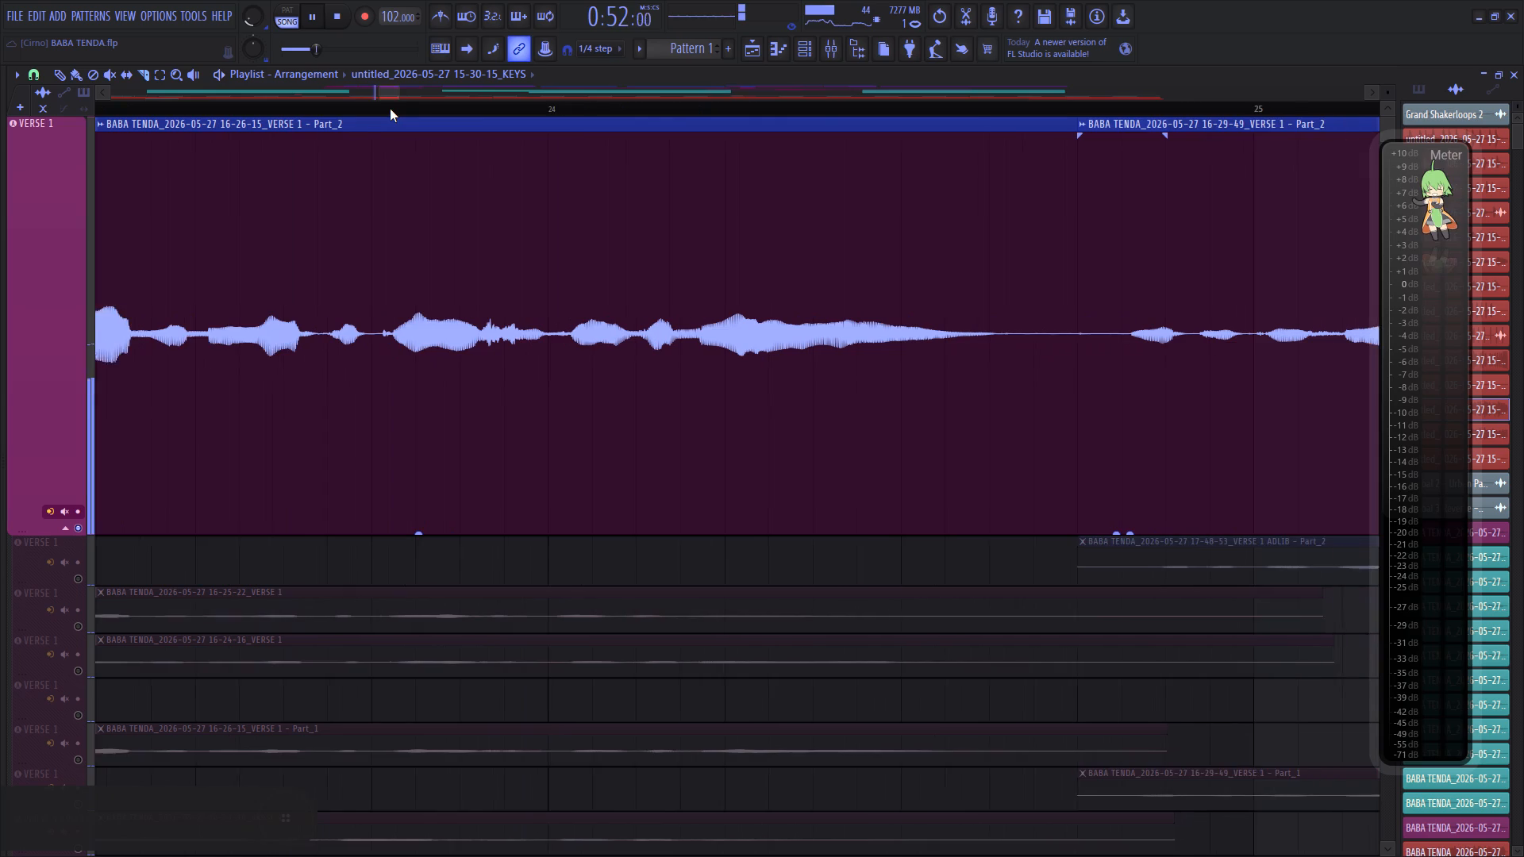
{"action": "left_click_drag", "start_coordinate": [390, 109], "coordinate": [397, 114]}
{"action": "right_click", "coordinate": [561, 320]}
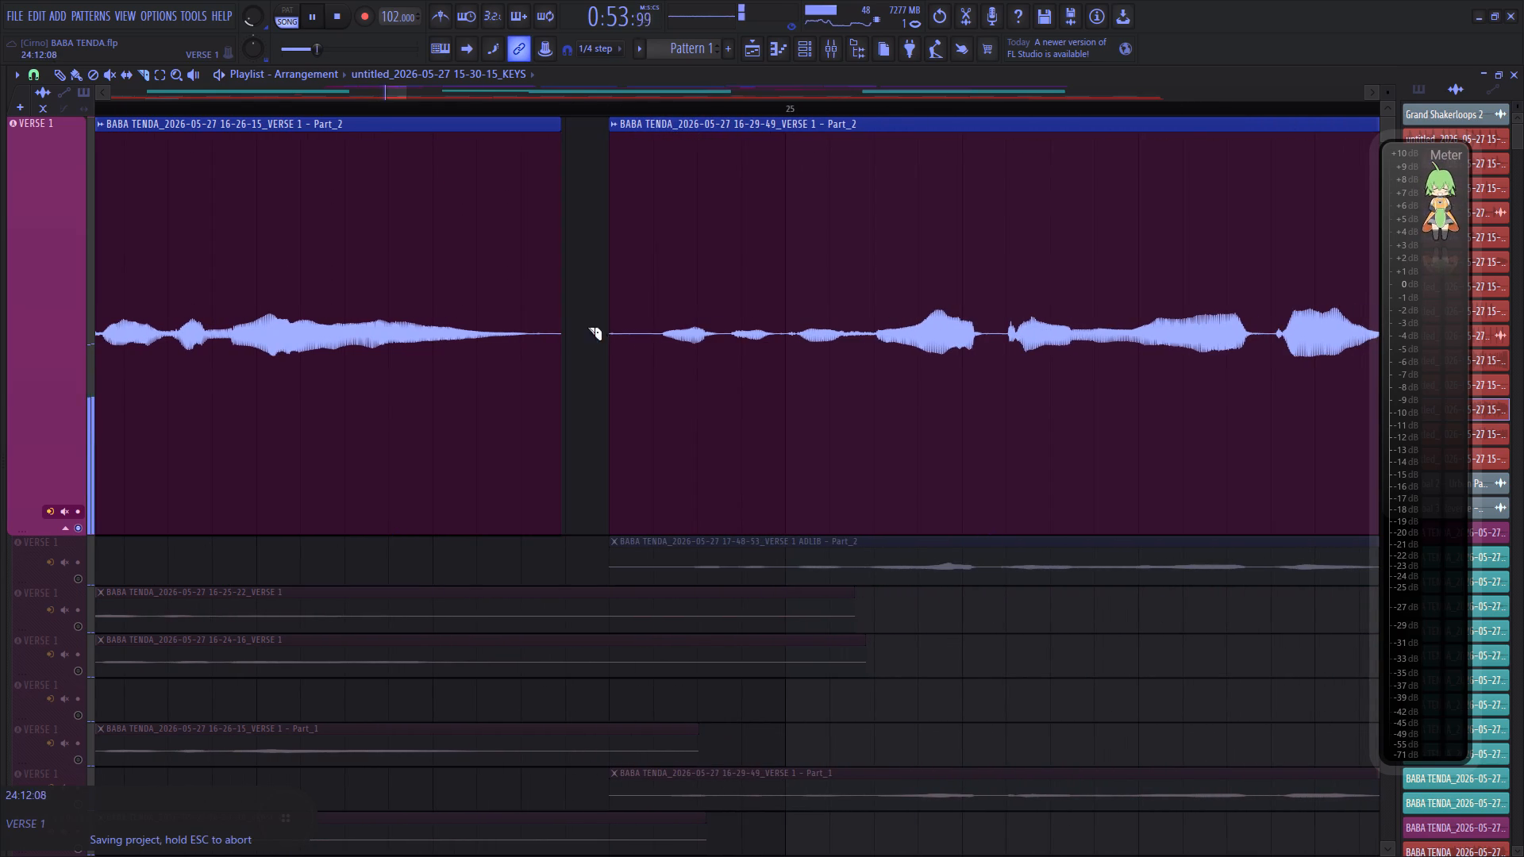
{"action": "right_click", "coordinate": [645, 328]}
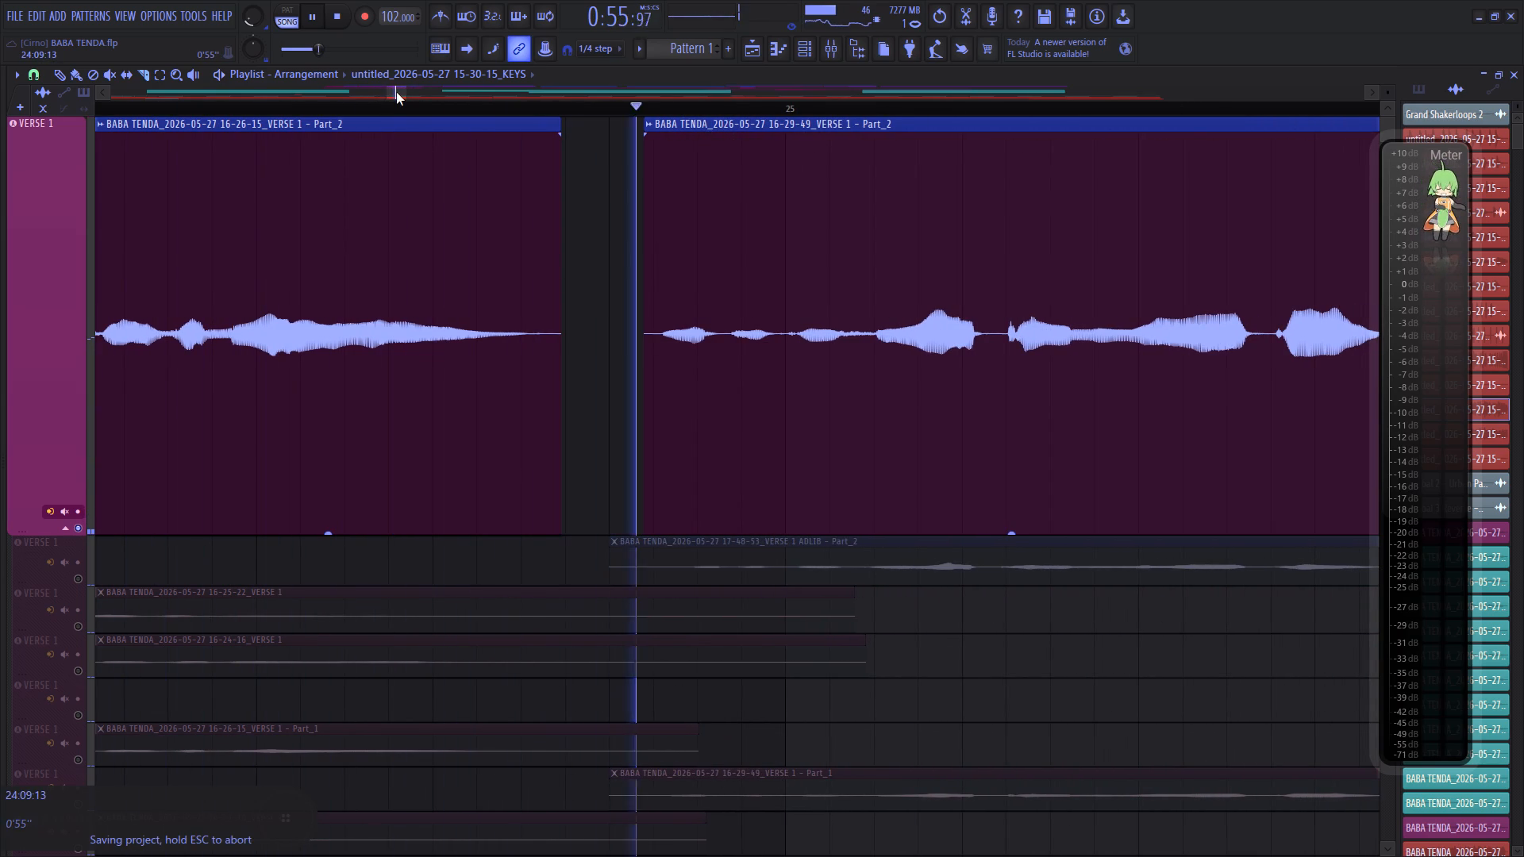
Slice off the quiet gap before bar 28 in the 16-41-07 clip, lower its gain to -7.4 dB, and play it back.
{"action": "left_click_drag", "start_coordinate": [397, 93], "coordinate": [417, 120]}
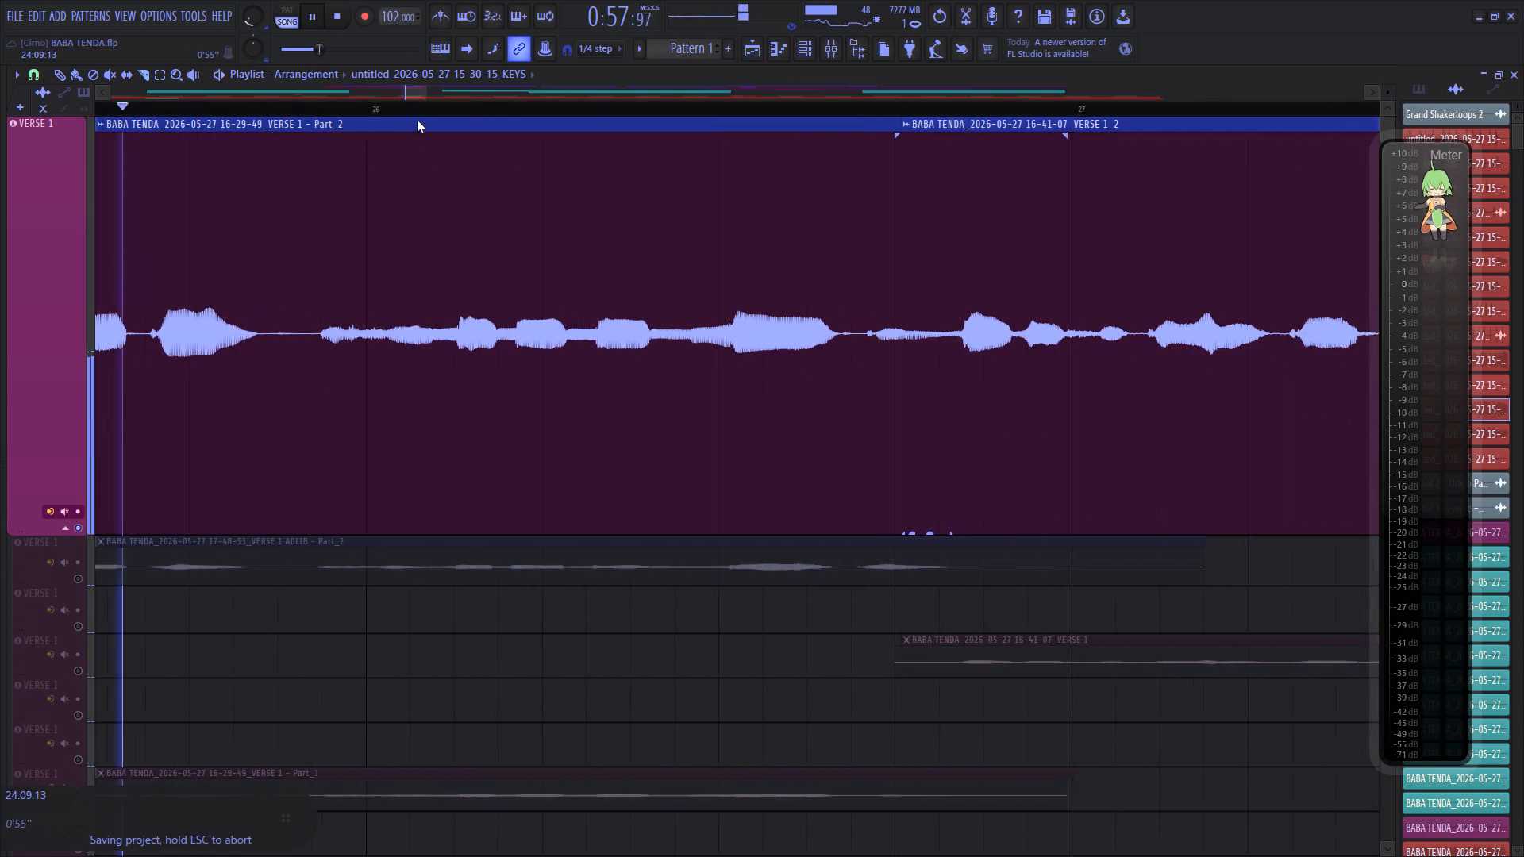
{"action": "left_click_drag", "start_coordinate": [417, 120], "coordinate": [425, 131]}
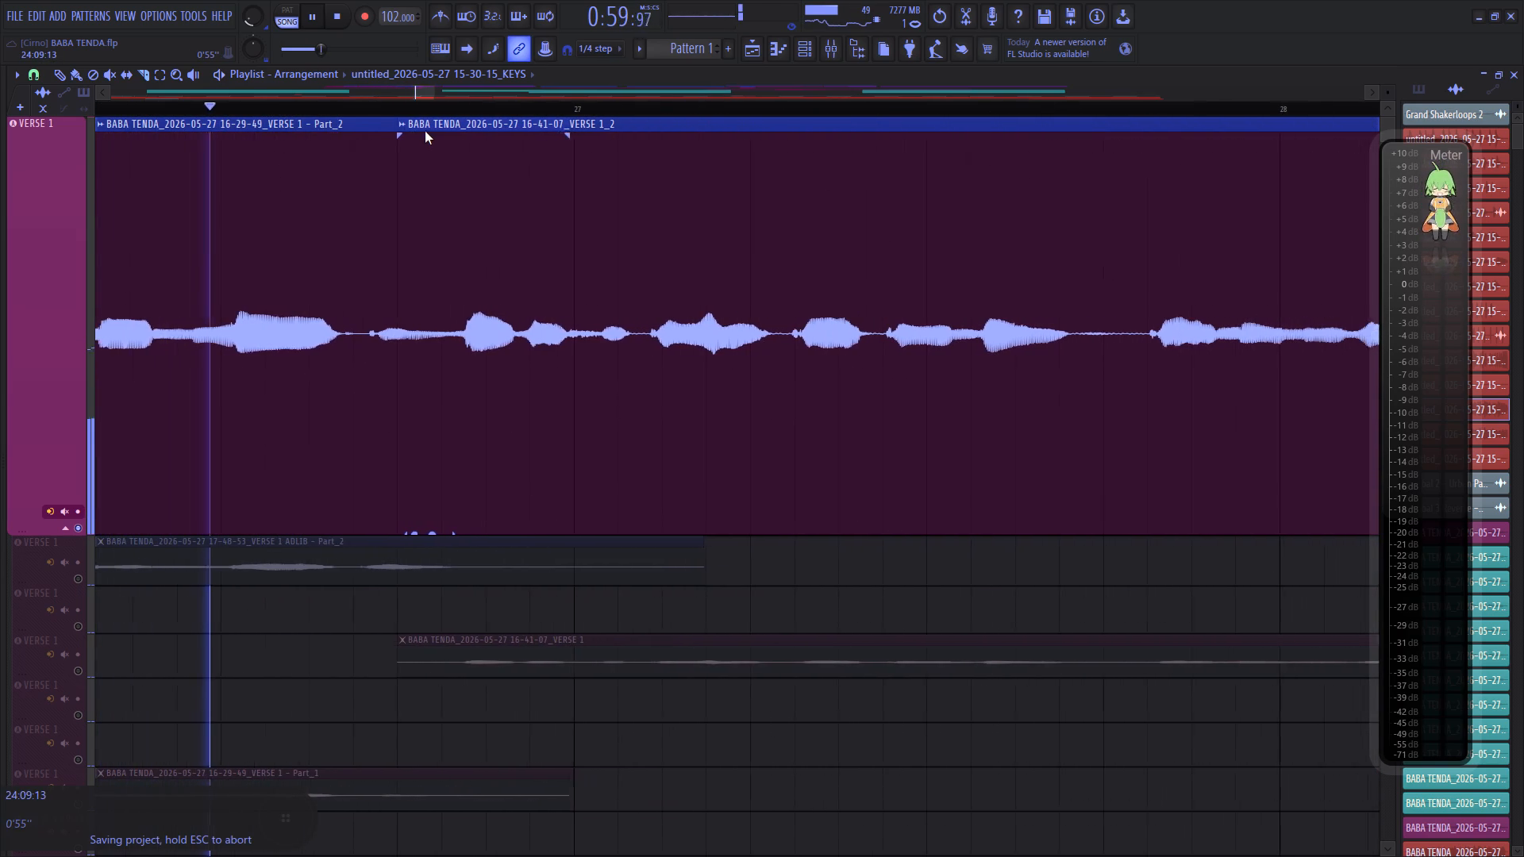
{"action": "left_click_drag", "start_coordinate": [425, 131], "coordinate": [434, 144]}
{"action": "key", "text": "space"}
{"action": "left_click", "coordinate": [495, 300]}
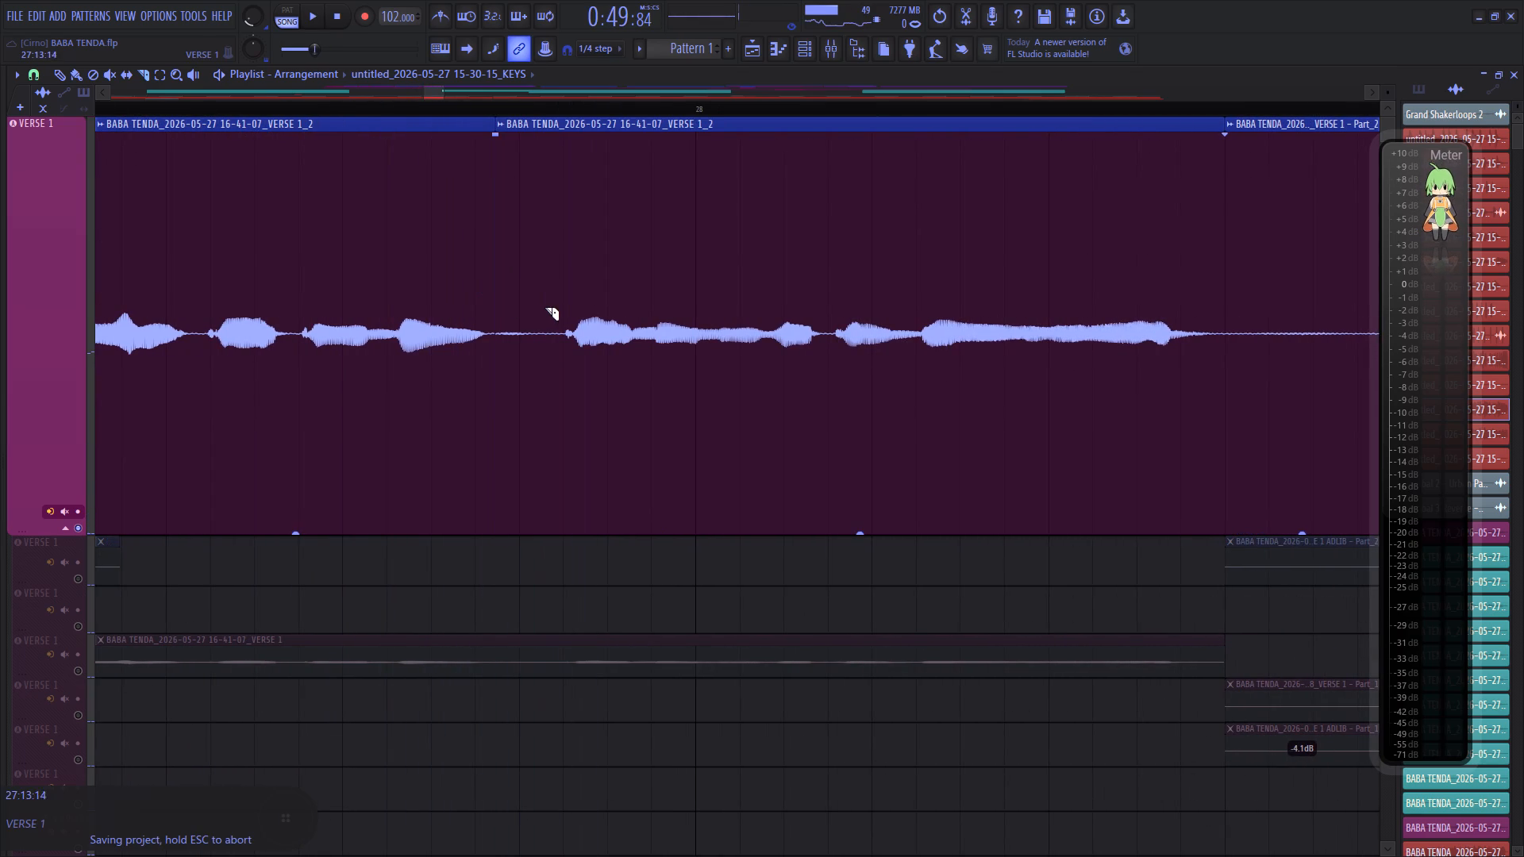
{"action": "left_click", "coordinate": [555, 307]}
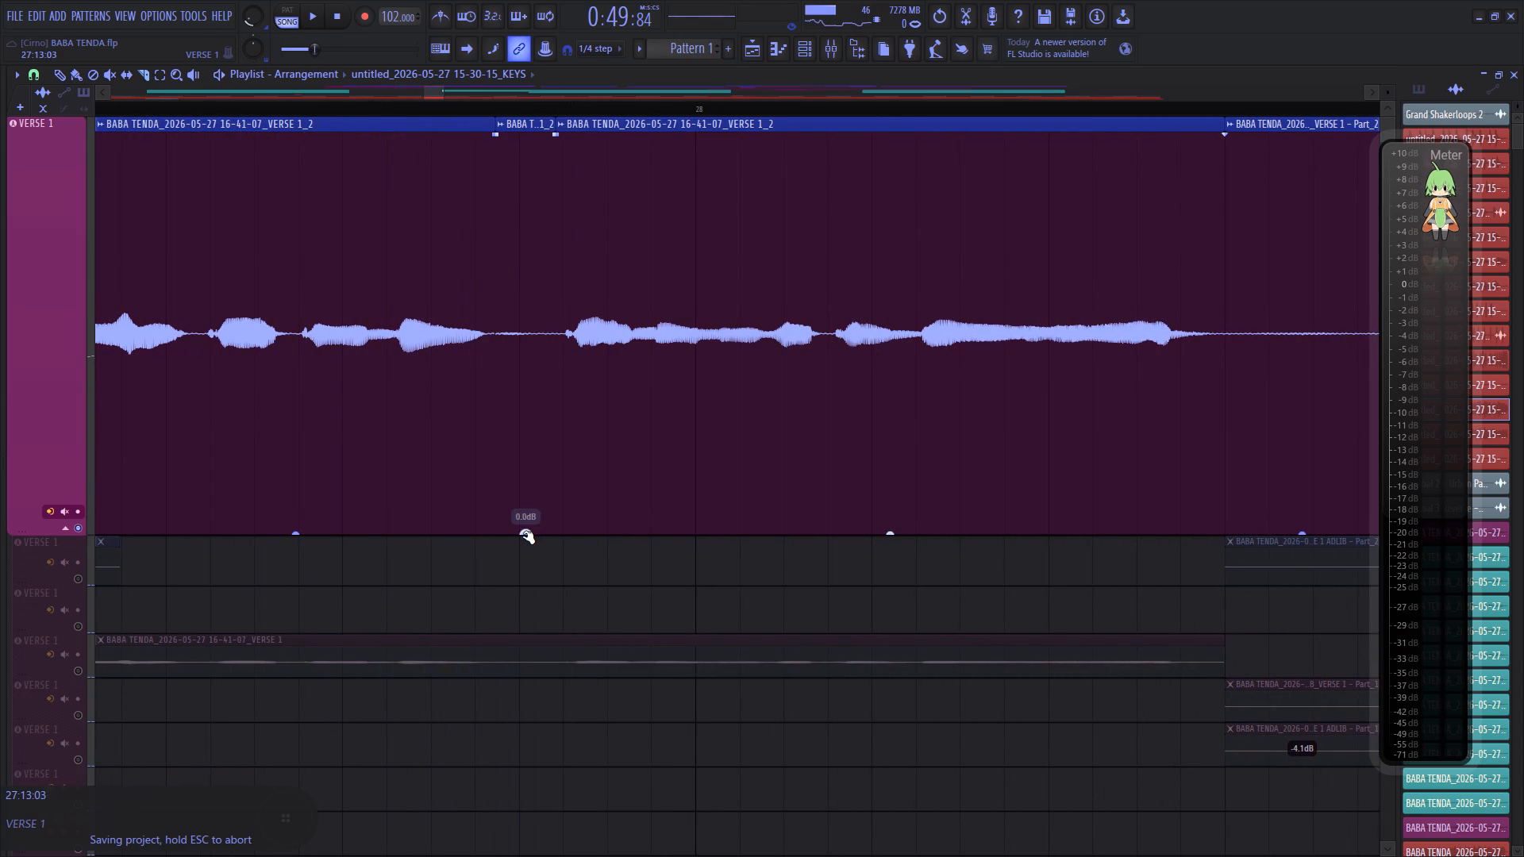
{"action": "left_click_drag", "start_coordinate": [524, 535], "coordinate": [521, 634]}
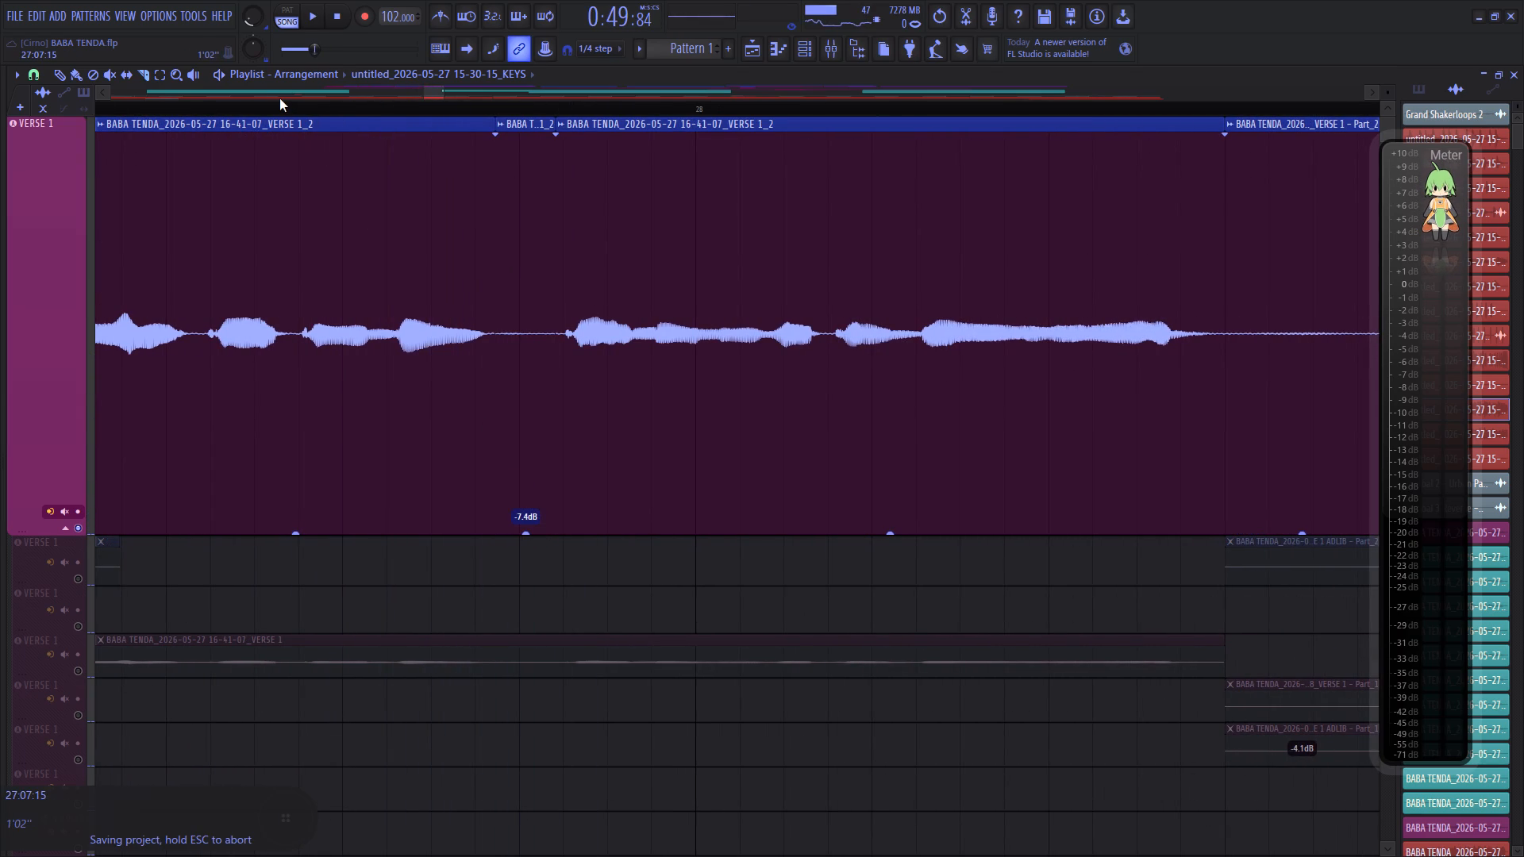
{"action": "left_click", "coordinate": [279, 98]}
{"action": "left_click", "coordinate": [276, 102]}
{"action": "key", "text": "space"}
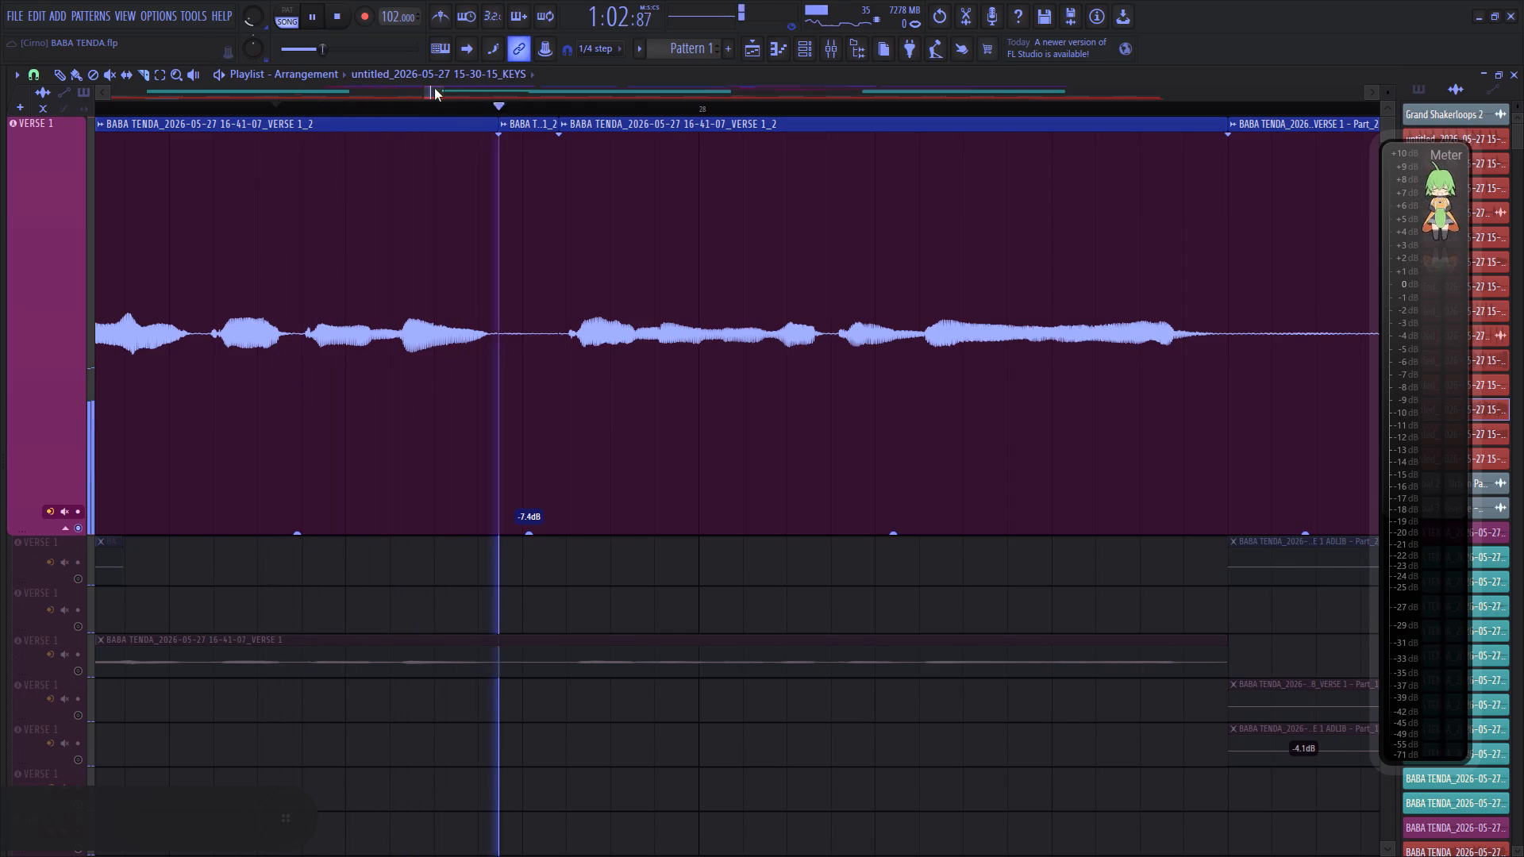
Trim the silent start of the 16-45-08 vocal clip up to just before bar 29 and replay the transition.
{"action": "left_click_drag", "start_coordinate": [434, 88], "coordinate": [448, 106]}
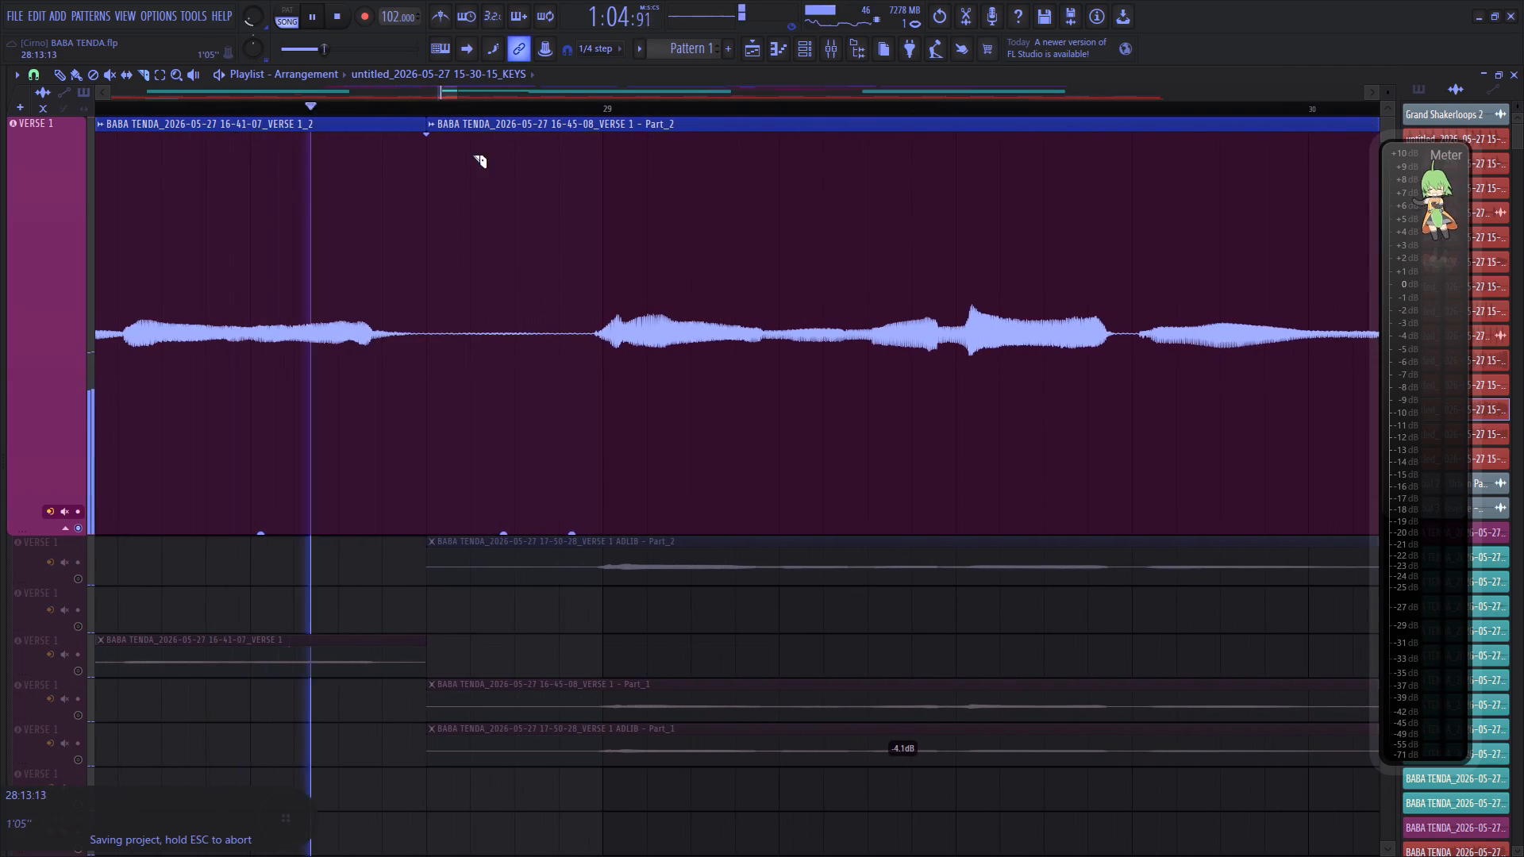
{"action": "right_click", "coordinate": [561, 286]}
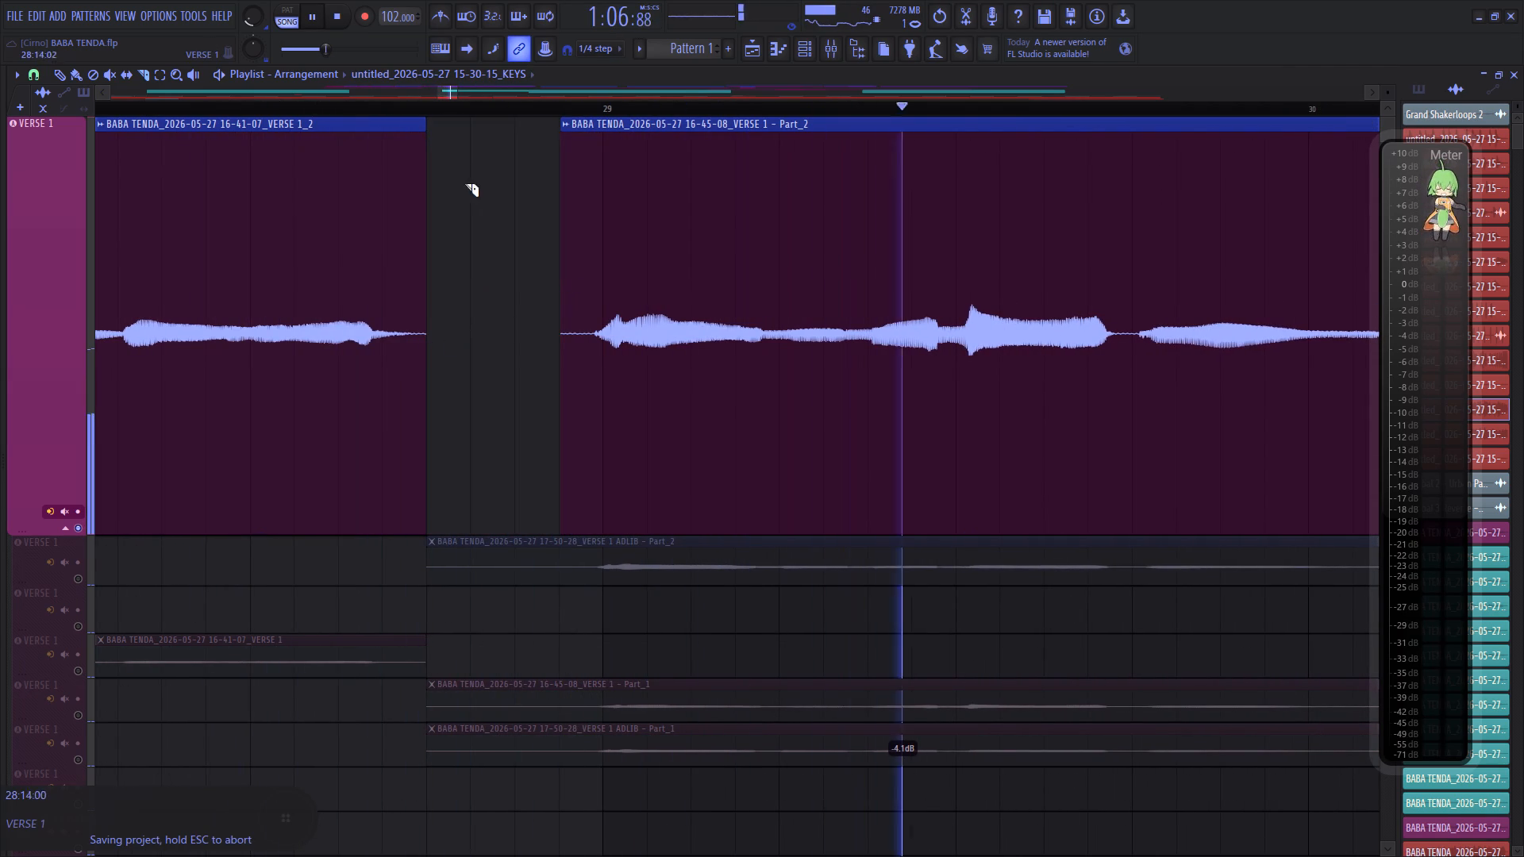
{"action": "left_click", "coordinate": [304, 102]}
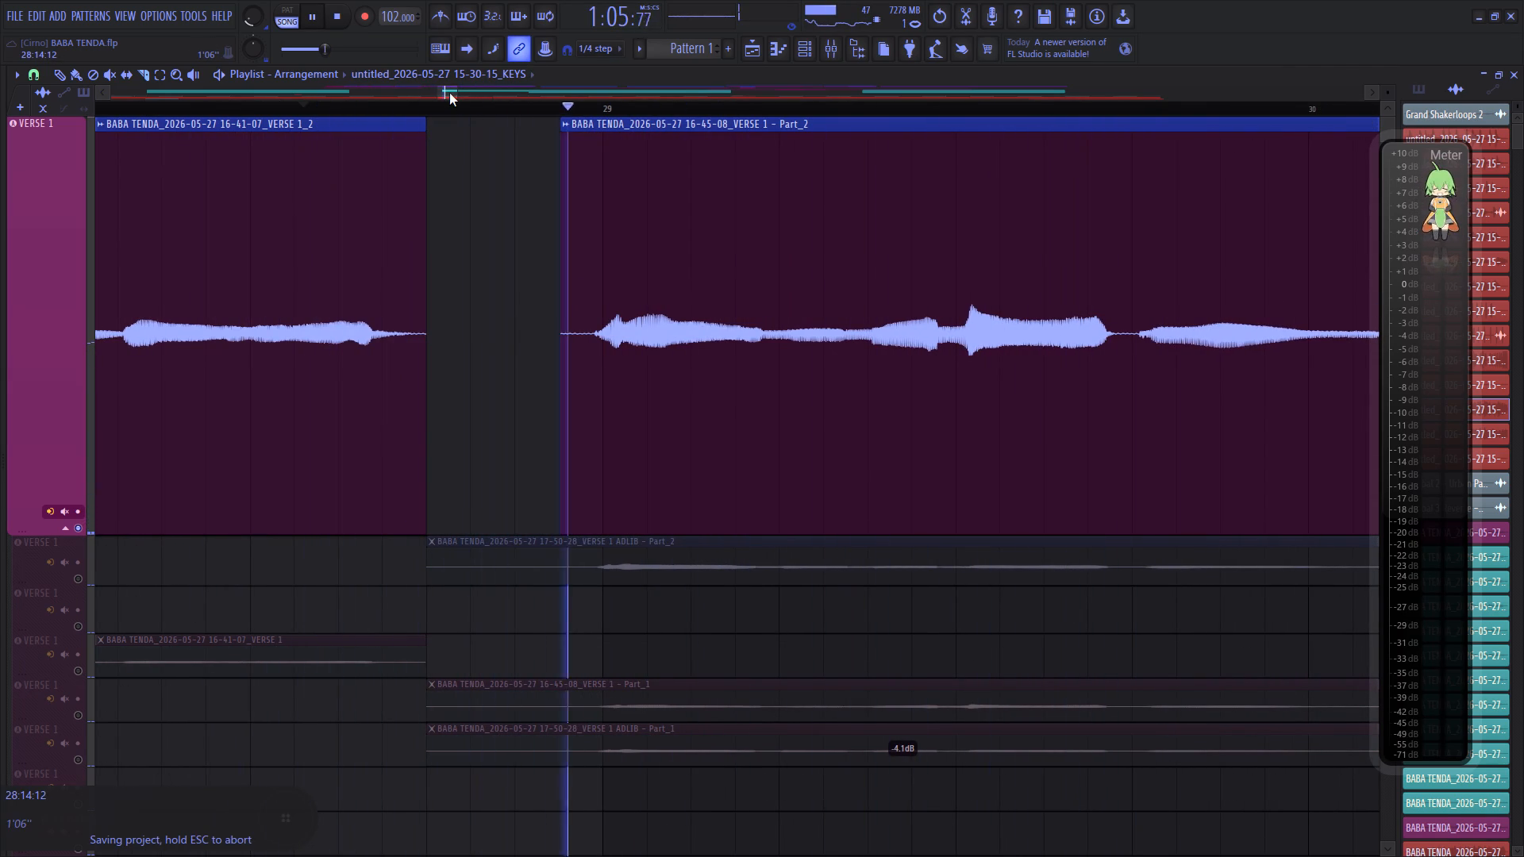
Cut out the silence between the phrases from shortly after bar 30 to just before bar 31, and replay the section.
{"action": "left_click_drag", "start_coordinate": [449, 93], "coordinate": [465, 116]}
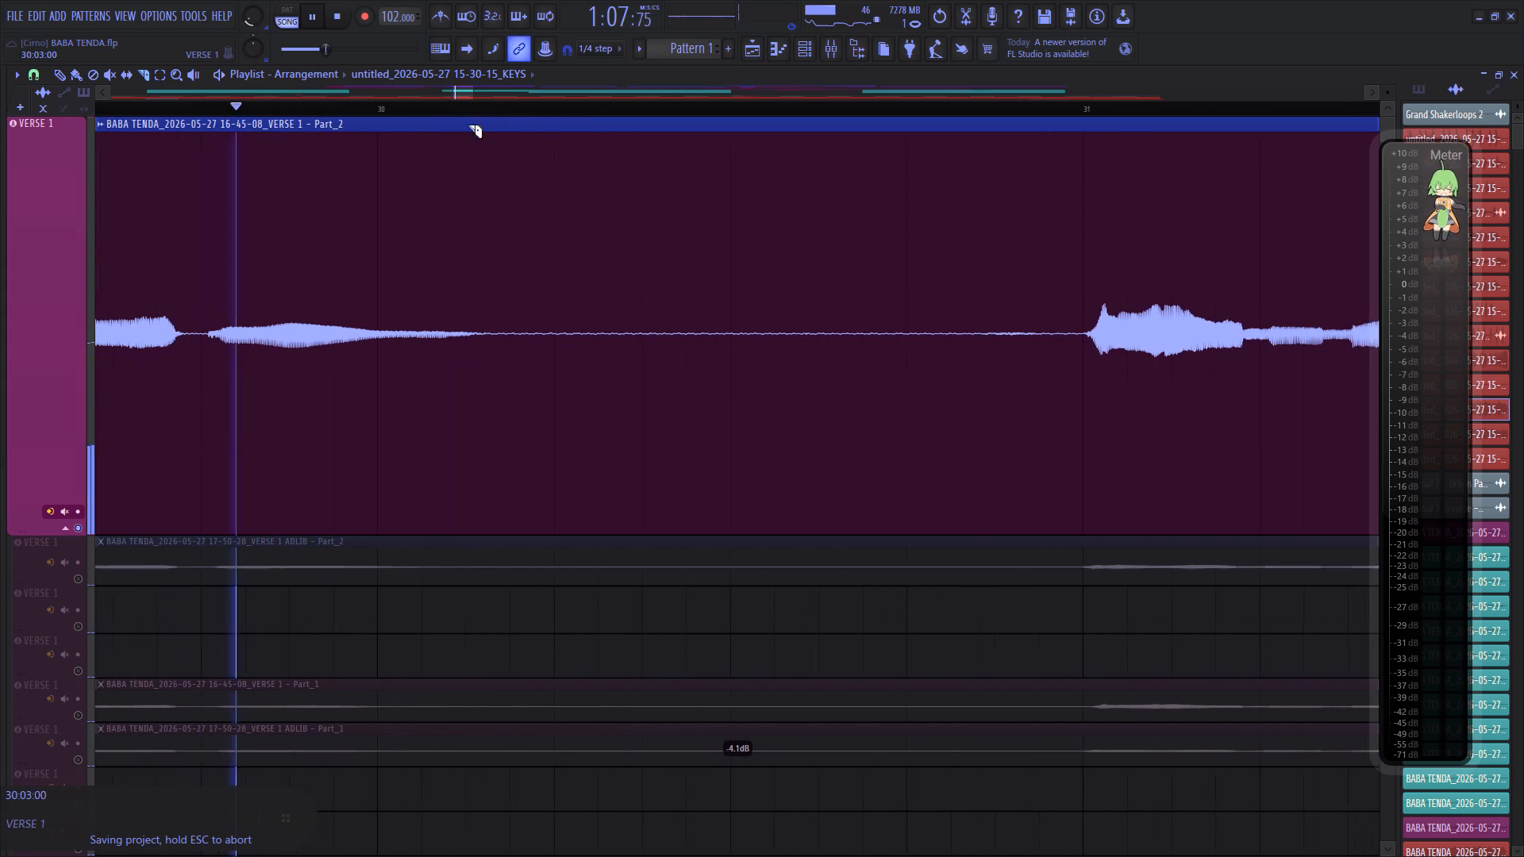
{"action": "left_click", "coordinate": [520, 329]}
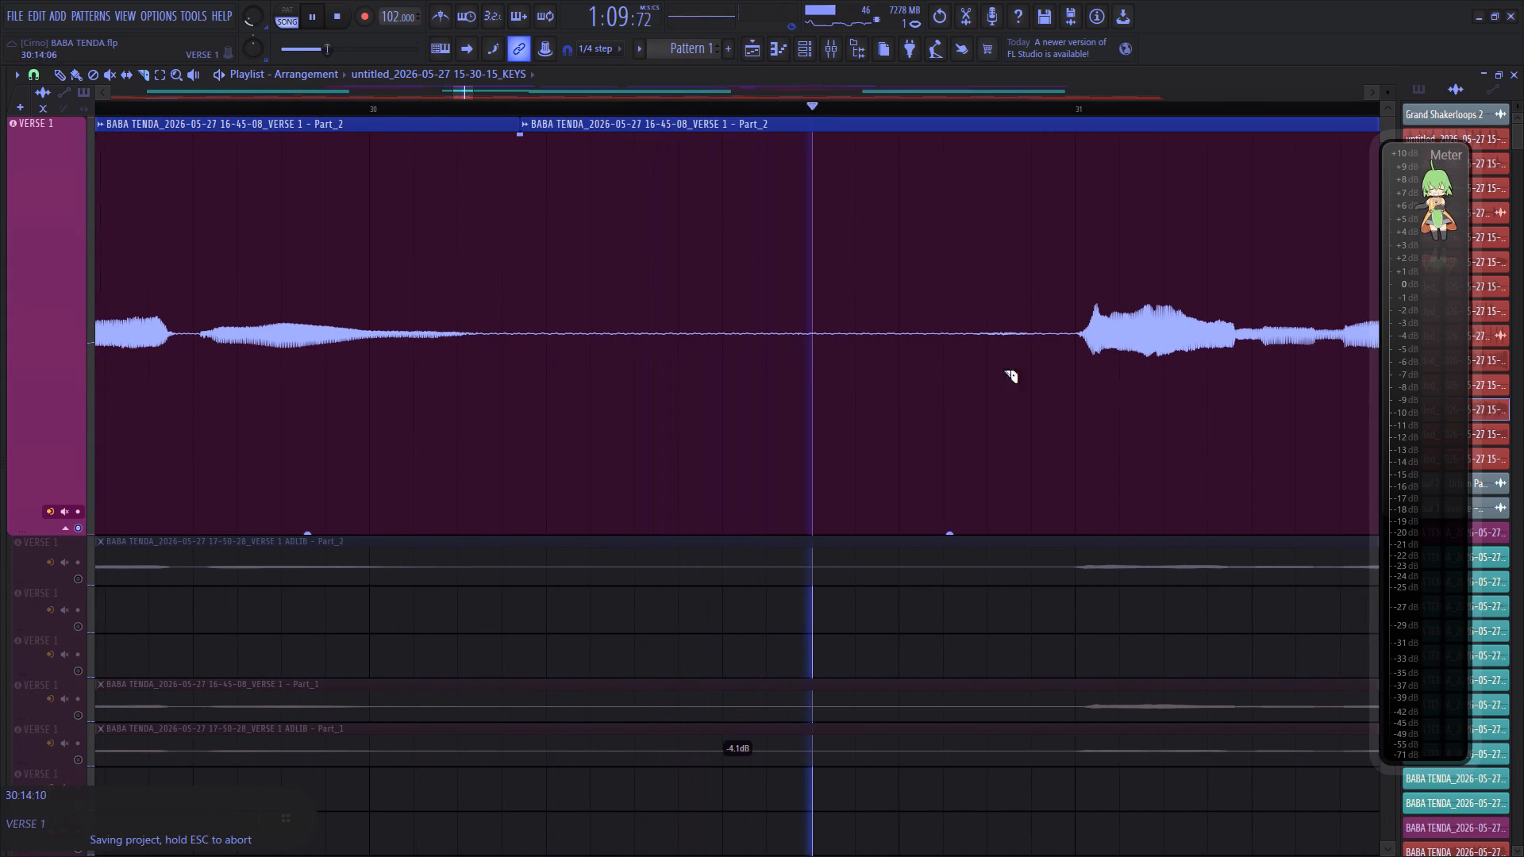
{"action": "right_click", "coordinate": [1070, 346]}
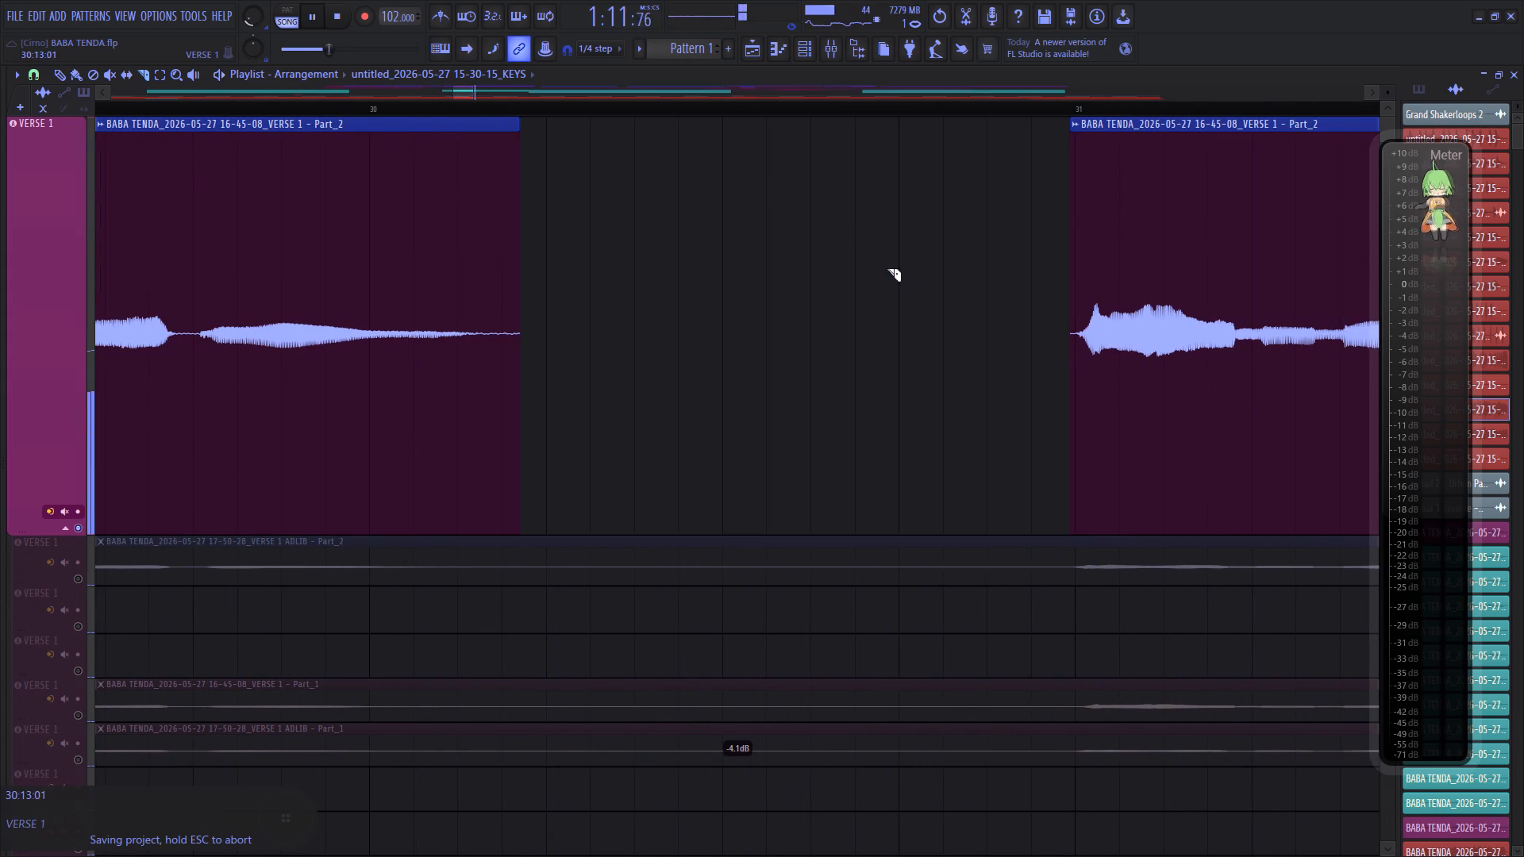
{"action": "left_click", "coordinate": [625, 113]}
{"action": "scroll", "coordinate": [529, 112], "scroll_direction": "down", "scroll_amount": 6}
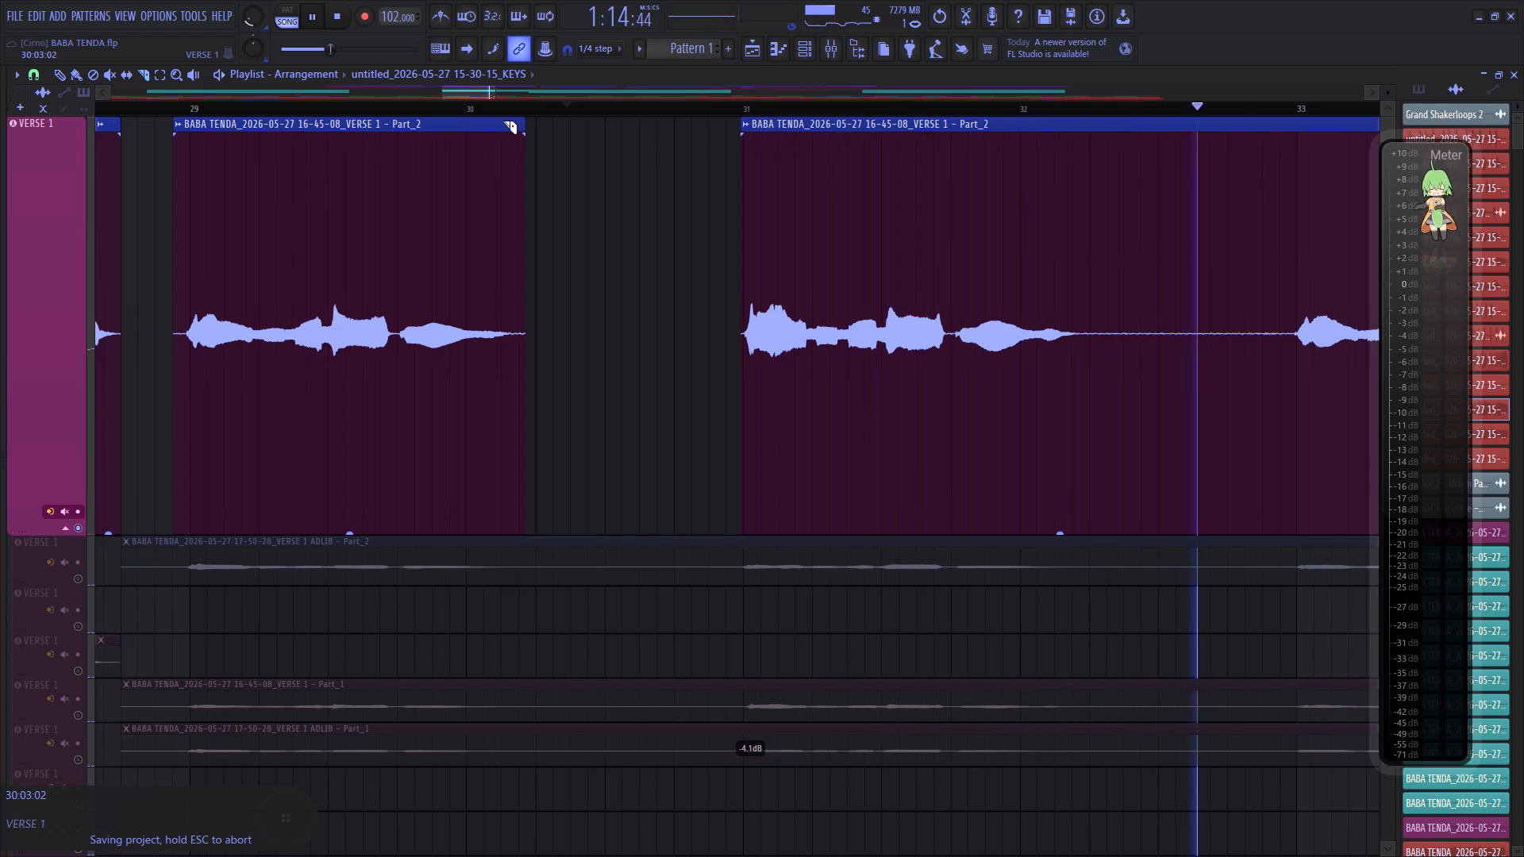
{"action": "left_click", "coordinate": [464, 110]}
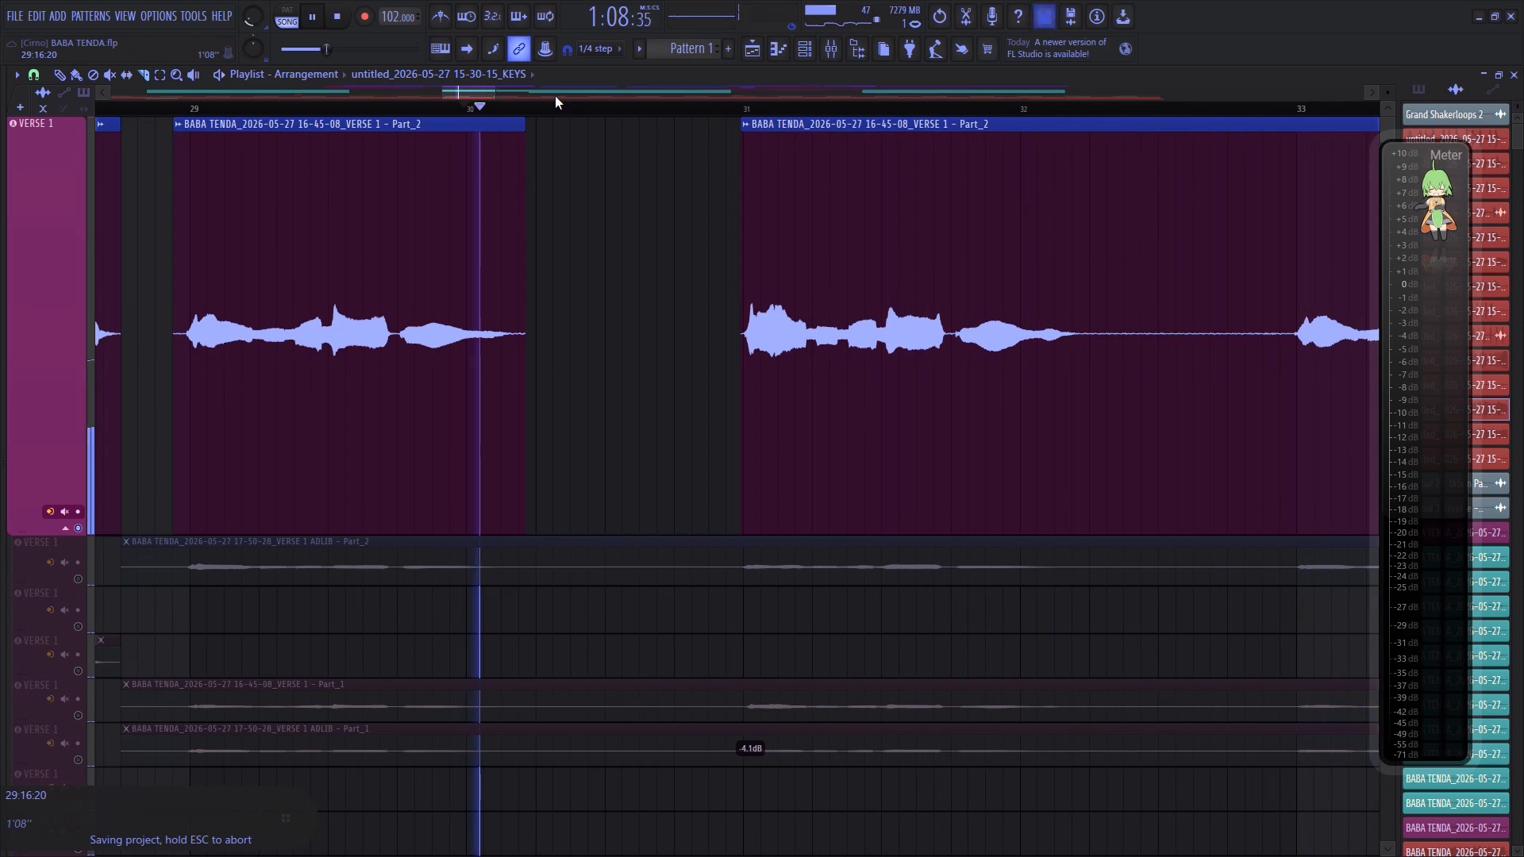
Cut out the silence between the phrases from shortly after bar 32 to just before bar 33, and replay from bar 31.
{"action": "left_click_drag", "start_coordinate": [480, 90], "coordinate": [500, 112]}
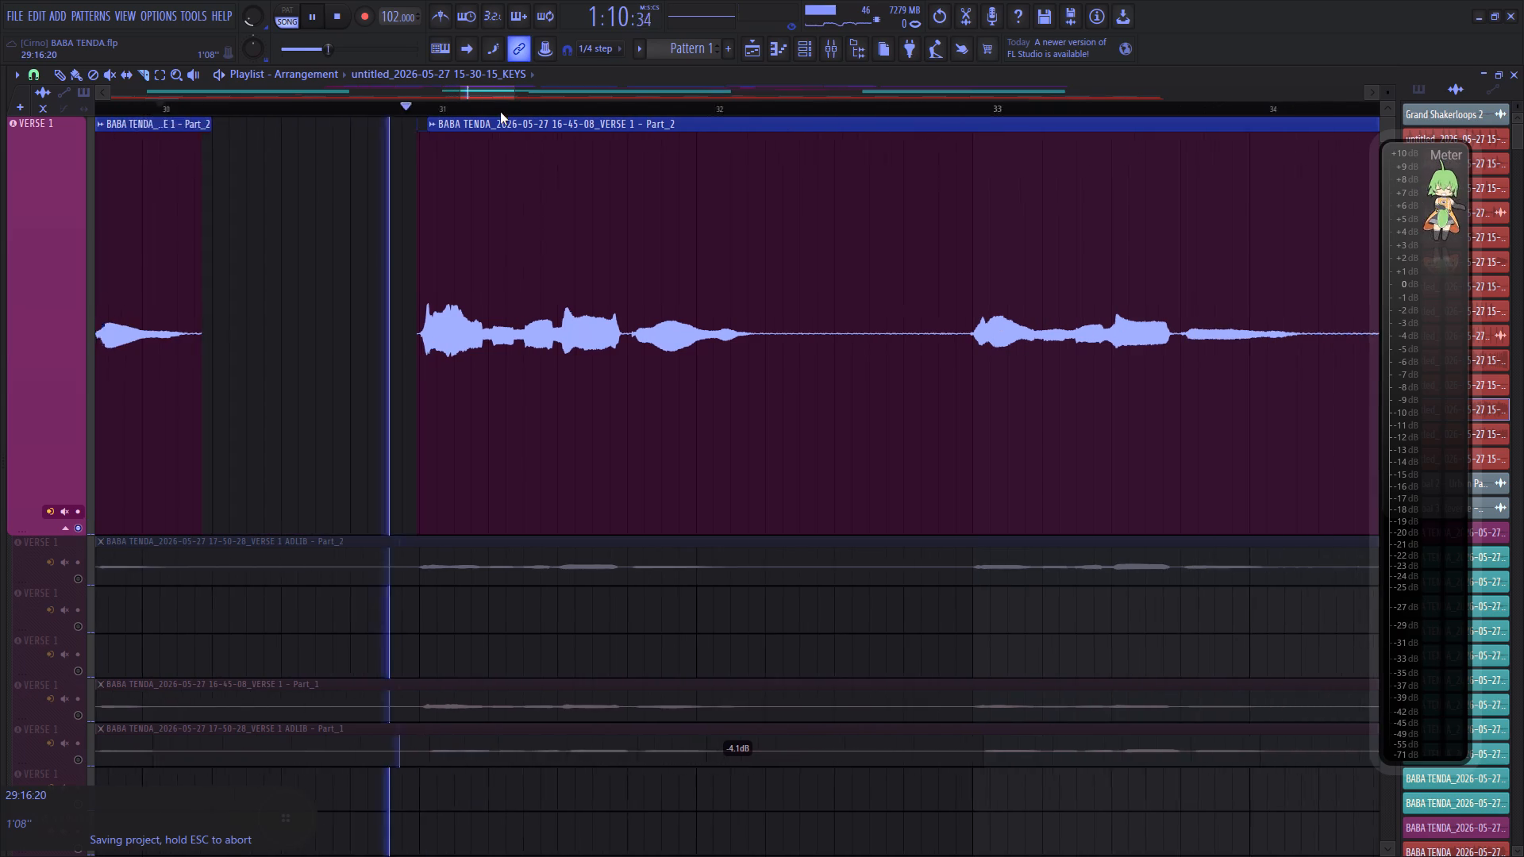
{"action": "left_click_drag", "start_coordinate": [500, 112], "coordinate": [501, 112]}
{"action": "left_click", "coordinate": [596, 317]}
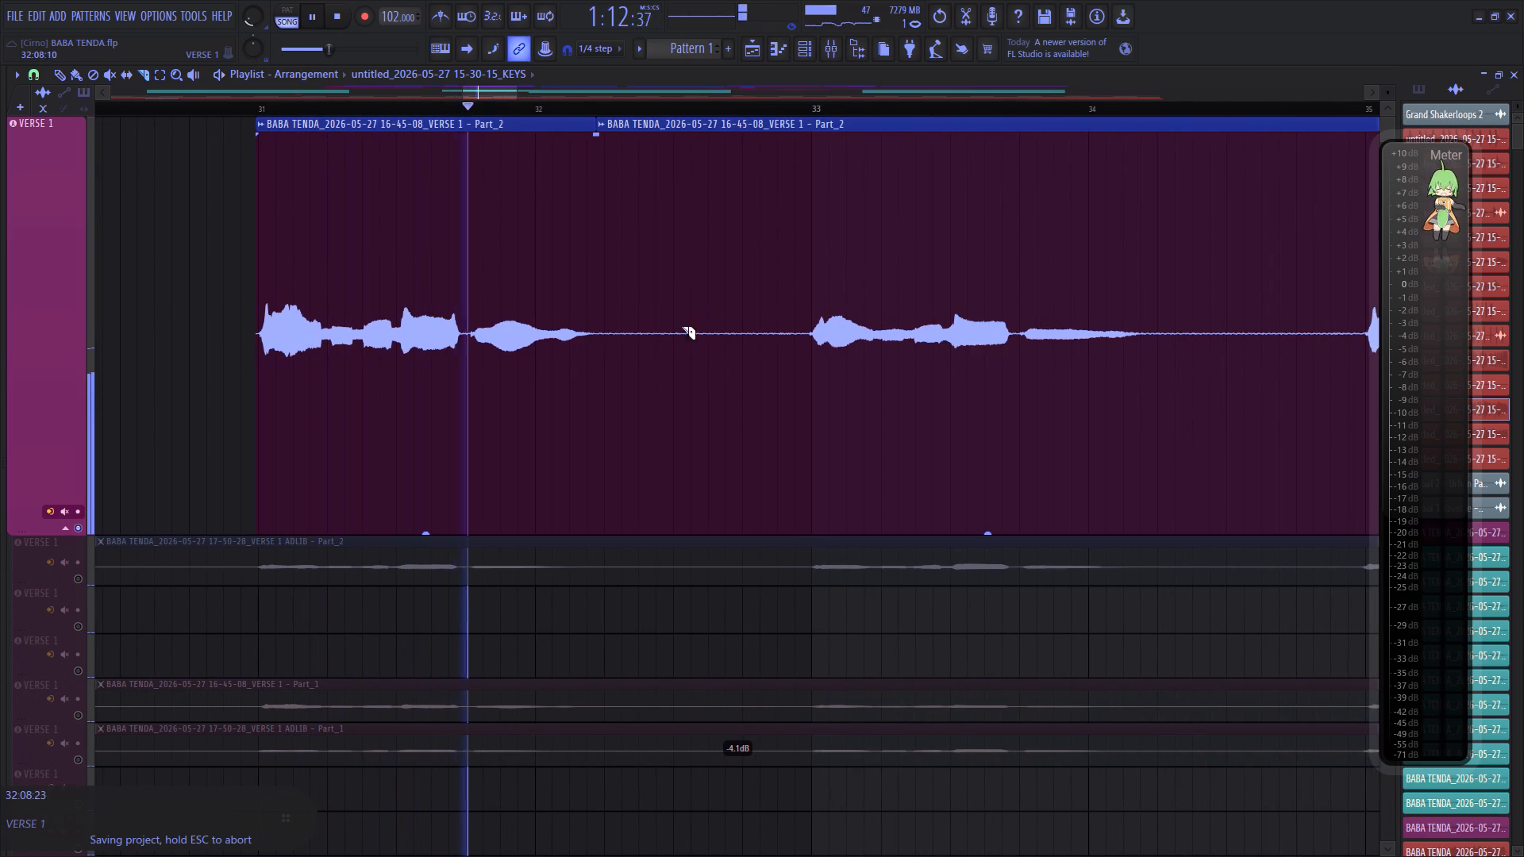
{"action": "right_click", "coordinate": [806, 315]}
{"action": "key", "text": "space"}
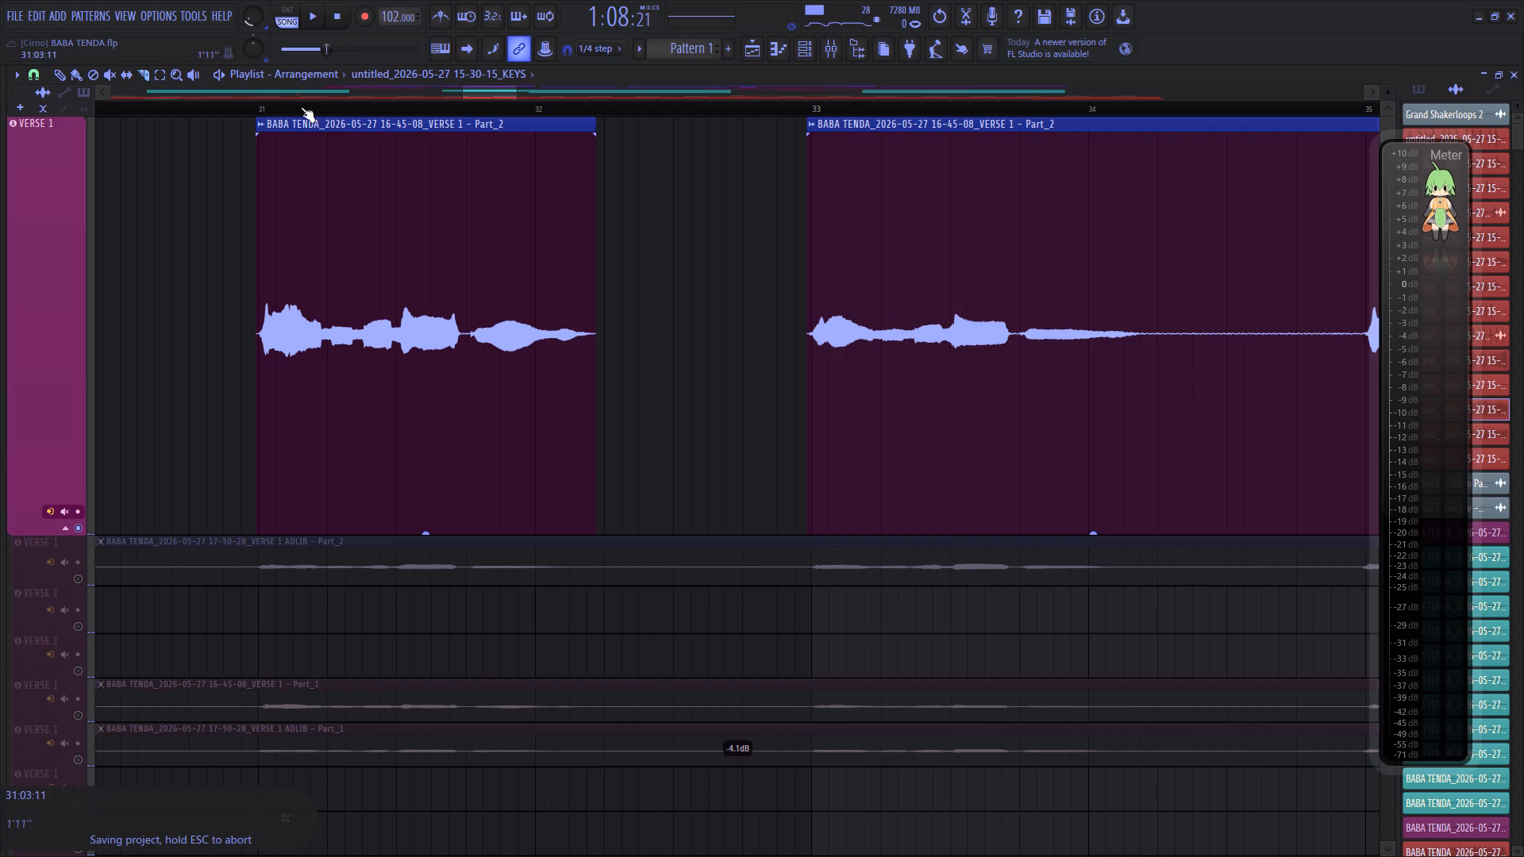
{"action": "left_click", "coordinate": [243, 113]}
{"action": "key", "text": "space"}
{"action": "left_click_drag", "start_coordinate": [497, 87], "coordinate": [504, 100]}
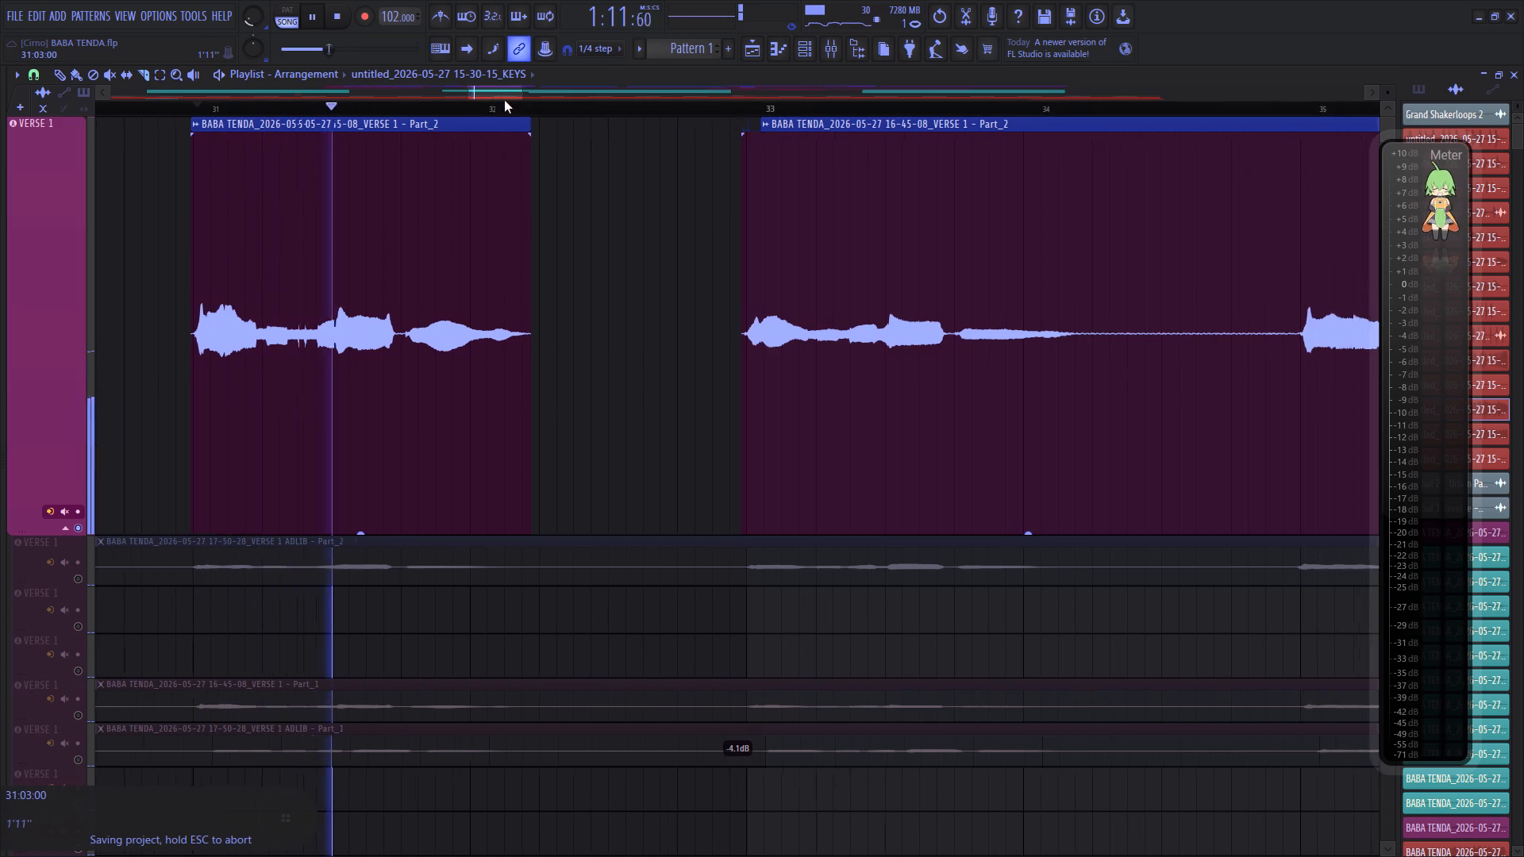
Cut out the silence from shortly after bar 34 to just before bar 35, and trim the silent tail just after bar 36.
{"action": "left_click_drag", "start_coordinate": [504, 100], "coordinate": [506, 102]}
{"action": "left_click", "coordinate": [583, 107]}
{"action": "left_click_drag", "start_coordinate": [502, 90], "coordinate": [527, 98]}
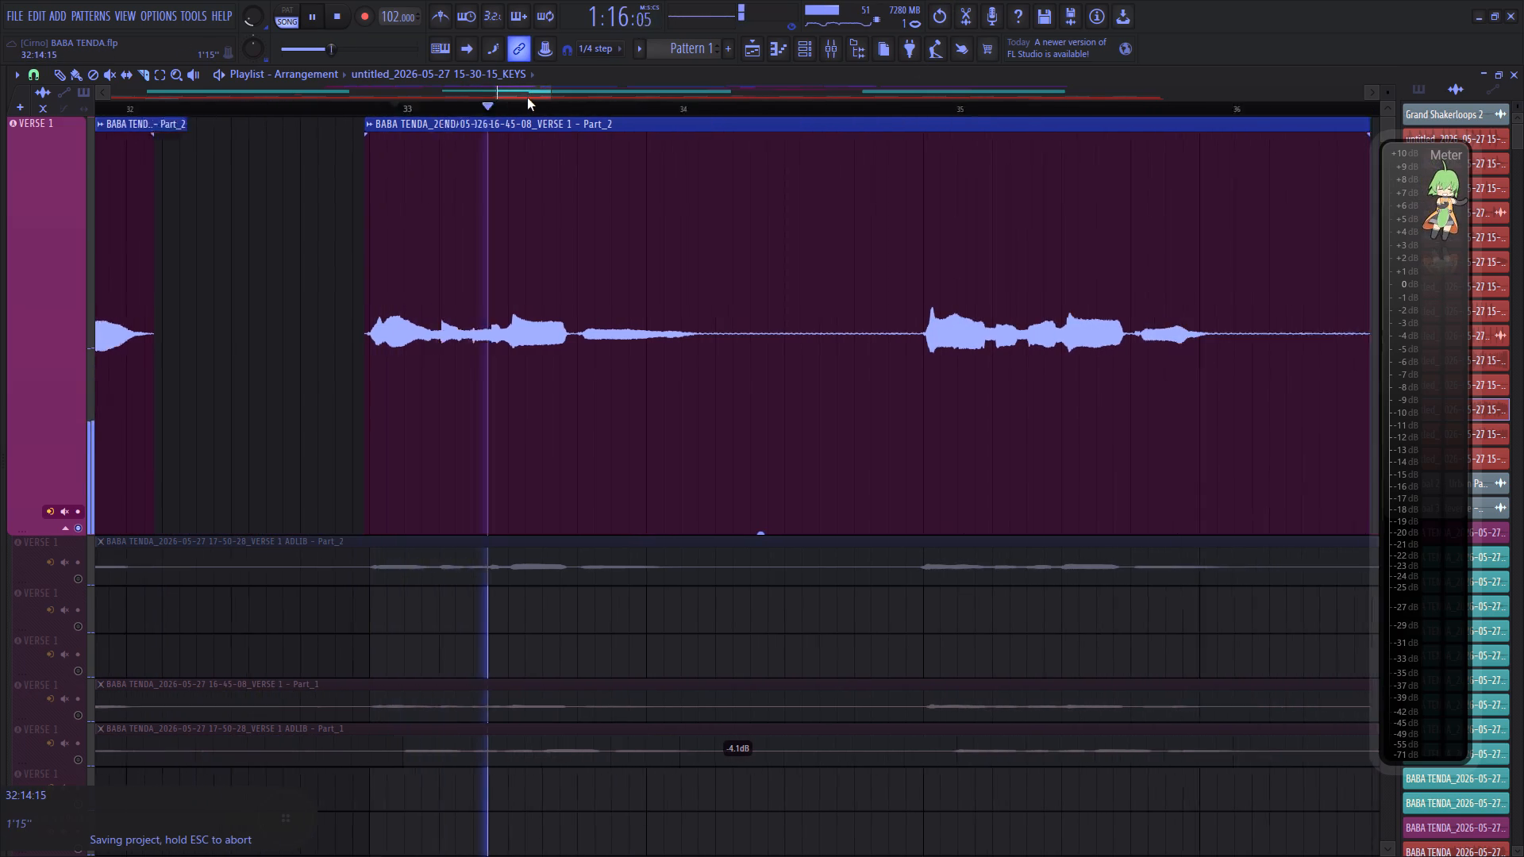
{"action": "left_click_drag", "start_coordinate": [527, 98], "coordinate": [528, 98]}
{"action": "left_click", "coordinate": [338, 316]}
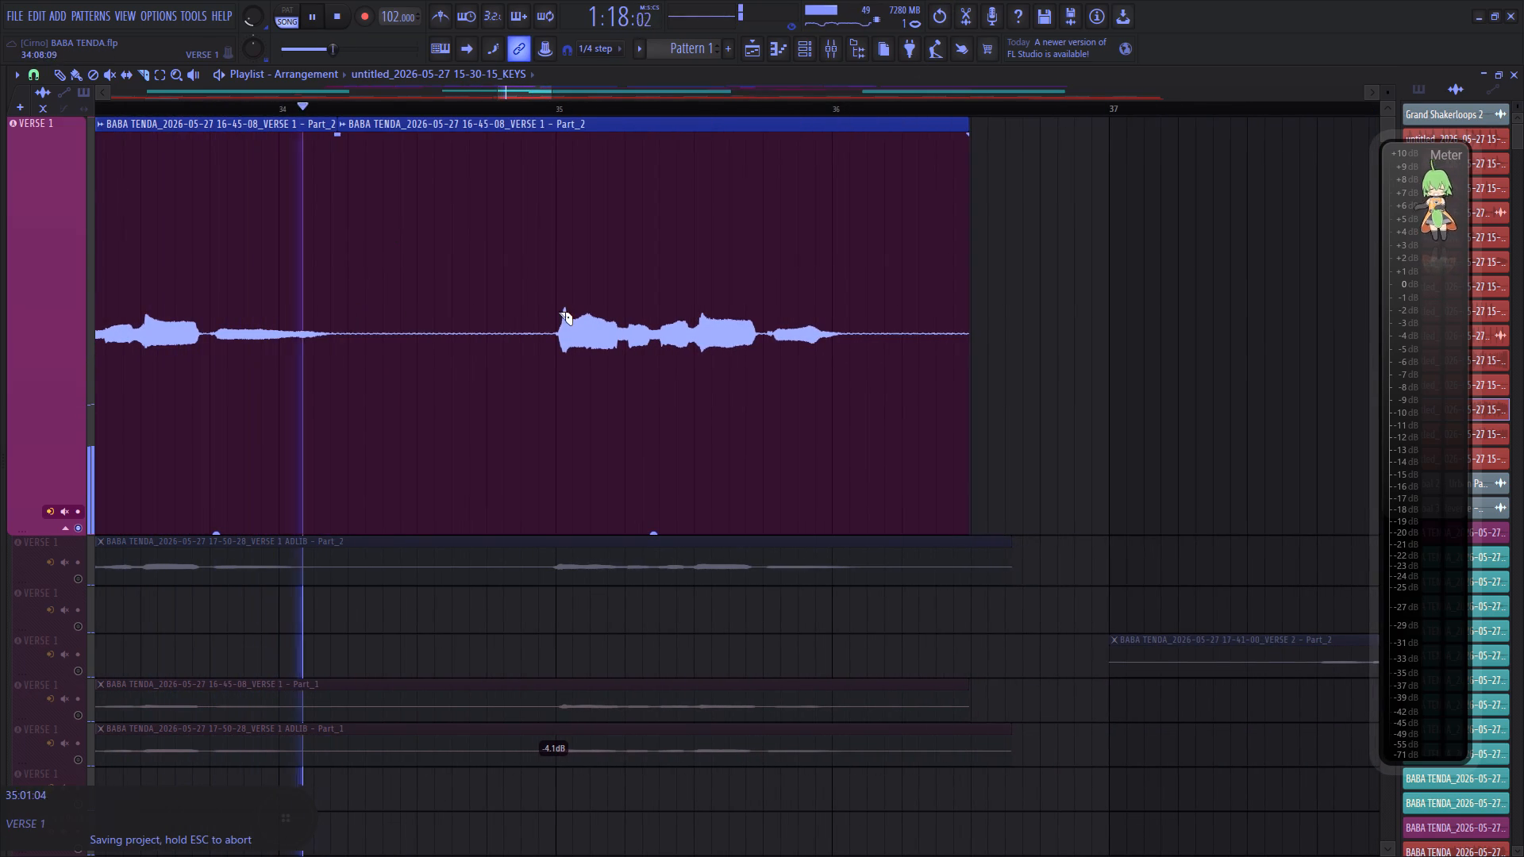
{"action": "right_click", "coordinate": [548, 306]}
{"action": "right_click", "coordinate": [848, 315]}
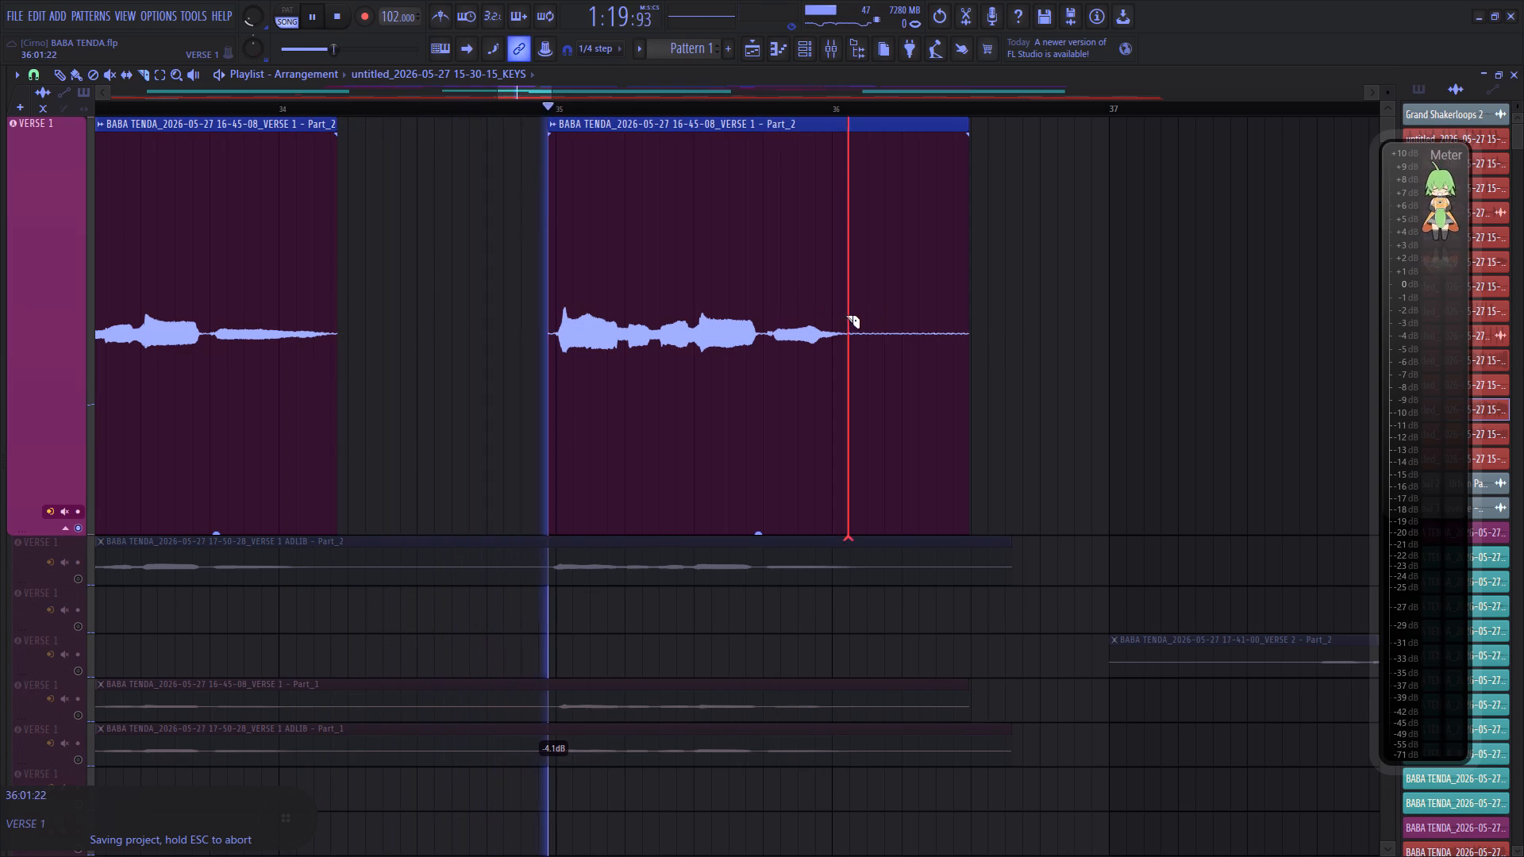
Trim the silent start of the 17-25-45 vocal clip up to just before bar 53, playing from the clip's beginning.
{"action": "left_click_drag", "start_coordinate": [514, 96], "coordinate": [522, 109]}
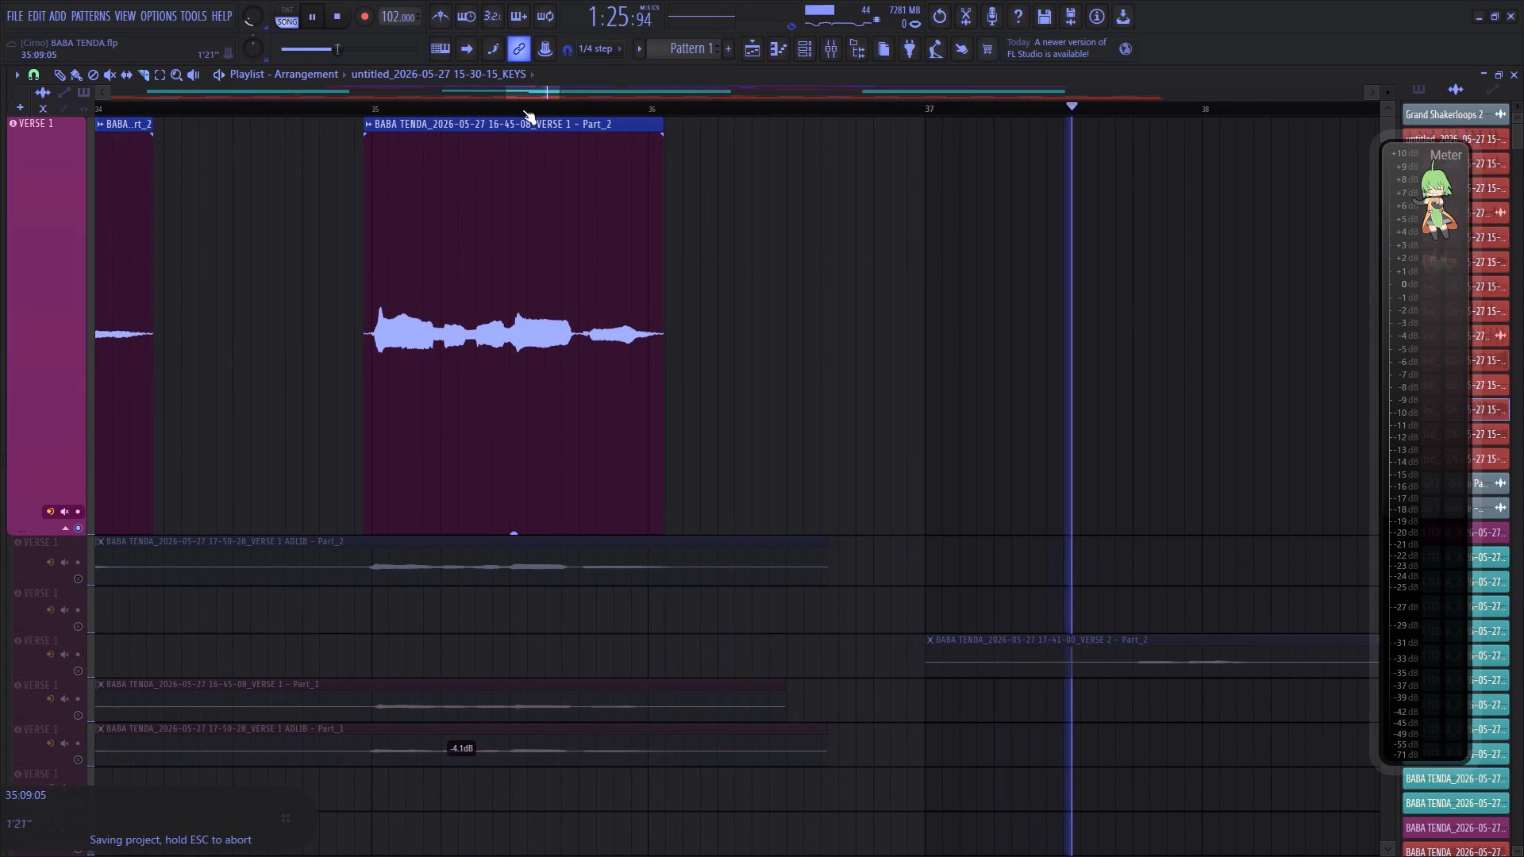
{"action": "left_click_drag", "start_coordinate": [543, 89], "coordinate": [548, 99]}
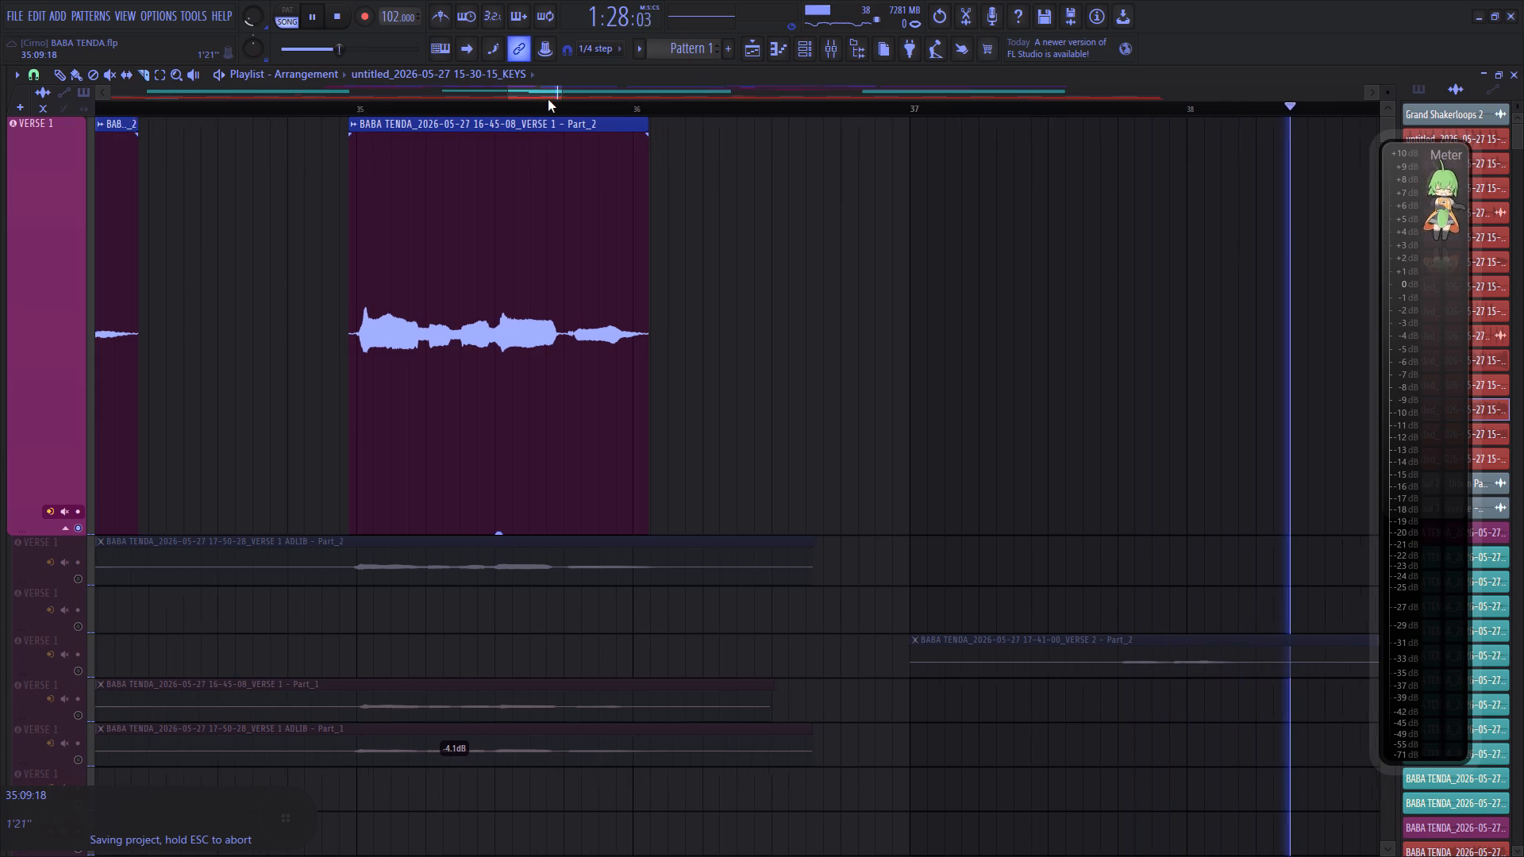
{"action": "left_click_drag", "start_coordinate": [548, 99], "coordinate": [683, 84]}
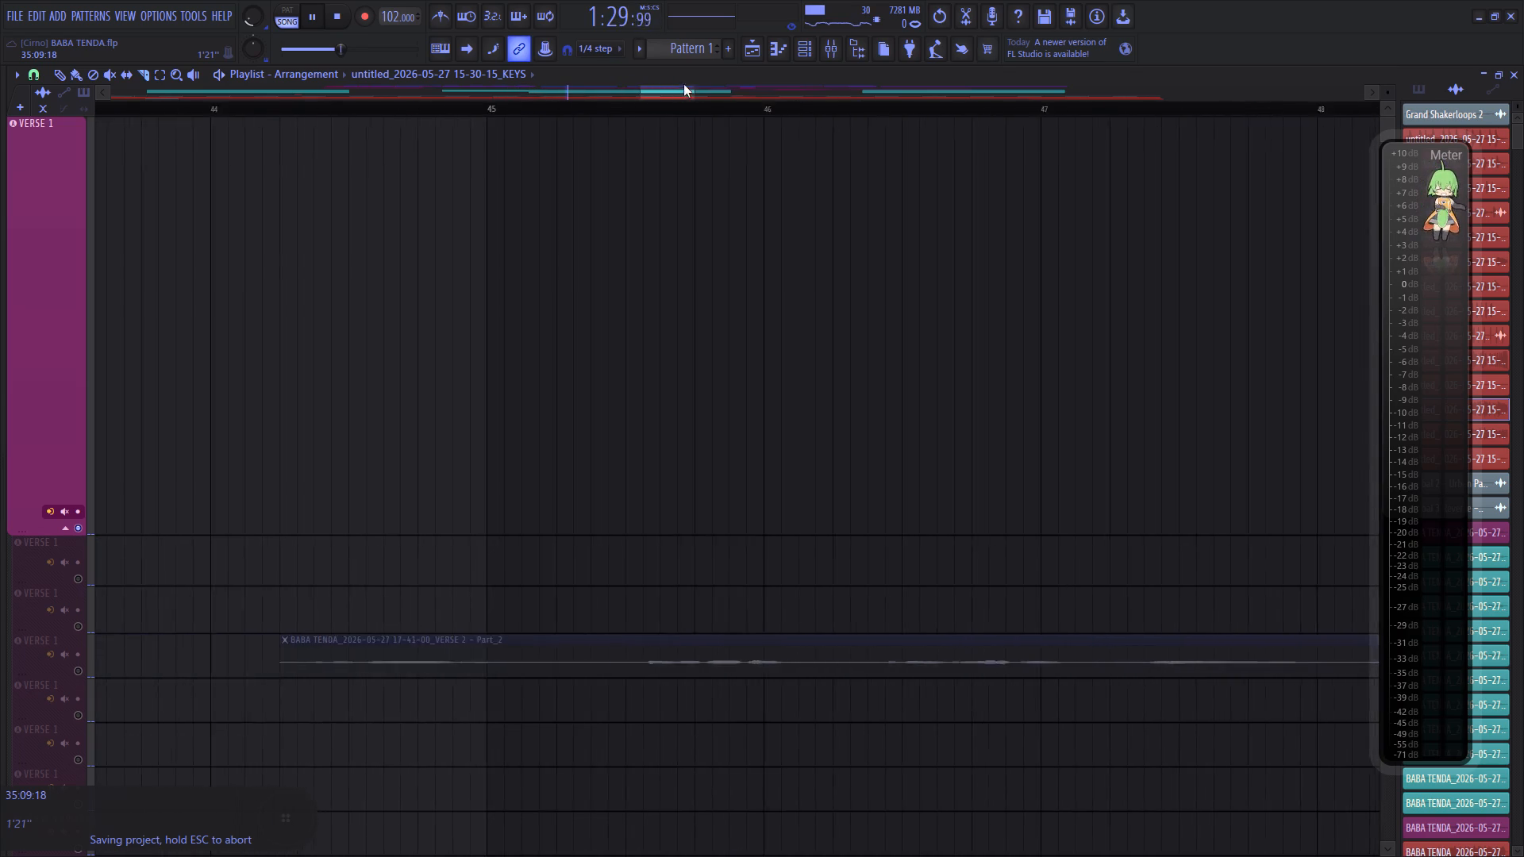
{"action": "left_click_drag", "start_coordinate": [683, 84], "coordinate": [744, 72]}
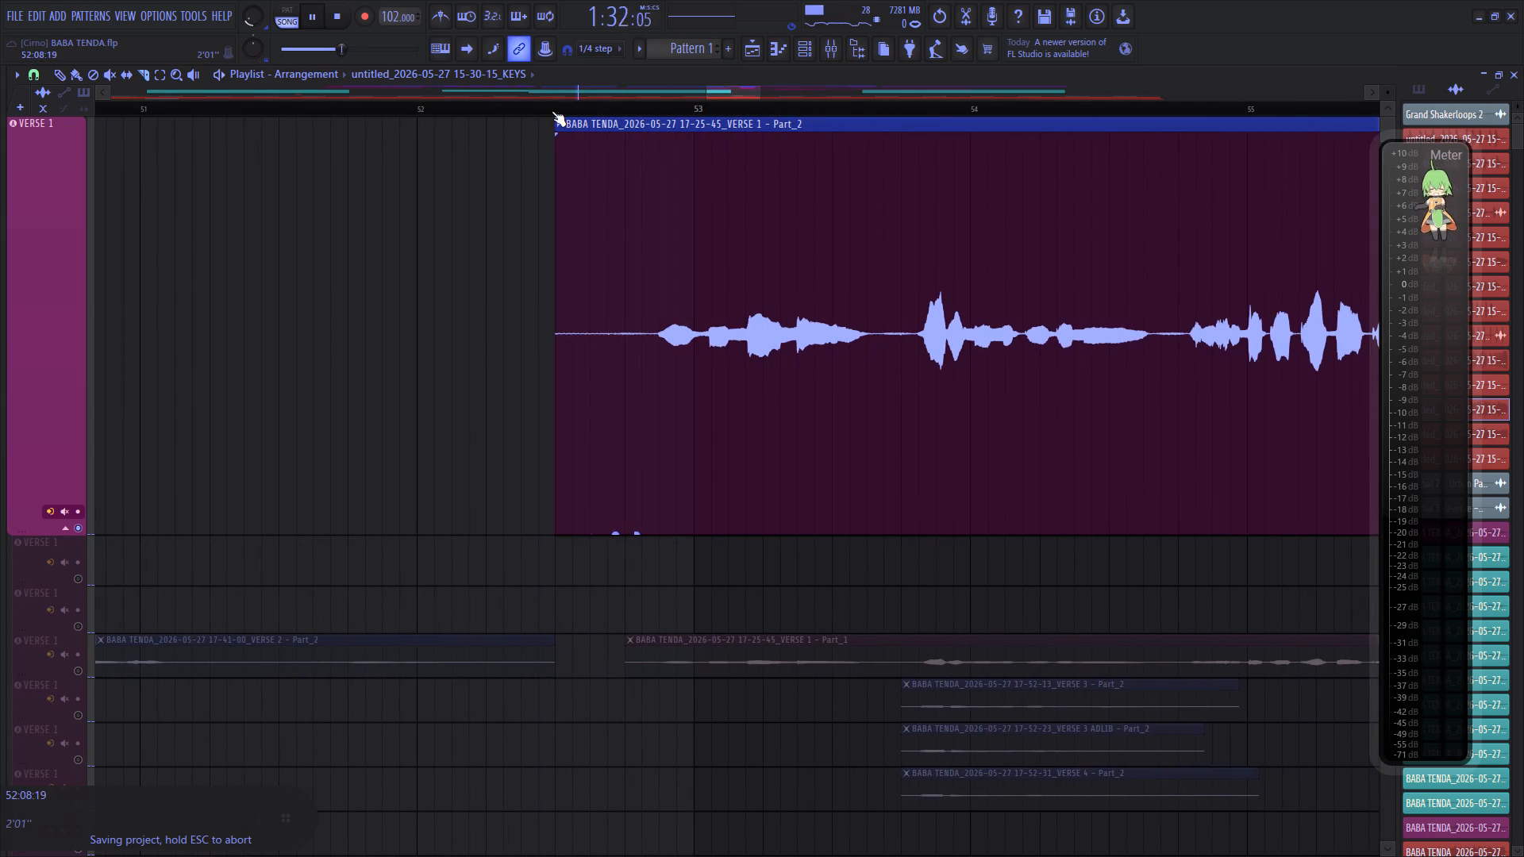
{"action": "left_click", "coordinate": [552, 111]}
{"action": "right_click", "coordinate": [648, 313]}
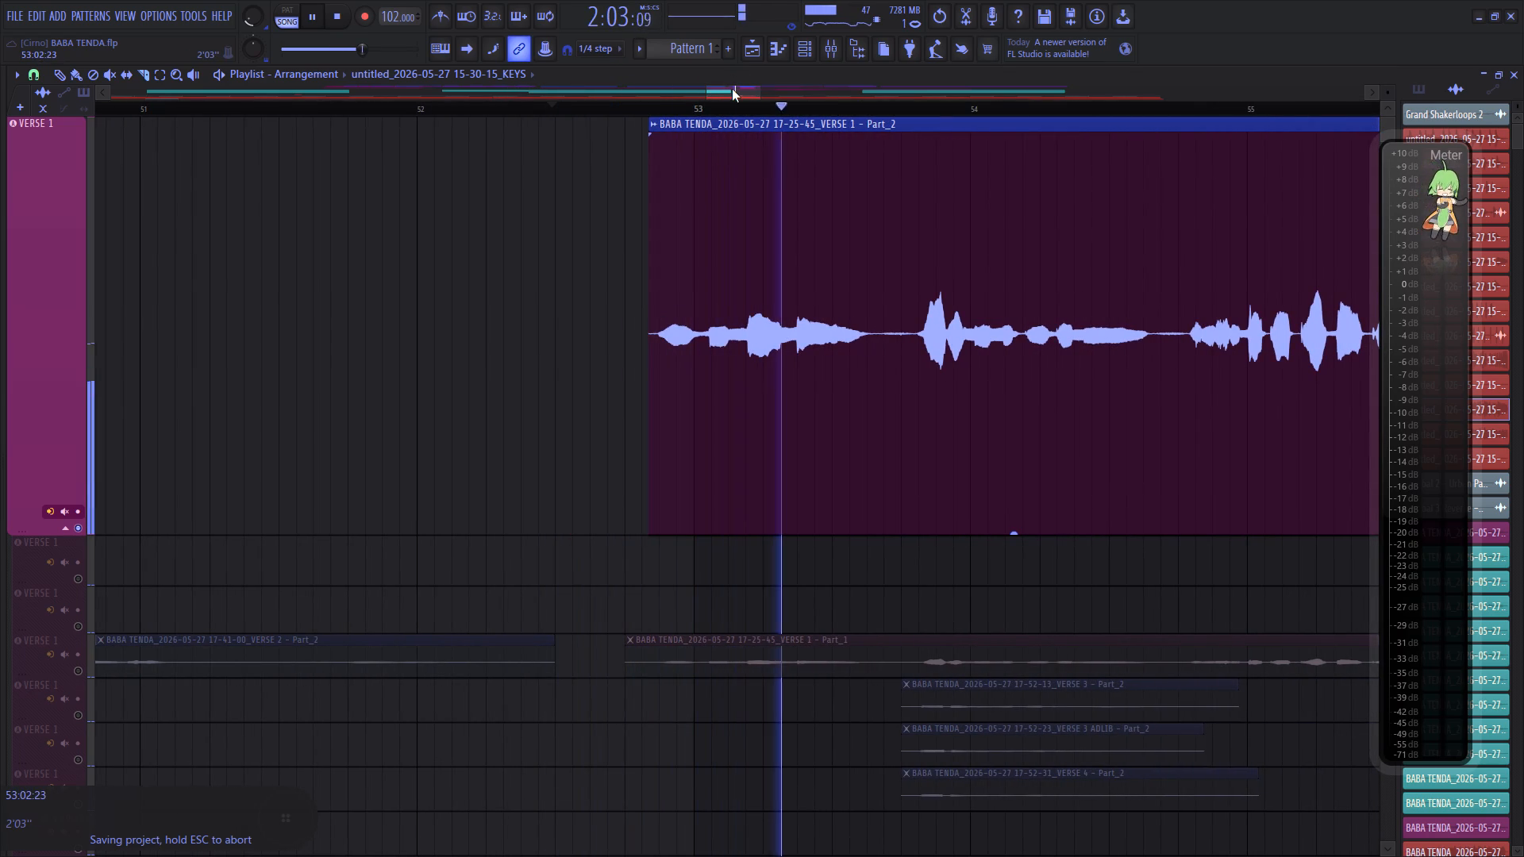
Slice off the quiet gap before bar 54 in the 17-25-45 clip, lower its gain to -9.2 dB, and replay it.
{"action": "left_click_drag", "start_coordinate": [730, 89], "coordinate": [755, 101]}
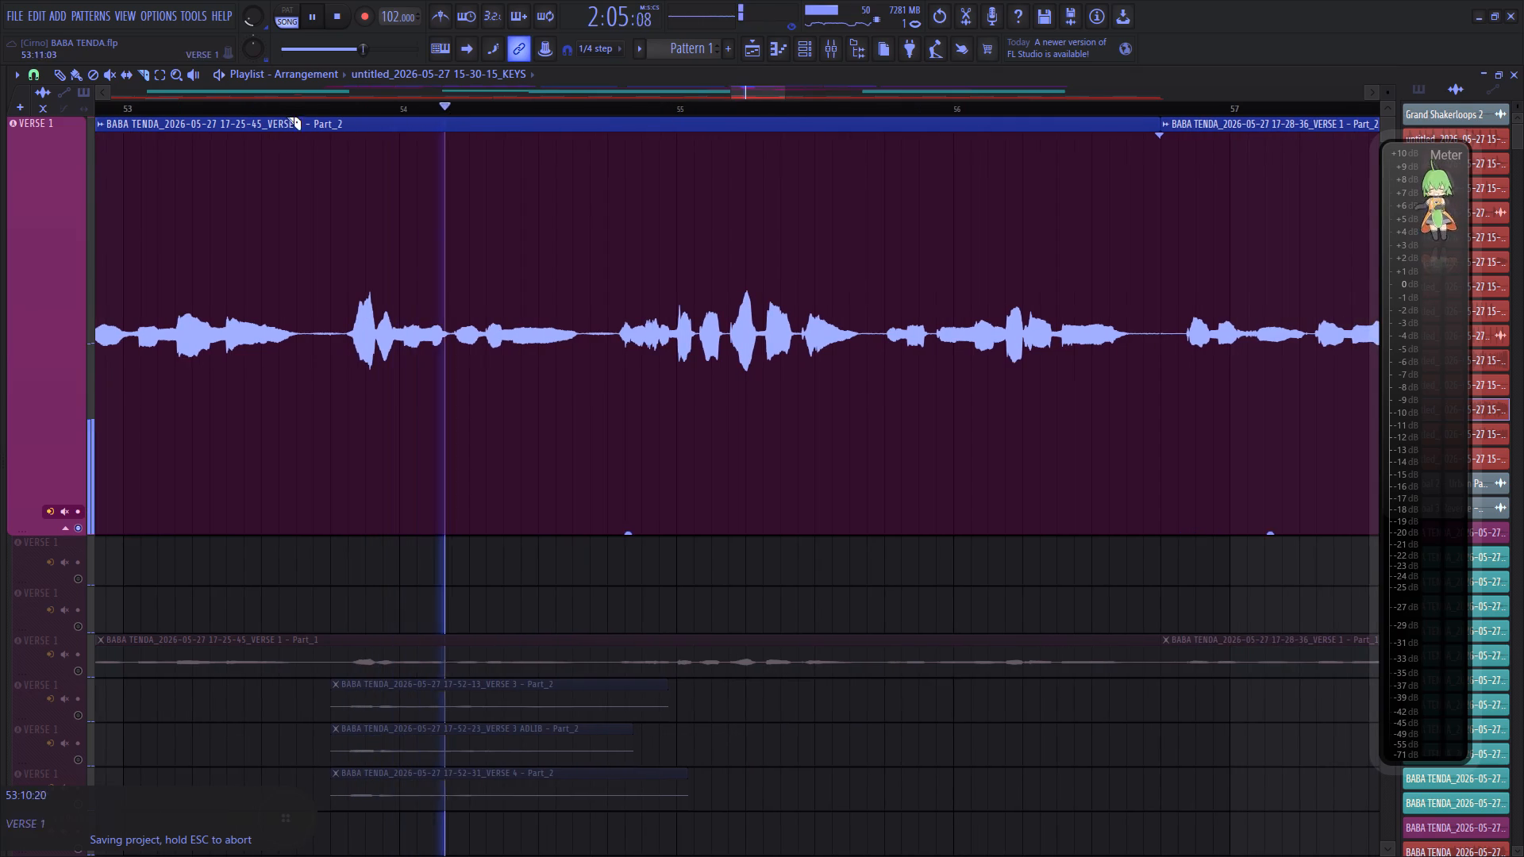
{"action": "scroll", "coordinate": [267, 105], "scroll_direction": "up", "scroll_amount": 5}
{"action": "left_click", "coordinate": [344, 300]}
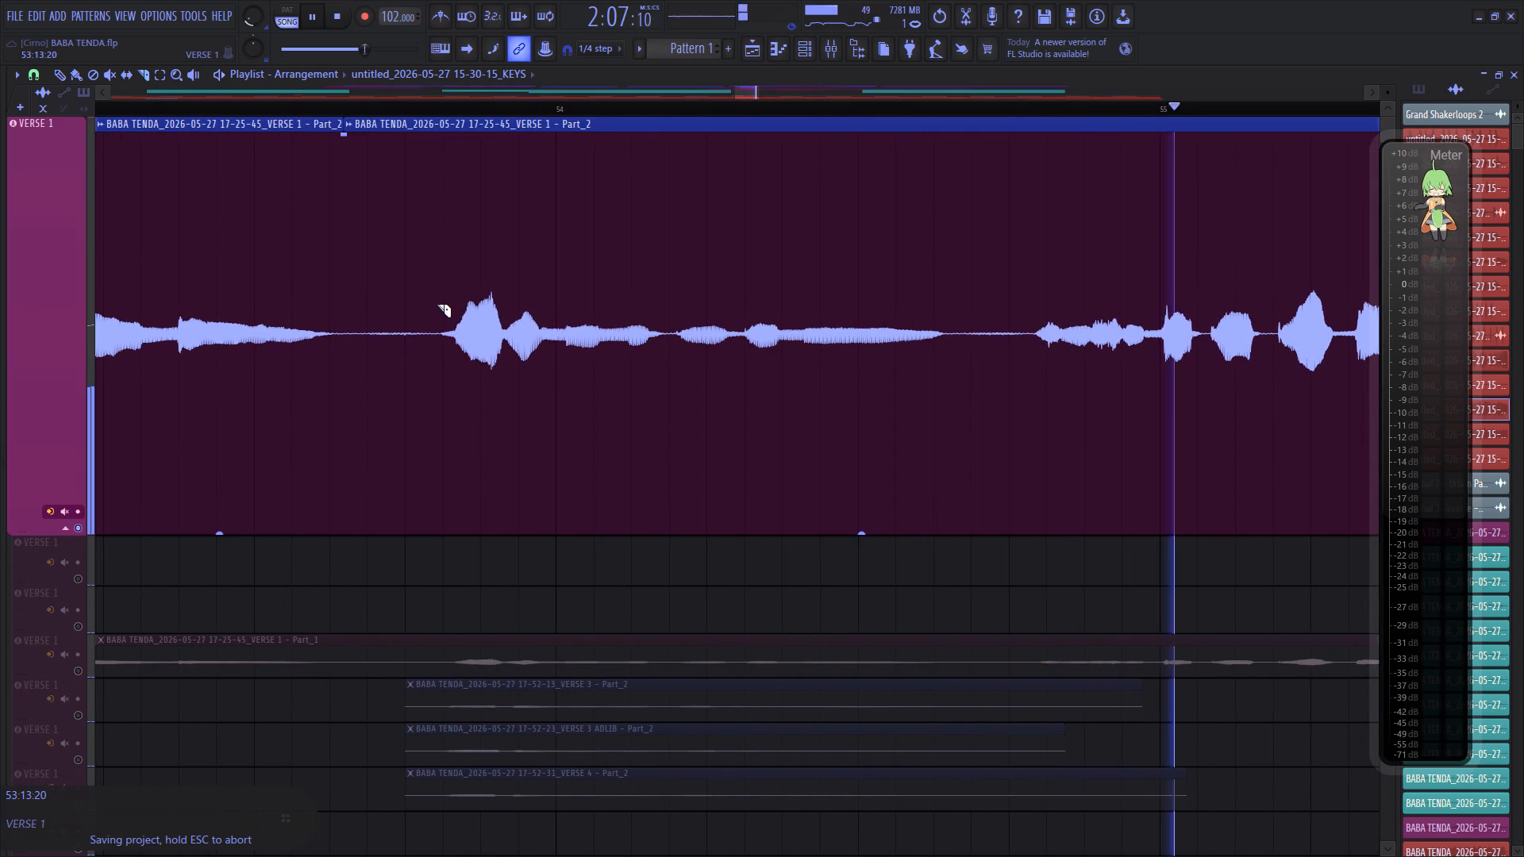
{"action": "left_click", "coordinate": [437, 304]}
{"action": "key", "text": "space"}
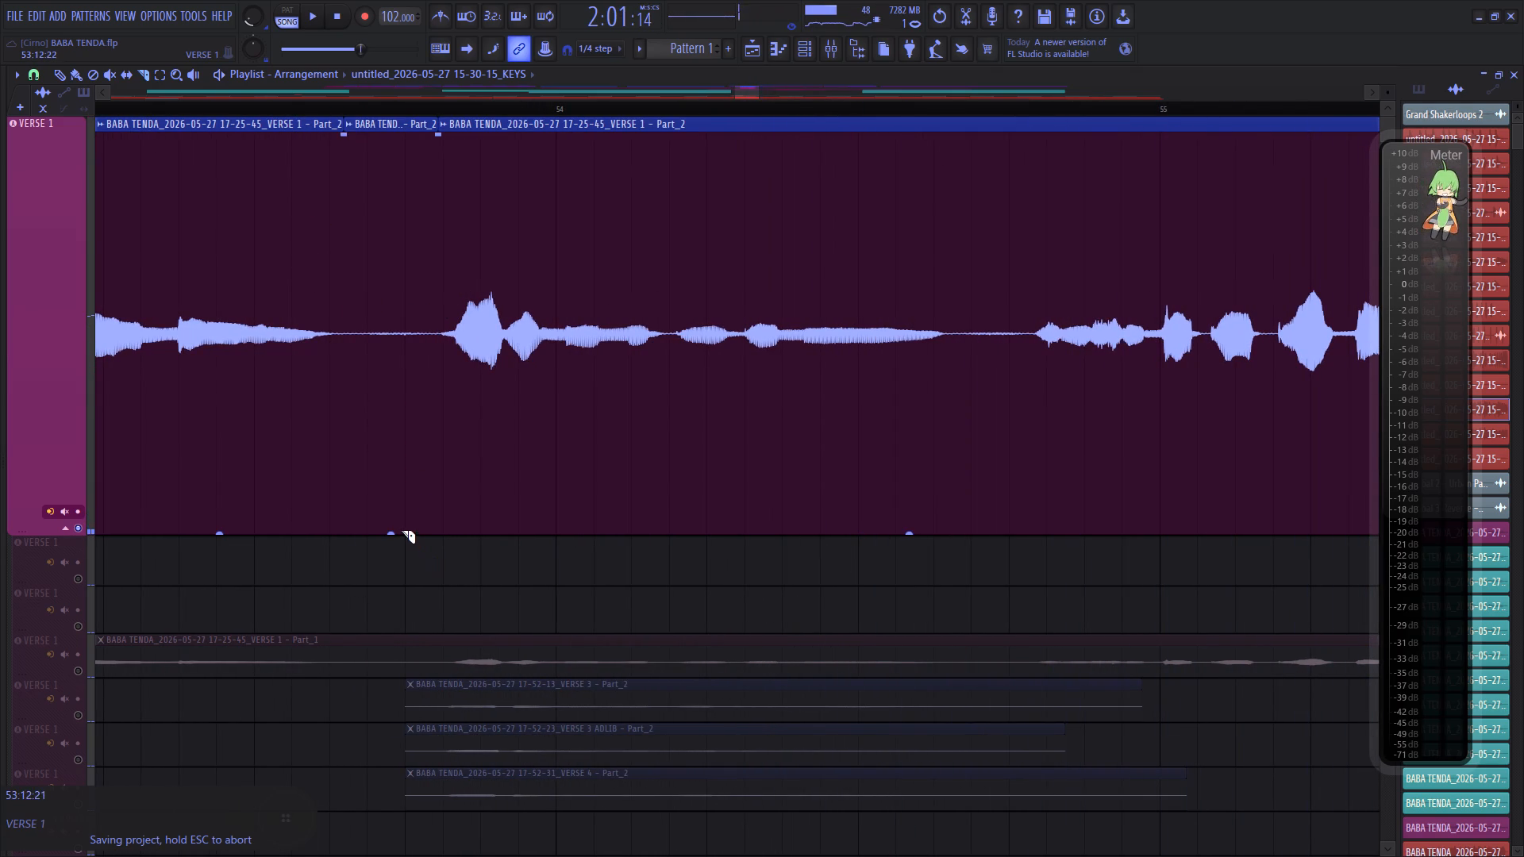
{"action": "left_click_drag", "start_coordinate": [392, 529], "coordinate": [391, 649]}
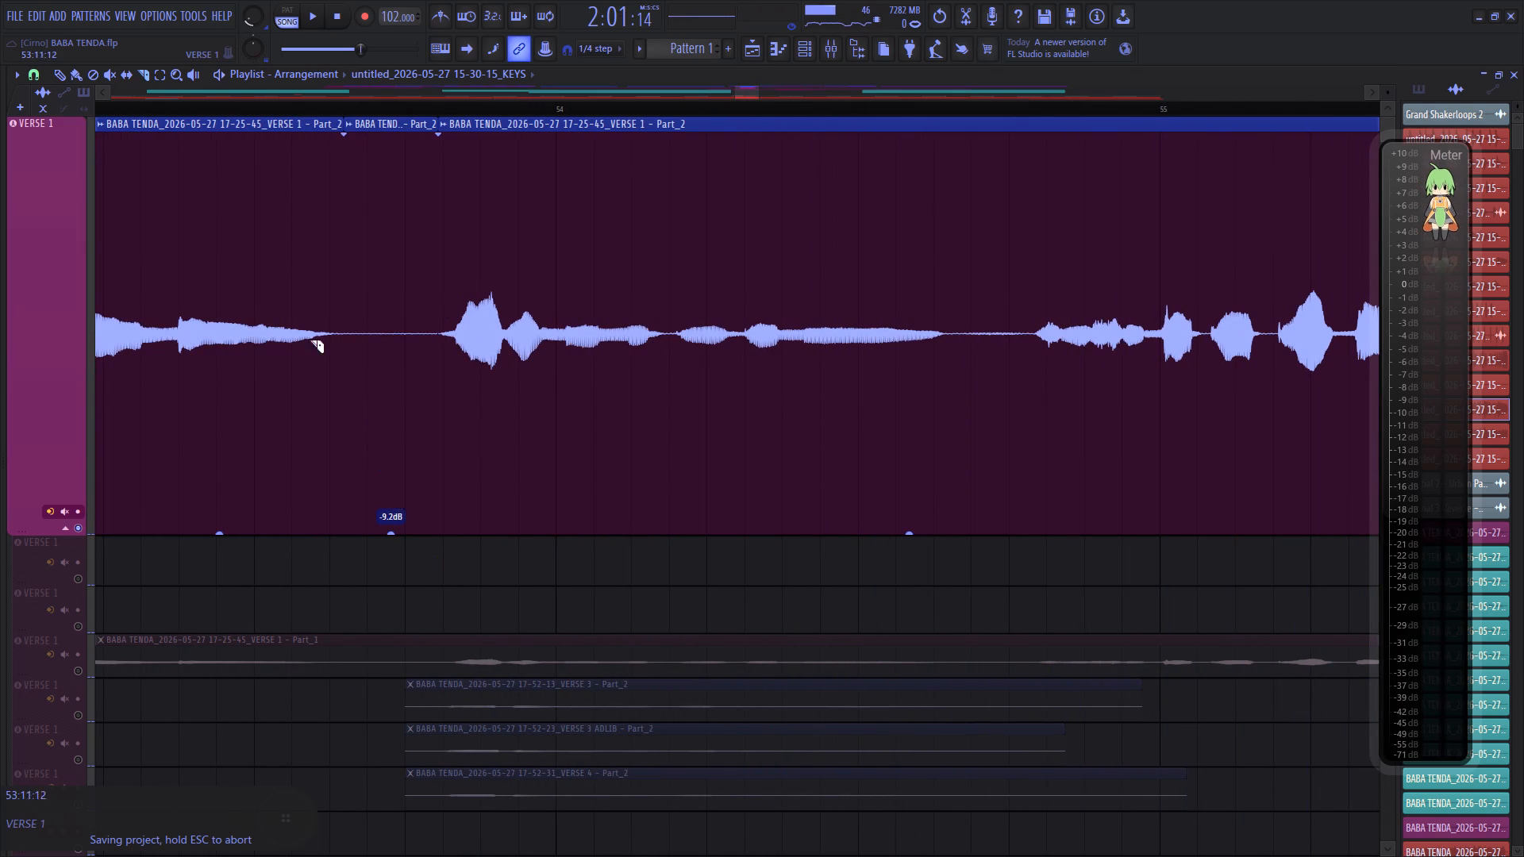
{"action": "left_click", "coordinate": [196, 99]}
{"action": "key", "text": "space"}
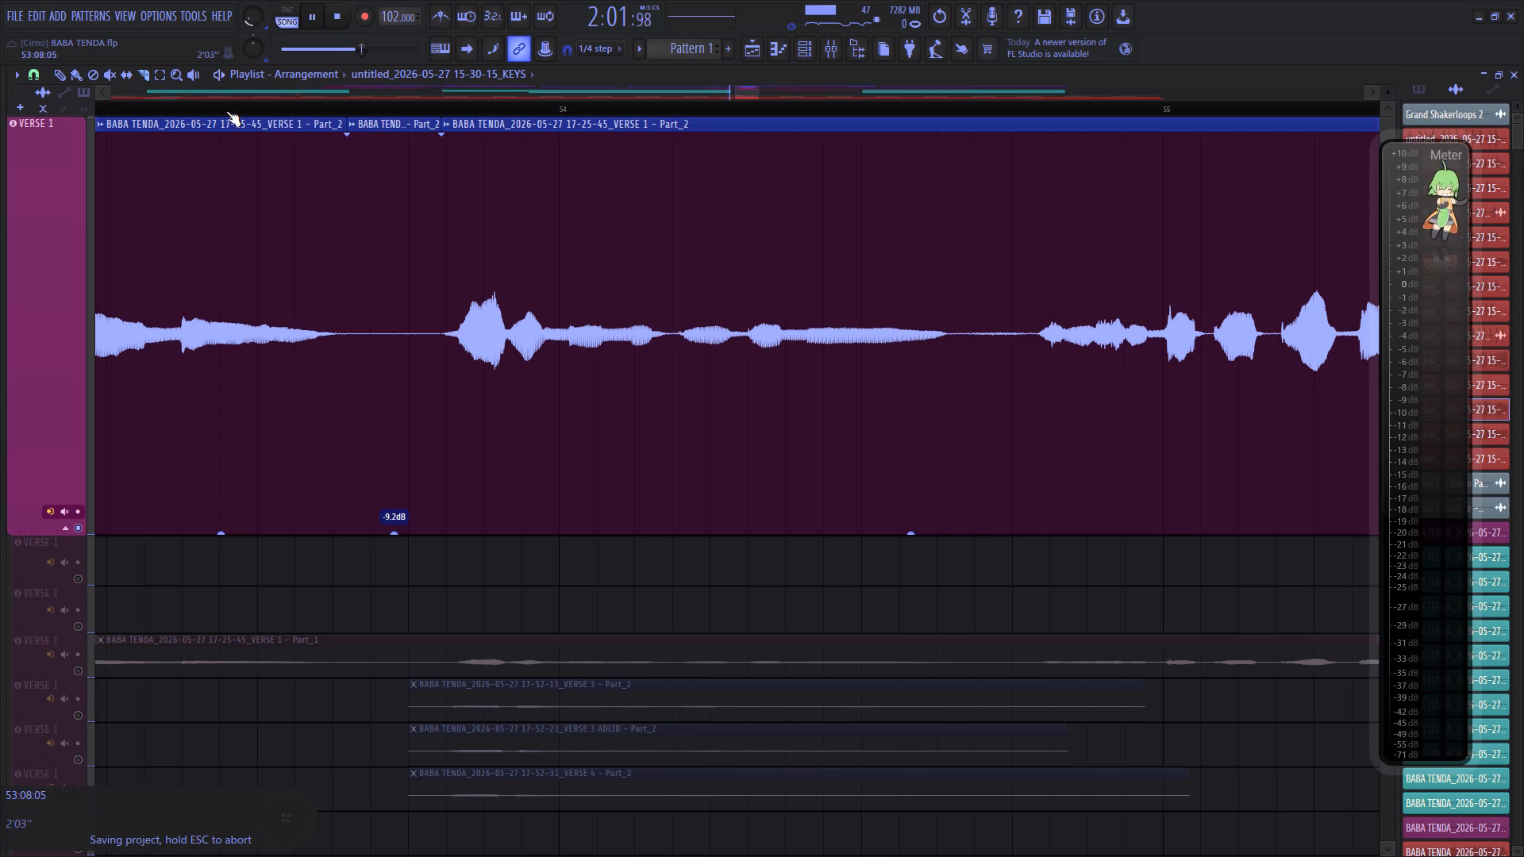
{"action": "left_click", "coordinate": [211, 110]}
Slice off the quiet gap before bar 55 in the 17-25-45 clip, lower its gain to -11.9 dB, and replay it.
{"action": "left_click_drag", "start_coordinate": [745, 86], "coordinate": [749, 99]}
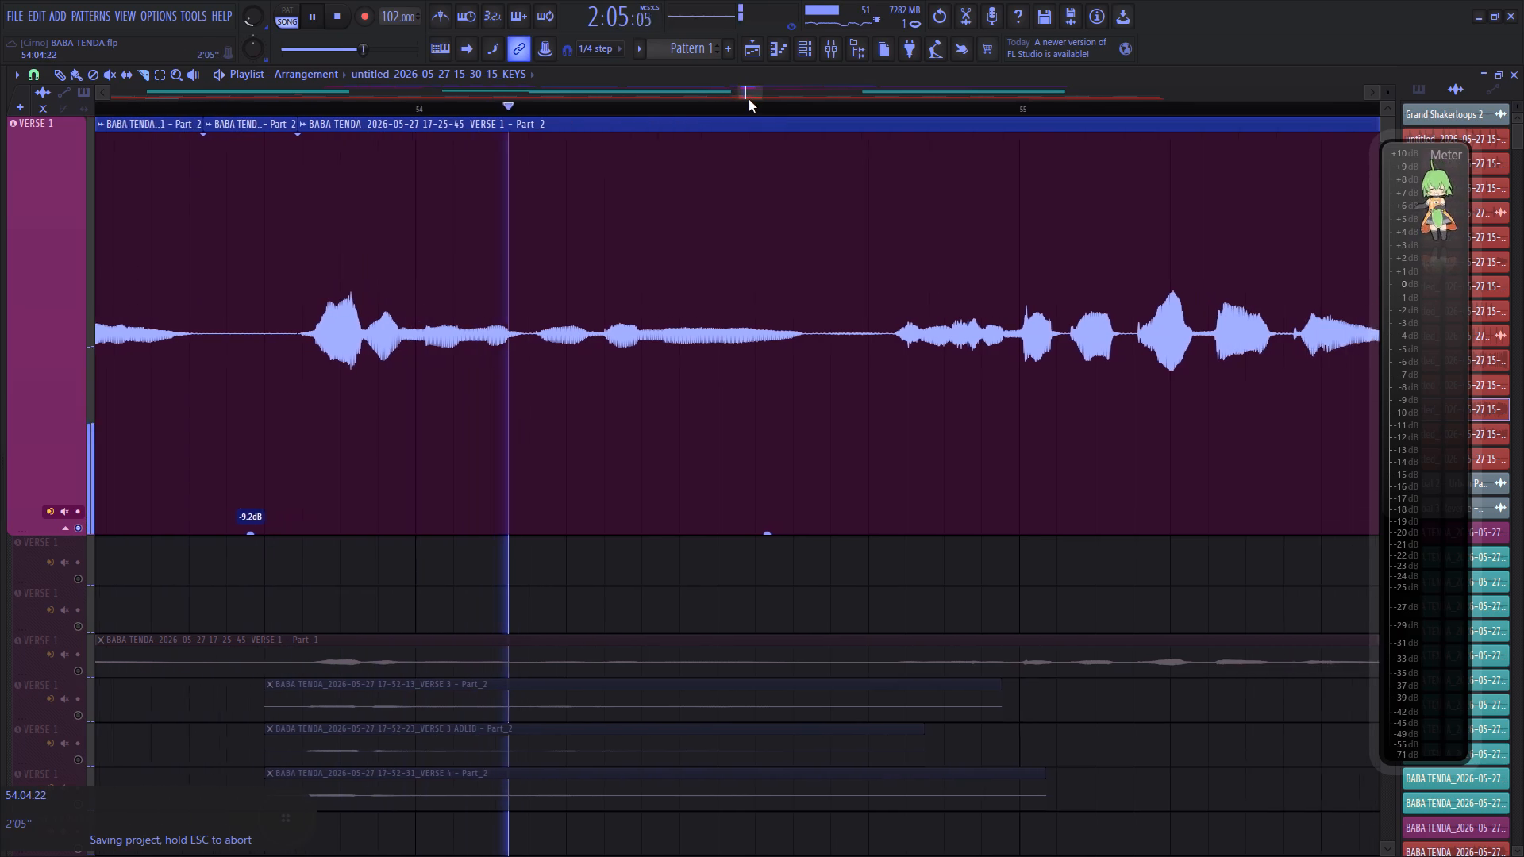
{"action": "left_click_drag", "start_coordinate": [749, 99], "coordinate": [752, 110]}
{"action": "left_click", "coordinate": [595, 314]}
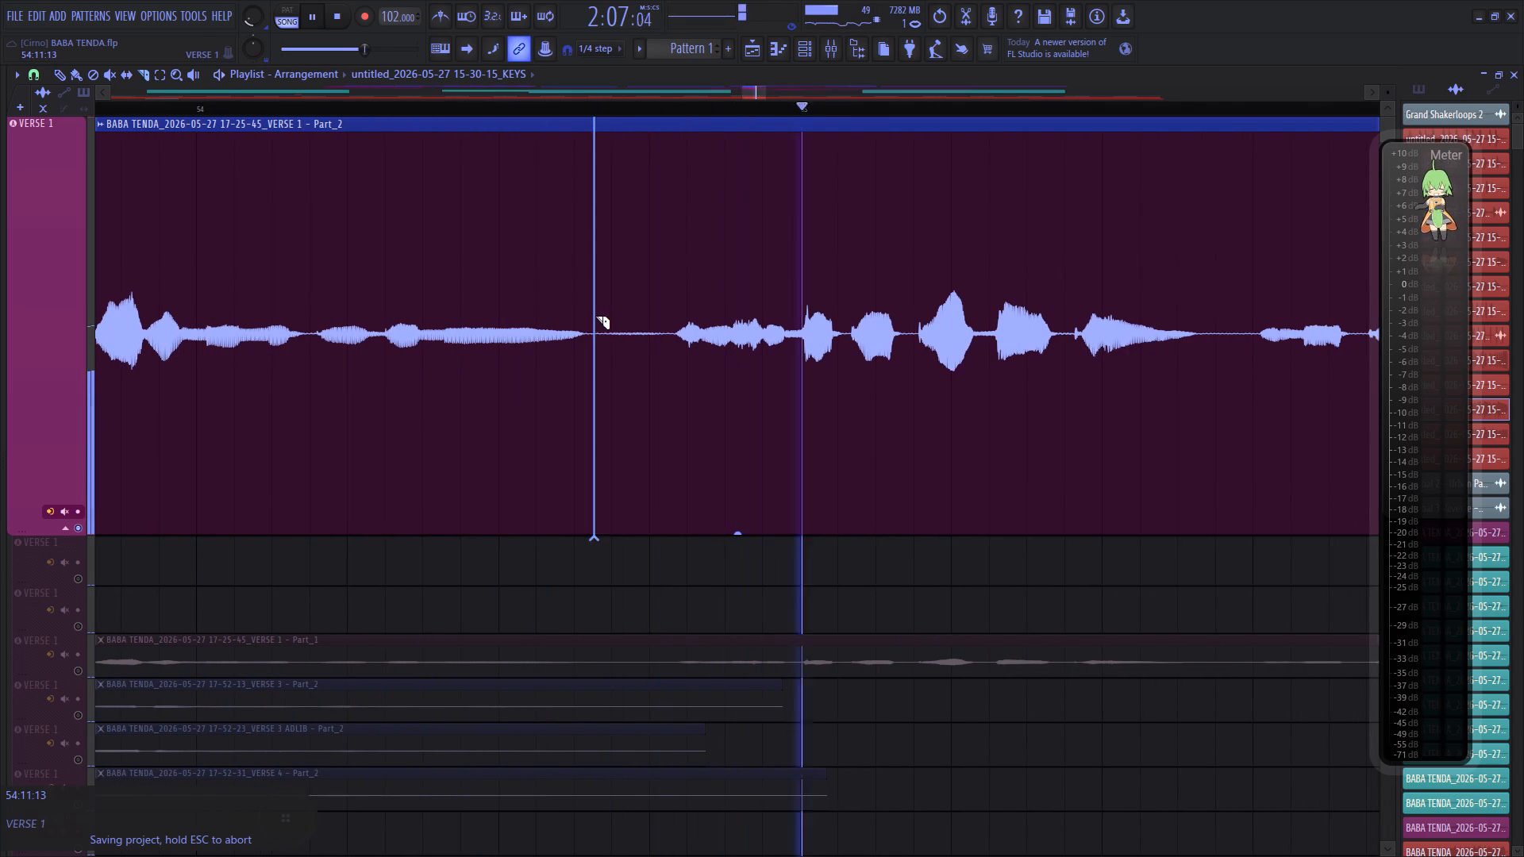
{"action": "left_click", "coordinate": [671, 311]}
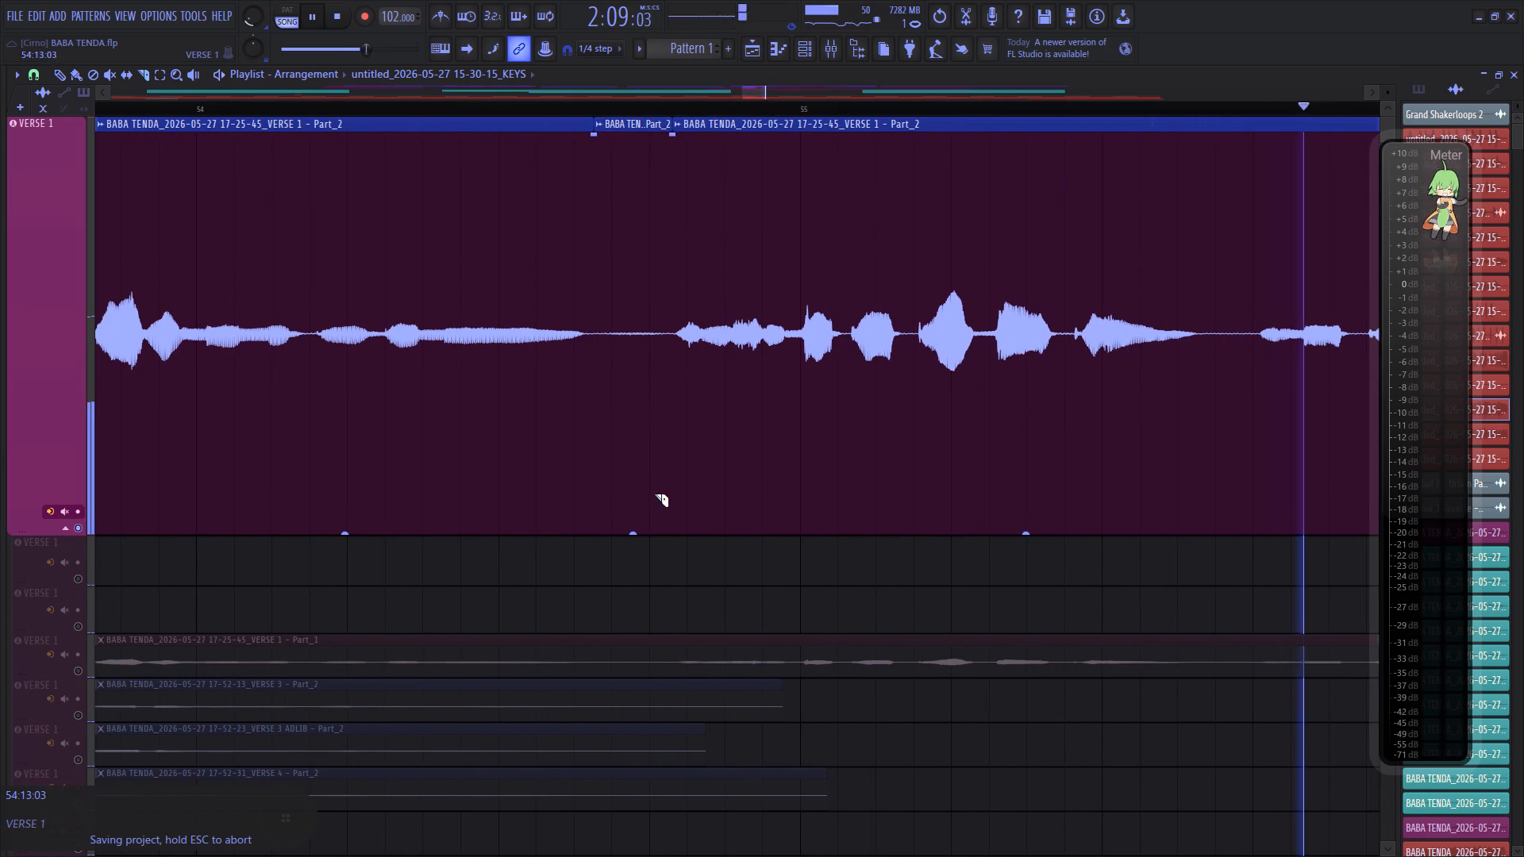
{"action": "left_click_drag", "start_coordinate": [637, 535], "coordinate": [637, 687]}
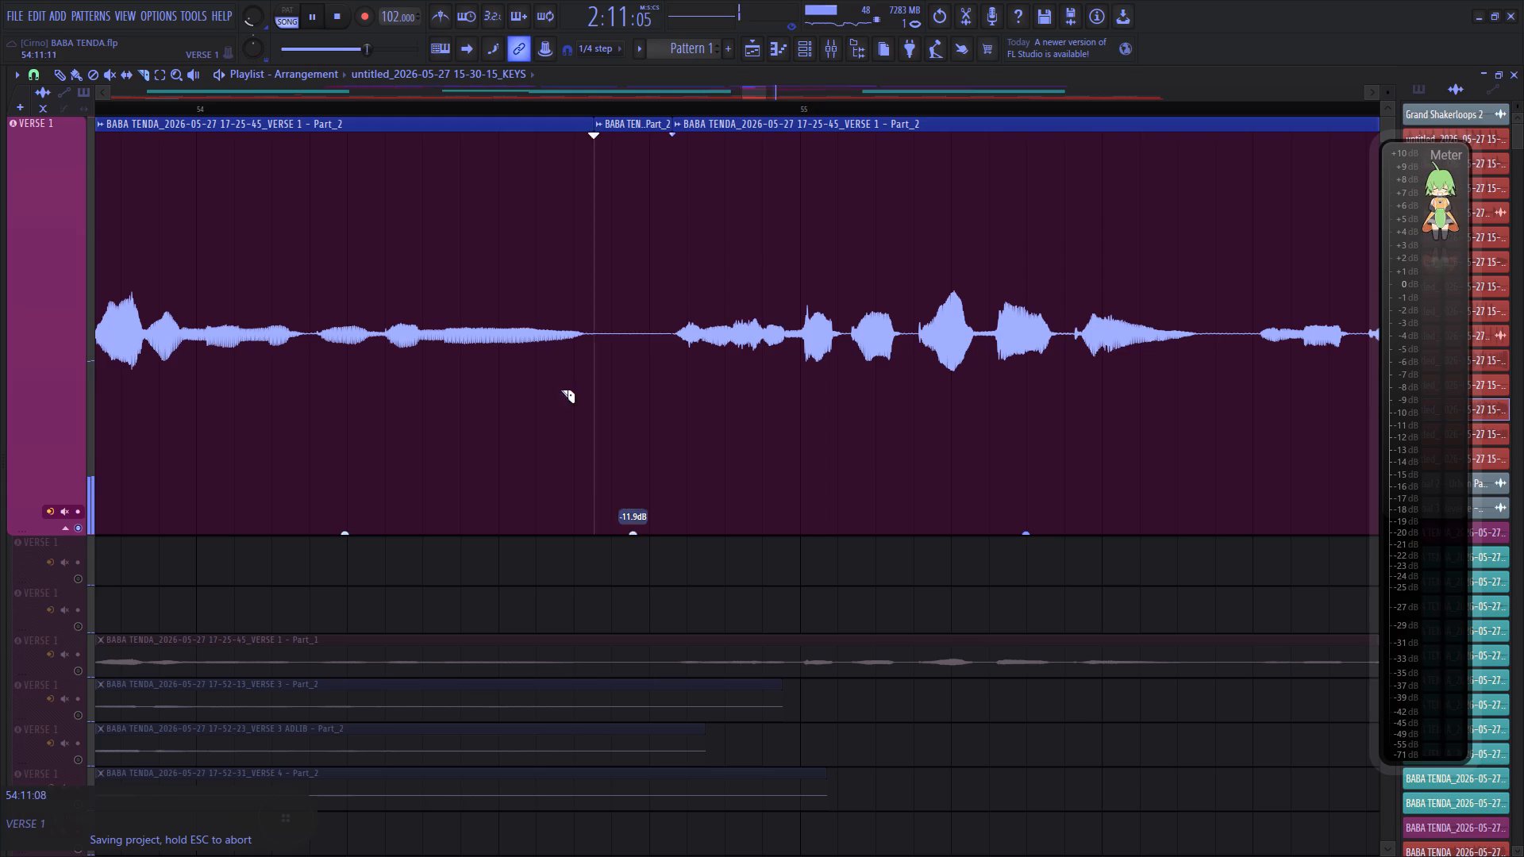
{"action": "left_click", "coordinate": [479, 111]}
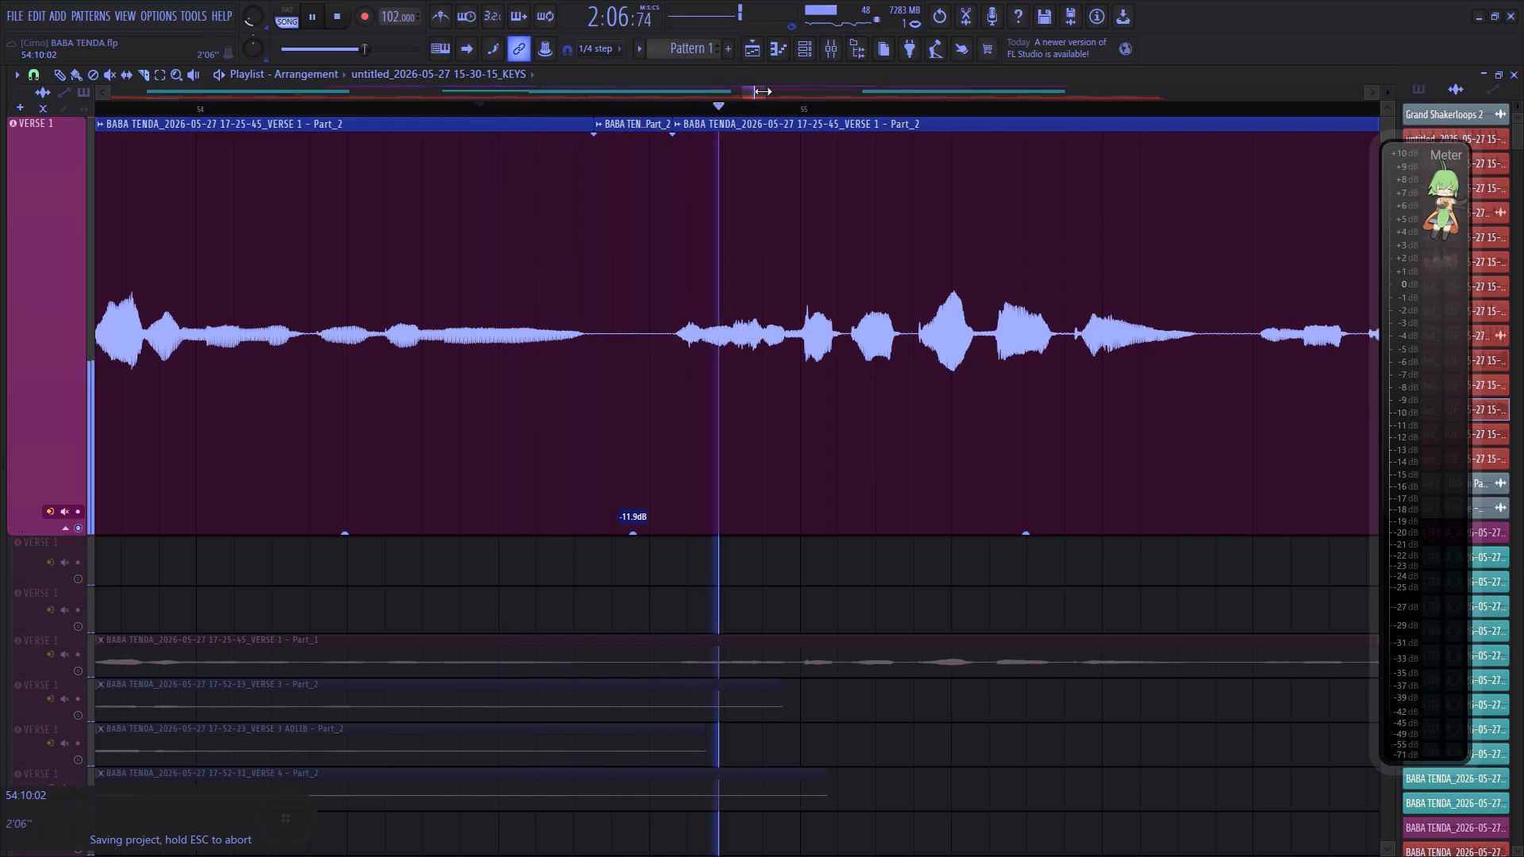
Cut out the short silence between the phrases before bar 56 in the 17-25-45 clip and stop playback.
{"action": "left_click_drag", "start_coordinate": [760, 90], "coordinate": [769, 138]}
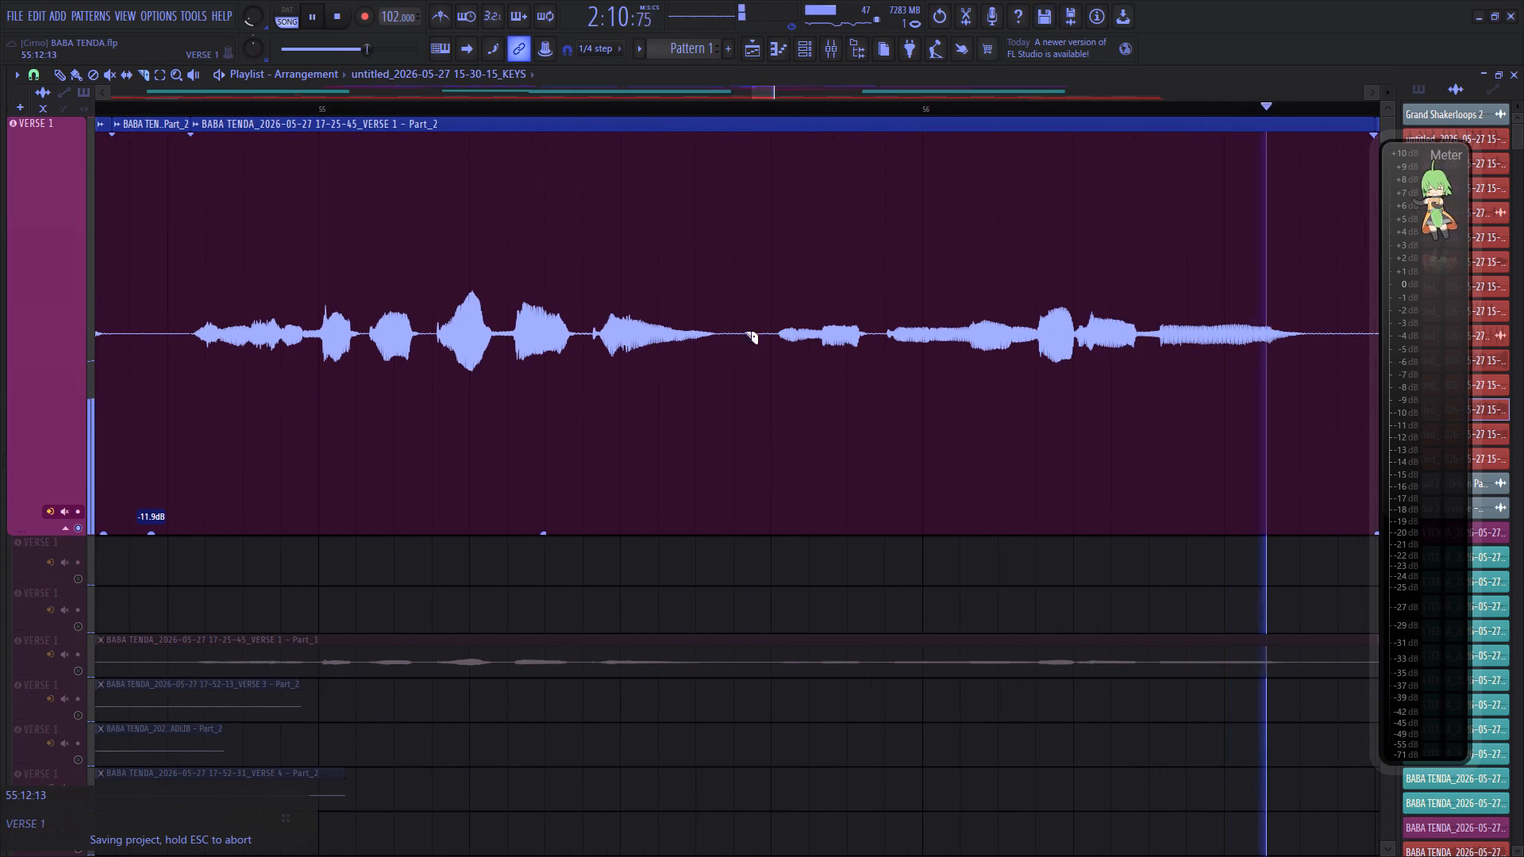
{"action": "left_click", "coordinate": [721, 318]}
{"action": "right_click", "coordinate": [772, 317]}
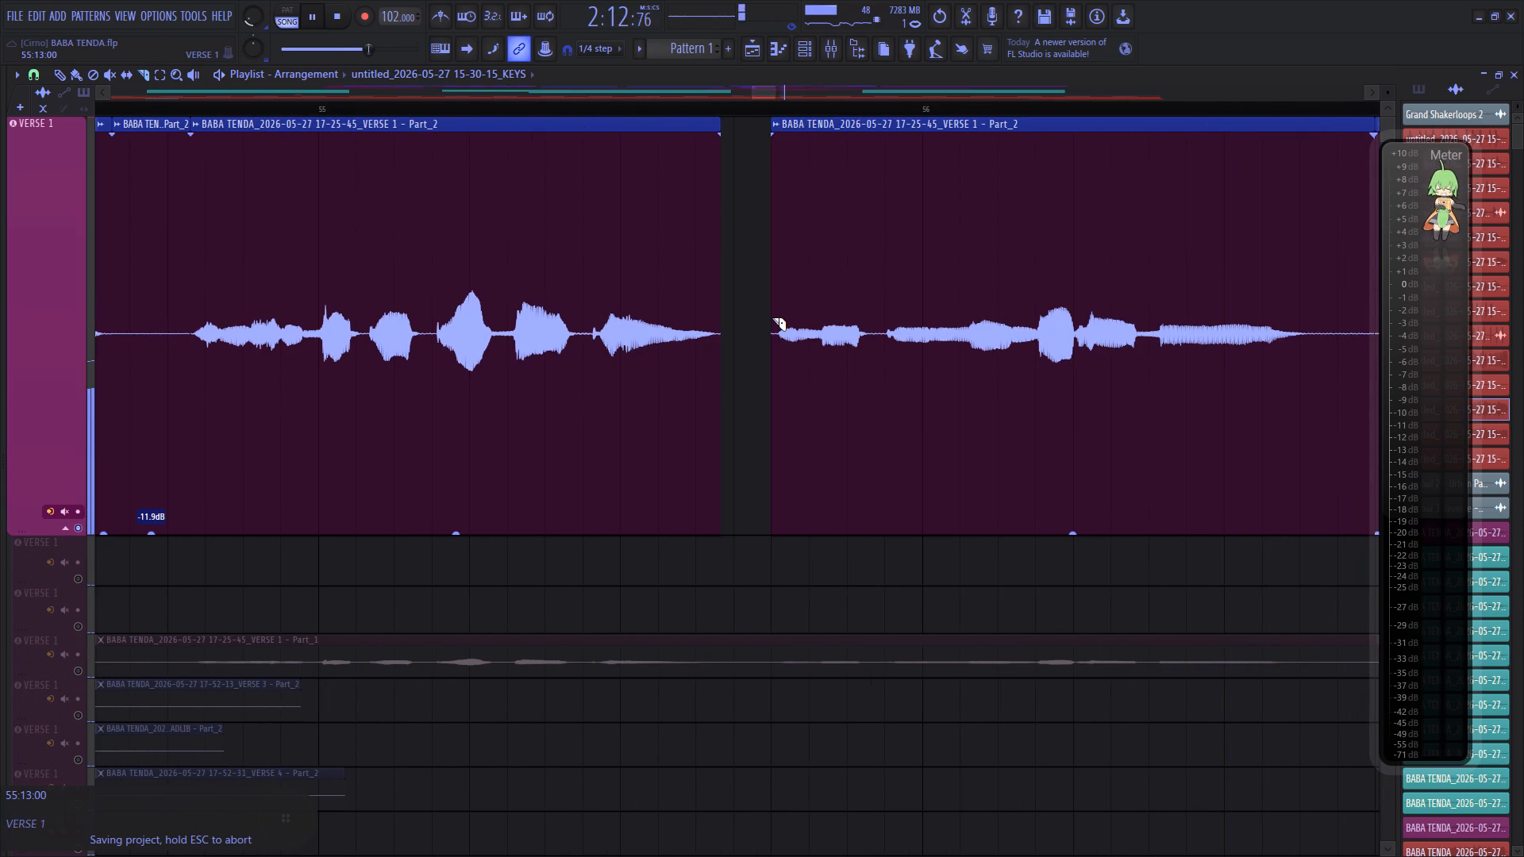
{"action": "key", "text": "space"}
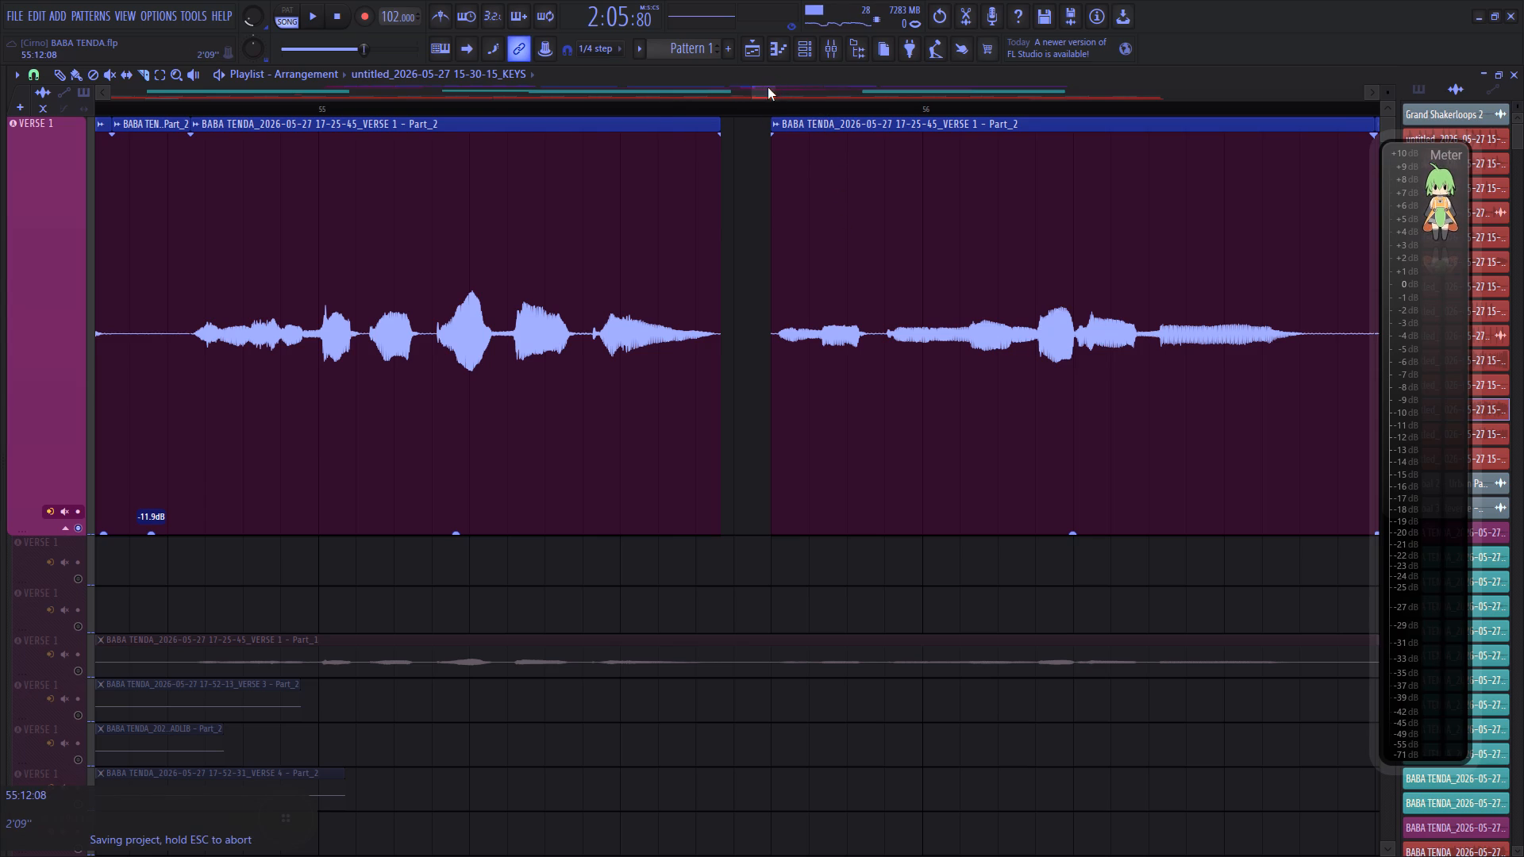
Trim the silent end of the 17-25-45 clip and silent start of the 17-28-36 clip before bar 57, and replay the transition.
{"action": "left_click_drag", "start_coordinate": [768, 87], "coordinate": [779, 122]}
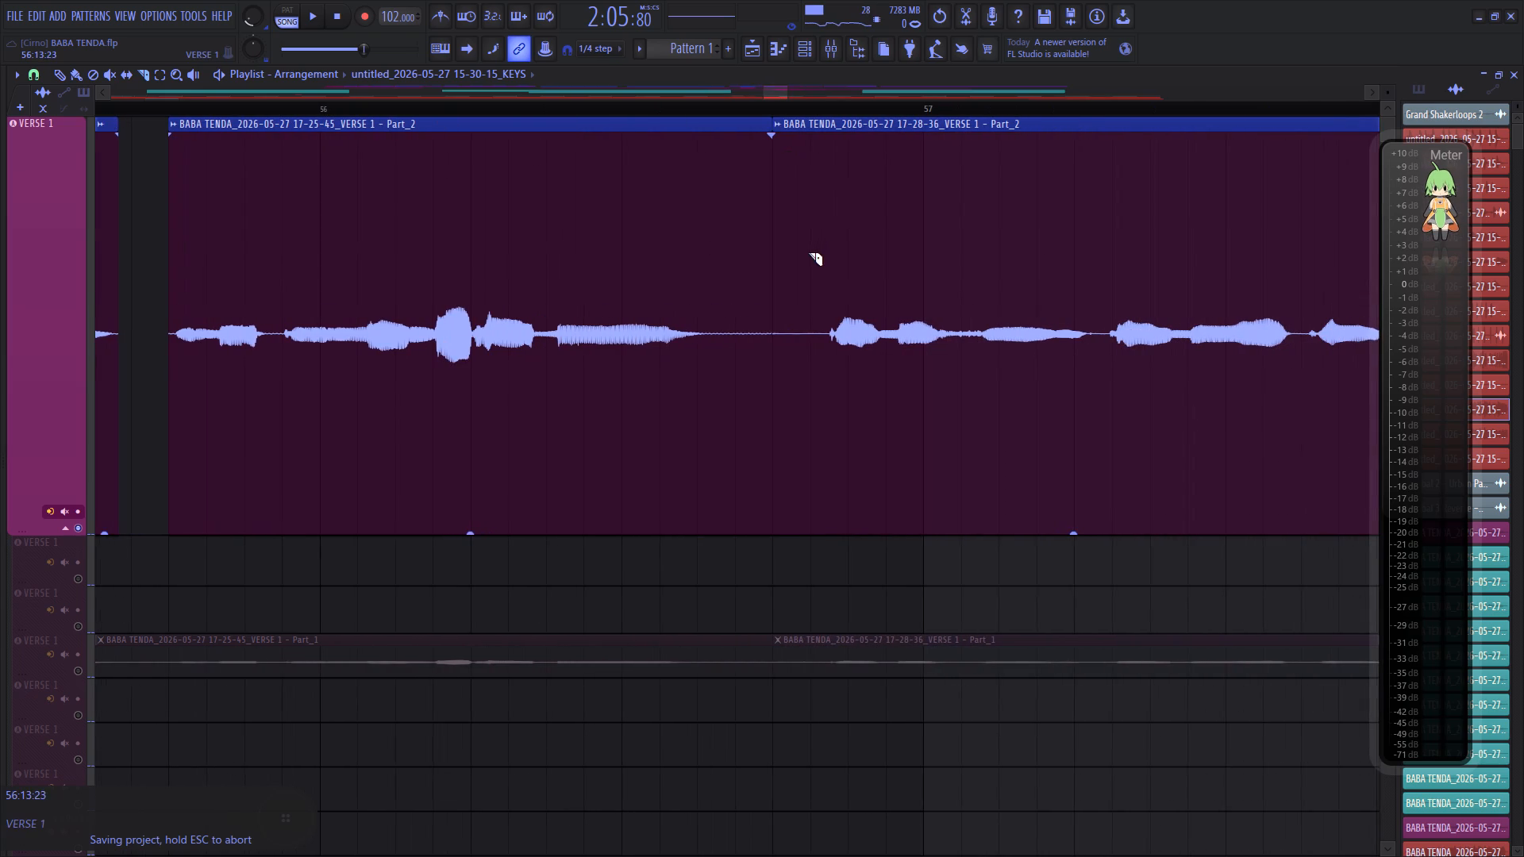
{"action": "right_click", "coordinate": [806, 289]}
{"action": "right_click", "coordinate": [720, 330]}
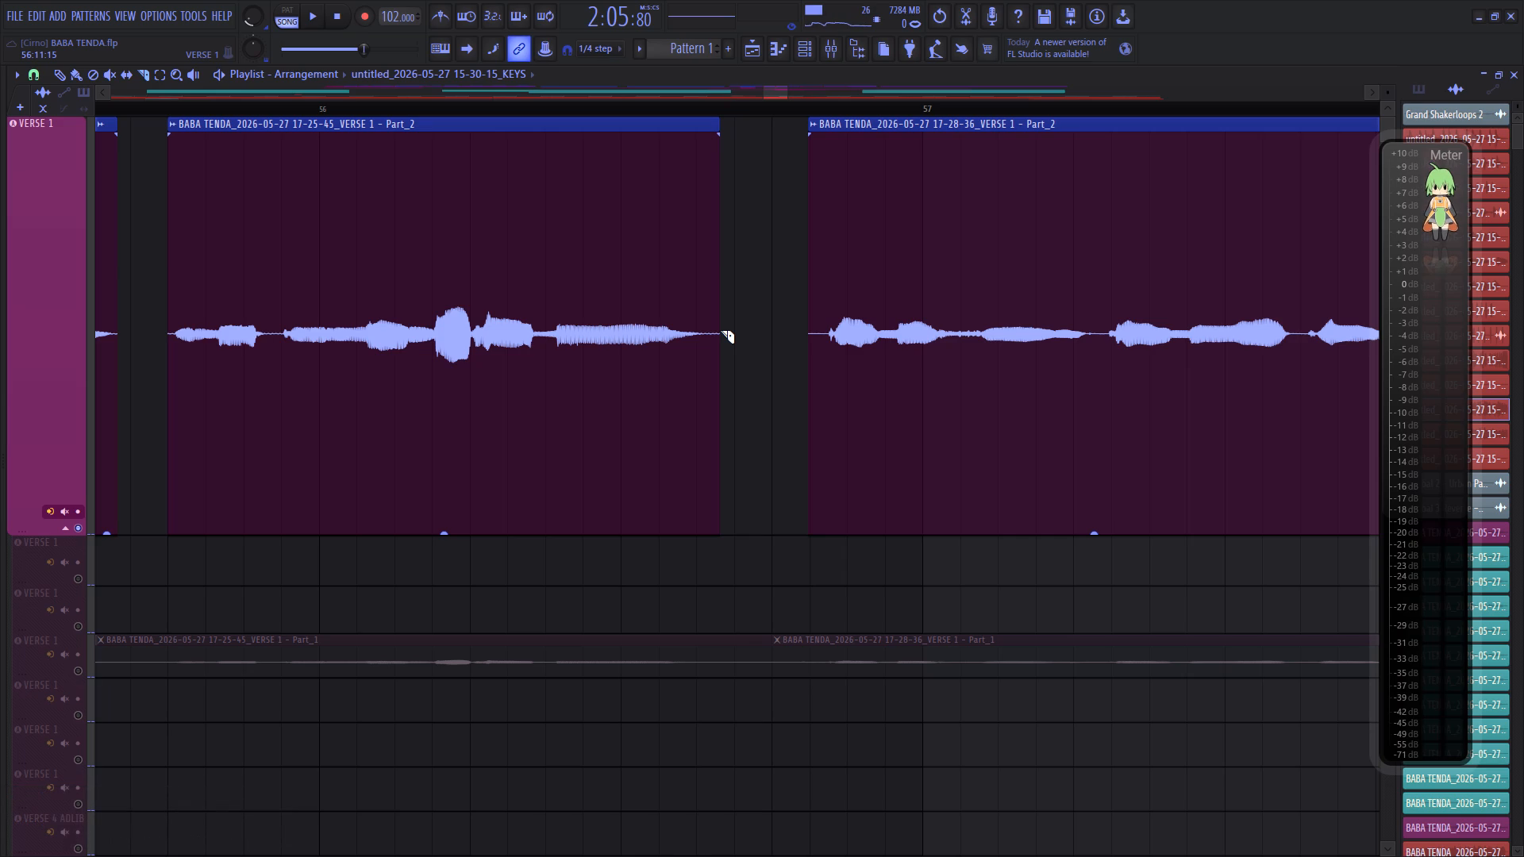
{"action": "left_click", "coordinate": [525, 116]}
{"action": "left_click_drag", "start_coordinate": [772, 92], "coordinate": [792, 111]}
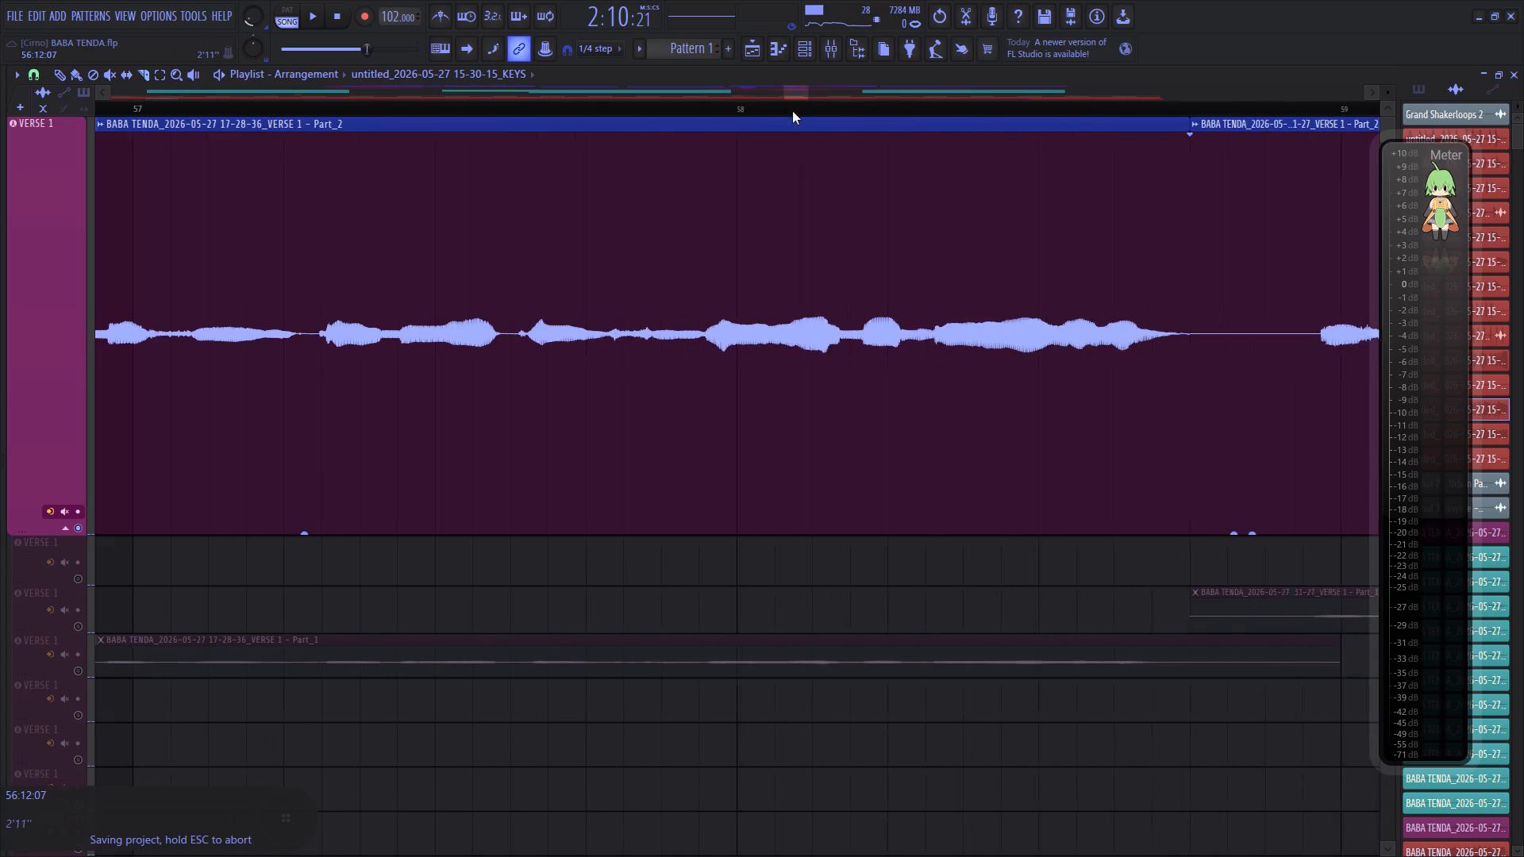
{"action": "left_click_drag", "start_coordinate": [792, 111], "coordinate": [792, 110]}
{"action": "key", "text": "space"}
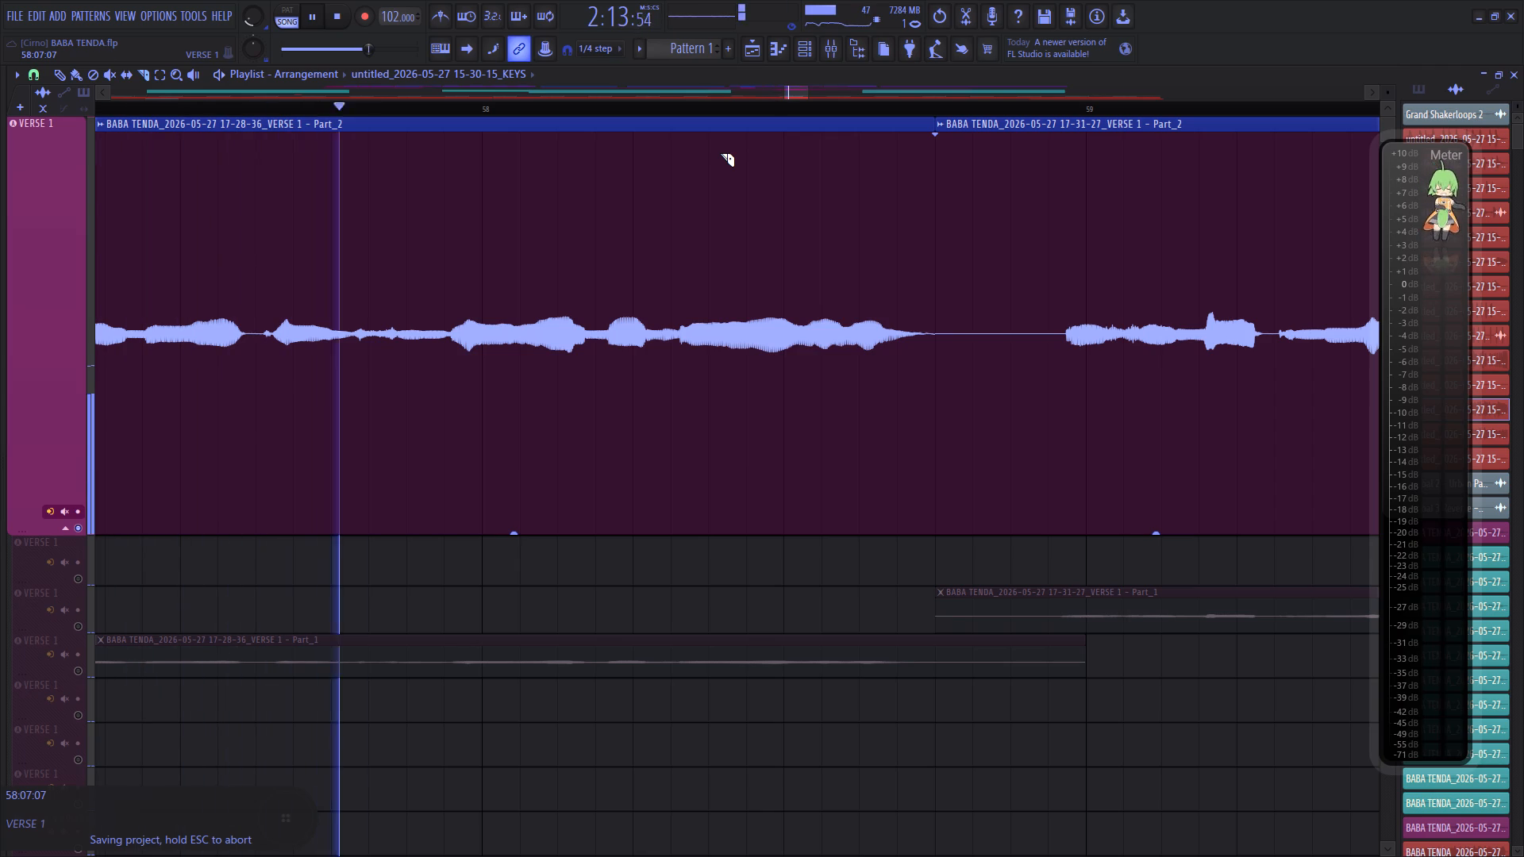
Trim the silent start of the 17-31-27 vocal clip up to just before bar 59 and listen on past bar 61.
{"action": "right_click", "coordinate": [1050, 317]}
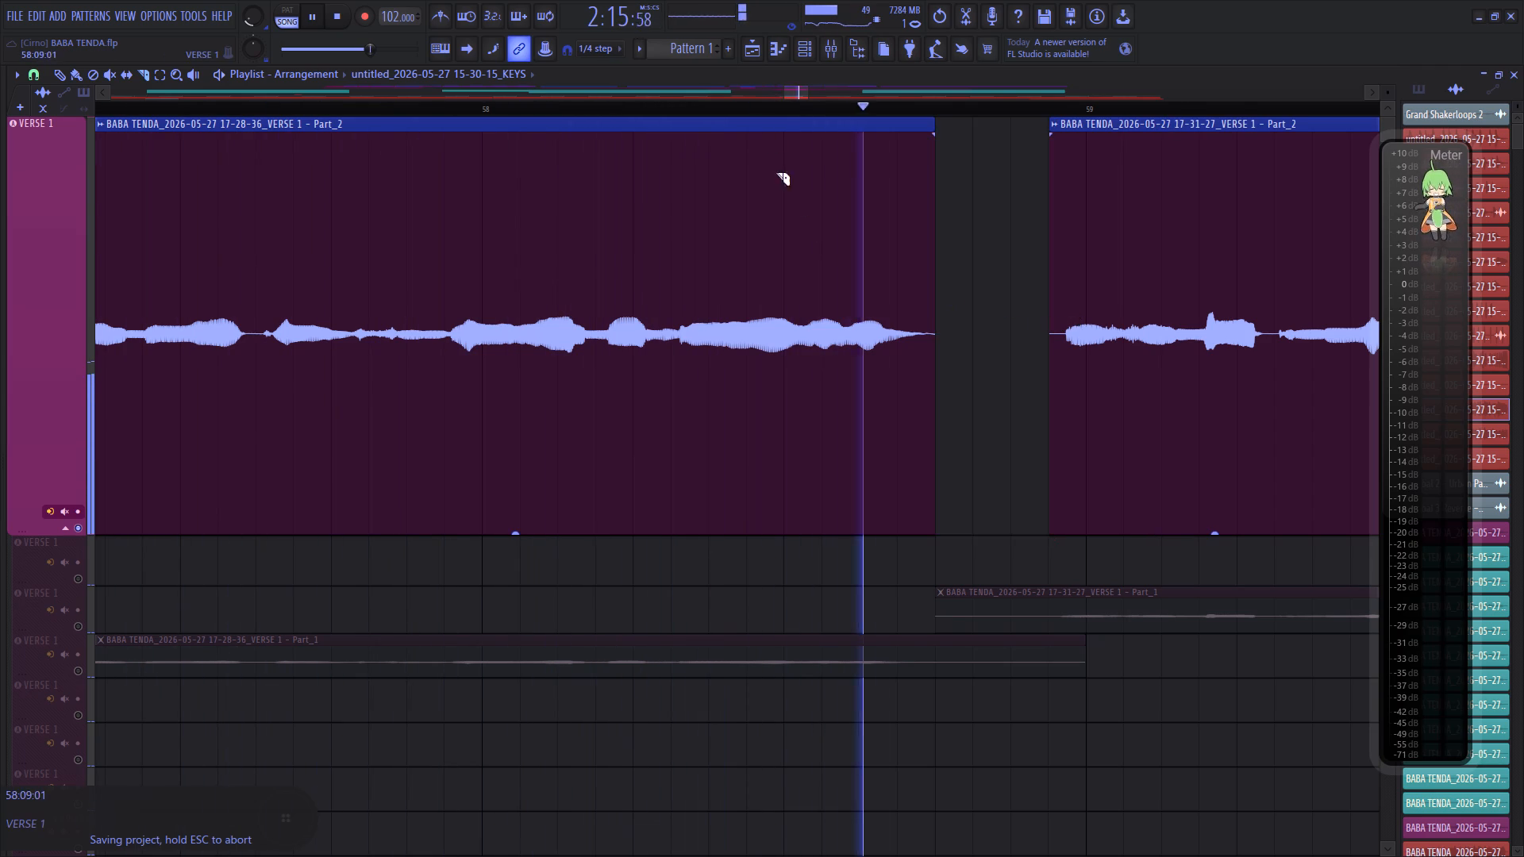
{"action": "left_click_drag", "start_coordinate": [800, 87], "coordinate": [815, 112]}
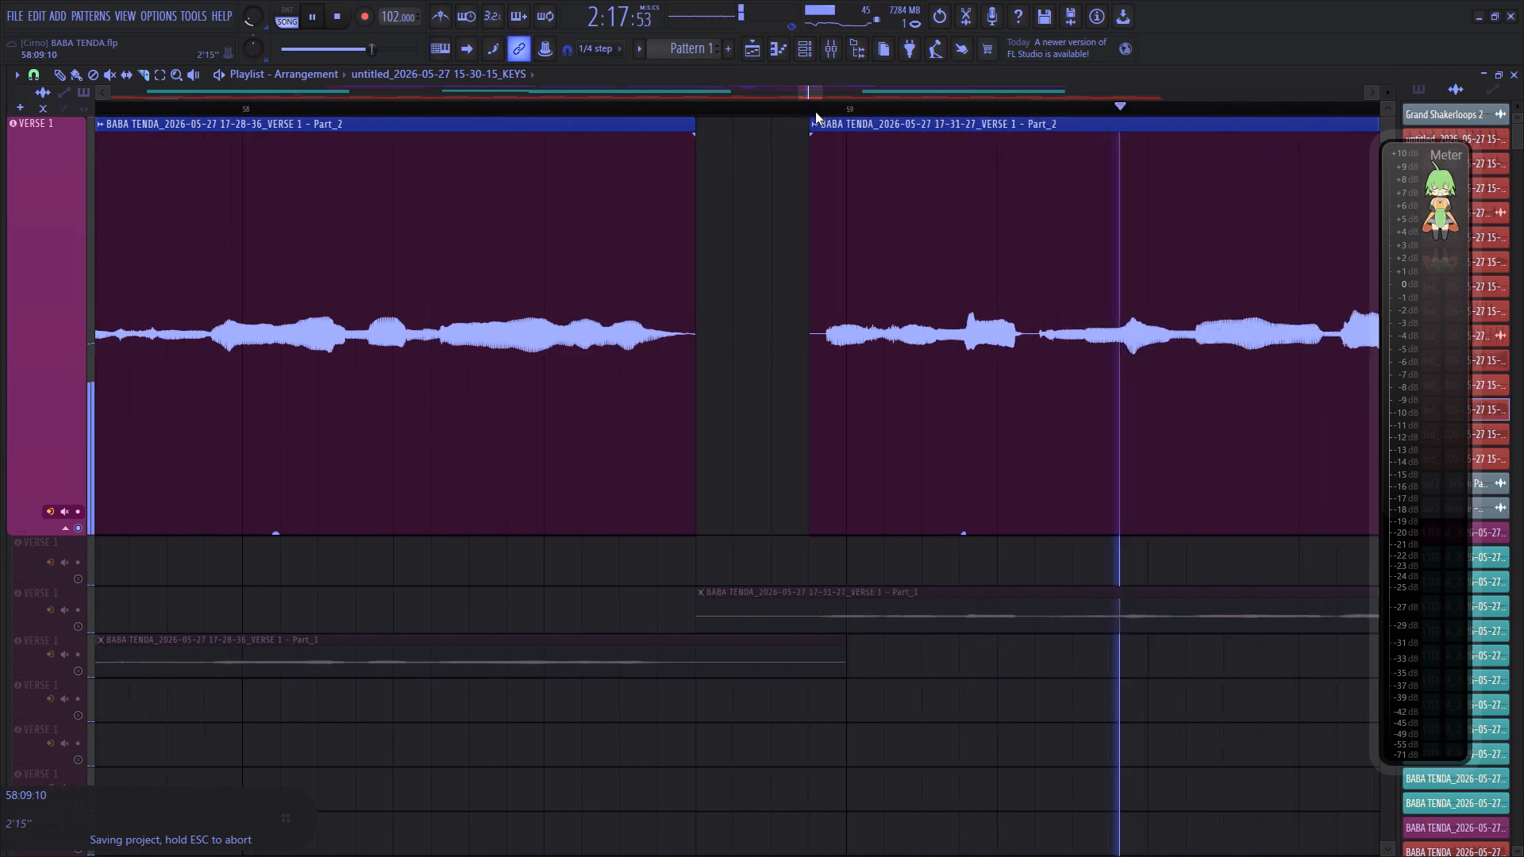
{"action": "left_click_drag", "start_coordinate": [815, 112], "coordinate": [818, 140]}
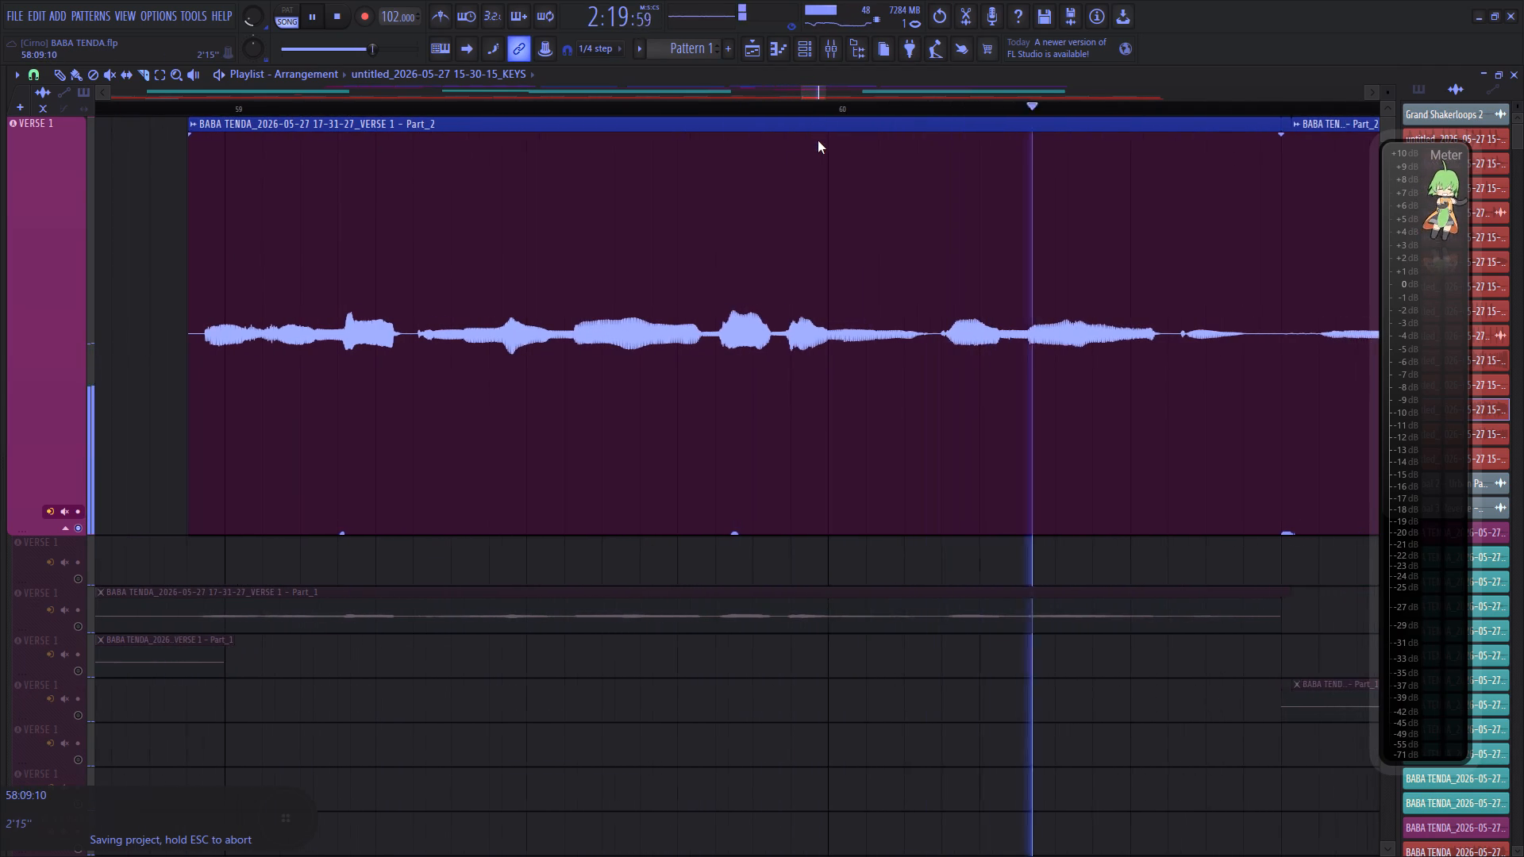
{"action": "left_click_drag", "start_coordinate": [818, 140], "coordinate": [840, 133]}
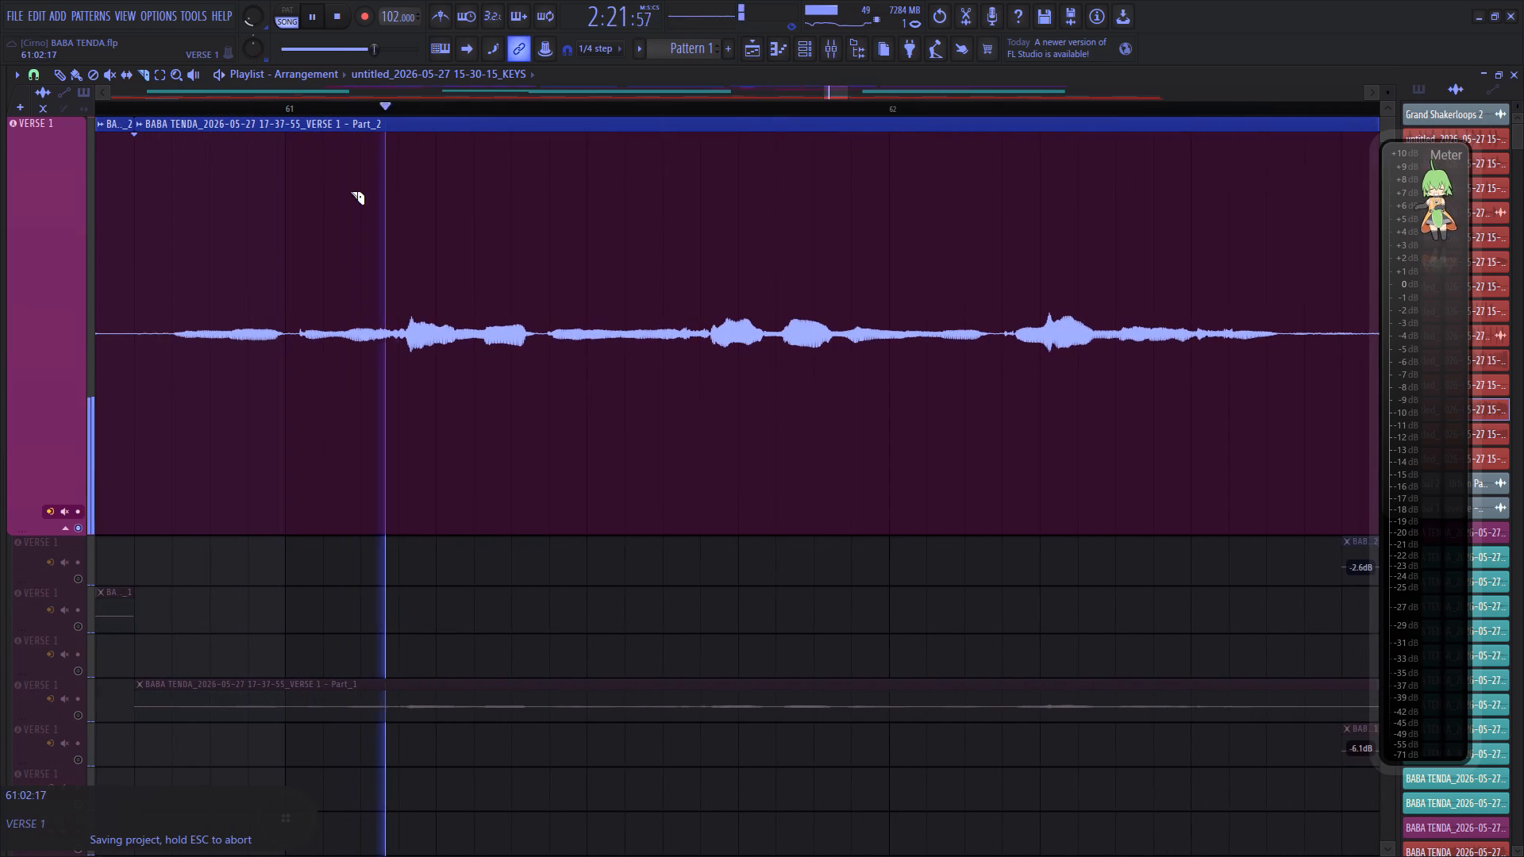
Trim the silent start of the 17-37-55 vocal clip a little before bar 61 and replay the transition.
{"action": "key", "text": "space"}
{"action": "left_click_drag", "start_coordinate": [837, 91], "coordinate": [824, 89]}
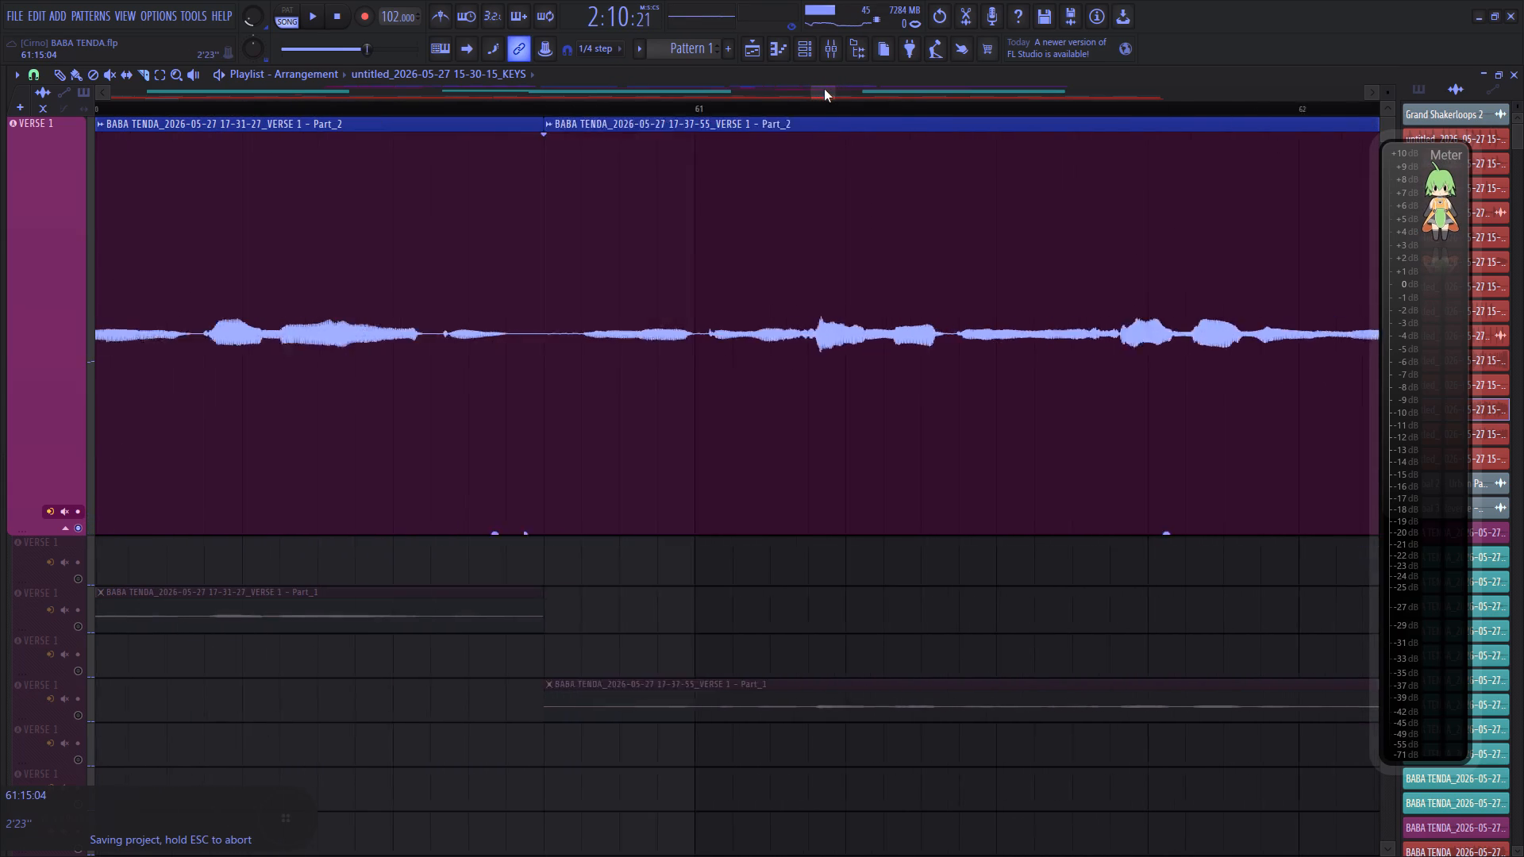
{"action": "left_click_drag", "start_coordinate": [824, 89], "coordinate": [824, 90]}
{"action": "left_click", "coordinate": [630, 106]}
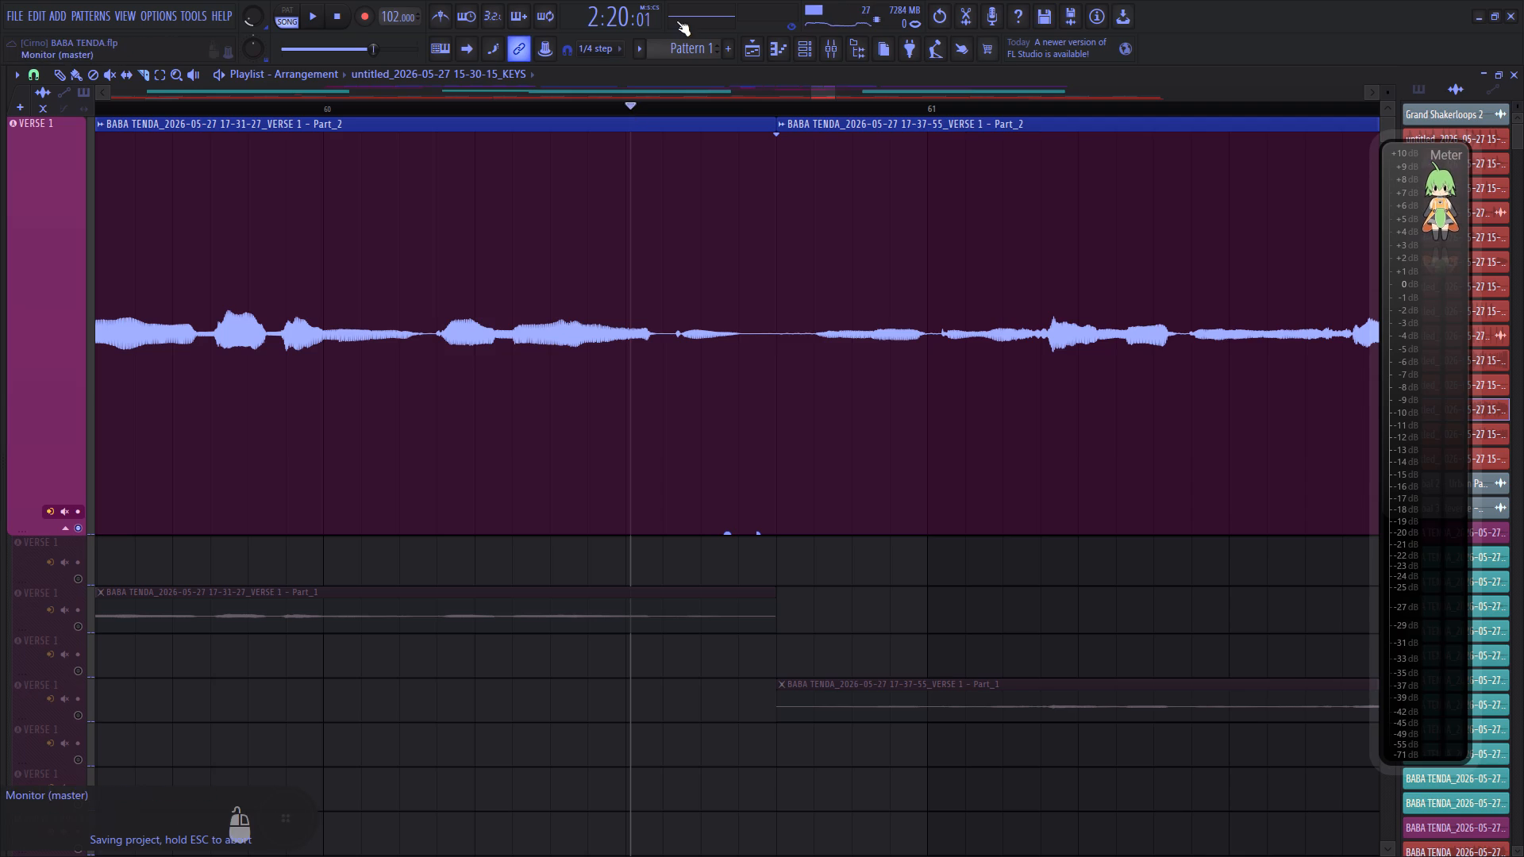
{"action": "key", "text": "space"}
{"action": "key", "text": "space"}
{"action": "right_click", "coordinate": [802, 338]}
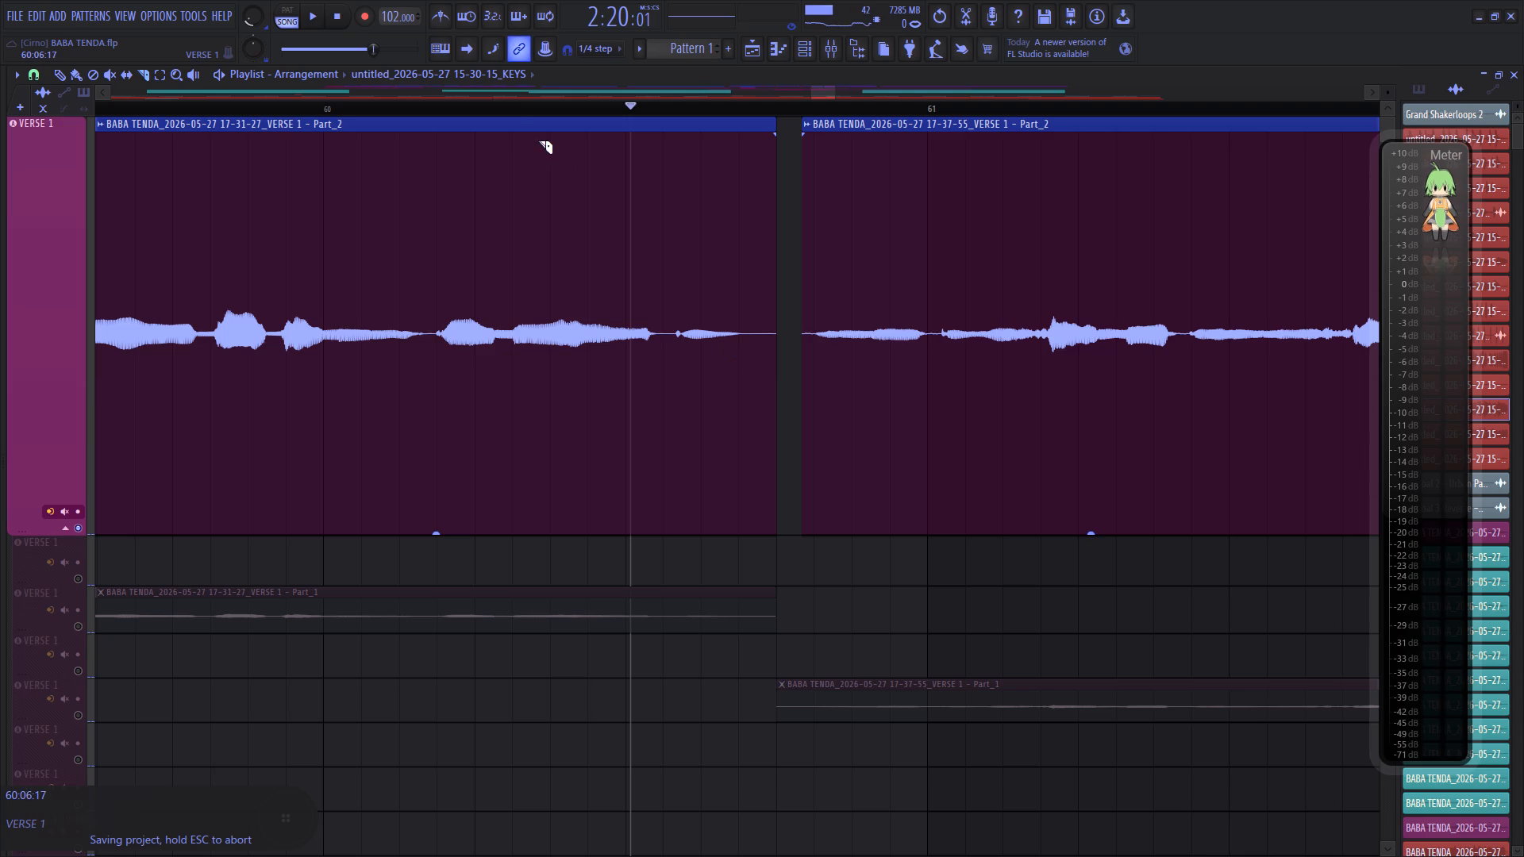
{"action": "left_click", "coordinate": [501, 117]}
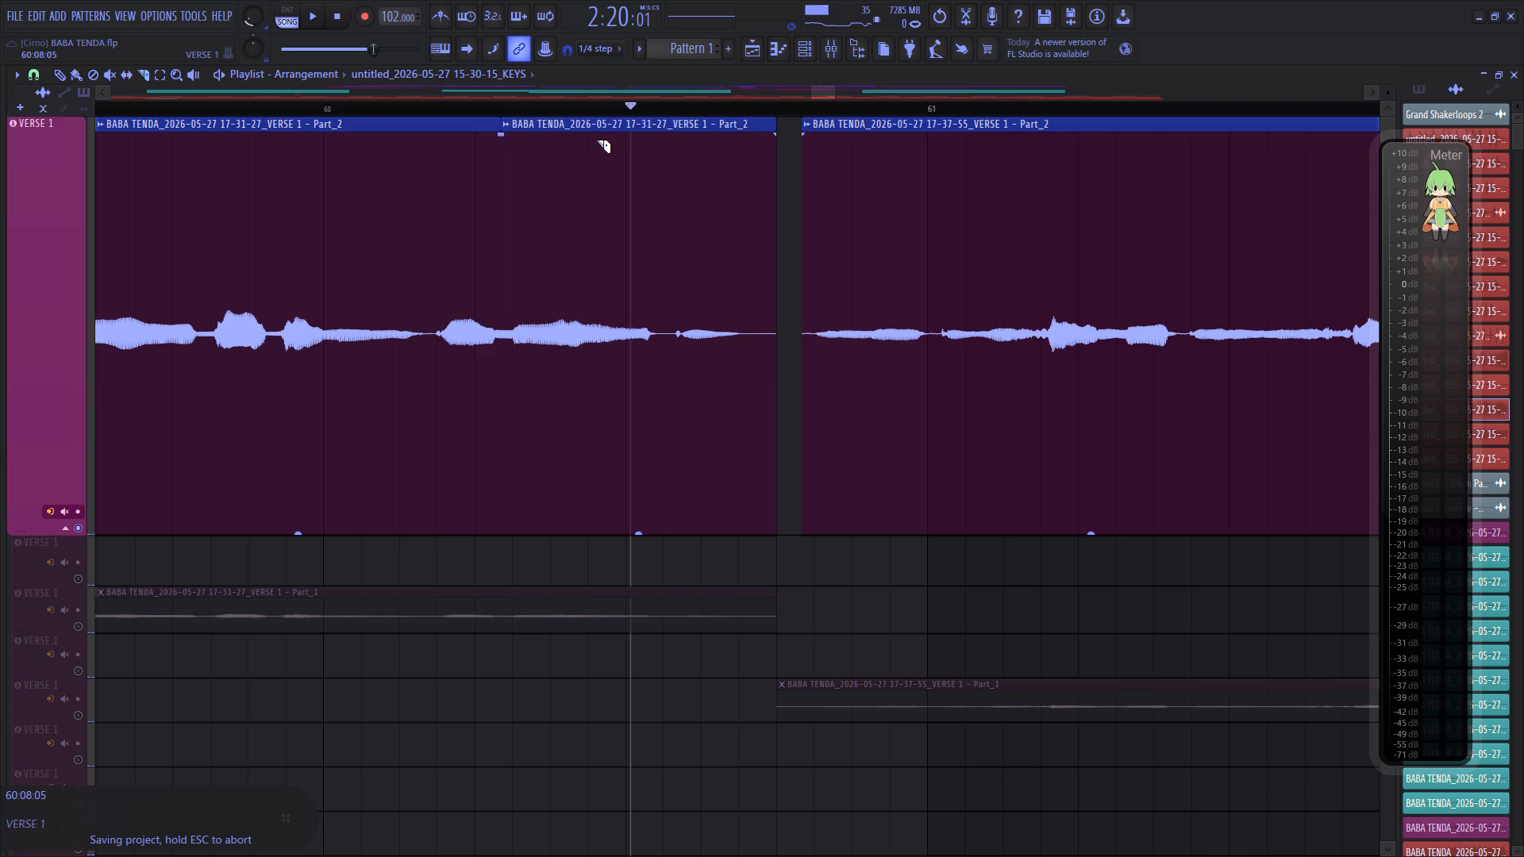
{"action": "key", "text": "ctrl+z"}
{"action": "left_click", "coordinate": [524, 107]}
{"action": "key", "text": "space"}
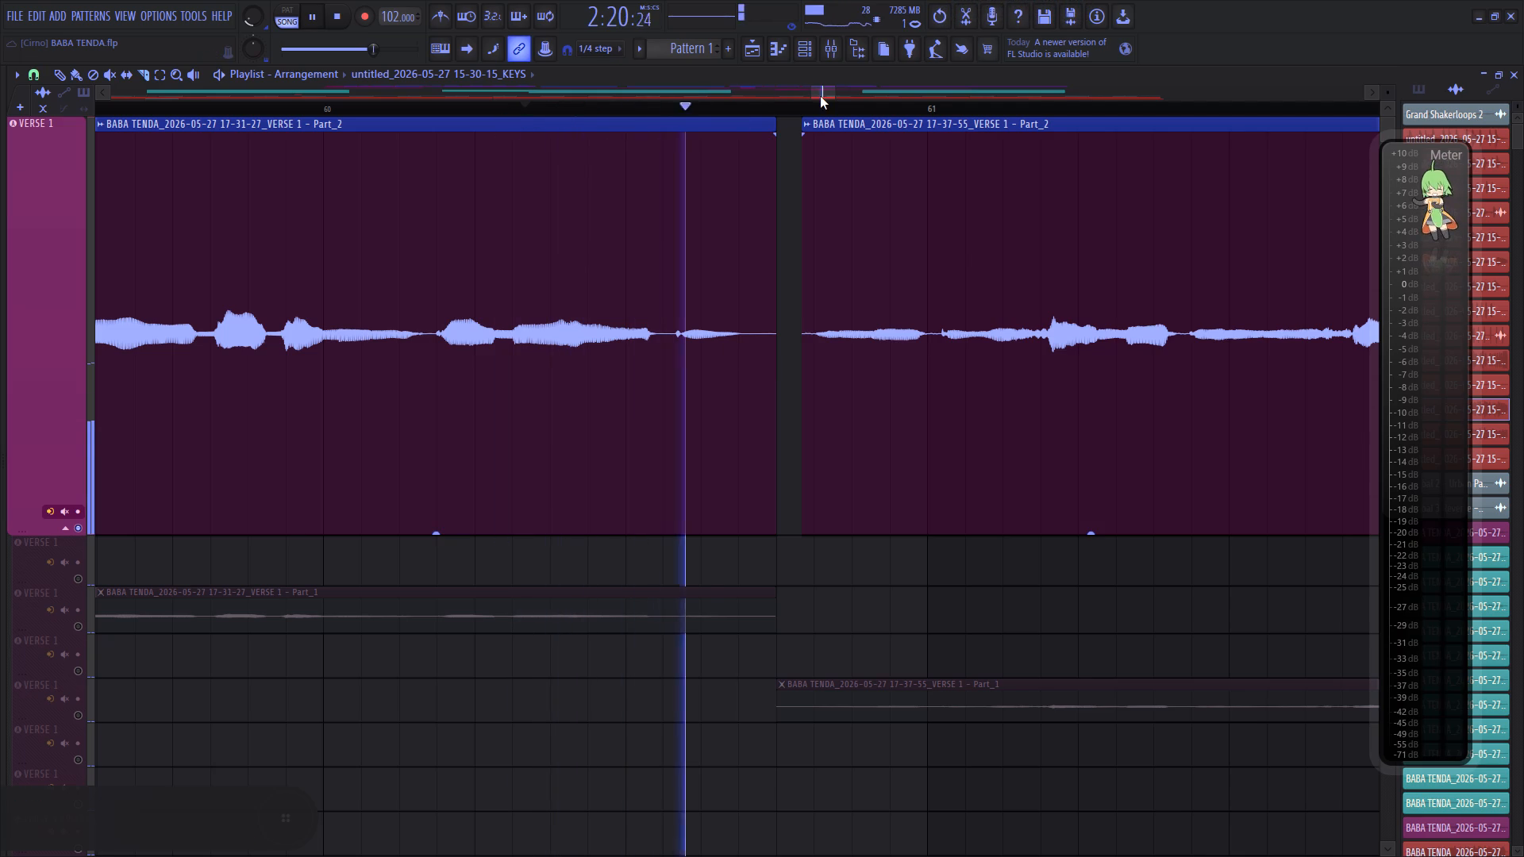
{"action": "left_click_drag", "start_coordinate": [820, 97], "coordinate": [832, 121]}
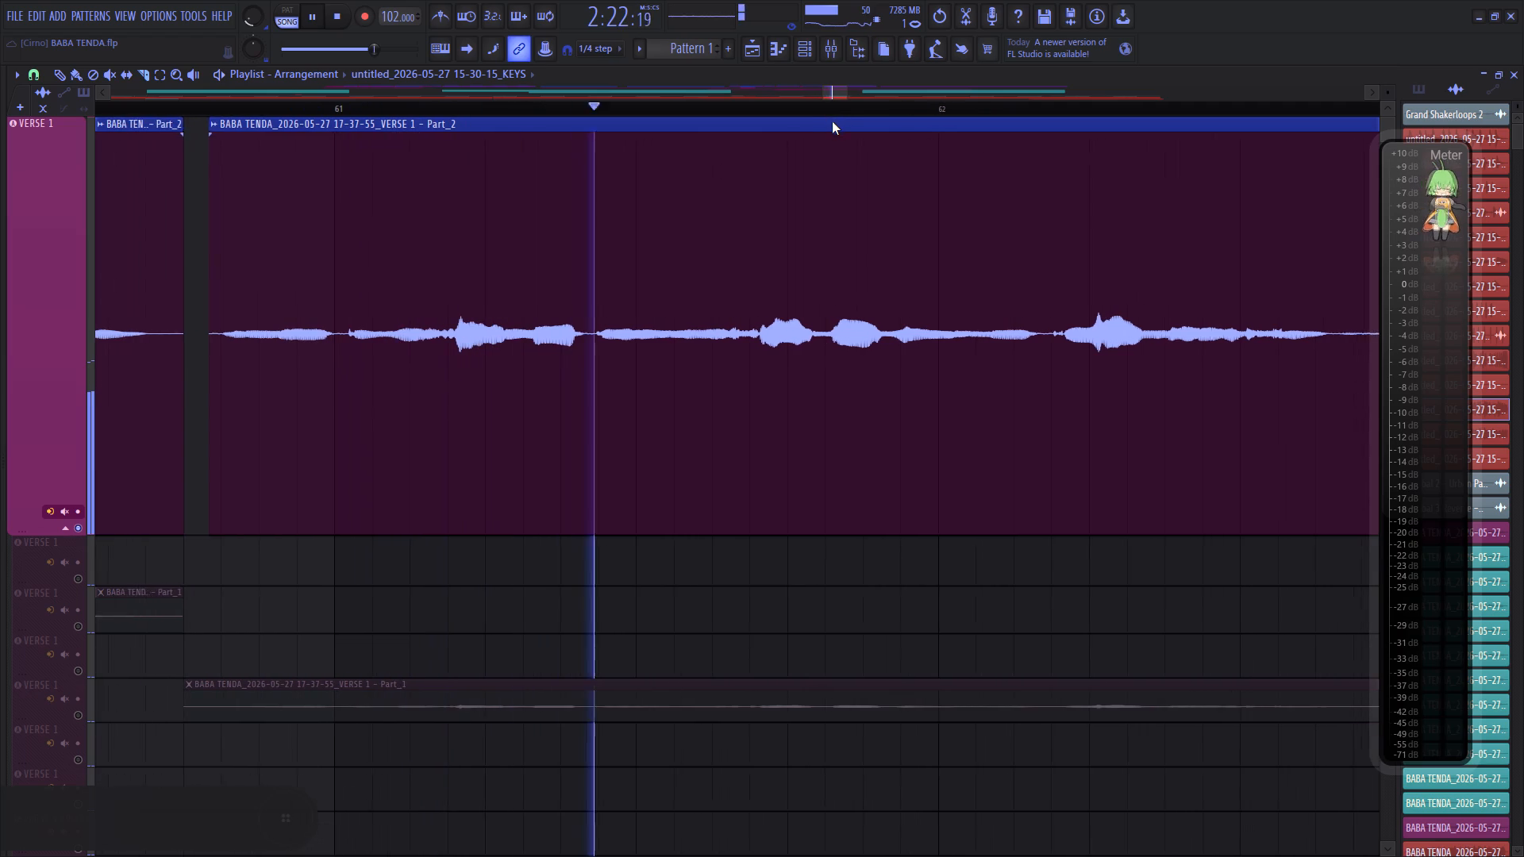
Slice off the noisy gap before bar 63 in the 17-37-55 clip, lower its gain to -7.3 dB and replay the passage.
{"action": "left_click_drag", "start_coordinate": [832, 121], "coordinate": [852, 175]}
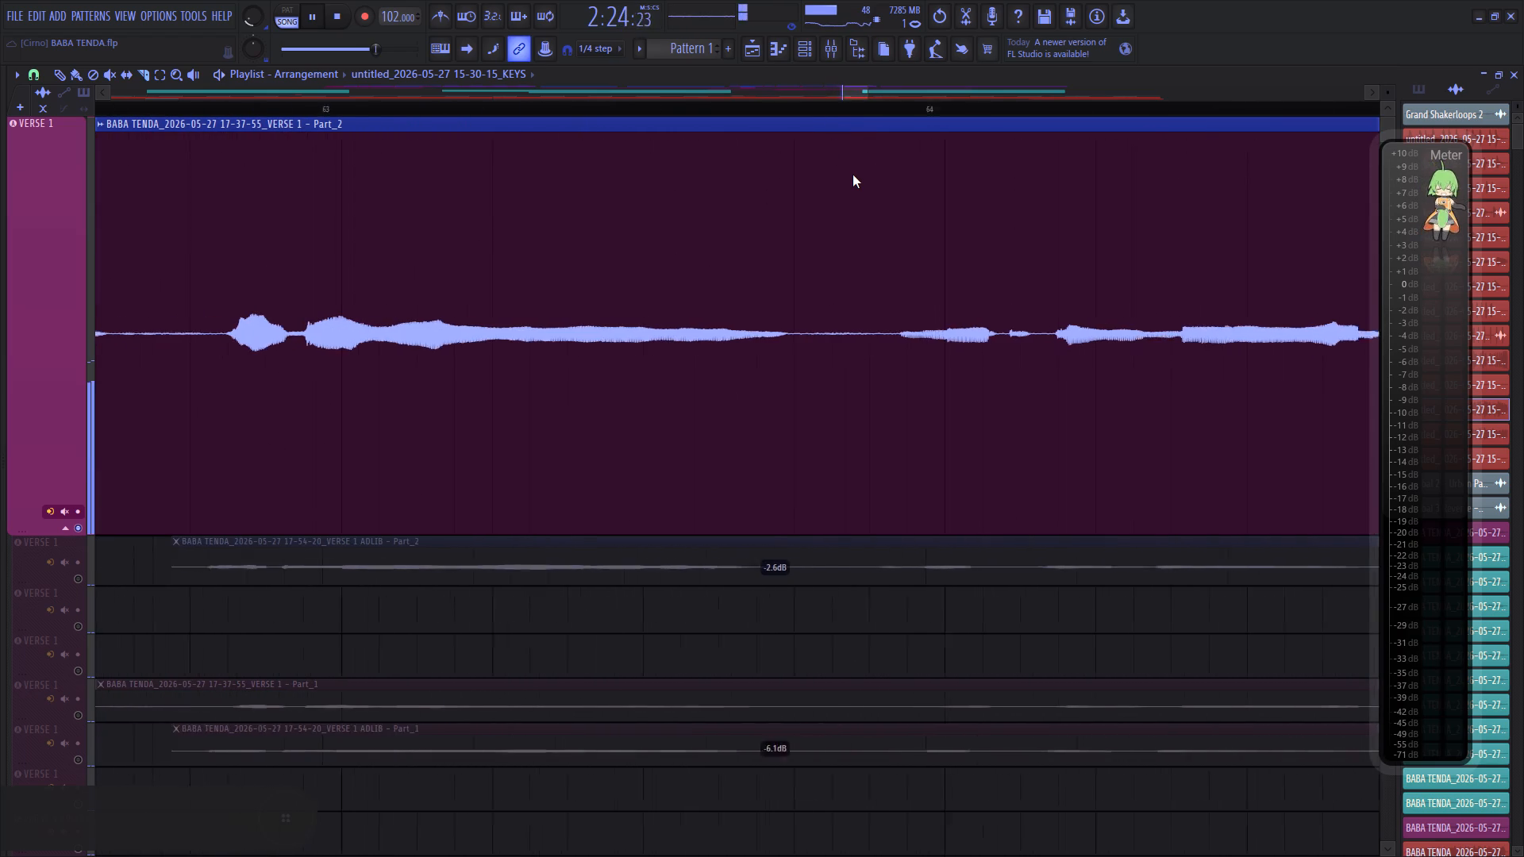
{"action": "left_click_drag", "start_coordinate": [852, 175], "coordinate": [852, 171]}
{"action": "left_click", "coordinate": [318, 342]}
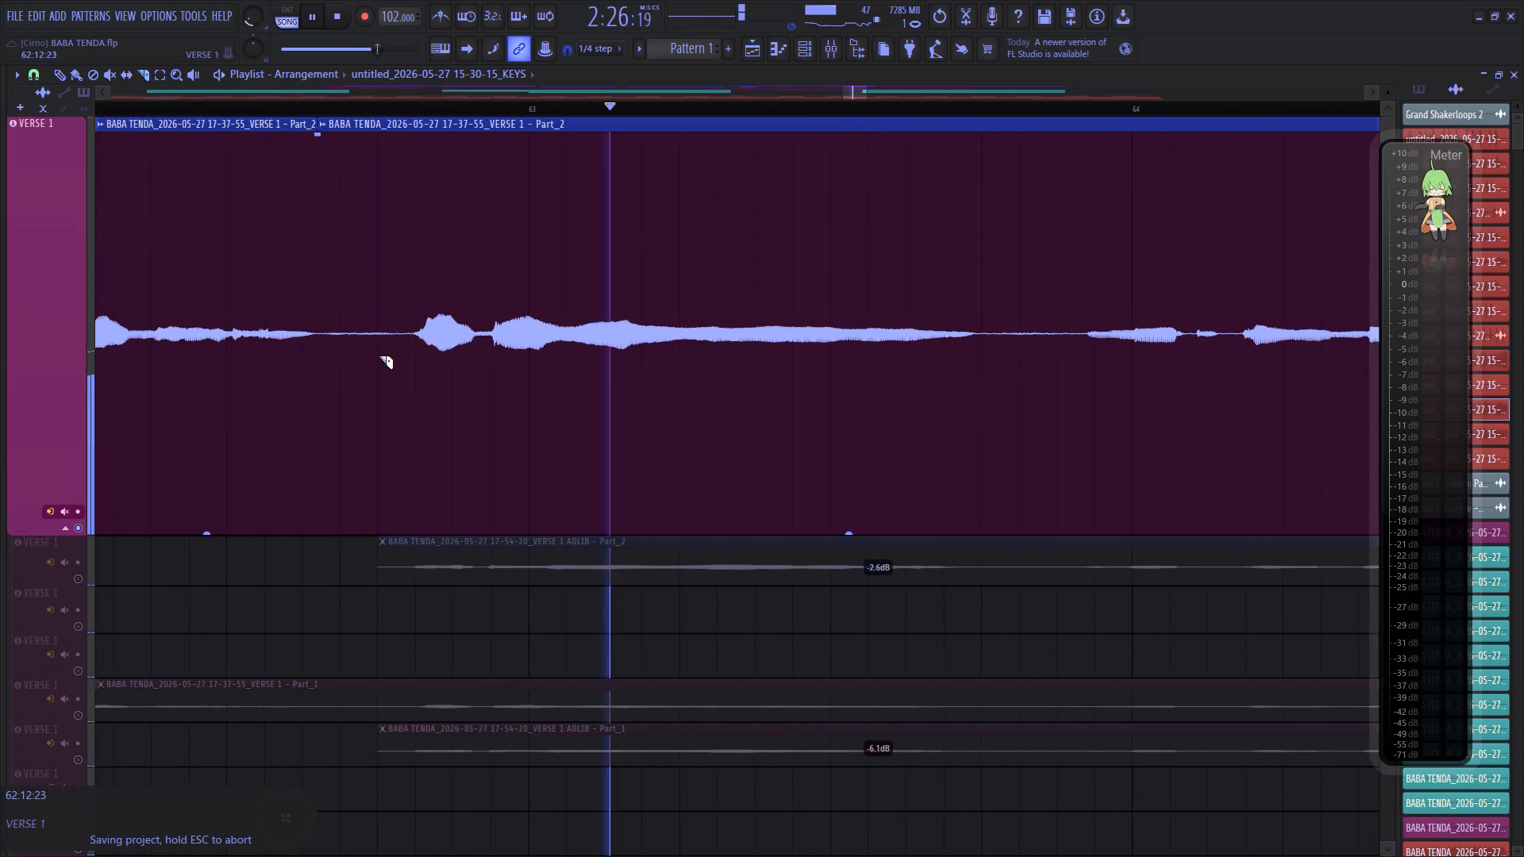
{"action": "left_click_drag", "start_coordinate": [402, 349], "coordinate": [400, 336]}
{"action": "key", "text": "space"}
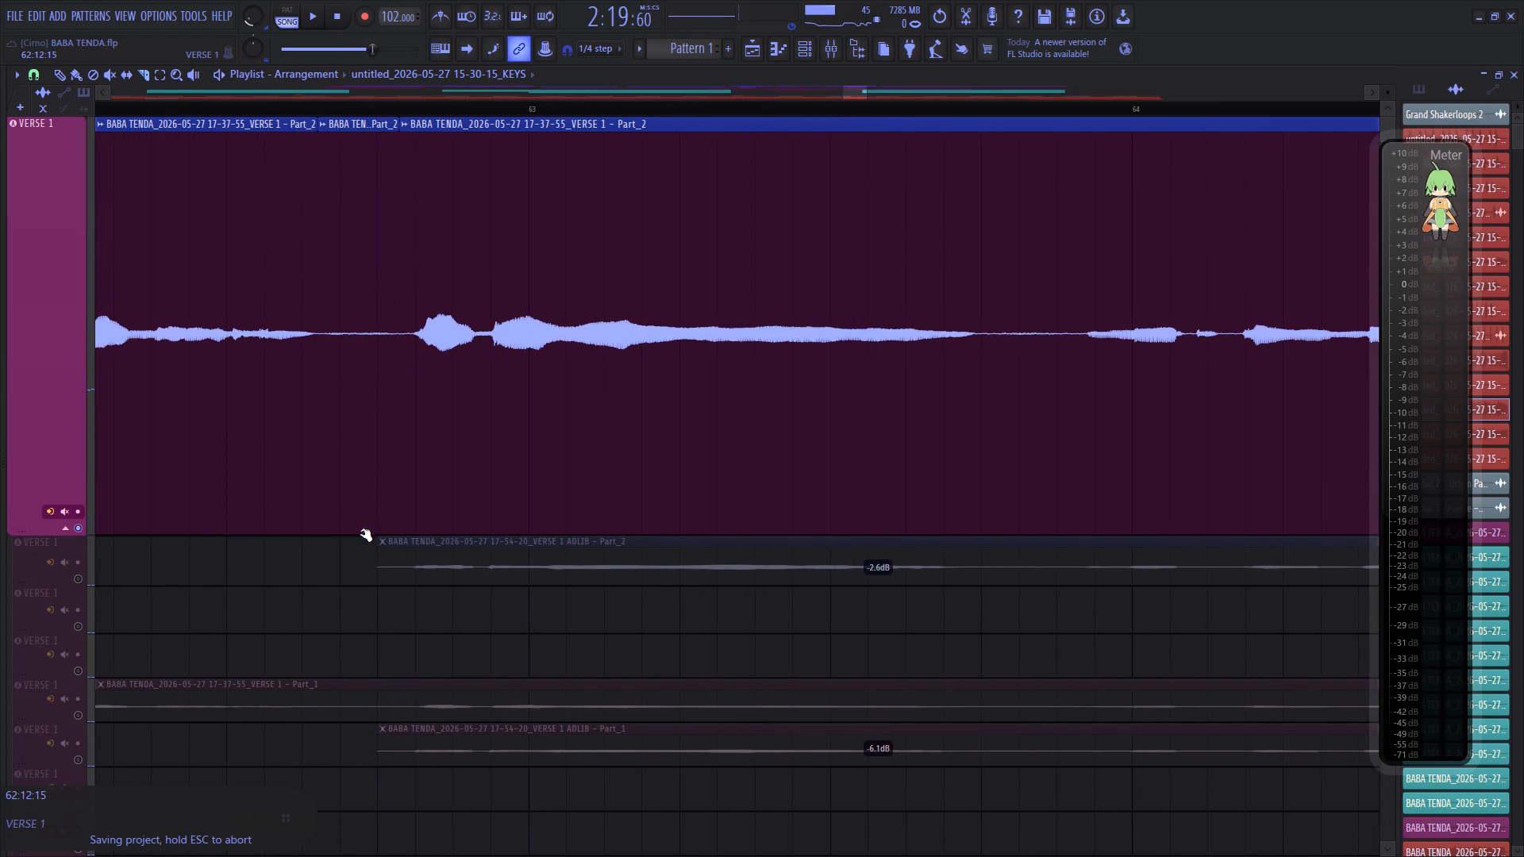
{"action": "left_click_drag", "start_coordinate": [359, 530], "coordinate": [383, 625]}
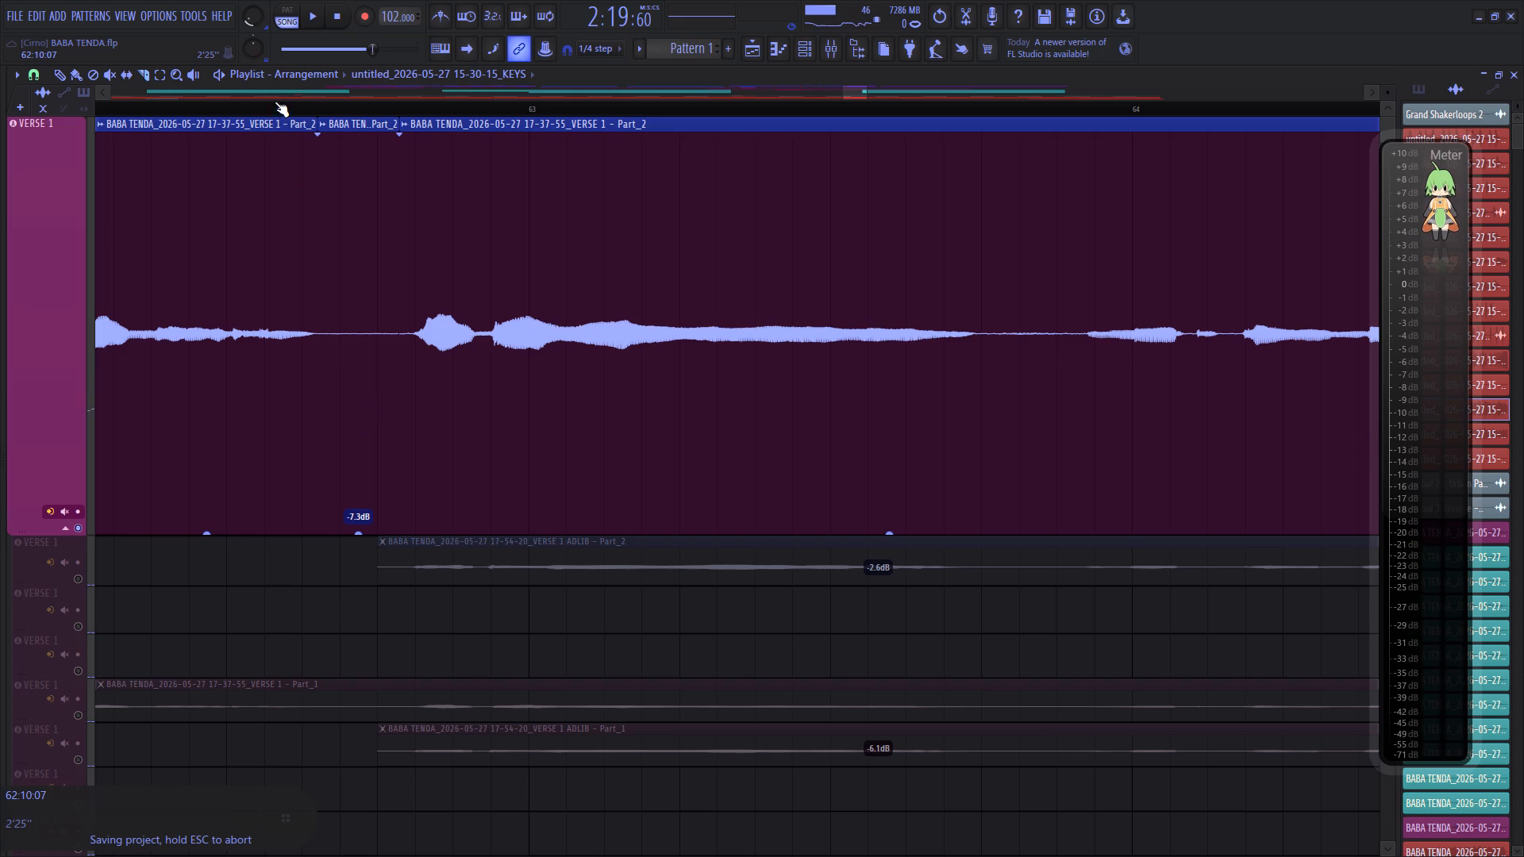
{"action": "left_click", "coordinate": [275, 102]}
{"action": "key", "text": "space"}
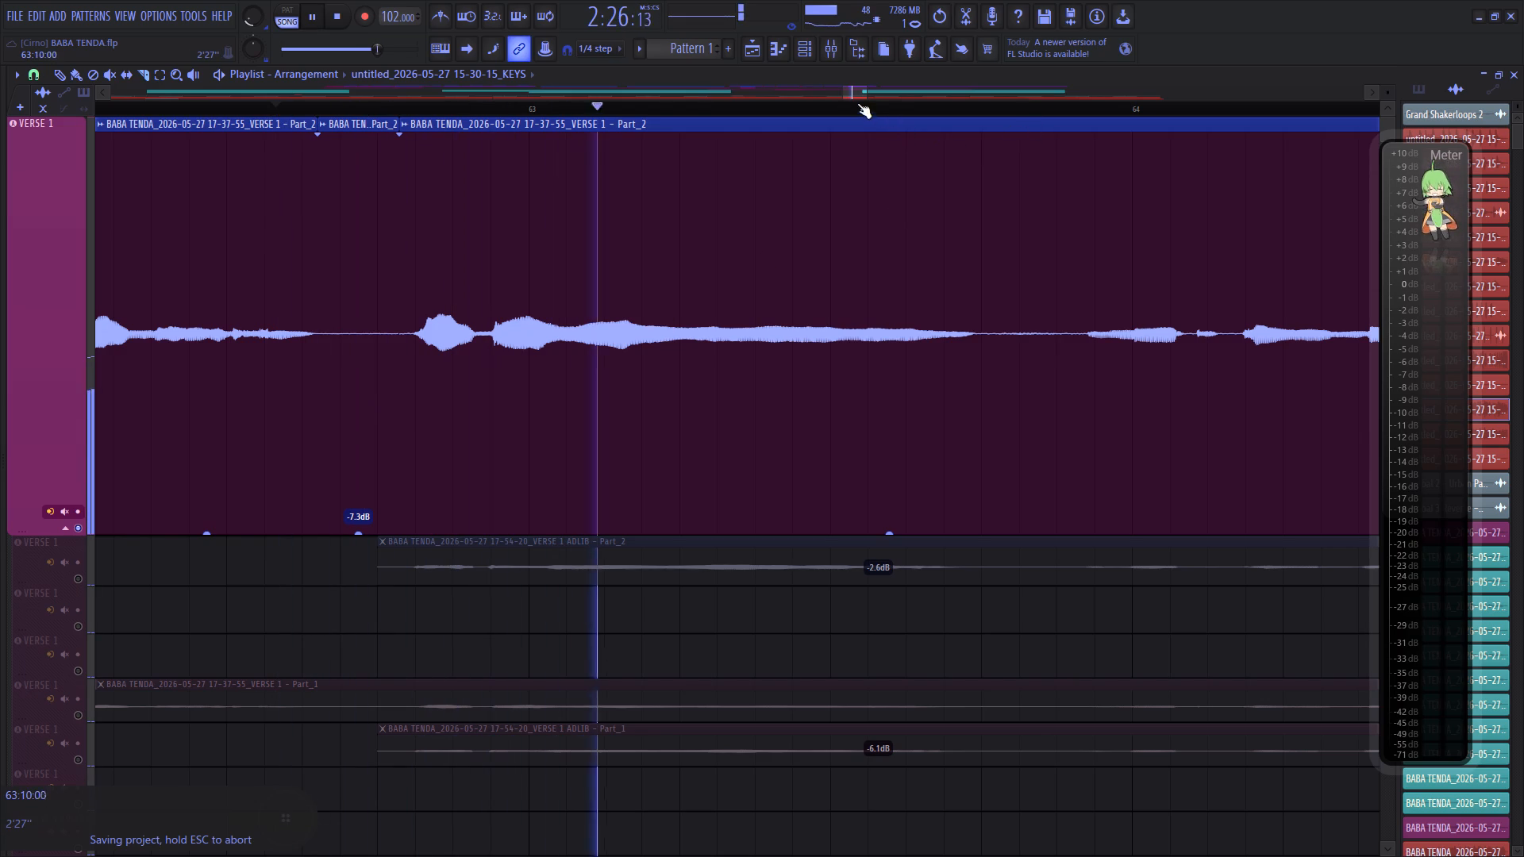
Slice off the noisy gap before bar 64 in the 17-37-55 clip, lower its gain to -10.6 dB and stop playback.
{"action": "left_click_drag", "start_coordinate": [852, 94], "coordinate": [860, 133]}
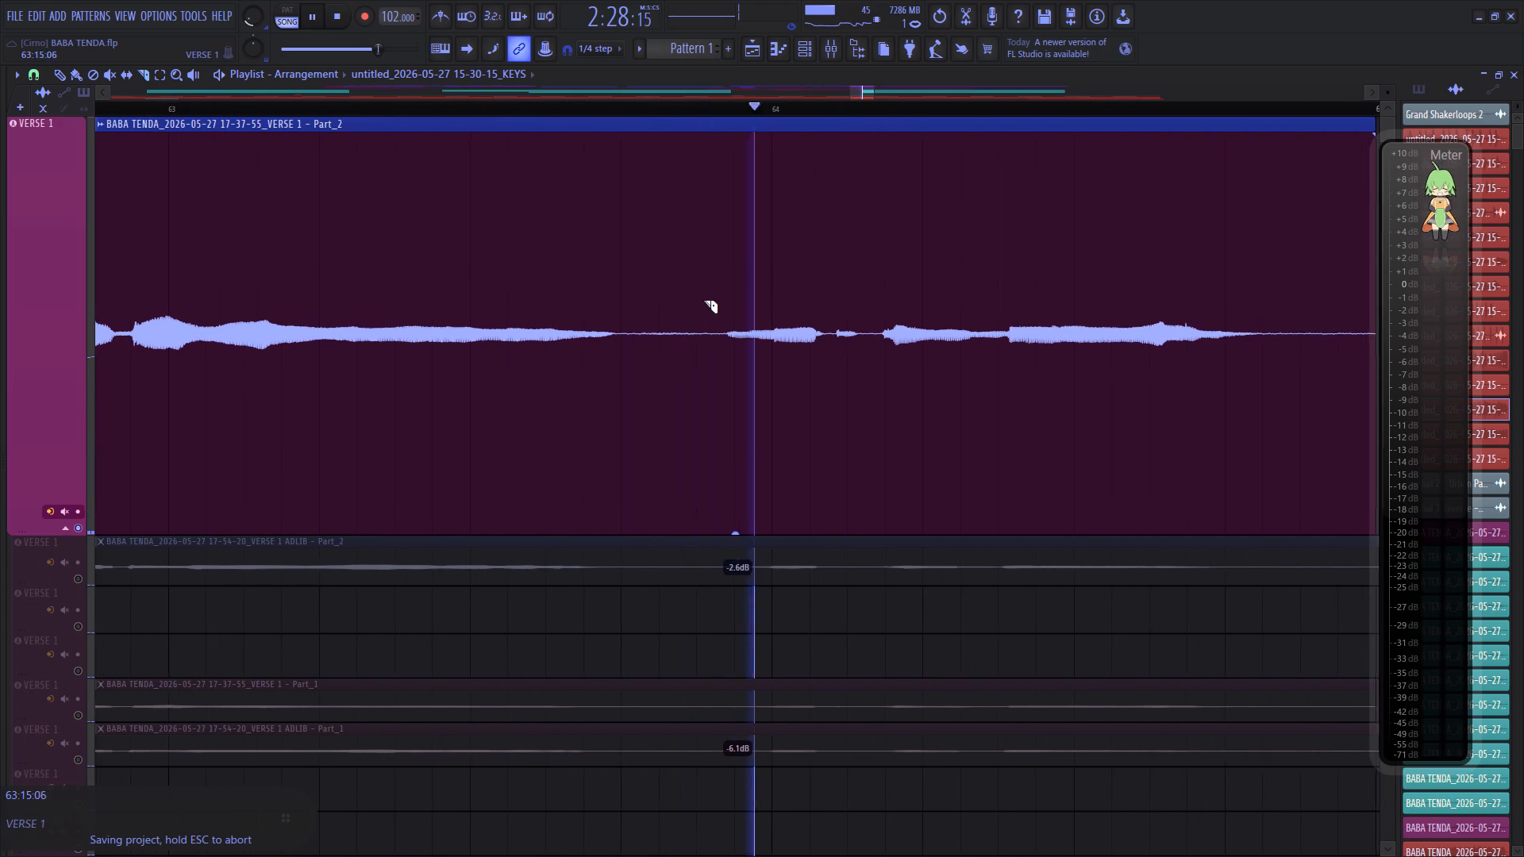
{"action": "left_click", "coordinate": [624, 317]}
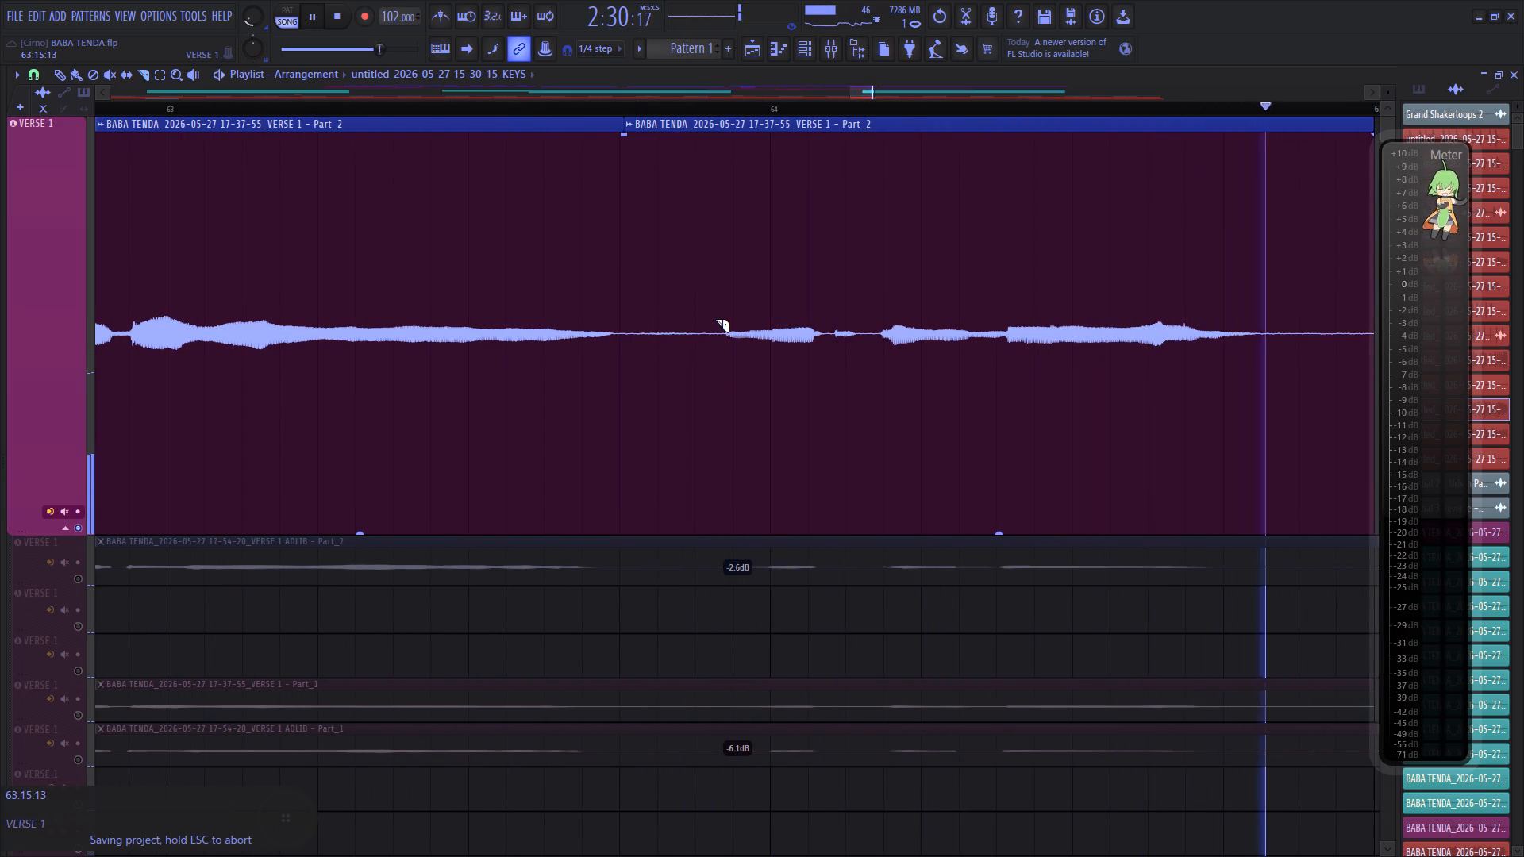
{"action": "left_click", "coordinate": [726, 312]}
{"action": "left_click_drag", "start_coordinate": [679, 533], "coordinate": [676, 651]}
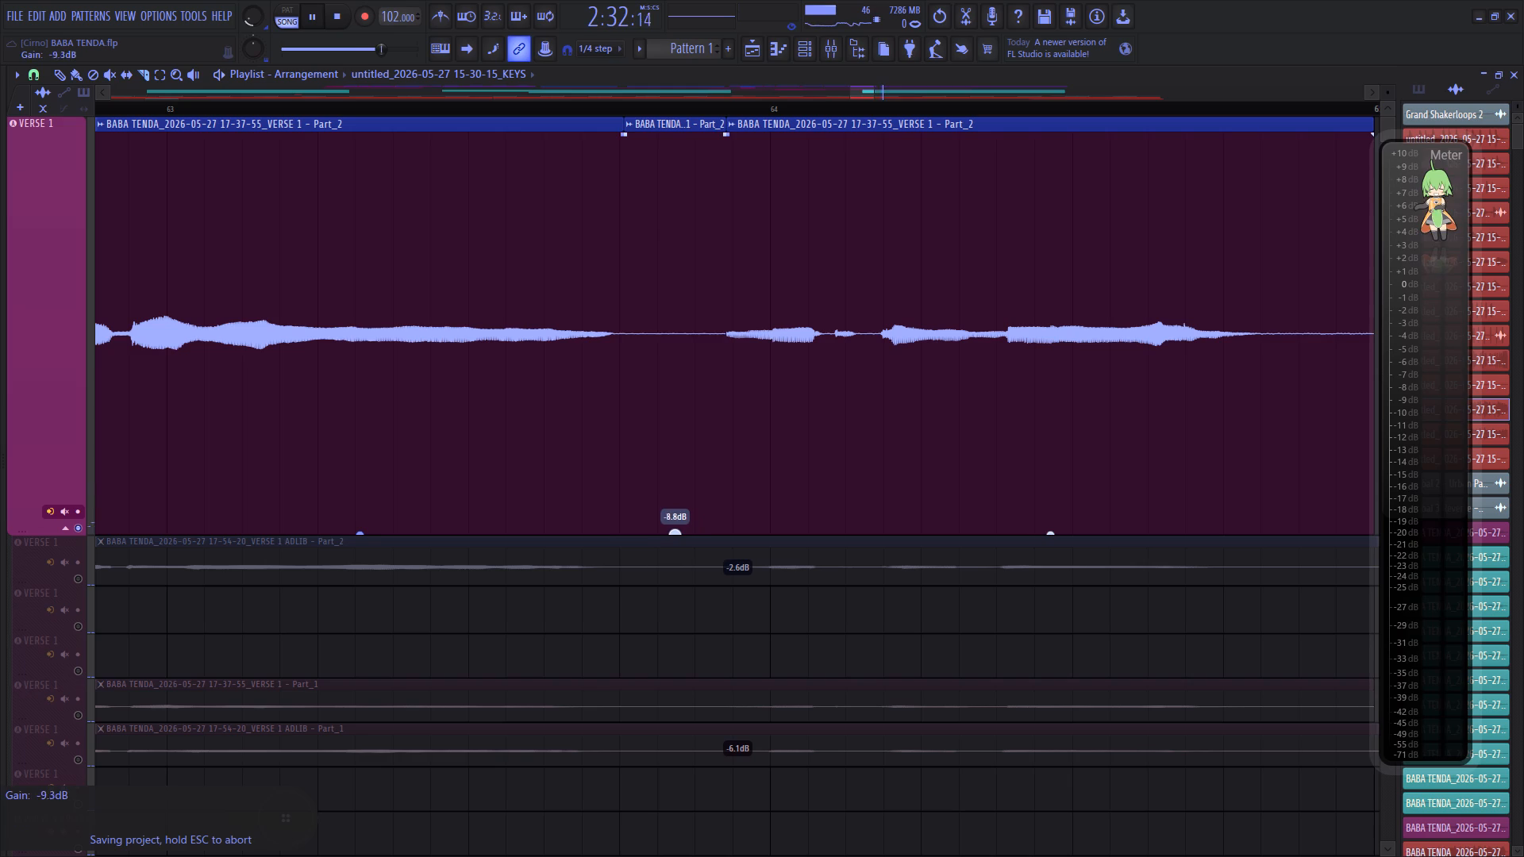
{"action": "left_click_drag", "start_coordinate": [676, 651], "coordinate": [675, 671]}
{"action": "key", "text": "space"}
Shrink the enlarged VERSE 1 track, and solo and enlarge the VERSE 1 track directly below it that holds the adlib clips.
{"action": "scroll", "coordinate": [659, 113], "scroll_direction": "down", "scroll_amount": 10}
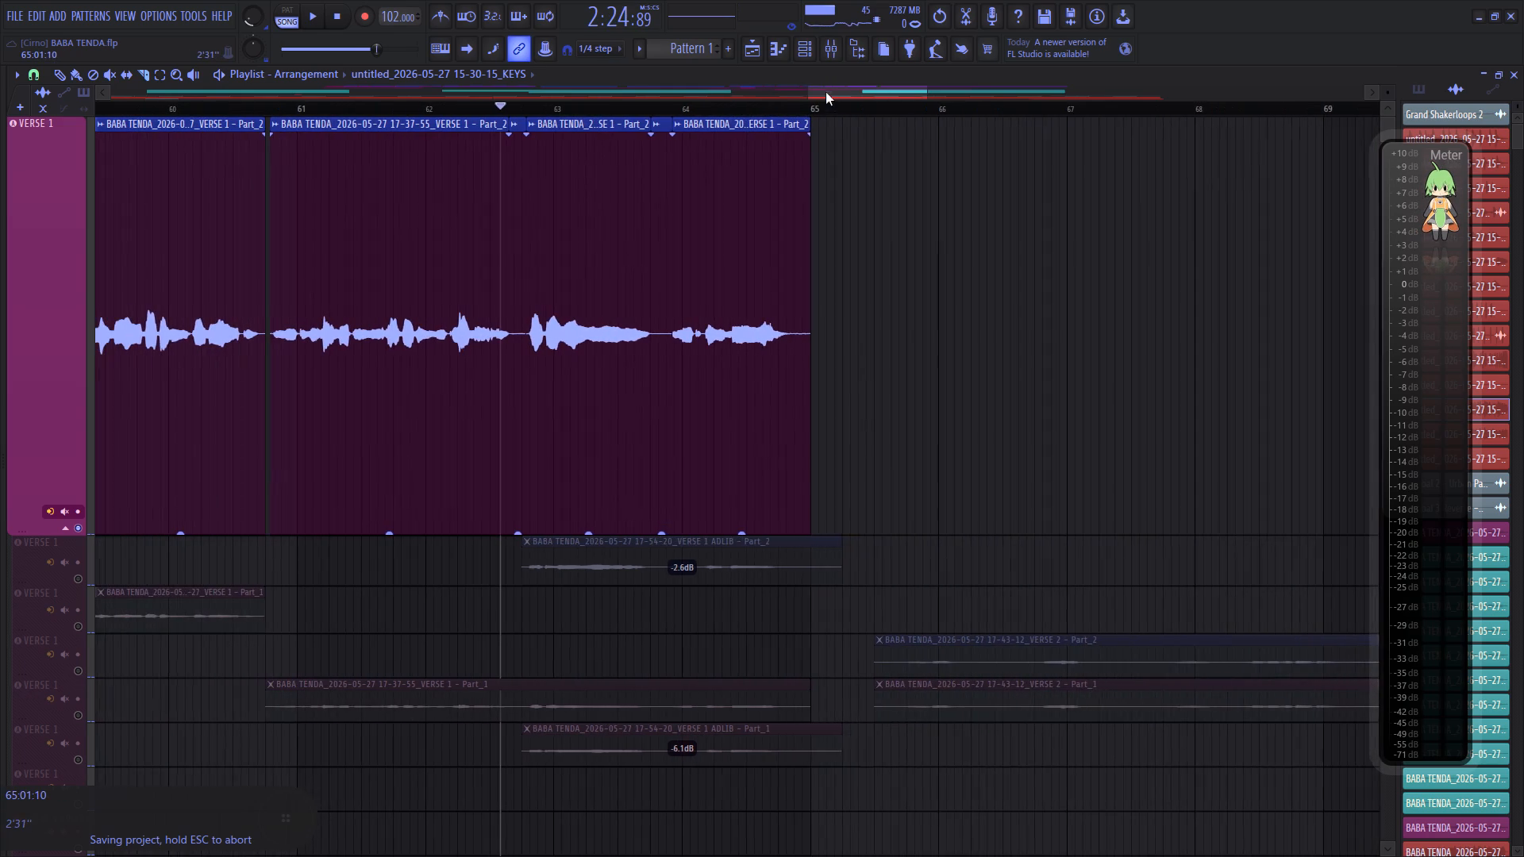
{"action": "left_click_drag", "start_coordinate": [854, 94], "coordinate": [1066, 65]}
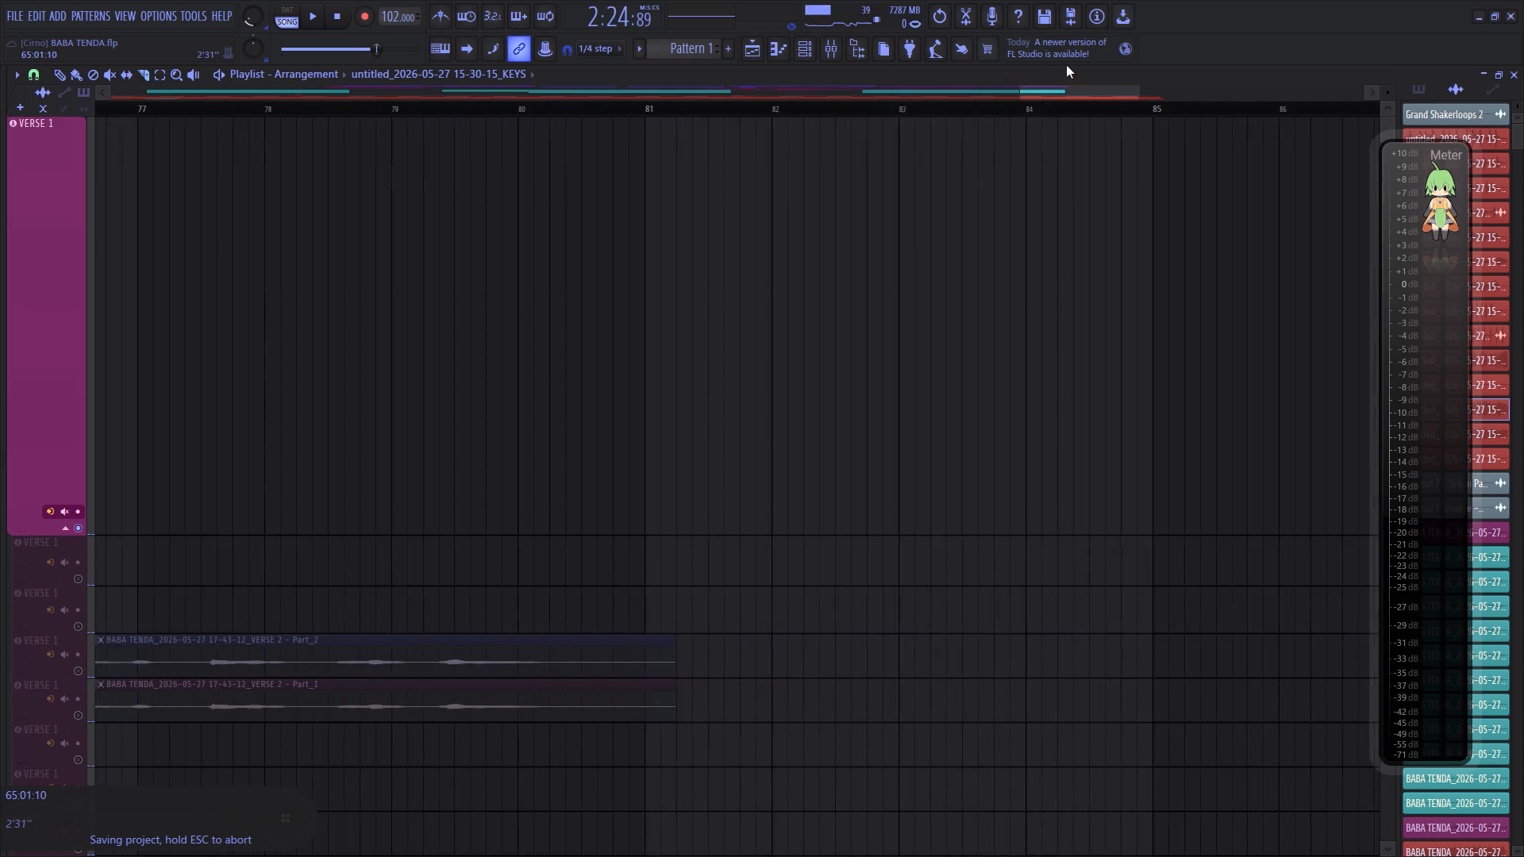
{"action": "left_click_drag", "start_coordinate": [1066, 65], "coordinate": [193, 106]}
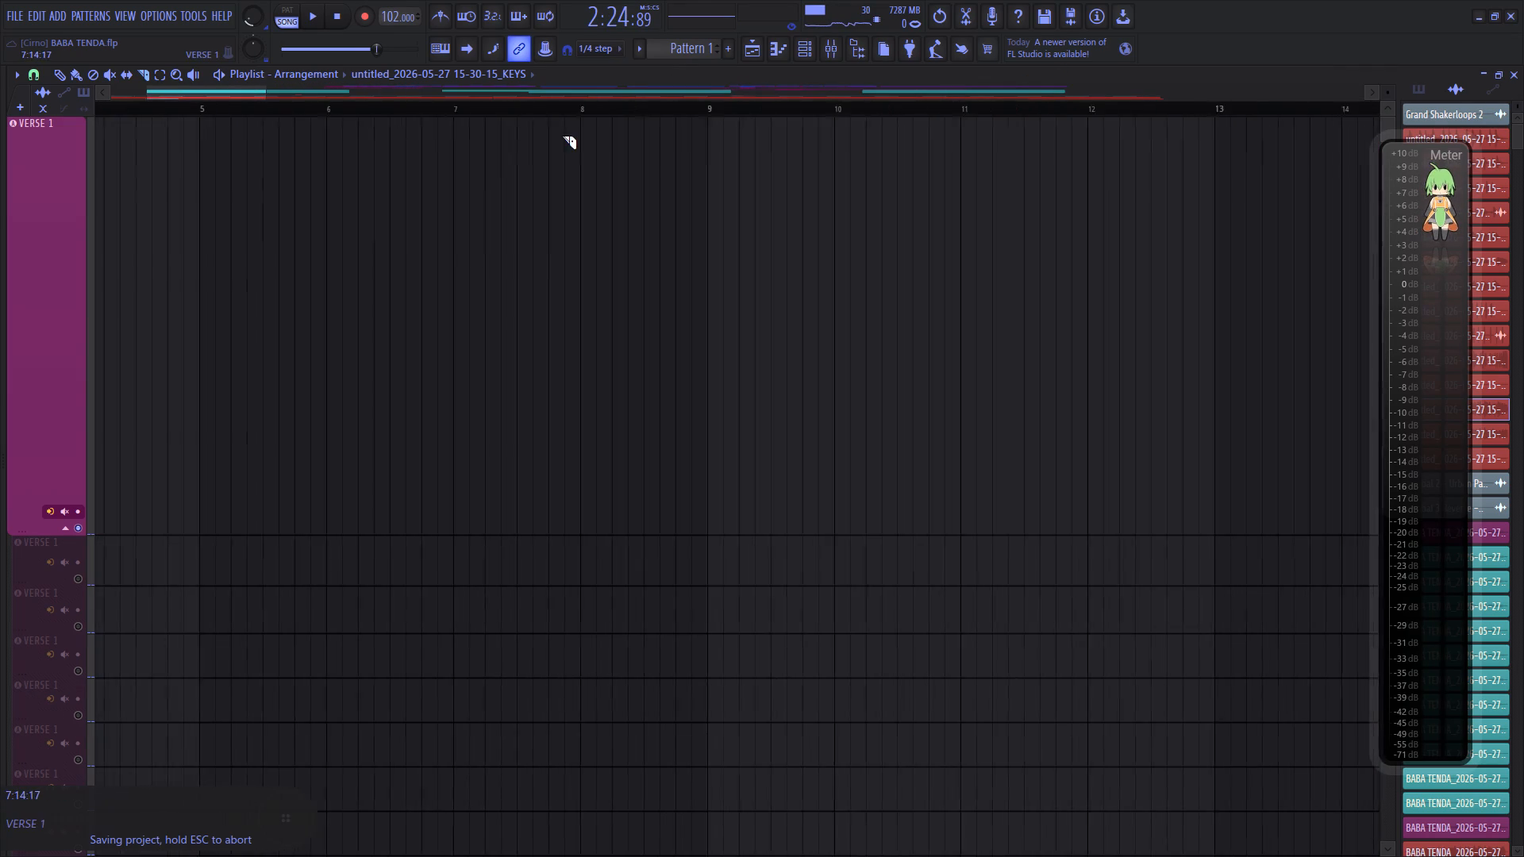
{"action": "scroll", "coordinate": [563, 110], "scroll_direction": "down", "scroll_amount": 20}
{"action": "scroll", "coordinate": [563, 110], "scroll_direction": "down", "scroll_amount": 1}
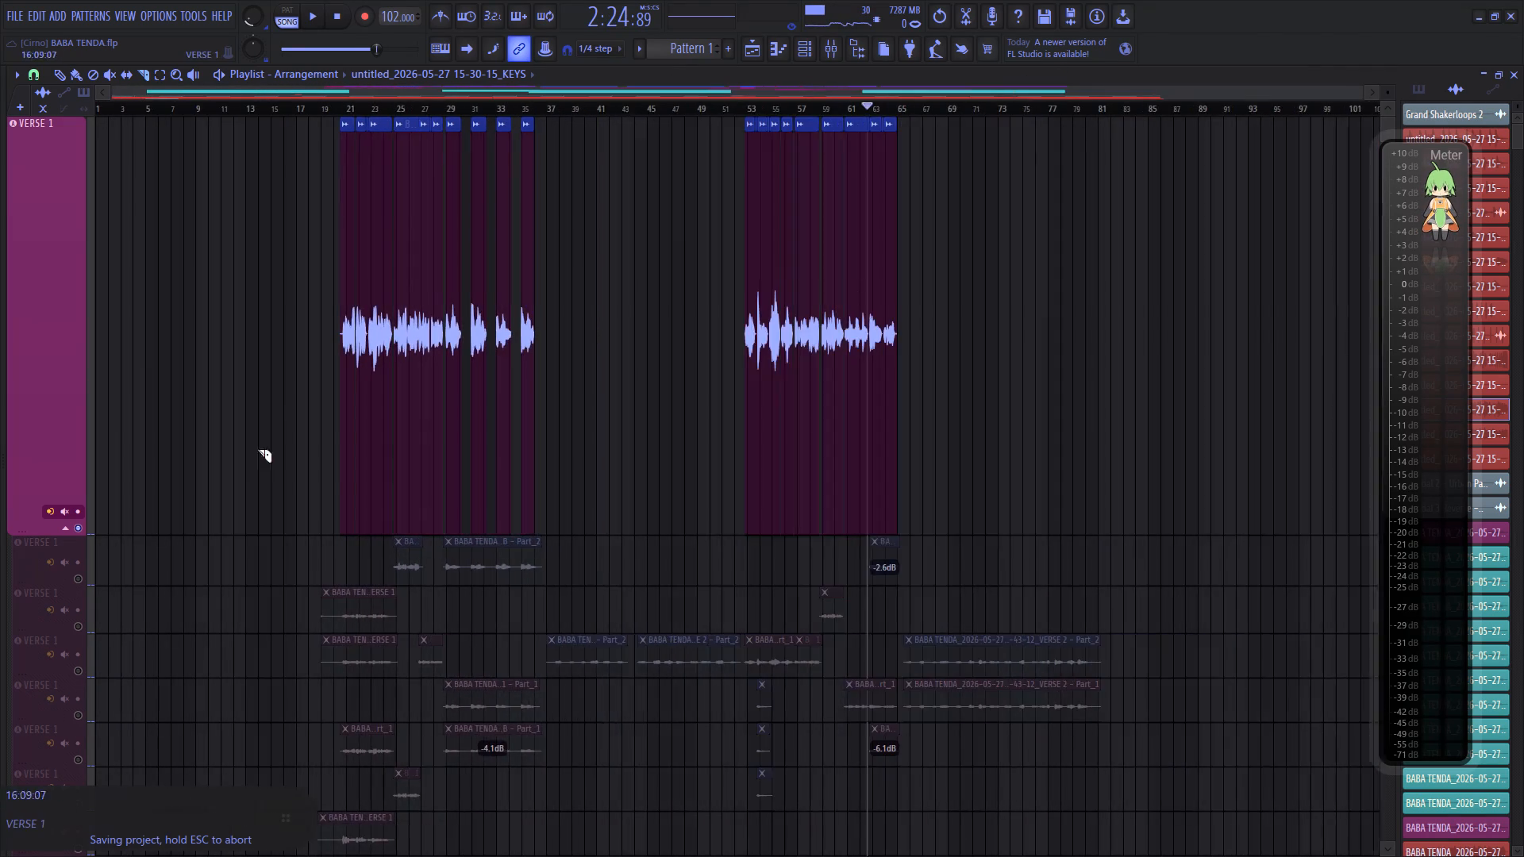
{"action": "left_click_drag", "start_coordinate": [44, 528], "coordinate": [38, 159]}
{"action": "right_click", "coordinate": [78, 204]}
{"action": "left_click", "coordinate": [63, 217]}
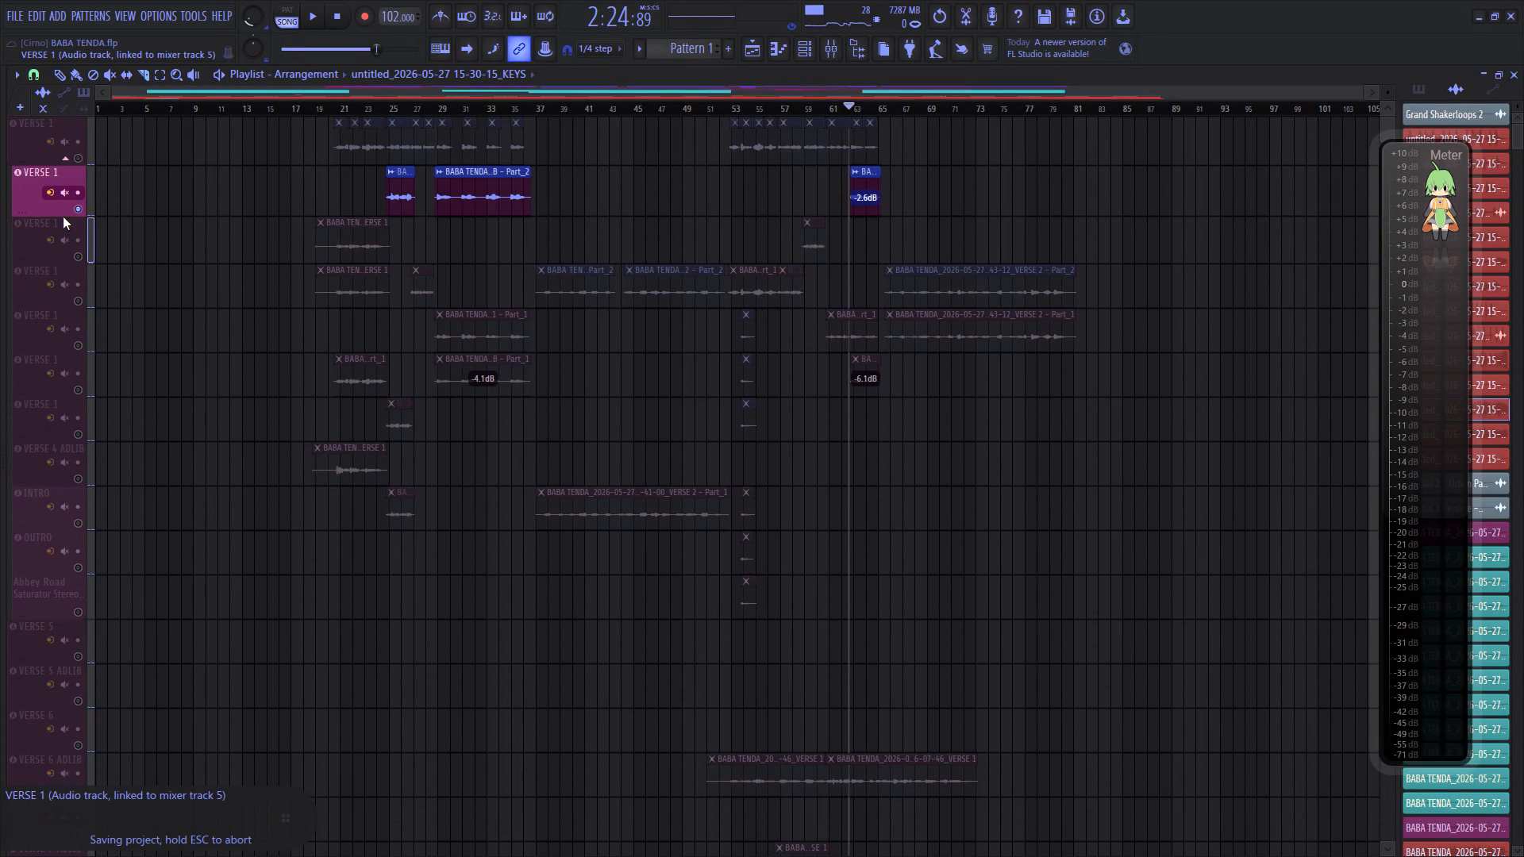
{"action": "left_click_drag", "start_coordinate": [62, 214], "coordinate": [65, 500]}
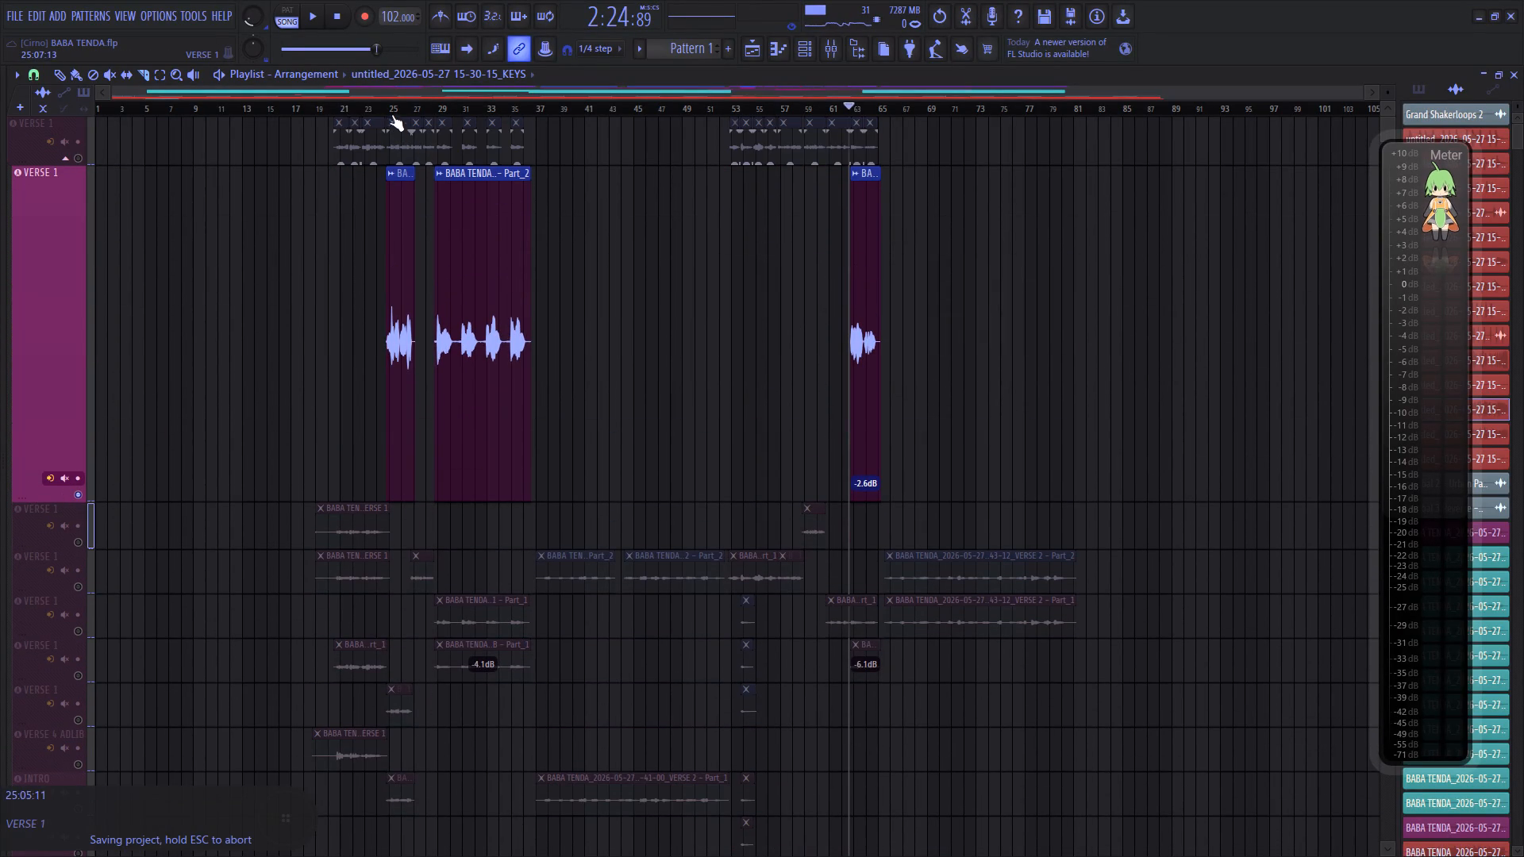
Trim the silent start of the 17-48-53 adlib clip up to just before its first phrase ahead of bar 25 and replay it.
{"action": "left_click", "coordinate": [391, 106]}
{"action": "scroll", "coordinate": [398, 106], "scroll_direction": "up", "scroll_amount": 12}
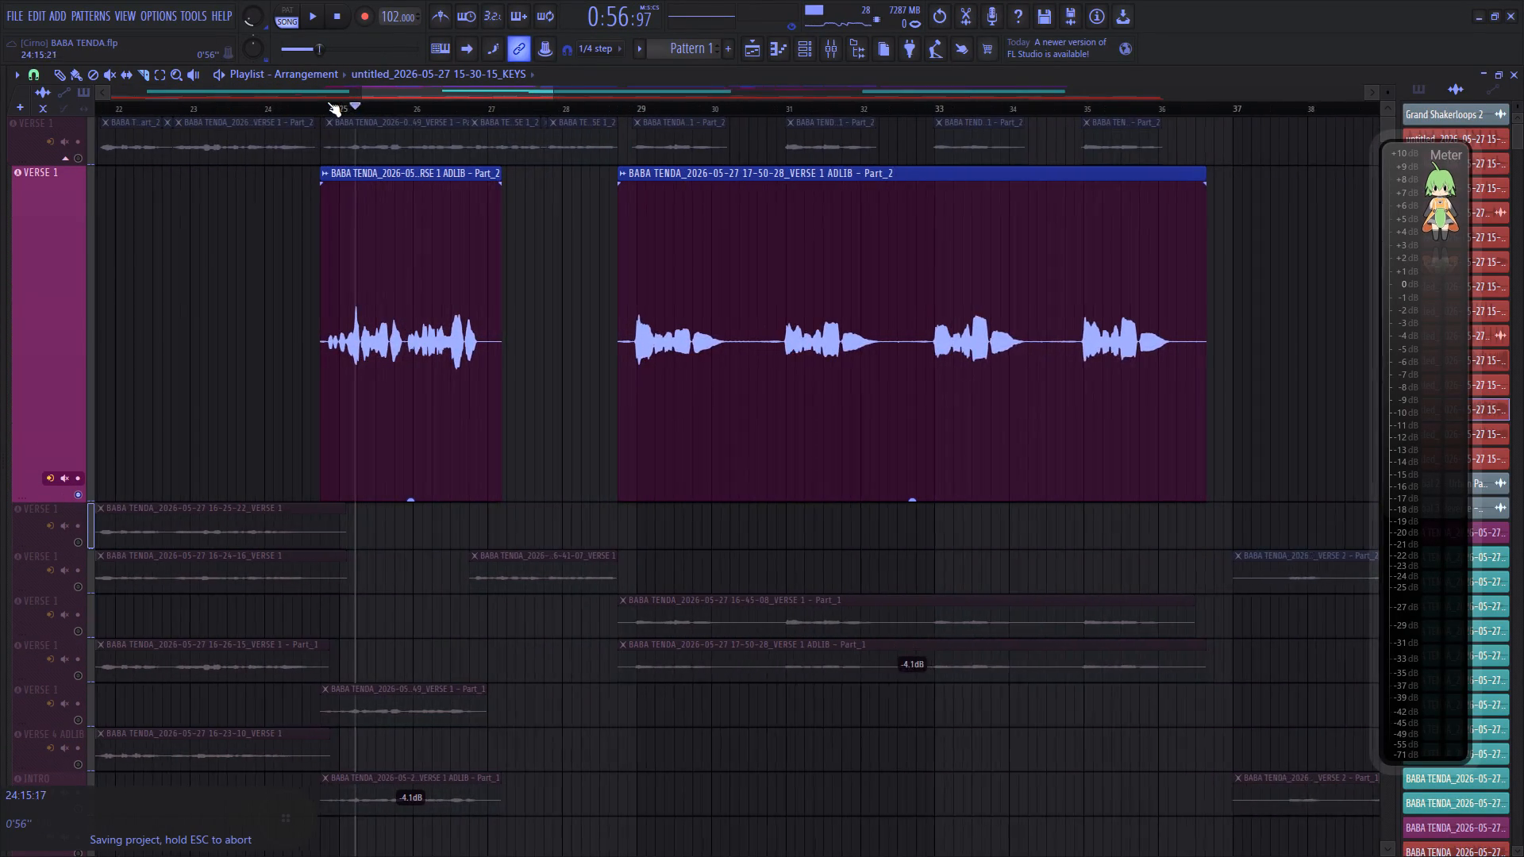
{"action": "left_click", "coordinate": [317, 106]}
{"action": "scroll", "coordinate": [317, 106], "scroll_direction": "up", "scroll_amount": 7}
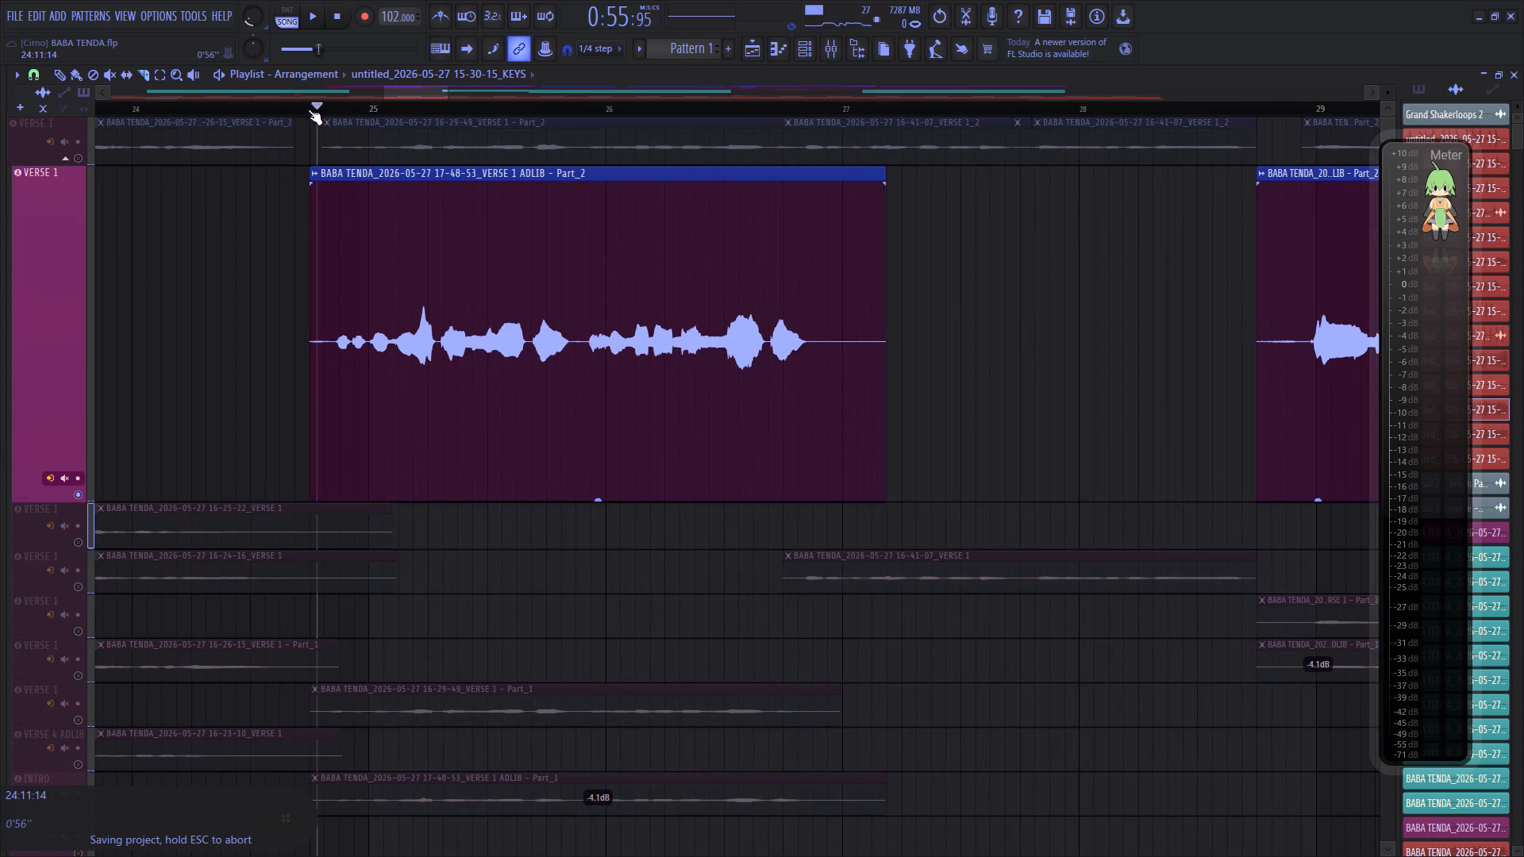
{"action": "left_click", "coordinate": [307, 107]}
{"action": "scroll", "coordinate": [315, 115], "scroll_direction": "up", "scroll_amount": 9}
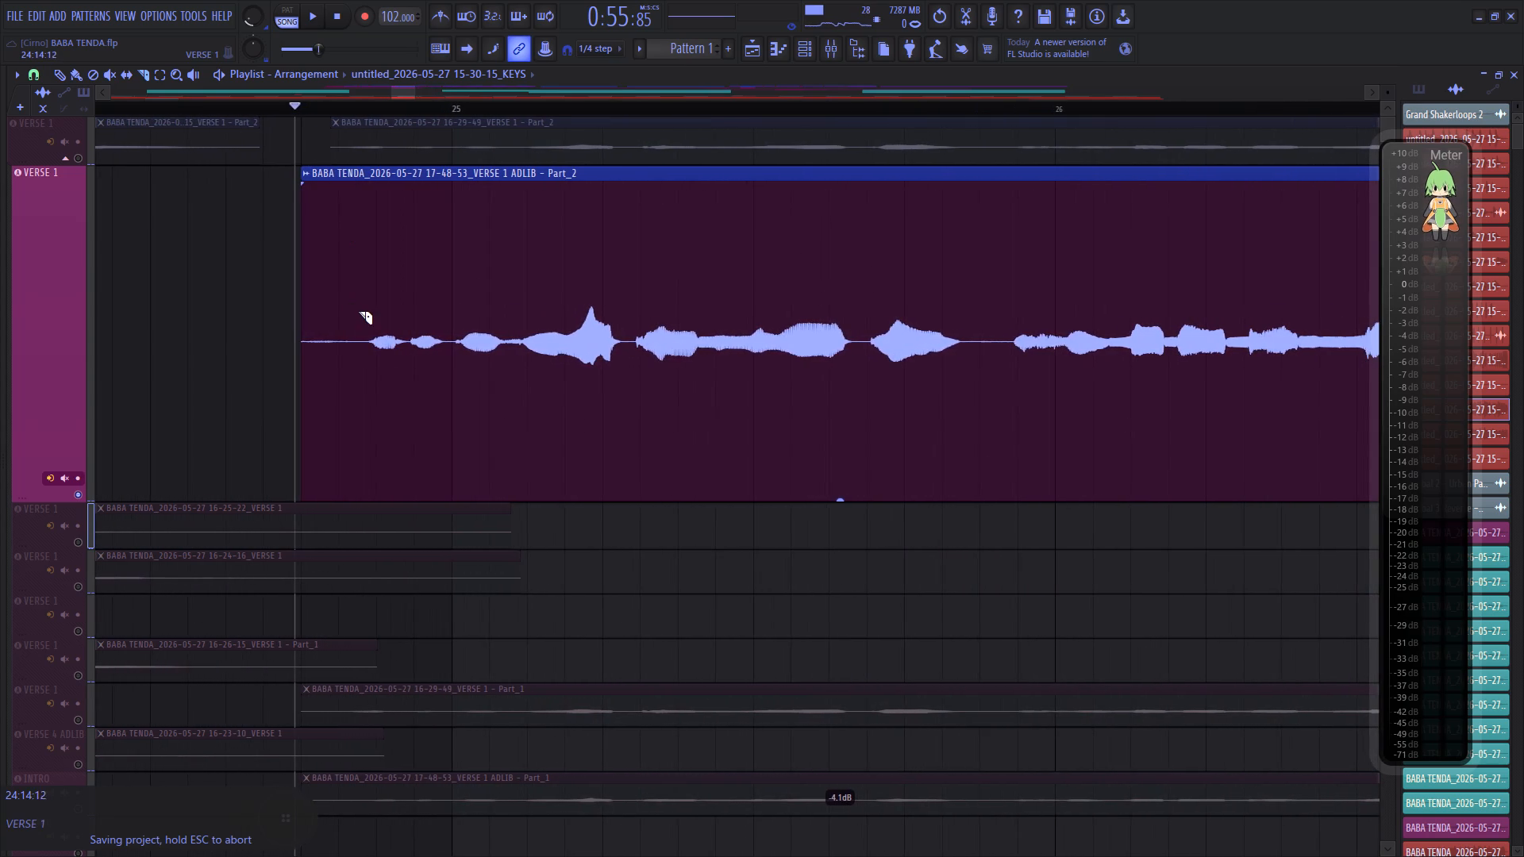
{"action": "right_click", "coordinate": [358, 311]}
{"action": "key", "text": "space"}
{"action": "left_click_drag", "start_coordinate": [397, 92], "coordinate": [397, 102]}
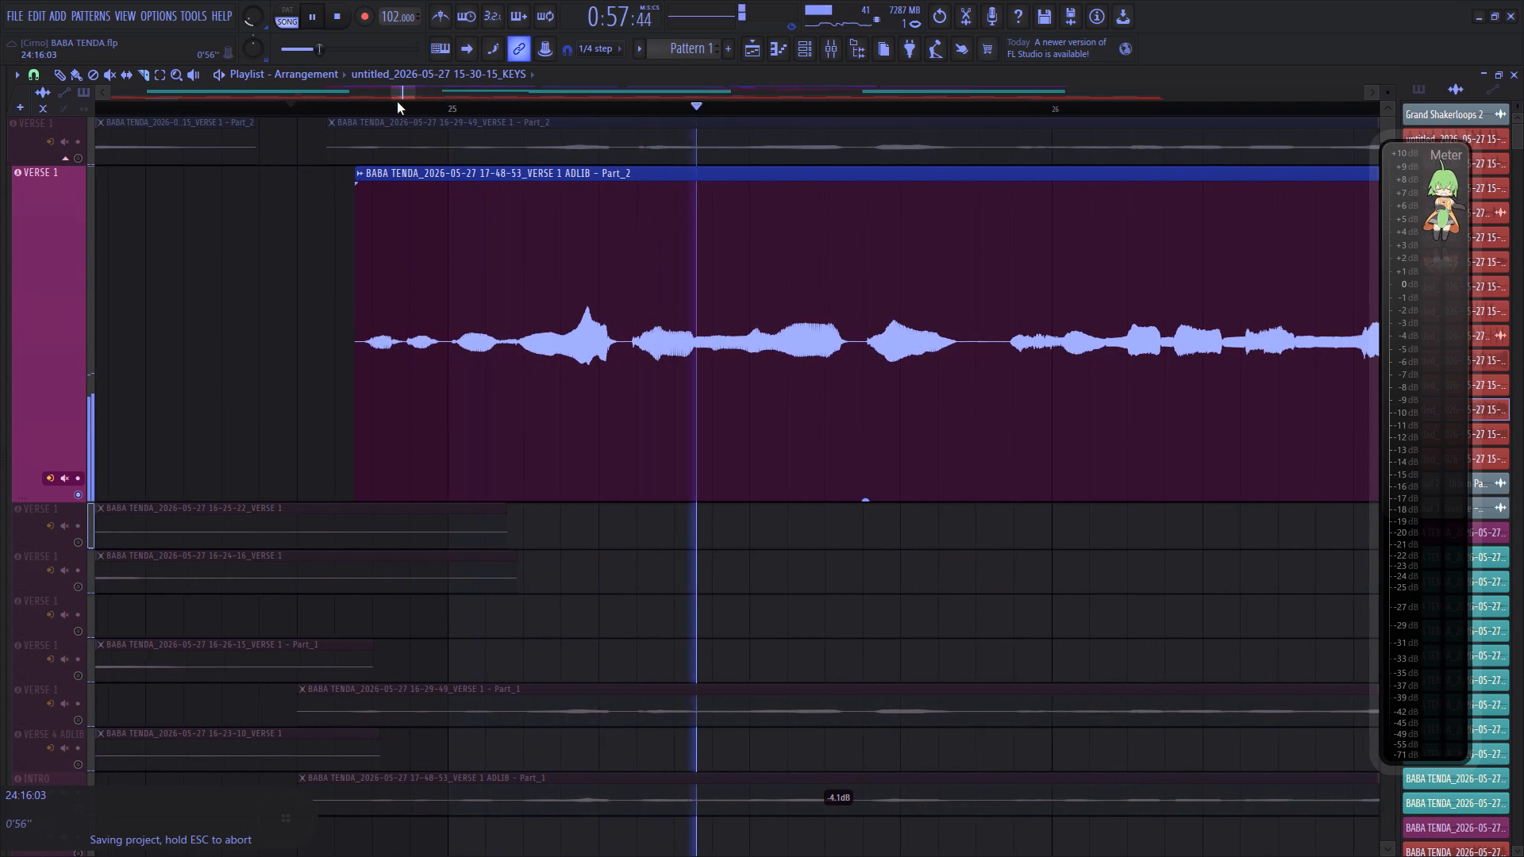
{"action": "left_click_drag", "start_coordinate": [397, 102], "coordinate": [397, 106]}
{"action": "key", "text": "space"}
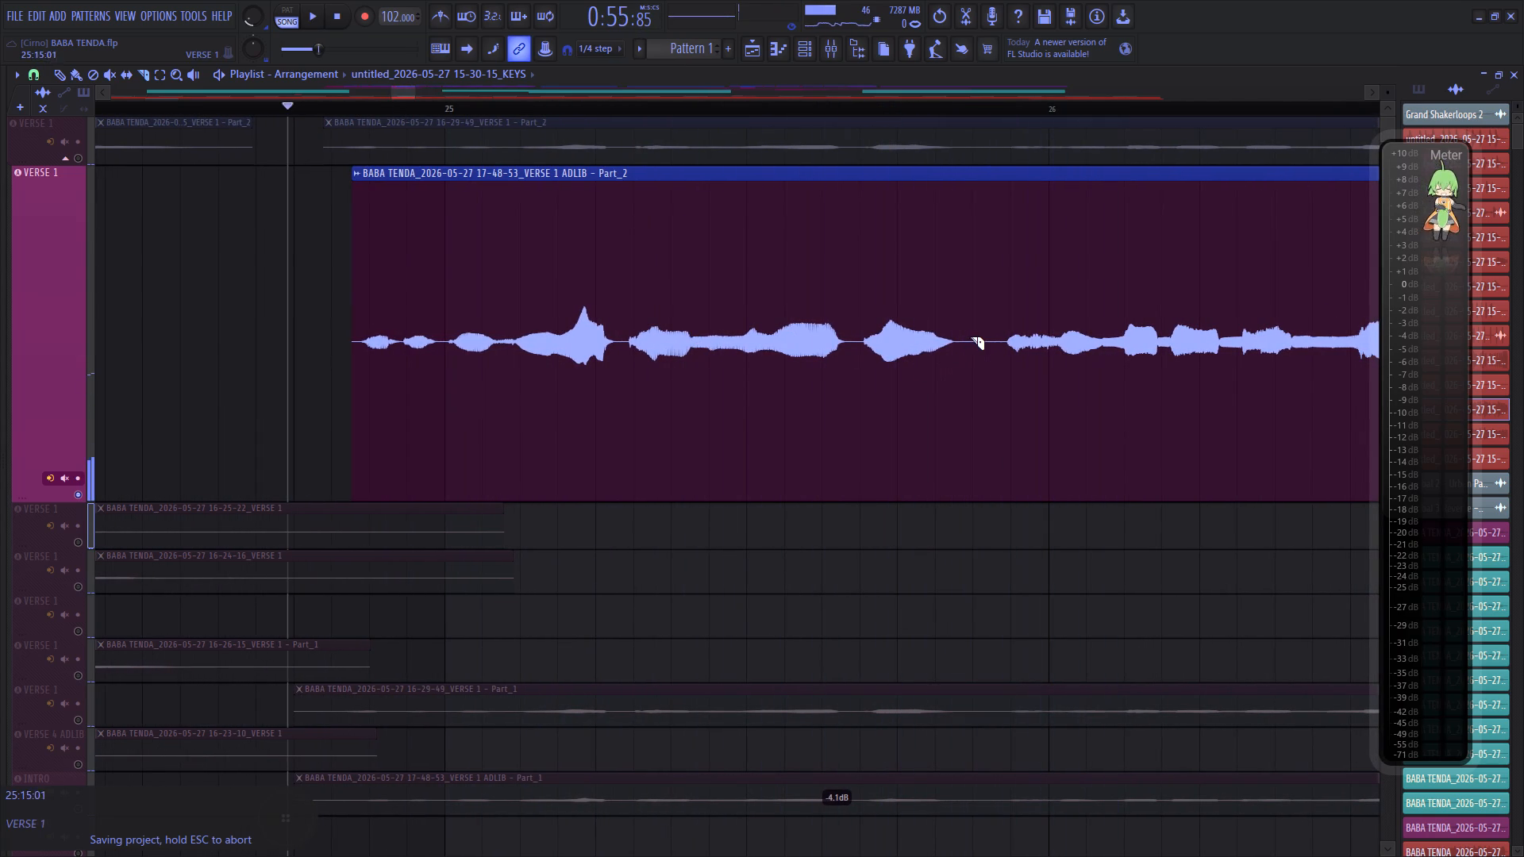
Cut out the short silence between the two phrases just before bar 26 in the 17-48-53 adlib clip.
{"action": "left_click", "coordinate": [963, 335]}
{"action": "right_click", "coordinate": [1008, 334]}
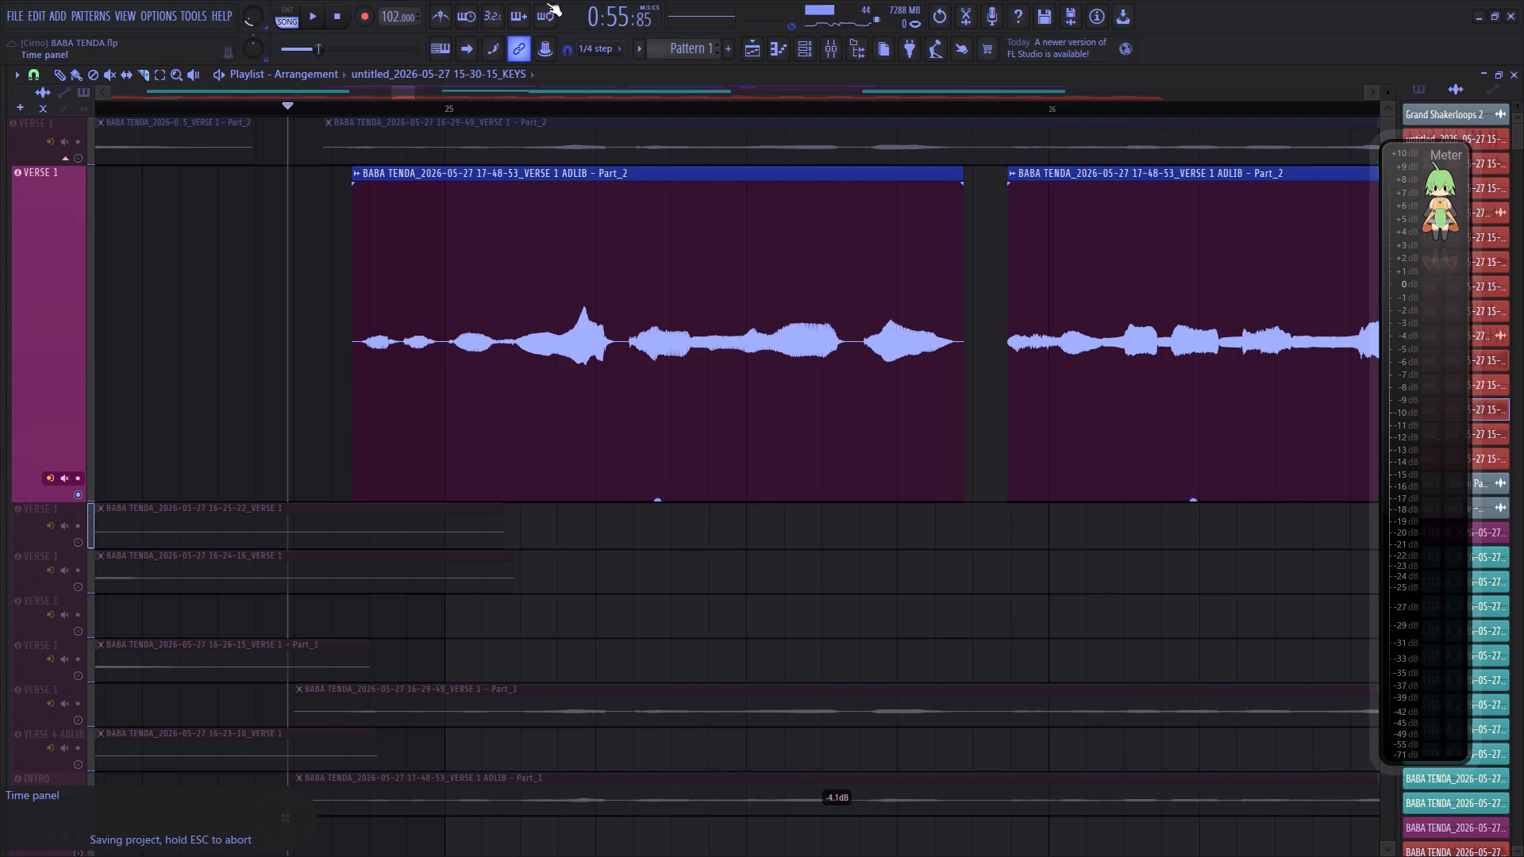
{"action": "left_click_drag", "start_coordinate": [406, 92], "coordinate": [410, 100]}
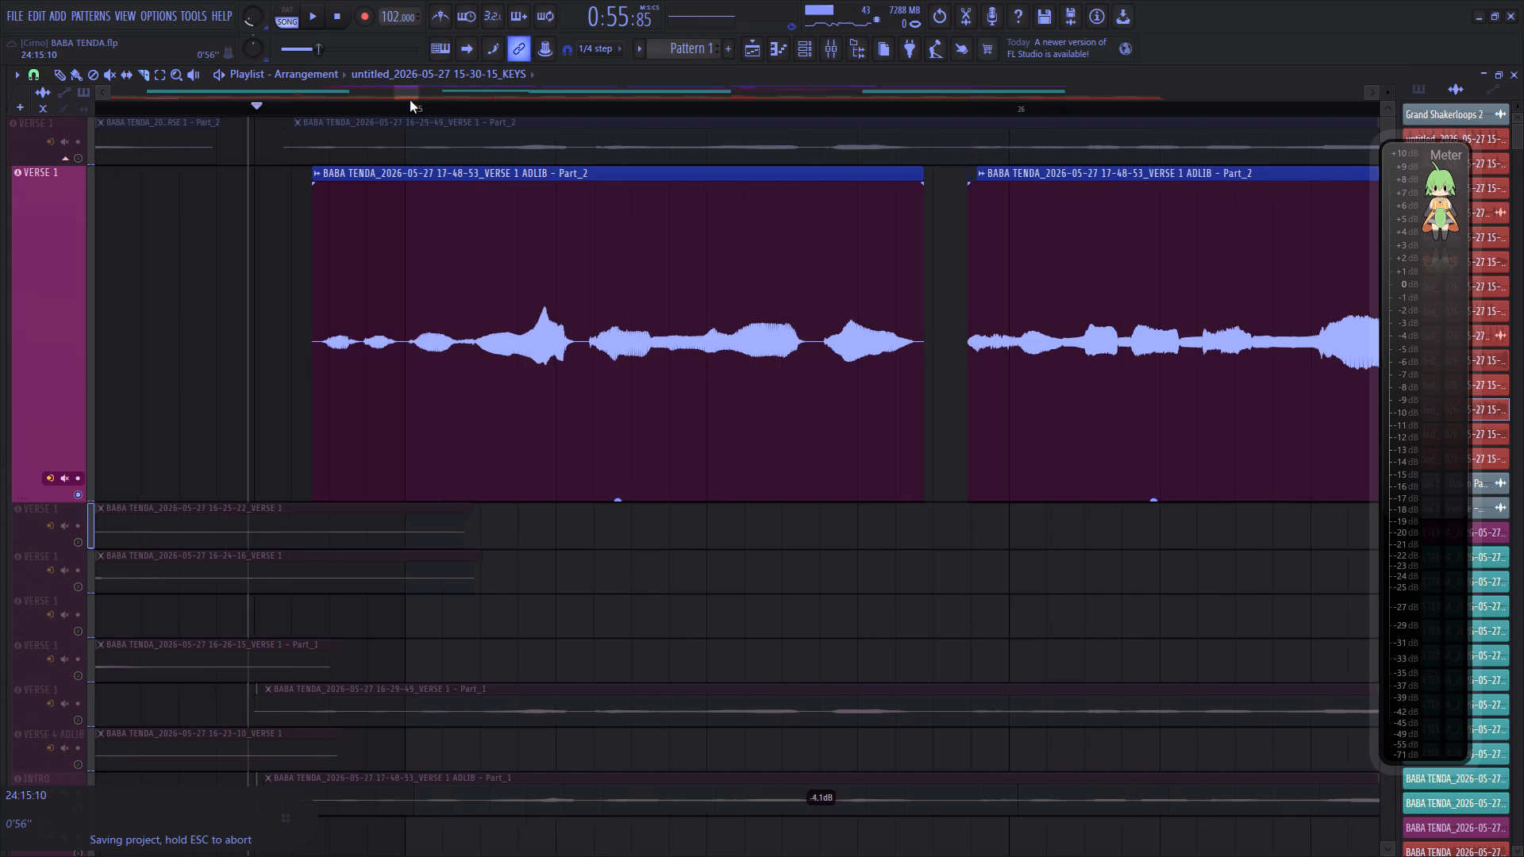
{"action": "left_click_drag", "start_coordinate": [410, 100], "coordinate": [418, 110]}
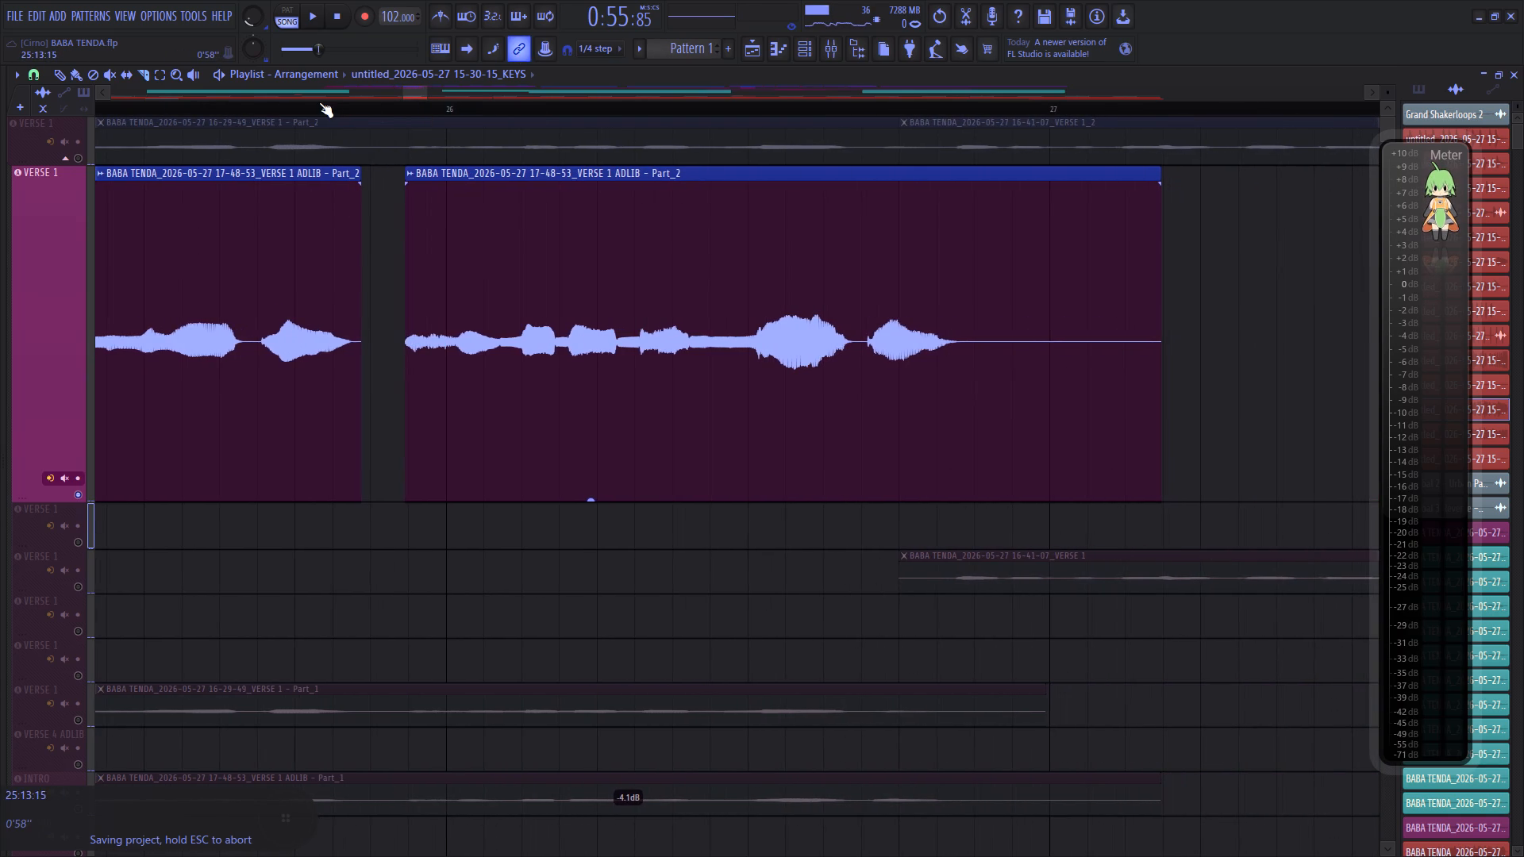
Play the second phrase of the 17-48-53 adlib and trim the clip's silent end back to just before bar 27.
{"action": "left_click", "coordinate": [296, 102]}
{"action": "key", "text": "space"}
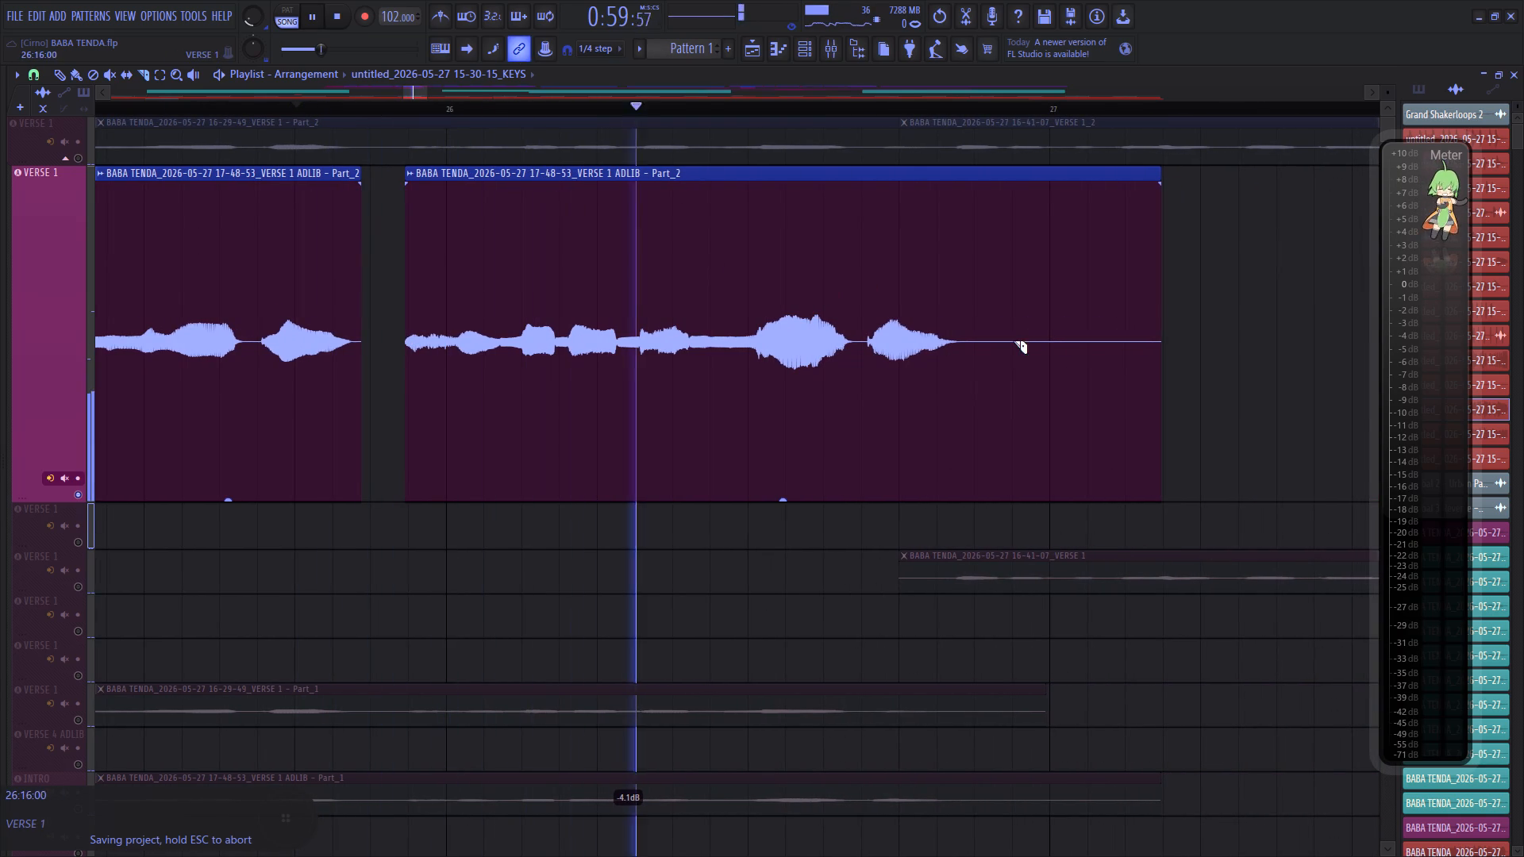
{"action": "right_click", "coordinate": [996, 335]}
{"action": "key", "text": "space"}
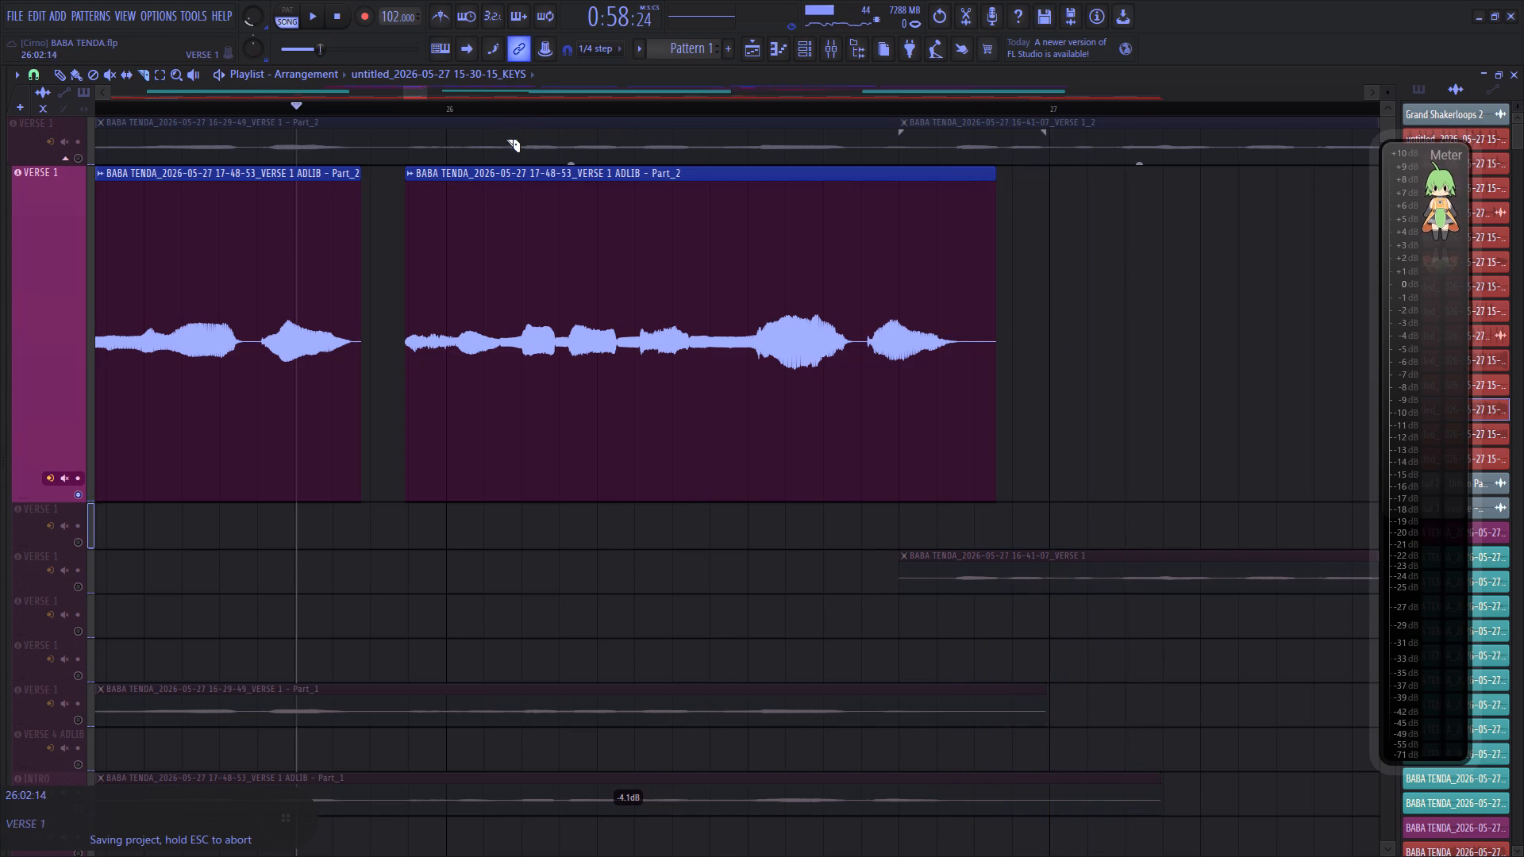
{"action": "left_click_drag", "start_coordinate": [412, 97], "coordinate": [420, 103]}
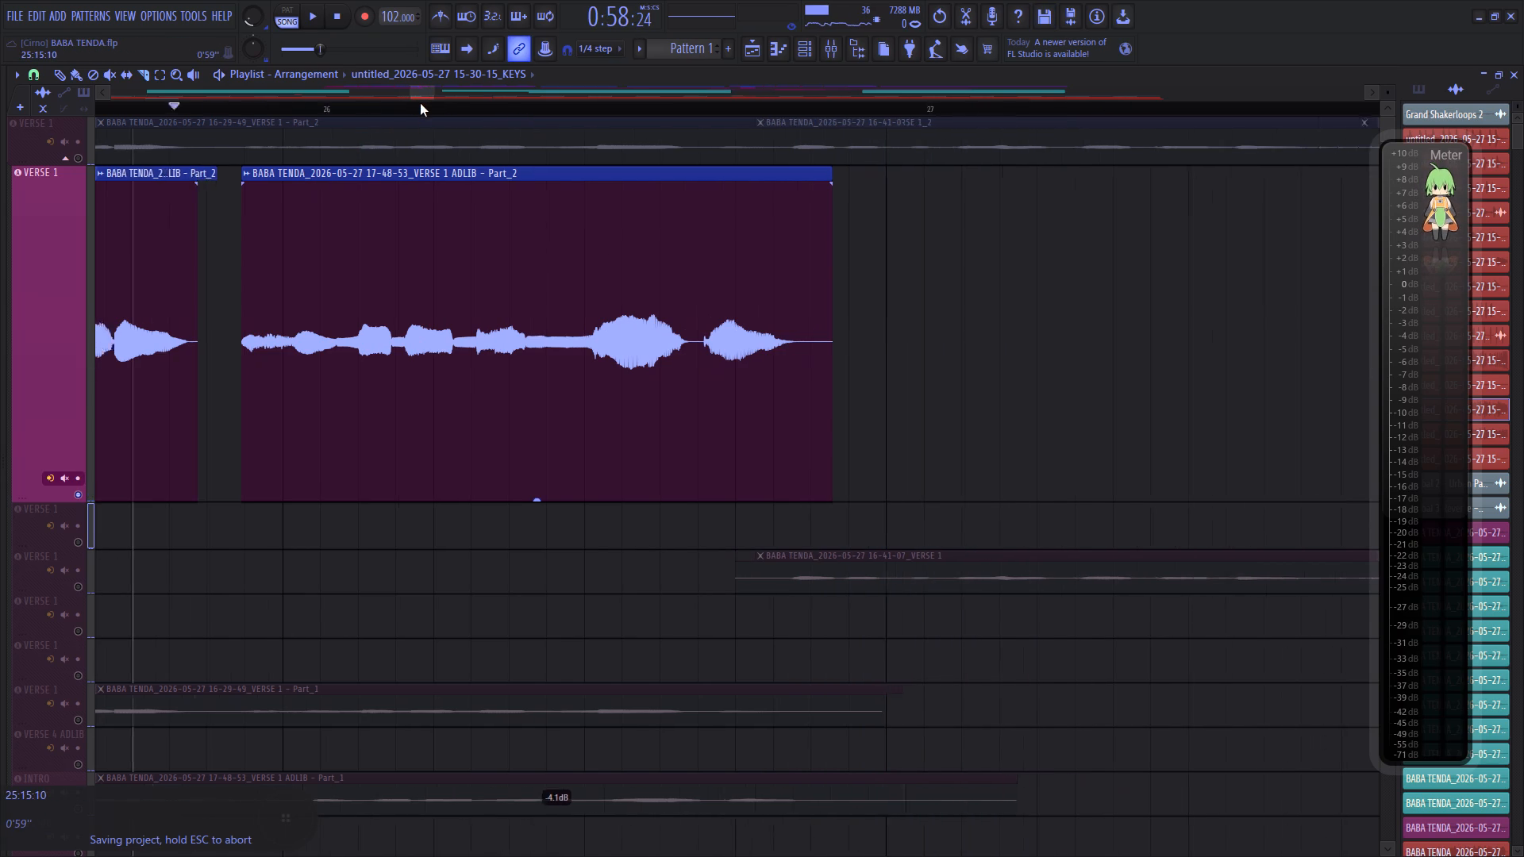
{"action": "left_click_drag", "start_coordinate": [420, 103], "coordinate": [421, 106]}
{"action": "key", "text": "space"}
{"action": "key", "text": "space"}
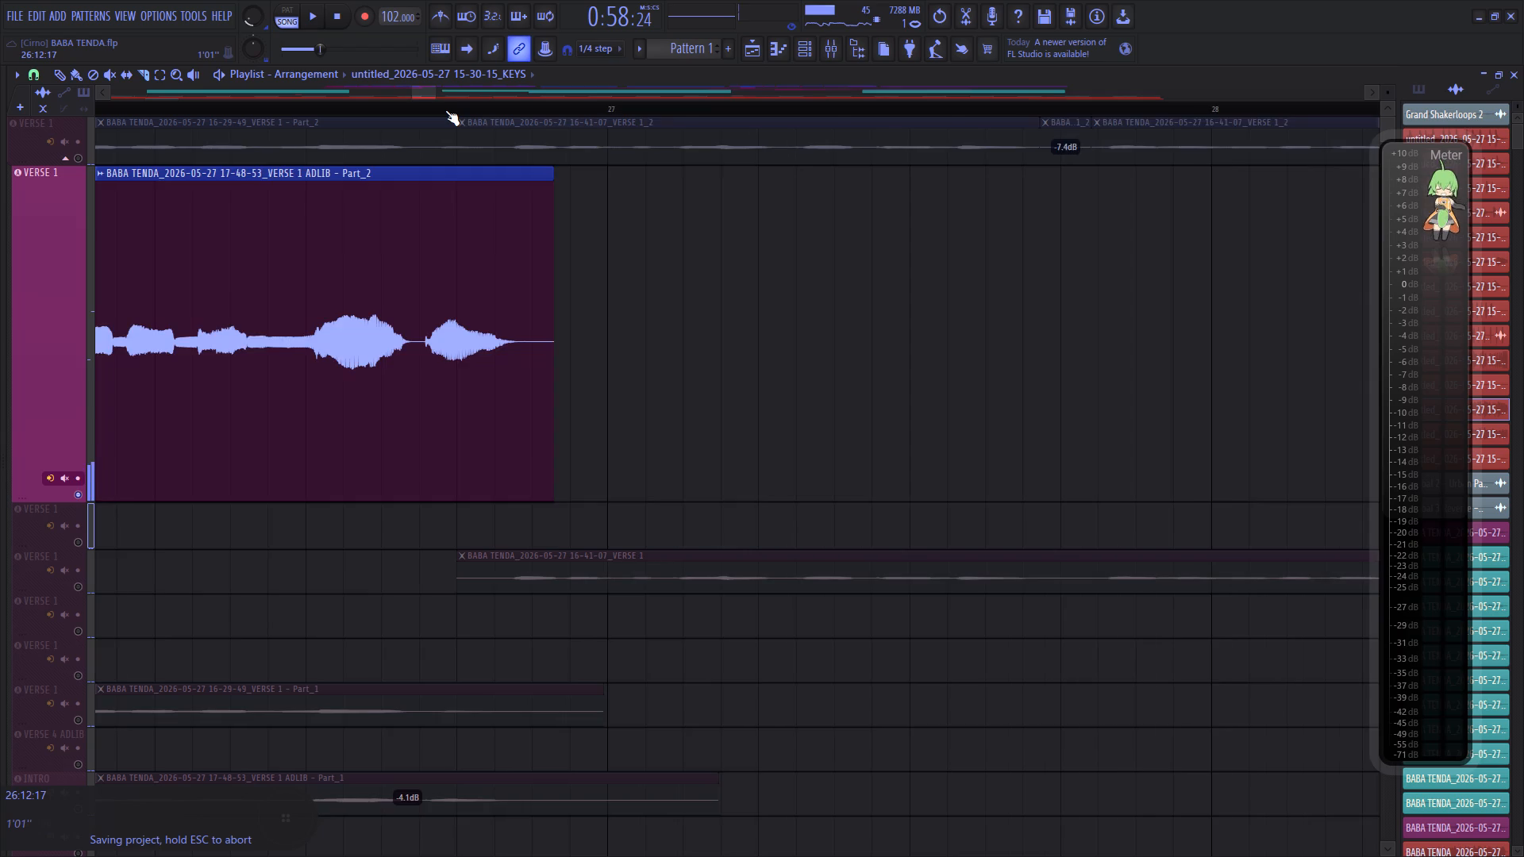
Trim the silent start of the 17-50-28 adlib clip up to just before bar 29 while playing it.
{"action": "scroll", "coordinate": [445, 110], "scroll_direction": "down", "scroll_amount": 6}
{"action": "left_click_drag", "start_coordinate": [431, 100], "coordinate": [462, 103]}
{"action": "left_click", "coordinate": [282, 110]}
{"action": "key", "text": "space"}
{"action": "scroll", "coordinate": [326, 107], "scroll_direction": "up", "scroll_amount": 4}
{"action": "right_click", "coordinate": [367, 303]}
Cut out the silences between phrases before bar 31 and before bar 33 in the 17-50-28 adlib clip.
{"action": "left_click_drag", "start_coordinate": [448, 86], "coordinate": [458, 103]}
{"action": "left_click", "coordinate": [552, 289]}
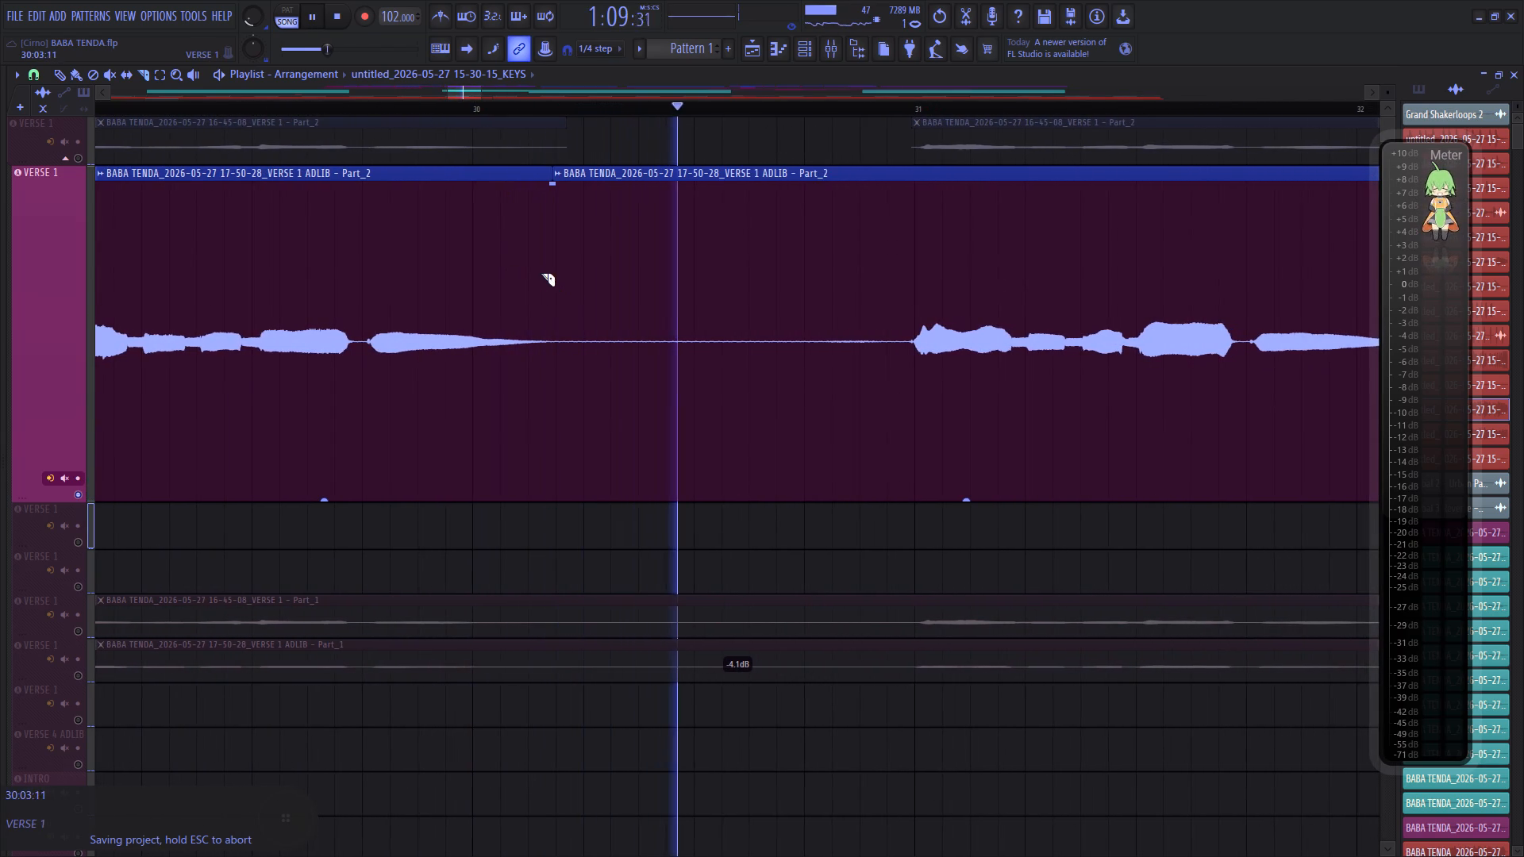
{"action": "right_click", "coordinate": [902, 310]}
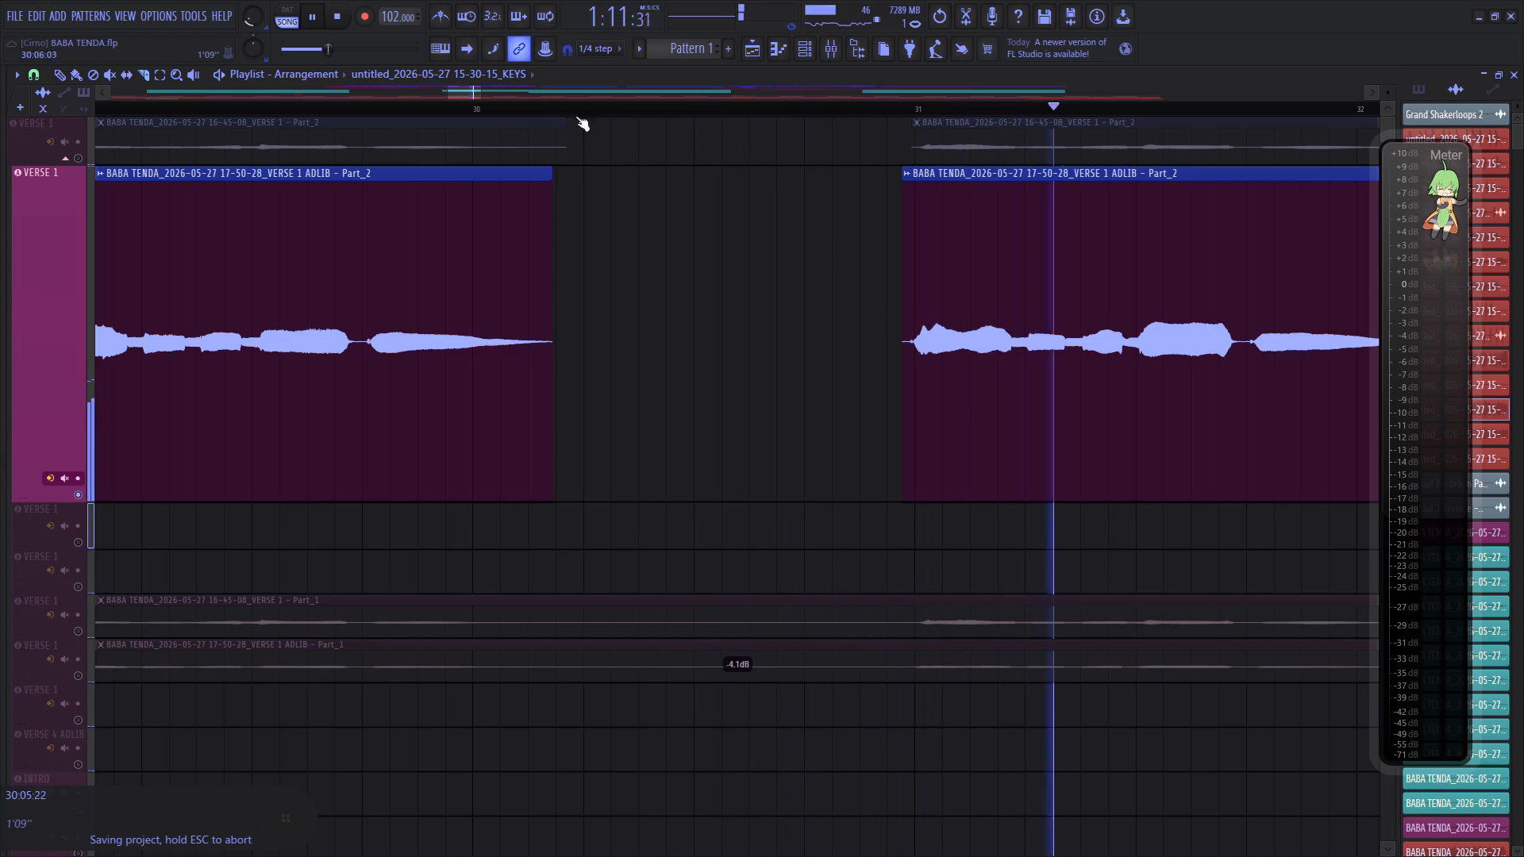
{"action": "left_click_drag", "start_coordinate": [461, 91], "coordinate": [487, 110]}
{"action": "left_click", "coordinate": [493, 312]}
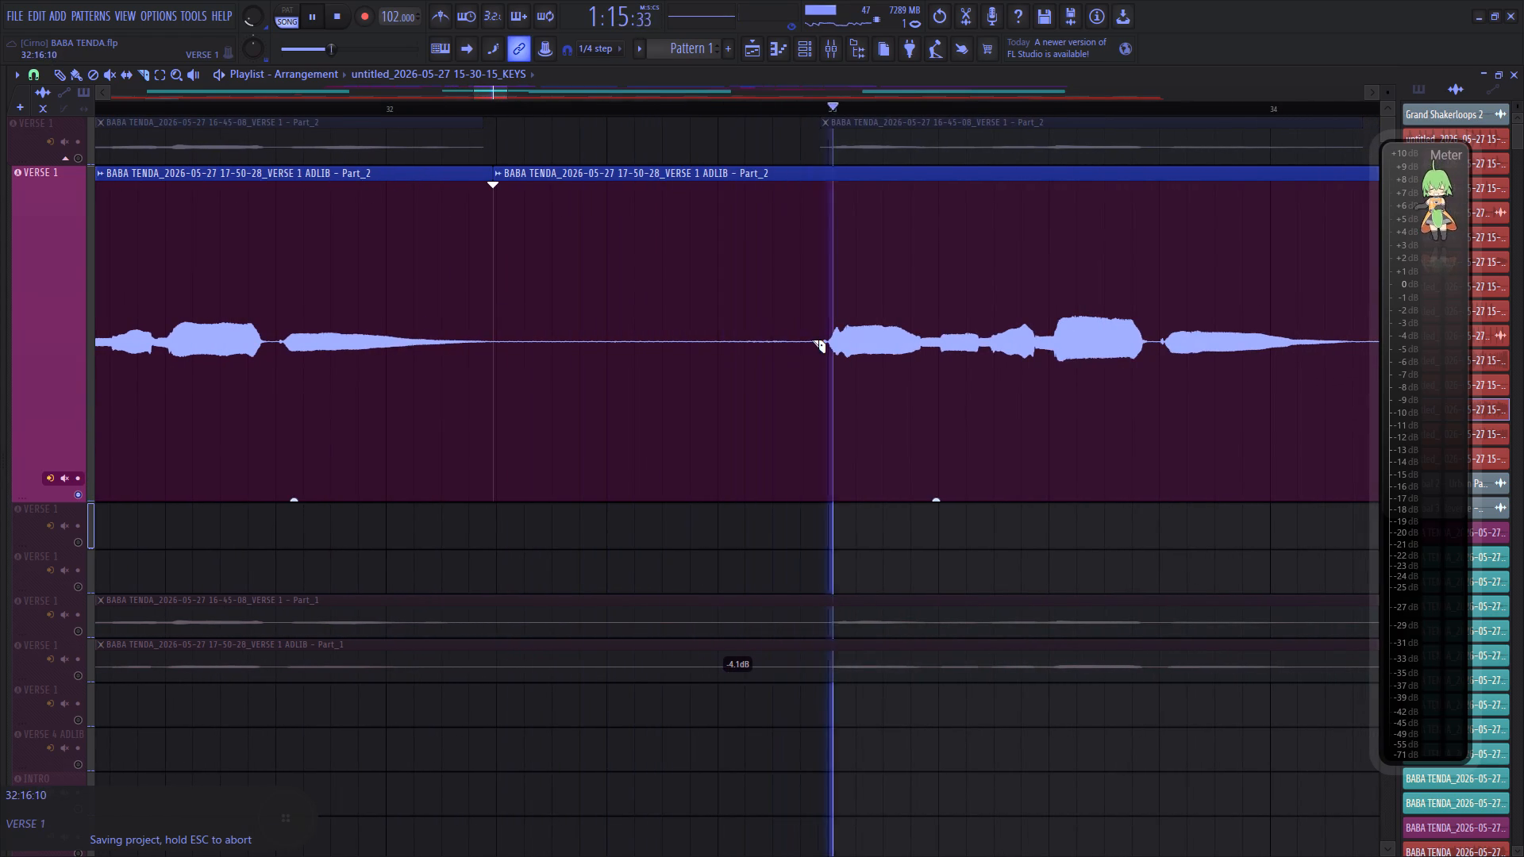
{"action": "right_click", "coordinate": [811, 340]}
{"action": "left_click", "coordinate": [656, 112]}
Cut out the silence before bar 35 in the 17-50-28 adlib and trim its silent end a little after bar 36.
{"action": "left_click_drag", "start_coordinate": [494, 94], "coordinate": [521, 92]}
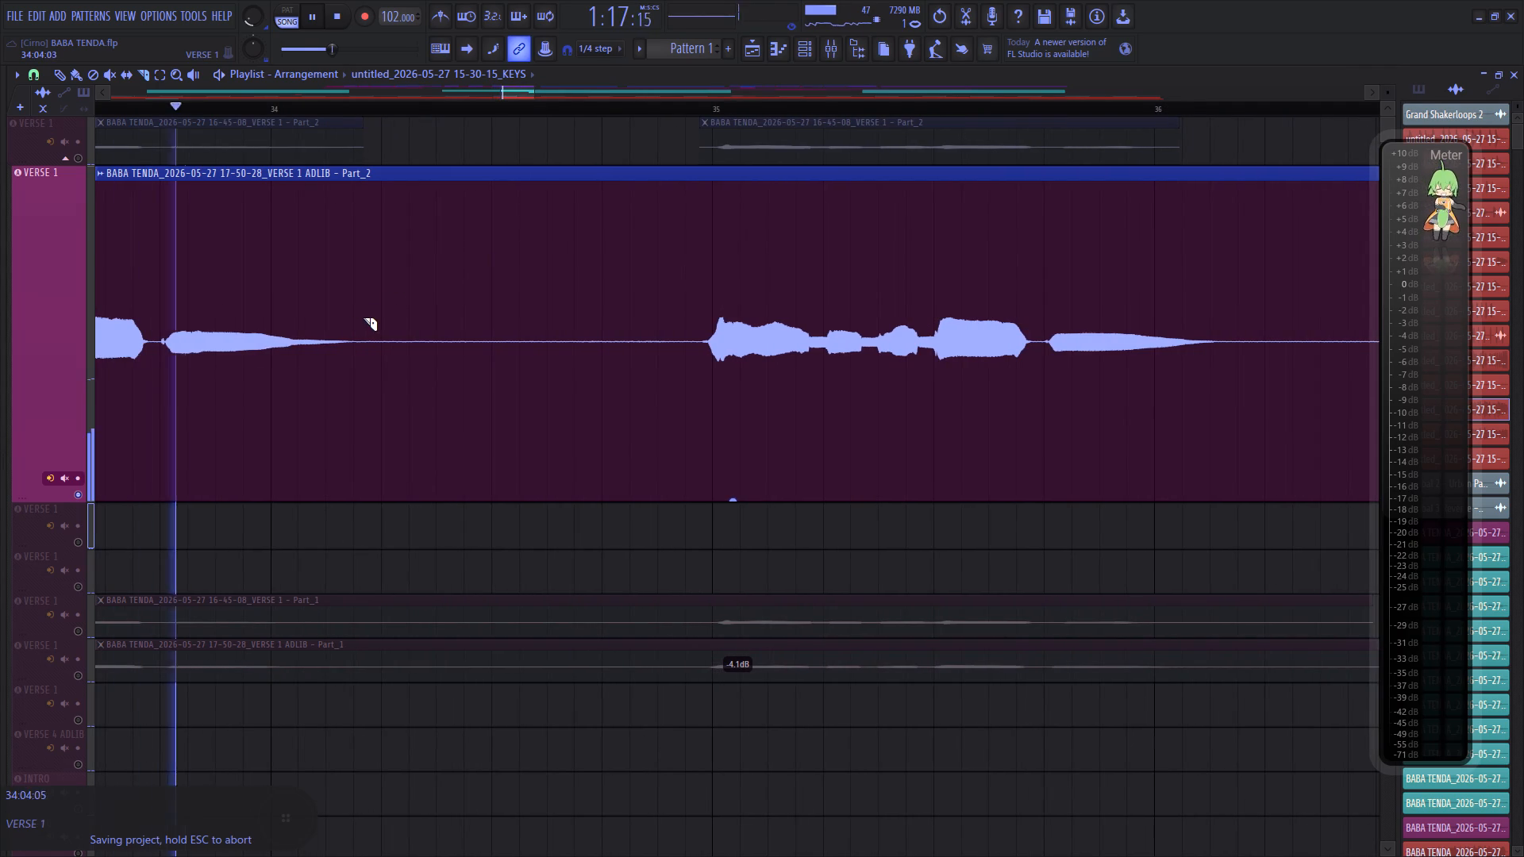
{"action": "left_click", "coordinate": [364, 317]}
{"action": "right_click", "coordinate": [691, 318]}
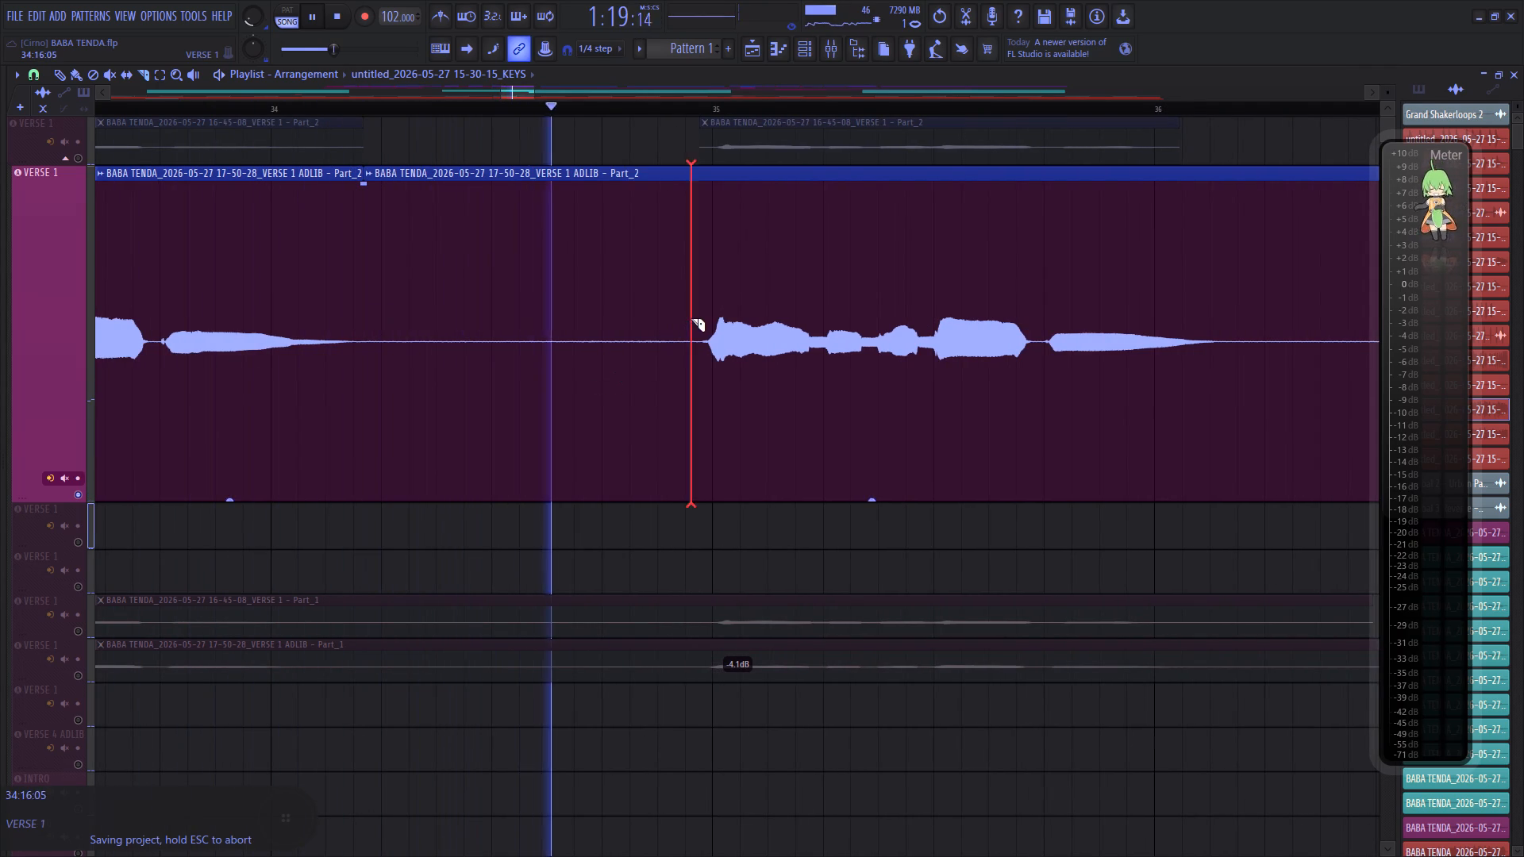
{"action": "left_click_drag", "start_coordinate": [522, 93], "coordinate": [537, 106]}
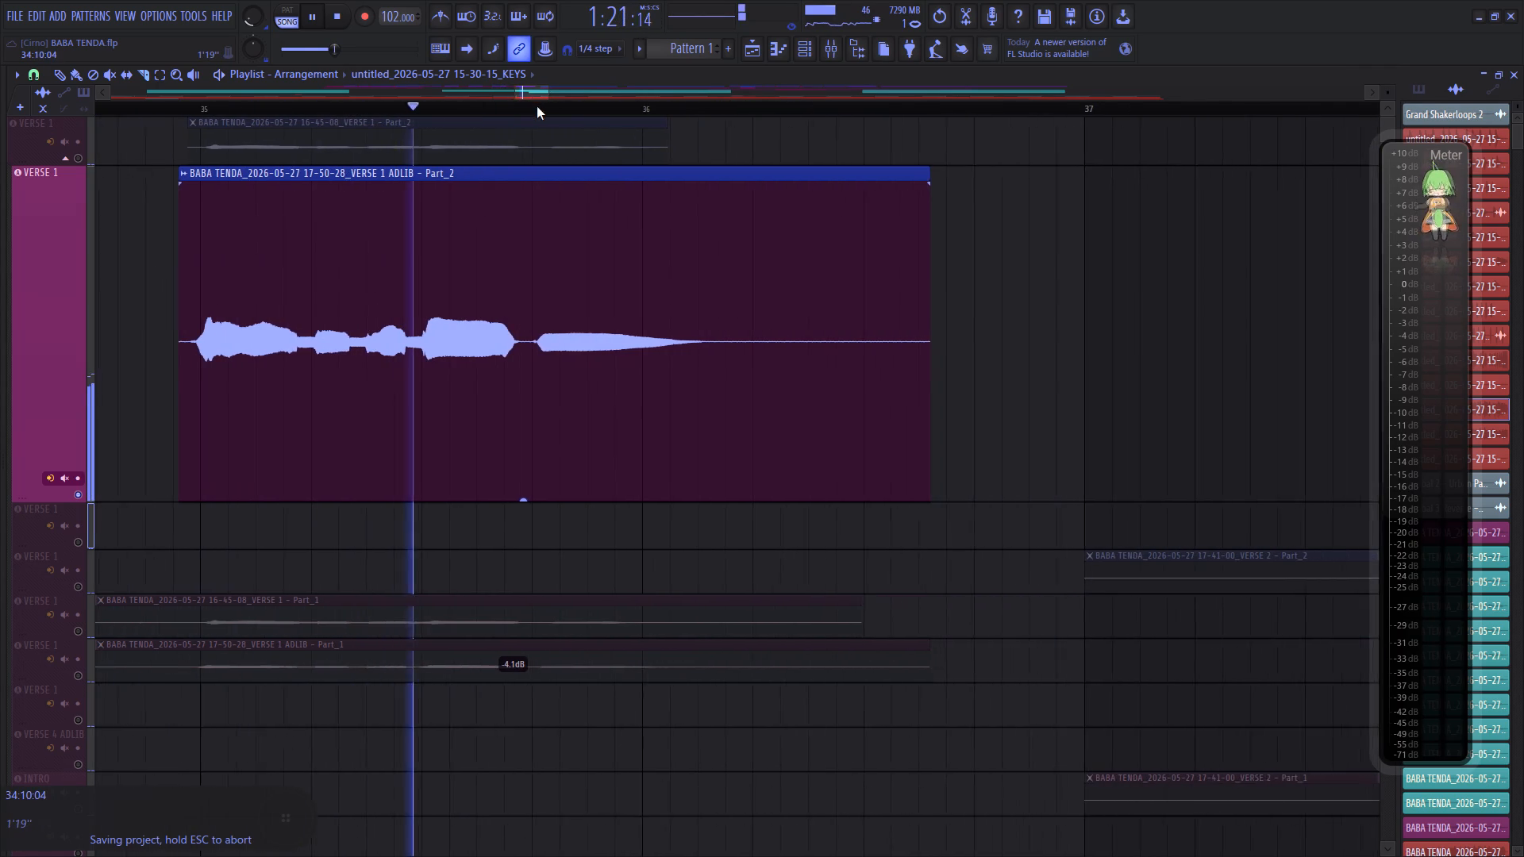
{"action": "right_click_drag", "start_coordinate": [695, 329], "coordinate": [700, 321]}
Play the 17-54-20 adlib clip and cut out the silence between its two phrases just before bar 64.
{"action": "scroll", "coordinate": [660, 109], "scroll_direction": "down", "scroll_amount": 8}
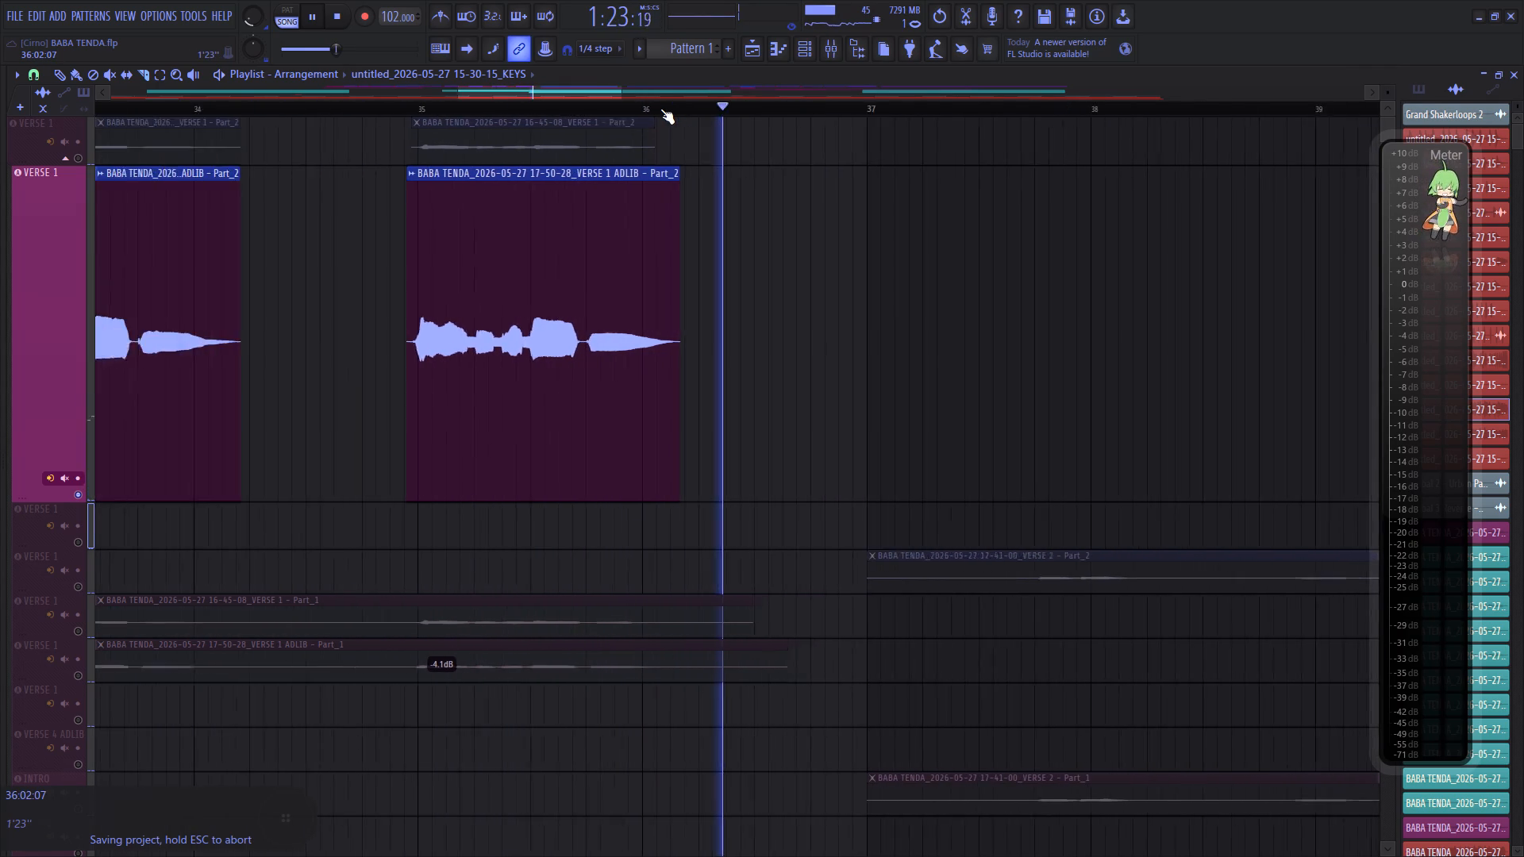
{"action": "scroll", "coordinate": [660, 109], "scroll_direction": "down", "scroll_amount": 20}
{"action": "scroll", "coordinate": [863, 107], "scroll_direction": "up", "scroll_amount": 2}
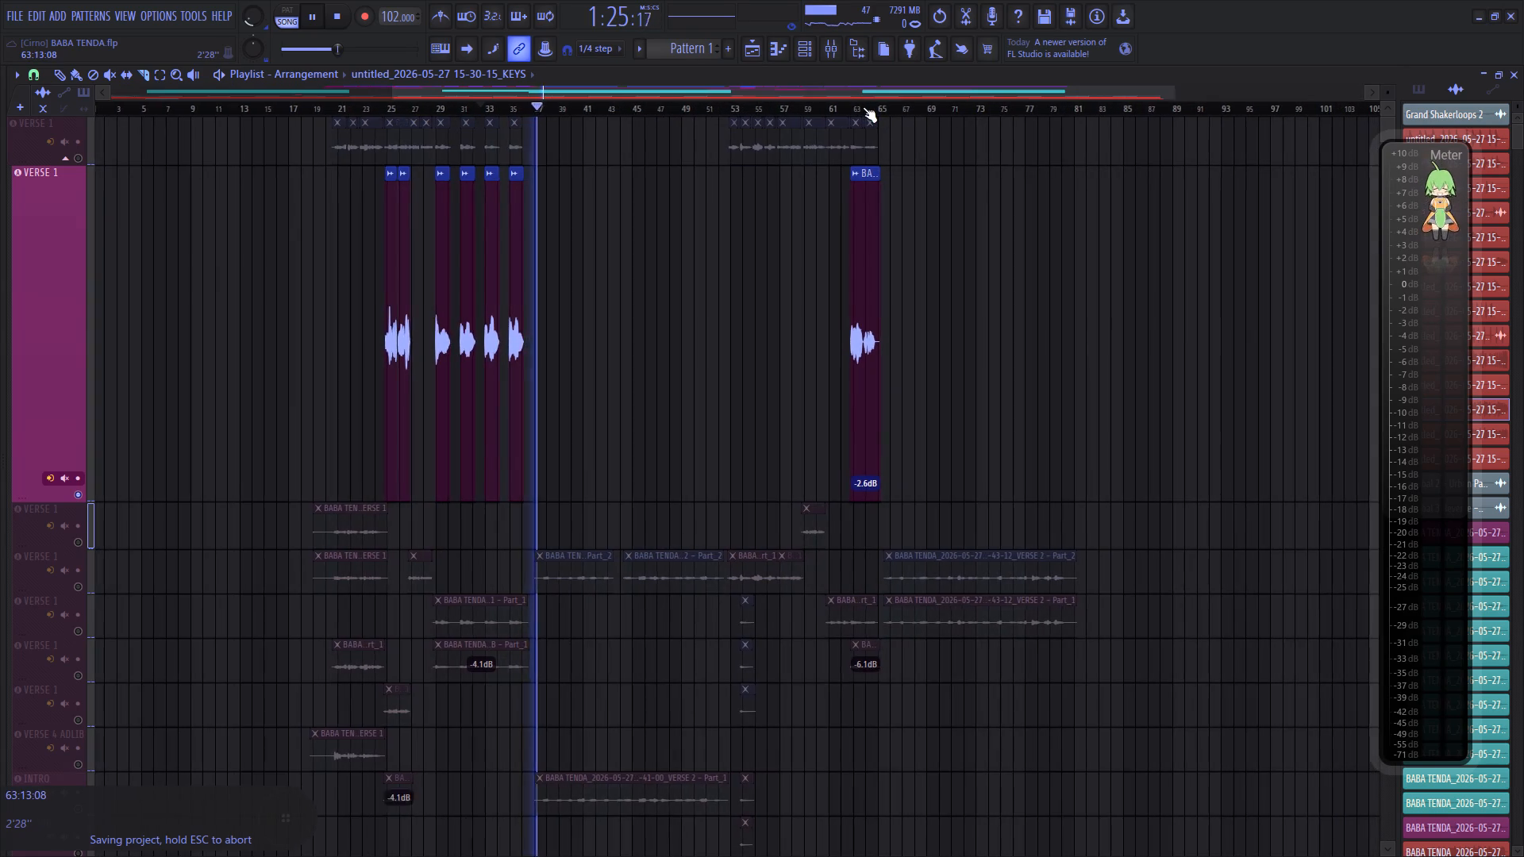
{"action": "scroll", "coordinate": [863, 107], "scroll_direction": "up", "scroll_amount": 17}
{"action": "left_click", "coordinate": [617, 106]}
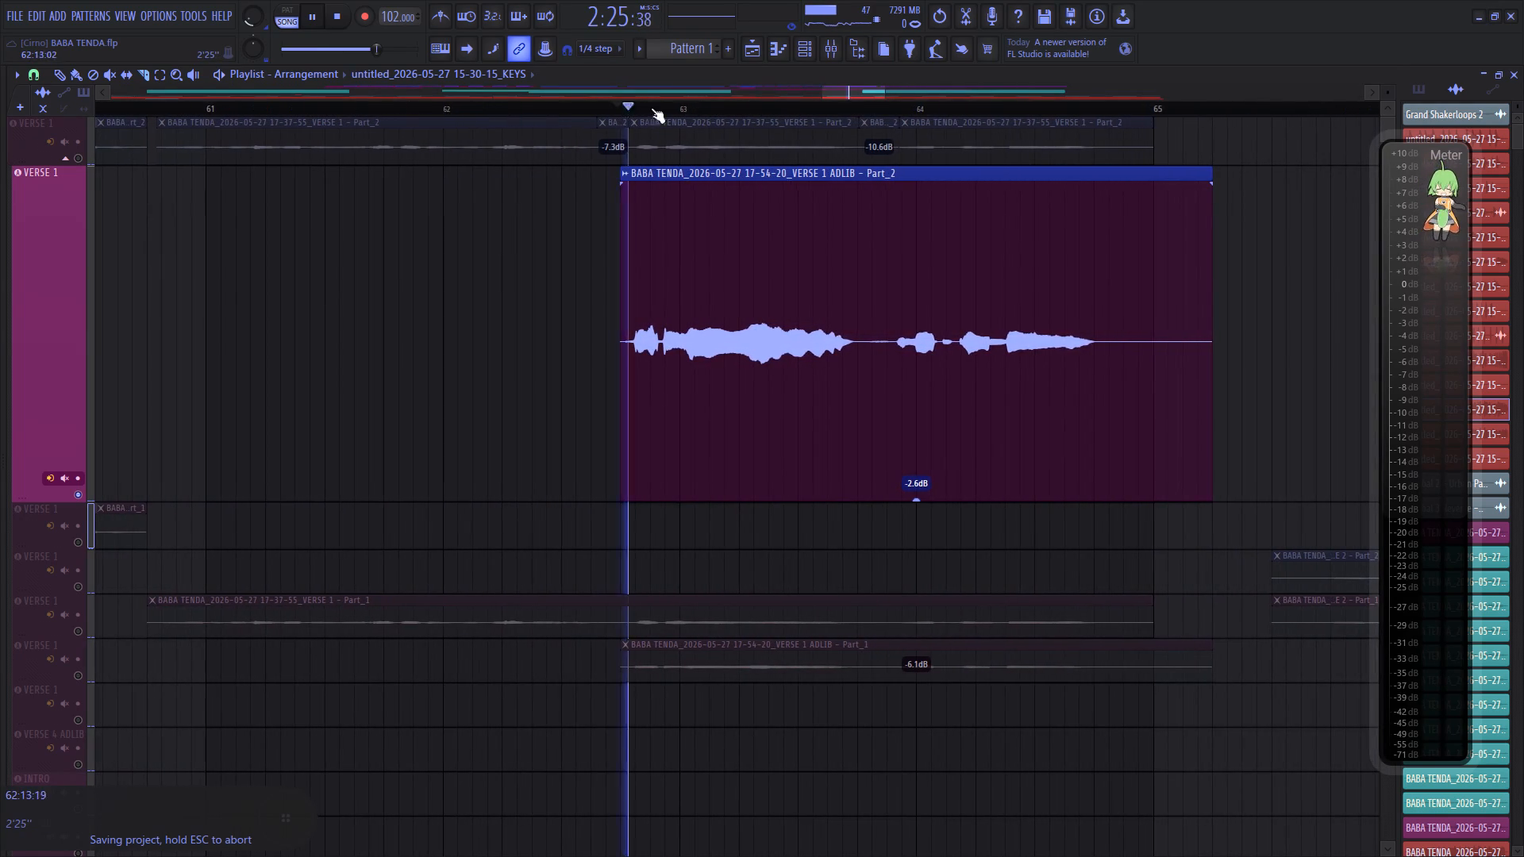
{"action": "scroll", "coordinate": [675, 110], "scroll_direction": "up", "scroll_amount": 7}
{"action": "left_click_drag", "start_coordinate": [852, 94], "coordinate": [857, 102]}
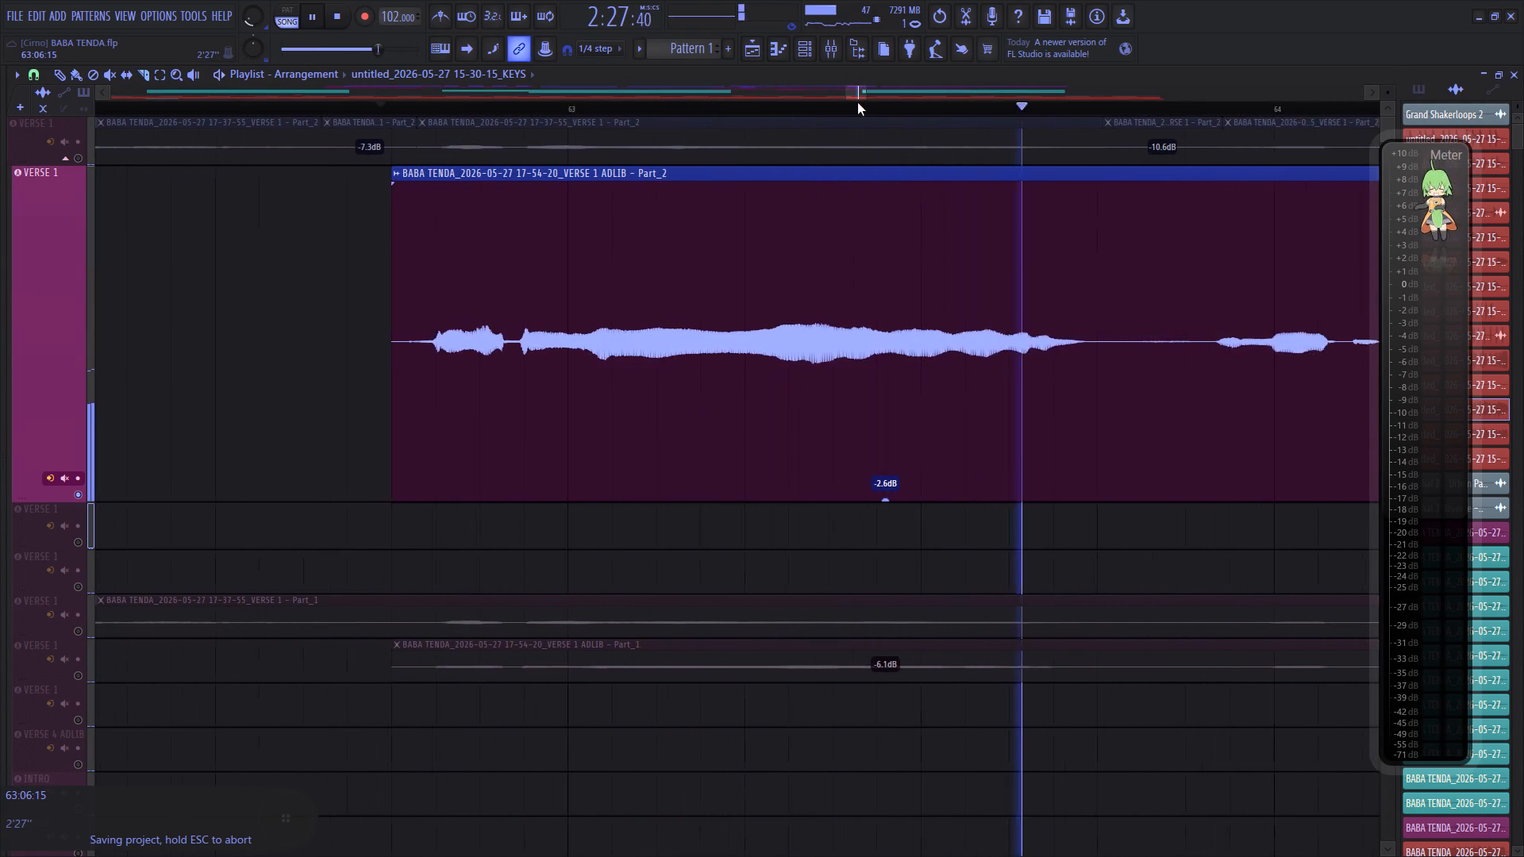
{"action": "left_click_drag", "start_coordinate": [857, 102], "coordinate": [860, 108]}
{"action": "left_click", "coordinate": [708, 320]}
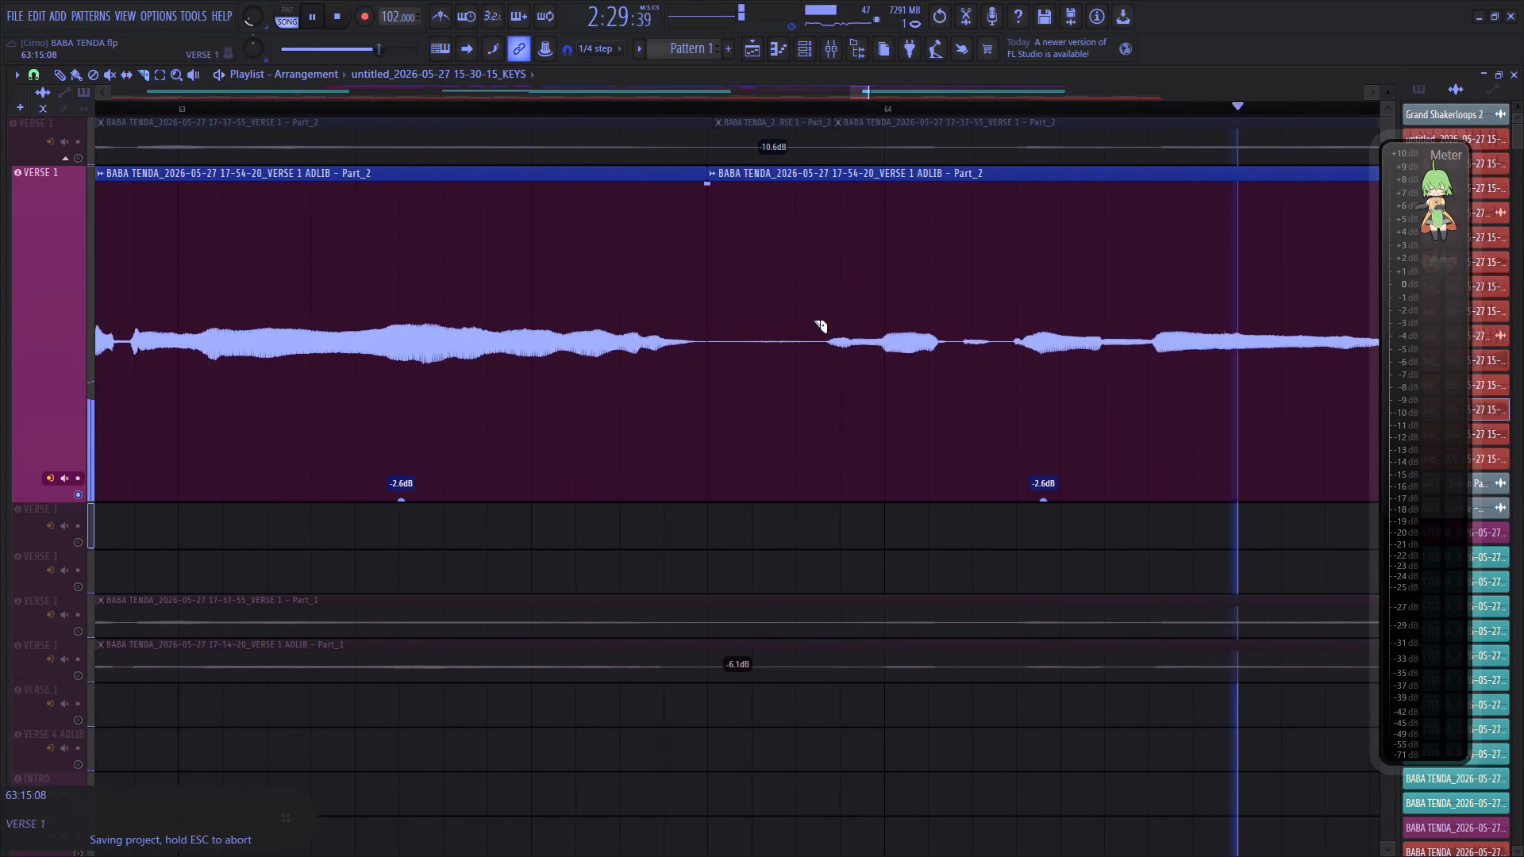
{"action": "right_click", "coordinate": [814, 320]}
{"action": "scroll", "coordinate": [836, 102], "scroll_direction": "down", "scroll_amount": 12}
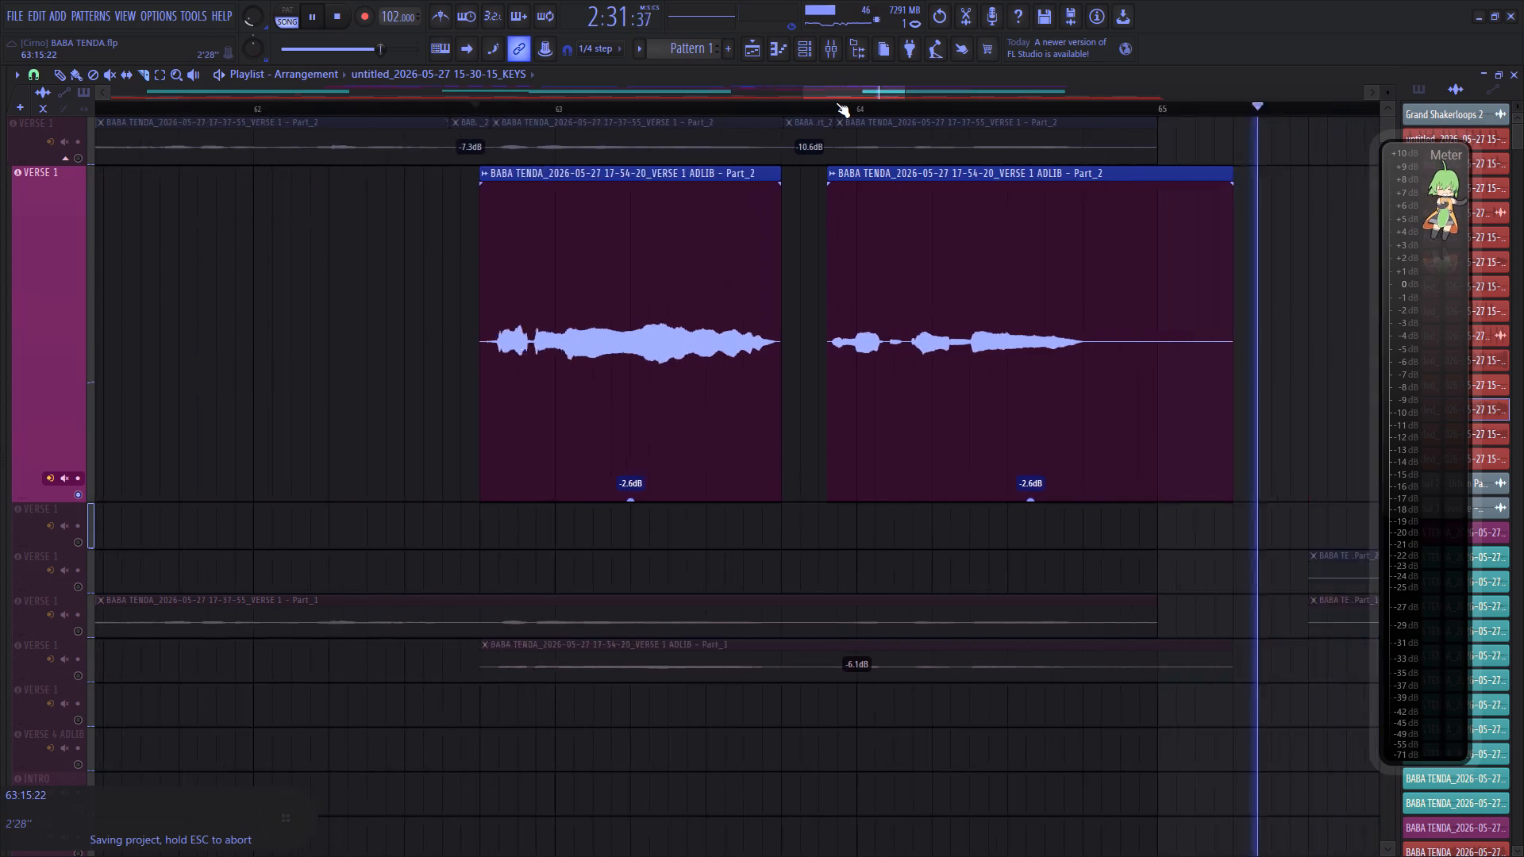
Shrink the finished VERSE 1 adlib track back to about the height of its neighbouring tracks.
{"action": "scroll", "coordinate": [836, 102], "scroll_direction": "down", "scroll_amount": 20}
{"action": "scroll", "coordinate": [836, 102], "scroll_direction": "down", "scroll_amount": 4}
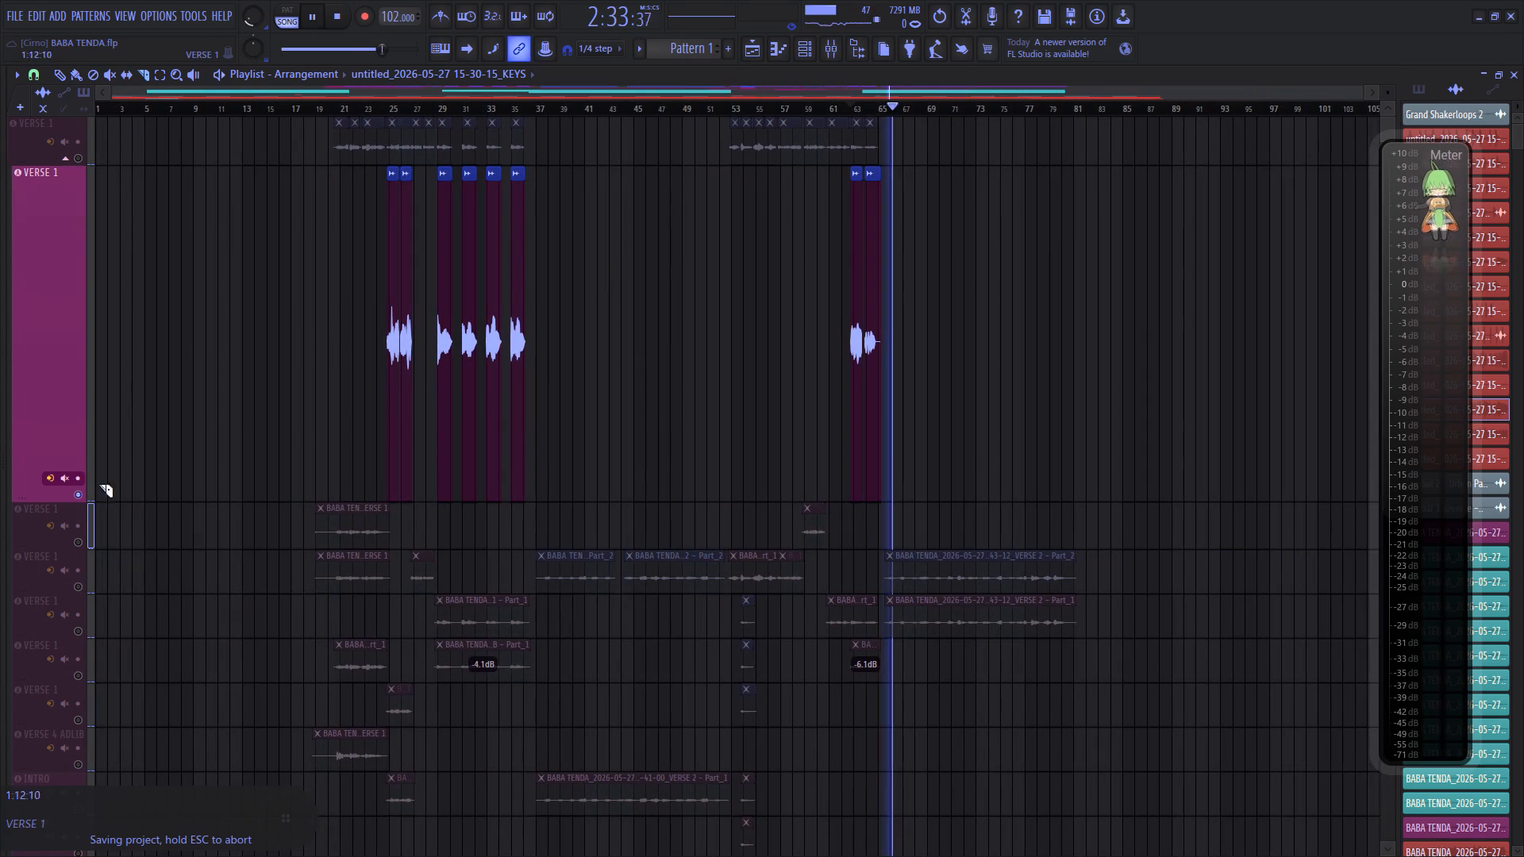
{"action": "left_click_drag", "start_coordinate": [55, 499], "coordinate": [63, 236]}
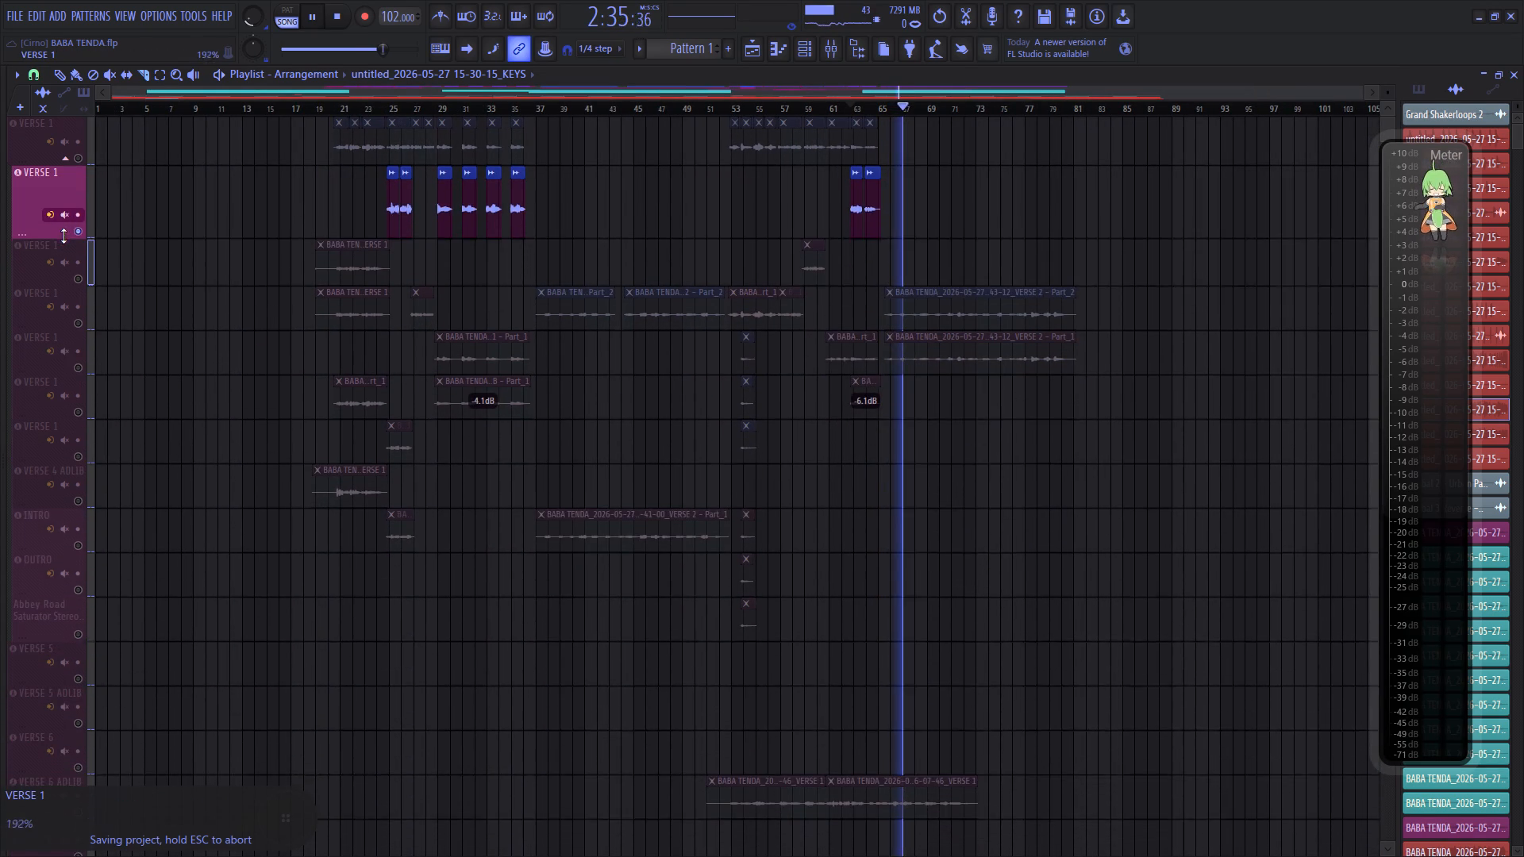
{"action": "left_click_drag", "start_coordinate": [63, 236], "coordinate": [69, 208]}
Solo the VERSE 1 track holding the VERSE 2 clips, set the stopped playhead near bar 37 and greatly enlarge the track.
{"action": "right_click", "coordinate": [77, 252]}
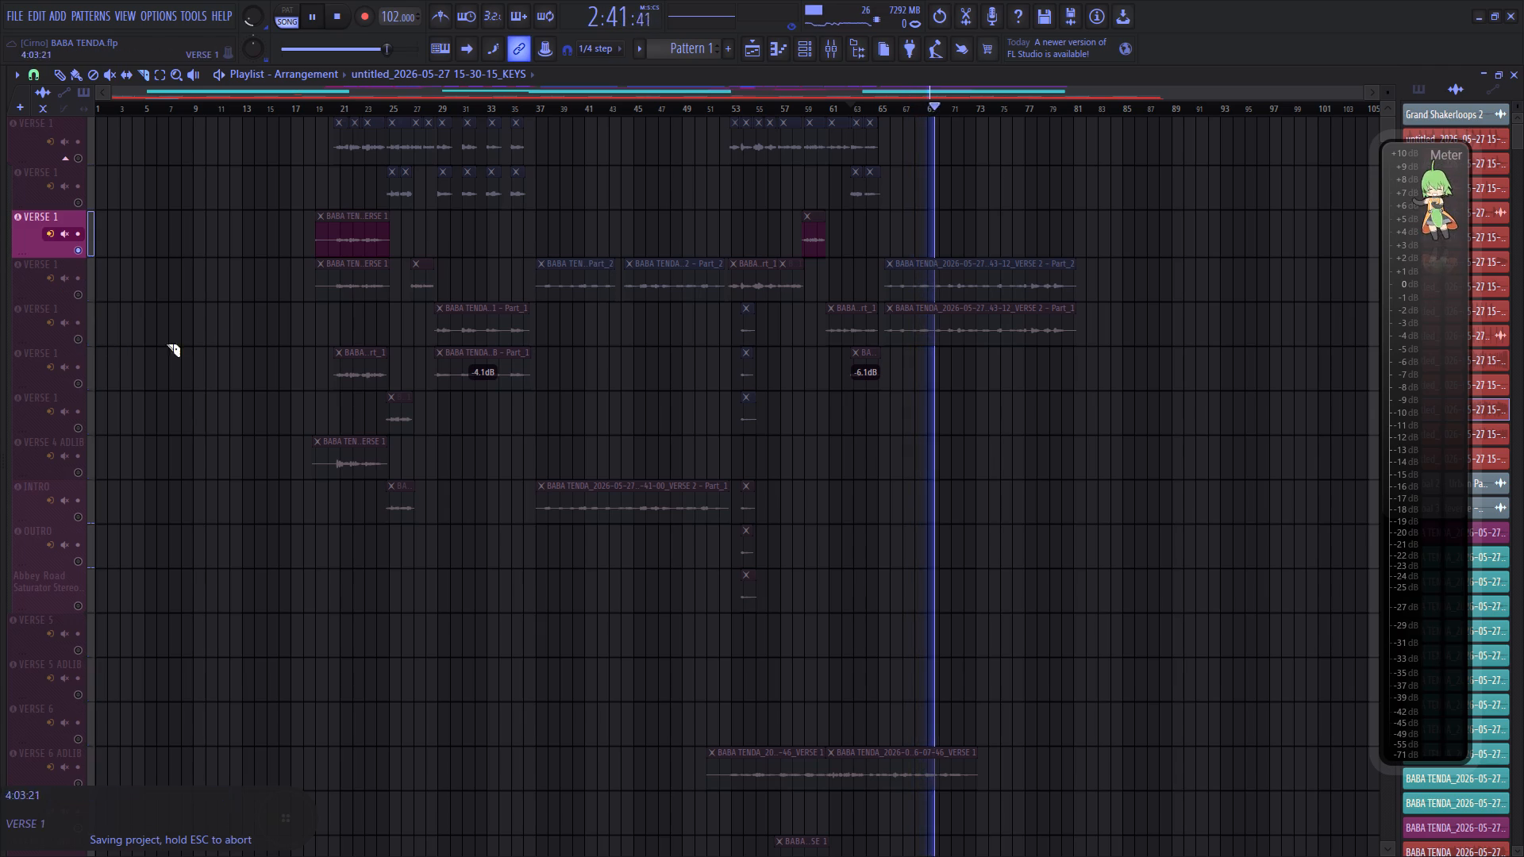
{"action": "right_click", "coordinate": [78, 298]}
{"action": "key", "text": "space"}
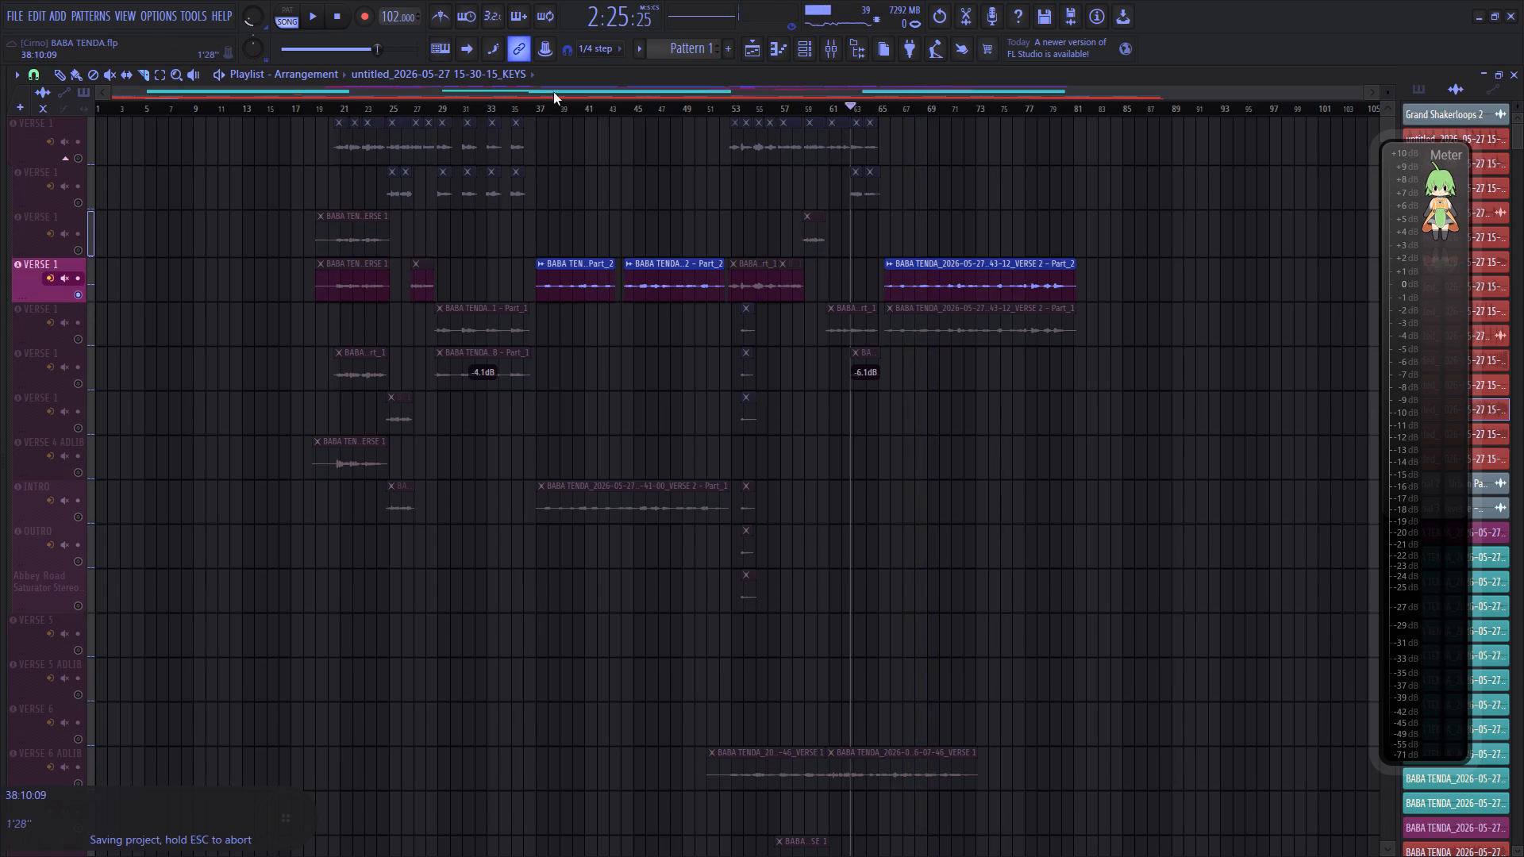
{"action": "left_click", "coordinate": [534, 109]}
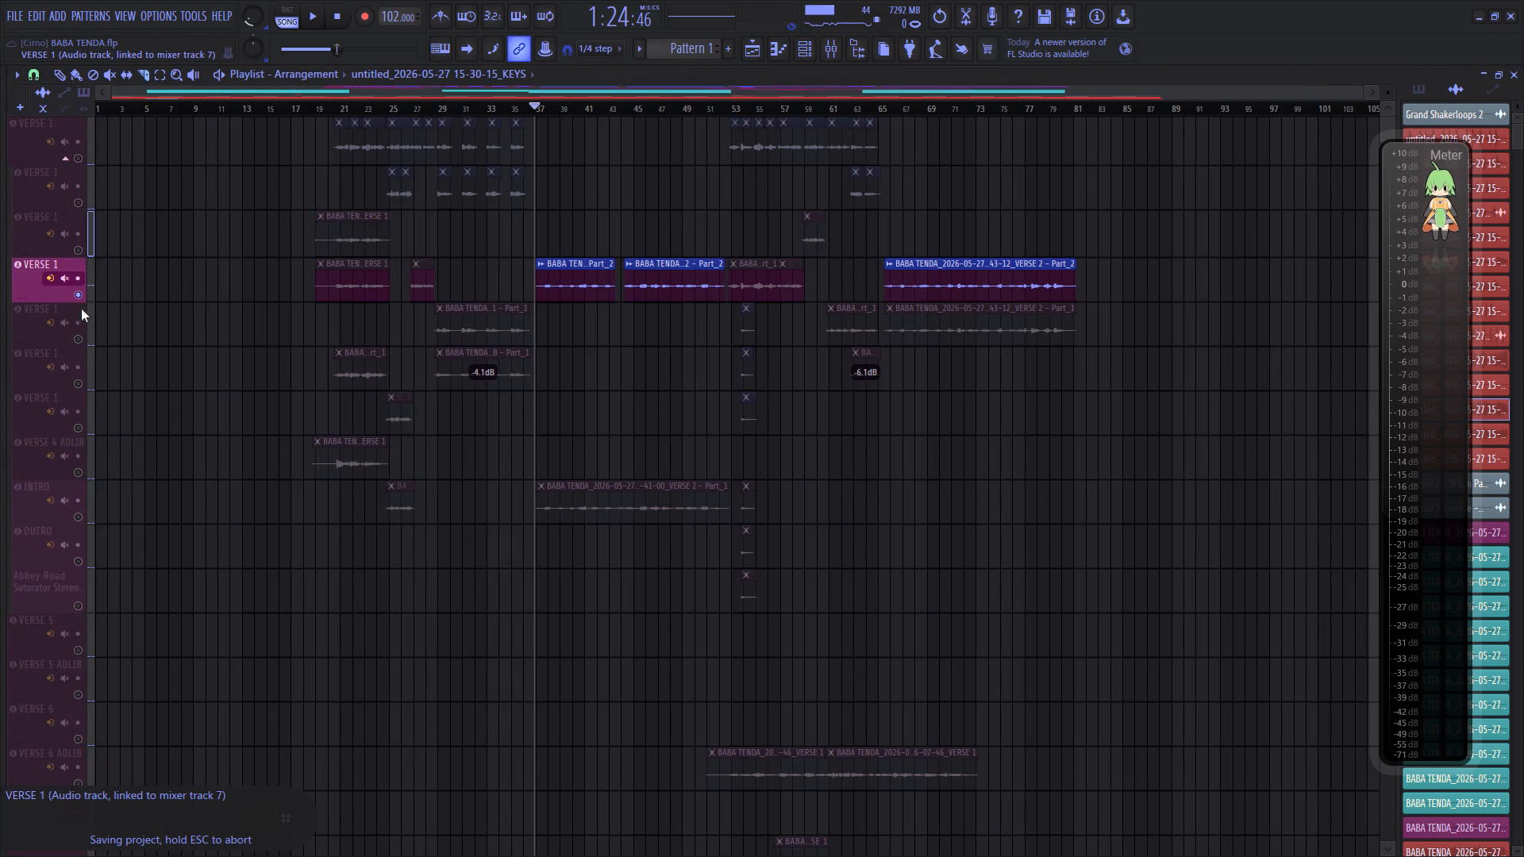
{"action": "left_click_drag", "start_coordinate": [61, 300], "coordinate": [103, 735]}
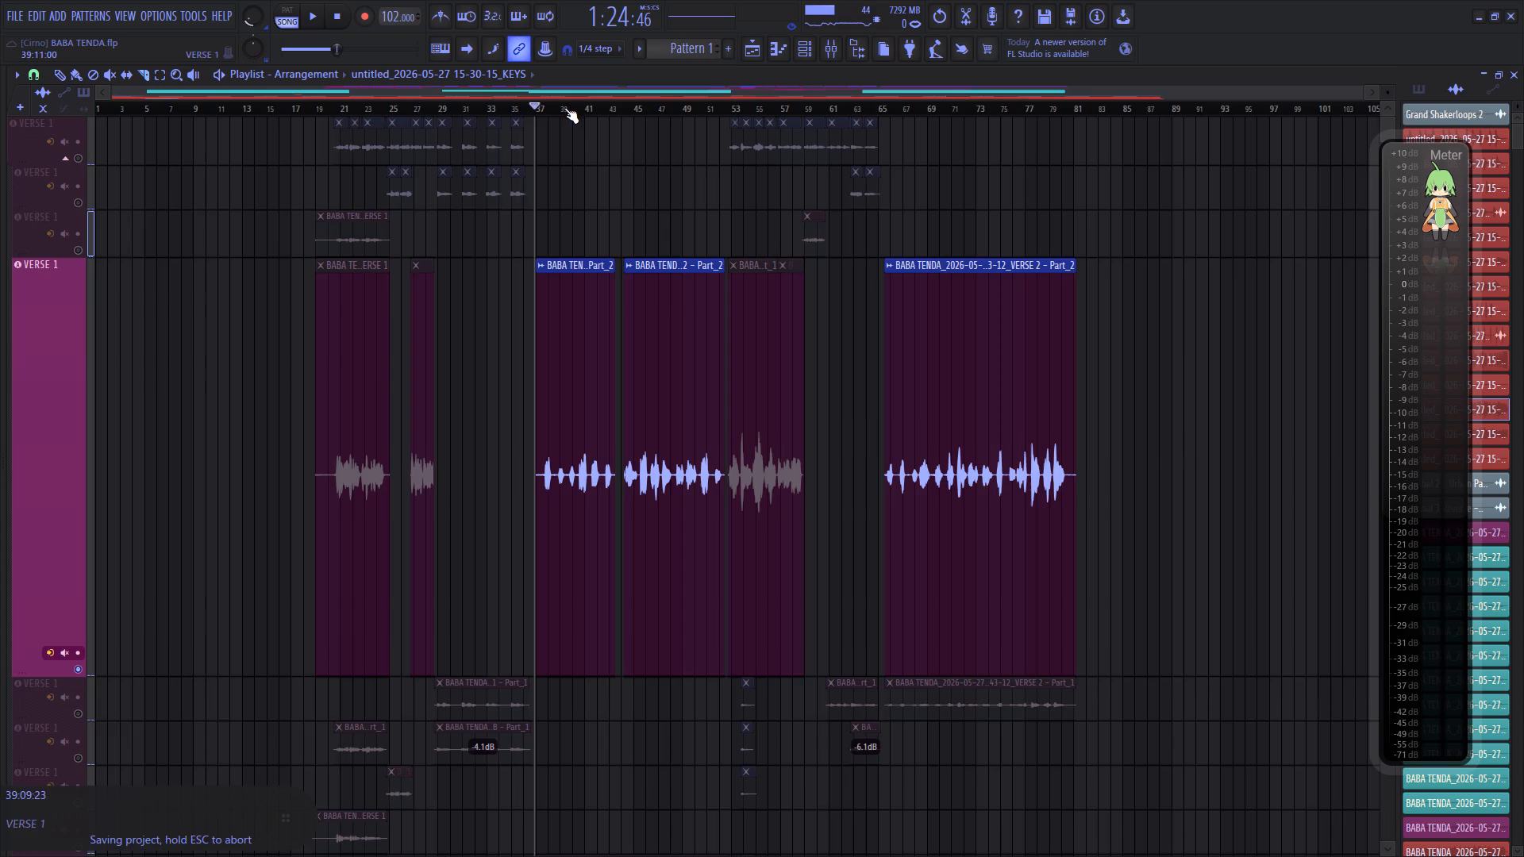
Play the first 17-41-00 VERSE 2 clip and trim its silent start up to the first phrase before bar 38.
{"action": "key", "text": "space"}
{"action": "scroll", "coordinate": [564, 106], "scroll_direction": "up", "scroll_amount": 18}
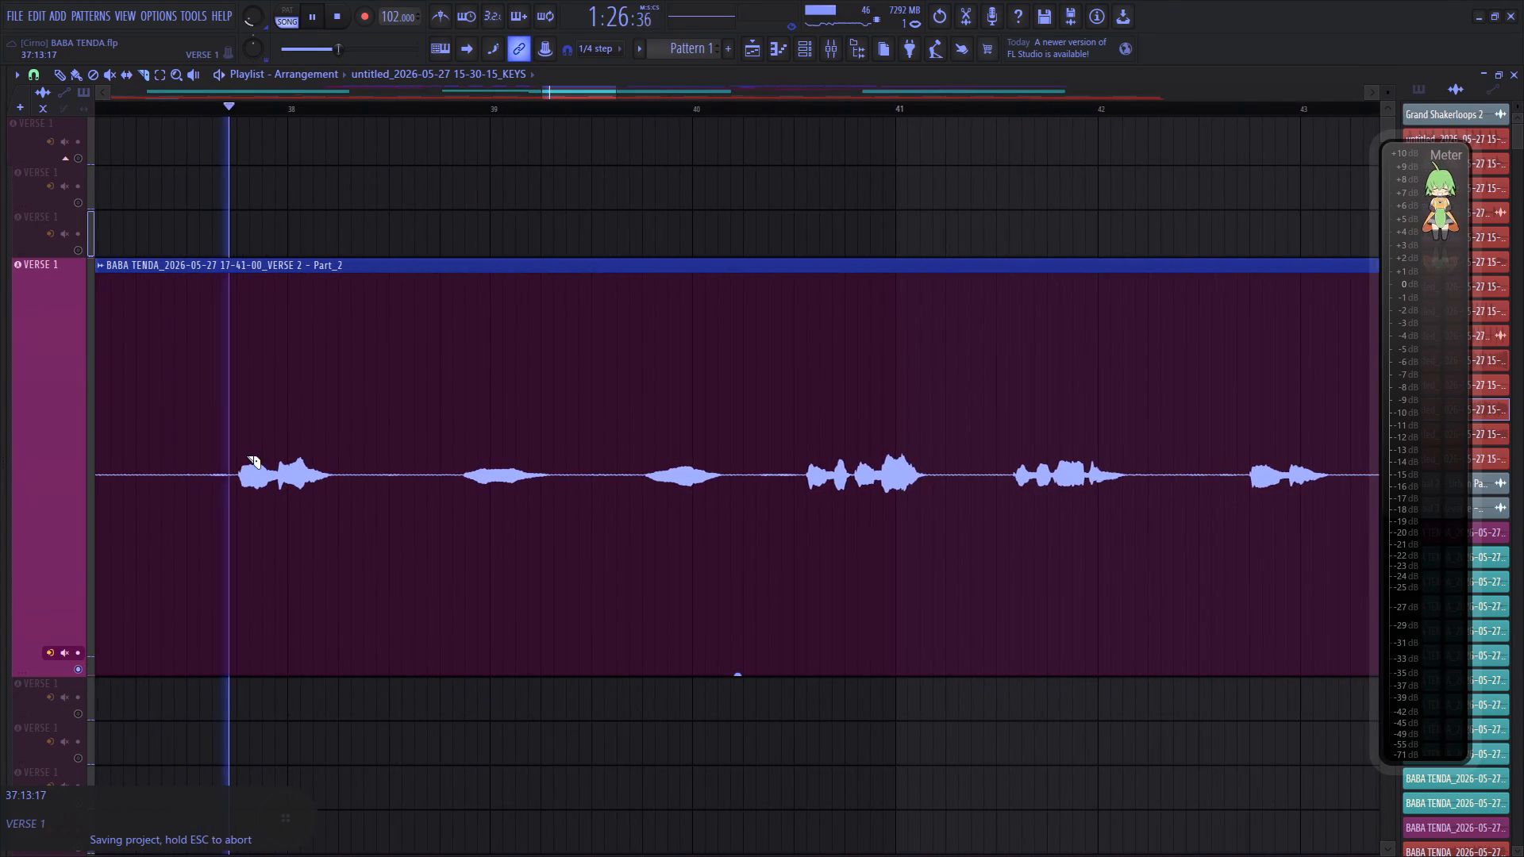
{"action": "right_click", "coordinate": [236, 459]}
Cut out the silences between phrases before bars 39, 40 and 41 in the first 17-41-00 VERSE 2 clip.
{"action": "left_click", "coordinate": [349, 452]}
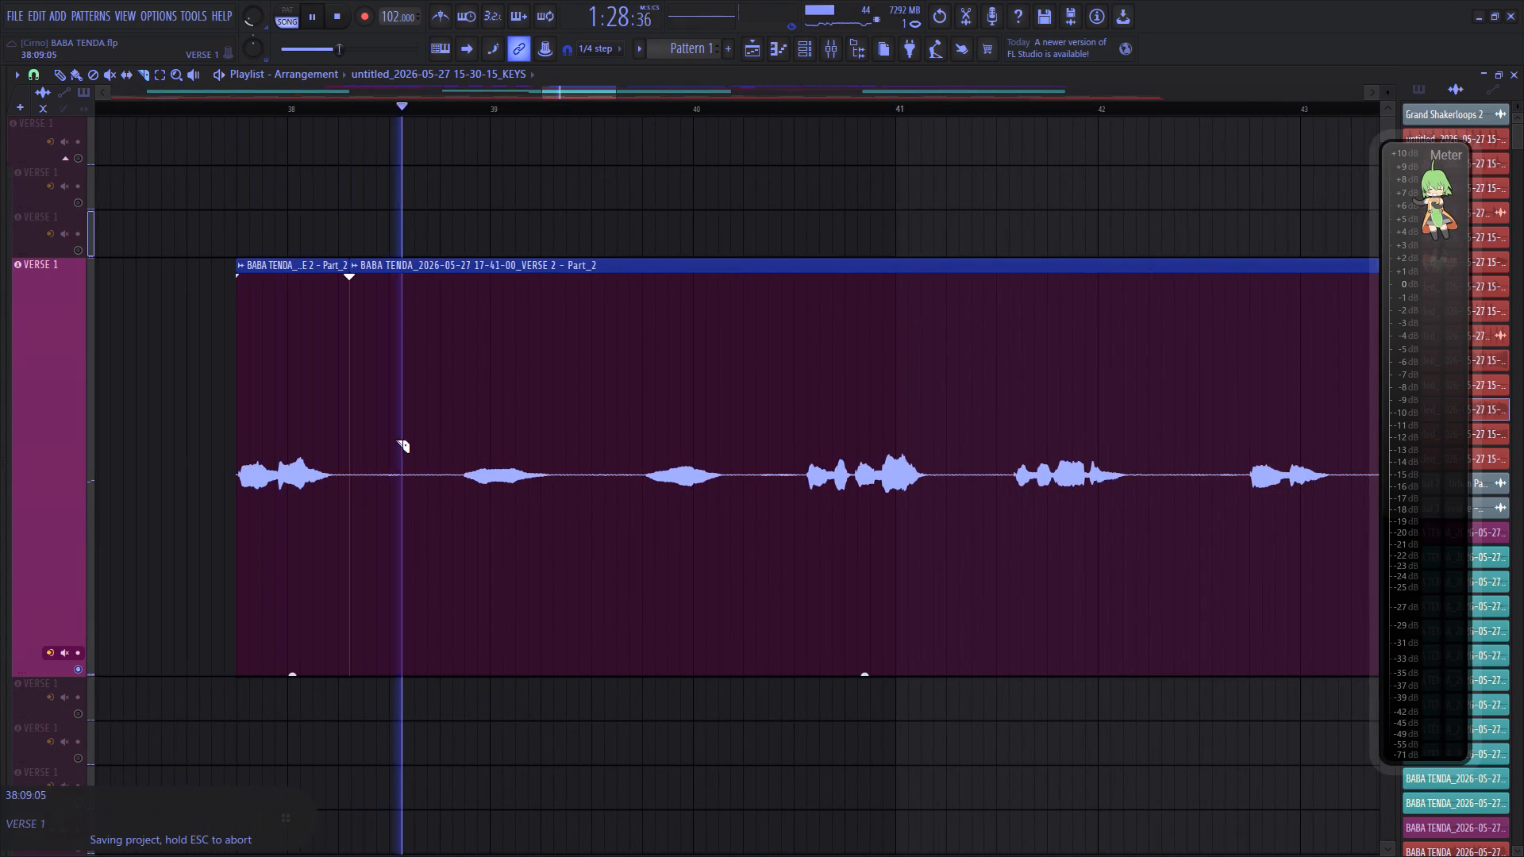
{"action": "right_click", "coordinate": [443, 448]}
{"action": "left_click", "coordinate": [570, 452]}
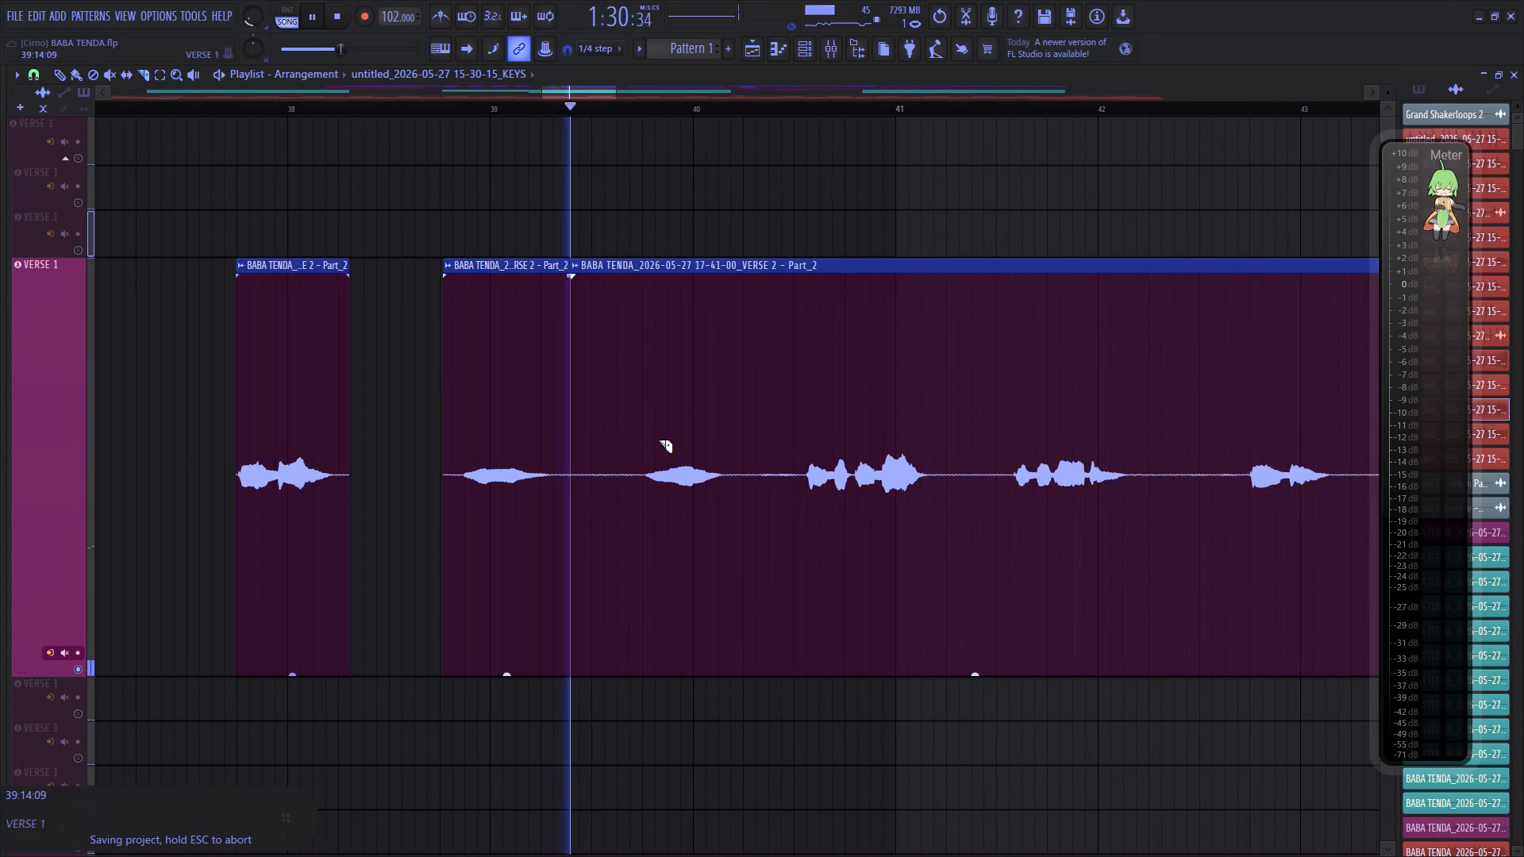
{"action": "right_click", "coordinate": [637, 457]}
{"action": "left_click", "coordinate": [741, 457]}
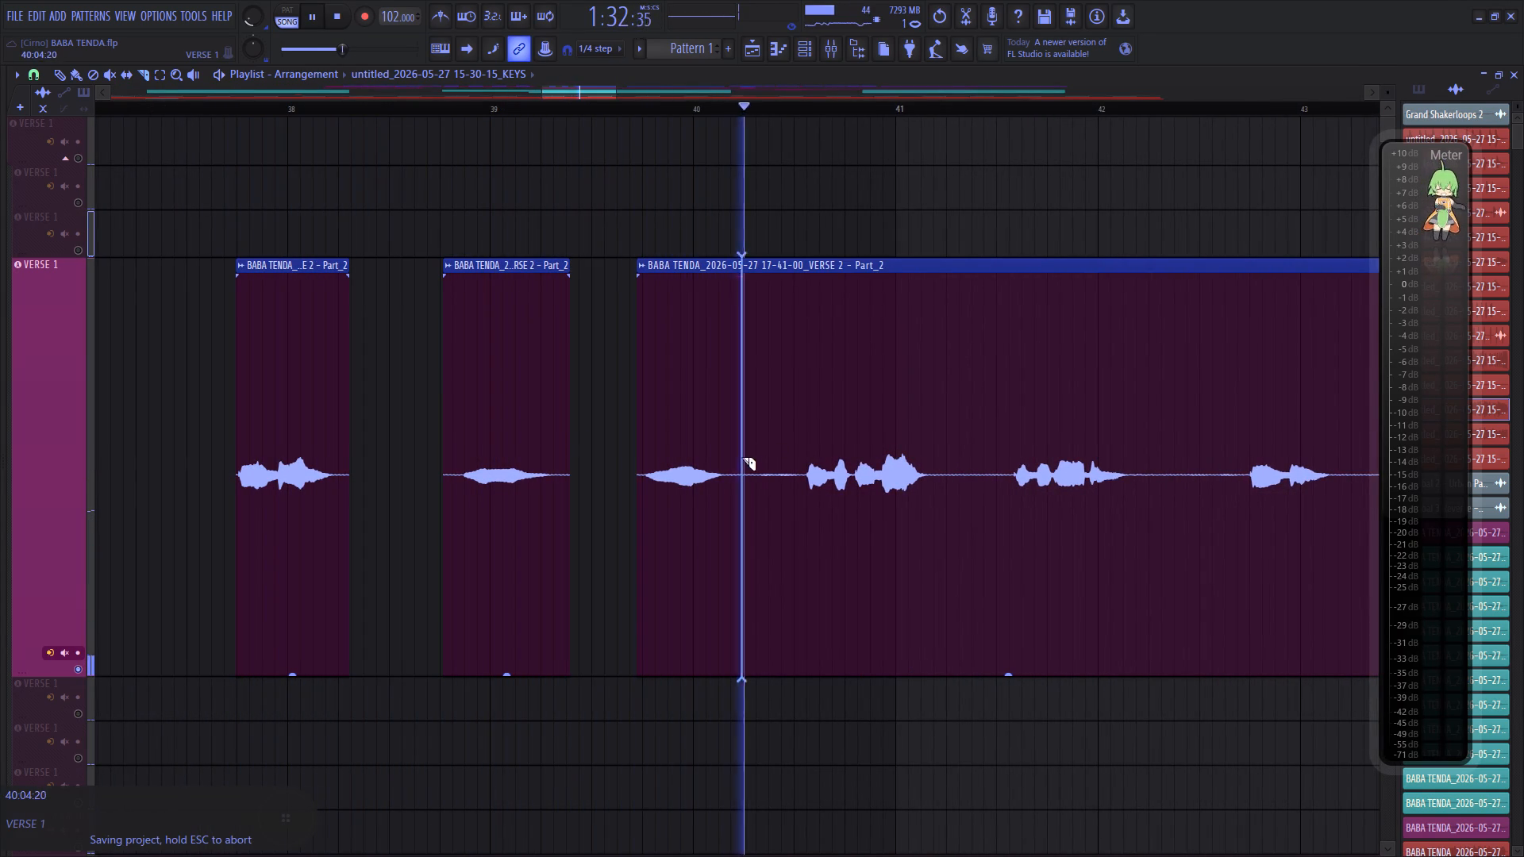
{"action": "right_click", "coordinate": [800, 466]}
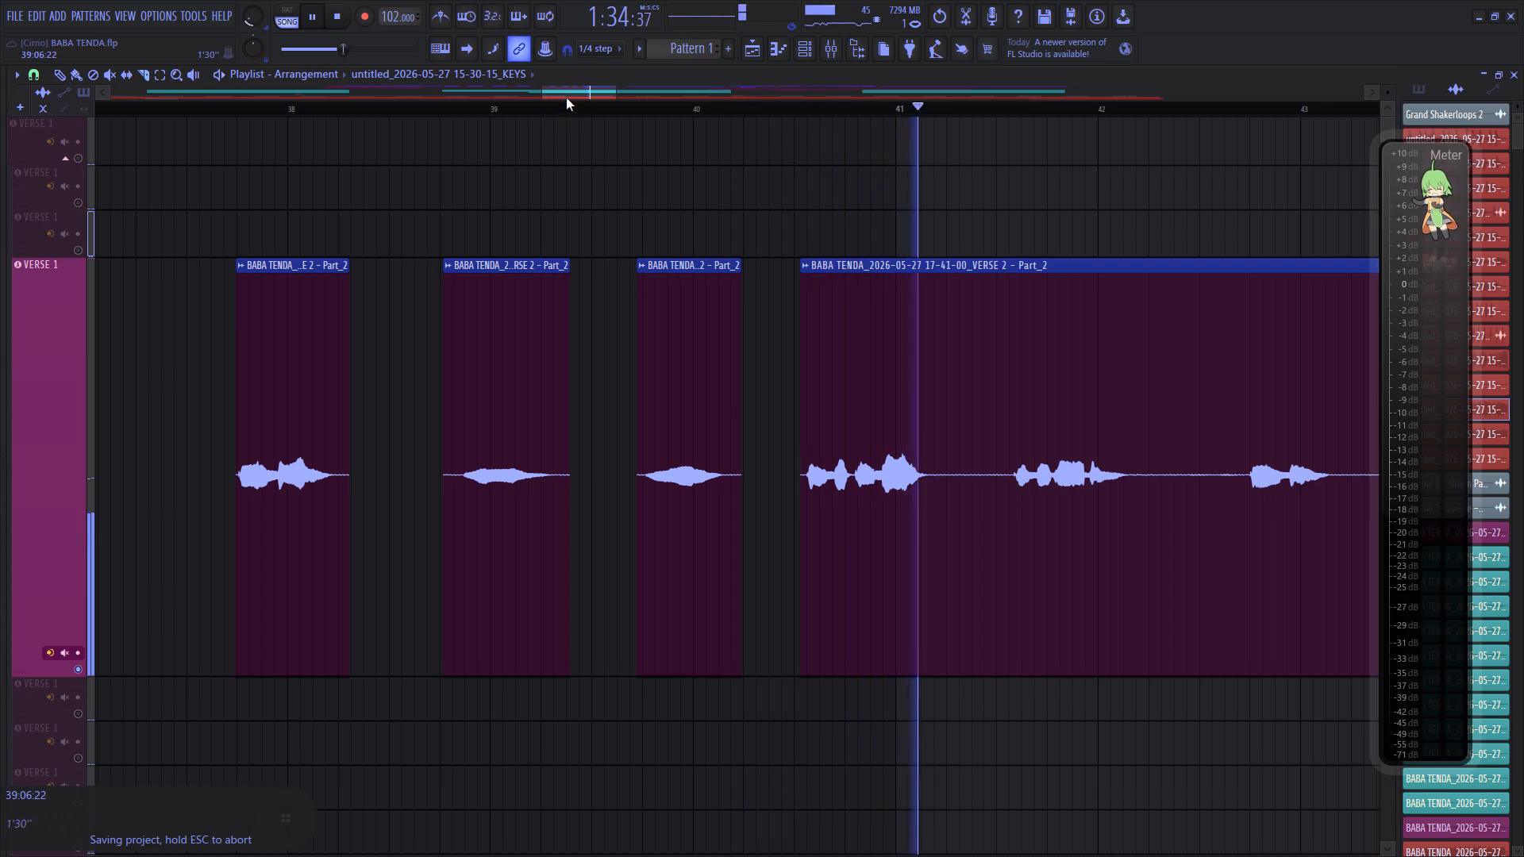
Cut out the silences after bars 41 and 42 in the first 17-41-00 VERSE 2 clip and trim its silent end after bar 43.
{"action": "left_click_drag", "start_coordinate": [566, 96], "coordinate": [597, 152]}
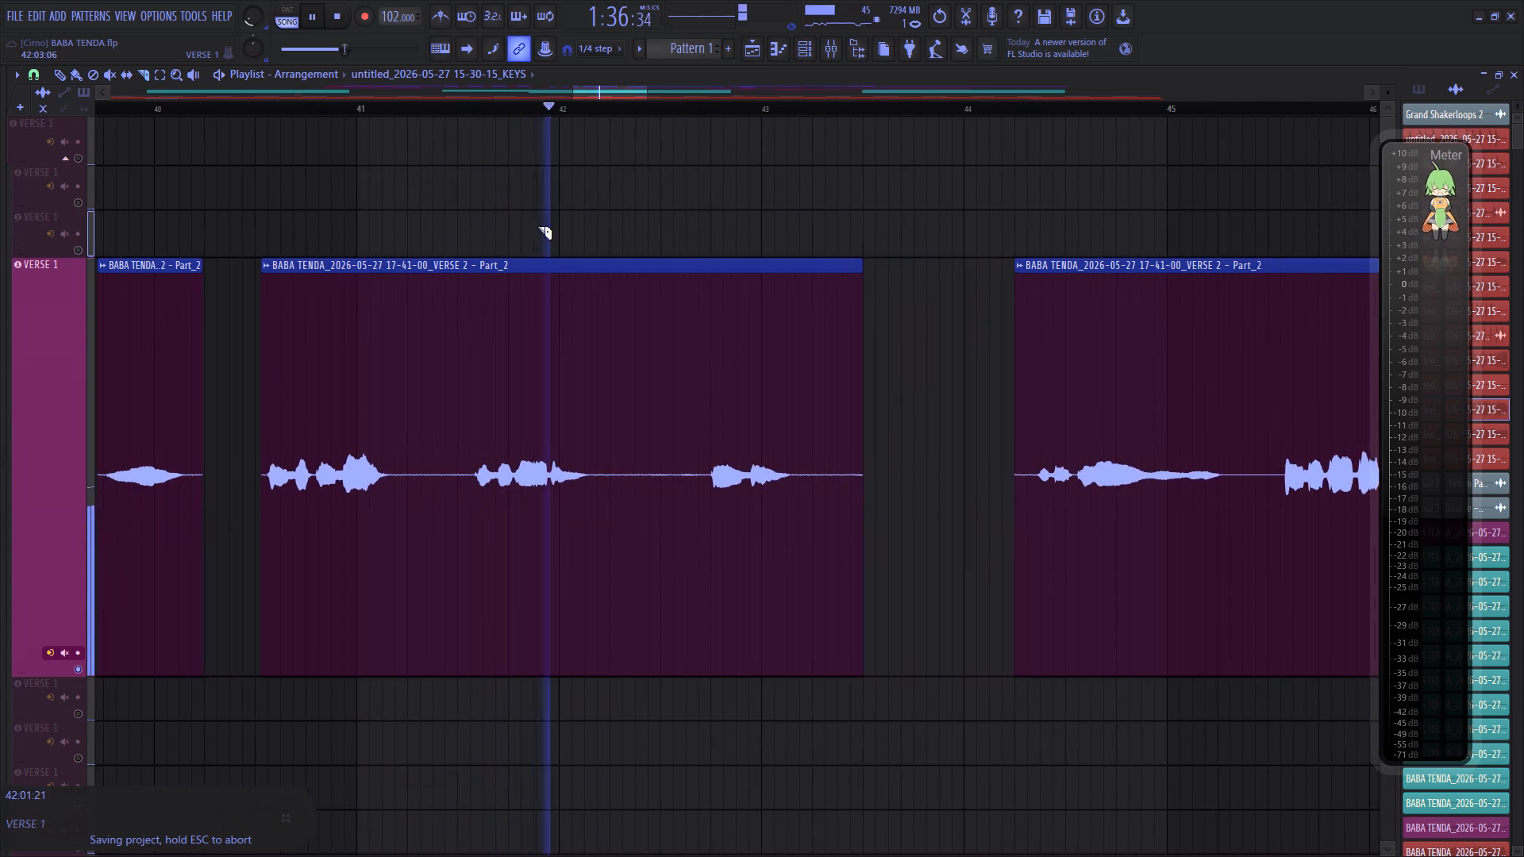
{"action": "left_click", "coordinate": [402, 460]}
{"action": "right_click", "coordinate": [479, 465]}
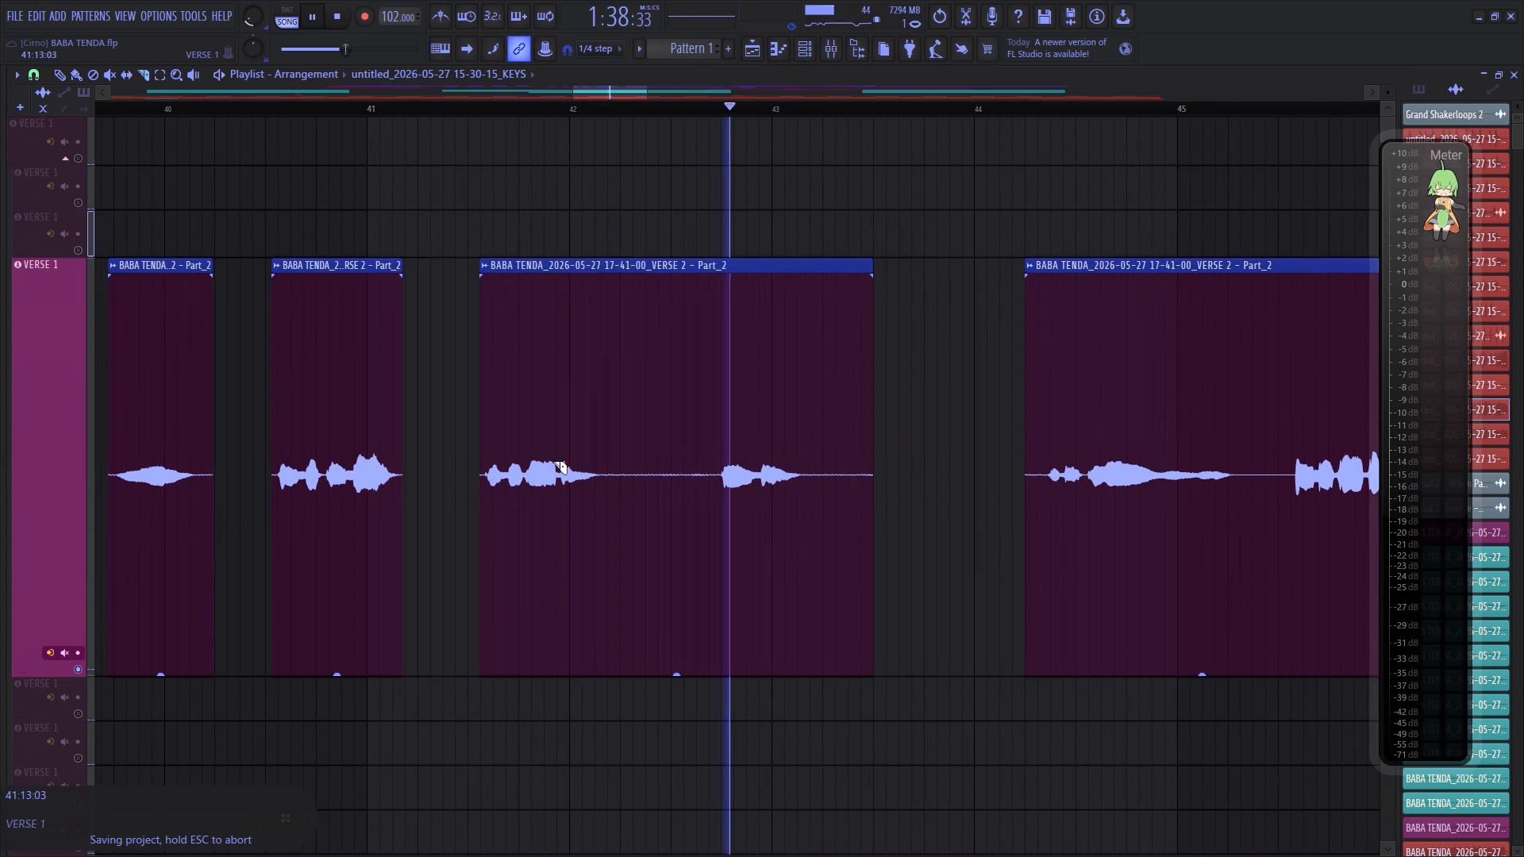
{"action": "left_click", "coordinate": [606, 455]}
{"action": "right_click", "coordinate": [712, 462]}
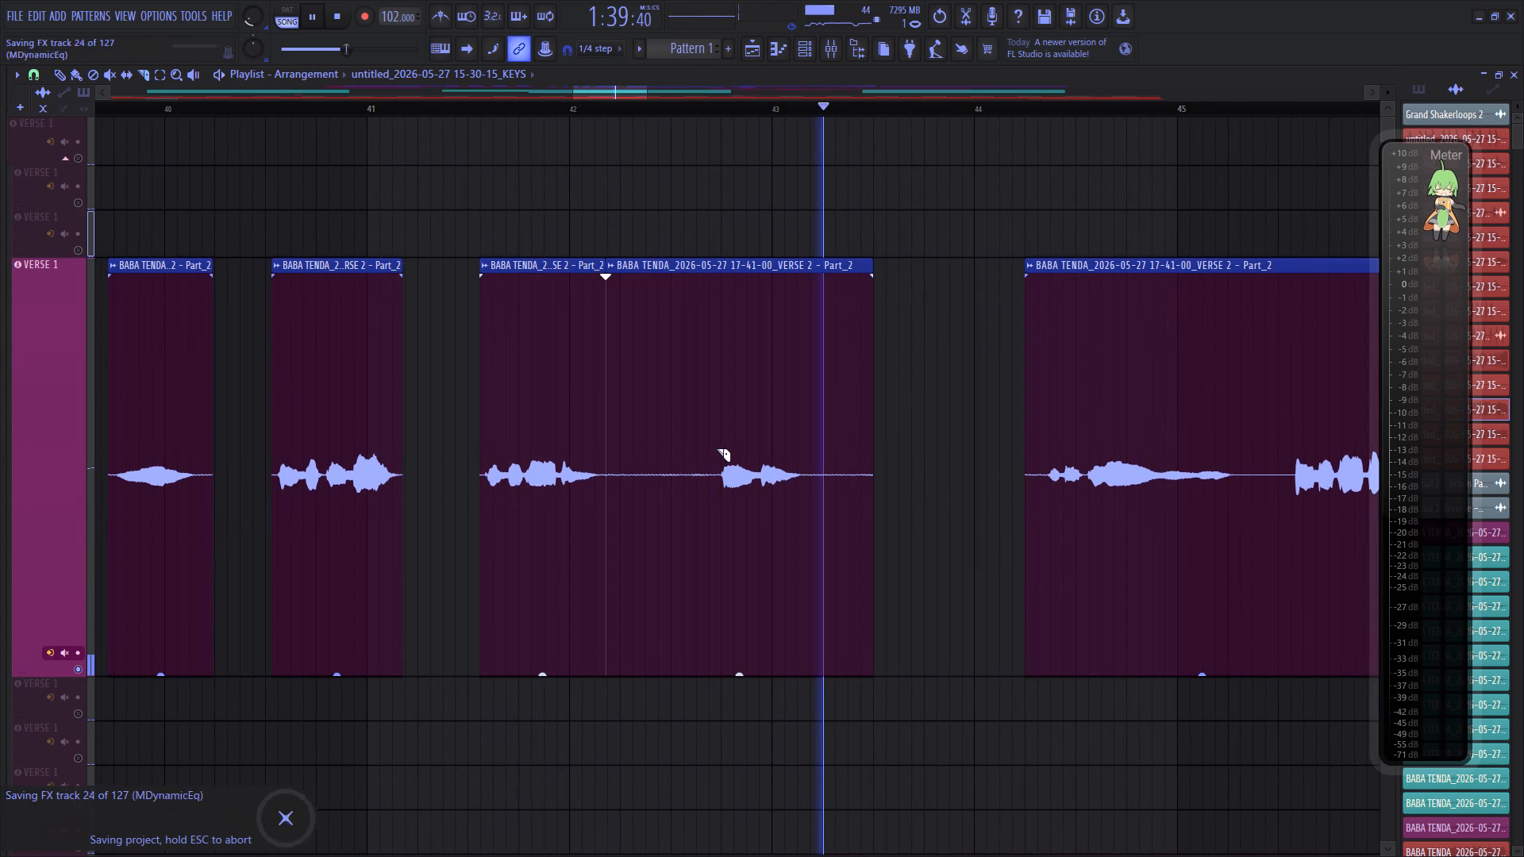
{"action": "right_click", "coordinate": [822, 463]}
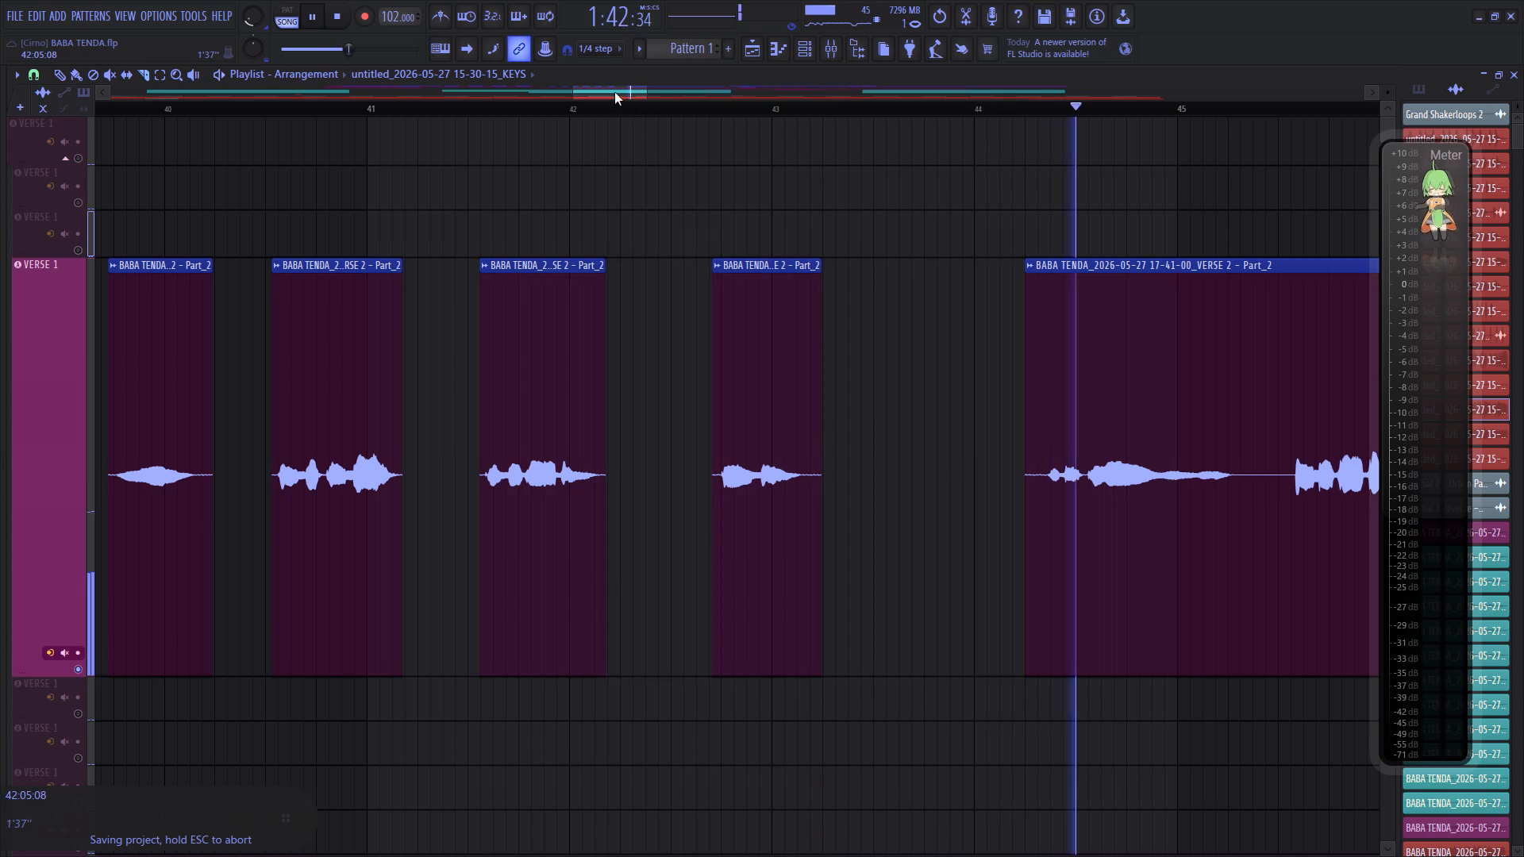
Cut out the silences between phrases after bar 45 and after bar 46 in the second 17-41-00 VERSE 2 clip.
{"action": "left_click_drag", "start_coordinate": [614, 93], "coordinate": [645, 116]}
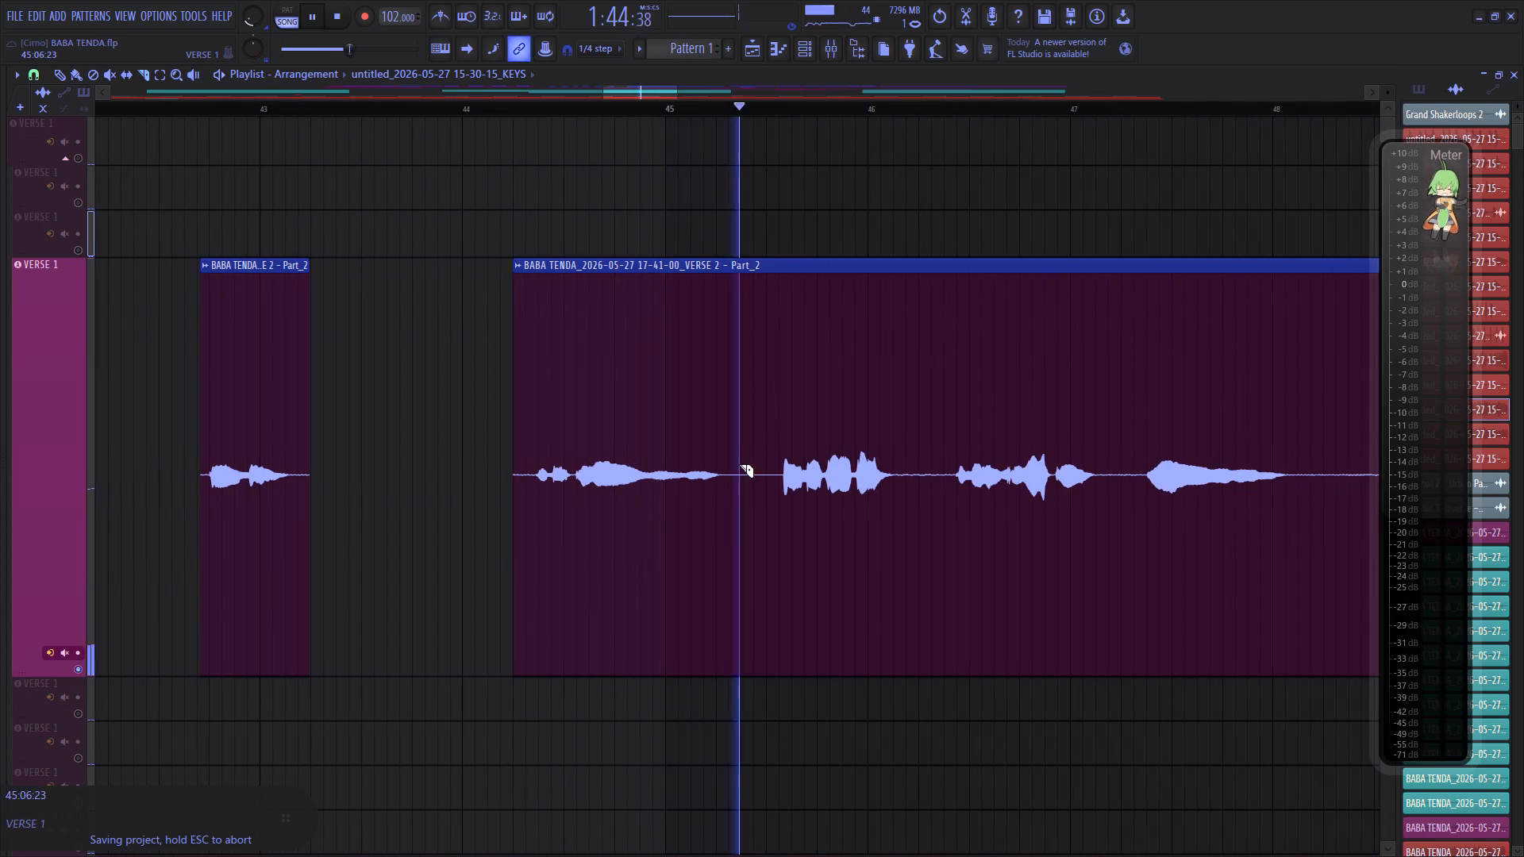
{"action": "left_click", "coordinate": [729, 471]}
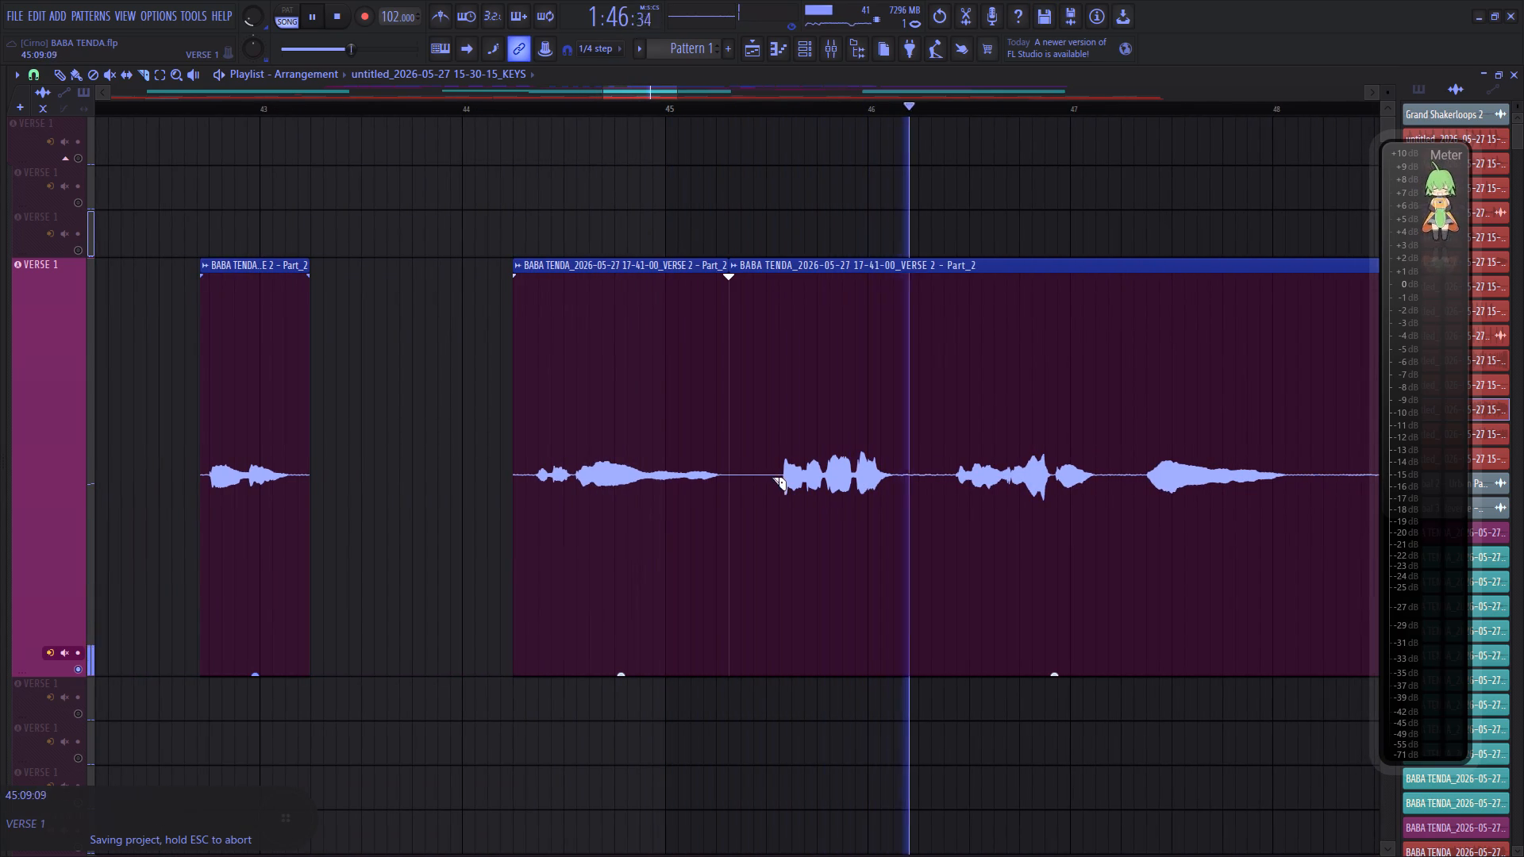
{"action": "right_click", "coordinate": [774, 480]}
{"action": "left_click", "coordinate": [672, 111]}
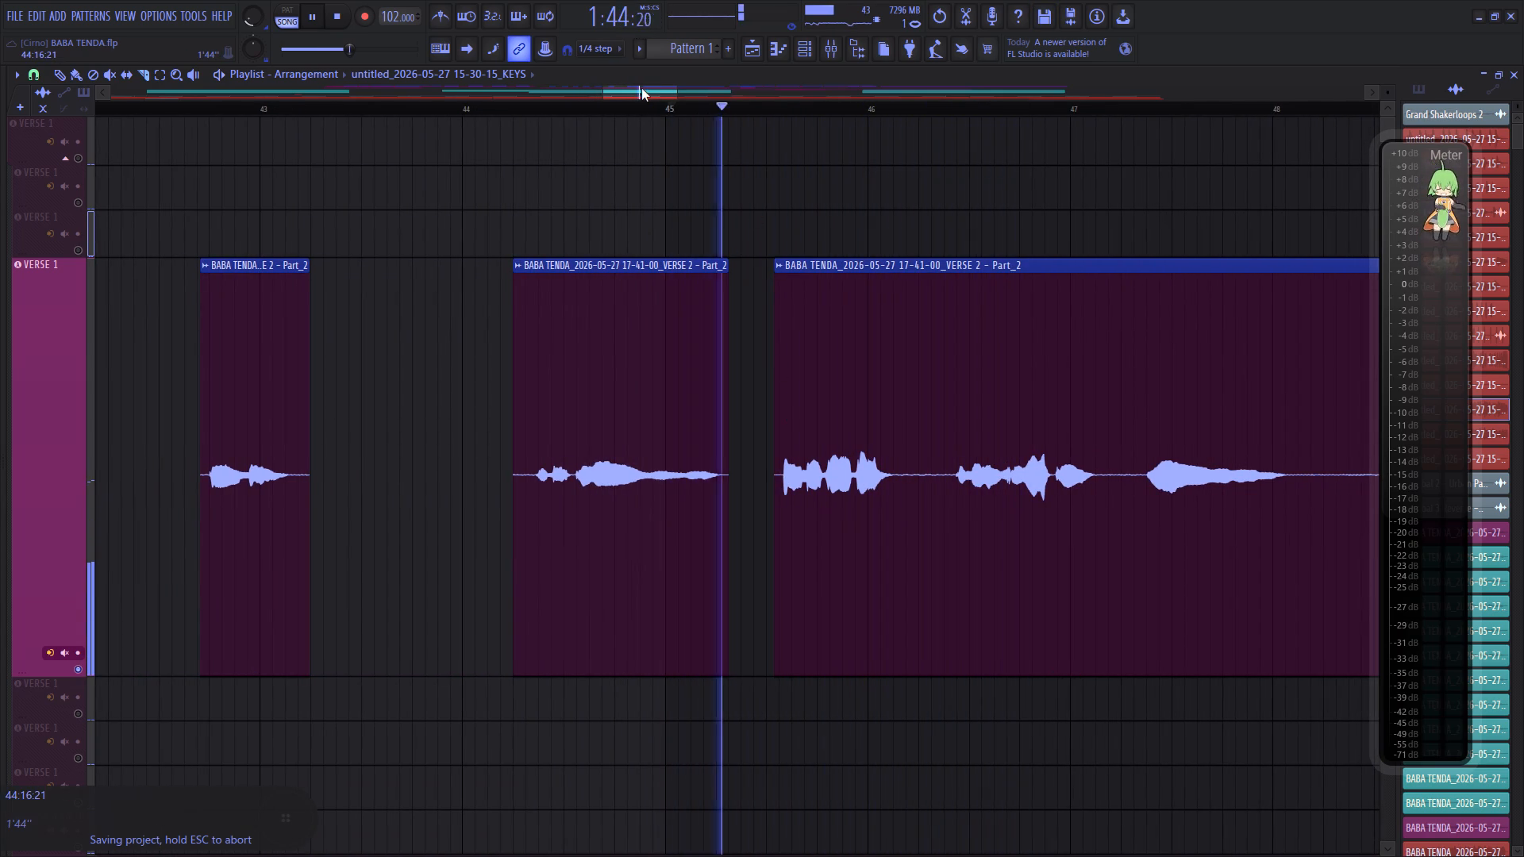
{"action": "left_click_drag", "start_coordinate": [641, 89], "coordinate": [670, 104]}
{"action": "left_click", "coordinate": [417, 462]}
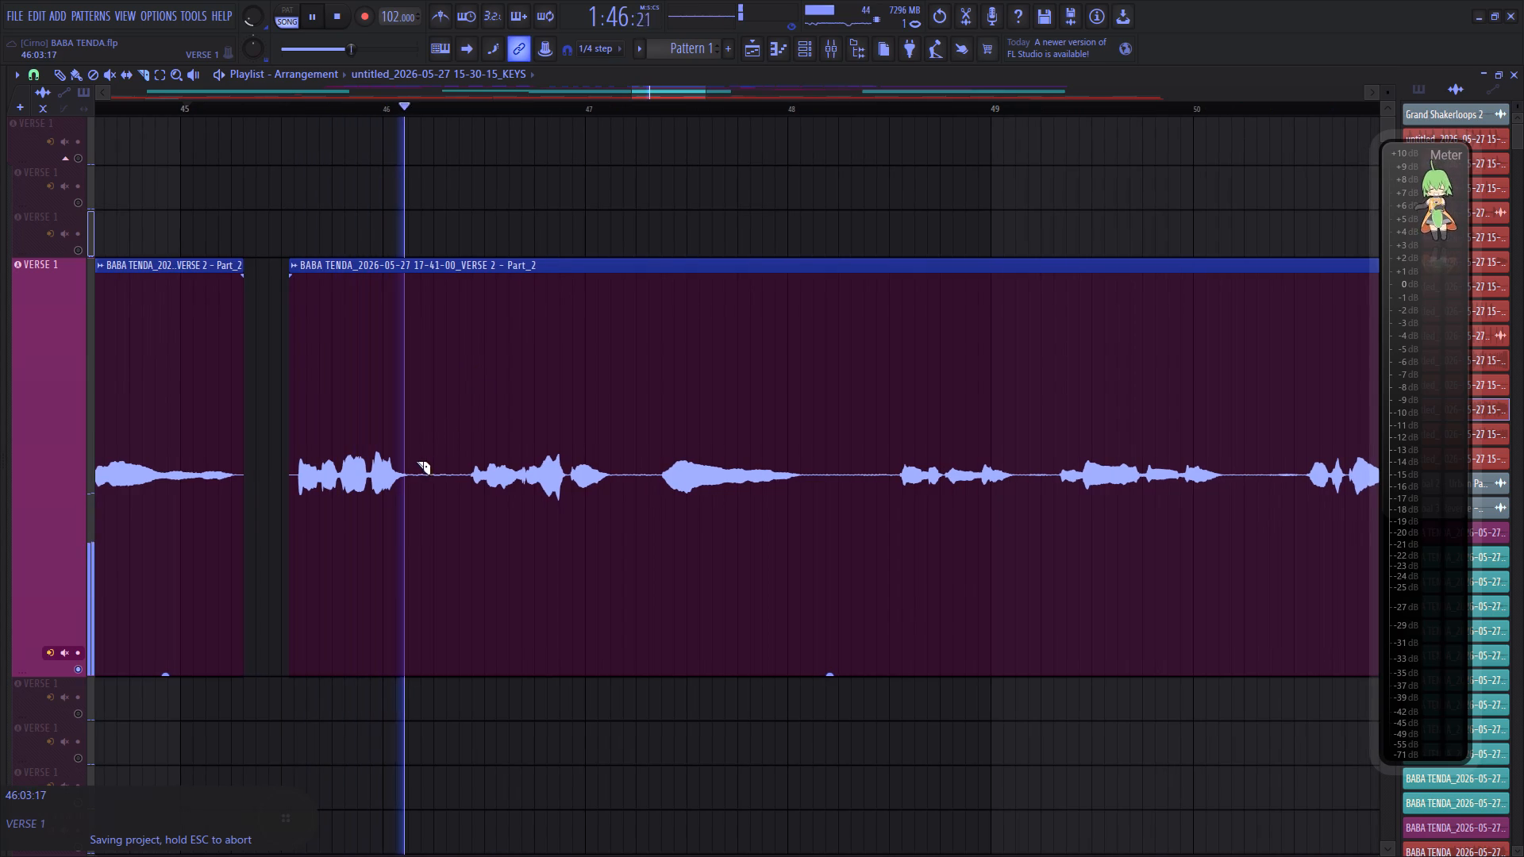
{"action": "right_click", "coordinate": [467, 455]}
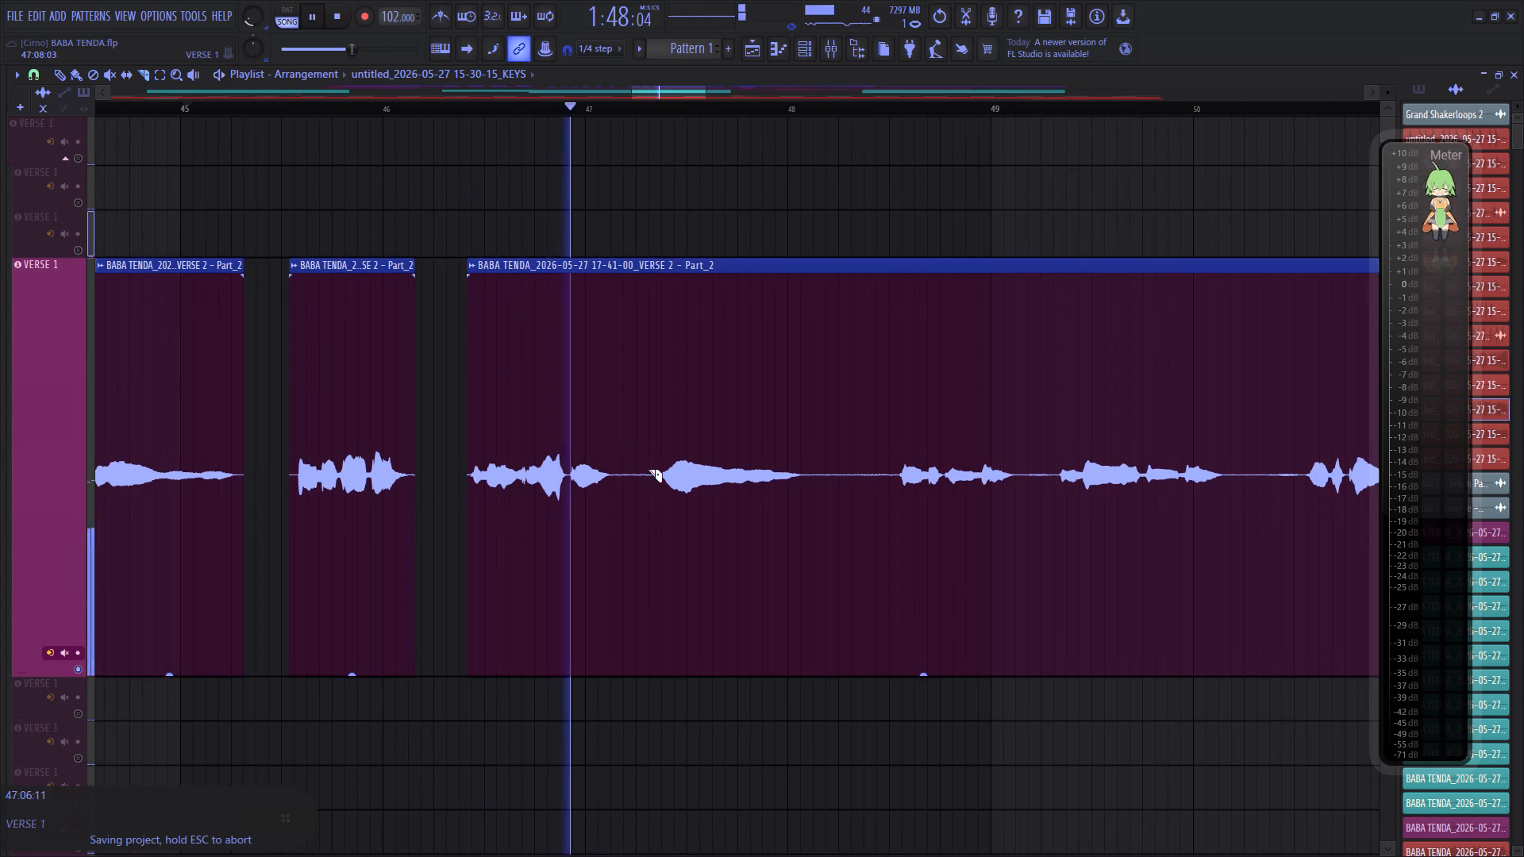
Cut out the silences between phrases after bar 47 and after bar 48 in the second 17-41-00 VERSE 2 clip.
{"action": "left_click", "coordinate": [619, 467]}
{"action": "right_click", "coordinate": [652, 472]}
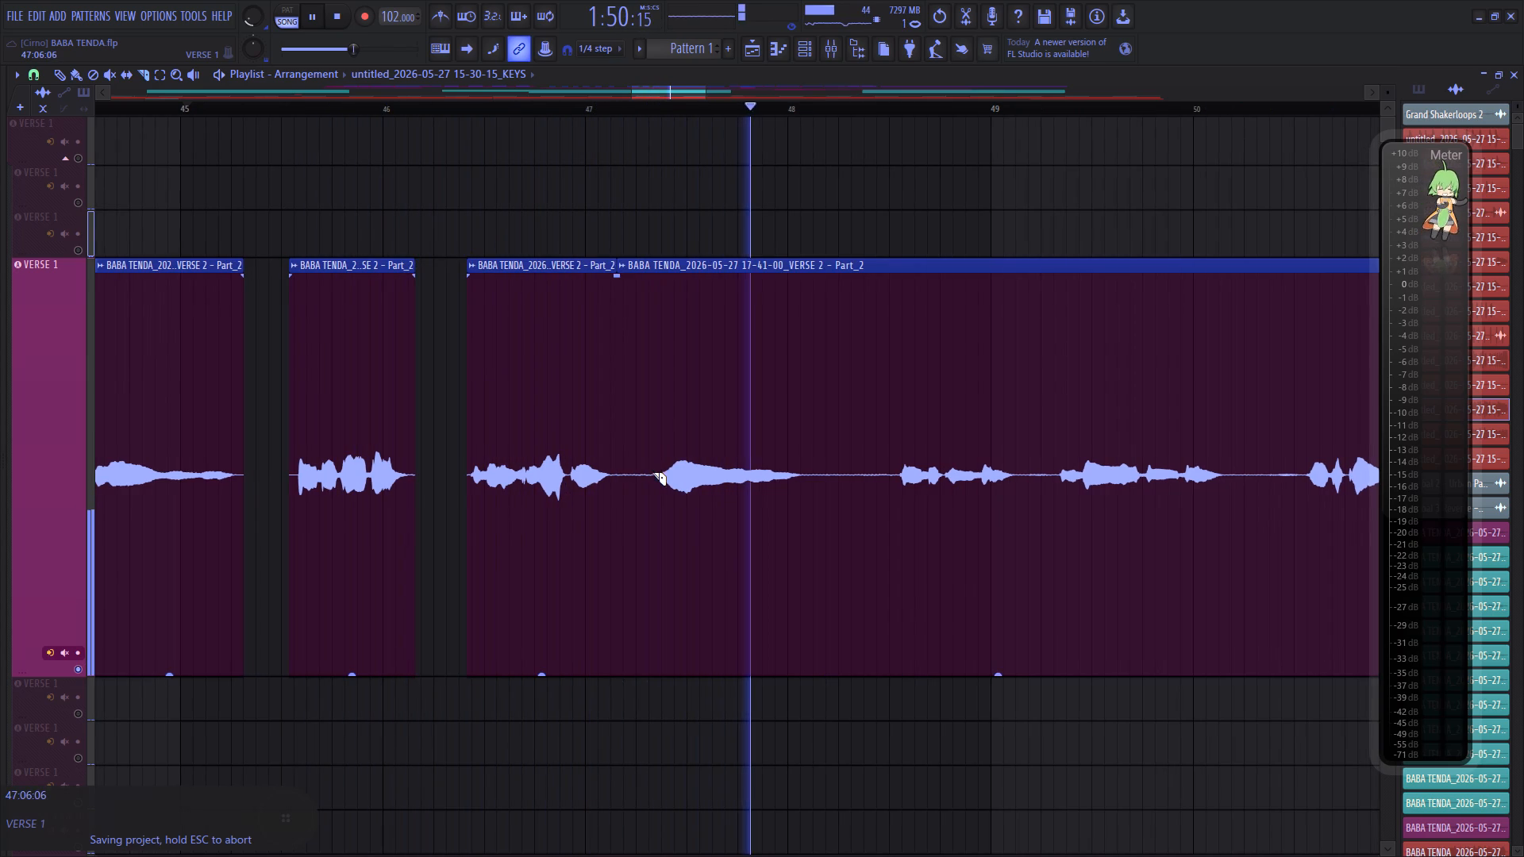
{"action": "right_click", "coordinate": [658, 486]}
{"action": "left_click", "coordinate": [813, 464]}
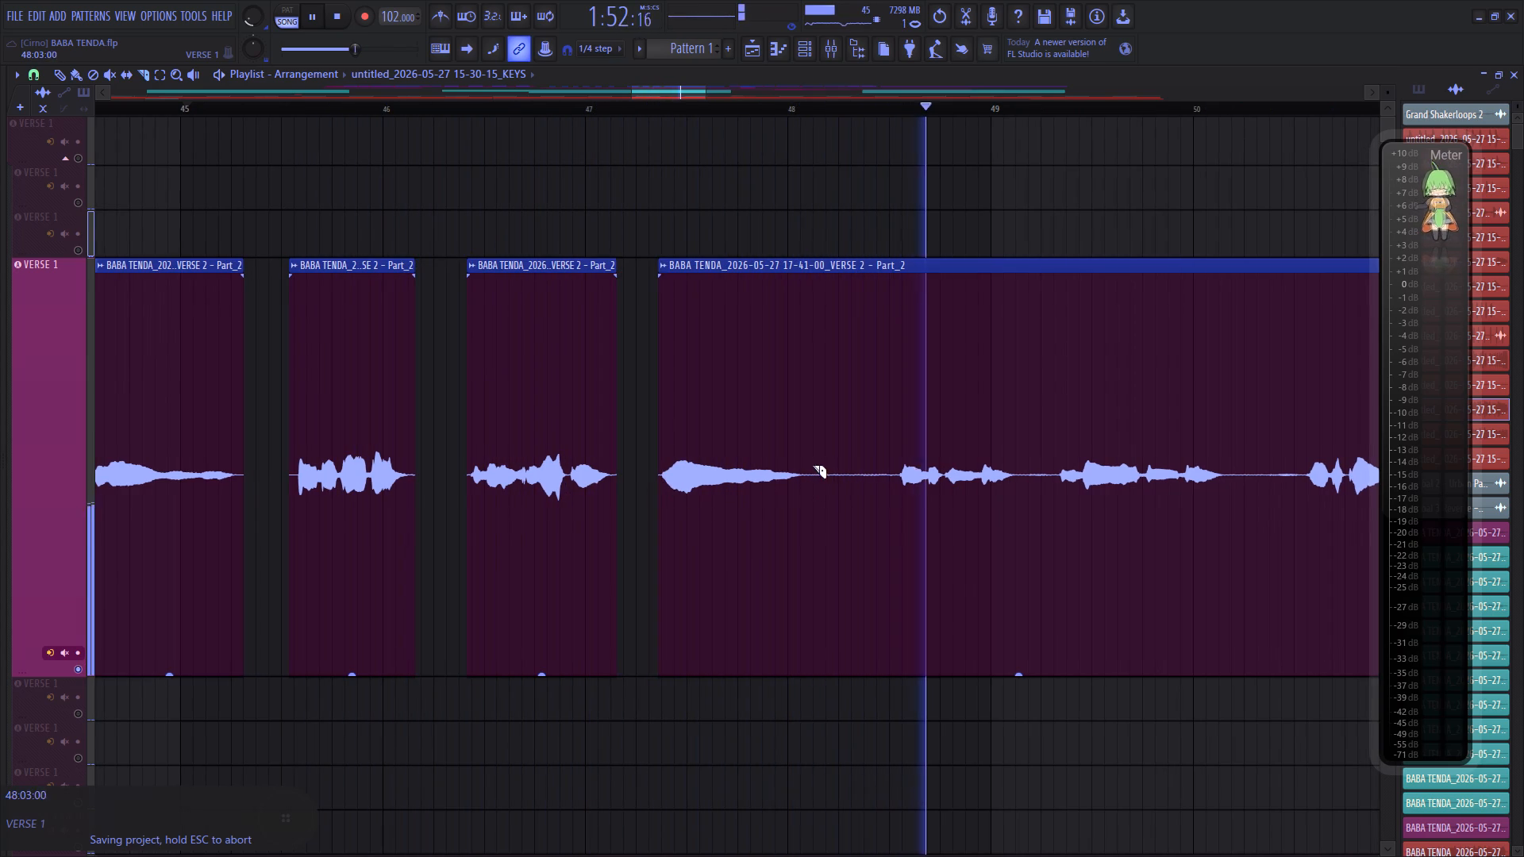
{"action": "right_click", "coordinate": [898, 465]}
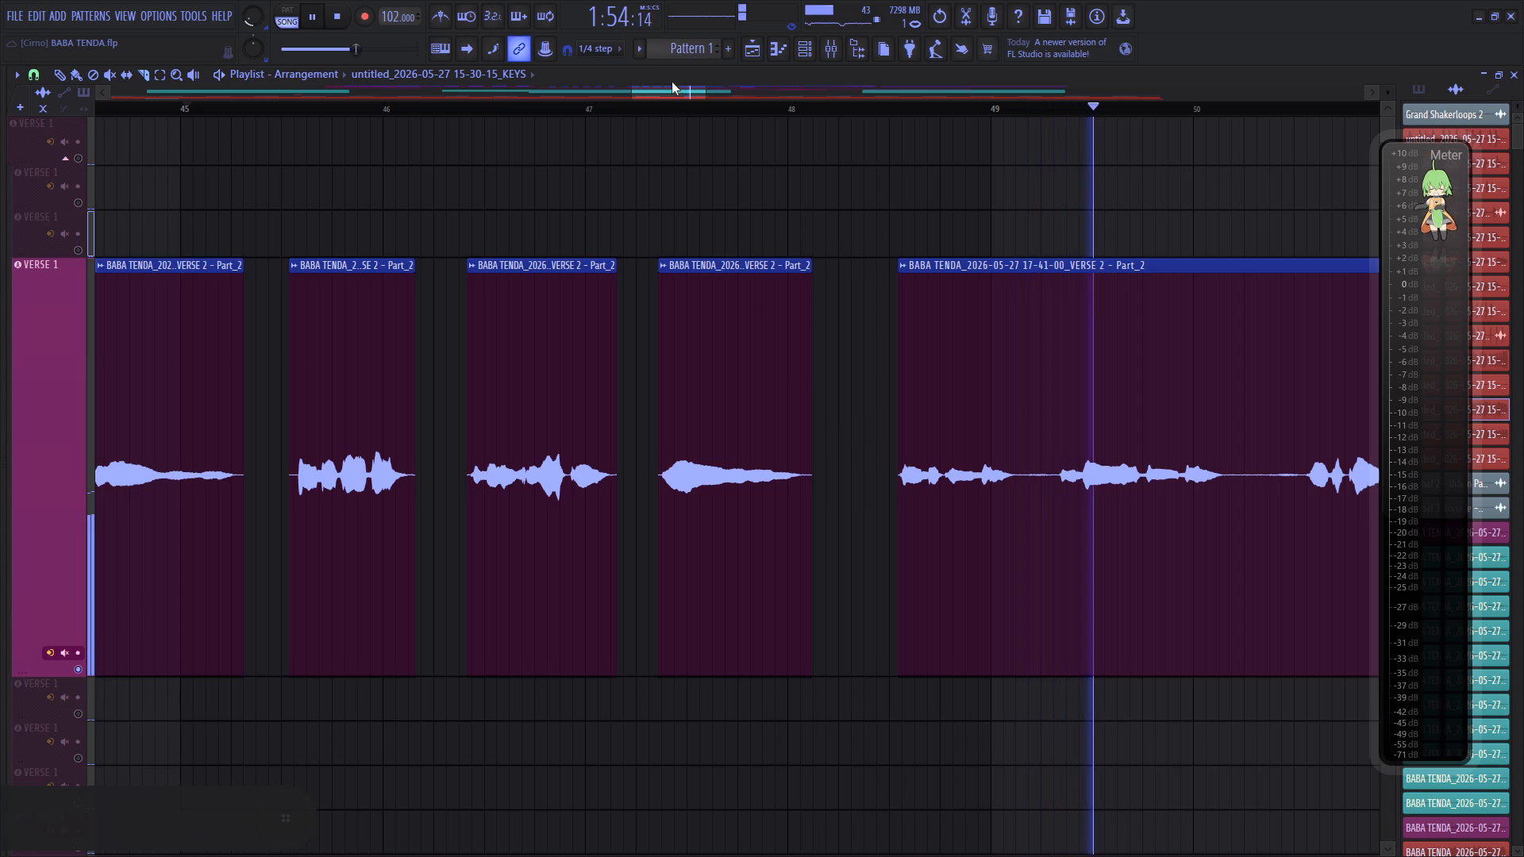
Cut out the silences after bar 49 and after bar 50 in the second 17-41-00 VERSE 2 clip, replaying from just after bar 49.
{"action": "left_click_drag", "start_coordinate": [668, 90], "coordinate": [701, 96]}
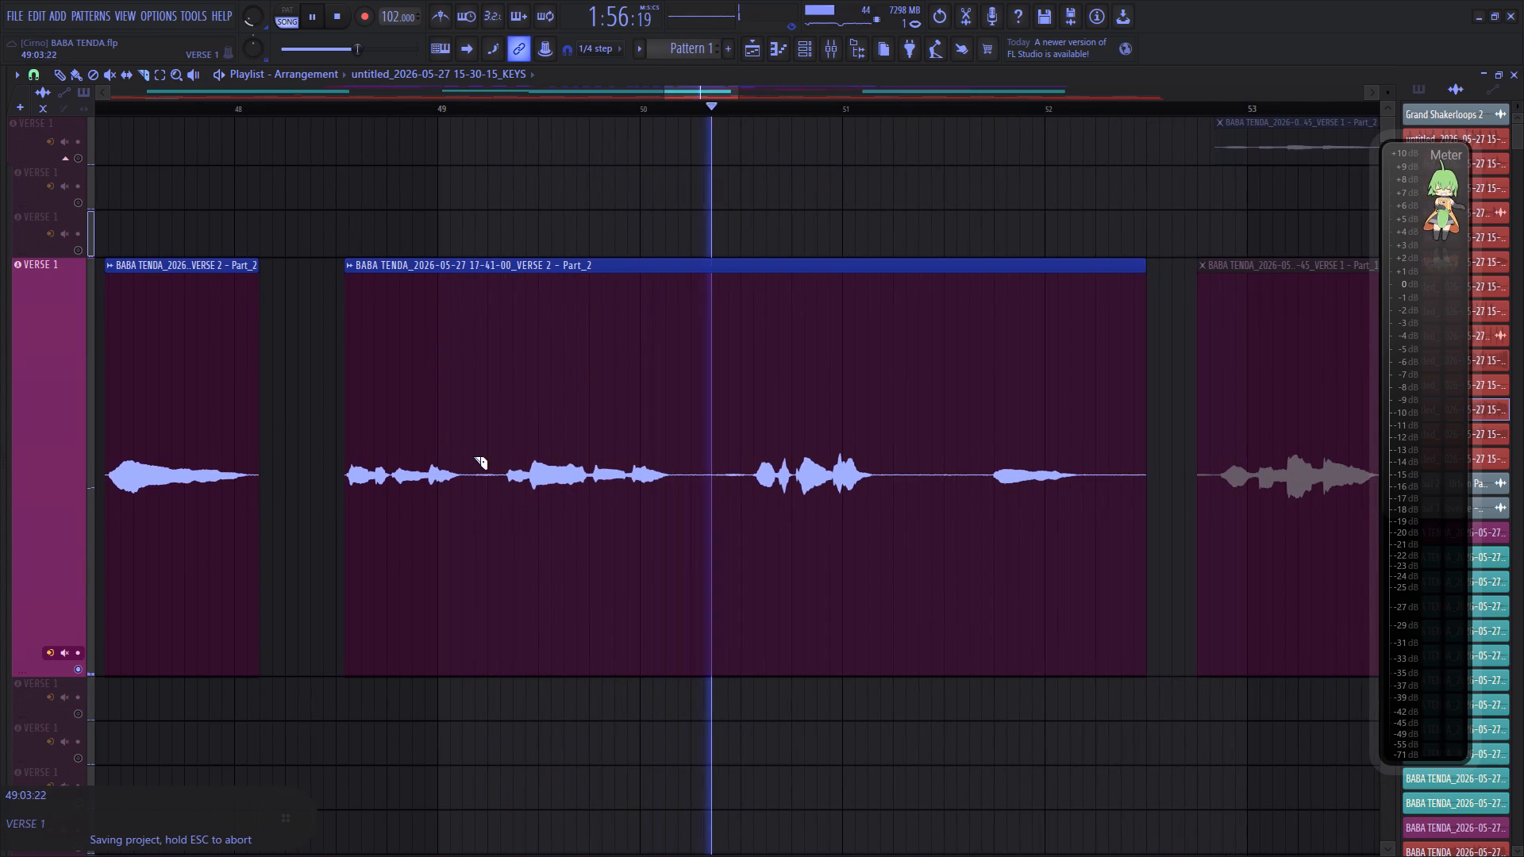
{"action": "left_click", "coordinate": [464, 463]}
{"action": "right_click", "coordinate": [504, 460]}
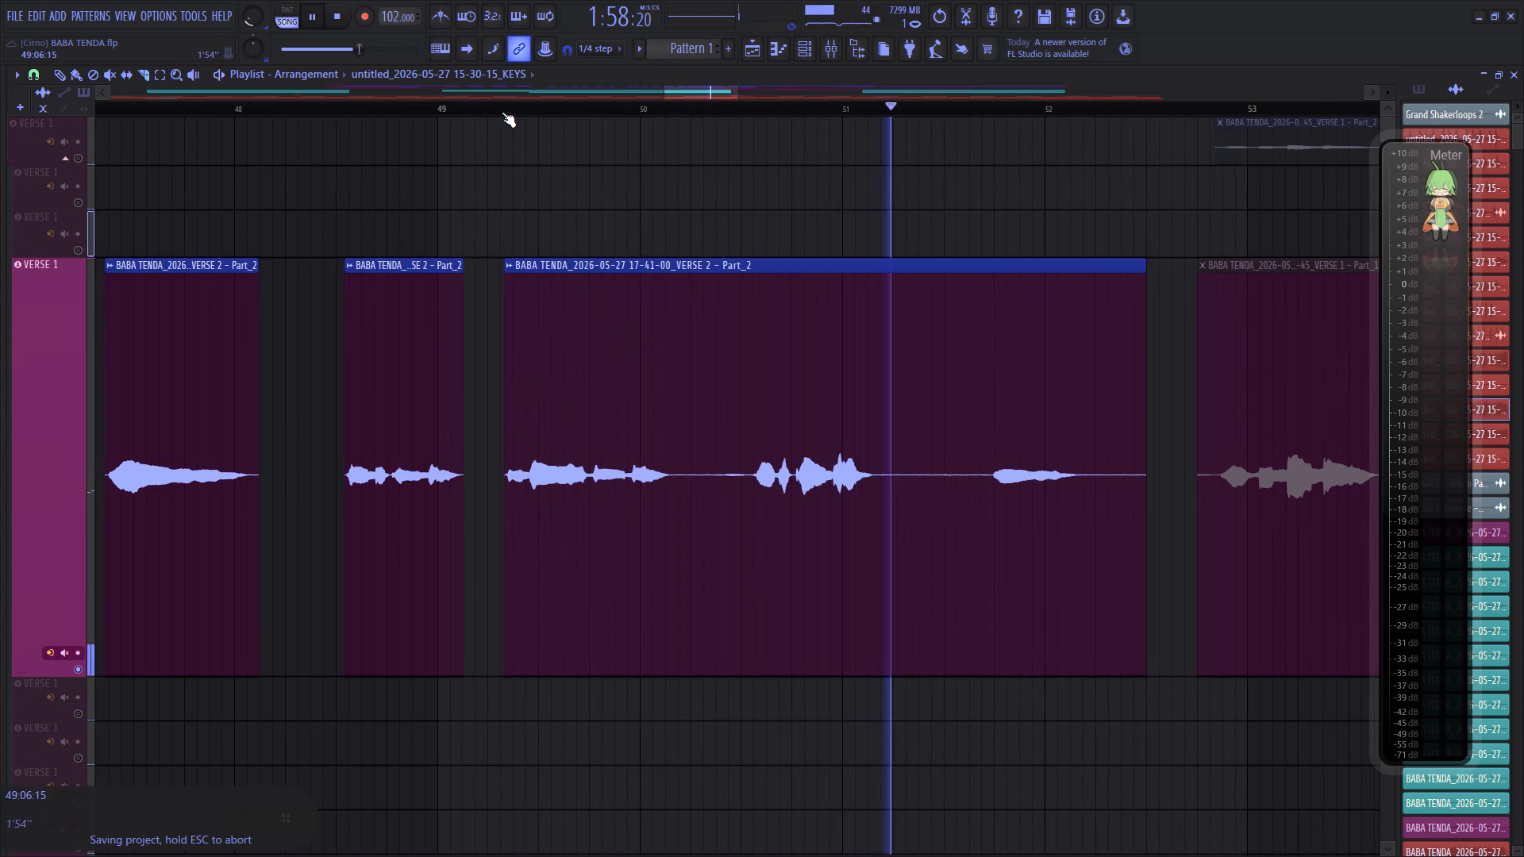
{"action": "left_click", "coordinate": [498, 107]}
{"action": "left_click", "coordinate": [677, 454]}
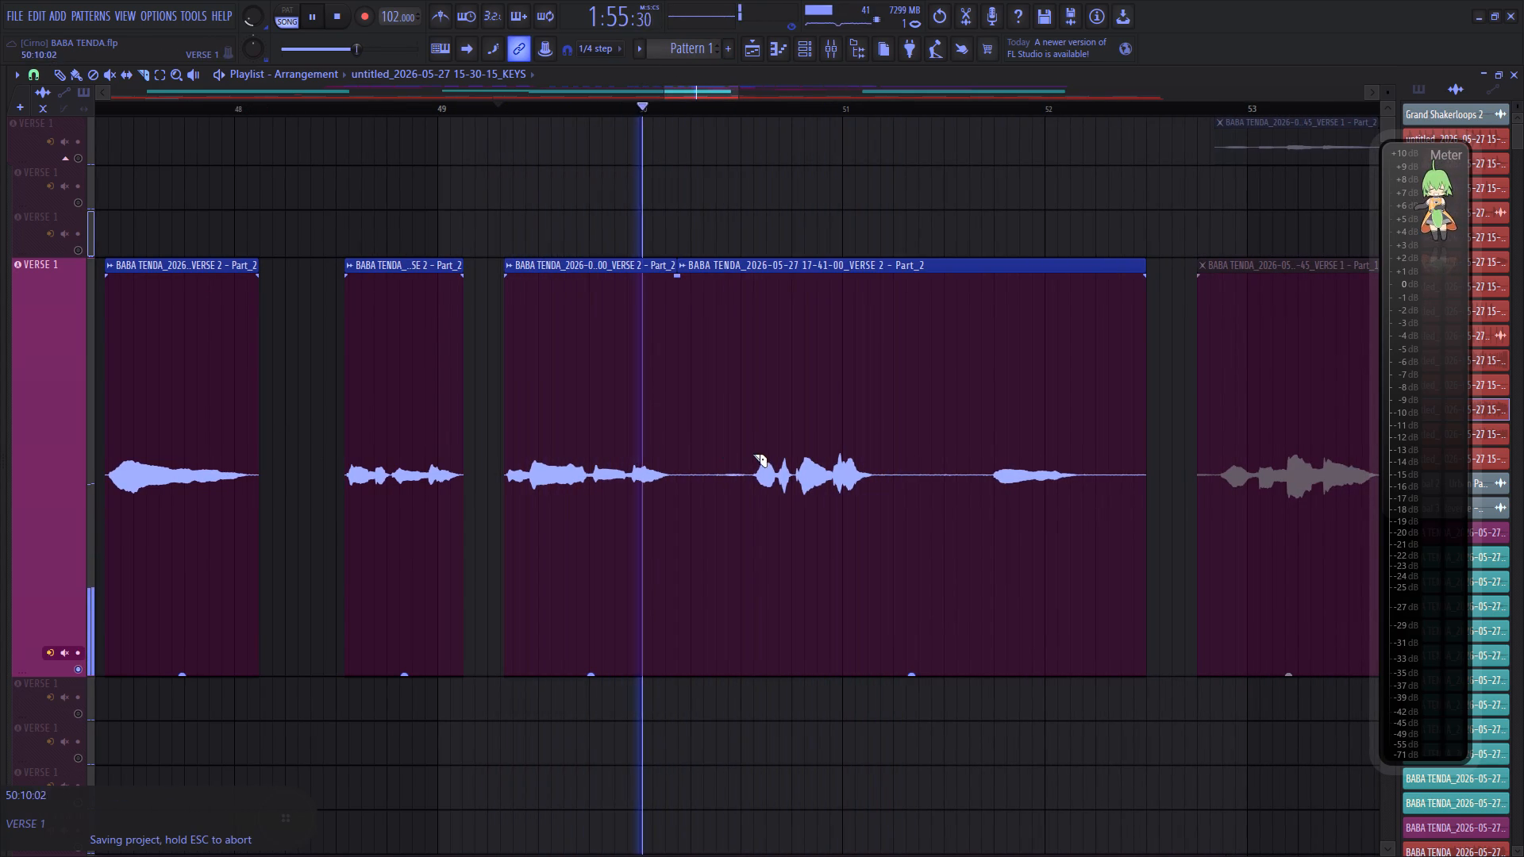
{"action": "right_click", "coordinate": [750, 455]}
Cut out the silence before bar 52 in the second 17-41-00 VERSE 2 clip and trim its silent end after bar 52.
{"action": "left_click", "coordinate": [873, 467]}
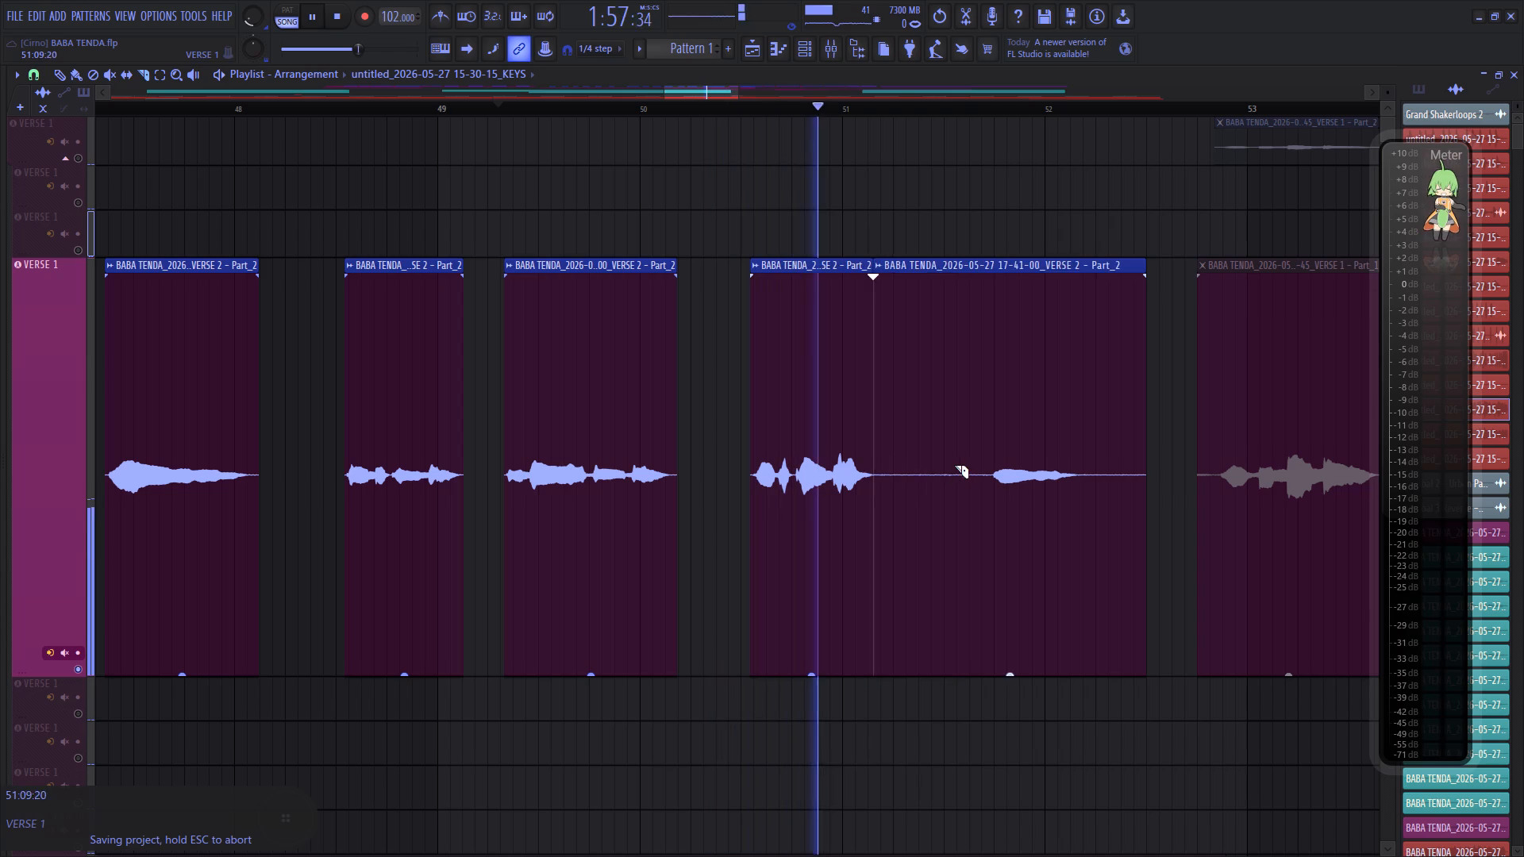
{"action": "right_click", "coordinate": [953, 465]}
{"action": "right_click", "coordinate": [975, 457]}
{"action": "right_click", "coordinate": [991, 463]}
{"action": "right_click", "coordinate": [1091, 455]}
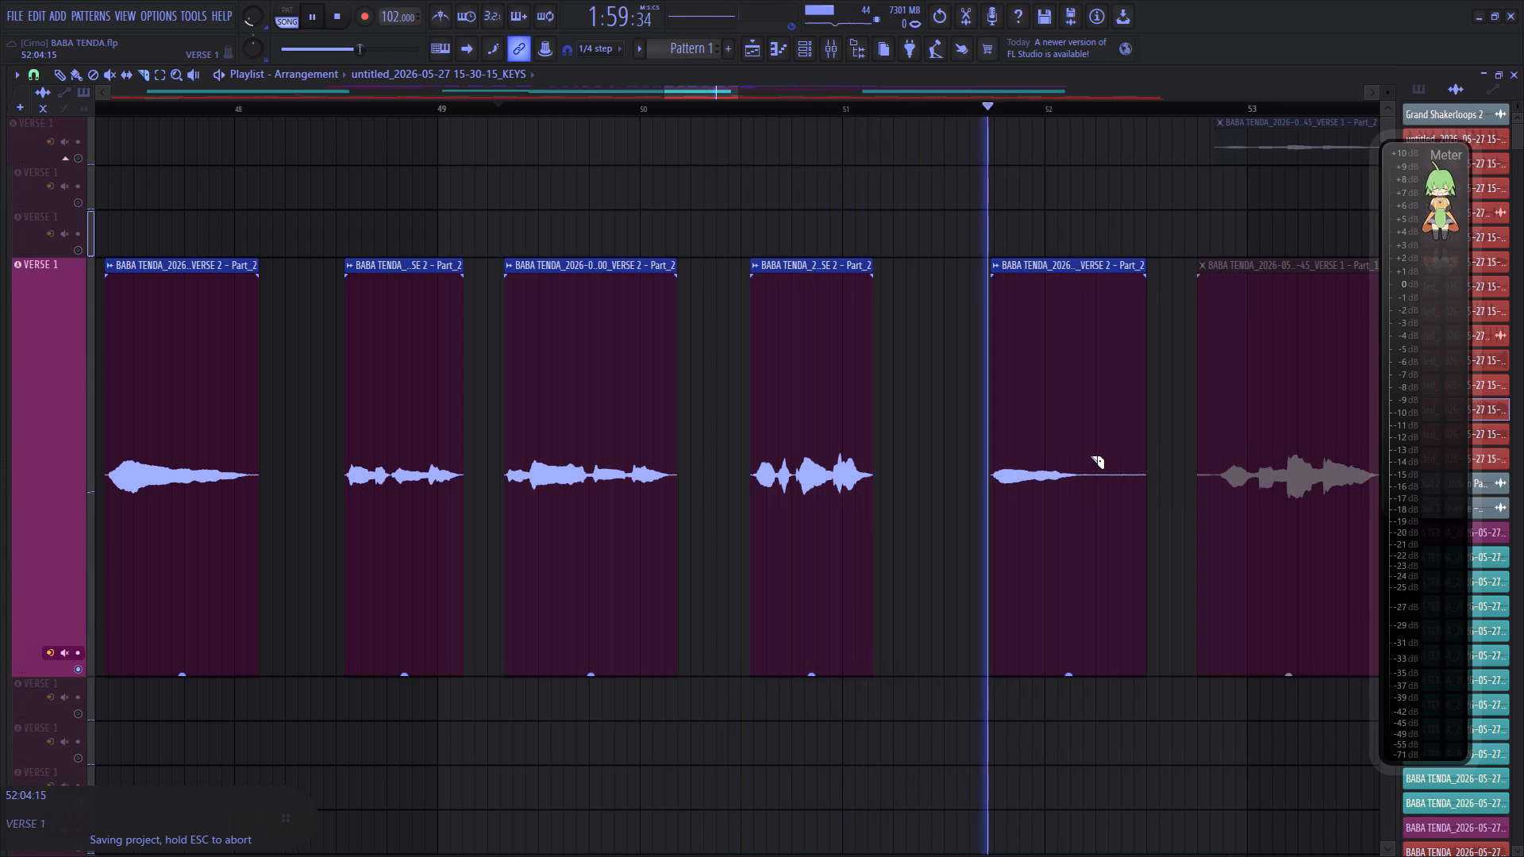
{"action": "scroll", "coordinate": [903, 108], "scroll_direction": "down", "scroll_amount": 16}
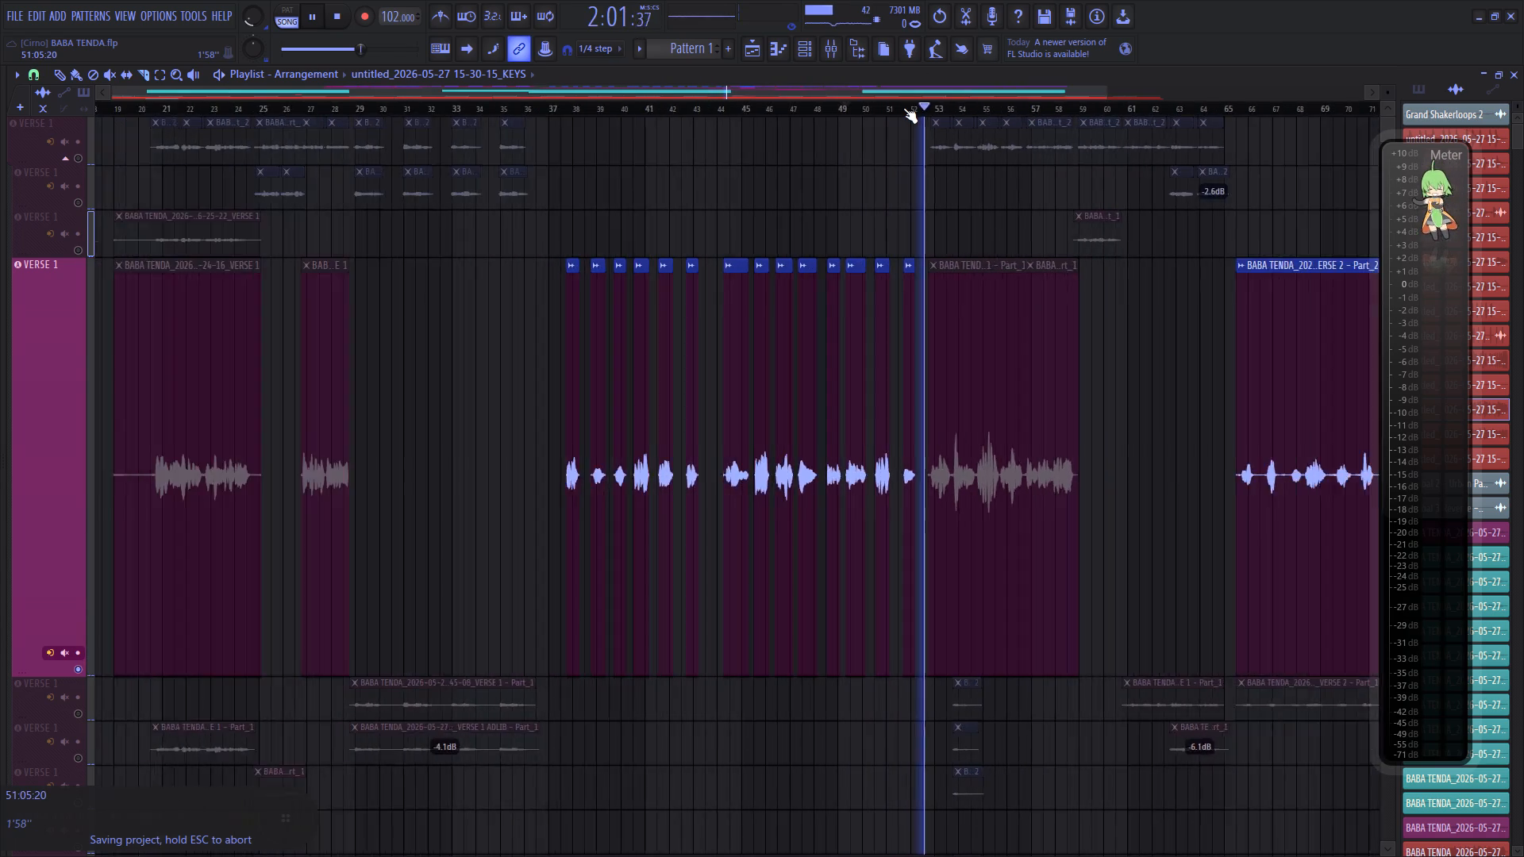
Play the 17-43-12 VERSE 2 clip from its start, trim its silent beginning and cut out the silence after bar 66.
{"action": "scroll", "coordinate": [903, 108], "scroll_direction": "down", "scroll_amount": 11}
{"action": "scroll", "coordinate": [966, 106], "scroll_direction": "up", "scroll_amount": 11}
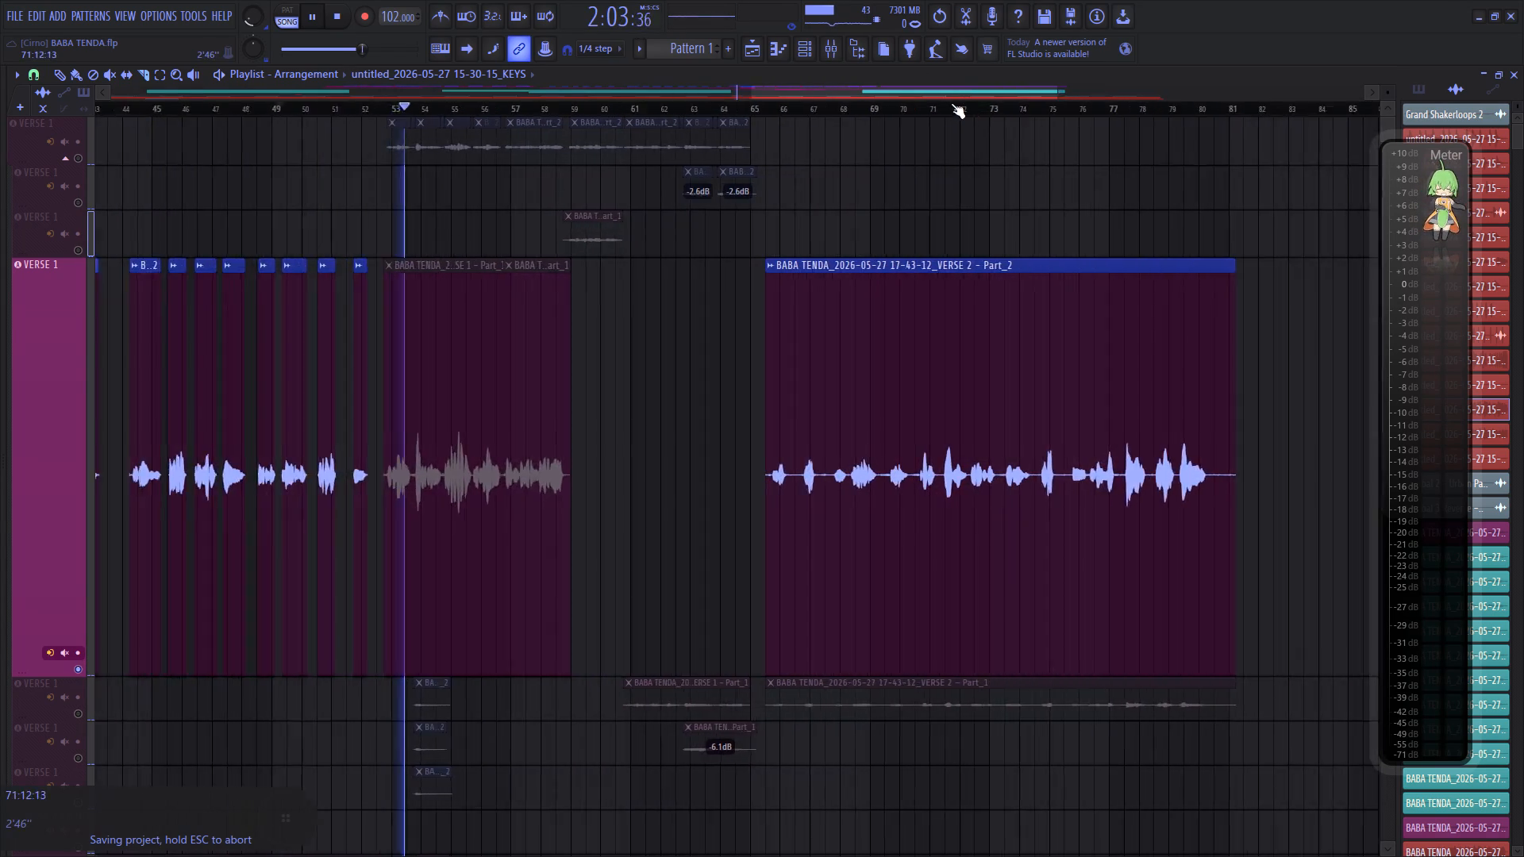
{"action": "scroll", "coordinate": [622, 111], "scroll_direction": "up", "scroll_amount": 5}
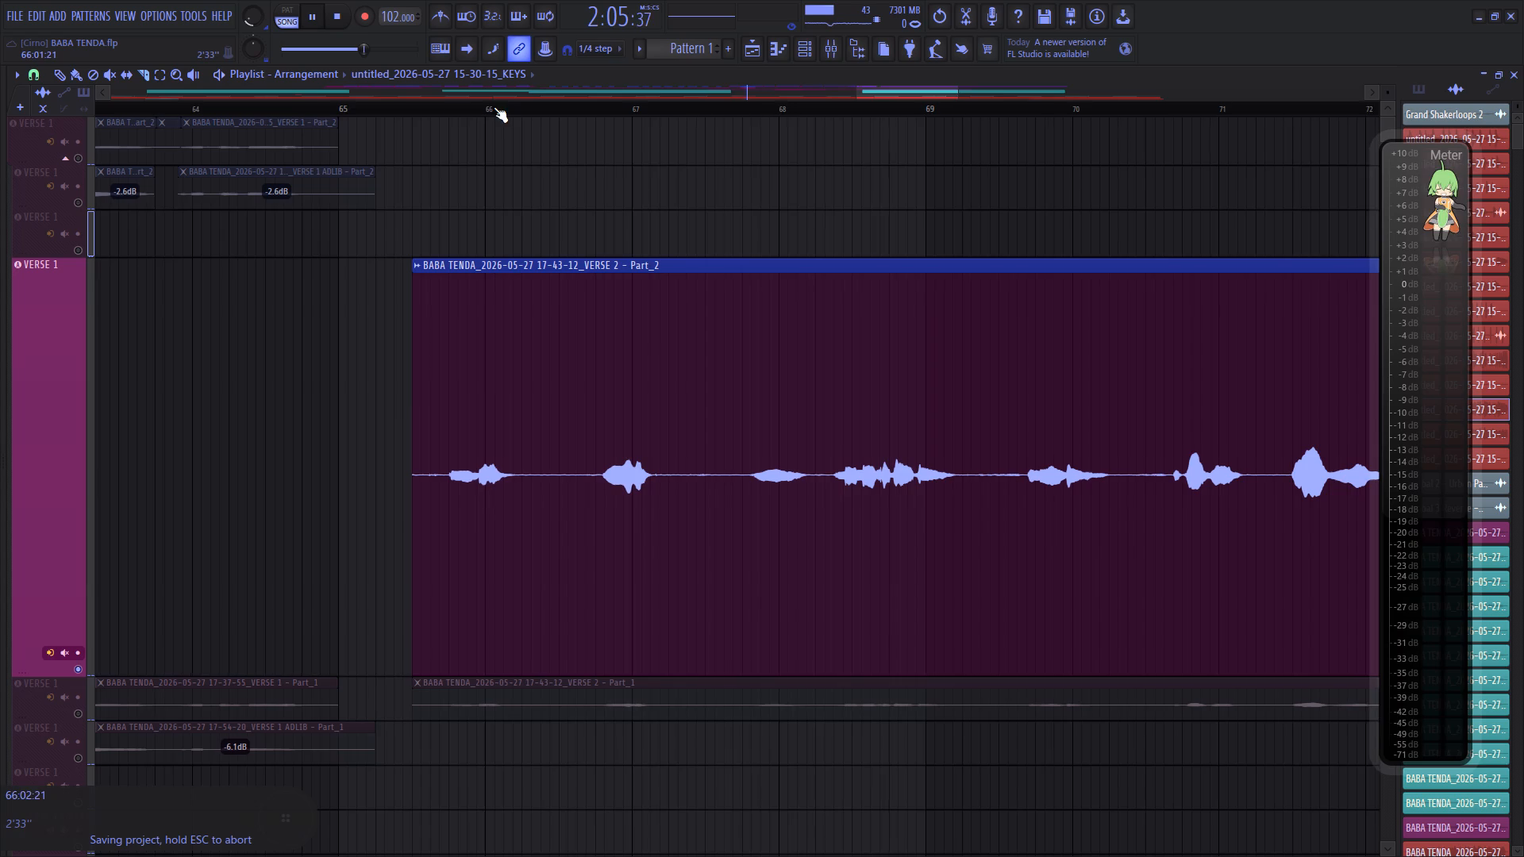
{"action": "left_click", "coordinate": [381, 106]}
{"action": "right_click", "coordinate": [442, 434]}
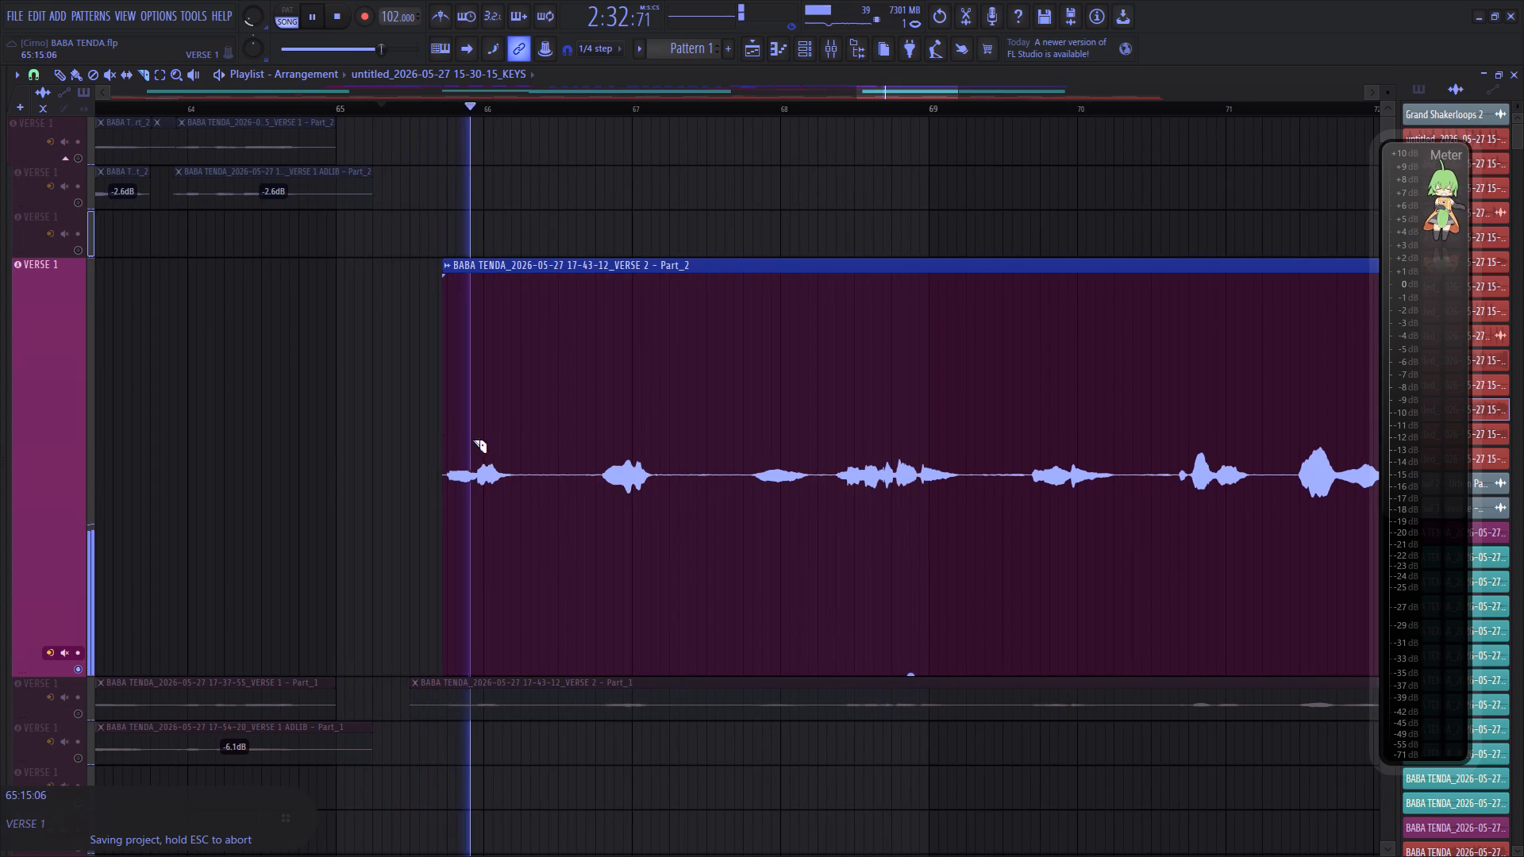
{"action": "left_click", "coordinate": [530, 463]}
{"action": "right_click", "coordinate": [596, 462]}
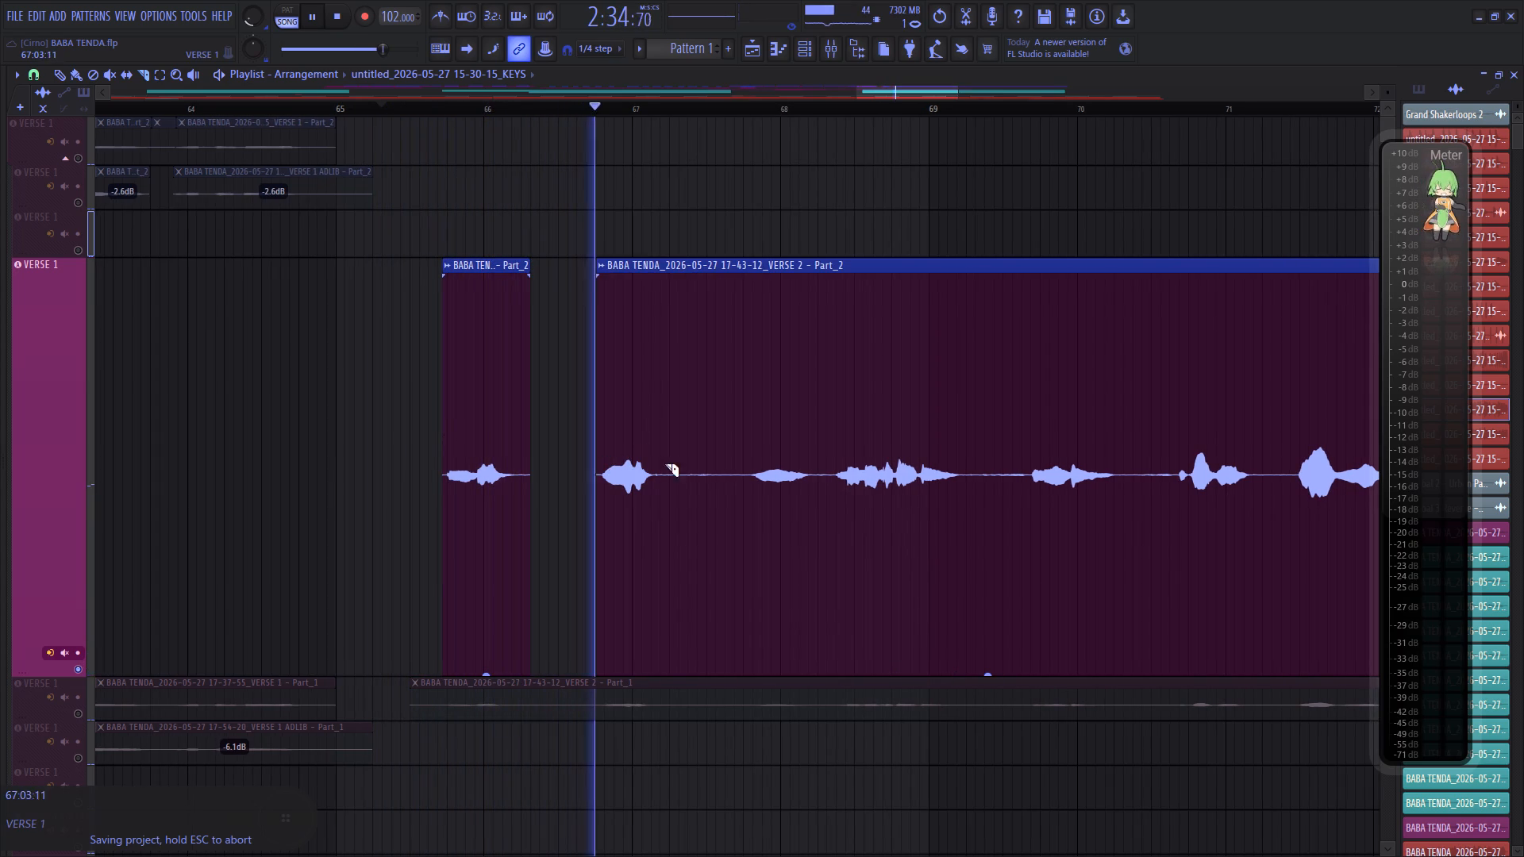
Cut out the silences between phrases after bar 67 and after bar 68 in the 17-43-12 VERSE 2 clip.
{"action": "left_click", "coordinate": [658, 459]}
{"action": "right_click", "coordinate": [744, 456]}
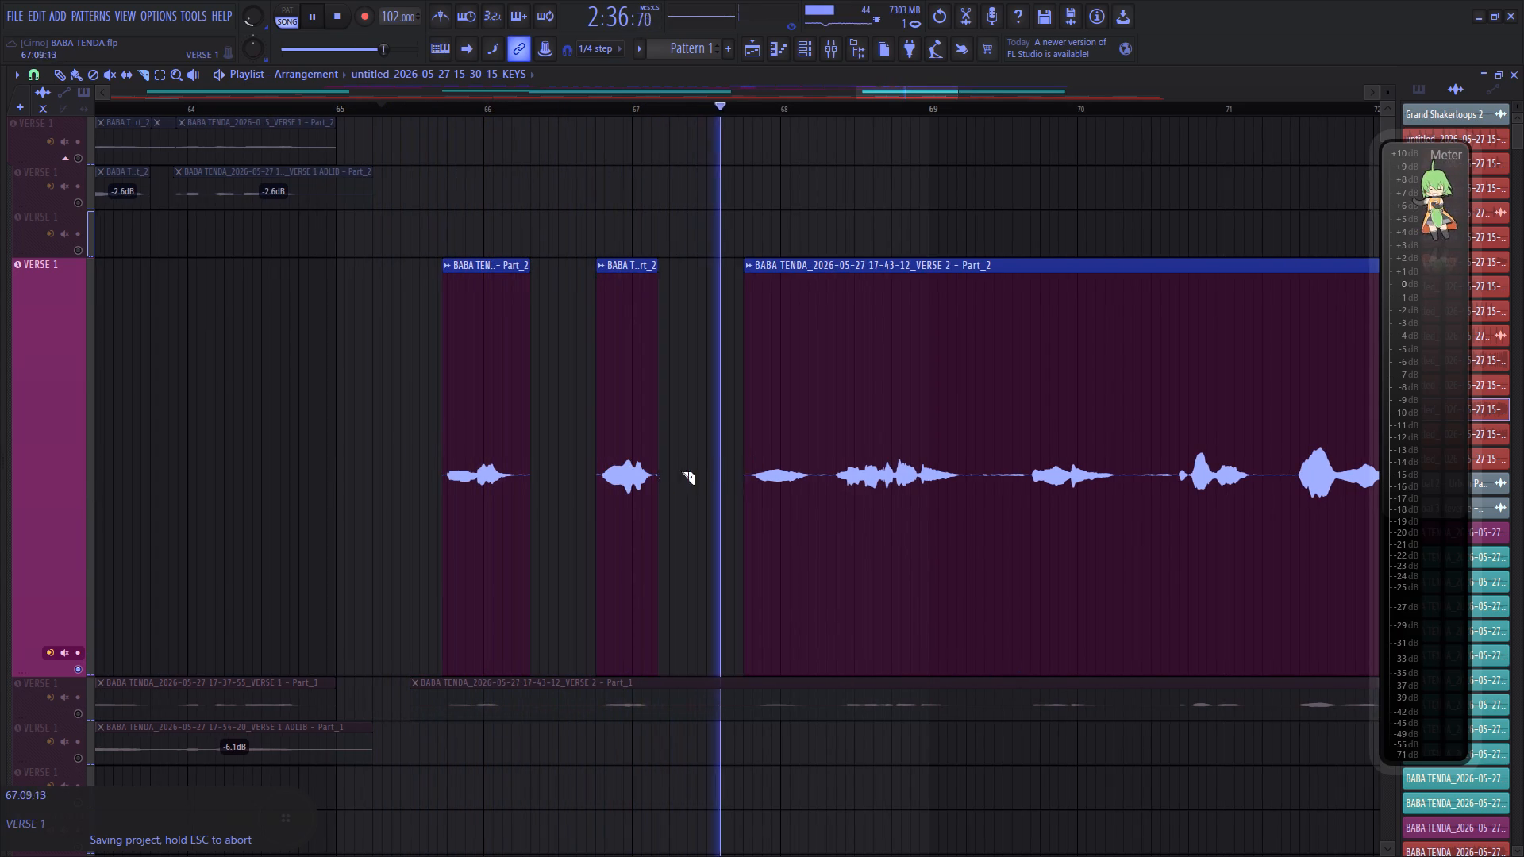
{"action": "right_click", "coordinate": [654, 490]}
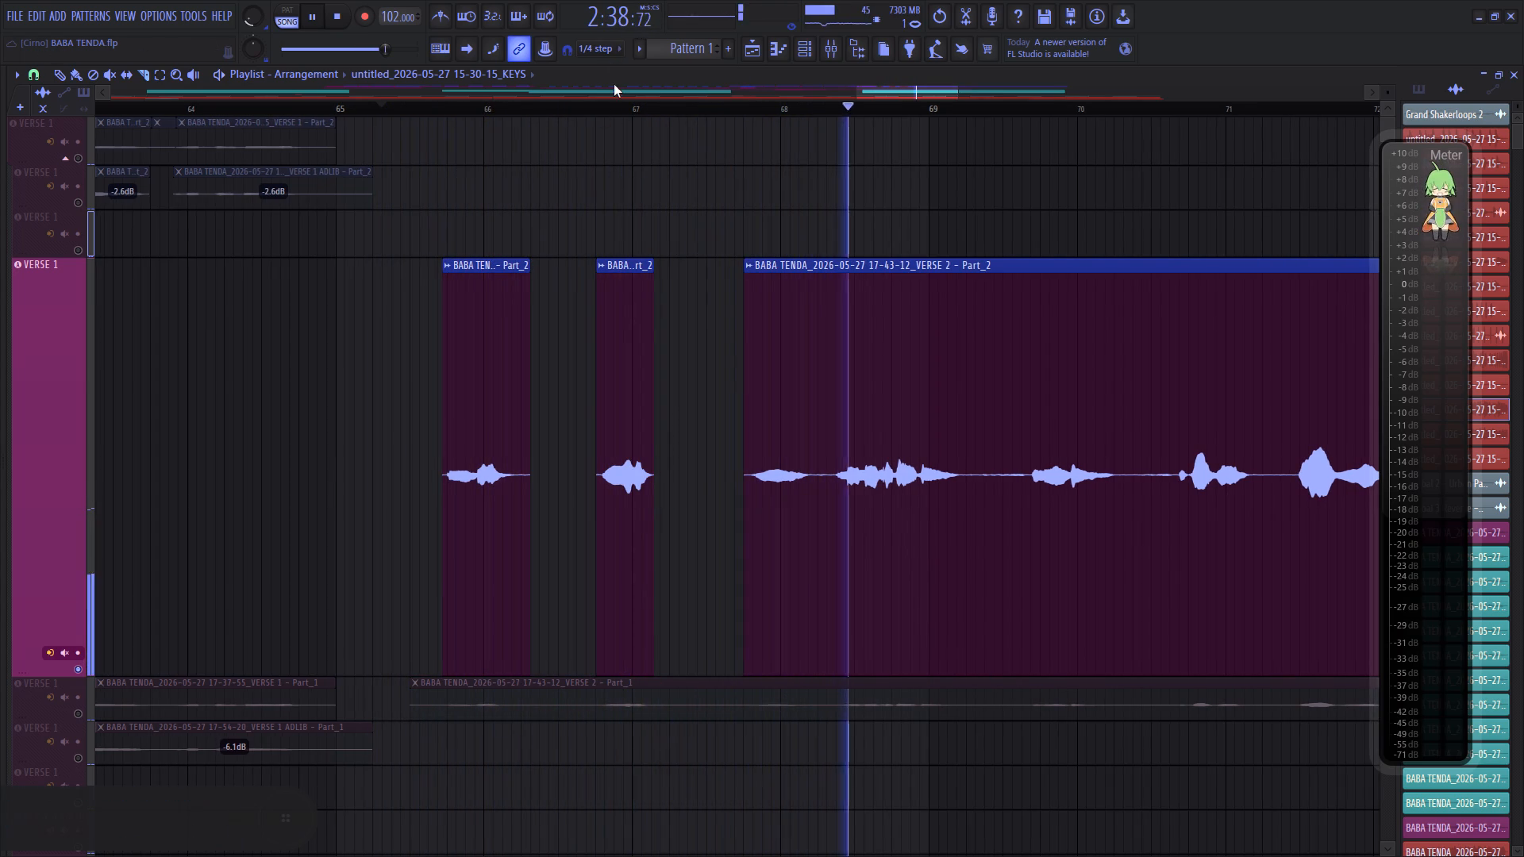
{"action": "left_click", "coordinate": [623, 110]}
{"action": "left_click_drag", "start_coordinate": [899, 94], "coordinate": [916, 94]}
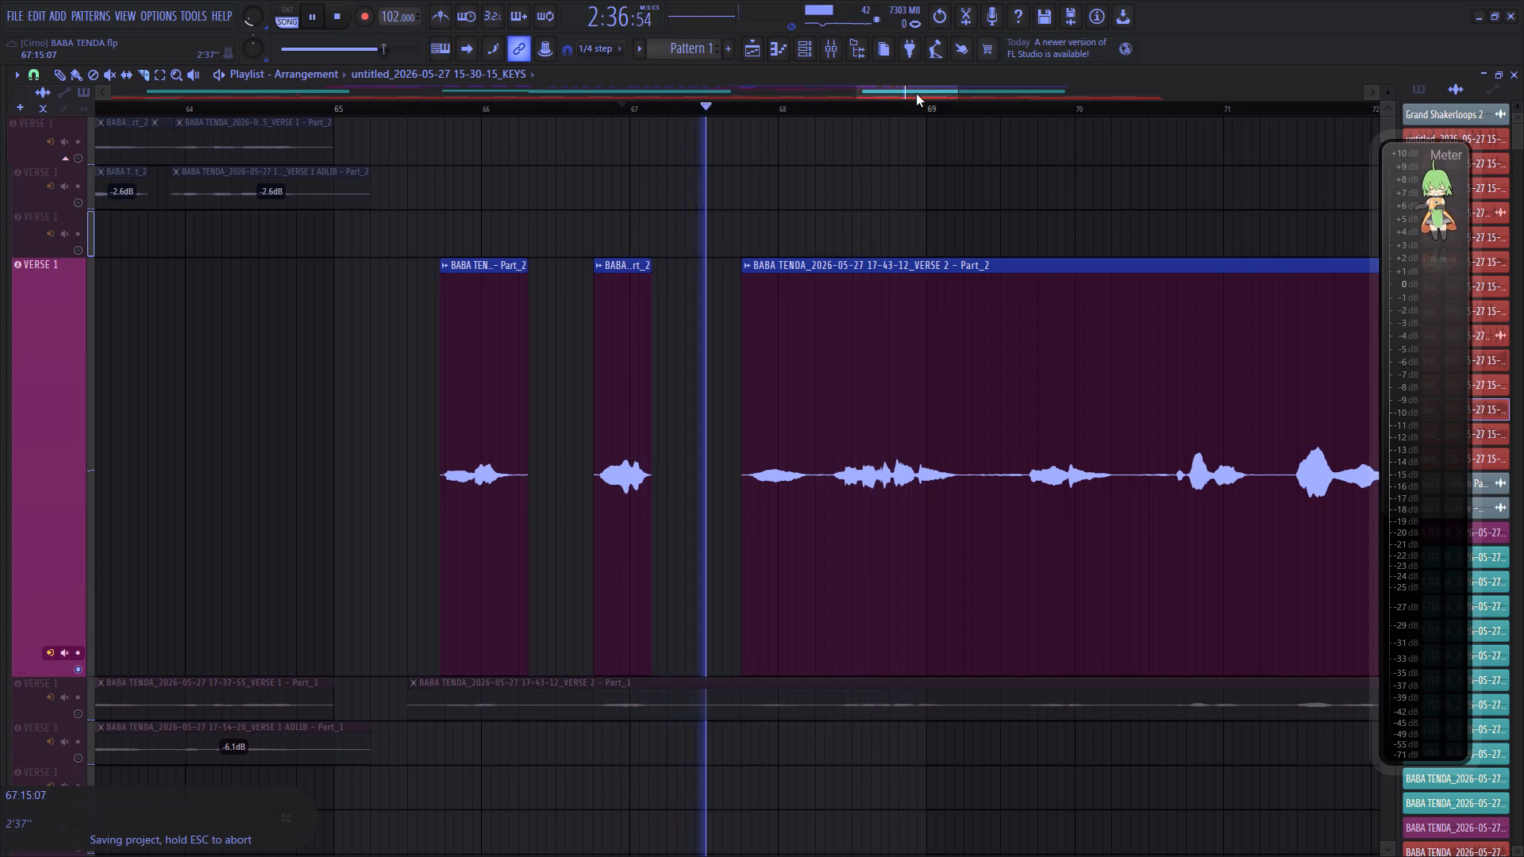
{"action": "left_click_drag", "start_coordinate": [916, 94], "coordinate": [923, 90]}
{"action": "scroll", "coordinate": [501, 110], "scroll_direction": "up", "scroll_amount": 5}
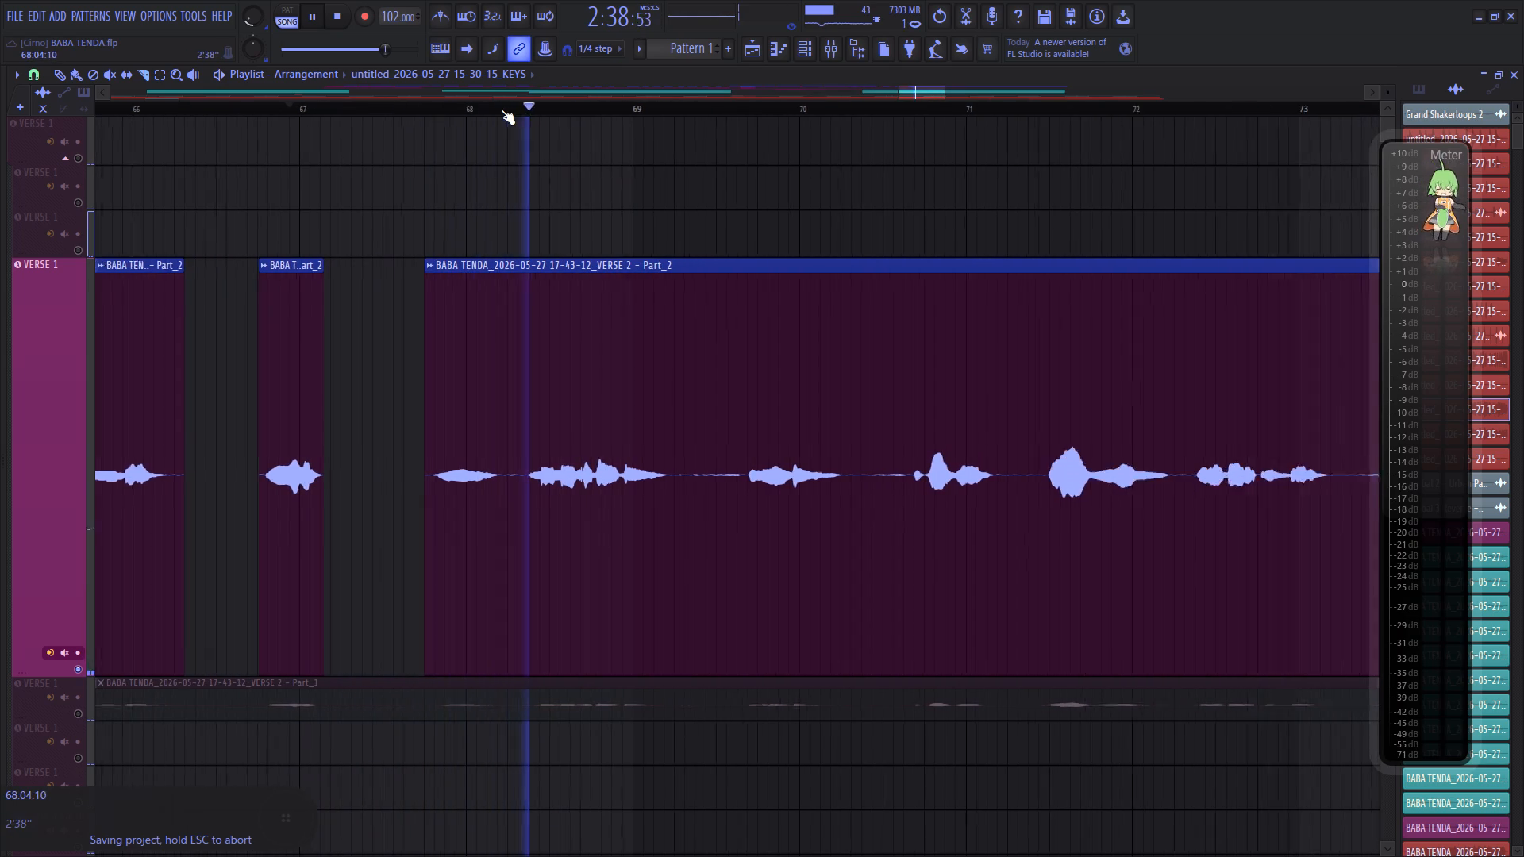
{"action": "left_click", "coordinate": [501, 455]}
{"action": "right_click", "coordinate": [550, 459]}
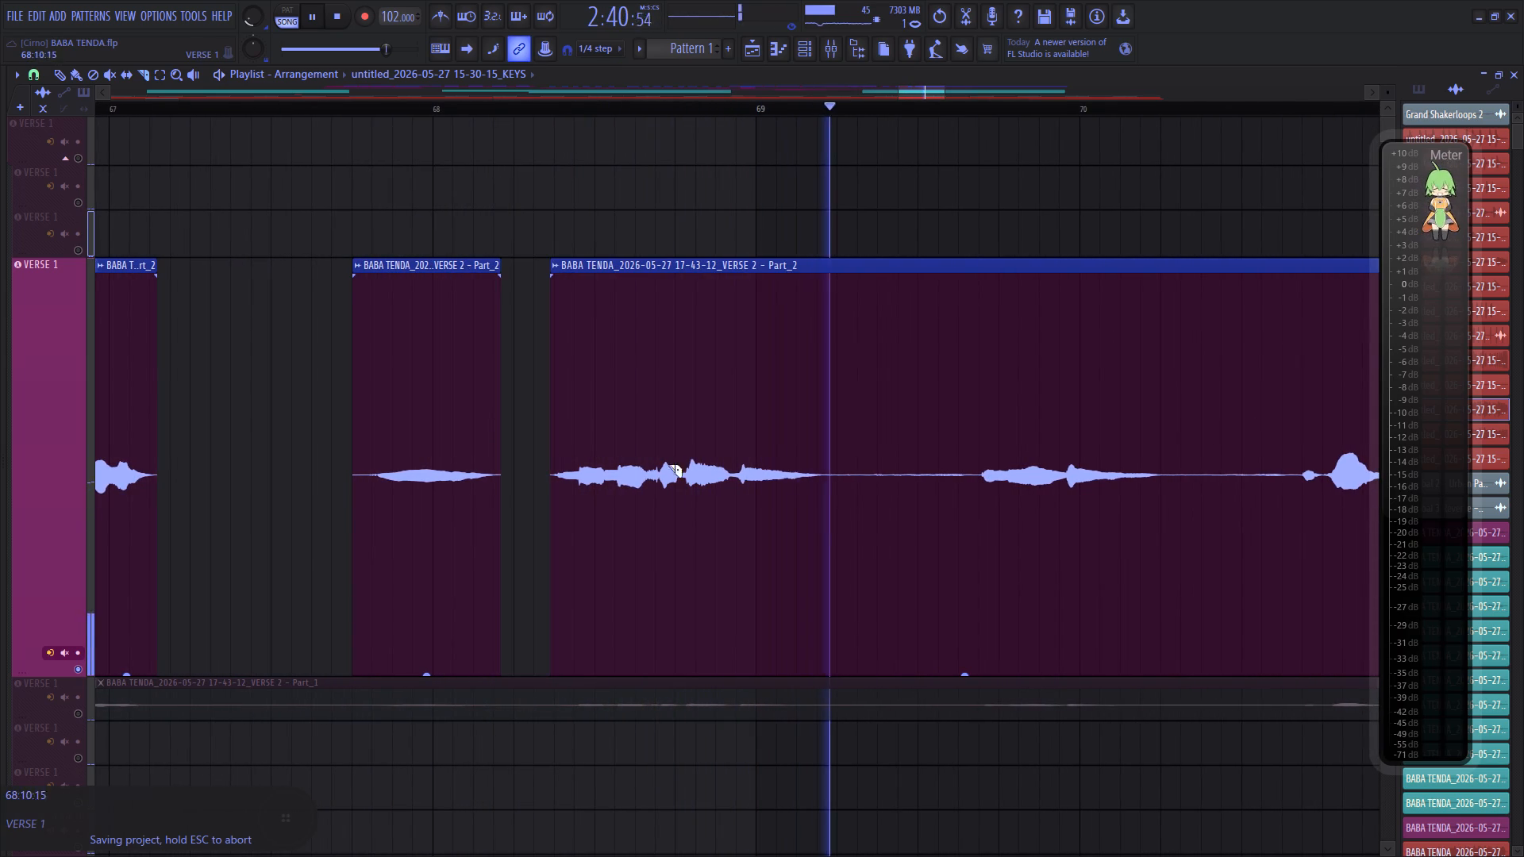
Cut out the silences between phrases after bar 69 and after bar 70 in the 17-43-12 VERSE 2 clip.
{"action": "left_click", "coordinate": [832, 464]}
{"action": "right_click", "coordinate": [970, 469]}
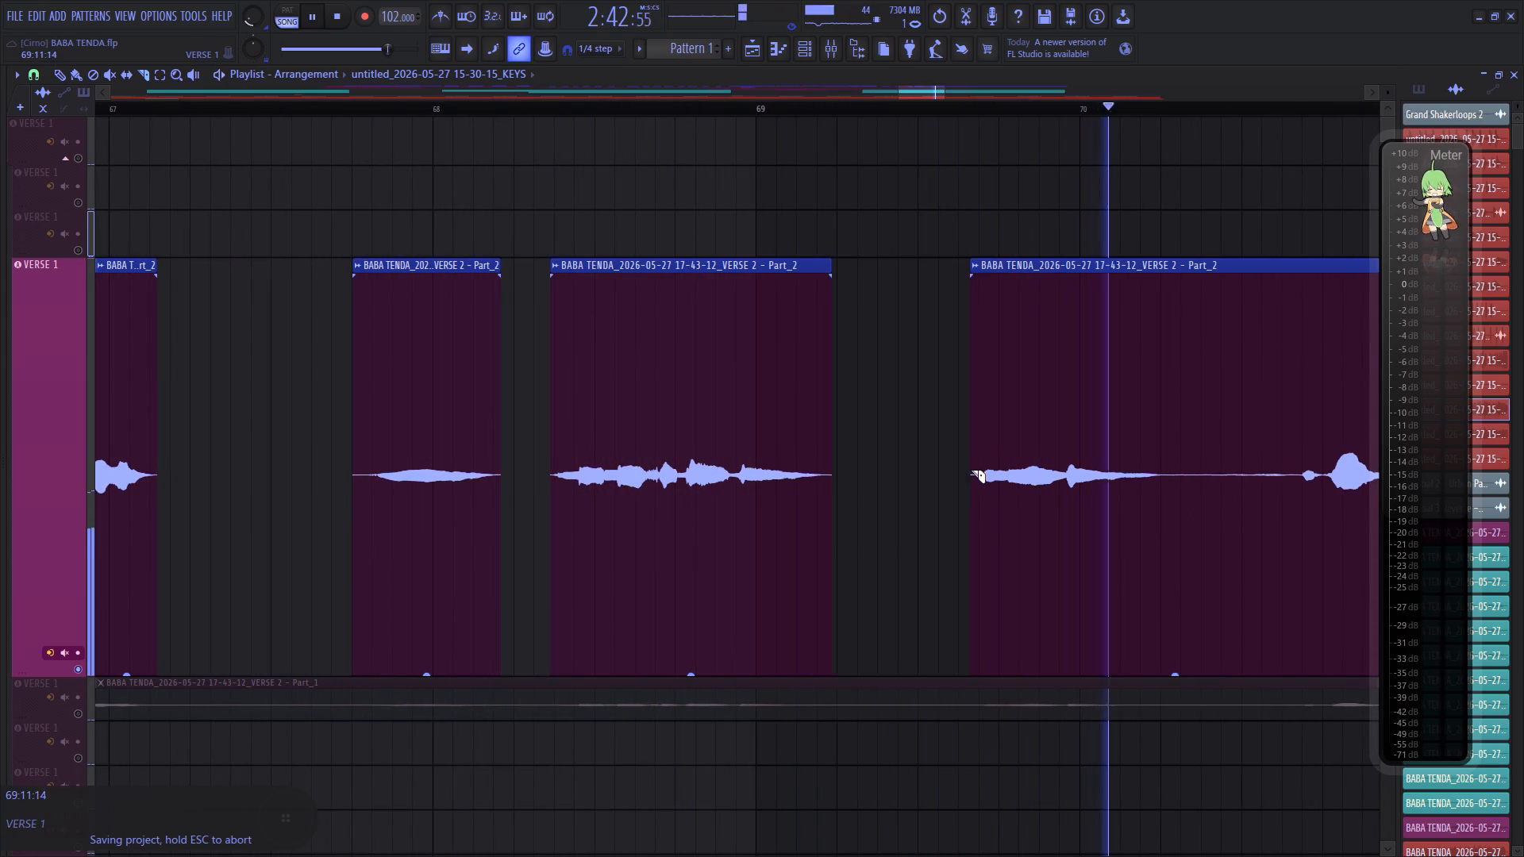
{"action": "left_click", "coordinate": [736, 104]}
{"action": "left_click_drag", "start_coordinate": [918, 90], "coordinate": [921, 93]}
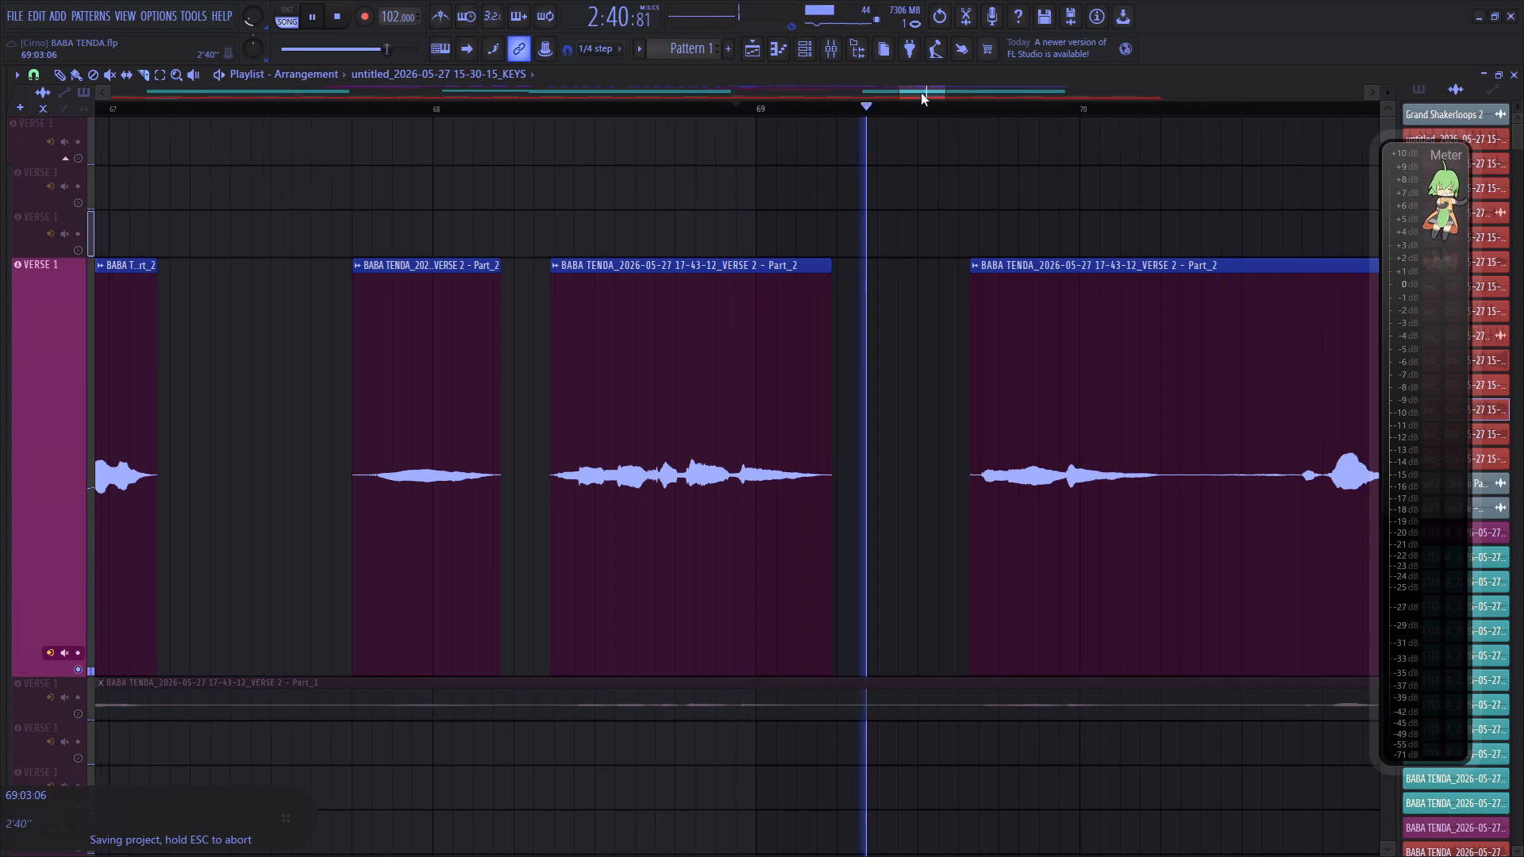
{"action": "left_click_drag", "start_coordinate": [921, 93], "coordinate": [937, 119]}
{"action": "left_click", "coordinate": [679, 465]}
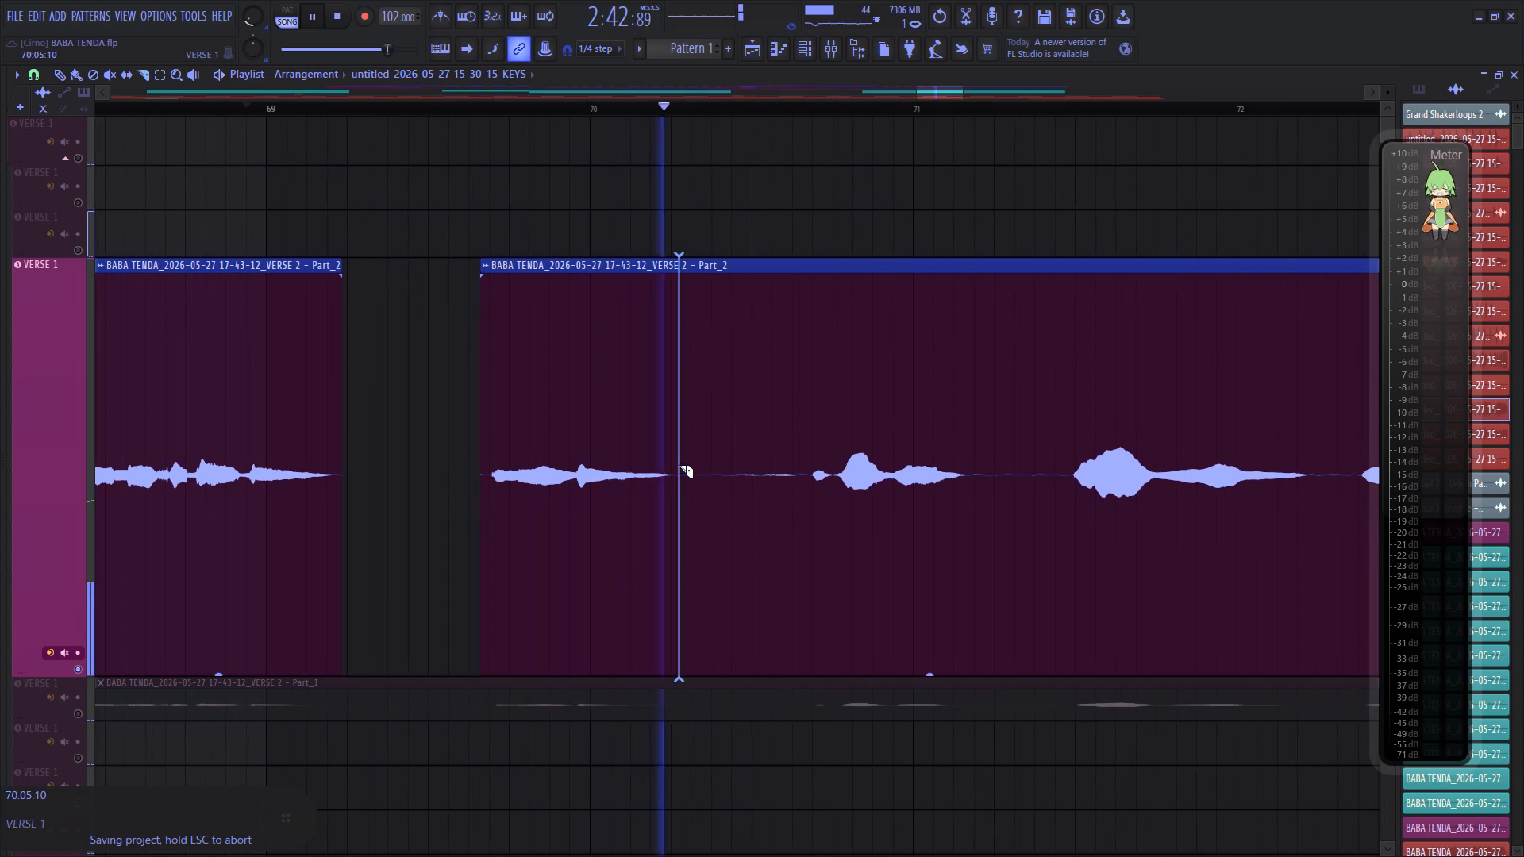
{"action": "right_click", "coordinate": [802, 455]}
Cut out the silences between phrases after bar 71 and after bar 72 in the 17-43-12 VERSE 2 clip.
{"action": "left_click_drag", "start_coordinate": [937, 92], "coordinate": [941, 94]}
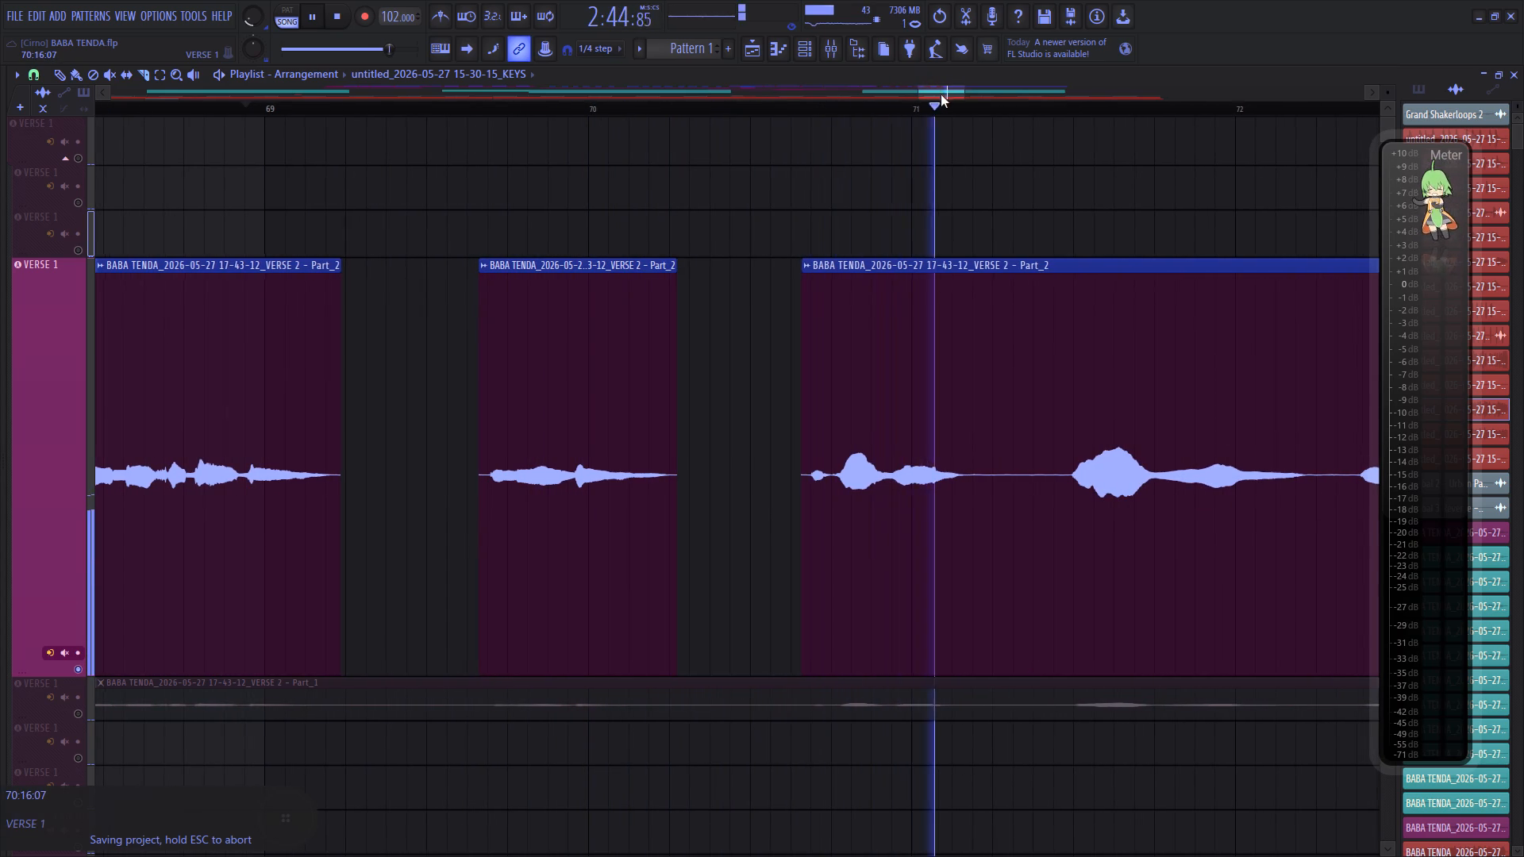
{"action": "left_click_drag", "start_coordinate": [941, 94], "coordinate": [960, 103]}
{"action": "left_click", "coordinate": [352, 464]}
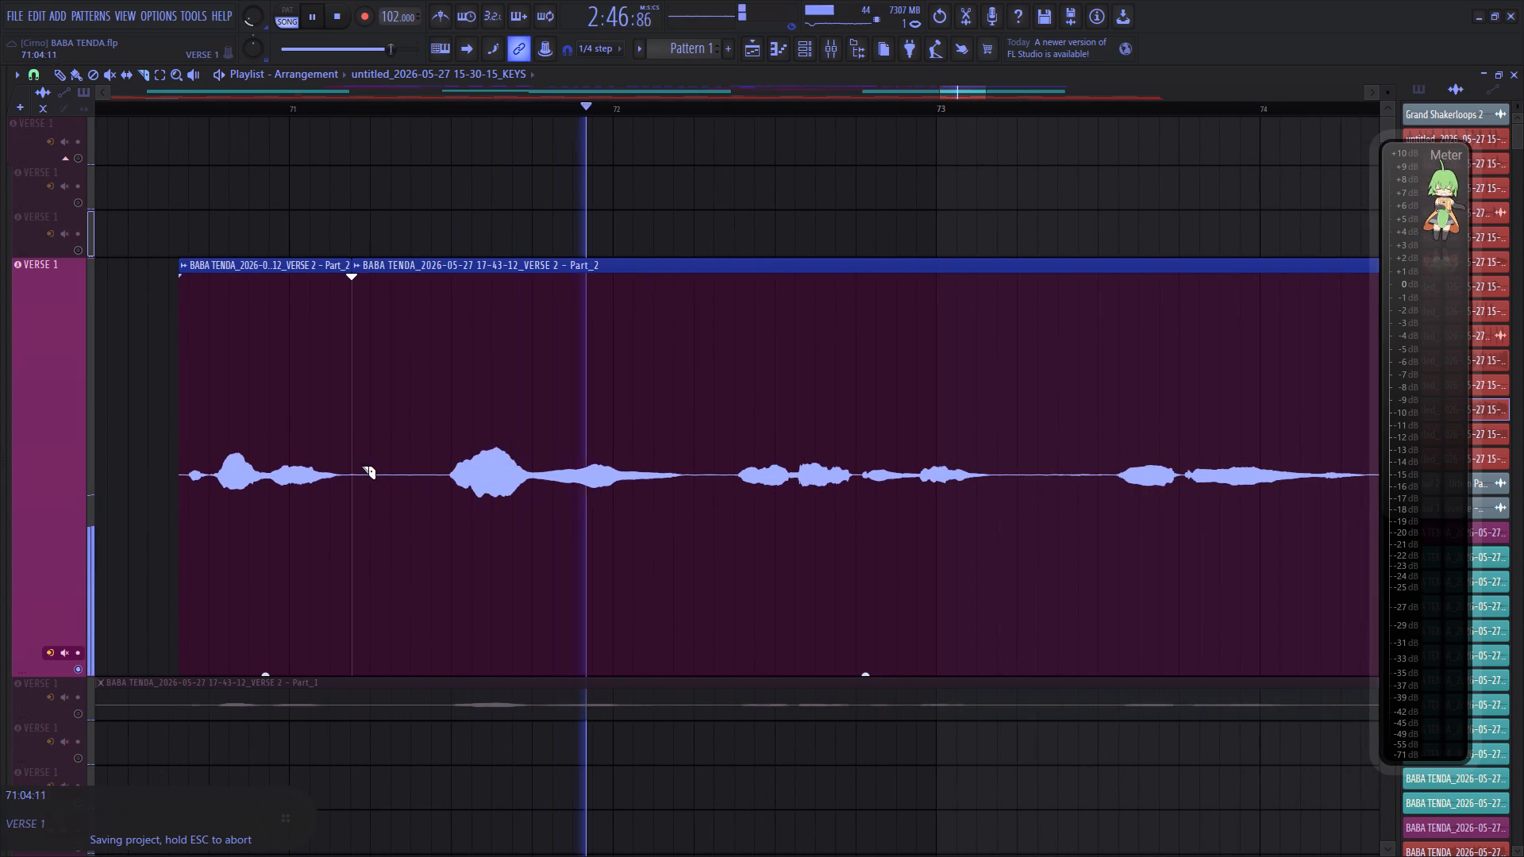
{"action": "right_click", "coordinate": [435, 457]}
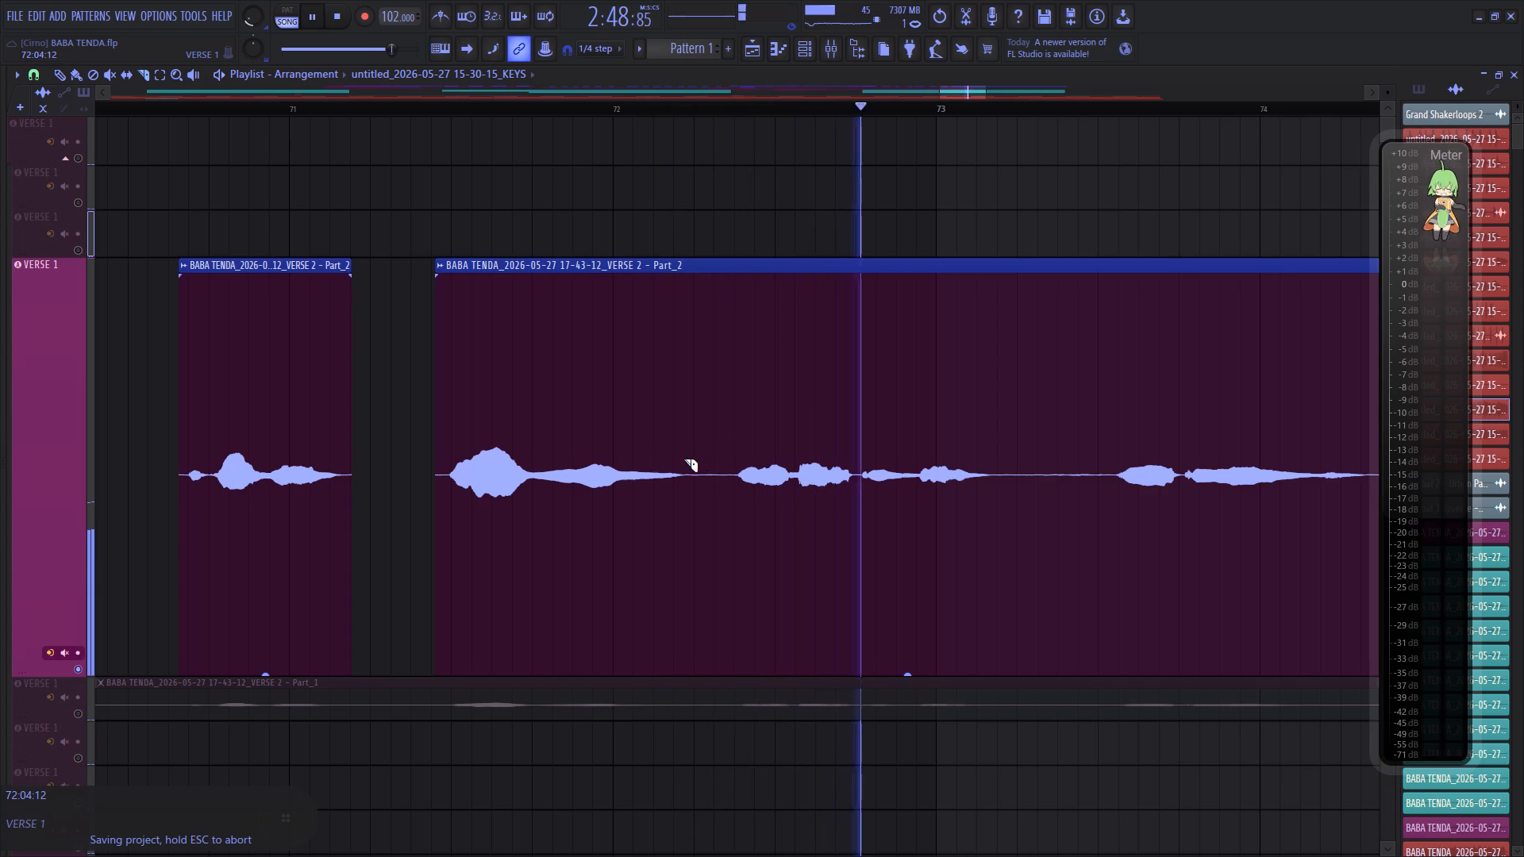
{"action": "left_click", "coordinate": [691, 455]}
{"action": "right_click", "coordinate": [731, 461]}
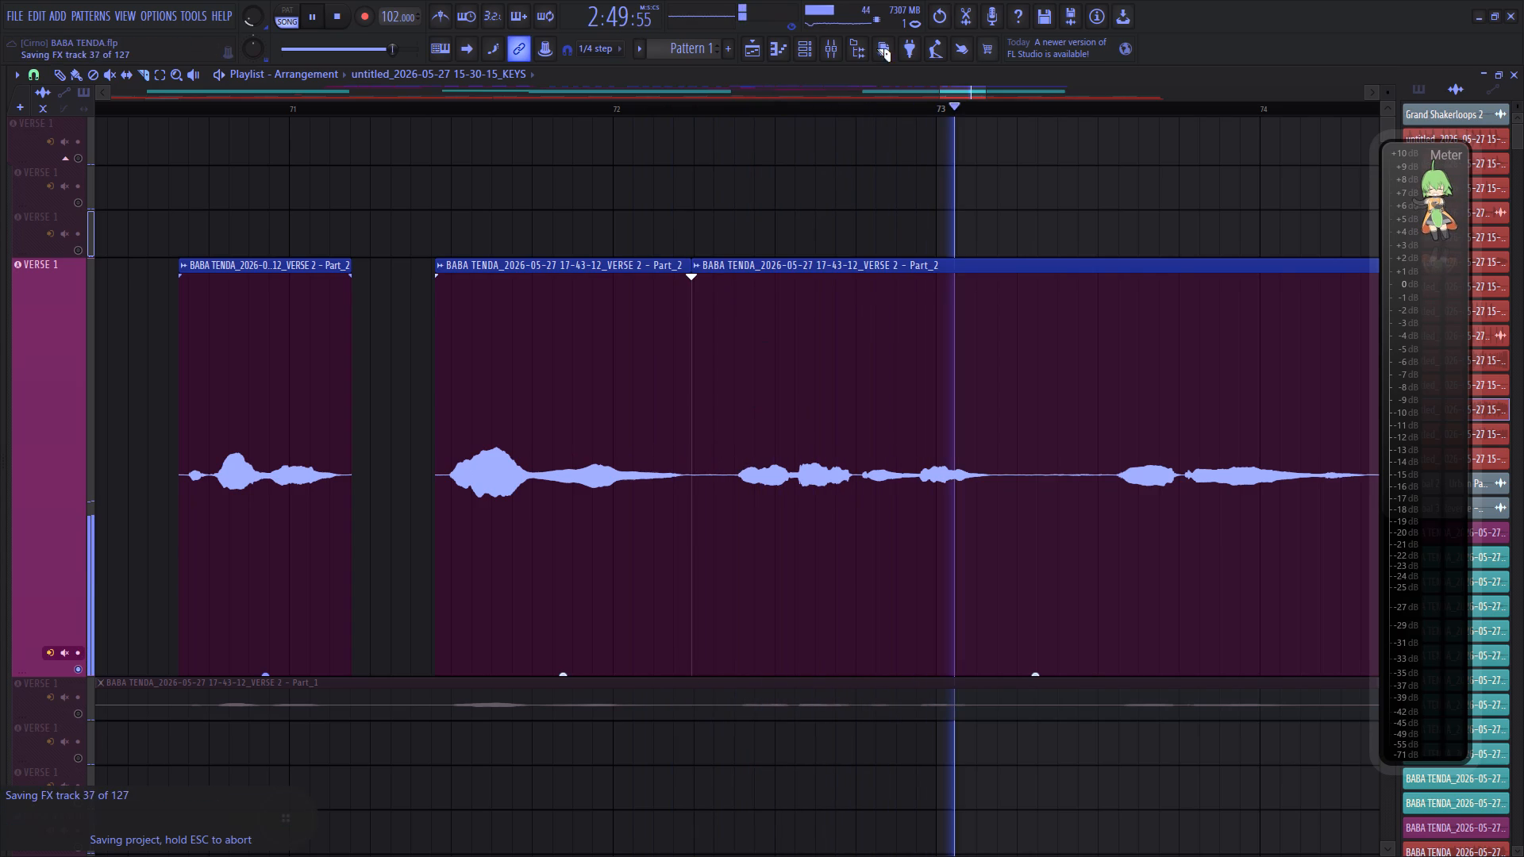
Cut out the silences after bar 73 and after bar 74 in the 17-43-12 VERSE 2 clip, replaying from midway through bar 73.
{"action": "left_click_drag", "start_coordinate": [955, 90], "coordinate": [972, 105]}
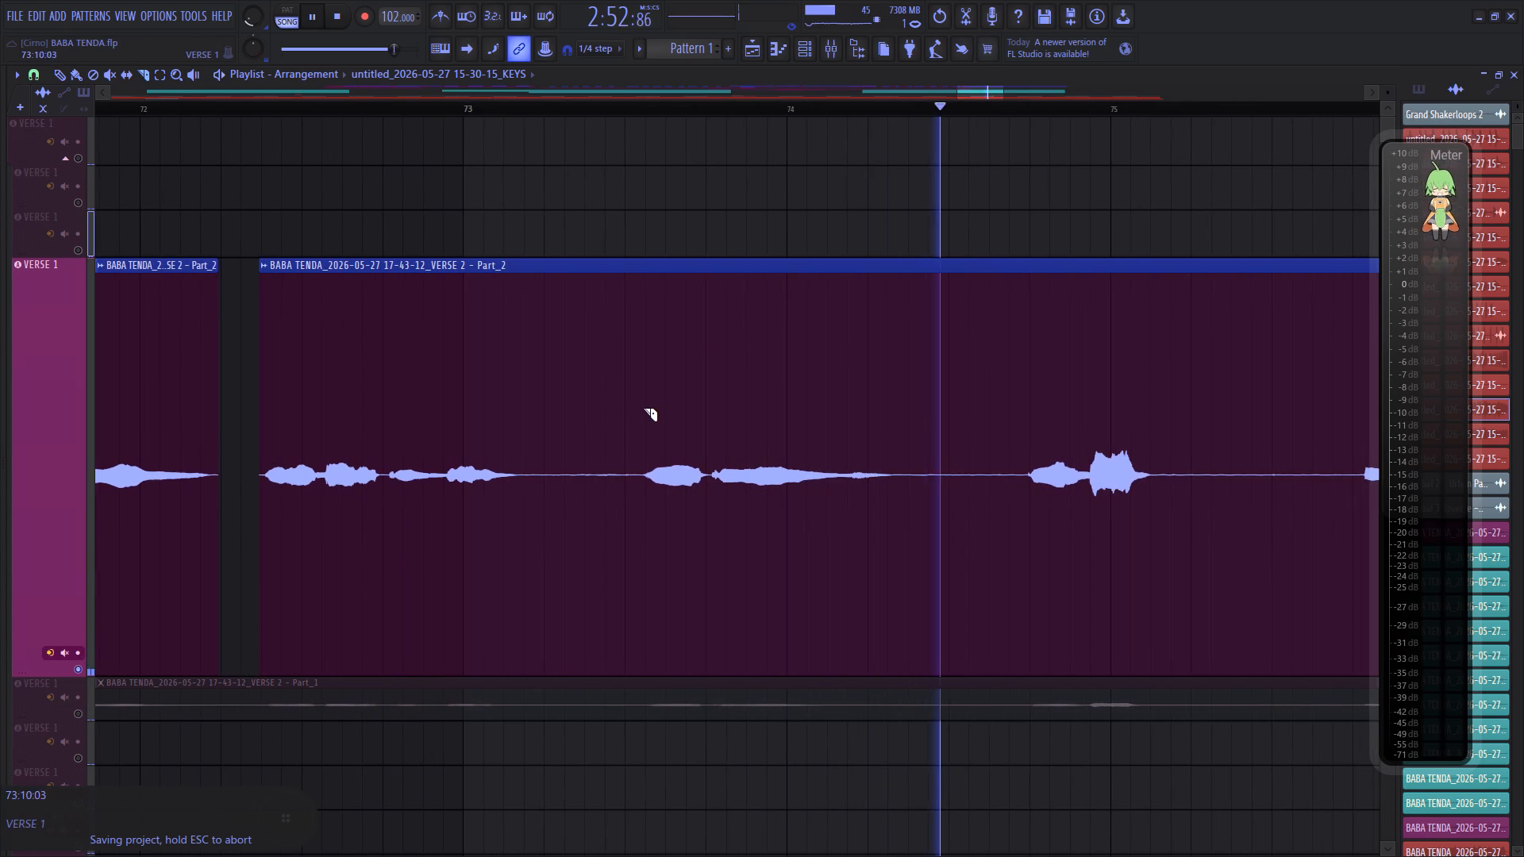
{"action": "left_click", "coordinate": [526, 468]}
{"action": "right_click", "coordinate": [641, 452]}
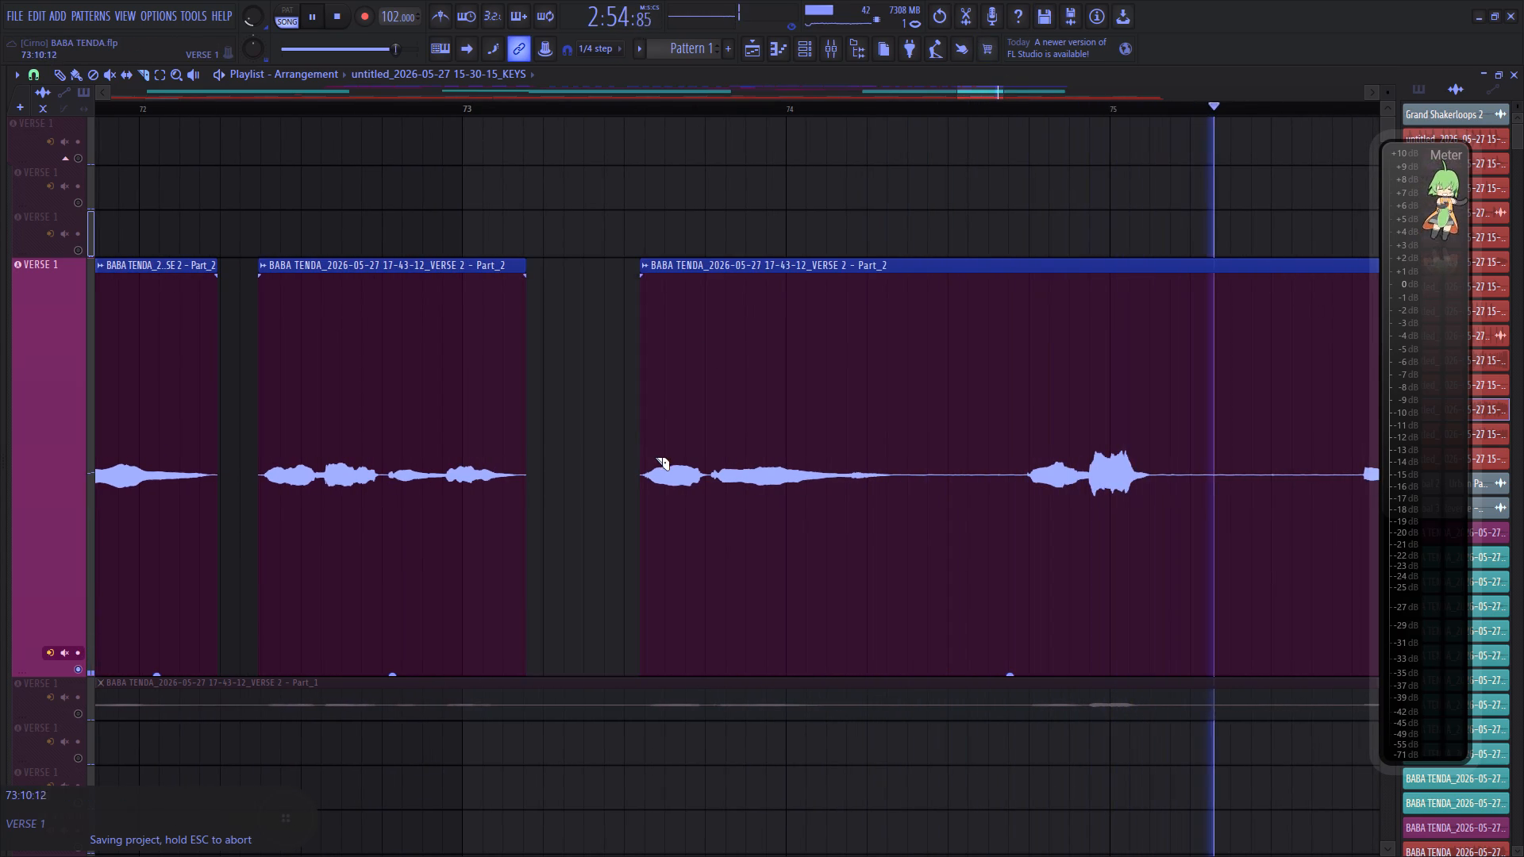
{"action": "left_click_drag", "start_coordinate": [975, 93], "coordinate": [987, 103]}
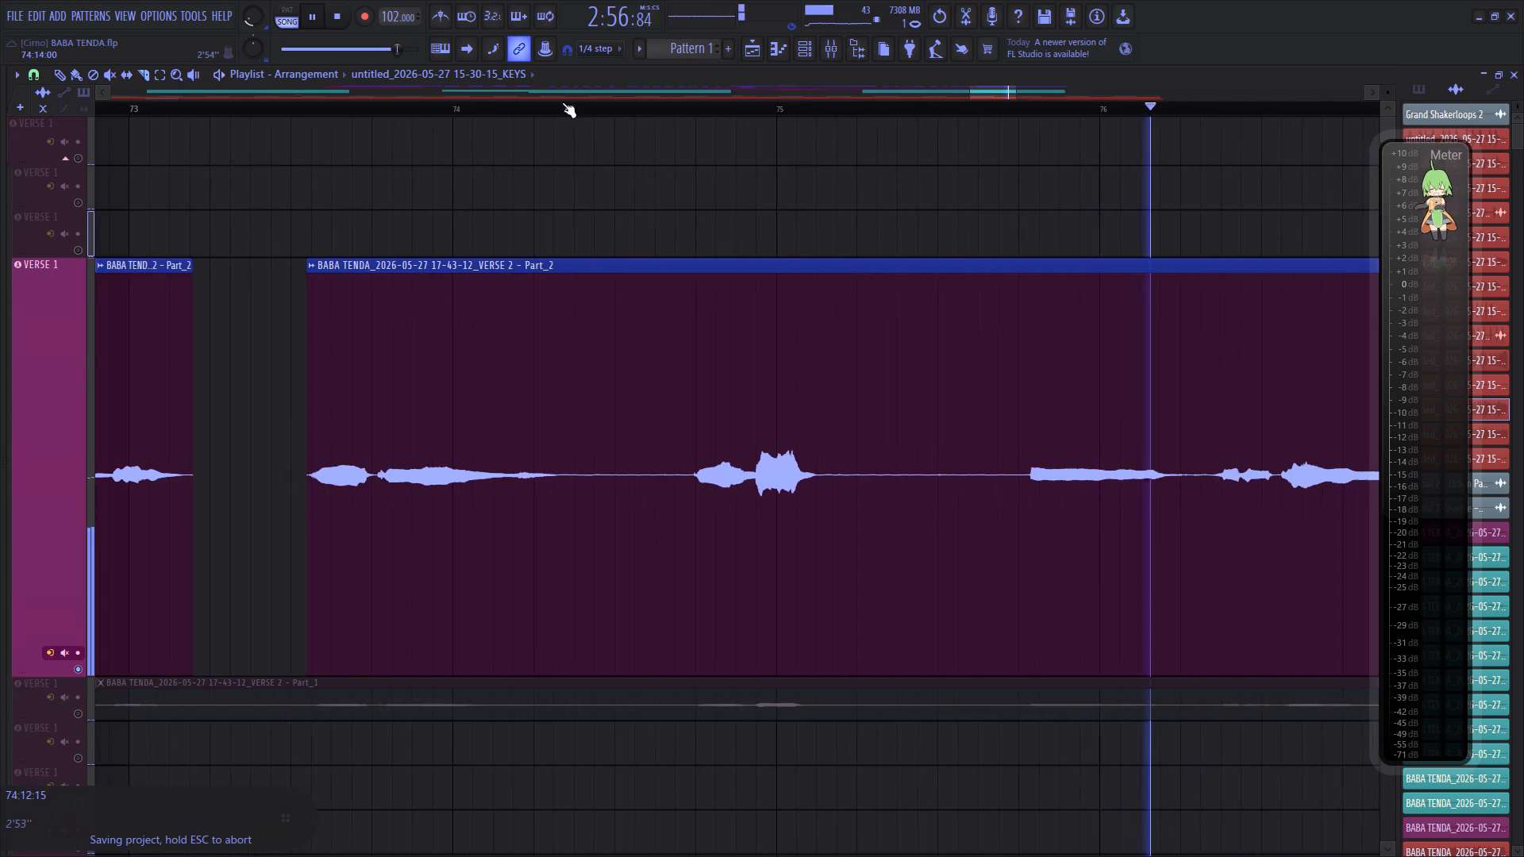
{"action": "left_click", "coordinate": [287, 109]}
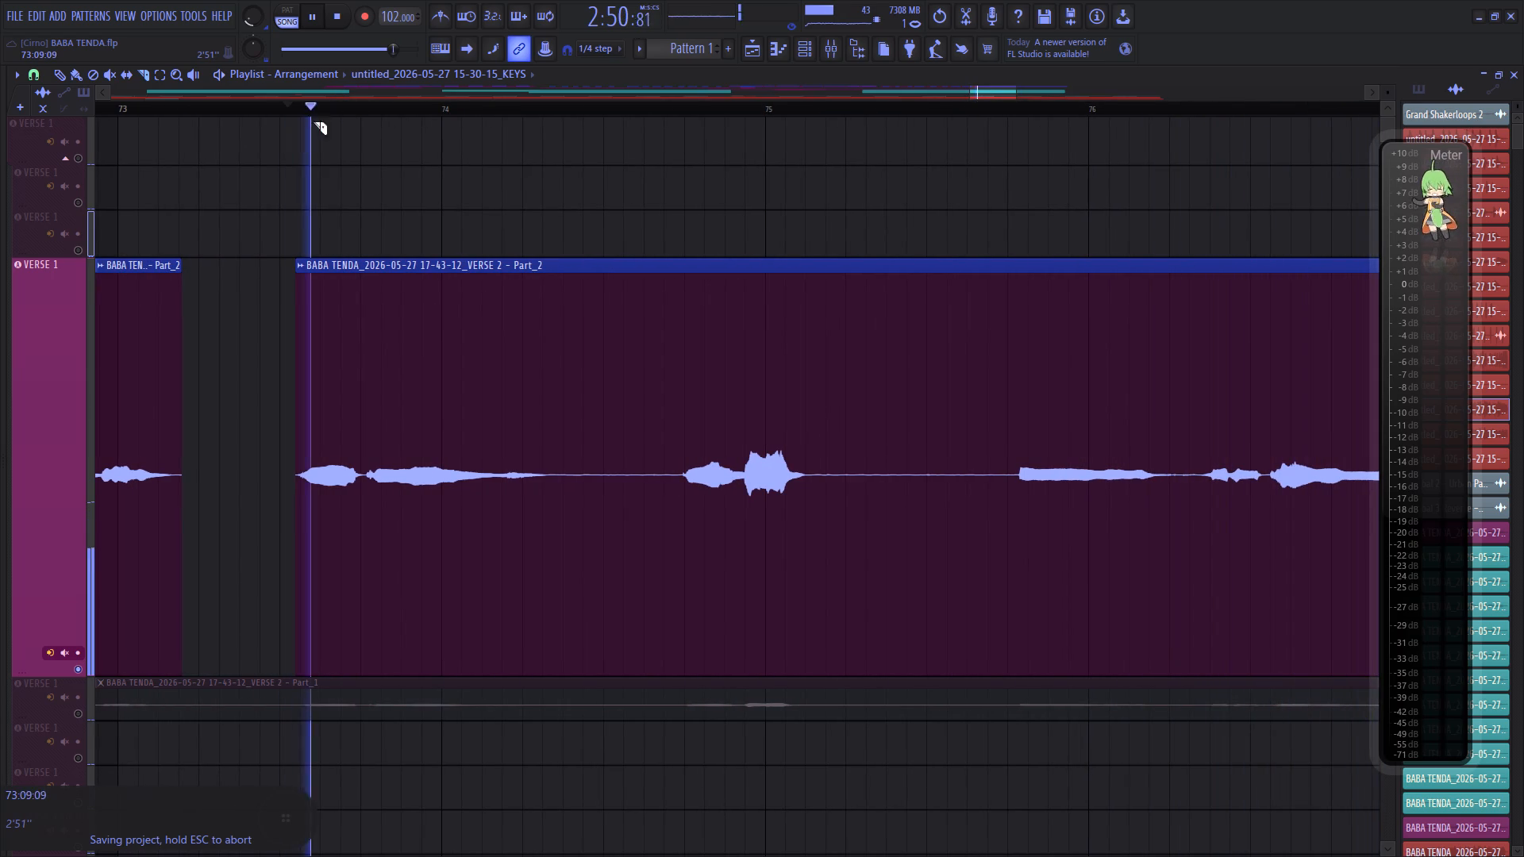
{"action": "left_click", "coordinate": [552, 465]}
{"action": "right_click", "coordinate": [668, 459]}
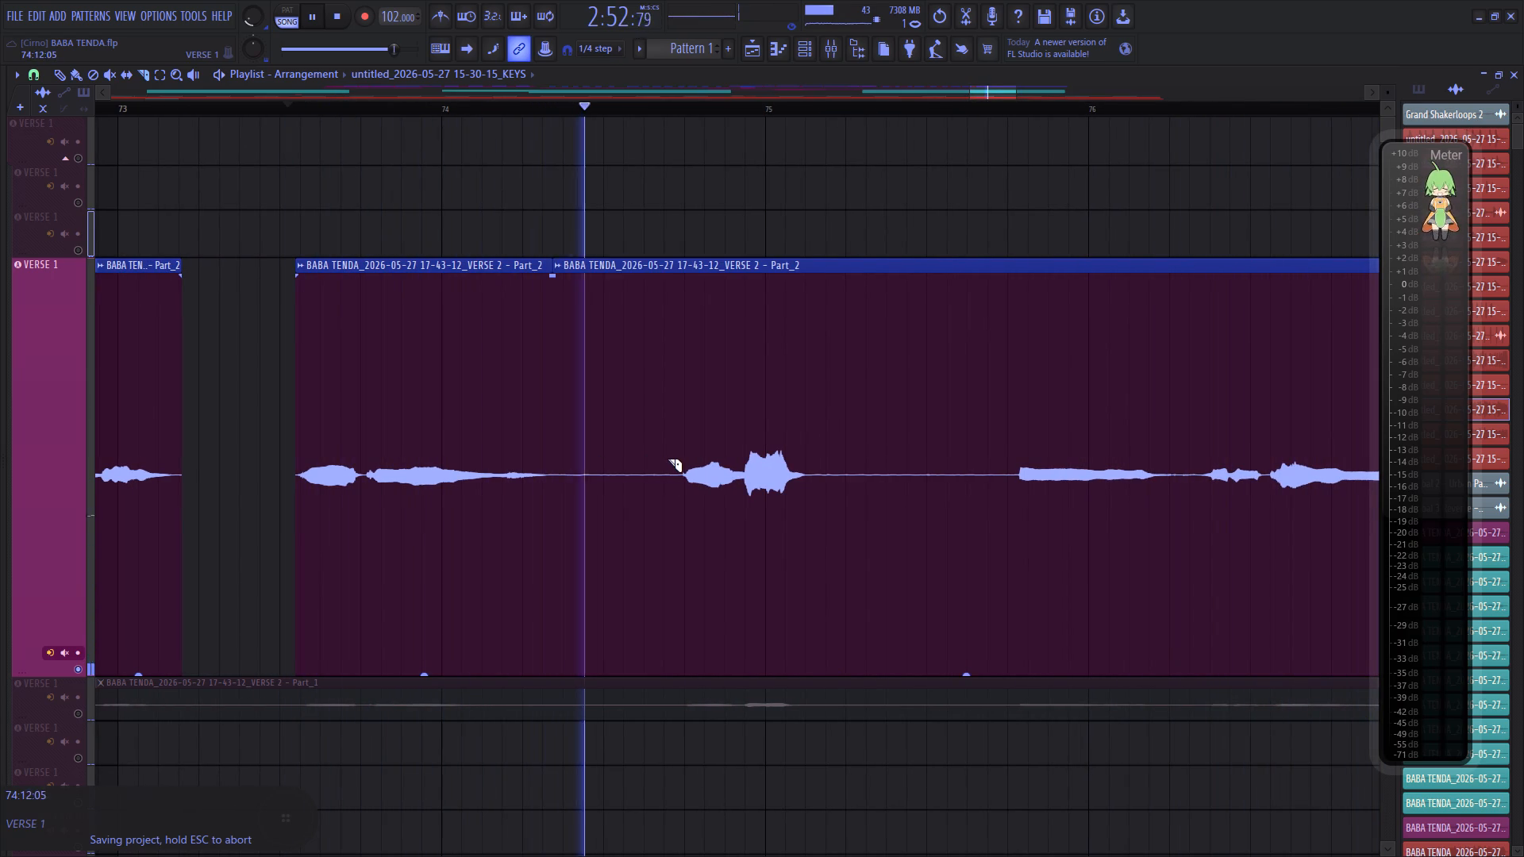
Cut out the silence after bar 75 and the short gap after bar 76 in the 17-43-12 VERSE 2 clip.
{"action": "left_click", "coordinate": [815, 451]}
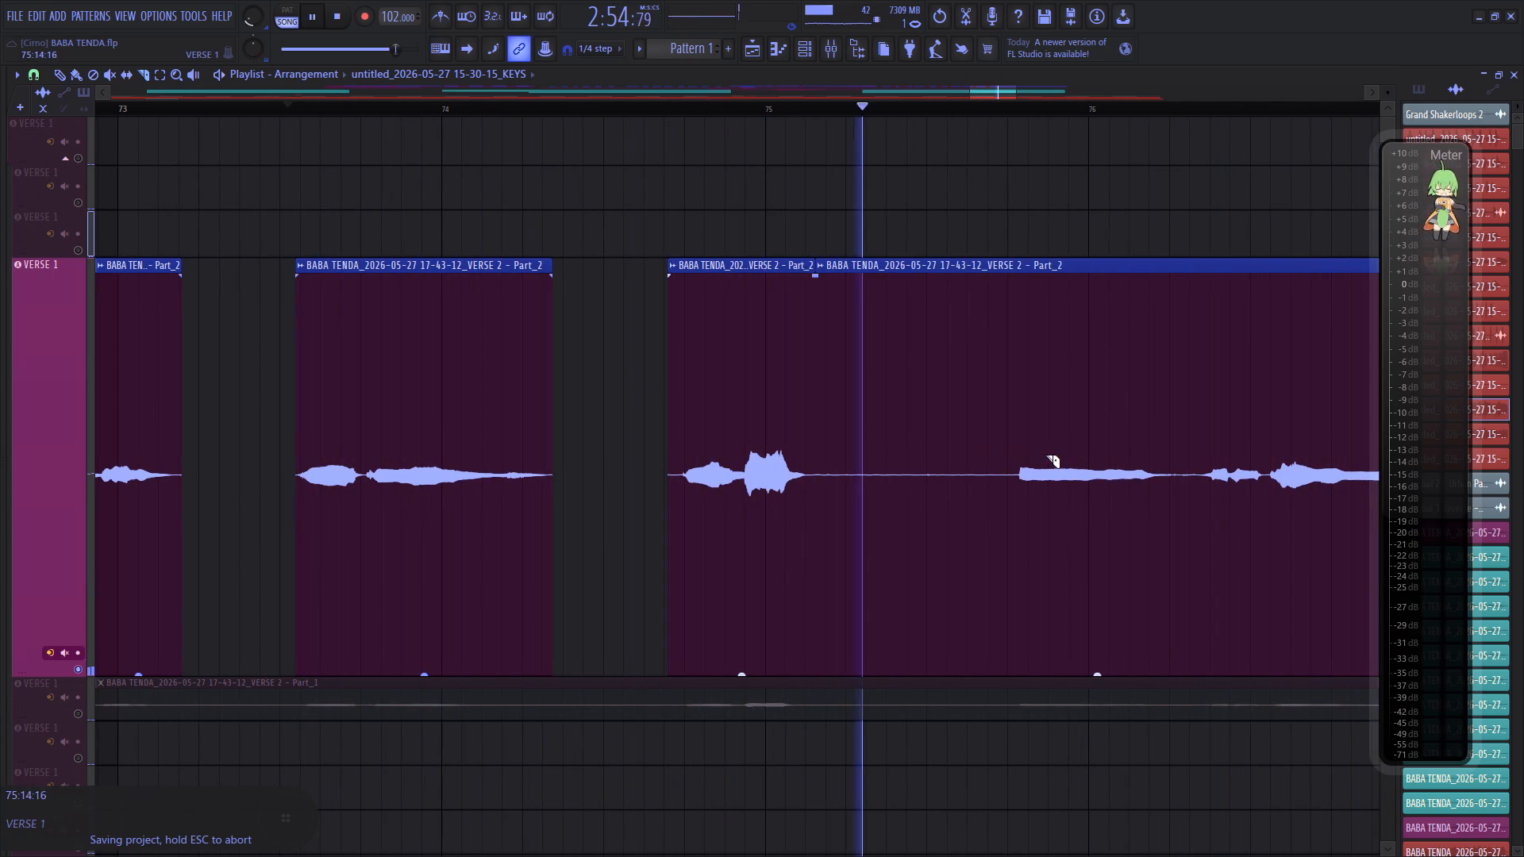
{"action": "right_click", "coordinate": [1018, 459]}
{"action": "left_click_drag", "start_coordinate": [985, 98], "coordinate": [987, 100]}
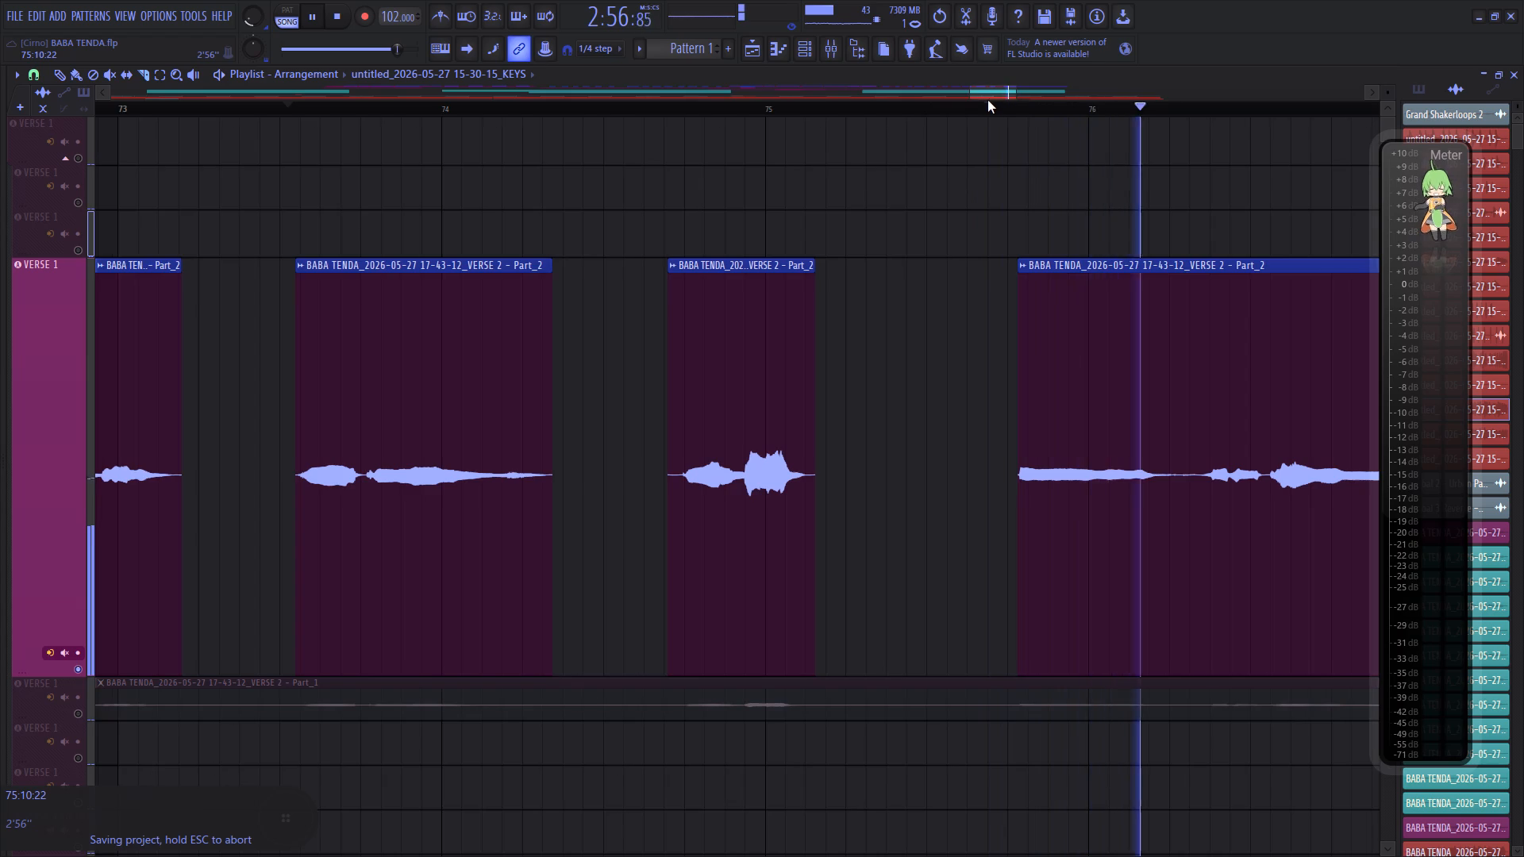
{"action": "left_click_drag", "start_coordinate": [987, 100], "coordinate": [1010, 117]}
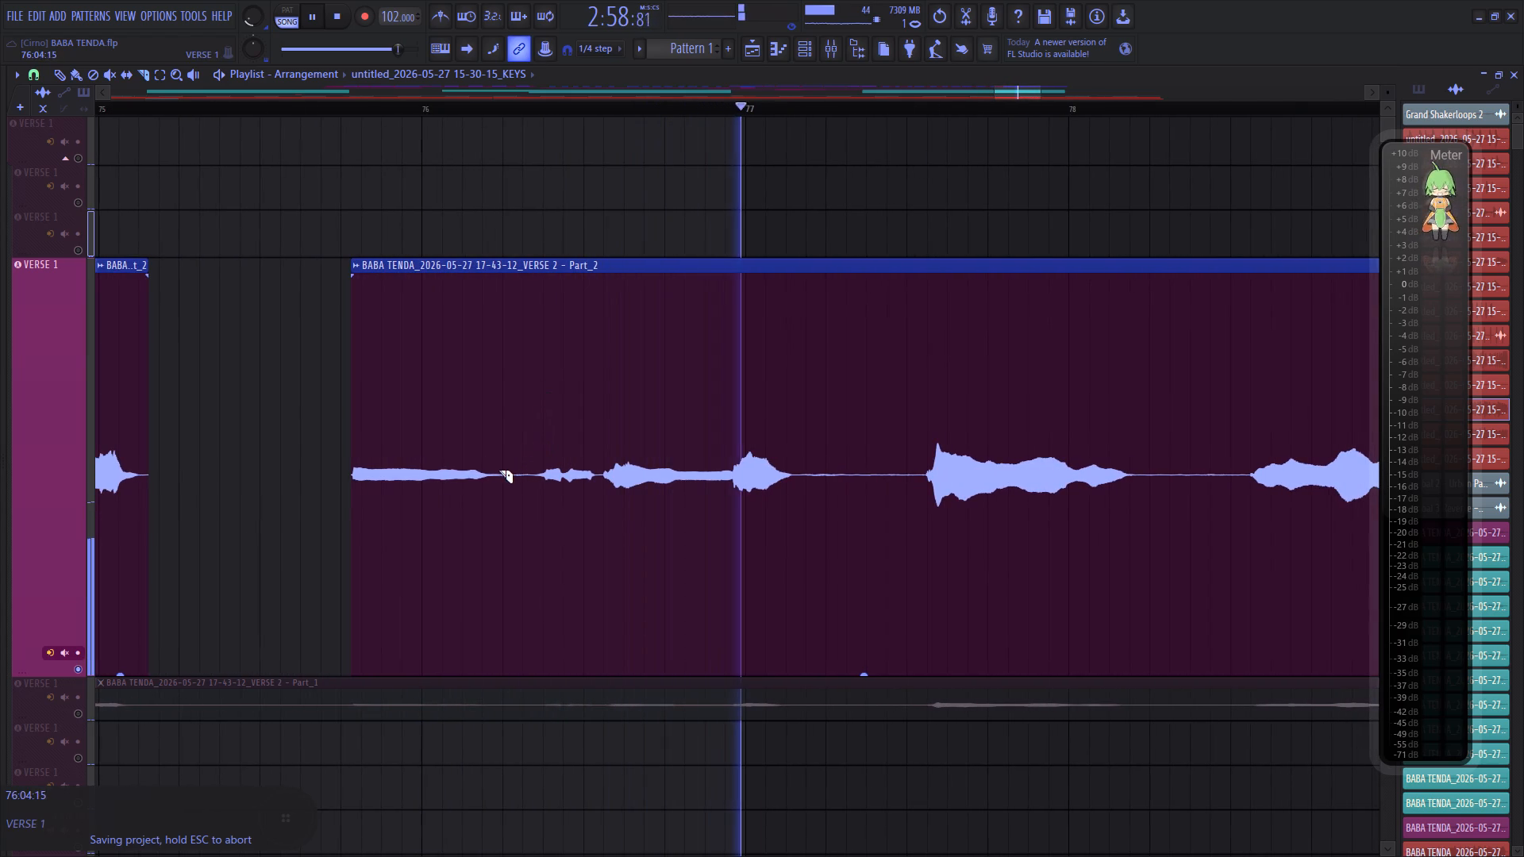
{"action": "left_click", "coordinate": [513, 471]}
{"action": "right_click", "coordinate": [533, 472]}
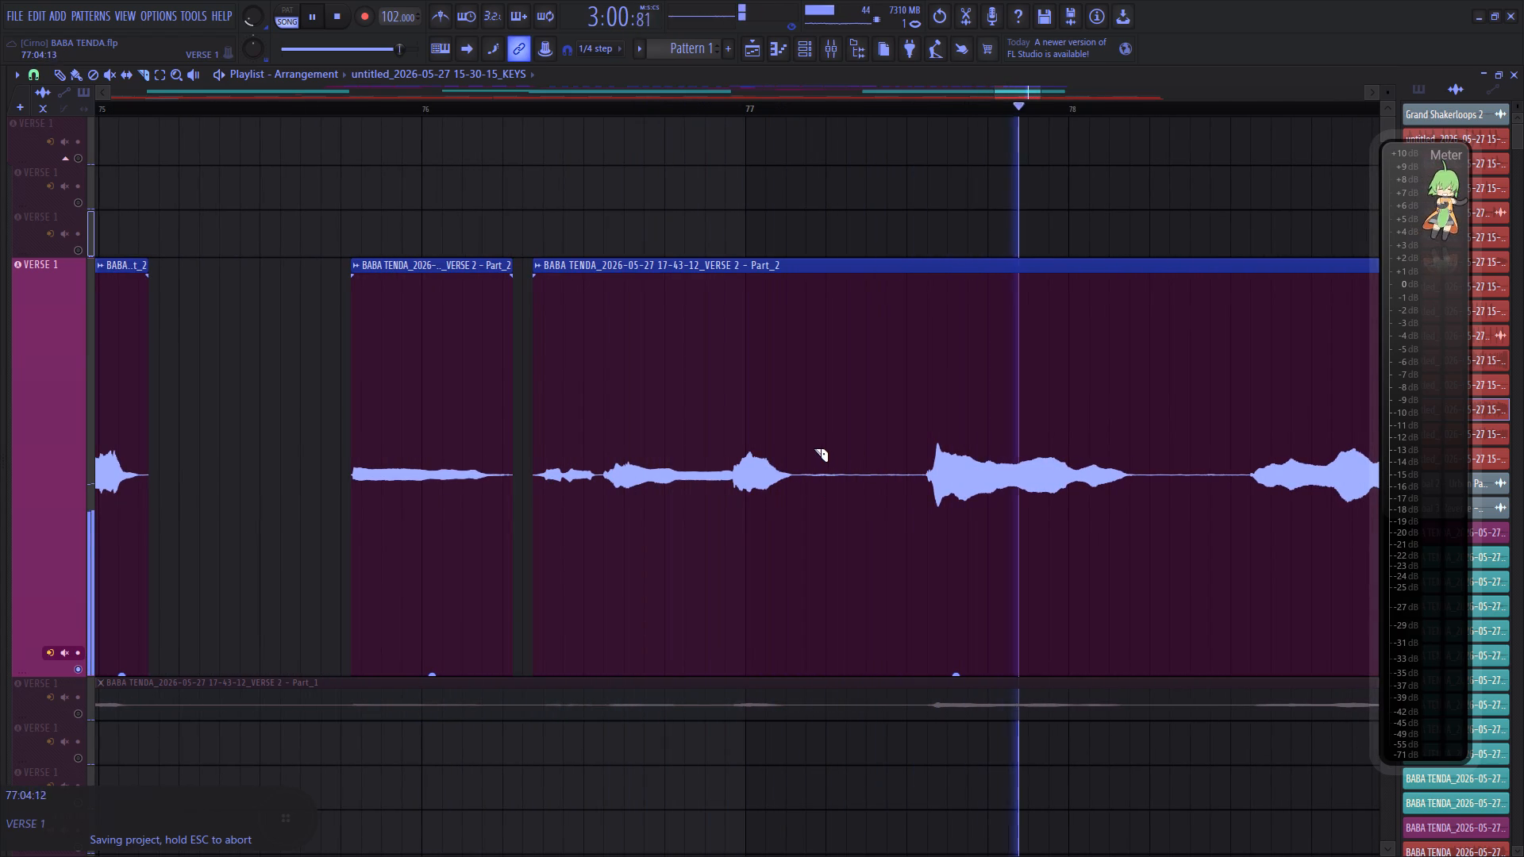
Cut out the silences after bar 77 and after bar 78 in the 17-43-12 VERSE 2 clip, replaying from midway through bar 77.
{"action": "left_click", "coordinate": [802, 451]}
{"action": "right_click", "coordinate": [918, 461]}
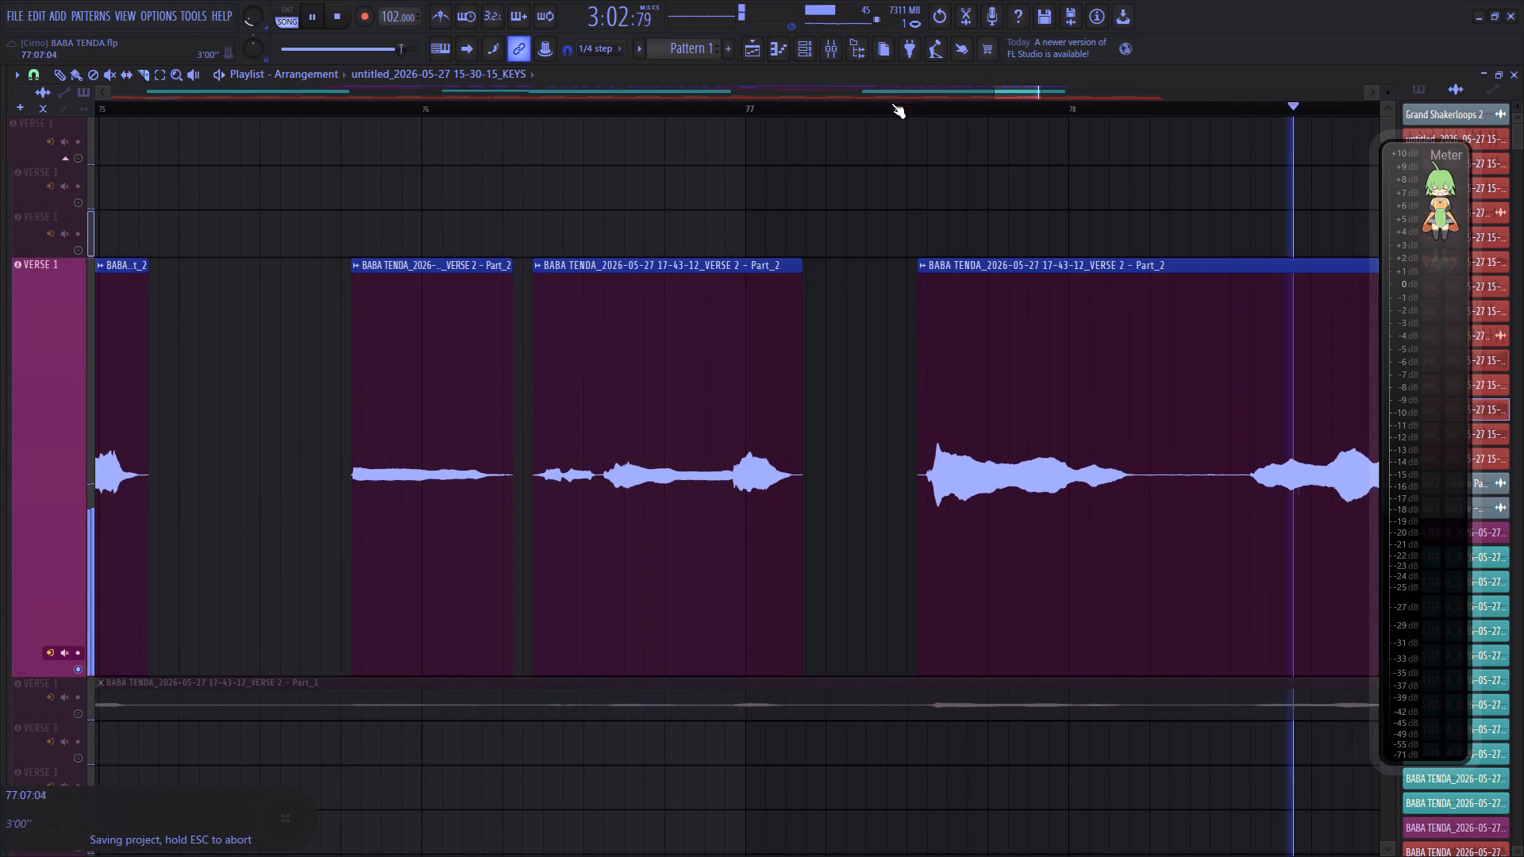
{"action": "left_click_drag", "start_coordinate": [1024, 93], "coordinate": [1041, 106]}
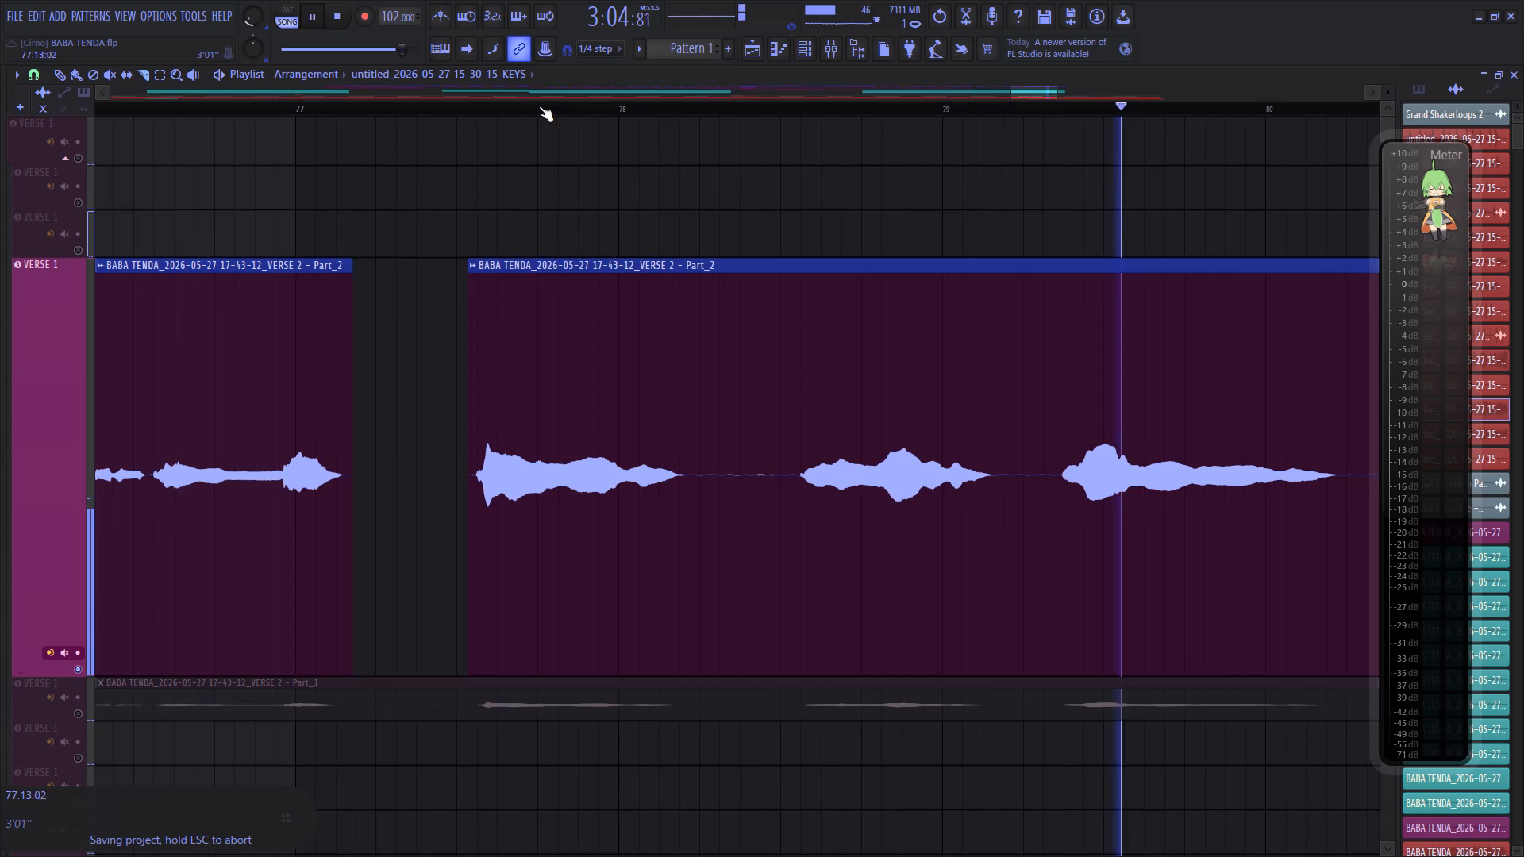
{"action": "left_click", "coordinate": [471, 108]}
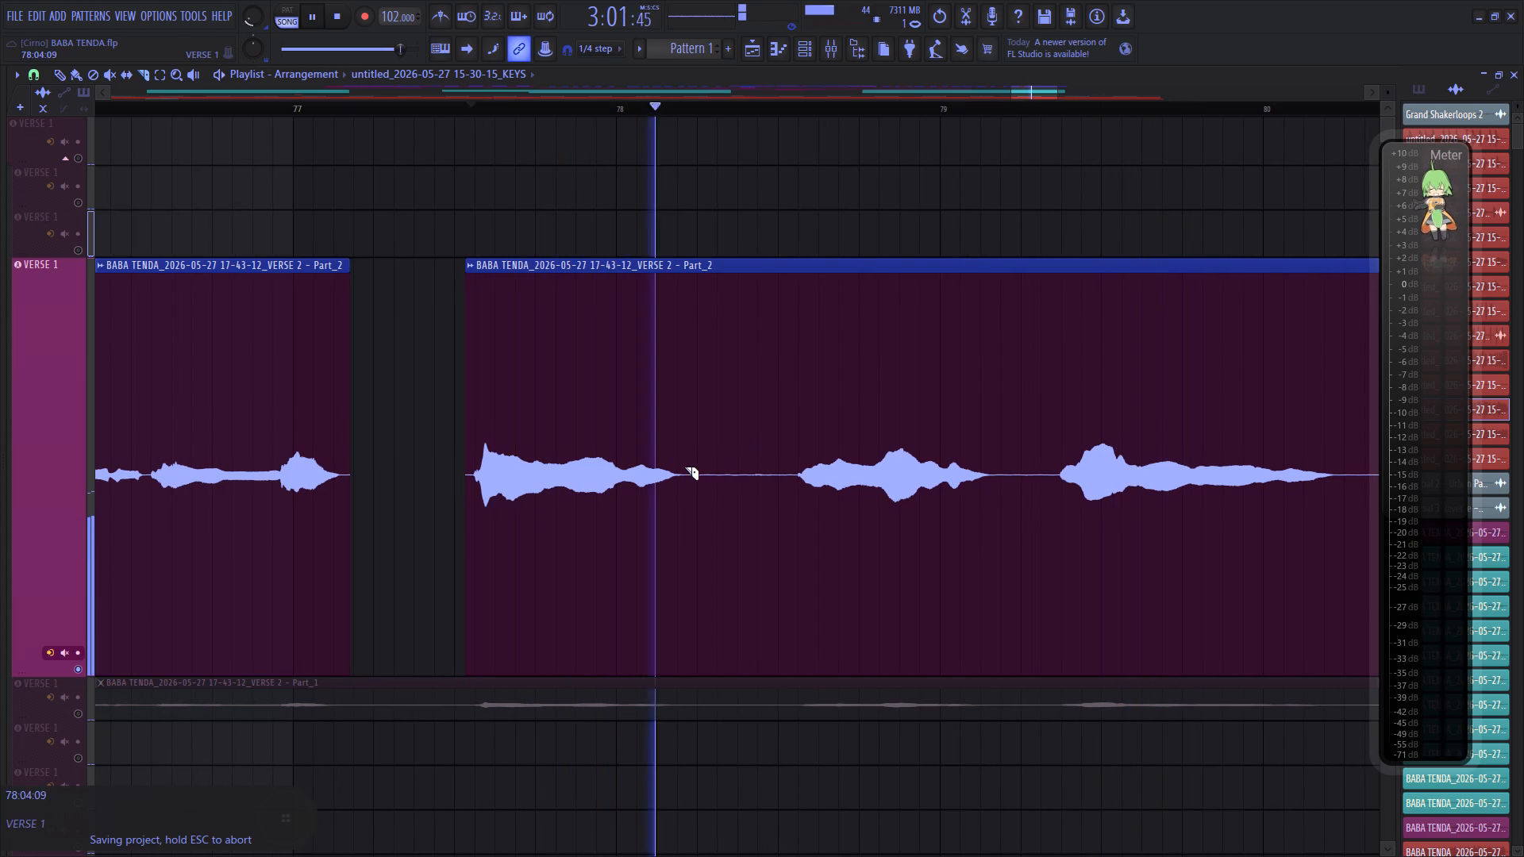
{"action": "left_click", "coordinate": [684, 467]}
{"action": "right_click", "coordinate": [787, 456]}
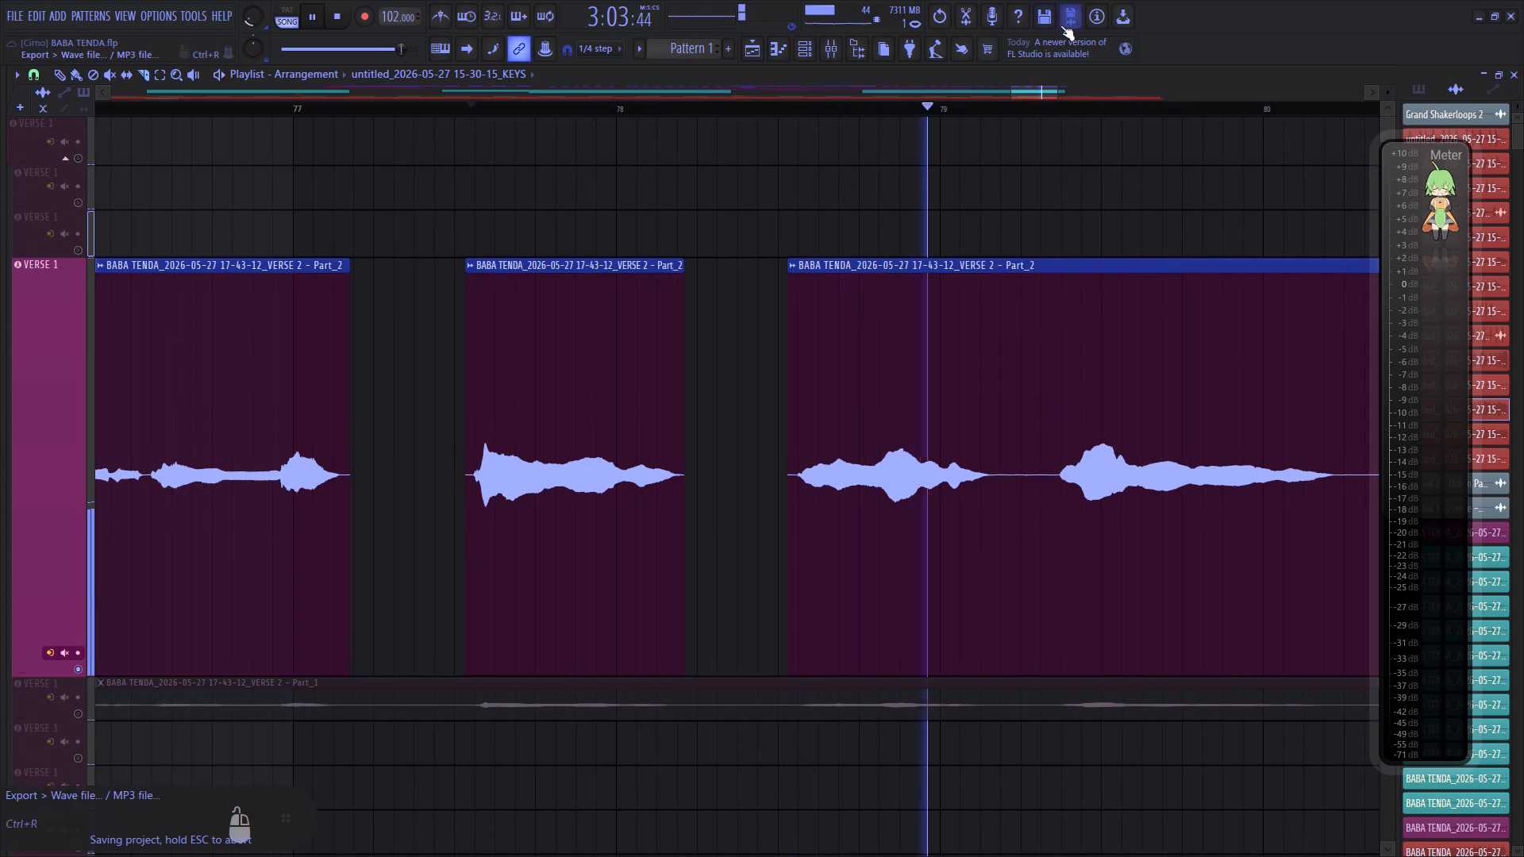
Trim the silent end after bar 80 of the 17-43-12 VERSE 2 clip, stop playback and cut out the silence after bar 79.
{"action": "left_click_drag", "start_coordinate": [1034, 93], "coordinate": [1056, 120]}
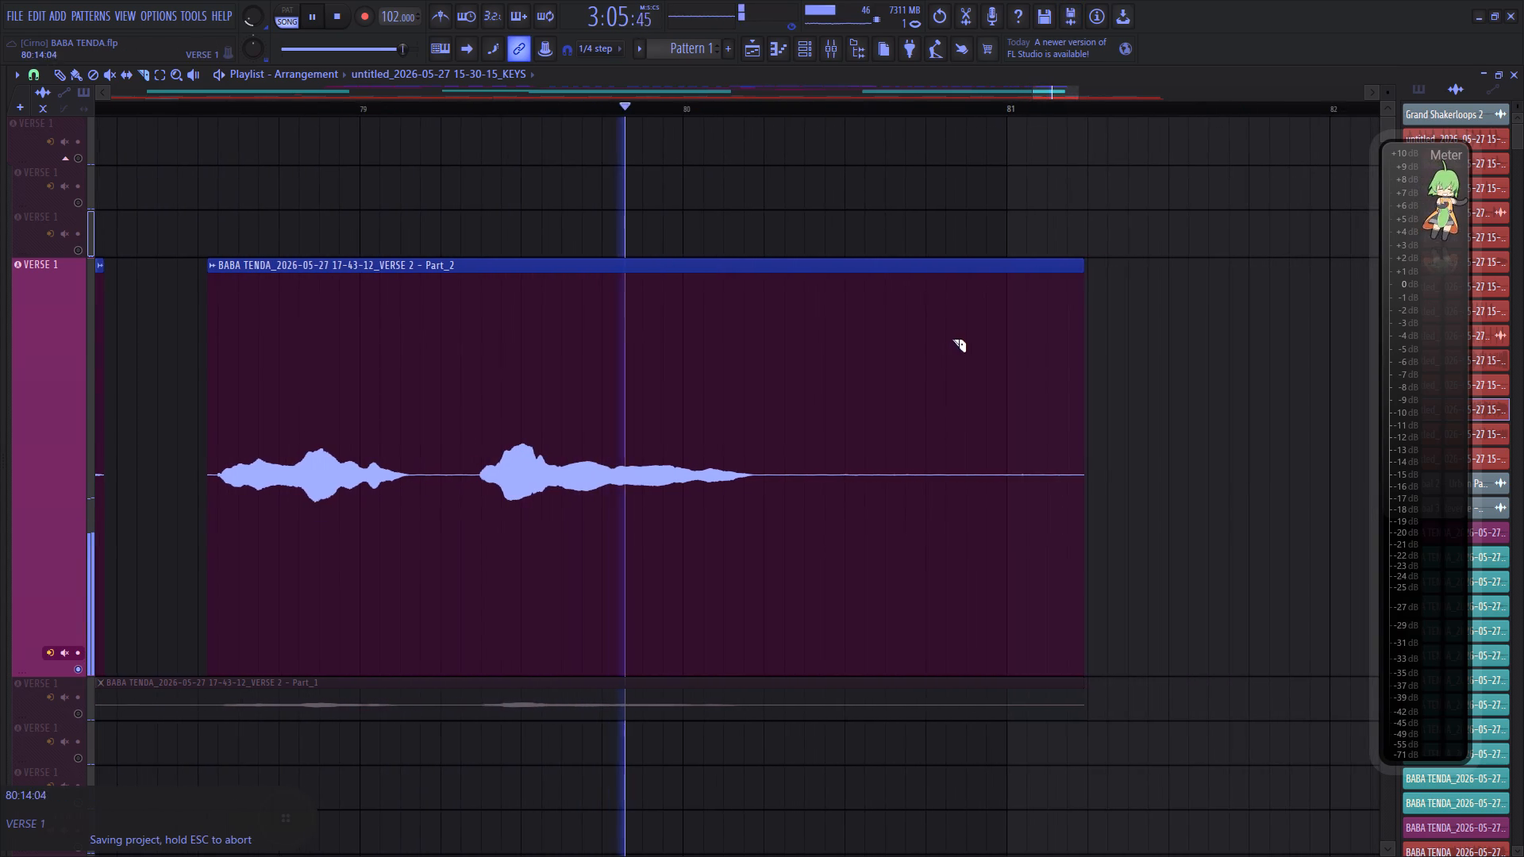
{"action": "right_click", "coordinate": [845, 457]}
{"action": "right_click_drag", "start_coordinate": [809, 457], "coordinate": [802, 459]}
{"action": "right_click", "coordinate": [781, 456]}
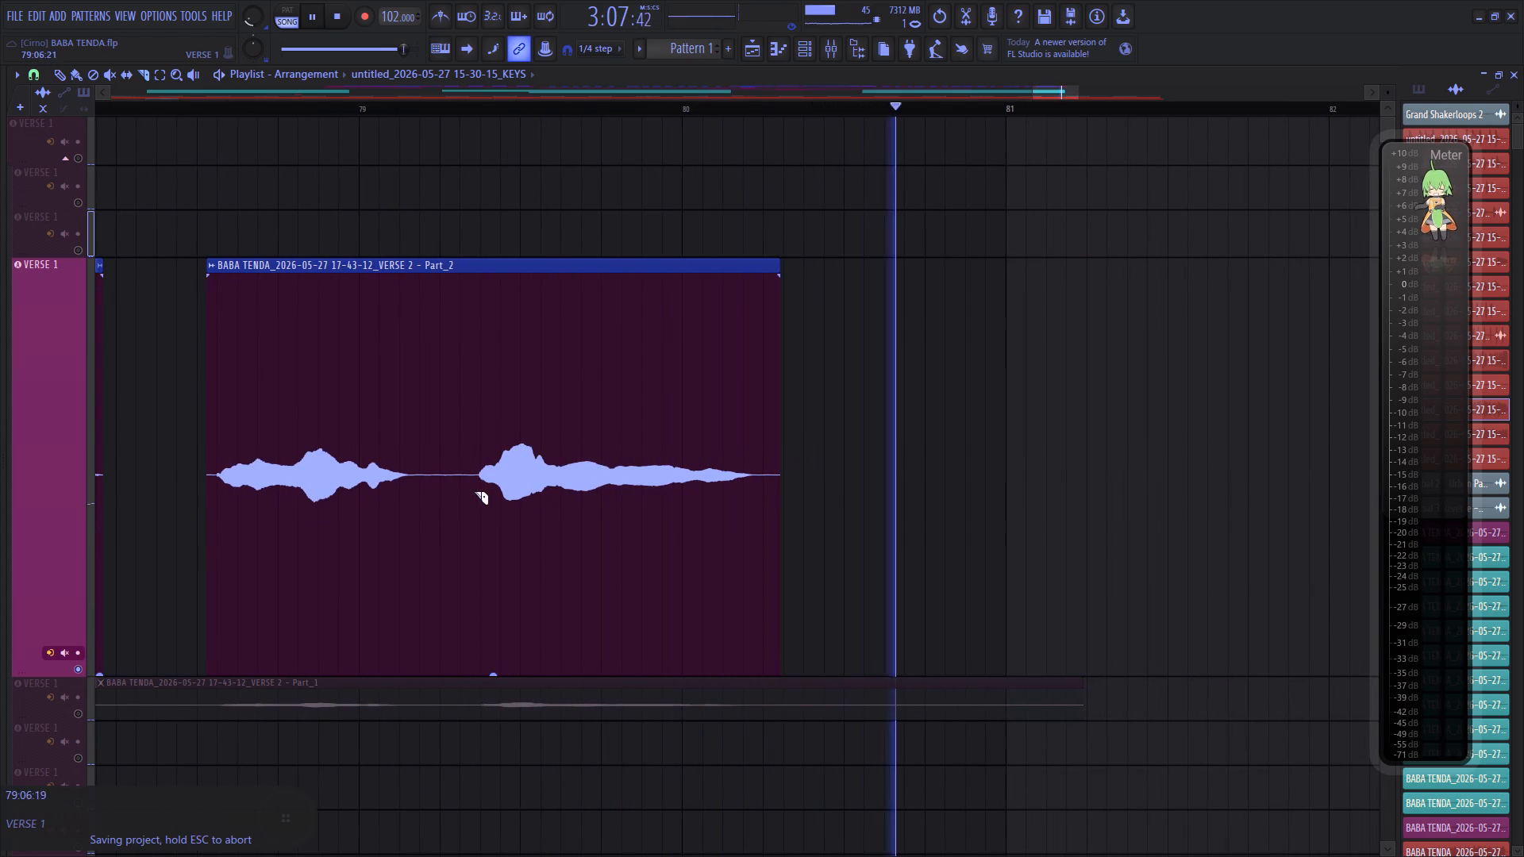
{"action": "key", "text": "space"}
{"action": "left_click", "coordinate": [412, 482]}
{"action": "right_click", "coordinate": [467, 475]}
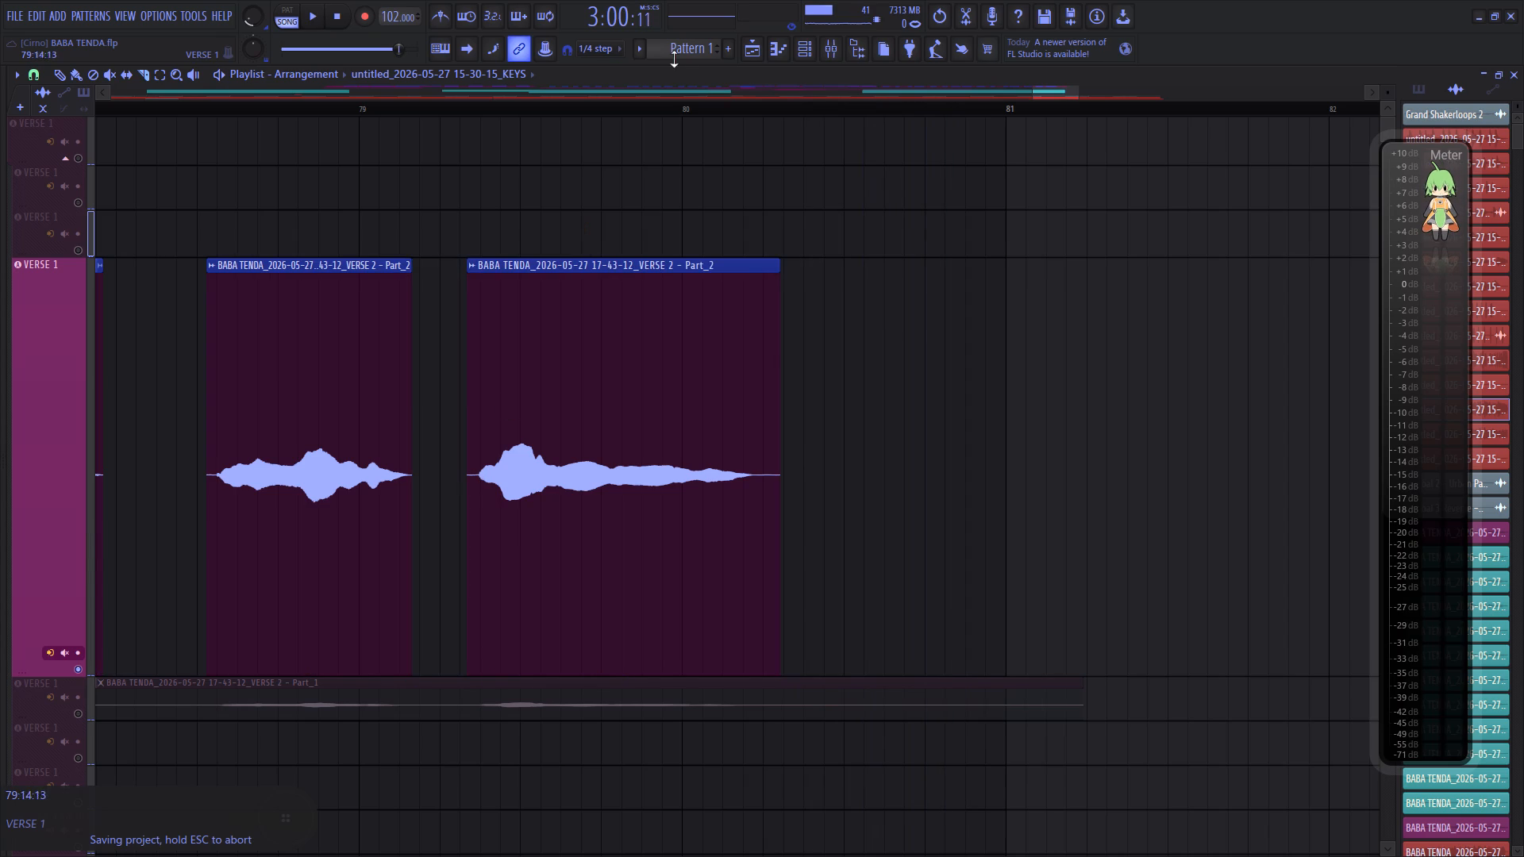
Shrink the enlarged VERSE 1 track to roughly the height of its neighbouring tracks, with the whole arrangement in view.
{"action": "scroll", "coordinate": [706, 107], "scroll_direction": "down", "scroll_amount": 20}
{"action": "scroll", "coordinate": [706, 107], "scroll_direction": "down", "scroll_amount": 11}
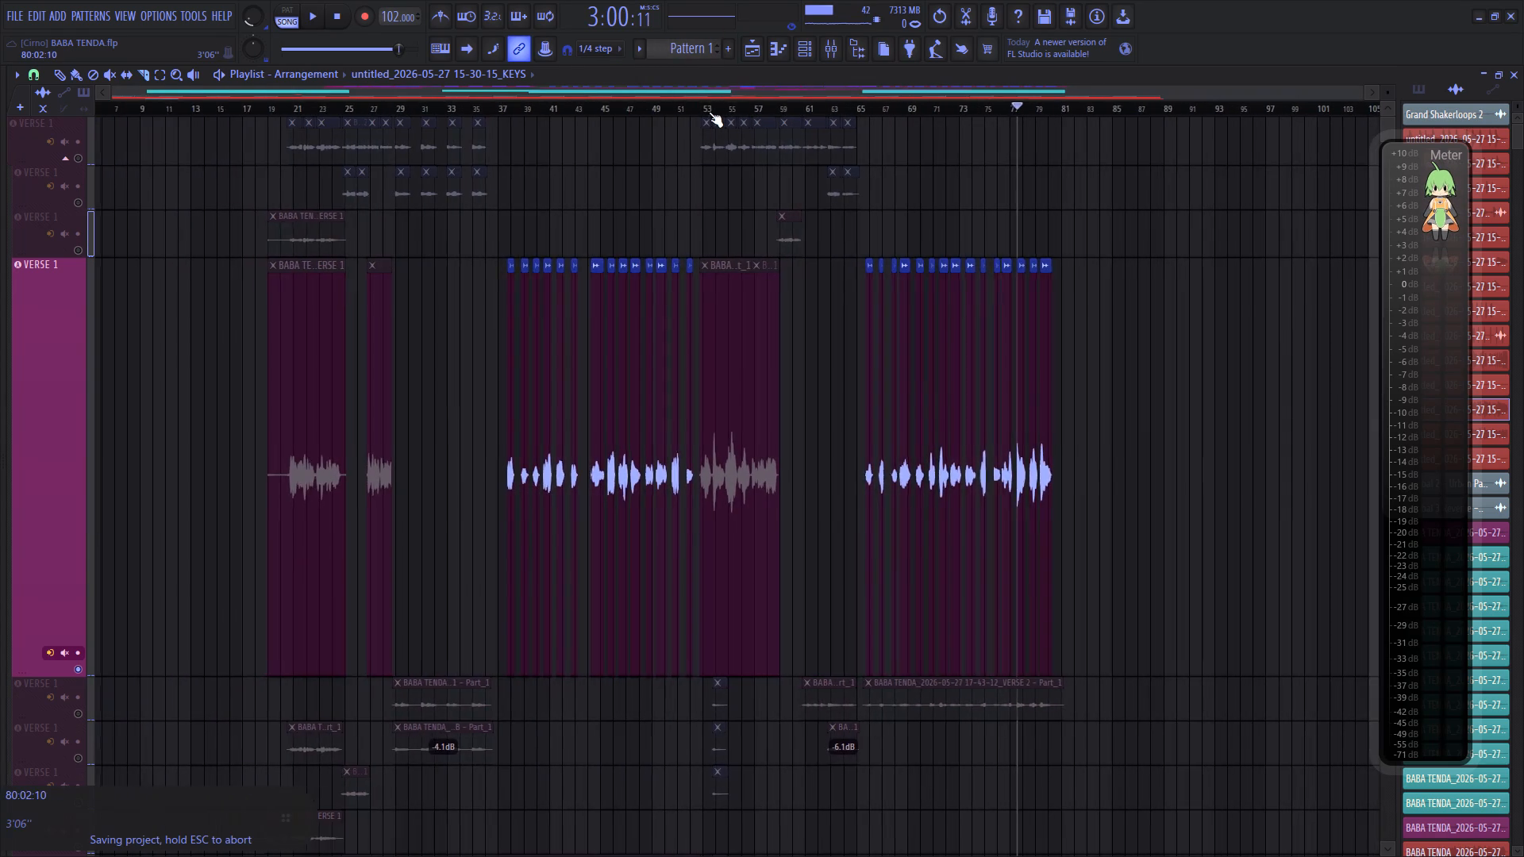
{"action": "left_click_drag", "start_coordinate": [64, 671], "coordinate": [63, 405]}
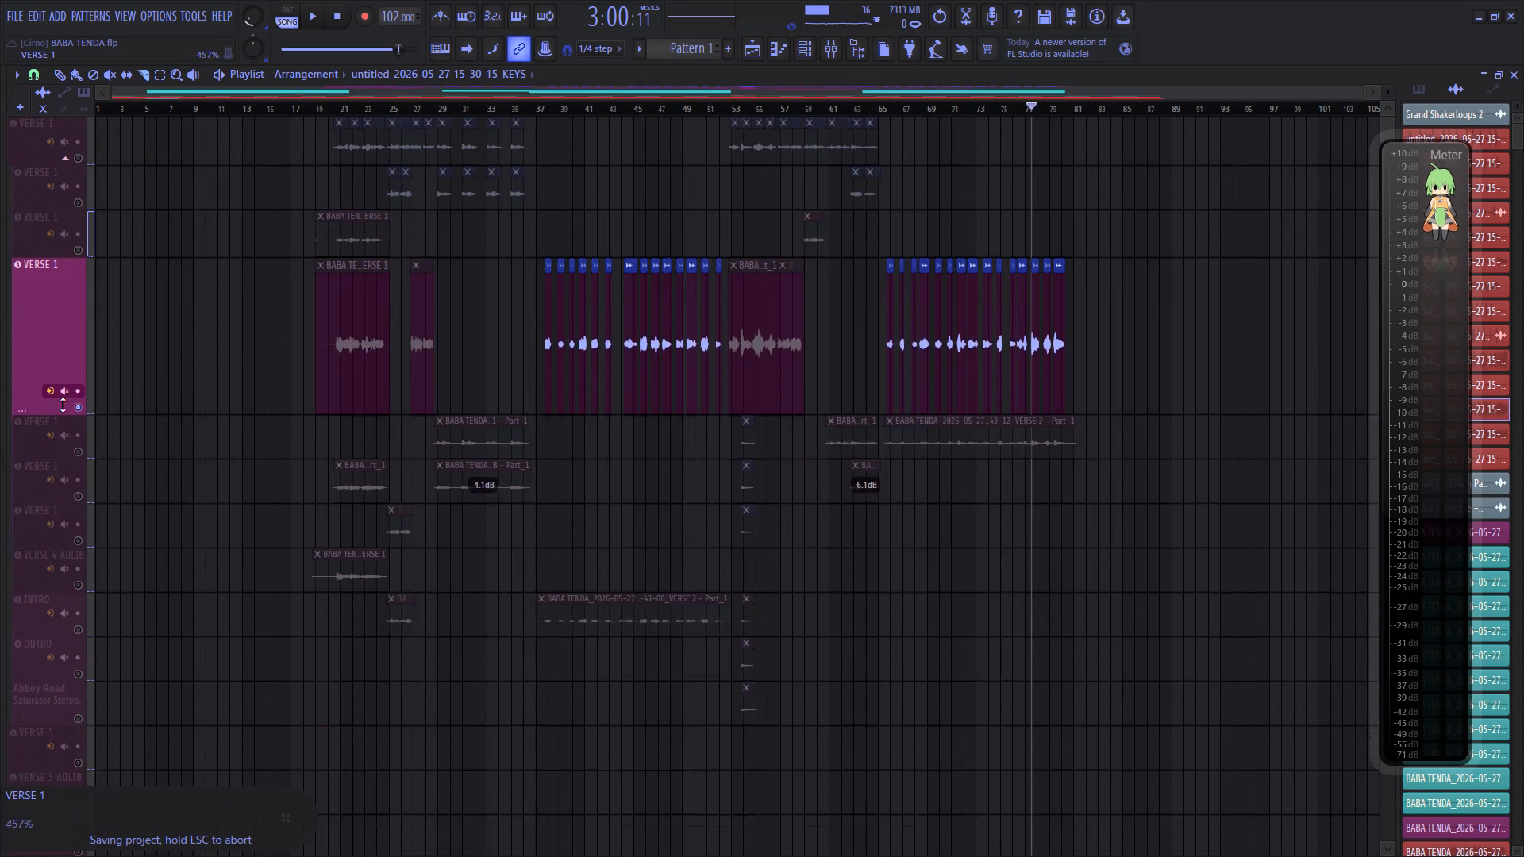
{"action": "left_click_drag", "start_coordinate": [63, 405], "coordinate": [63, 309]}
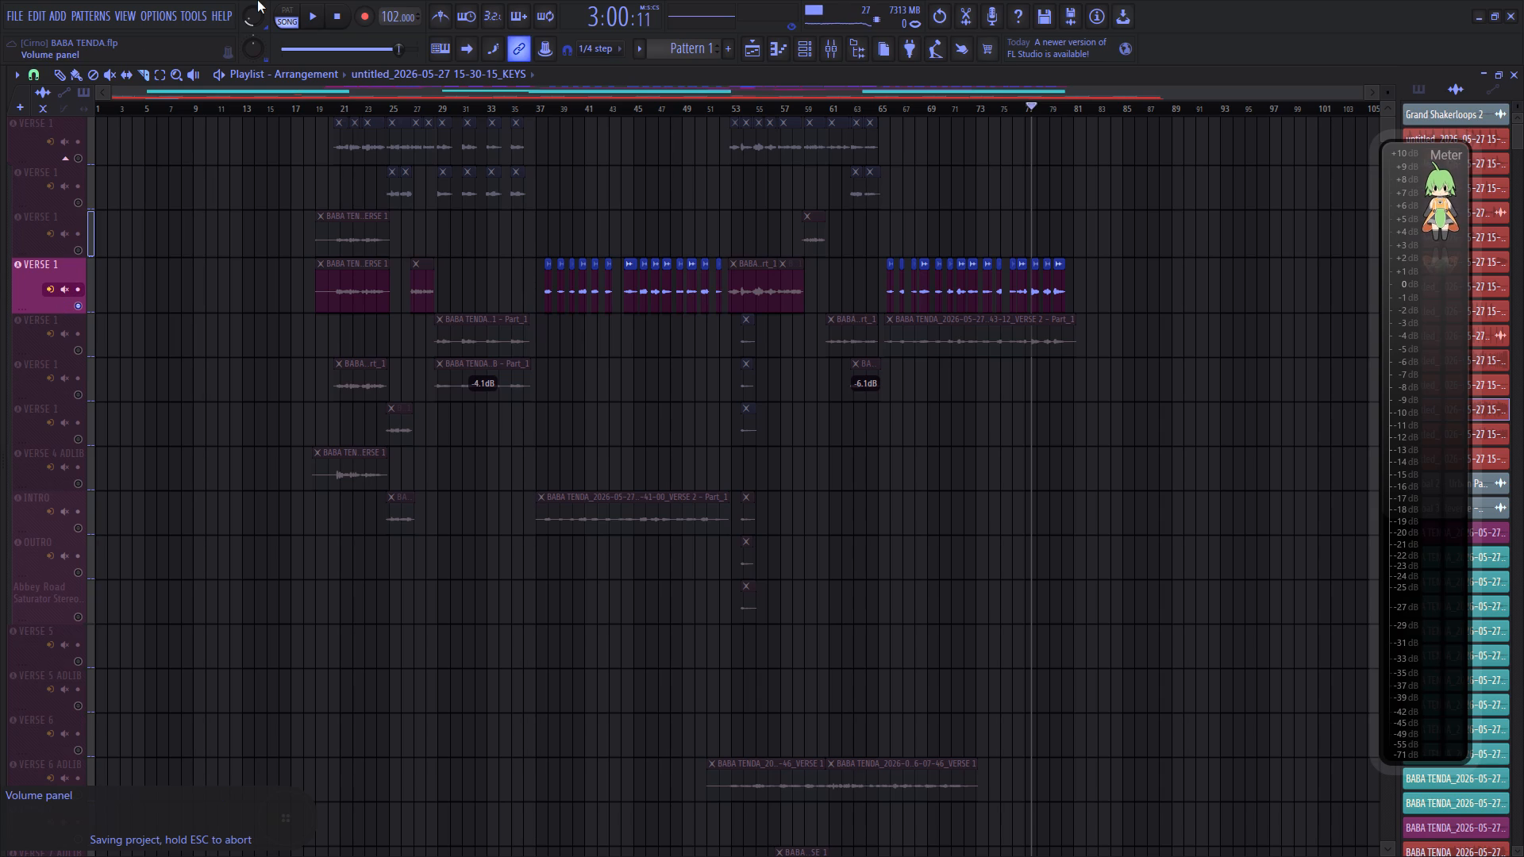
Take the VERSE 1 track out of solo and play the song from the first chorus near bar 4.
{"action": "scroll", "coordinate": [354, 266], "scroll_direction": "down", "scroll_amount": 1}
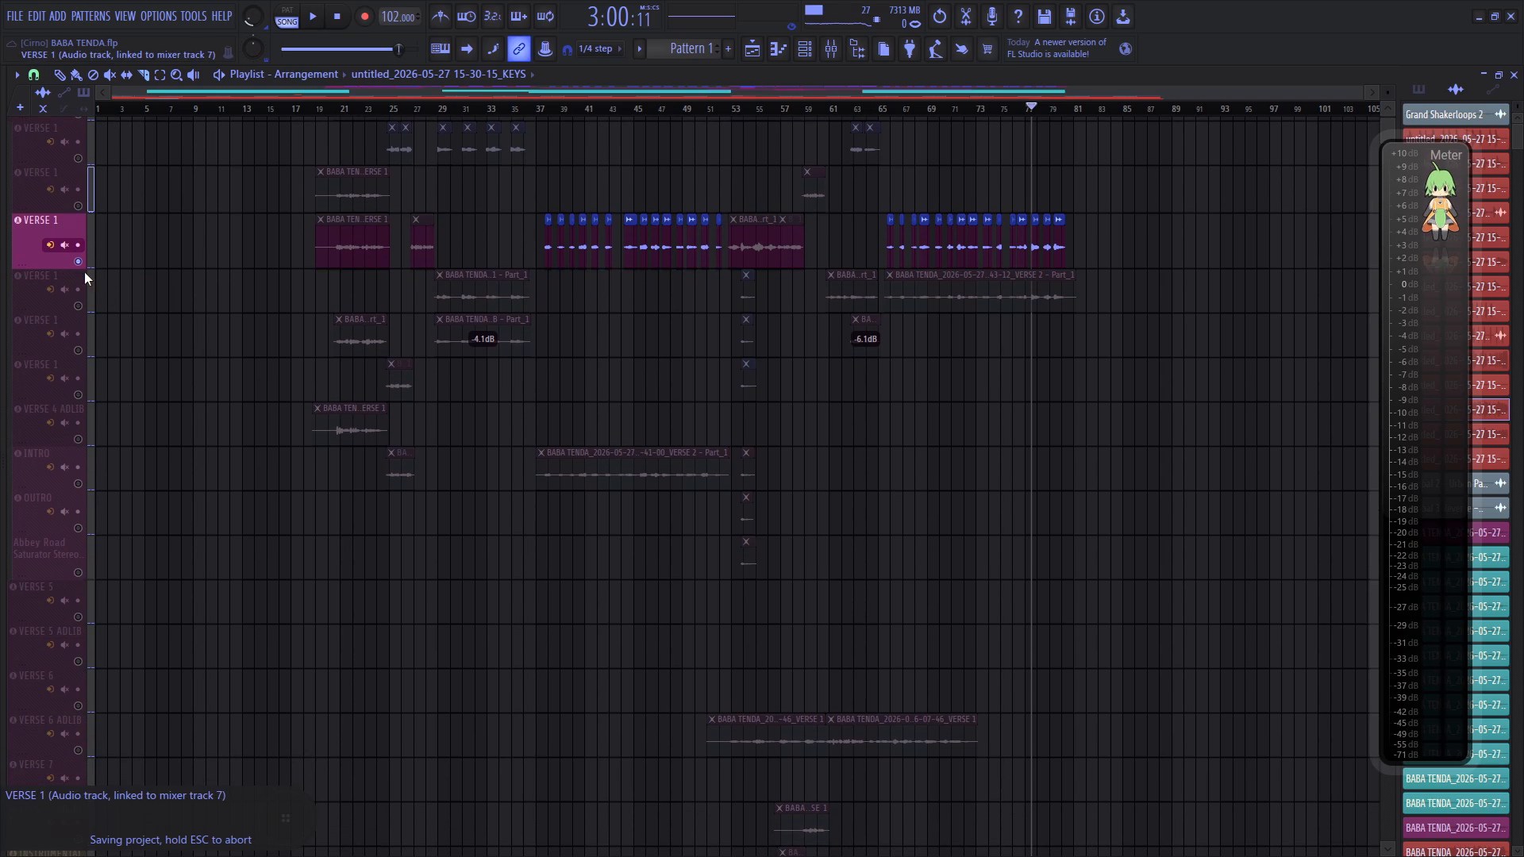
{"action": "right_click", "coordinate": [79, 263]}
{"action": "scroll", "coordinate": [351, 389], "scroll_direction": "down", "scroll_amount": 9}
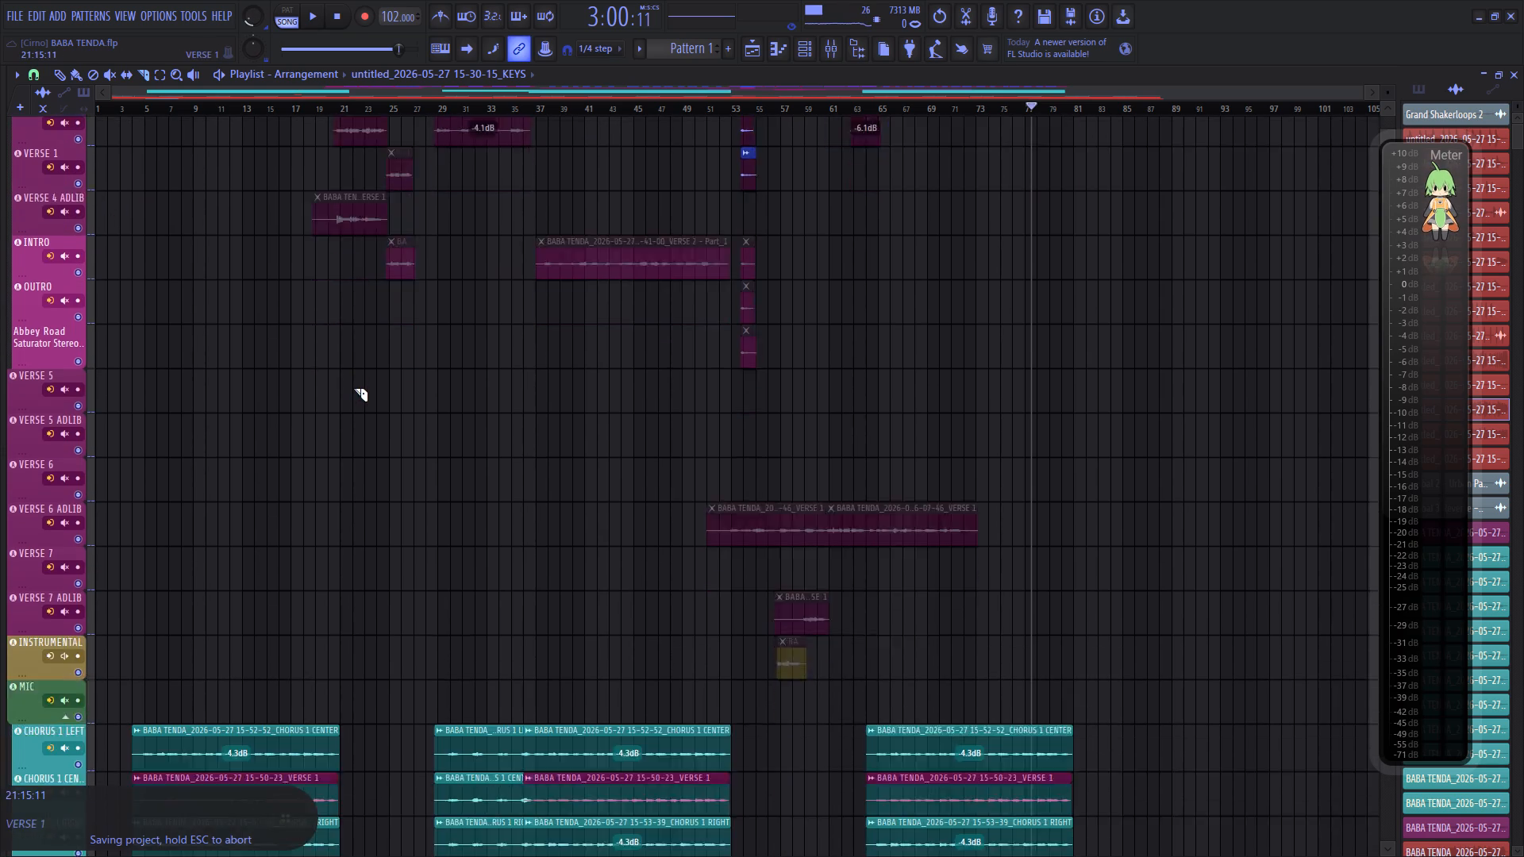
{"action": "scroll", "coordinate": [353, 388], "scroll_direction": "down", "scroll_amount": 9}
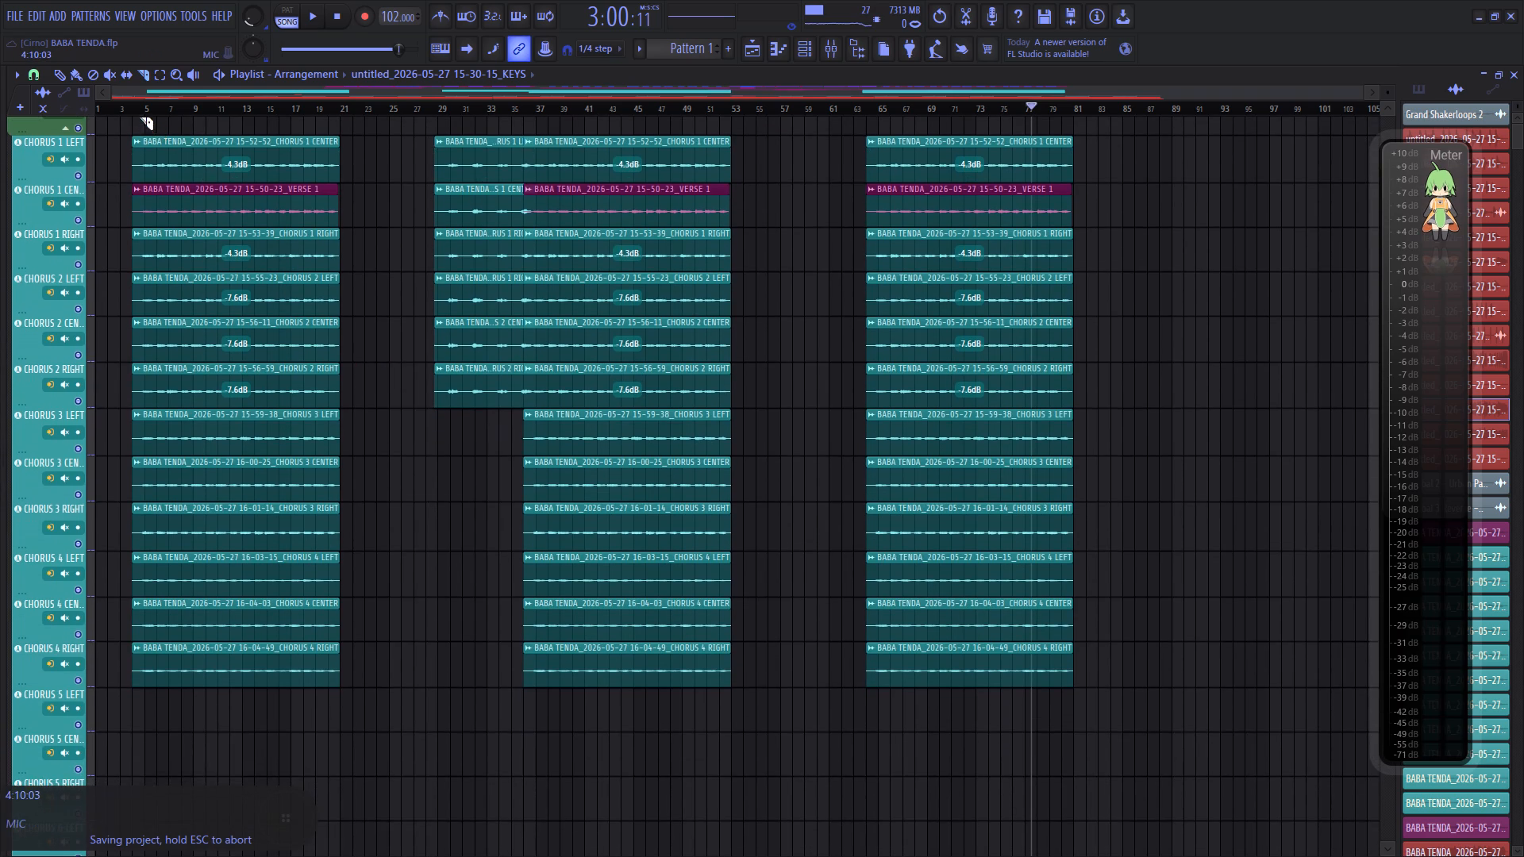
{"action": "left_click", "coordinate": [137, 108]}
{"action": "key", "text": "space"}
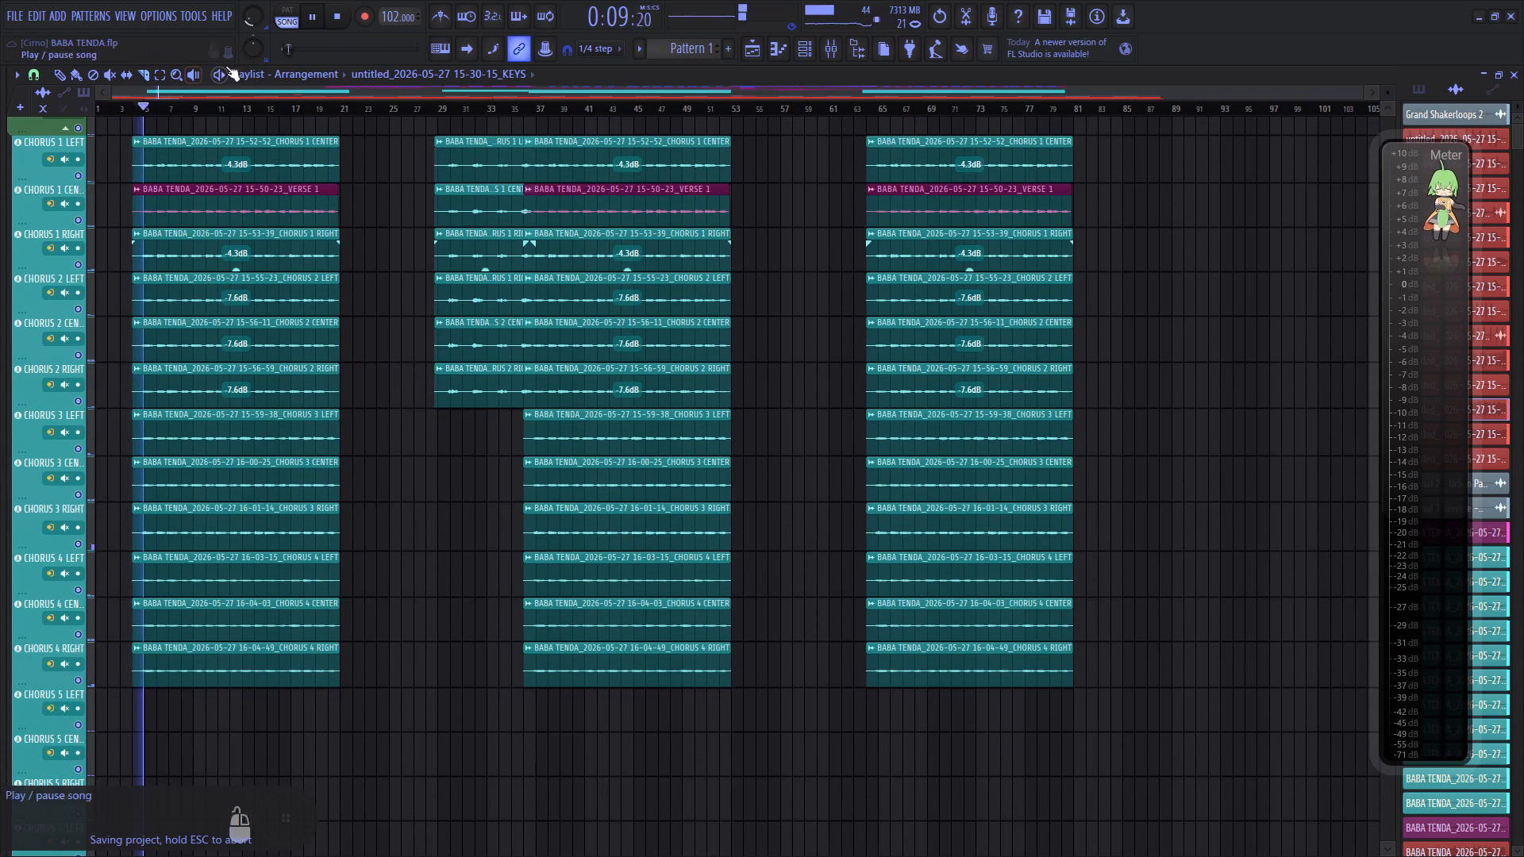
Save the project and stop playback.
{"action": "scroll", "coordinate": [250, 13], "scroll_direction": "up", "scroll_amount": 14}
{"action": "key", "text": "ctrl+s"}
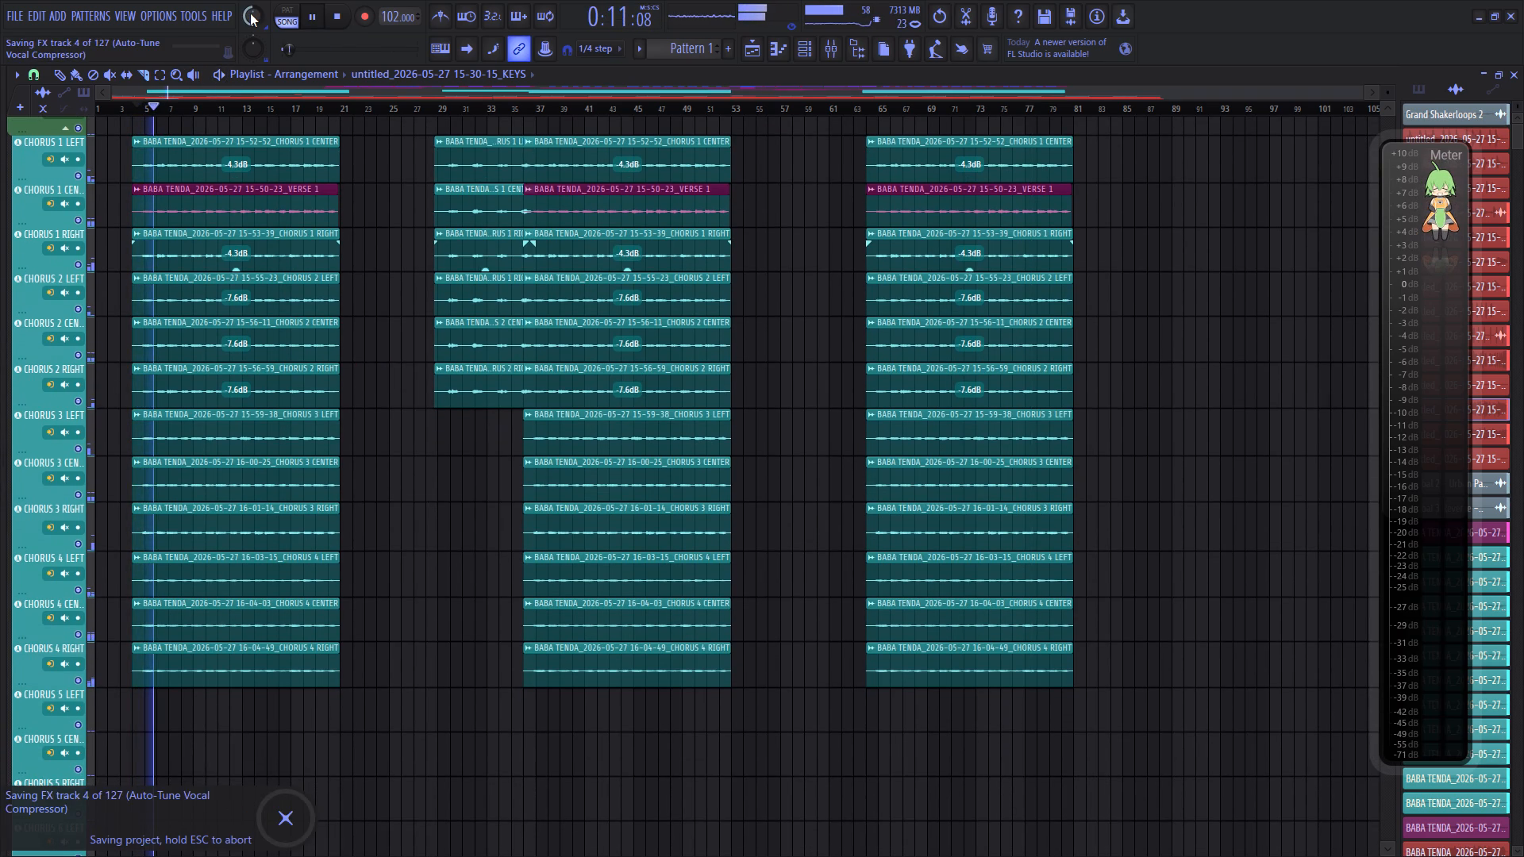
{"action": "key", "text": "space"}
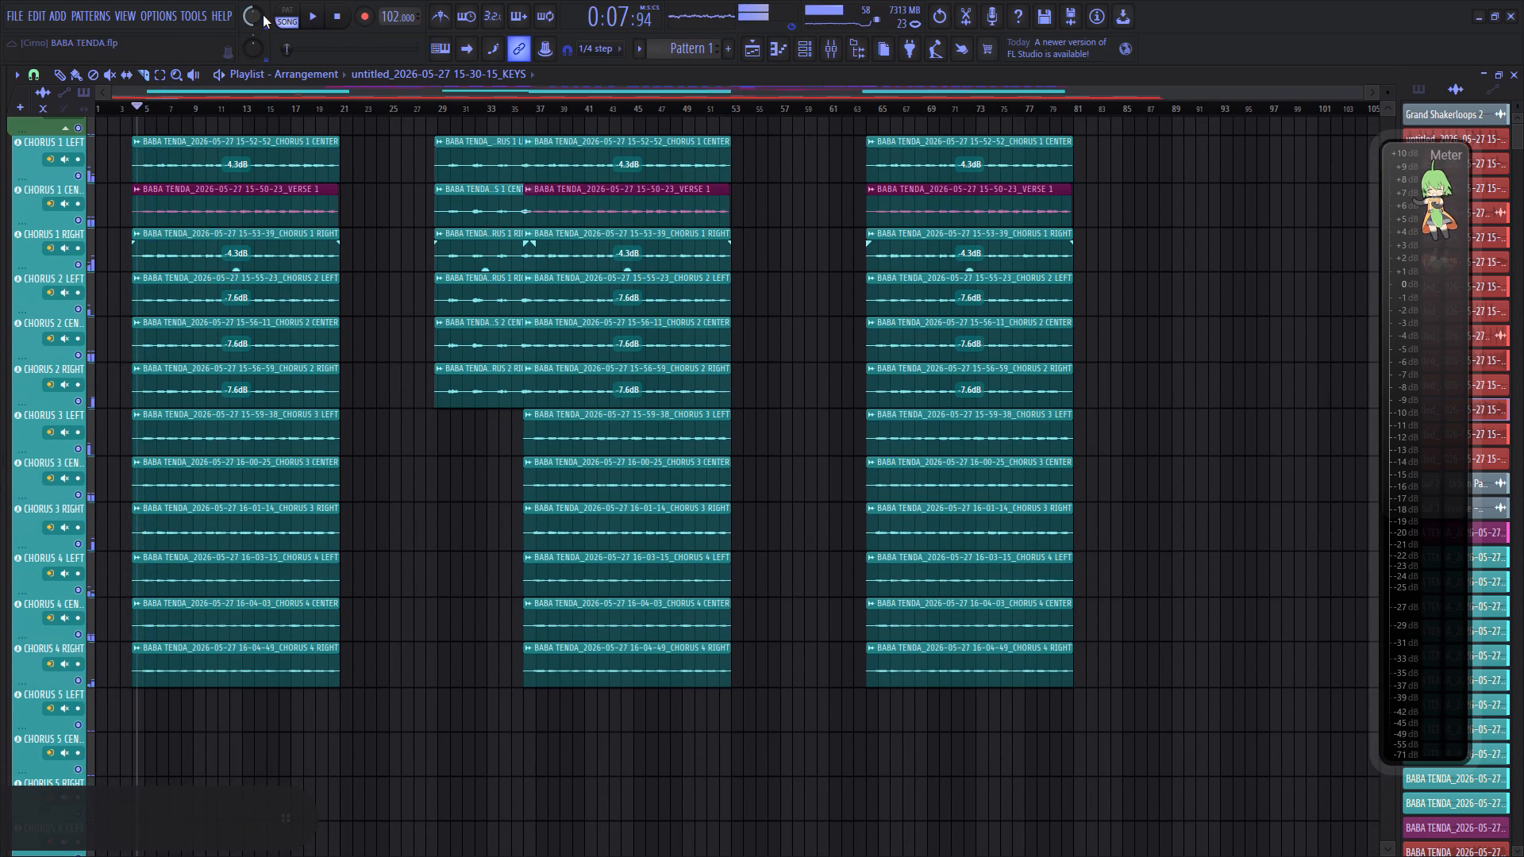
Reset the main volume to its default and play the song from the beginning.
{"action": "right_click", "coordinate": [263, 15]}
{"action": "left_click", "coordinate": [291, 29]}
{"action": "left_click_drag", "start_coordinate": [133, 110], "coordinate": [0, 142]}
{"action": "key", "text": "space"}
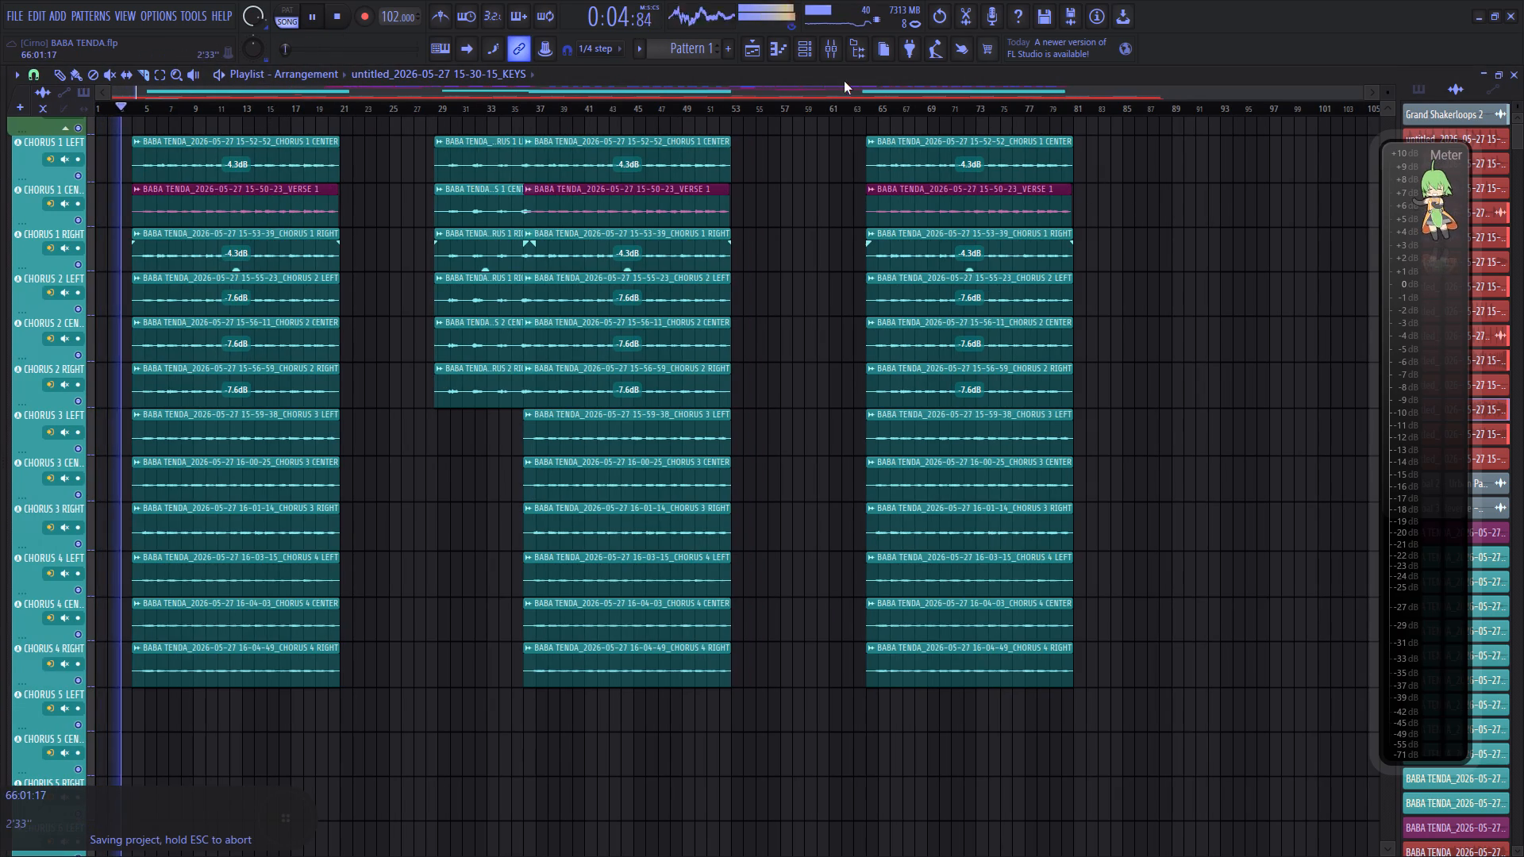
In the Master's Fruity Stereo Shaper, raise right-into-left to about -22.7 dB and left-into-right to a similar level.
{"action": "left_click", "coordinate": [837, 56]}
{"action": "left_click", "coordinate": [302, 334]}
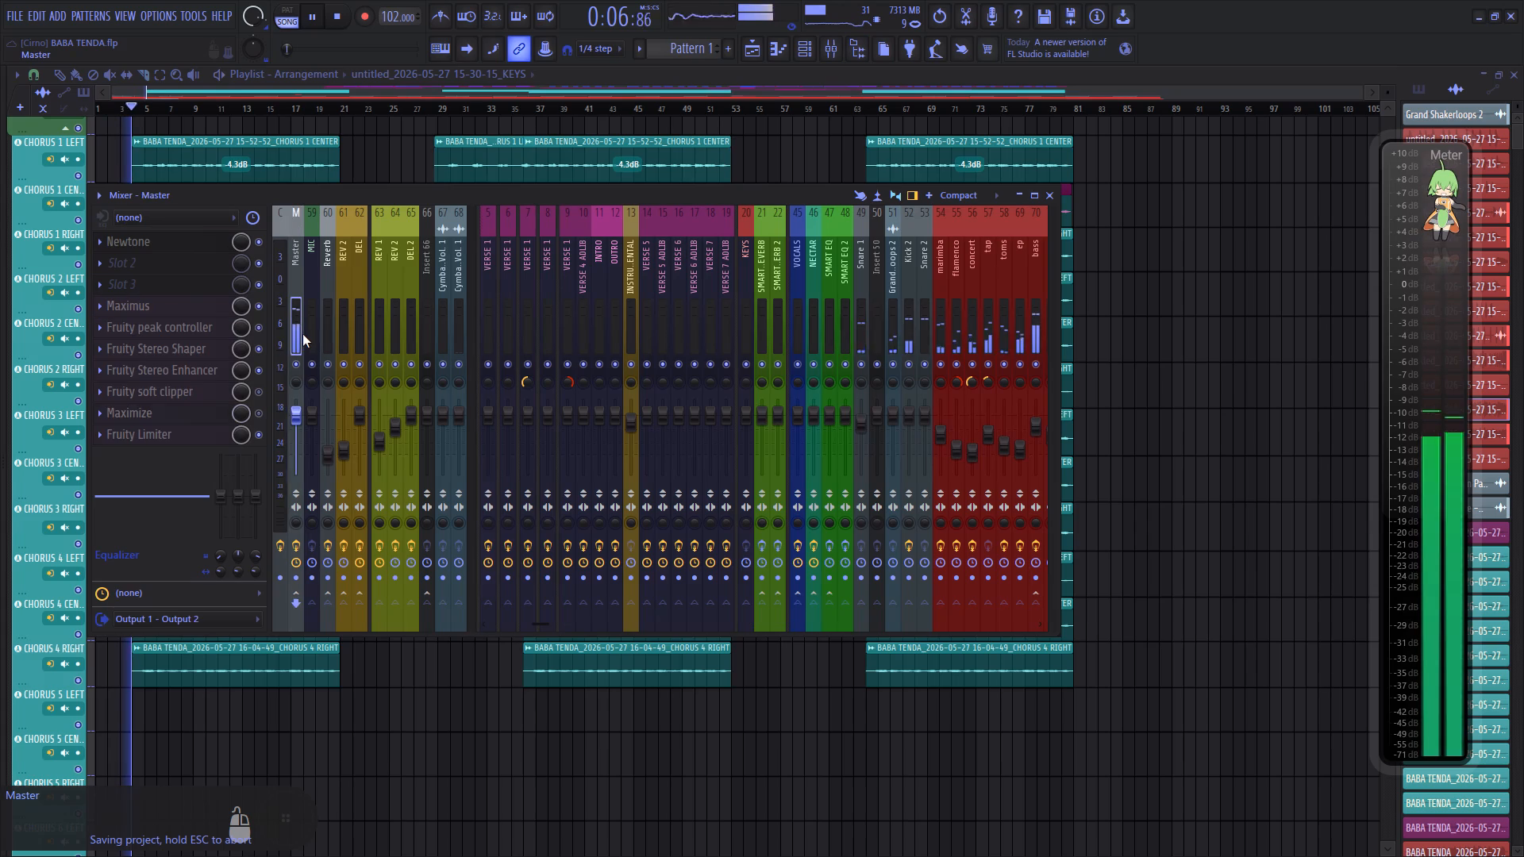
{"action": "left_click", "coordinate": [215, 354]}
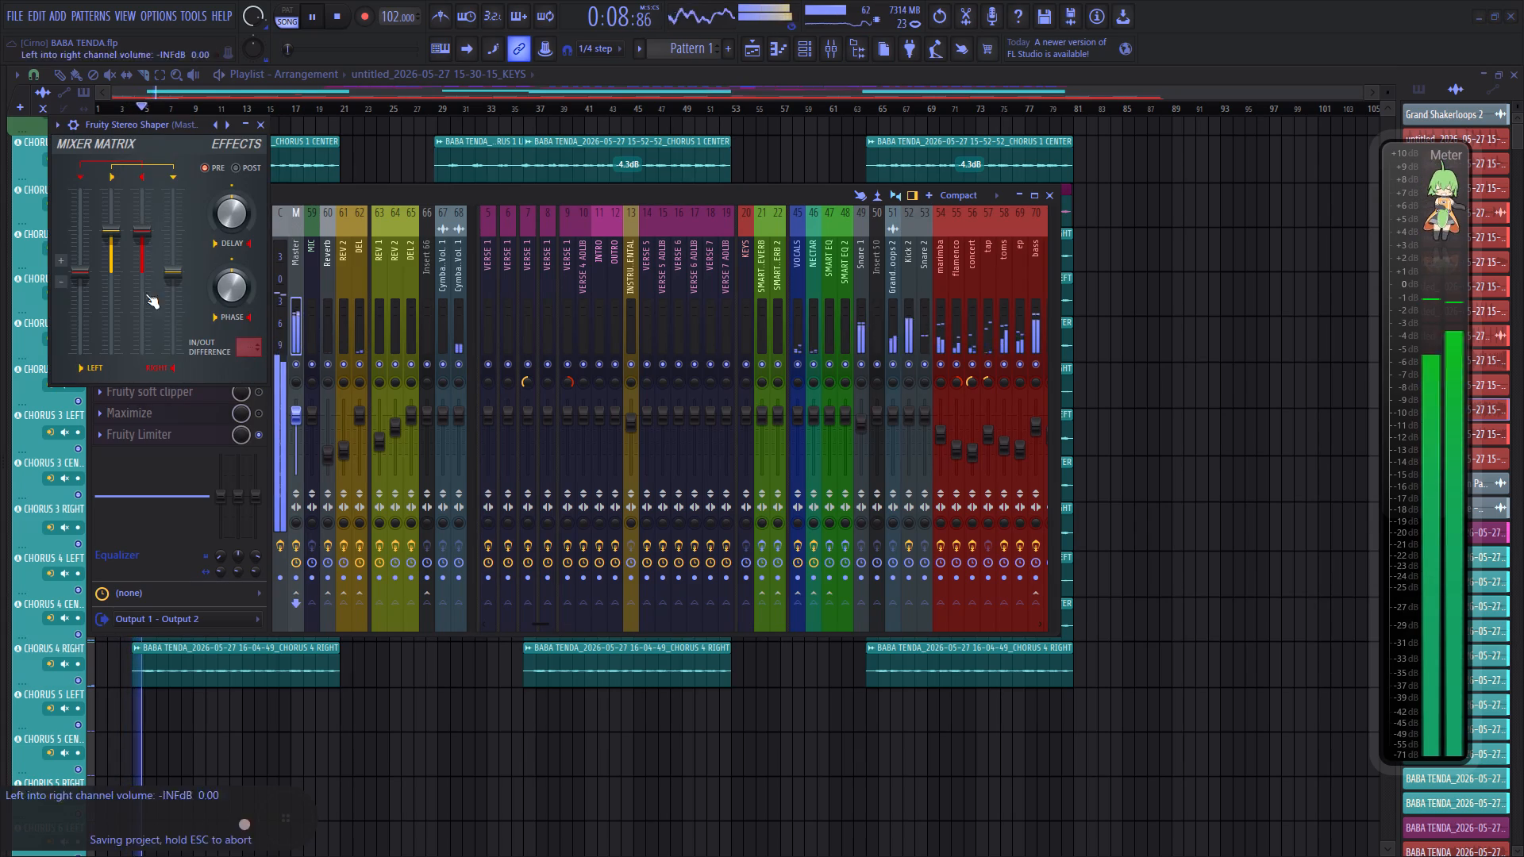
{"action": "scroll", "coordinate": [83, 275], "scroll_direction": "up", "scroll_amount": 2}
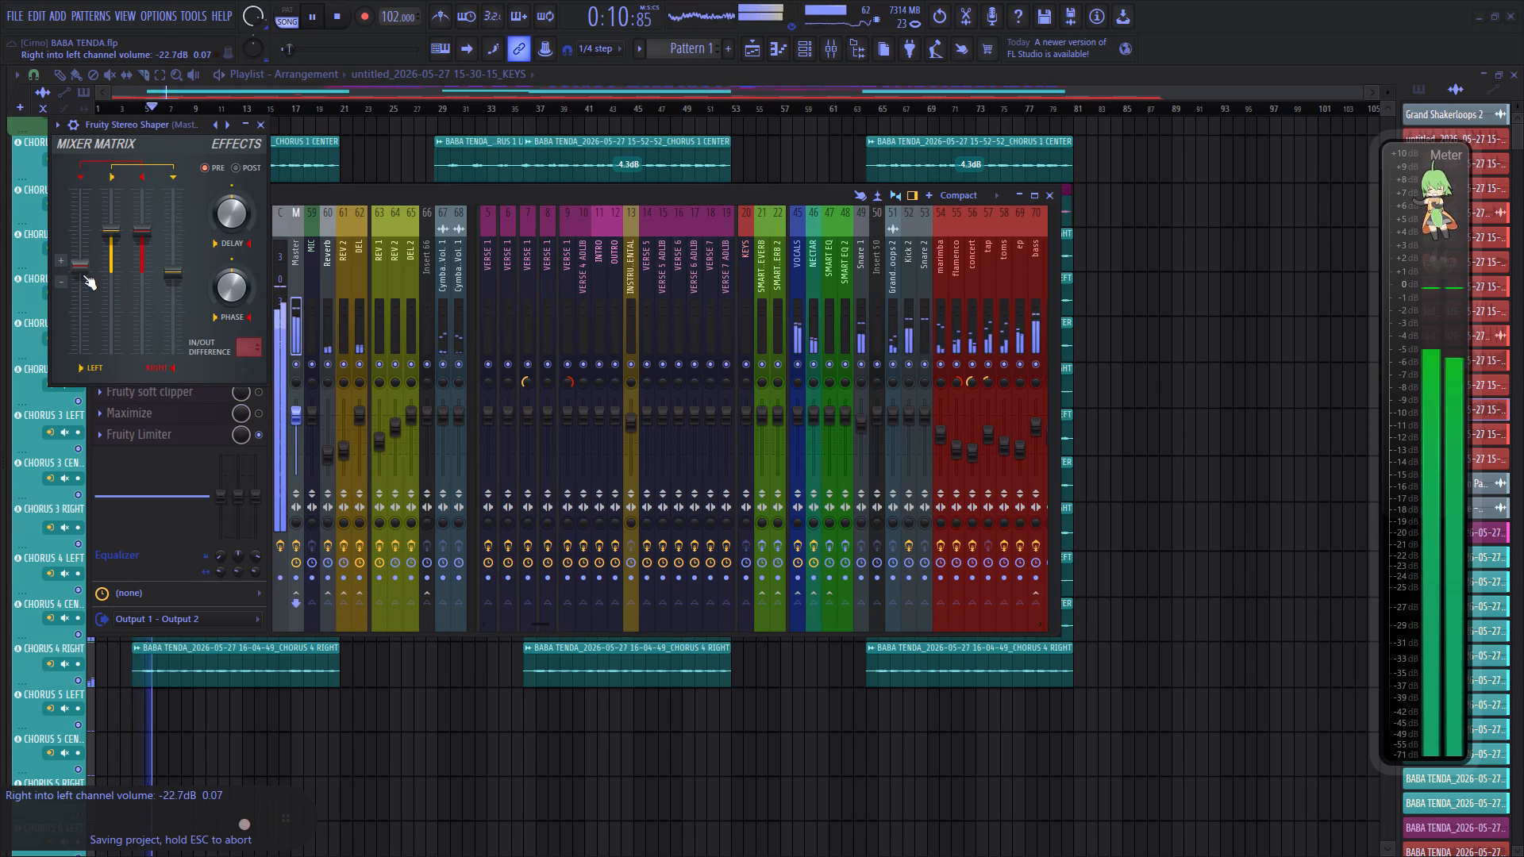
{"action": "scroll", "coordinate": [83, 275], "scroll_direction": "up", "scroll_amount": 1}
{"action": "scroll", "coordinate": [83, 275], "scroll_direction": "down", "scroll_amount": 1}
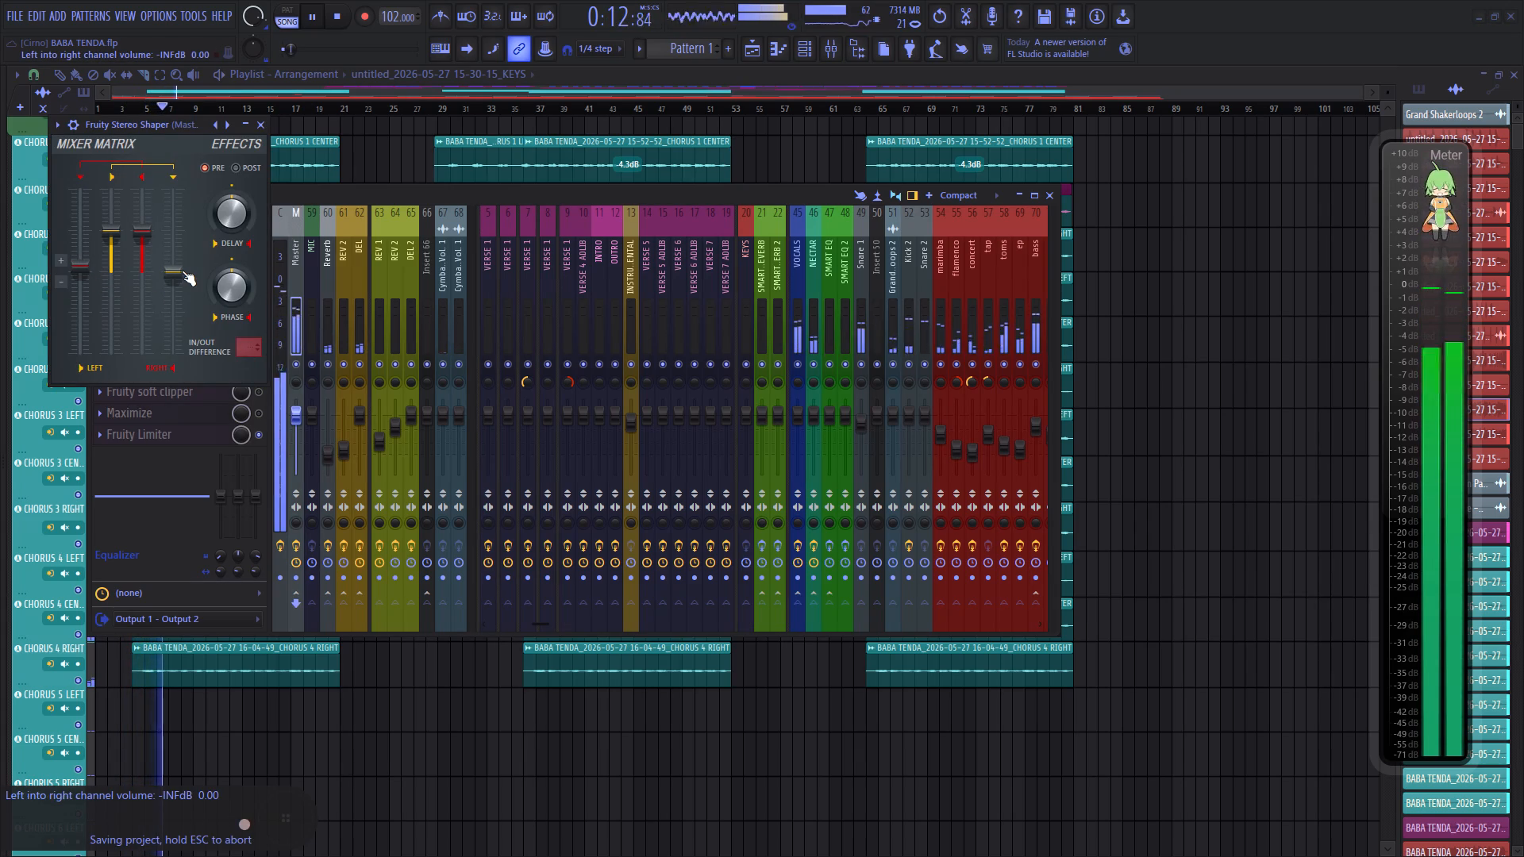
{"action": "scroll", "coordinate": [182, 271], "scroll_direction": "up", "scroll_amount": 2}
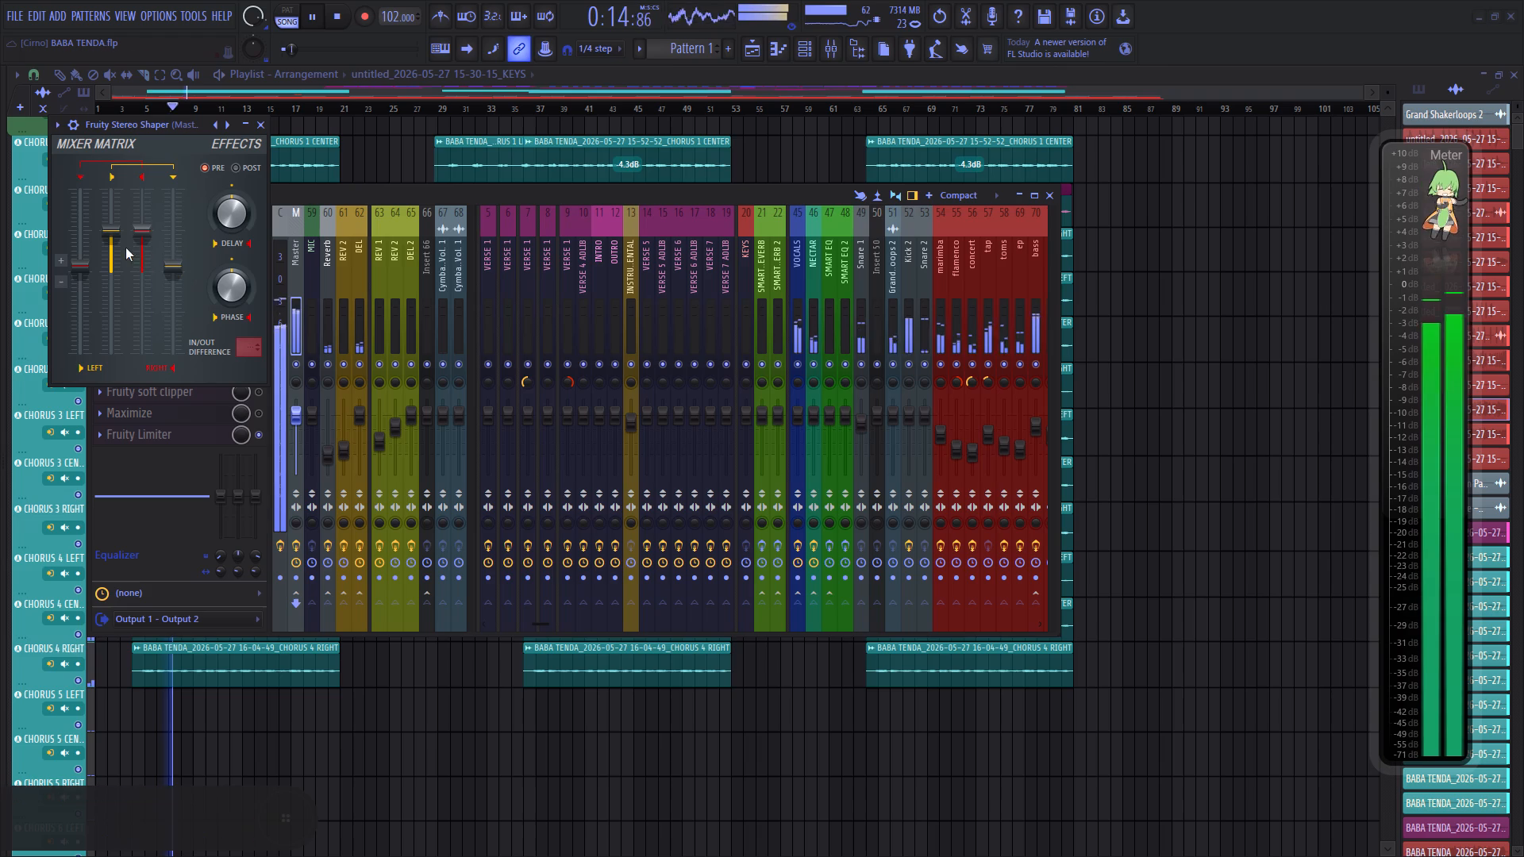
Raise the Stereo Shaper's left channel volume to about 1.7 dB, match the right channel to it, and close the effect.
{"action": "scroll", "coordinate": [117, 236], "scroll_direction": "up", "scroll_amount": 2}
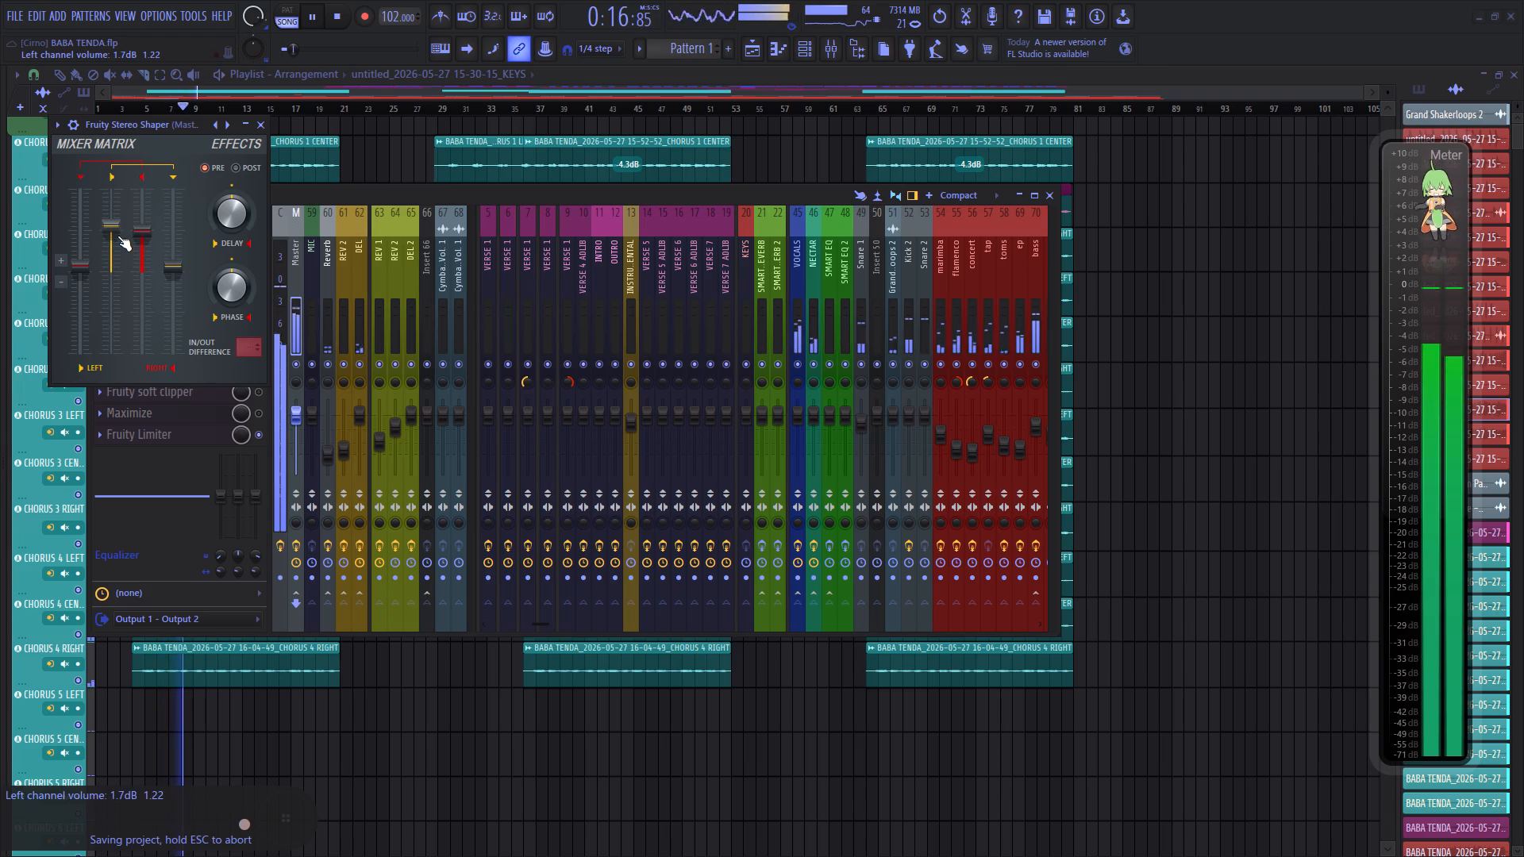
{"action": "scroll", "coordinate": [135, 230], "scroll_direction": "up", "scroll_amount": 2}
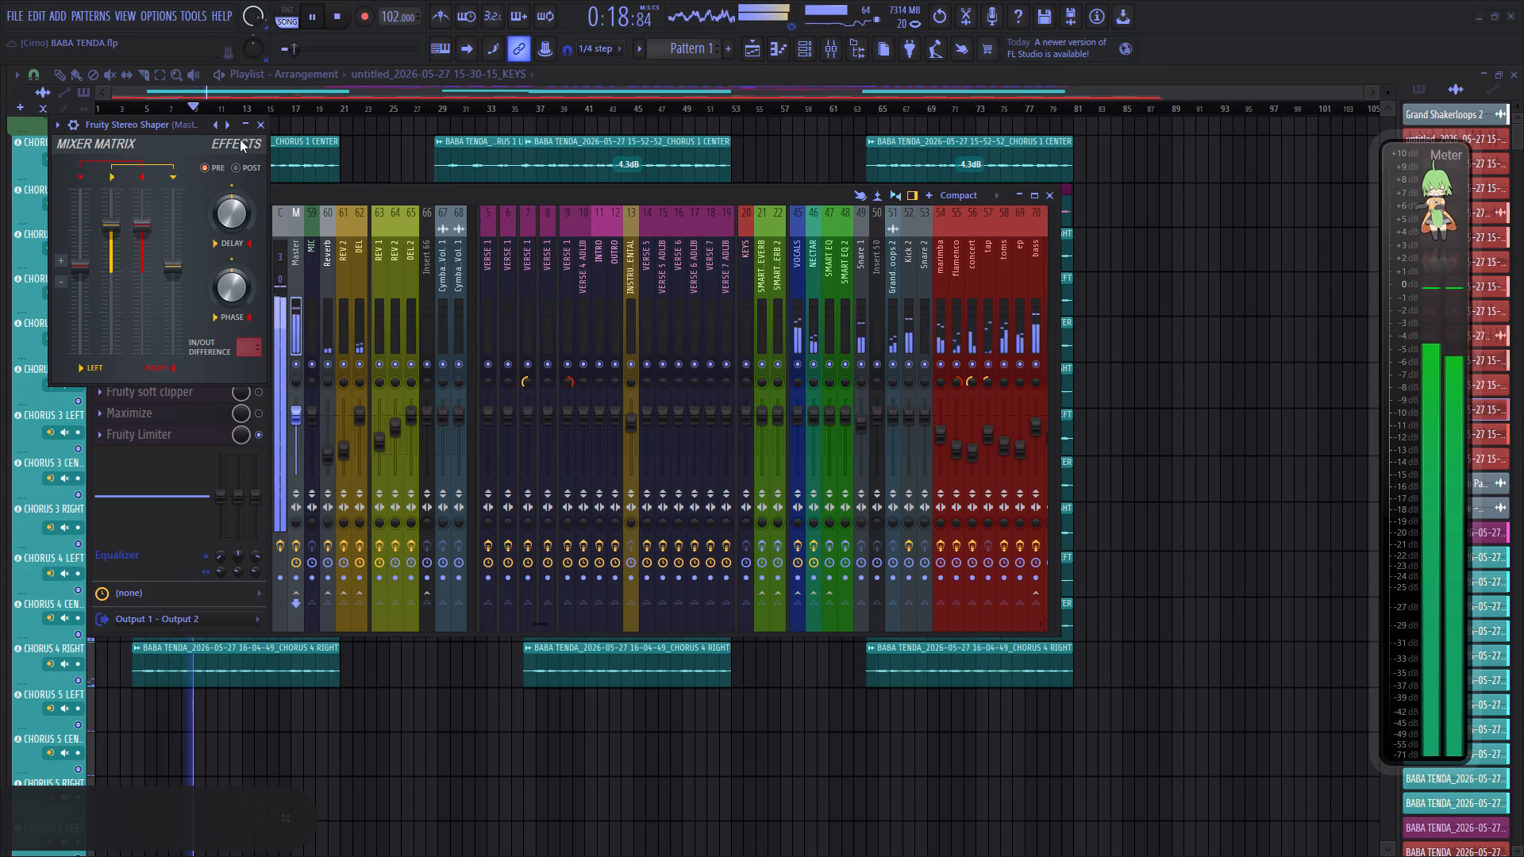
{"action": "left_click", "coordinate": [255, 126]}
Lower the bass mixer track's volume to about -9.7 dB while the song plays.
{"action": "scroll", "coordinate": [743, 301], "scroll_direction": "down", "scroll_amount": 6}
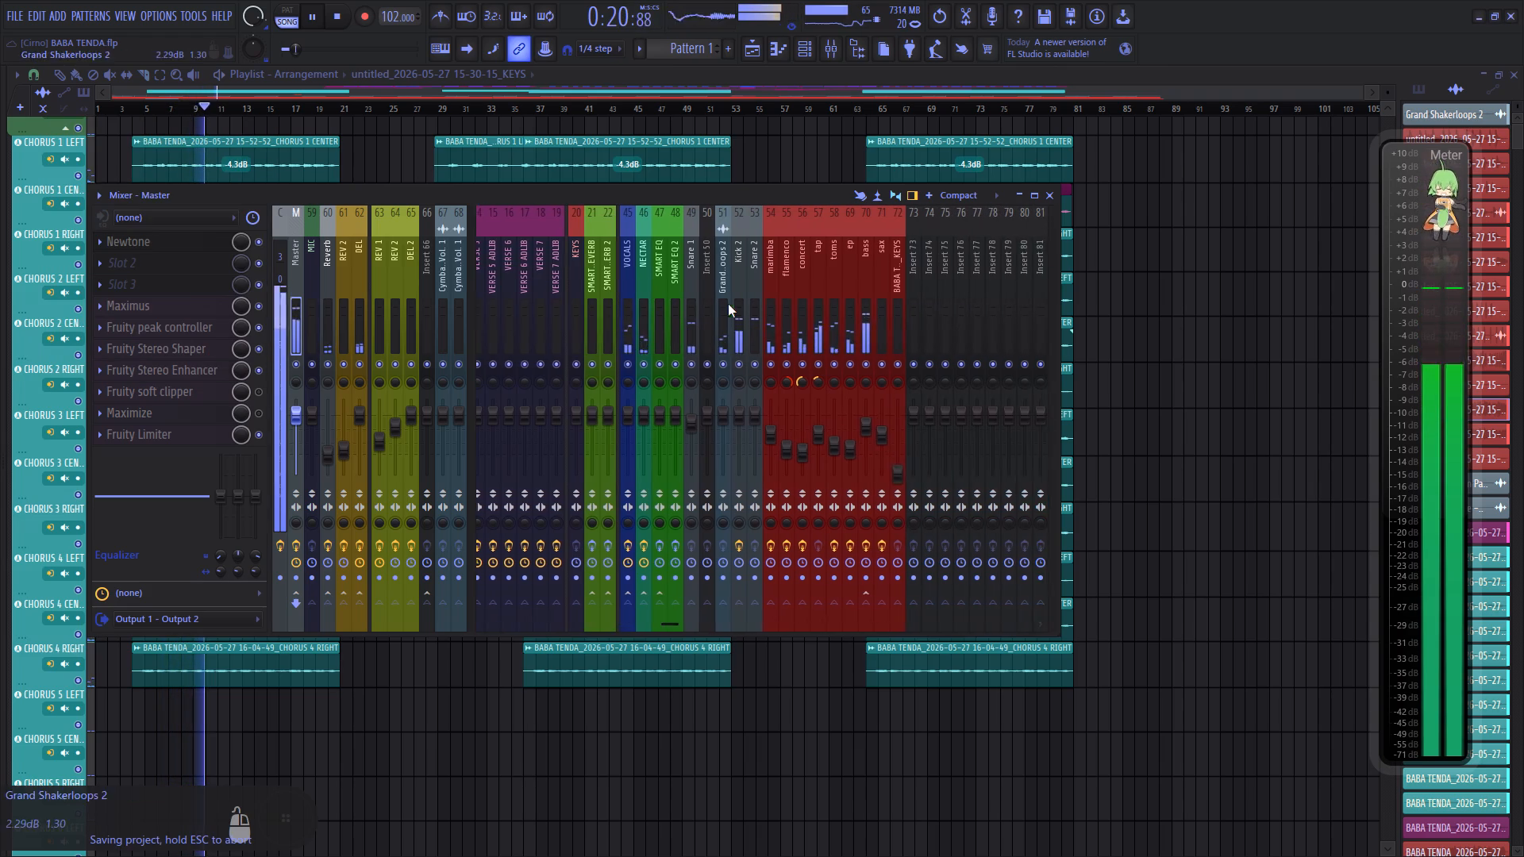
{"action": "scroll", "coordinate": [728, 304], "scroll_direction": "down", "scroll_amount": 3}
{"action": "scroll", "coordinate": [616, 431], "scroll_direction": "down", "scroll_amount": 3}
{"action": "scroll", "coordinate": [616, 431], "scroll_direction": "up", "scroll_amount": 3}
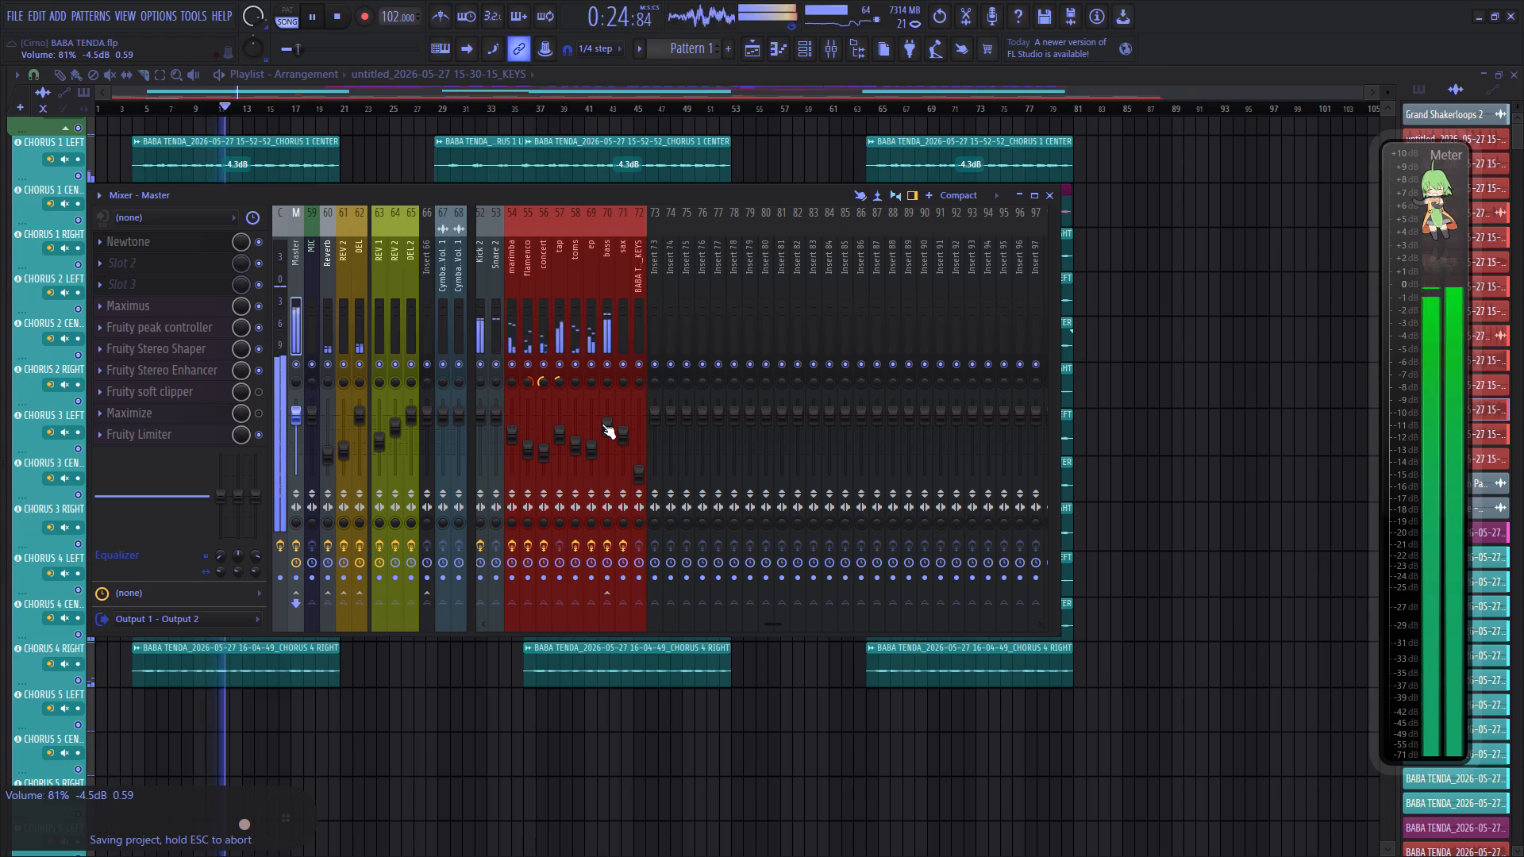
{"action": "scroll", "coordinate": [602, 424], "scroll_direction": "down", "scroll_amount": 5}
{"action": "scroll", "coordinate": [602, 424], "scroll_direction": "up", "scroll_amount": 1}
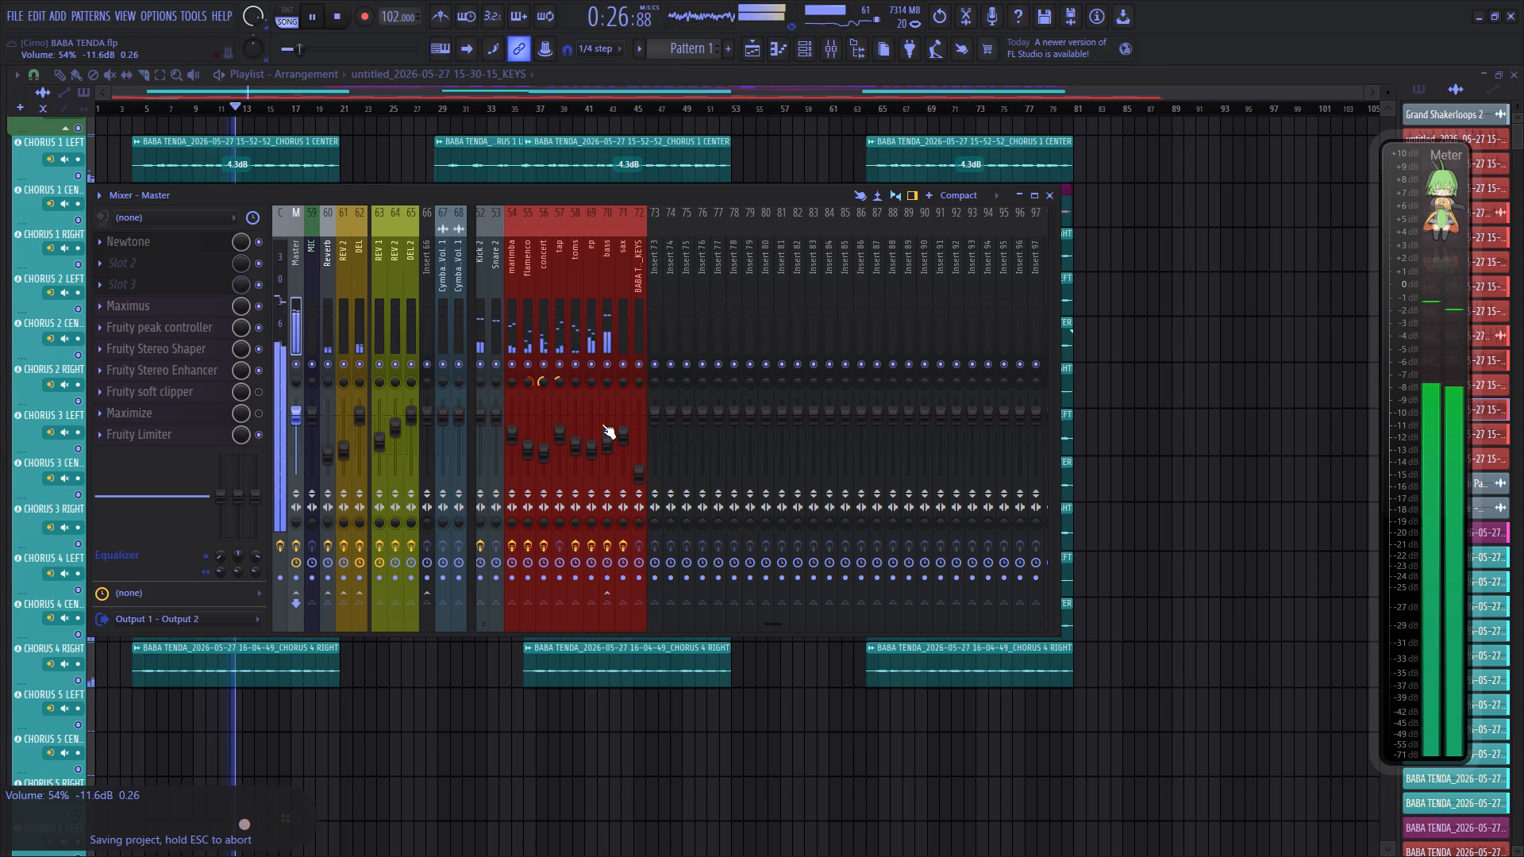
{"action": "scroll", "coordinate": [602, 424], "scroll_direction": "up", "scroll_amount": 1}
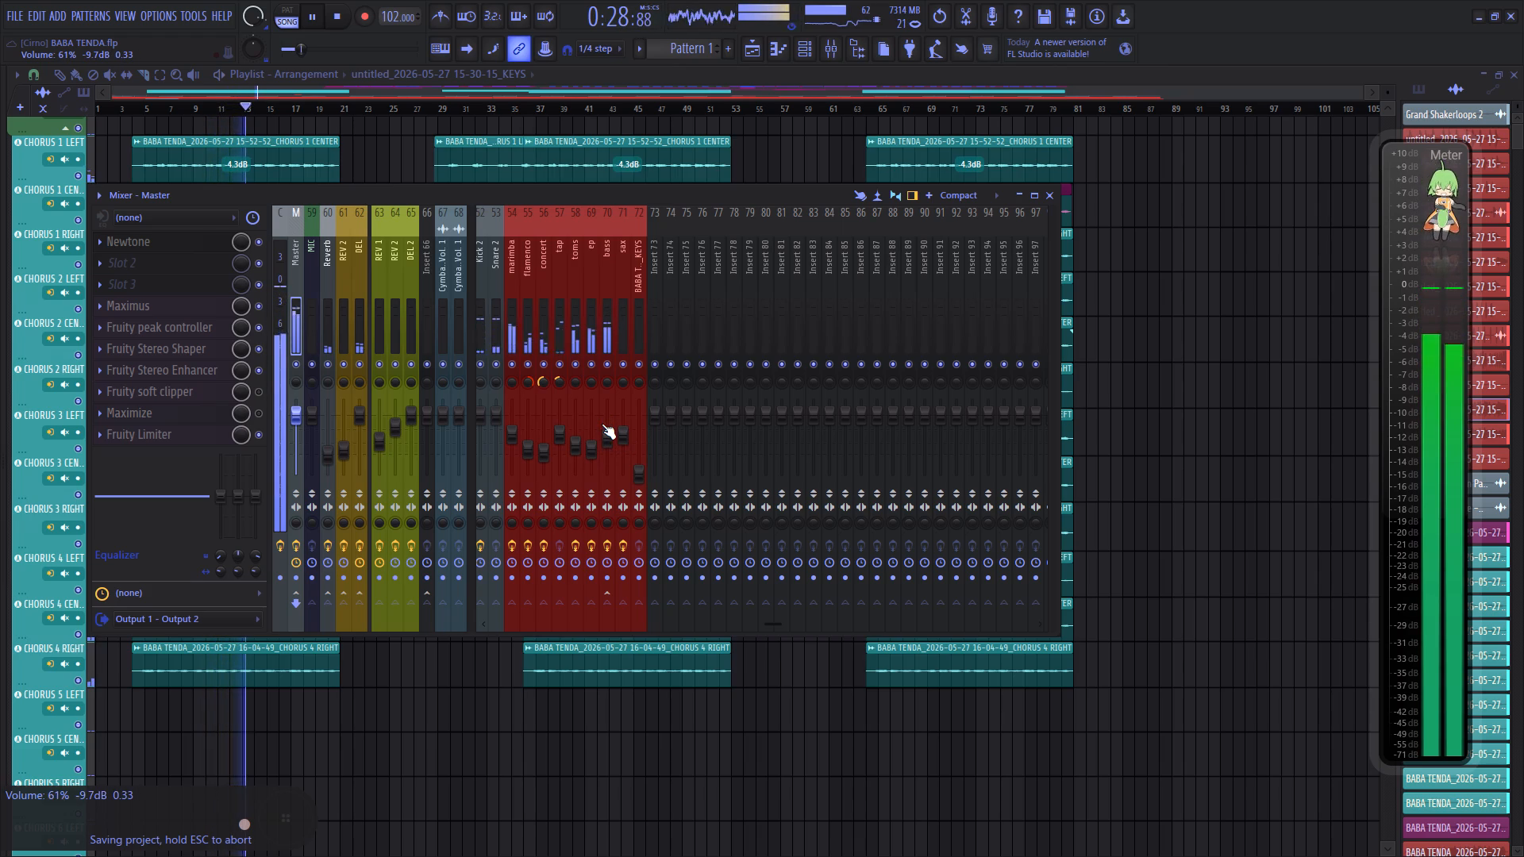
{"action": "scroll", "coordinate": [600, 425], "scroll_direction": "up", "scroll_amount": 1}
{"action": "scroll", "coordinate": [600, 425], "scroll_direction": "down", "scroll_amount": 1}
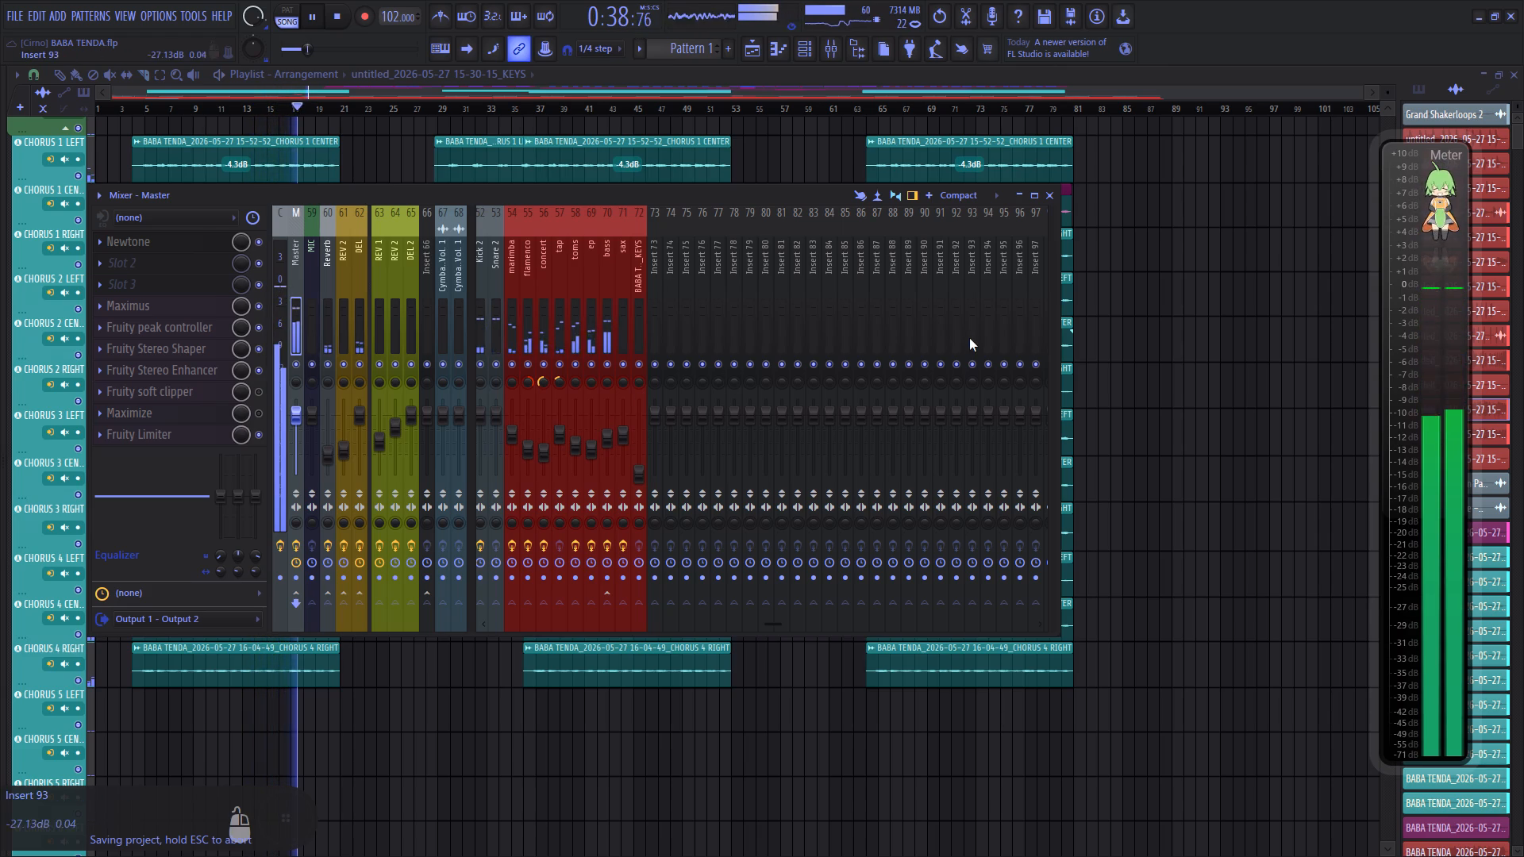
Turn on auto scrolling so the playlist follows playback.
{"action": "scroll", "coordinate": [870, 303], "scroll_direction": "up", "scroll_amount": 16}
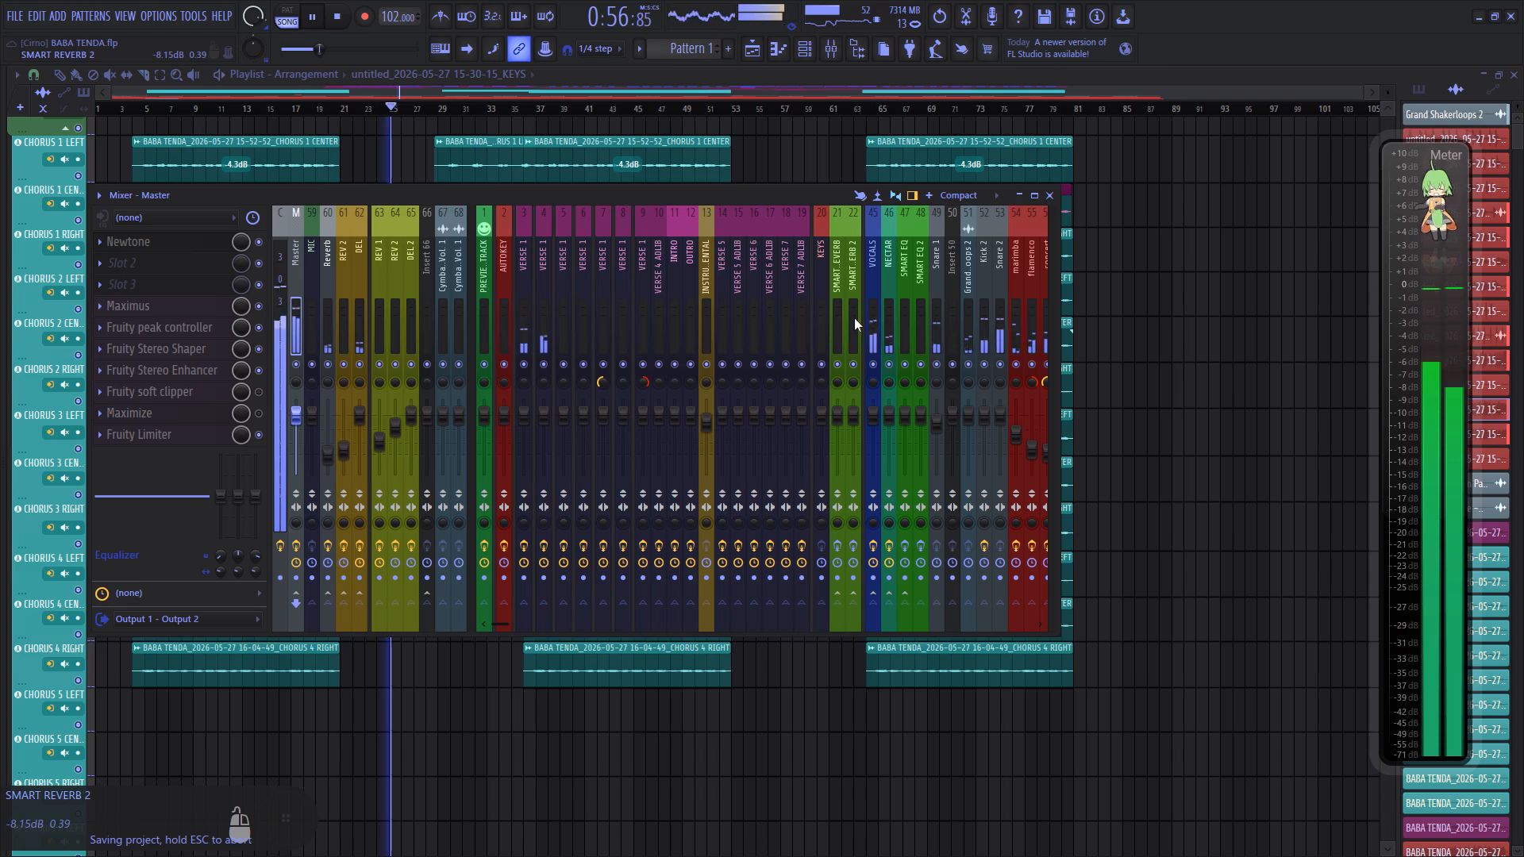
{"action": "left_click", "coordinate": [462, 45]}
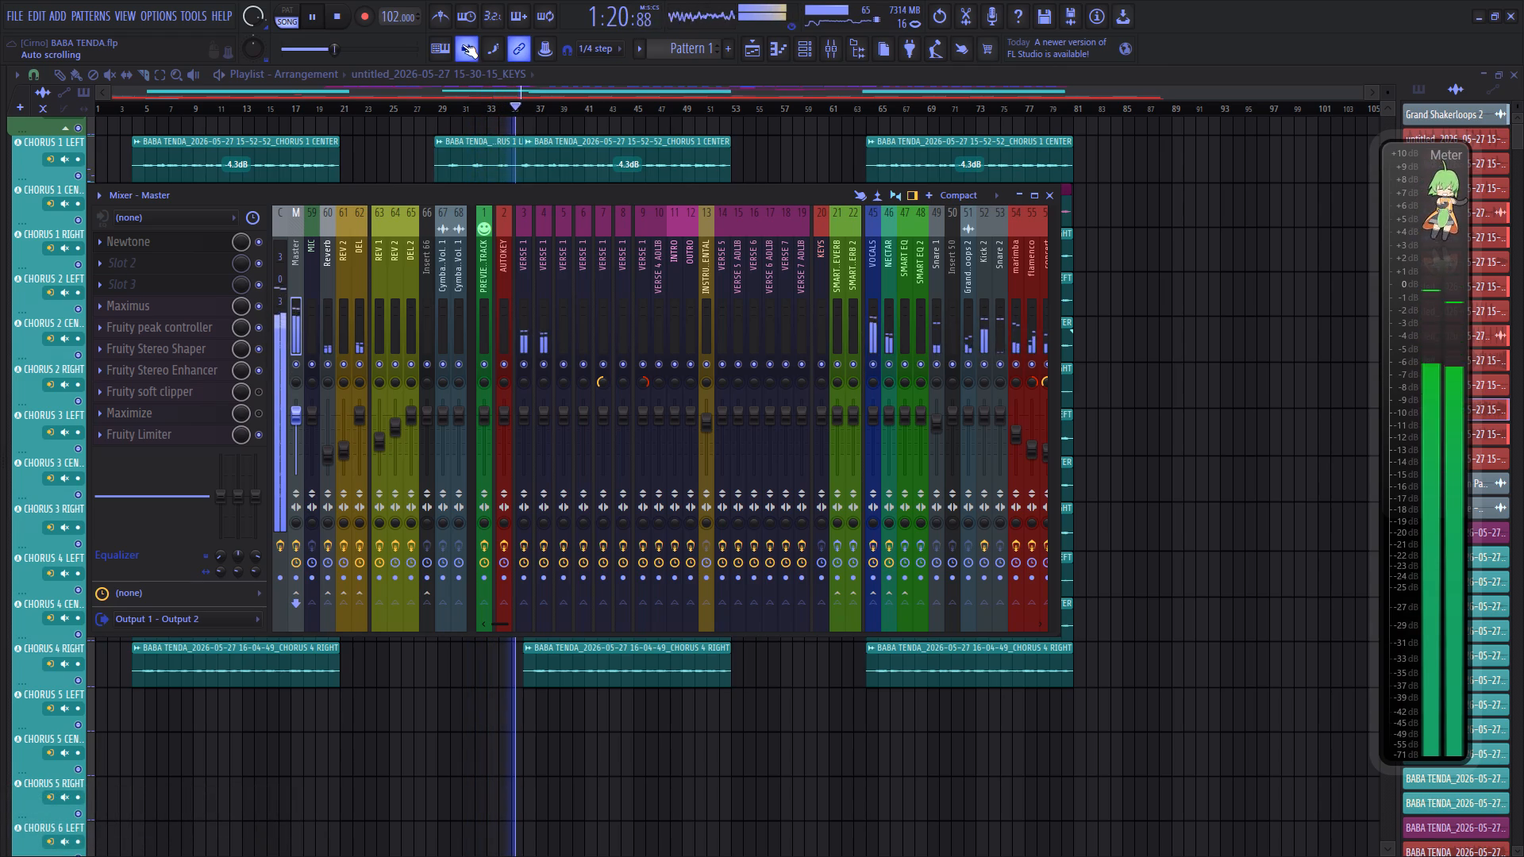
{"action": "left_click_drag", "start_coordinate": [563, 86], "coordinate": [563, 87]}
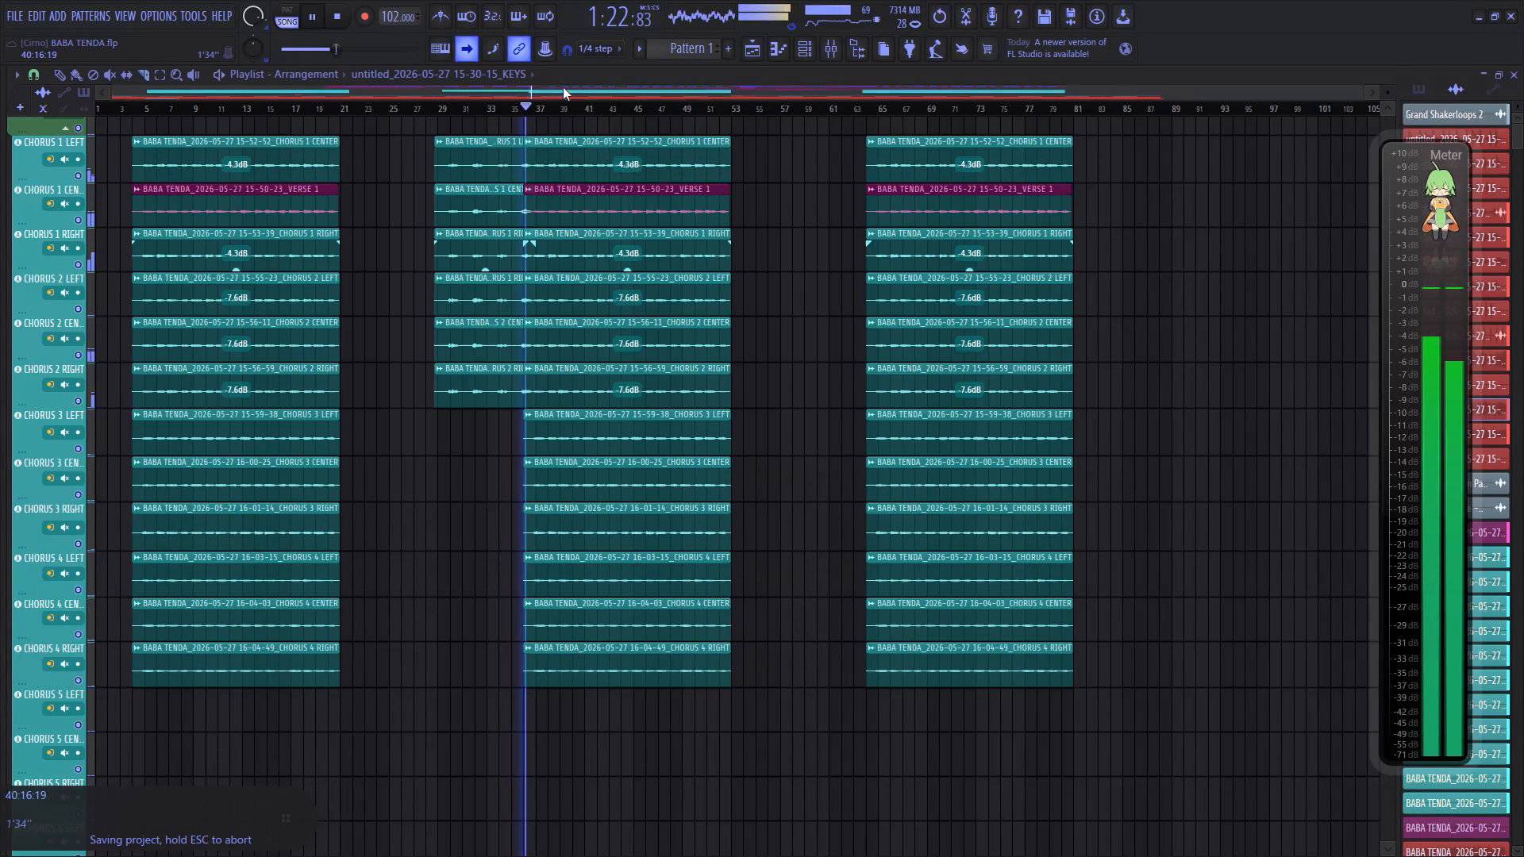
{"action": "left_click_drag", "start_coordinate": [563, 87], "coordinate": [585, 90]}
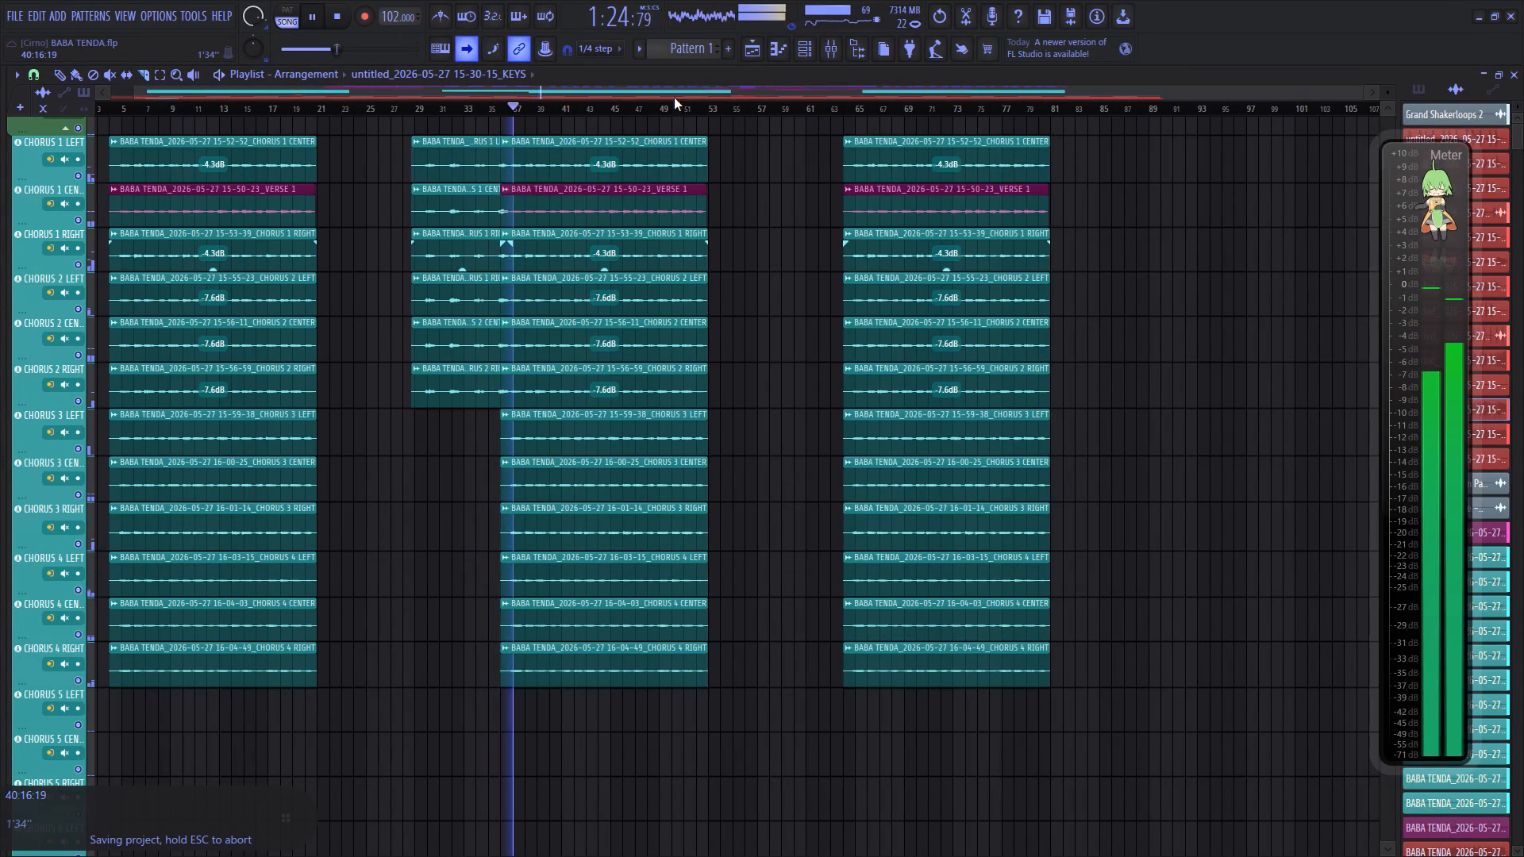
Adjust the Reverb wet mix in Nectar 4 on the CHORUS mixer track to about 3%, and close the plugin.
{"action": "left_click", "coordinate": [830, 46]}
{"action": "scroll", "coordinate": [706, 279], "scroll_direction": "down", "scroll_amount": 3}
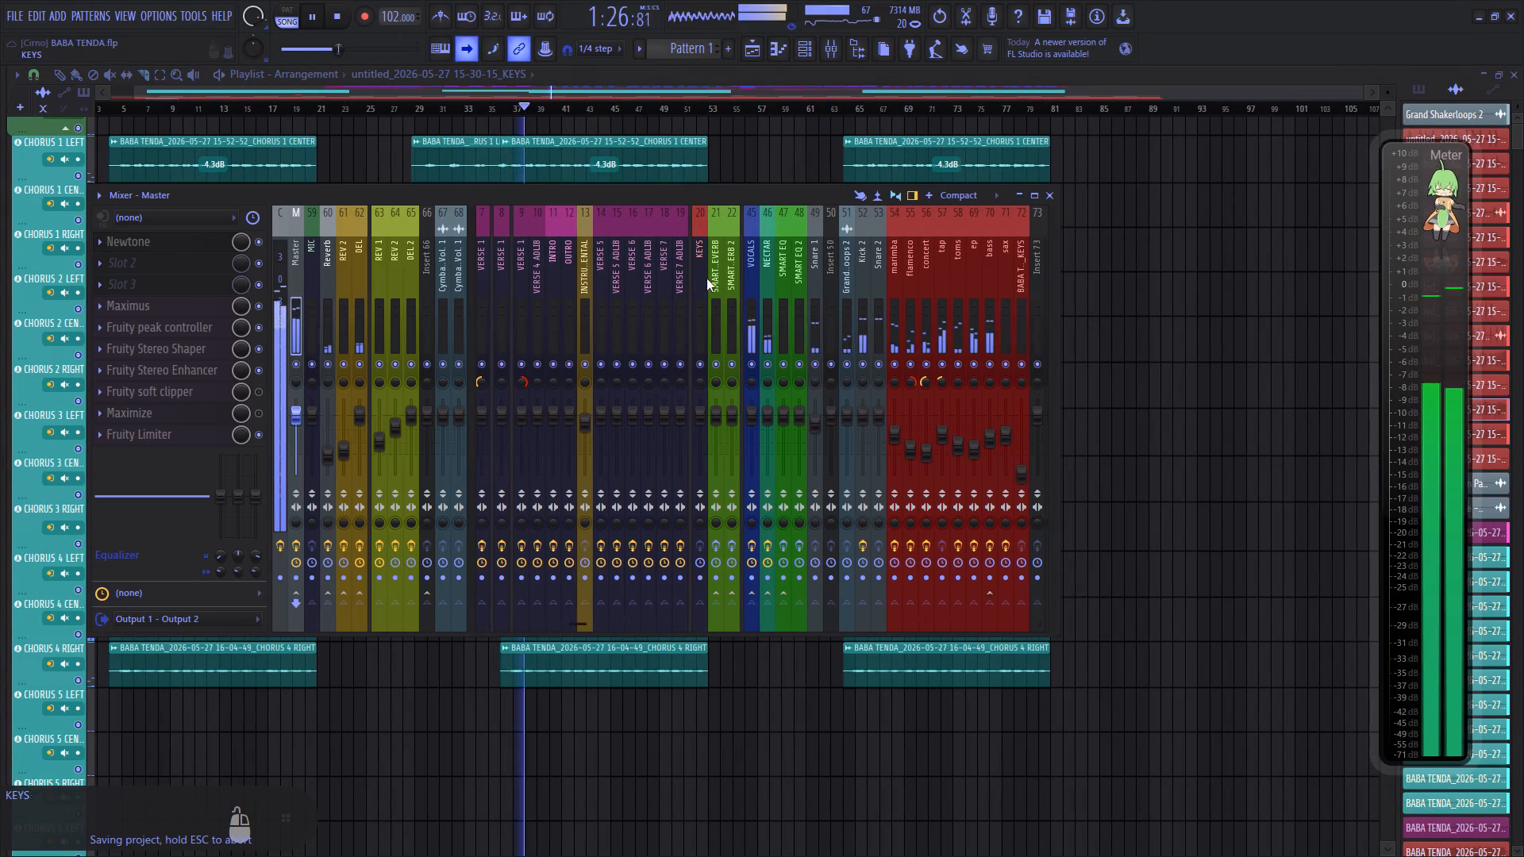
{"action": "scroll", "coordinate": [706, 279], "scroll_direction": "down", "scroll_amount": 3}
{"action": "left_click", "coordinate": [1052, 353]}
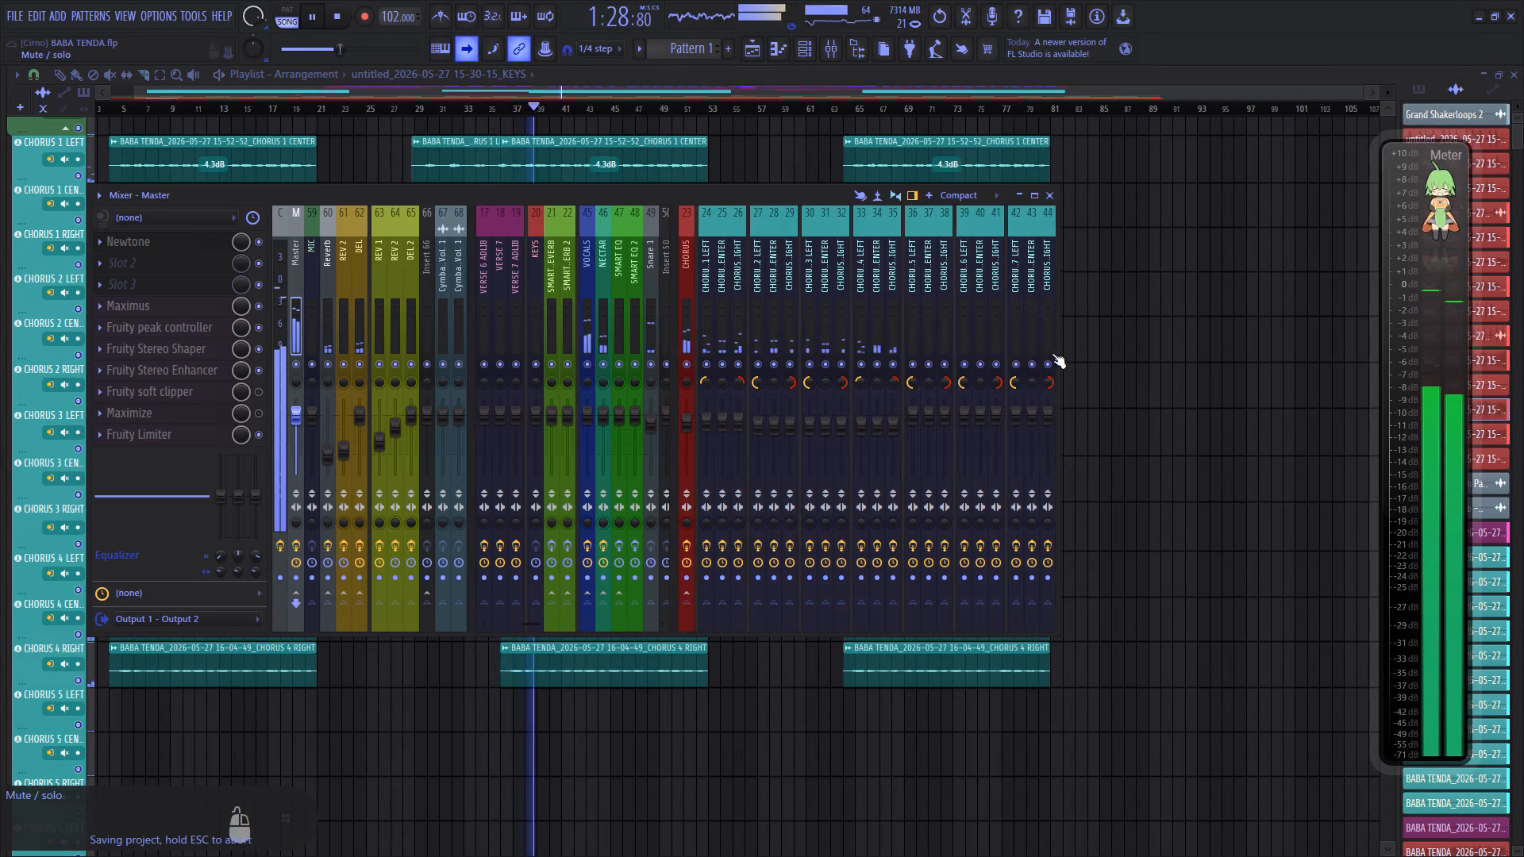
{"action": "left_click", "coordinate": [677, 336]}
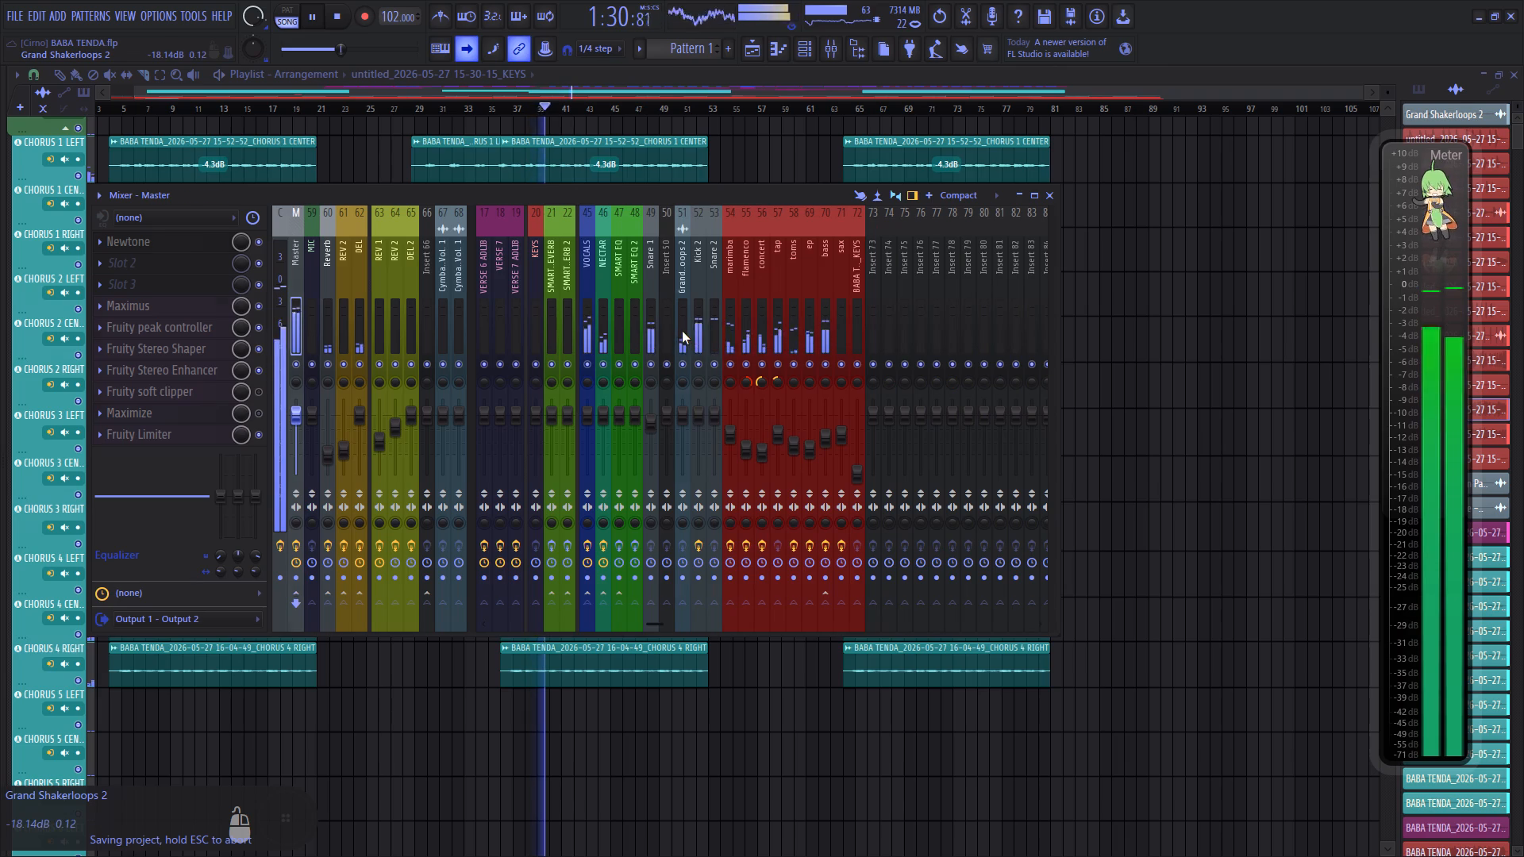
{"action": "left_click", "coordinate": [682, 331]}
{"action": "left_click", "coordinate": [1056, 344]}
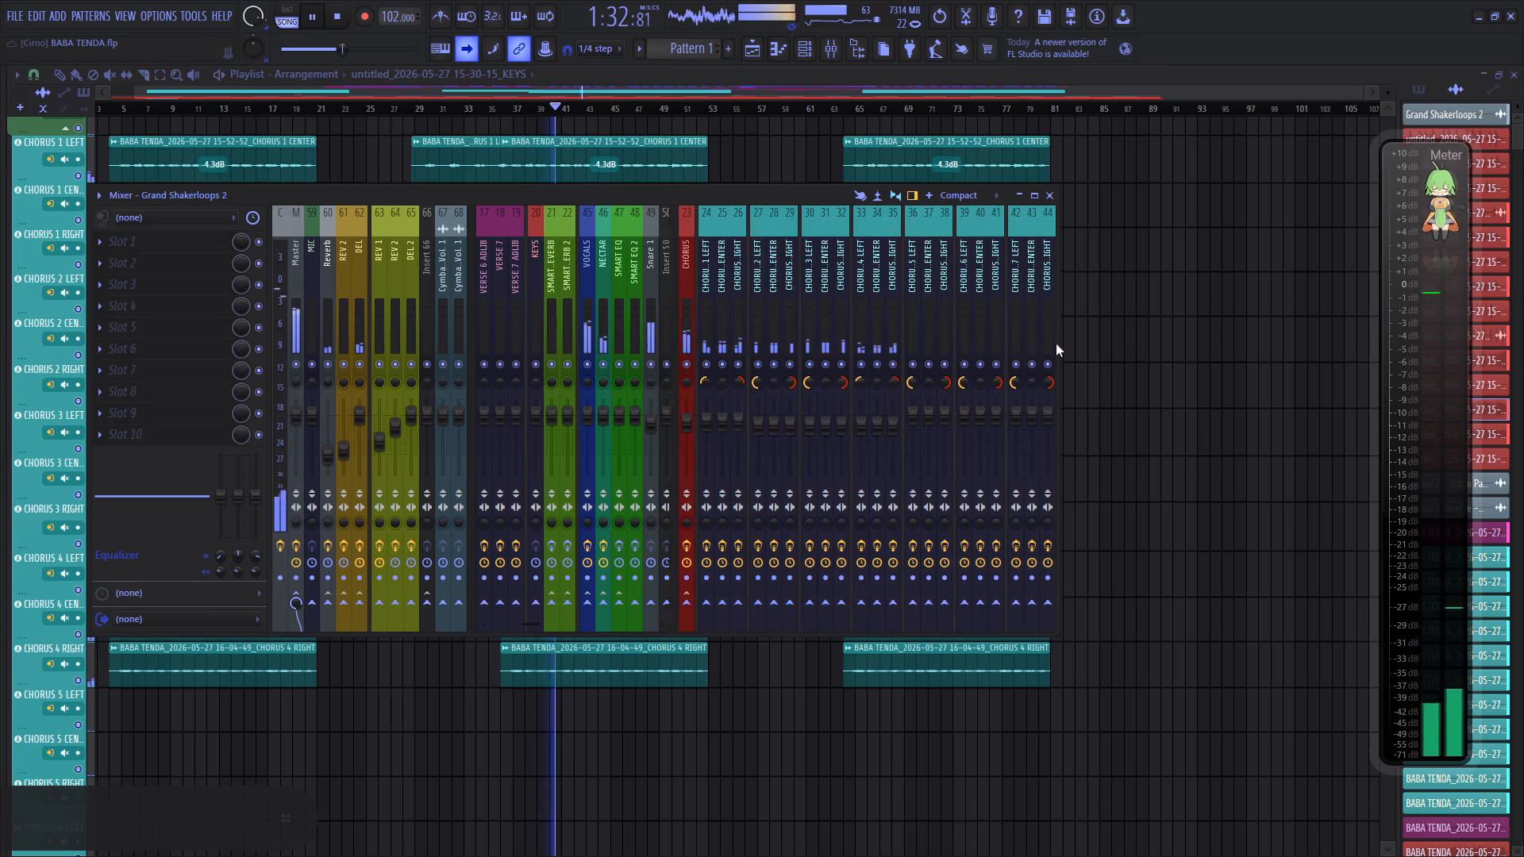
{"action": "left_click", "coordinate": [684, 326]}
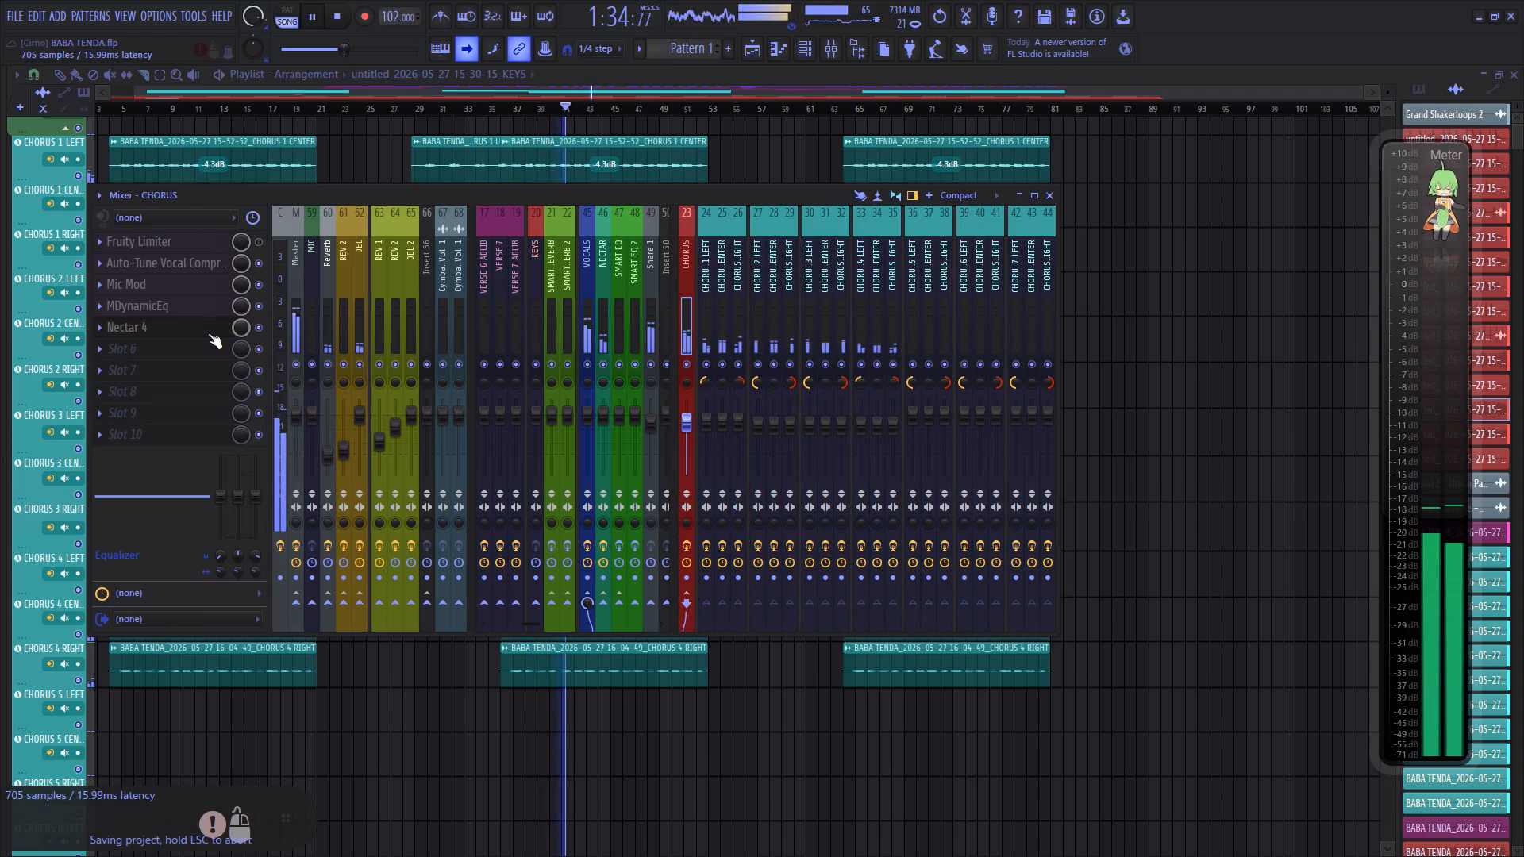
{"action": "left_click", "coordinate": [204, 333]}
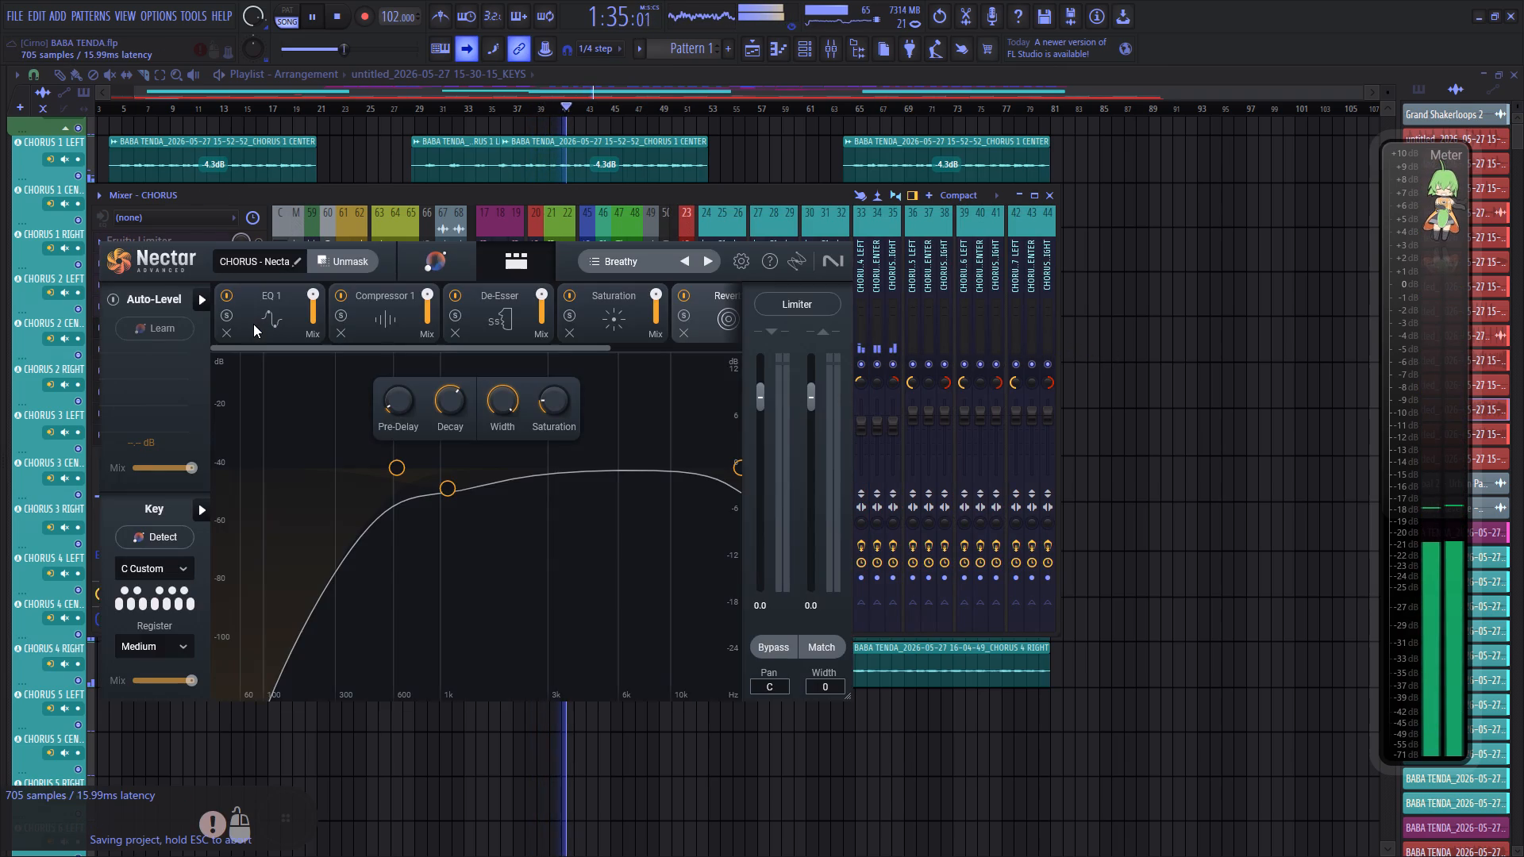
{"action": "left_click_drag", "start_coordinate": [444, 344], "coordinate": [546, 347]}
{"action": "left_click_drag", "start_coordinate": [546, 347], "coordinate": [625, 353]}
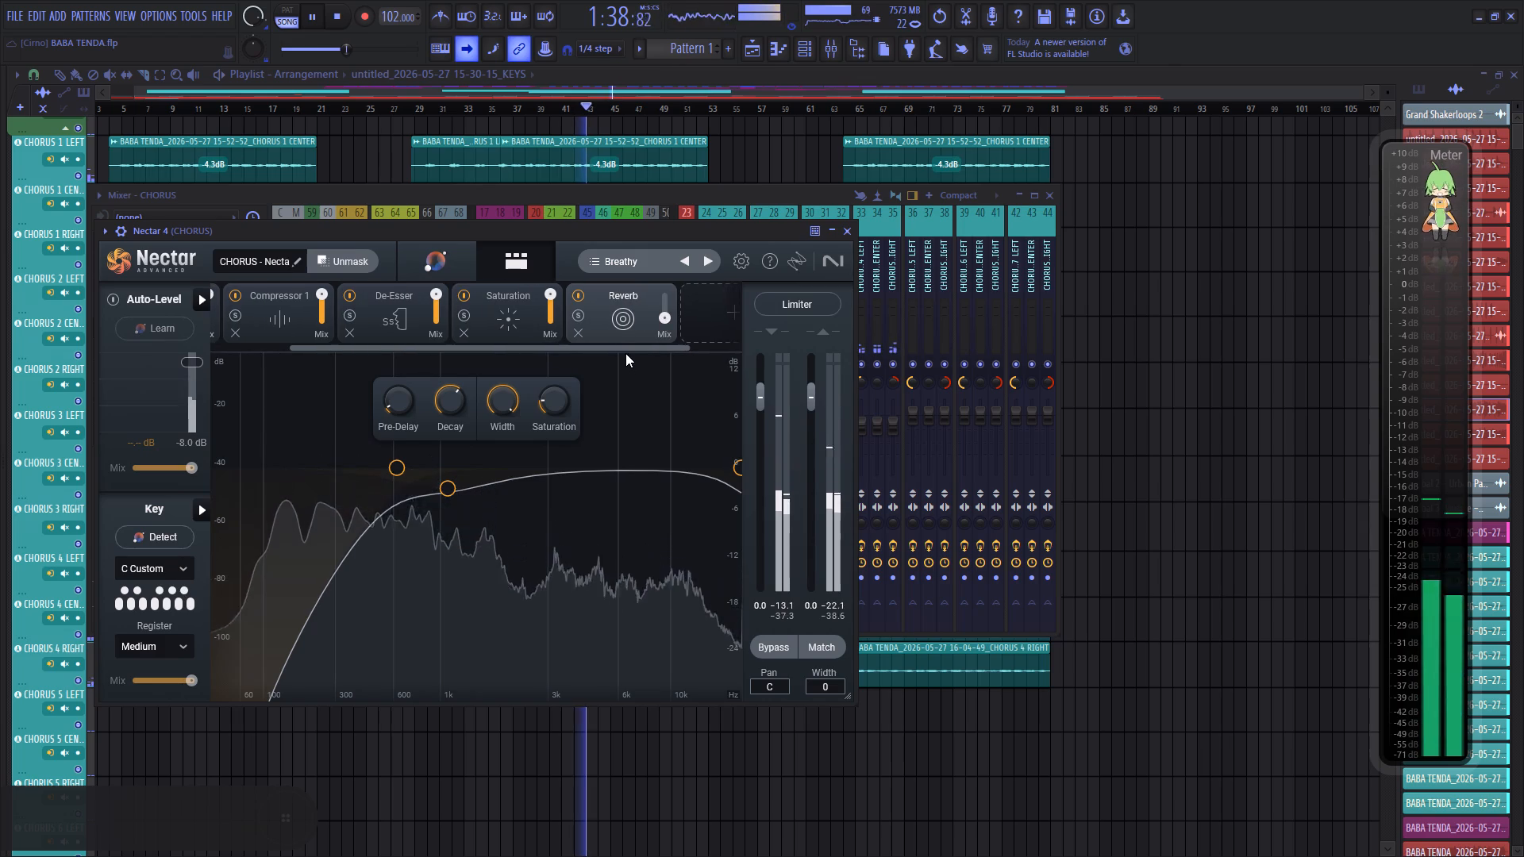
{"action": "left_click_drag", "start_coordinate": [625, 353], "coordinate": [625, 354]}
{"action": "scroll", "coordinate": [663, 319], "scroll_direction": "down", "scroll_amount": 5}
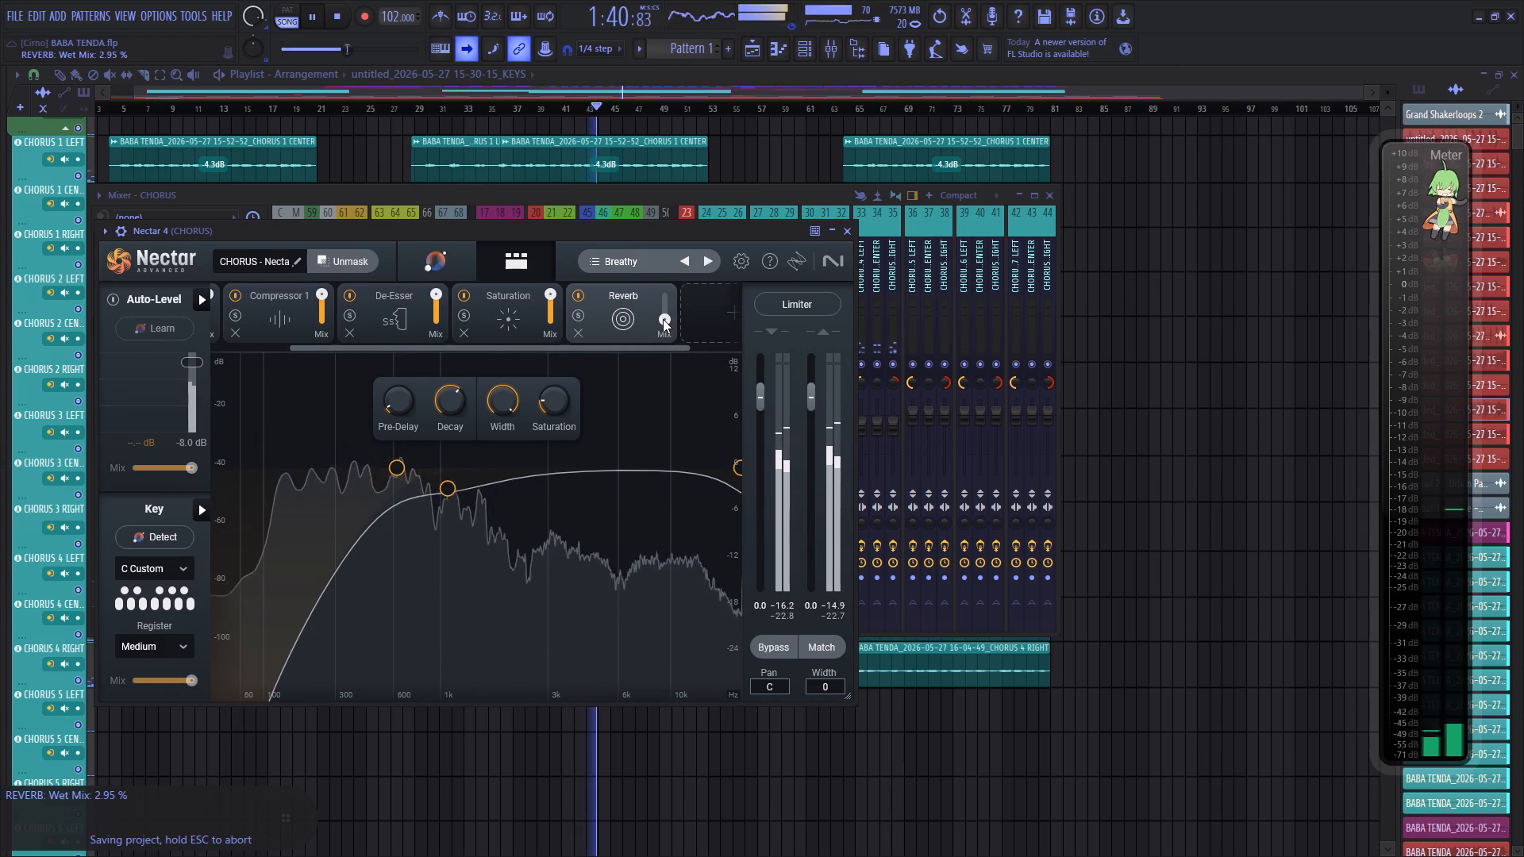
{"action": "scroll", "coordinate": [663, 319], "scroll_direction": "down", "scroll_amount": 1}
{"action": "scroll", "coordinate": [663, 319], "scroll_direction": "up", "scroll_amount": 1}
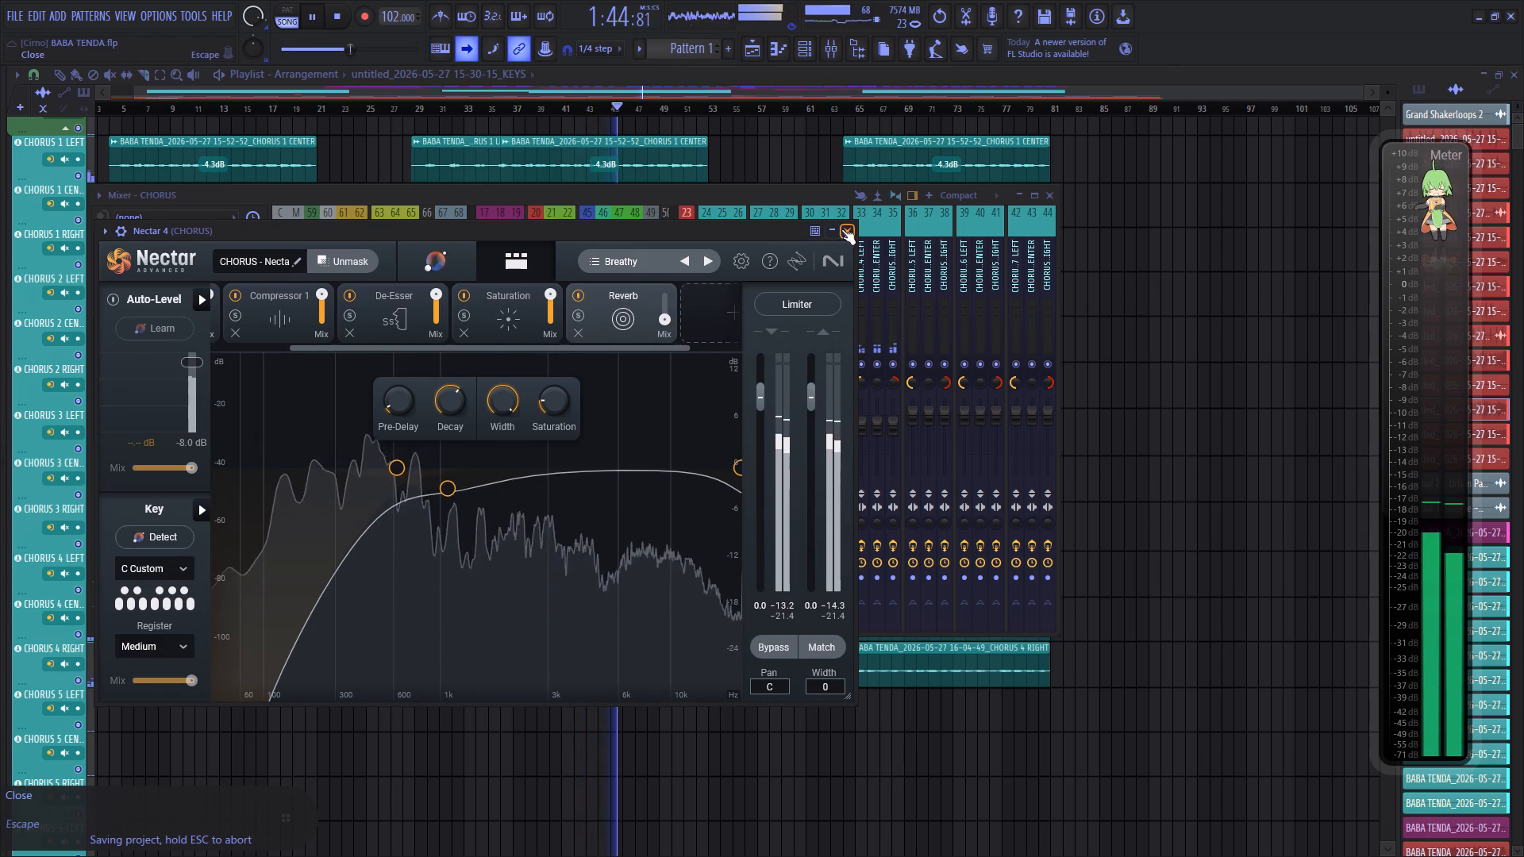
{"action": "left_click", "coordinate": [841, 229]}
{"action": "left_click", "coordinate": [680, 299]}
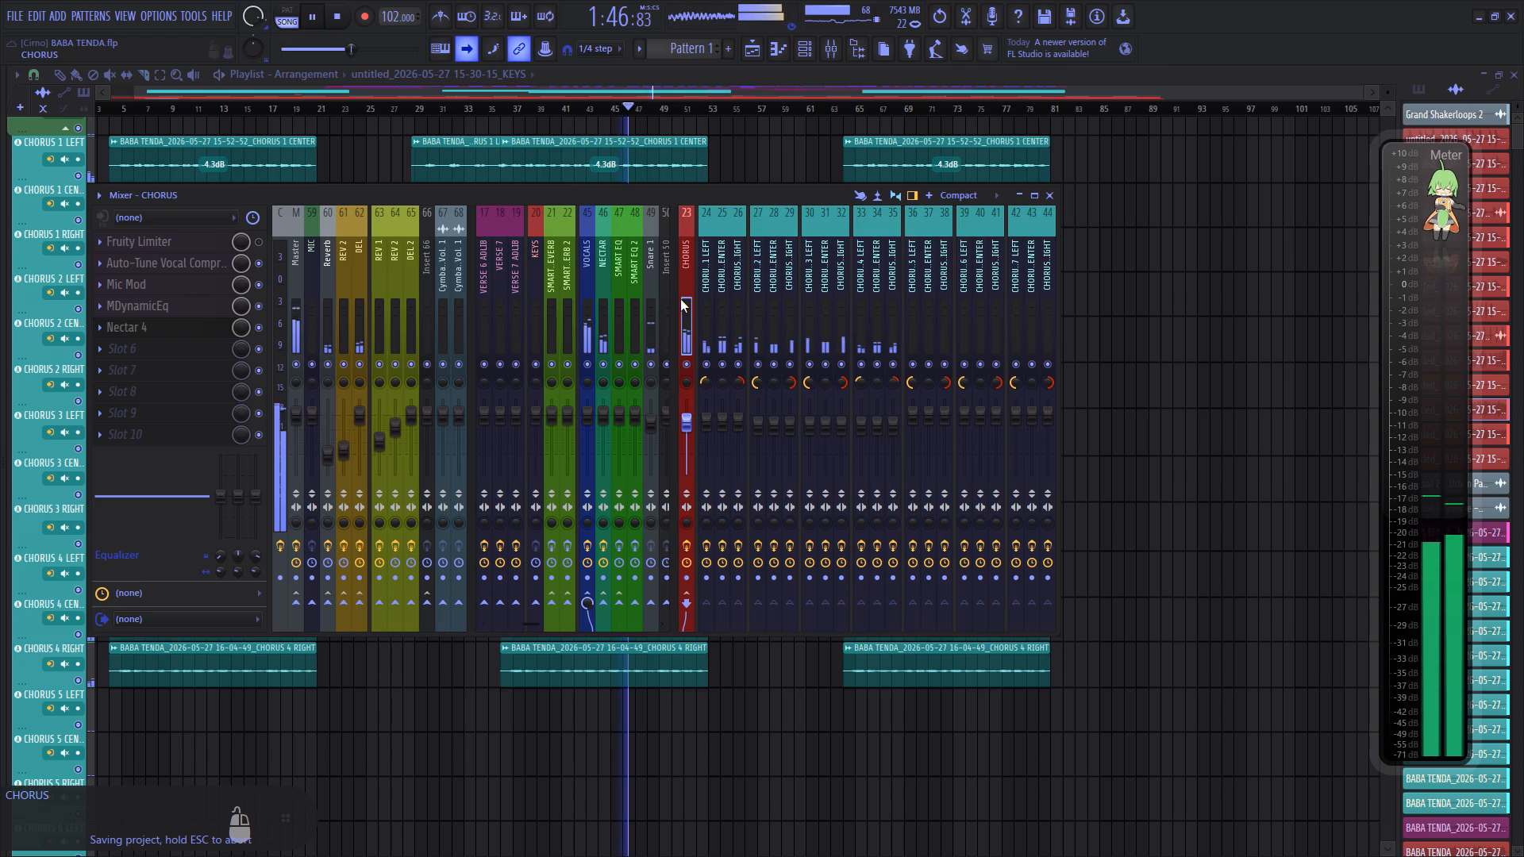
Set the Auto-Tune Pro retune speed on VERSE 1 mixer track 6 to 17 ms and close the plugin.
{"action": "scroll", "coordinate": [610, 302], "scroll_direction": "up", "scroll_amount": 7}
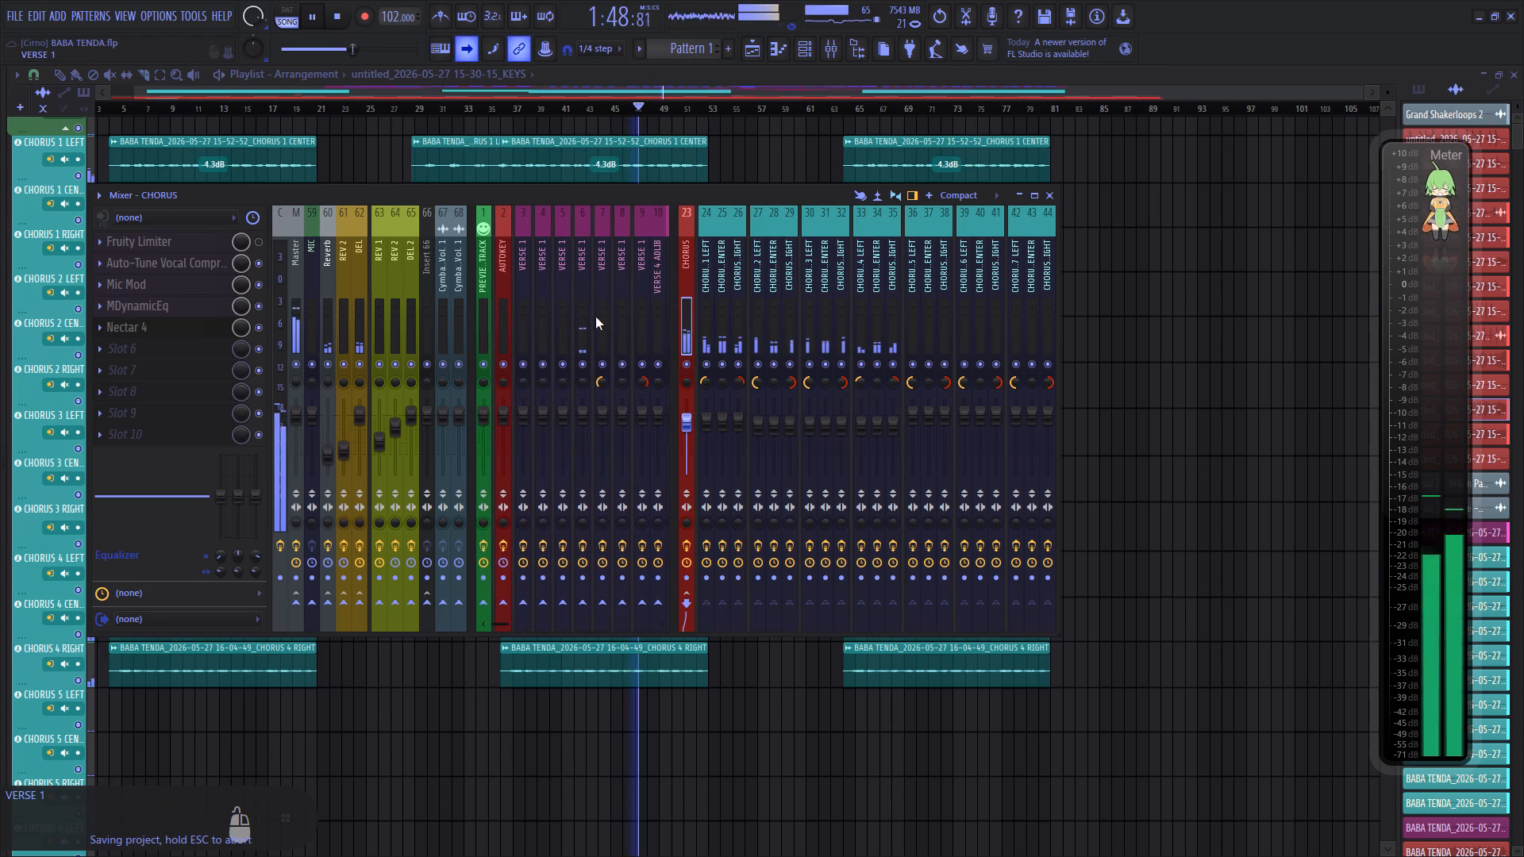
{"action": "left_click", "coordinate": [592, 317]}
{"action": "left_click", "coordinate": [588, 320]}
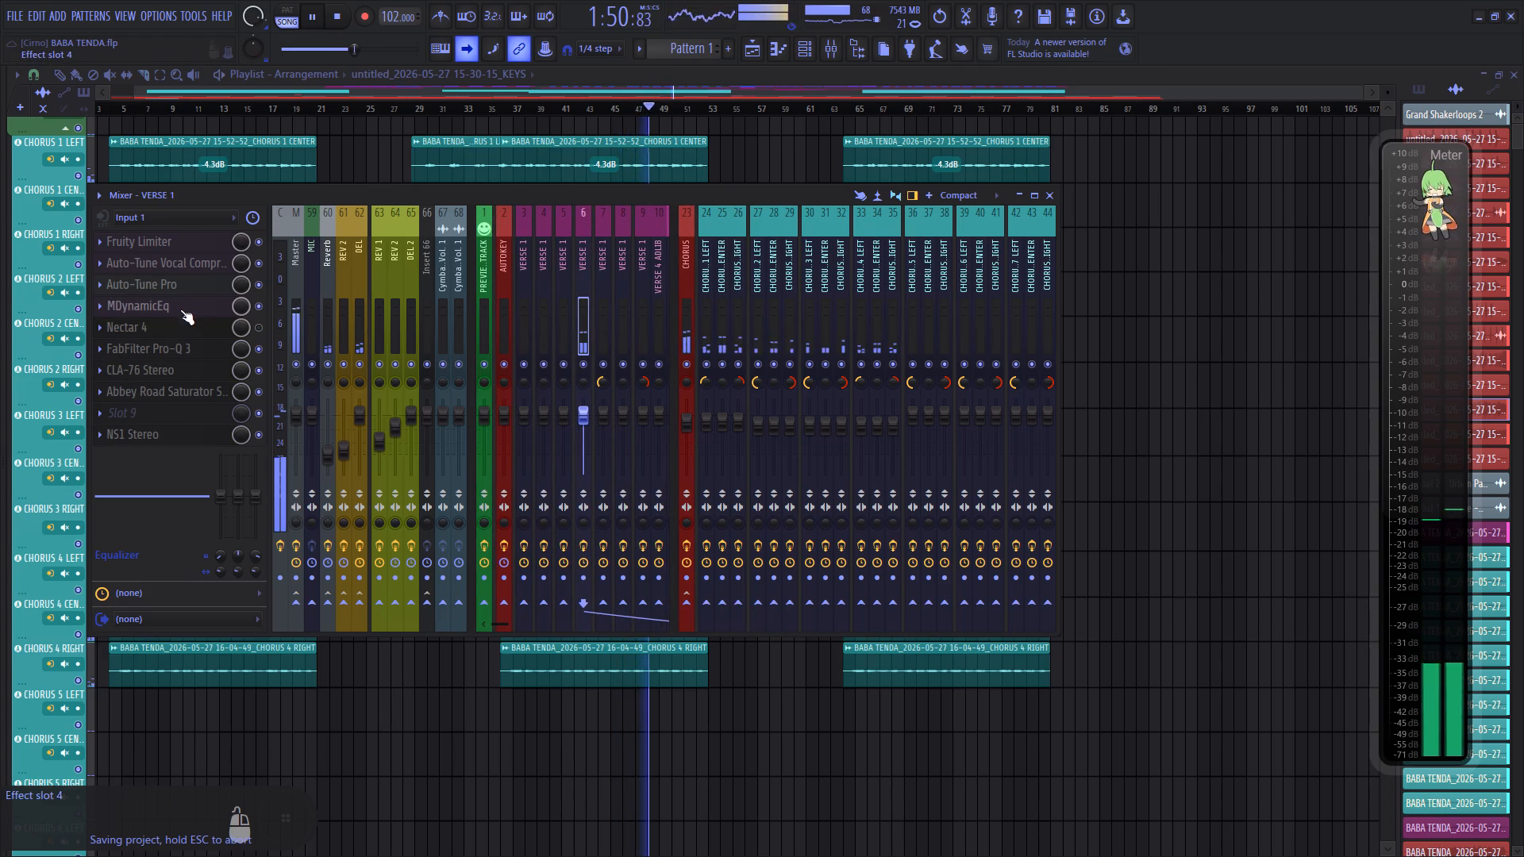
{"action": "left_click", "coordinate": [179, 288]}
{"action": "scroll", "coordinate": [237, 326], "scroll_direction": "down", "scroll_amount": 7}
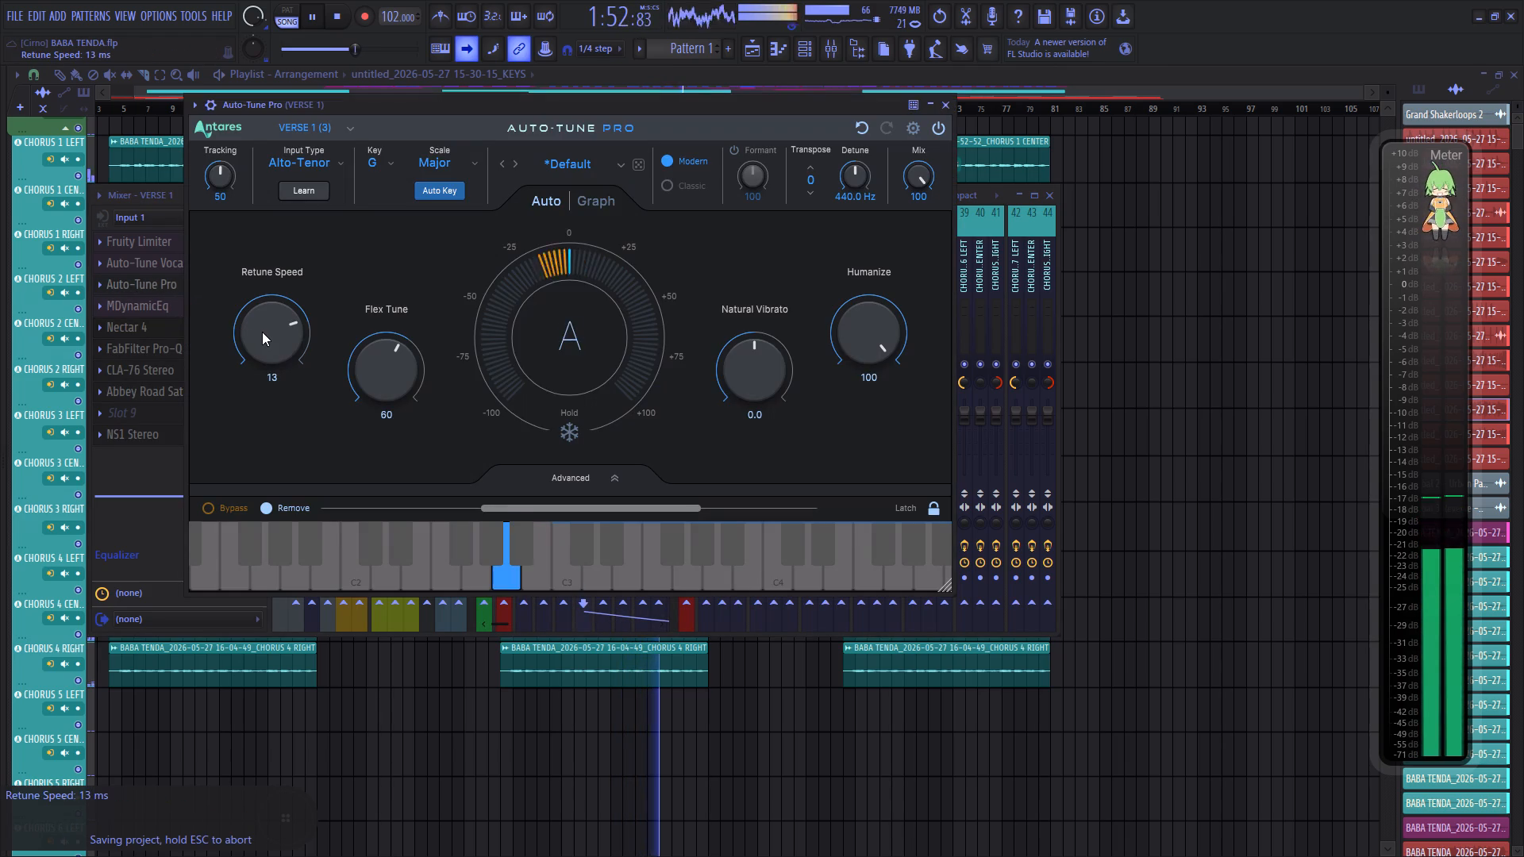
{"action": "scroll", "coordinate": [262, 332], "scroll_direction": "down", "scroll_amount": 1}
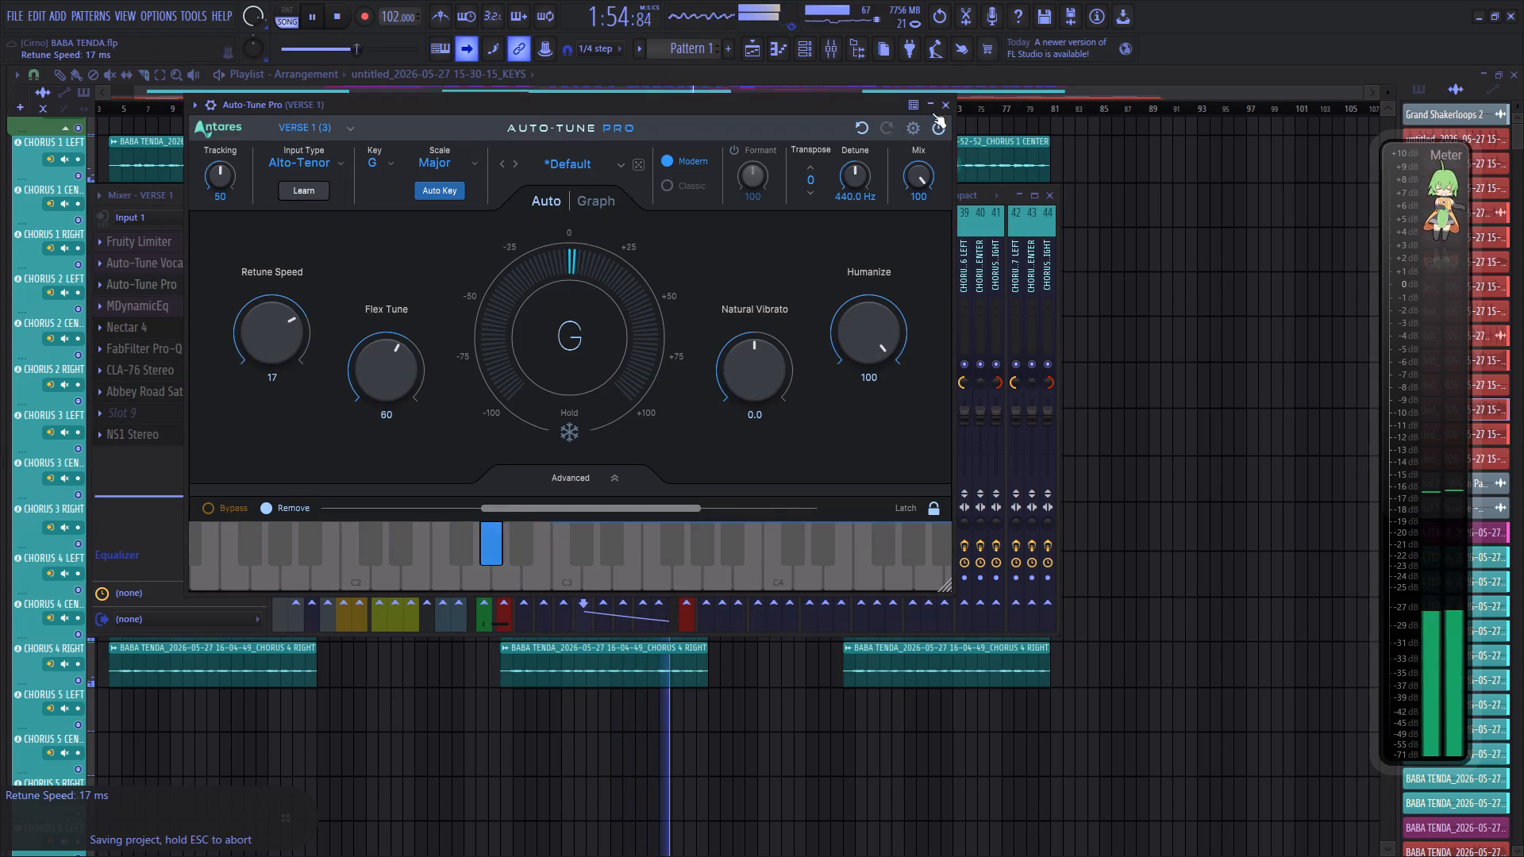
{"action": "left_click", "coordinate": [941, 107]}
Enable Nectar 4 on VERSE 1 mixer track 6, lower its Reverb wet mix to about 1%, and close the plugin.
{"action": "left_click", "coordinate": [256, 336]}
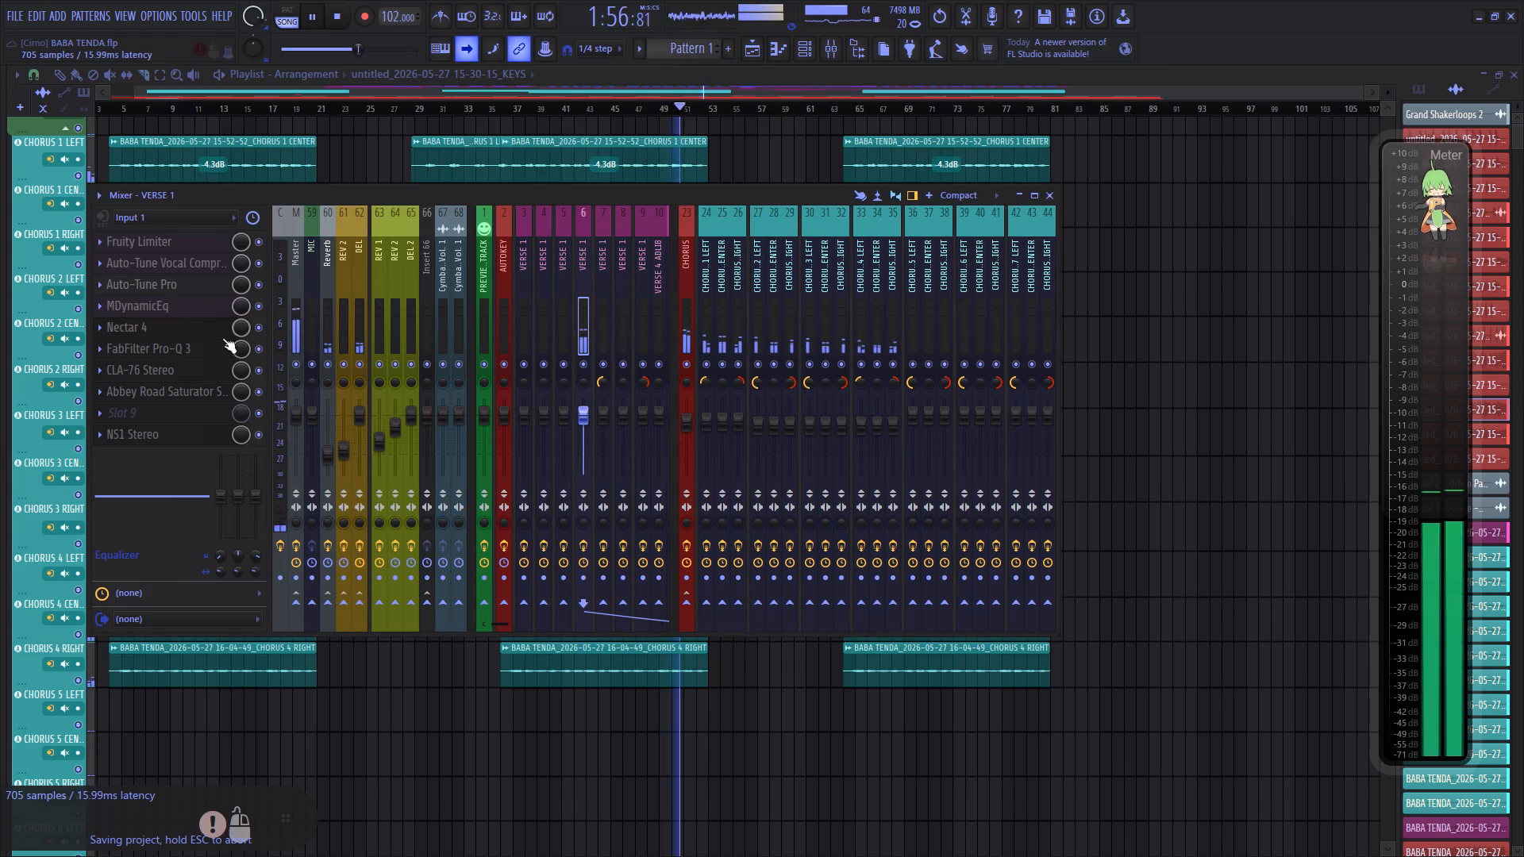
{"action": "left_click", "coordinate": [183, 329]}
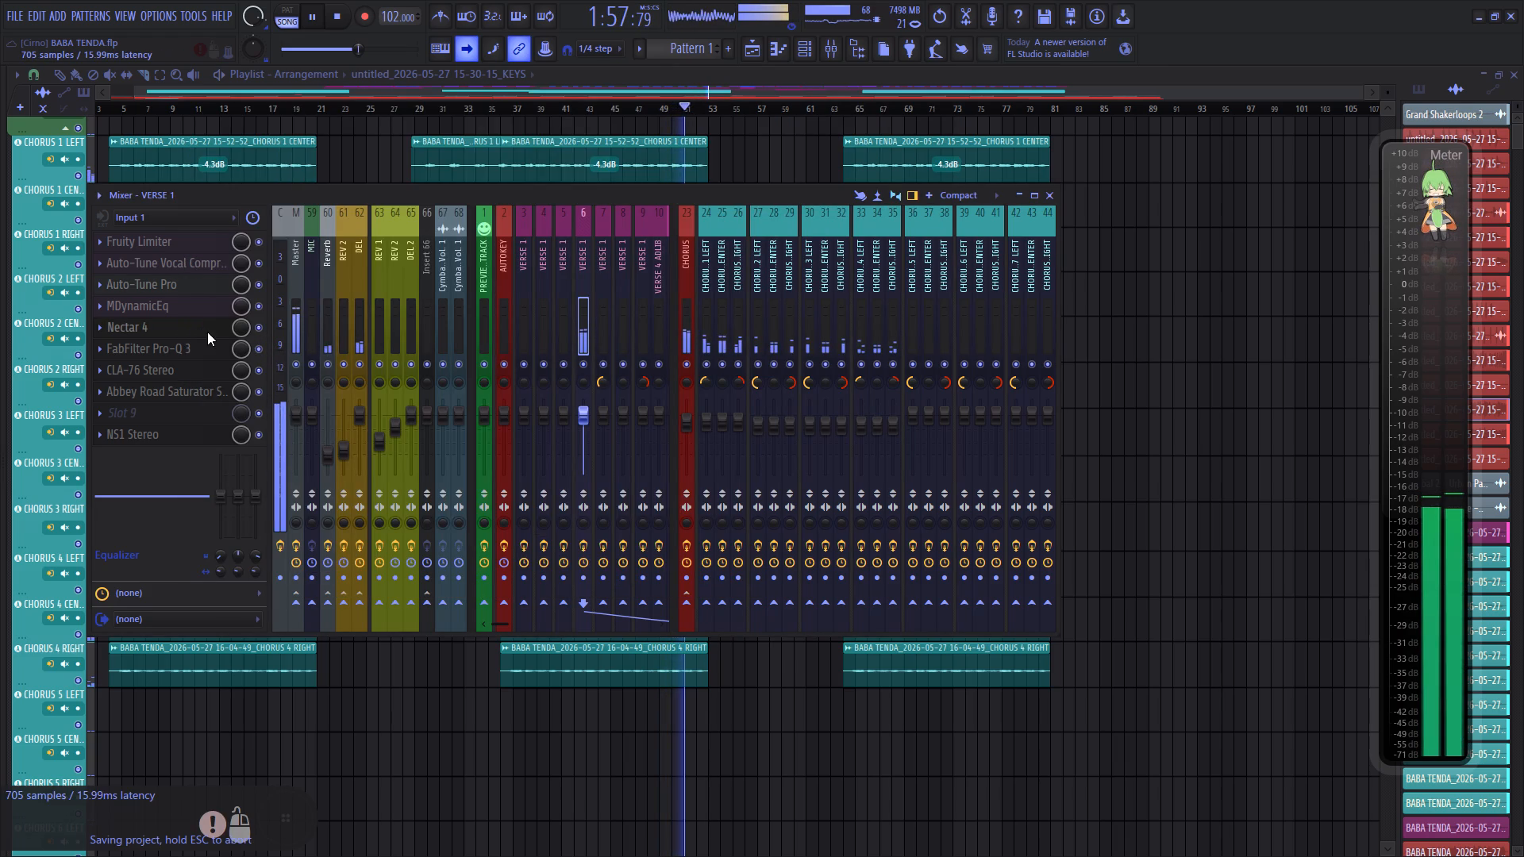
{"action": "left_click_drag", "start_coordinate": [418, 186], "coordinate": [556, 180]}
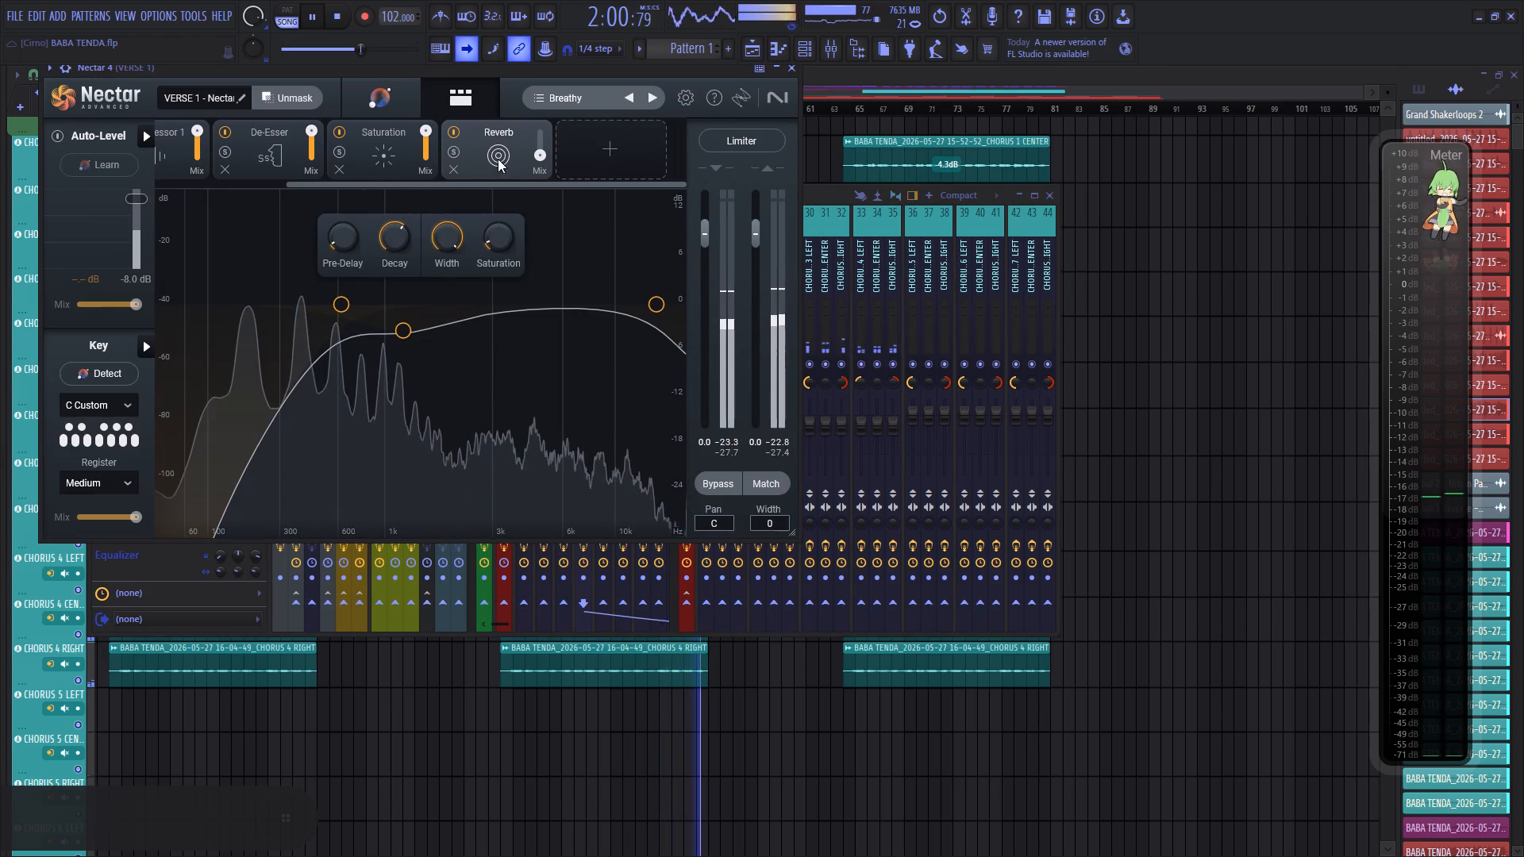
{"action": "scroll", "coordinate": [539, 156], "scroll_direction": "down", "scroll_amount": 3}
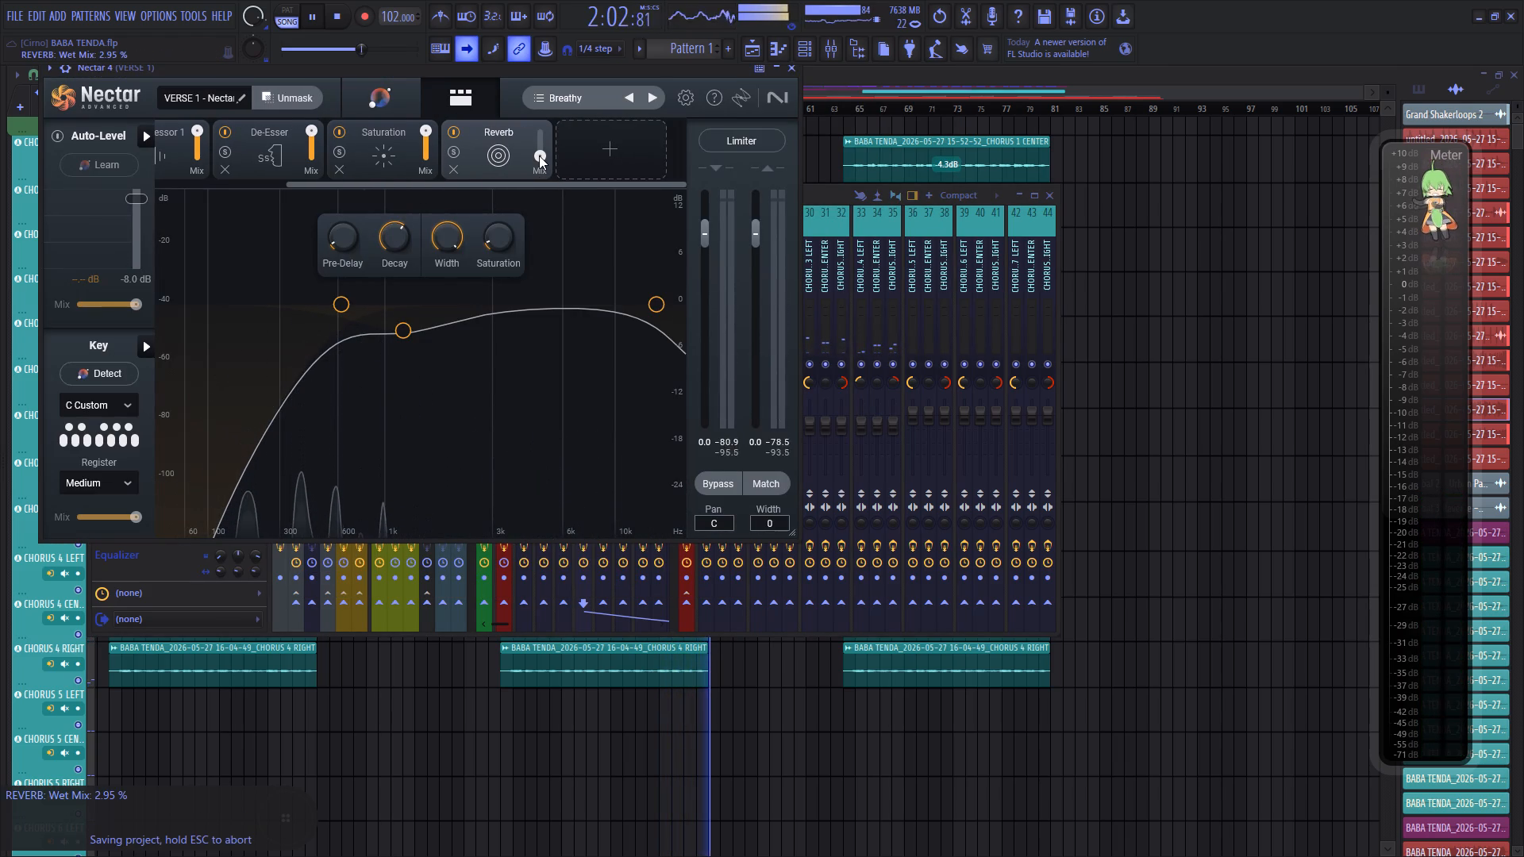
{"action": "scroll", "coordinate": [539, 156], "scroll_direction": "down", "scroll_amount": 3}
{"action": "scroll", "coordinate": [539, 156], "scroll_direction": "up", "scroll_amount": 1}
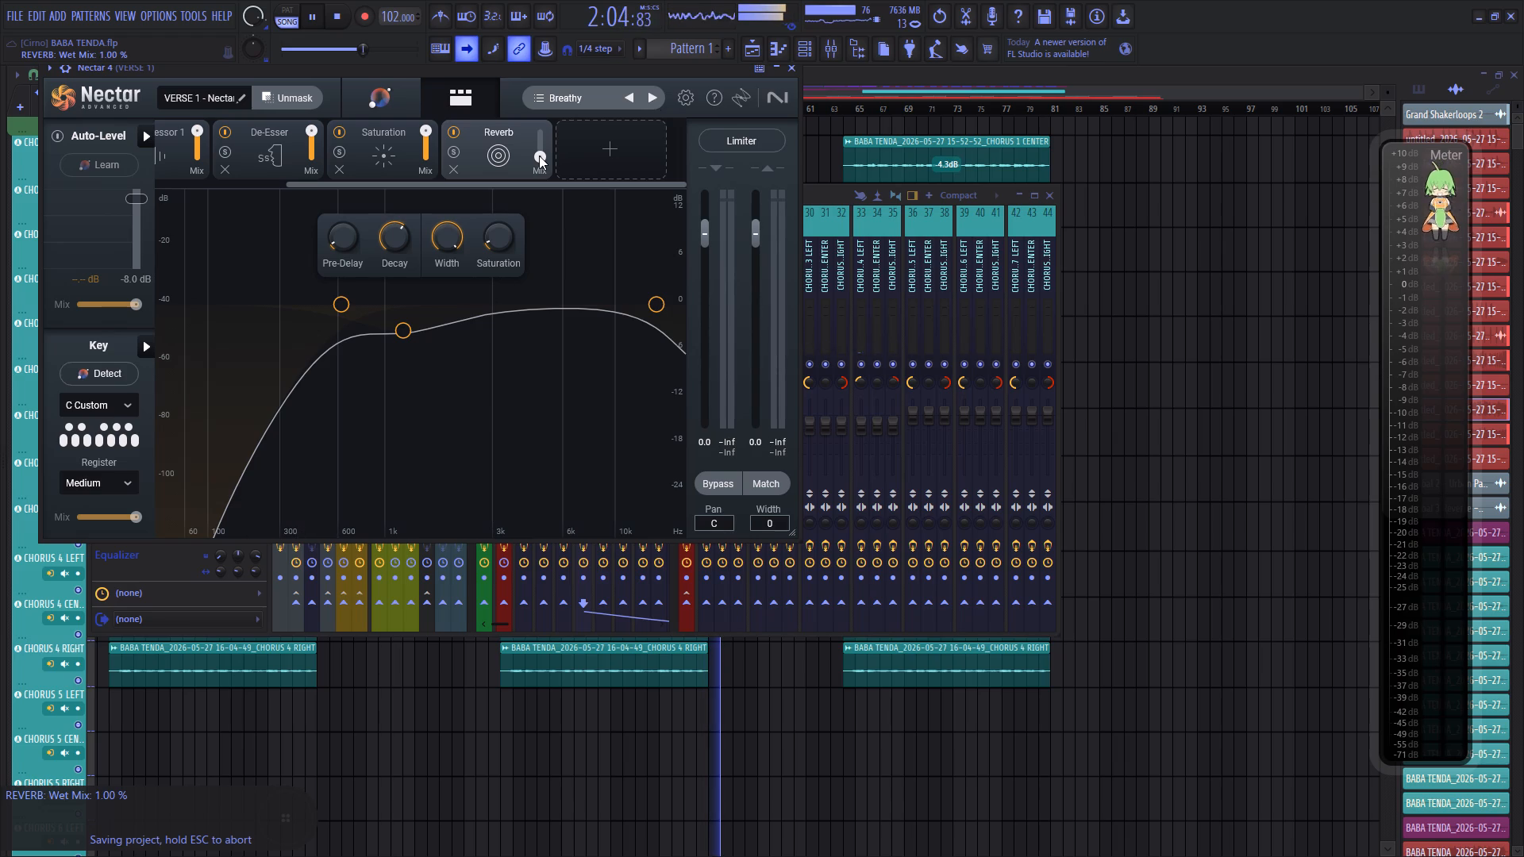
{"action": "left_click", "coordinate": [787, 68]}
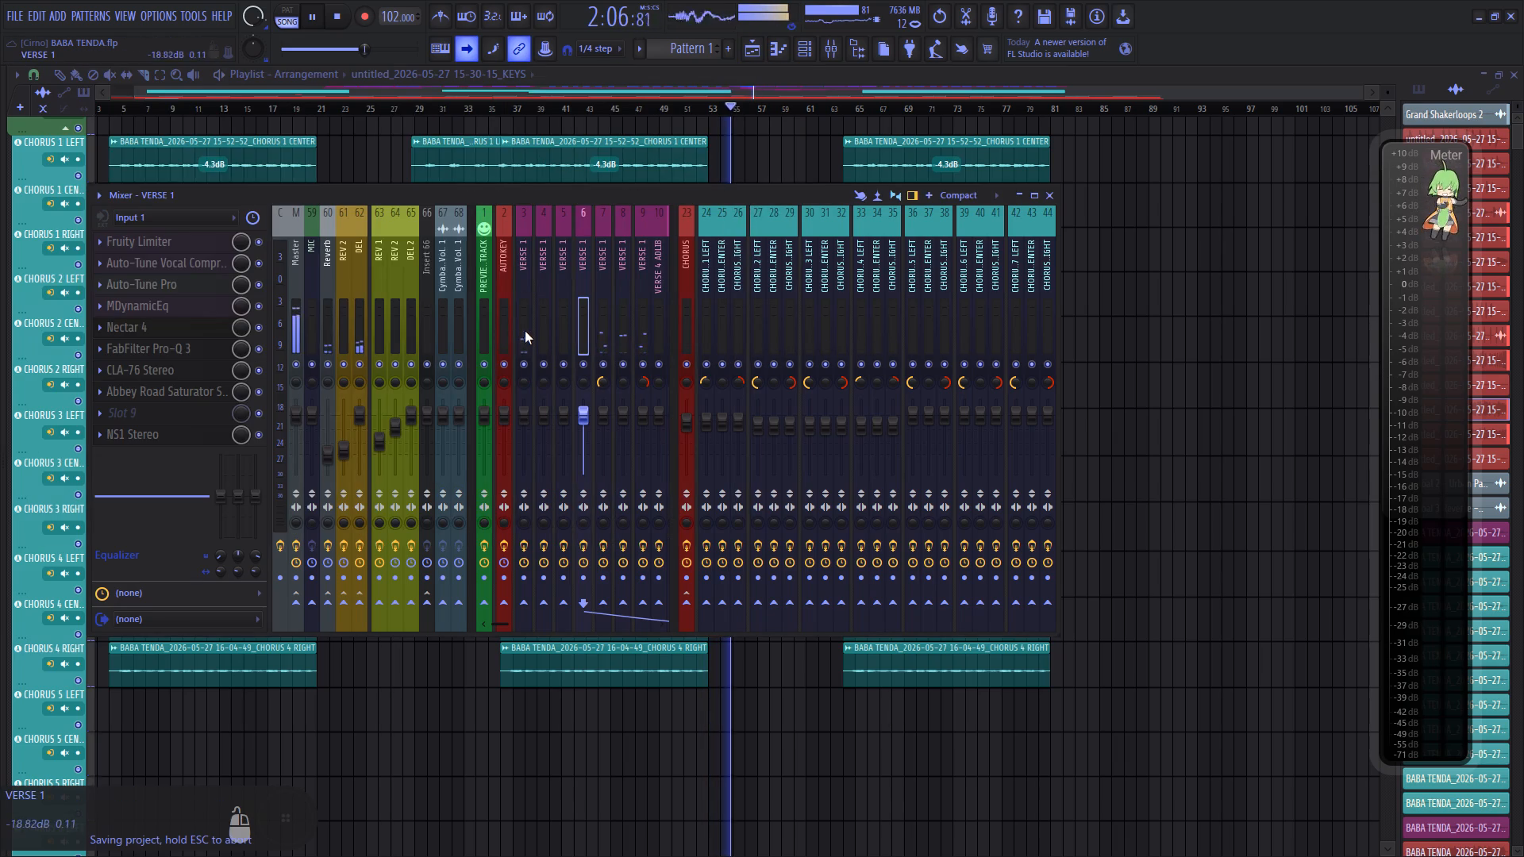
Enable Nectar 4 on VERSE 1 mixer track 3, set its Reverb wet mix to about 2.95%, and close the plugin.
{"action": "left_click", "coordinate": [525, 330]}
{"action": "left_click", "coordinate": [260, 328]}
{"action": "left_click", "coordinate": [203, 329]}
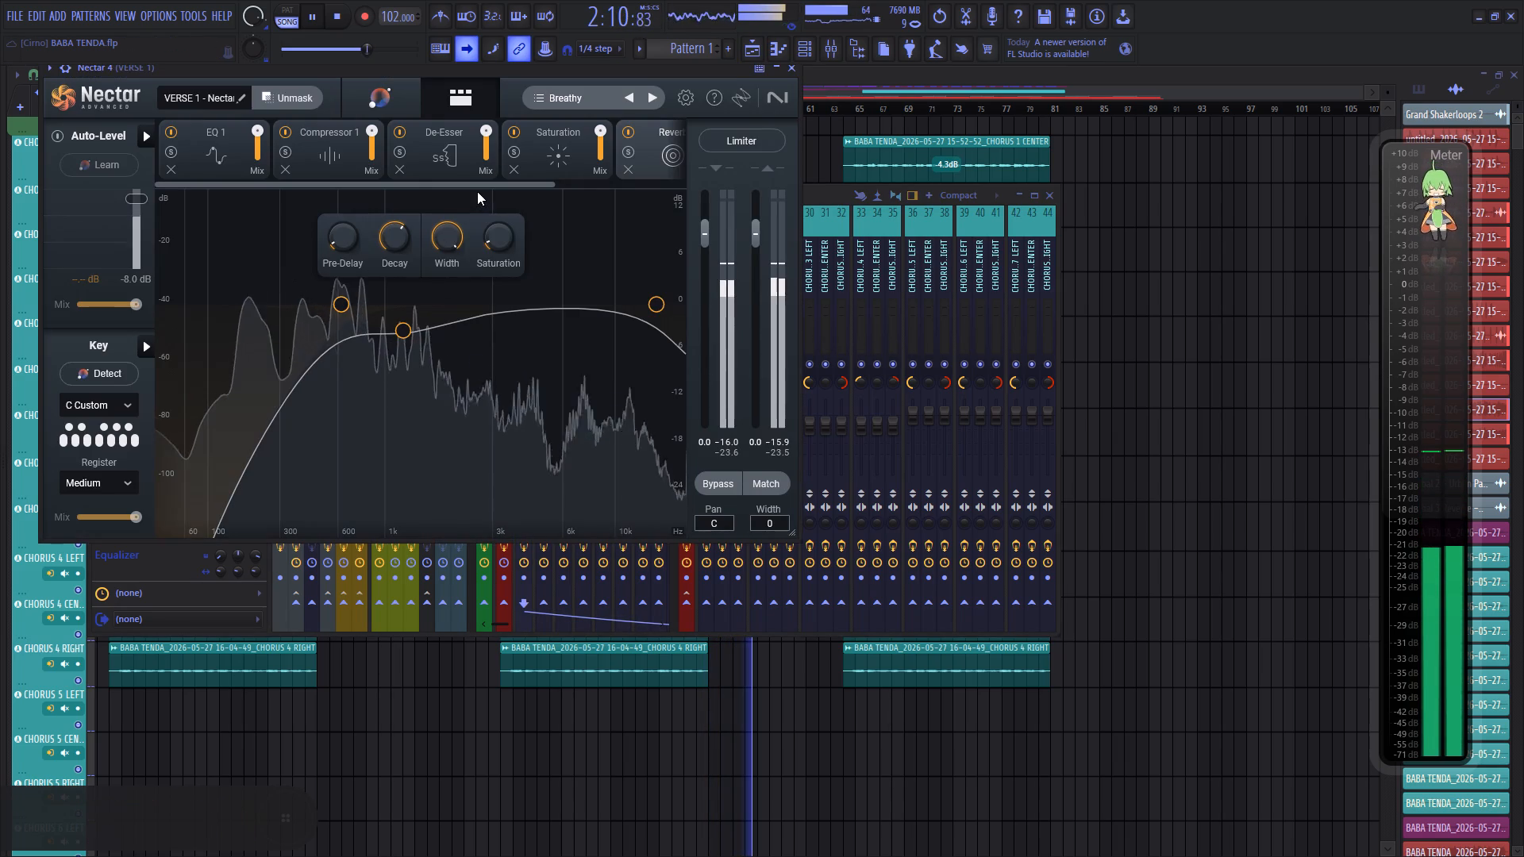
{"action": "left_click_drag", "start_coordinate": [479, 184], "coordinate": [621, 174]}
{"action": "left_click", "coordinate": [525, 163]}
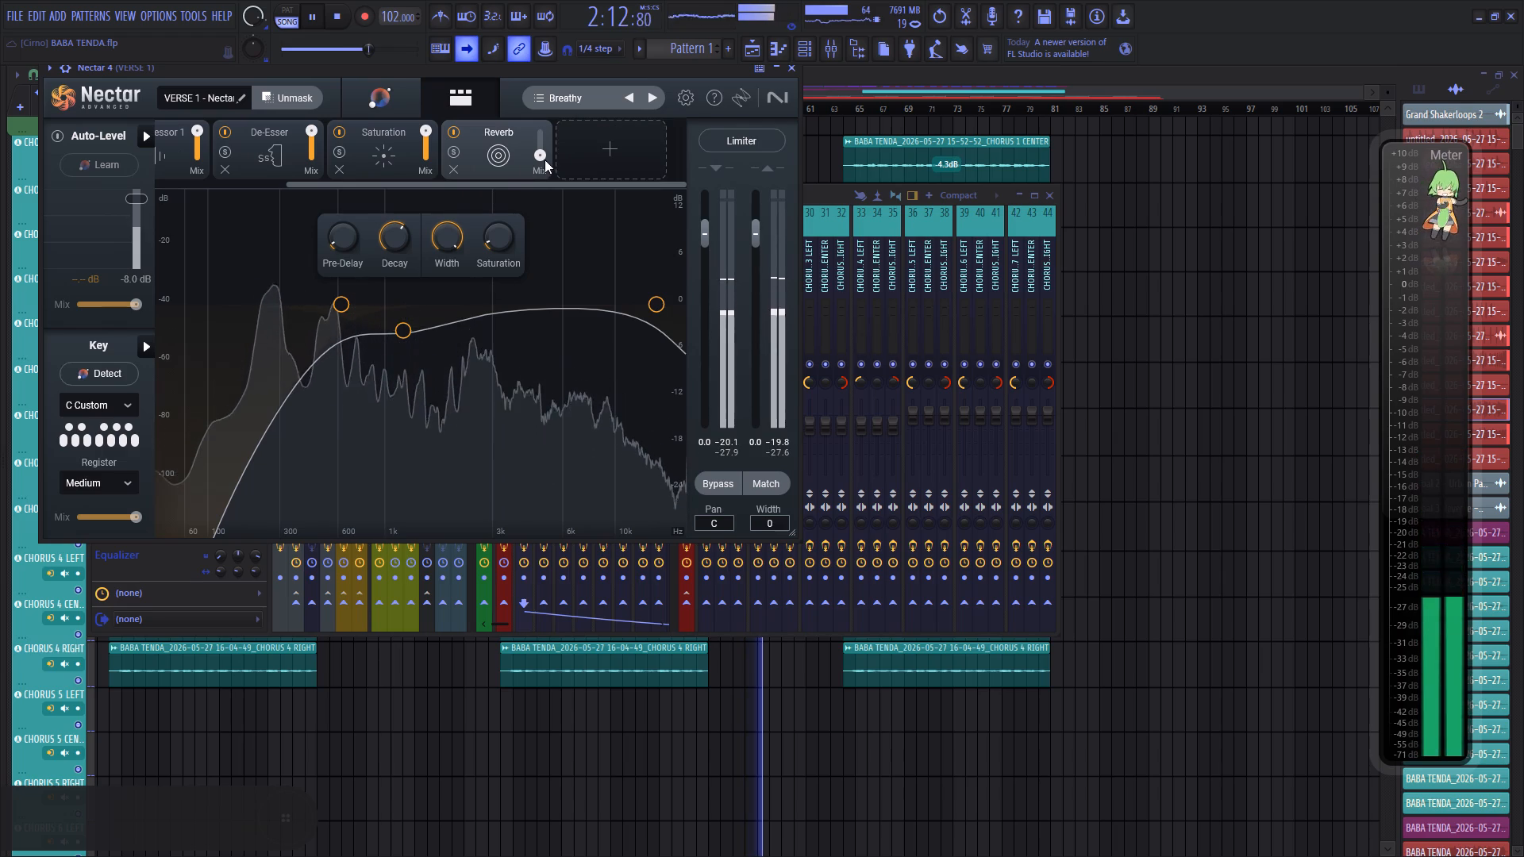
{"action": "scroll", "coordinate": [542, 155], "scroll_direction": "down", "scroll_amount": 4}
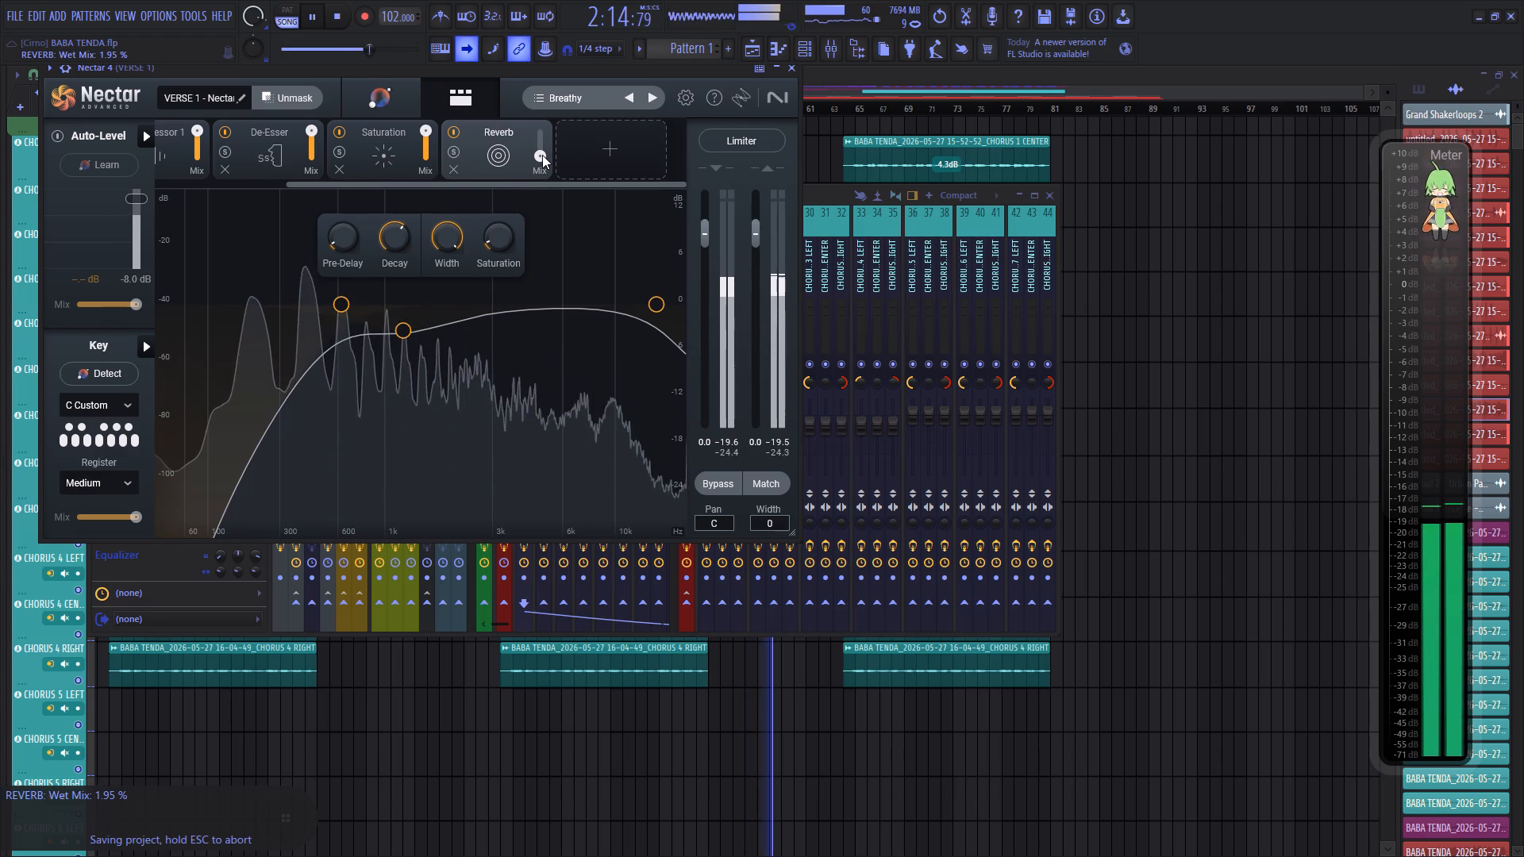
{"action": "scroll", "coordinate": [542, 155], "scroll_direction": "up", "scroll_amount": 1}
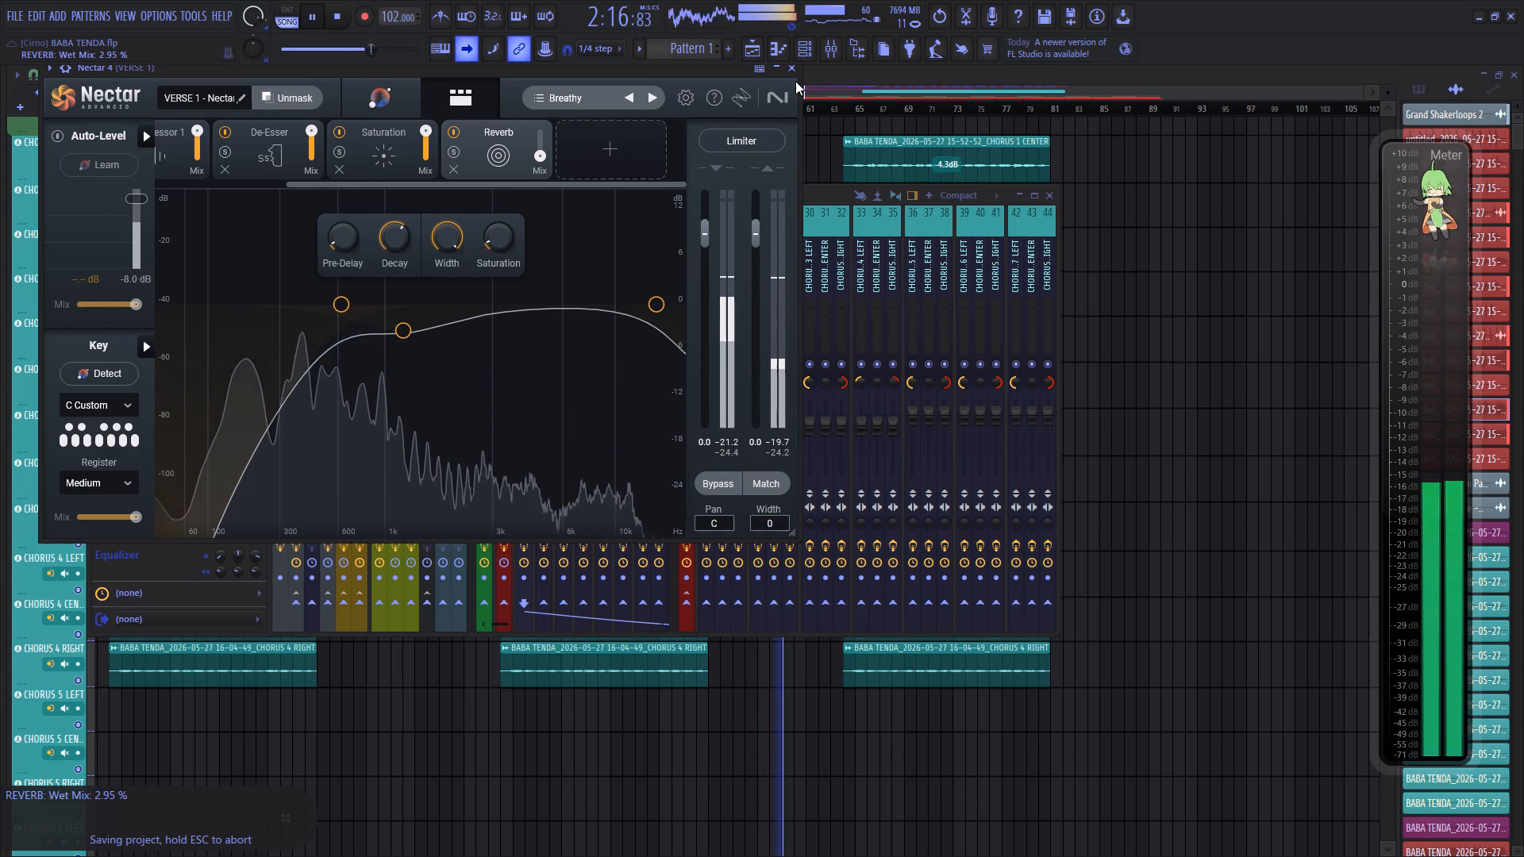
{"action": "left_click", "coordinate": [795, 71]}
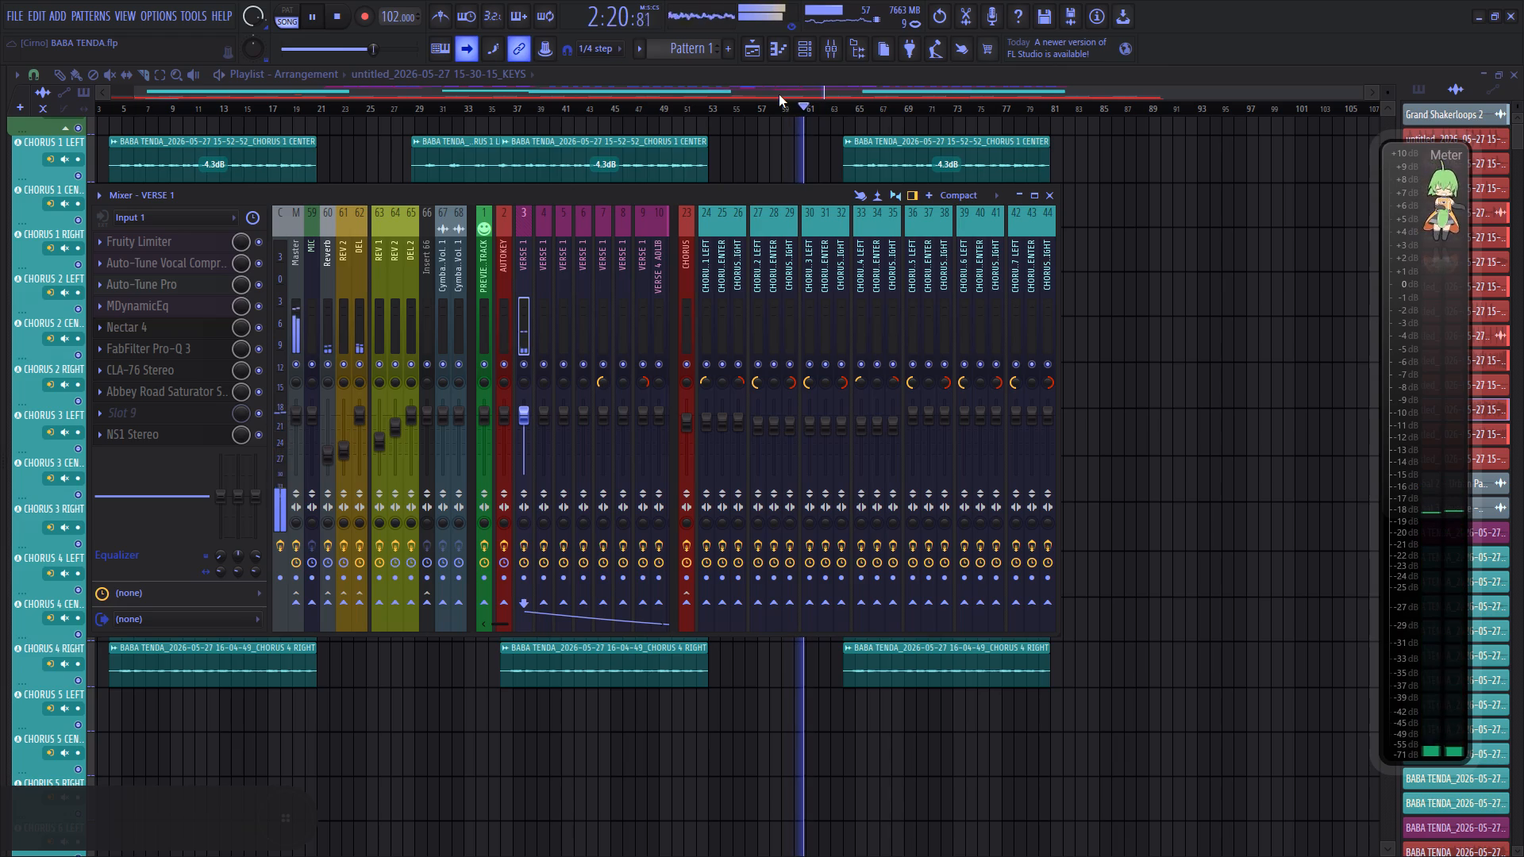
Enable Nectar 4 on VERSE 1 mixer track 4, lower its Reverb wet mix, and close the plugin.
{"action": "left_click", "coordinate": [544, 327]}
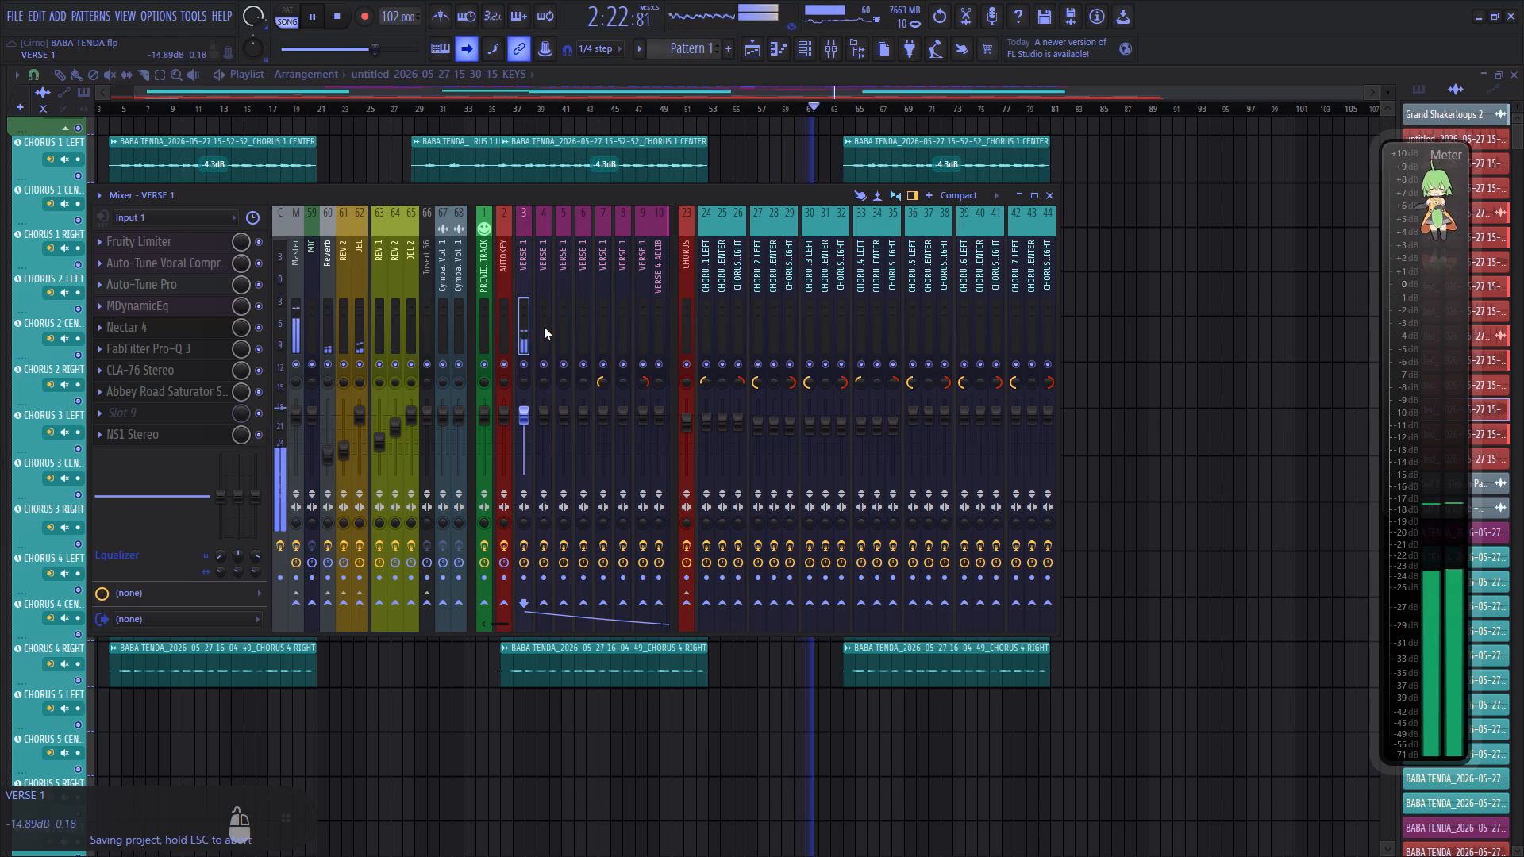
{"action": "left_click", "coordinate": [259, 328]}
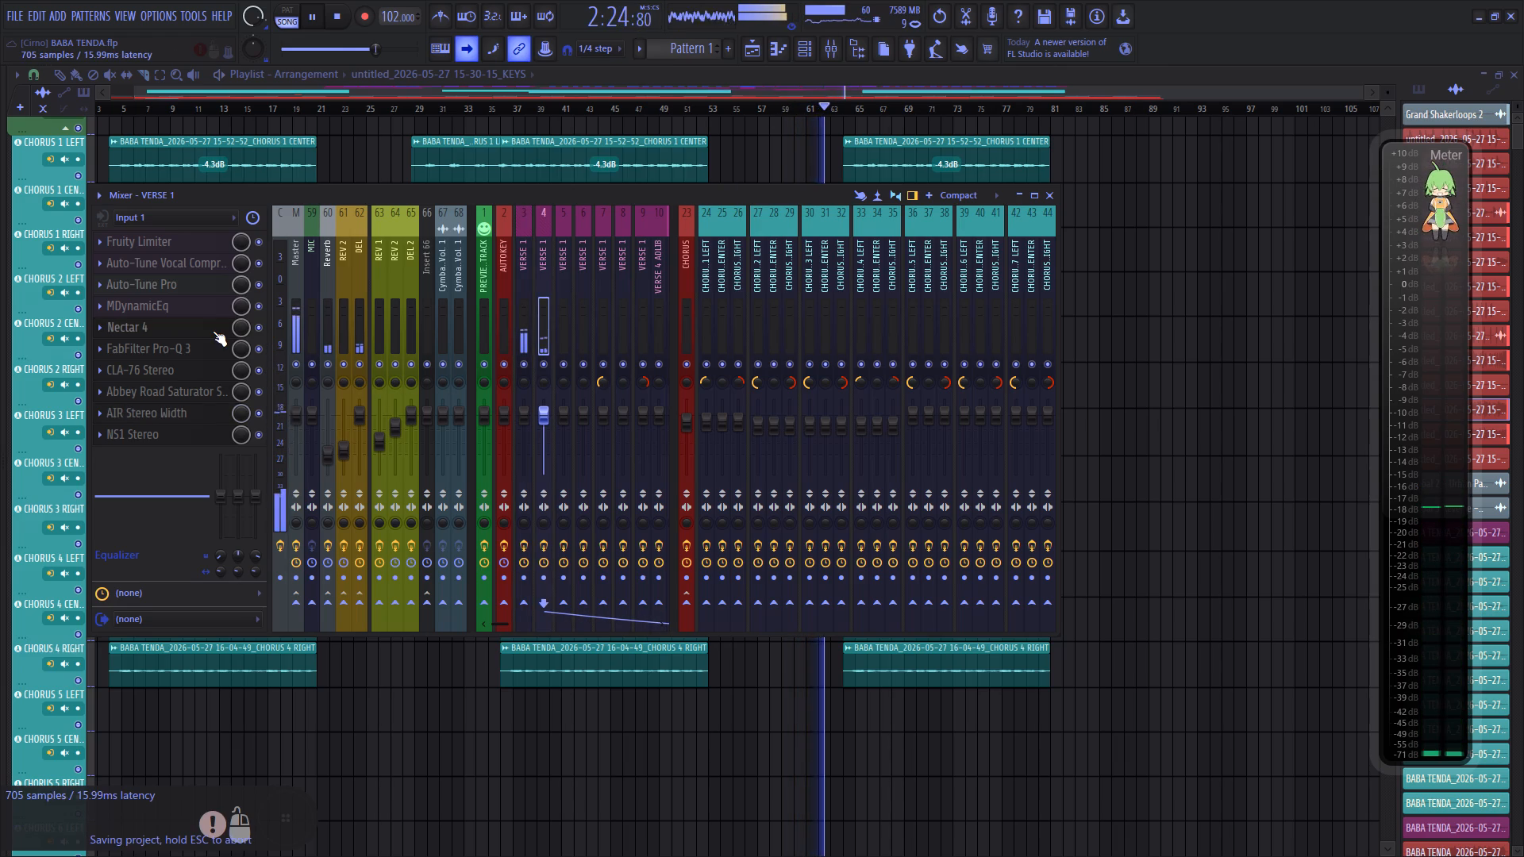
{"action": "left_click", "coordinate": [212, 329]}
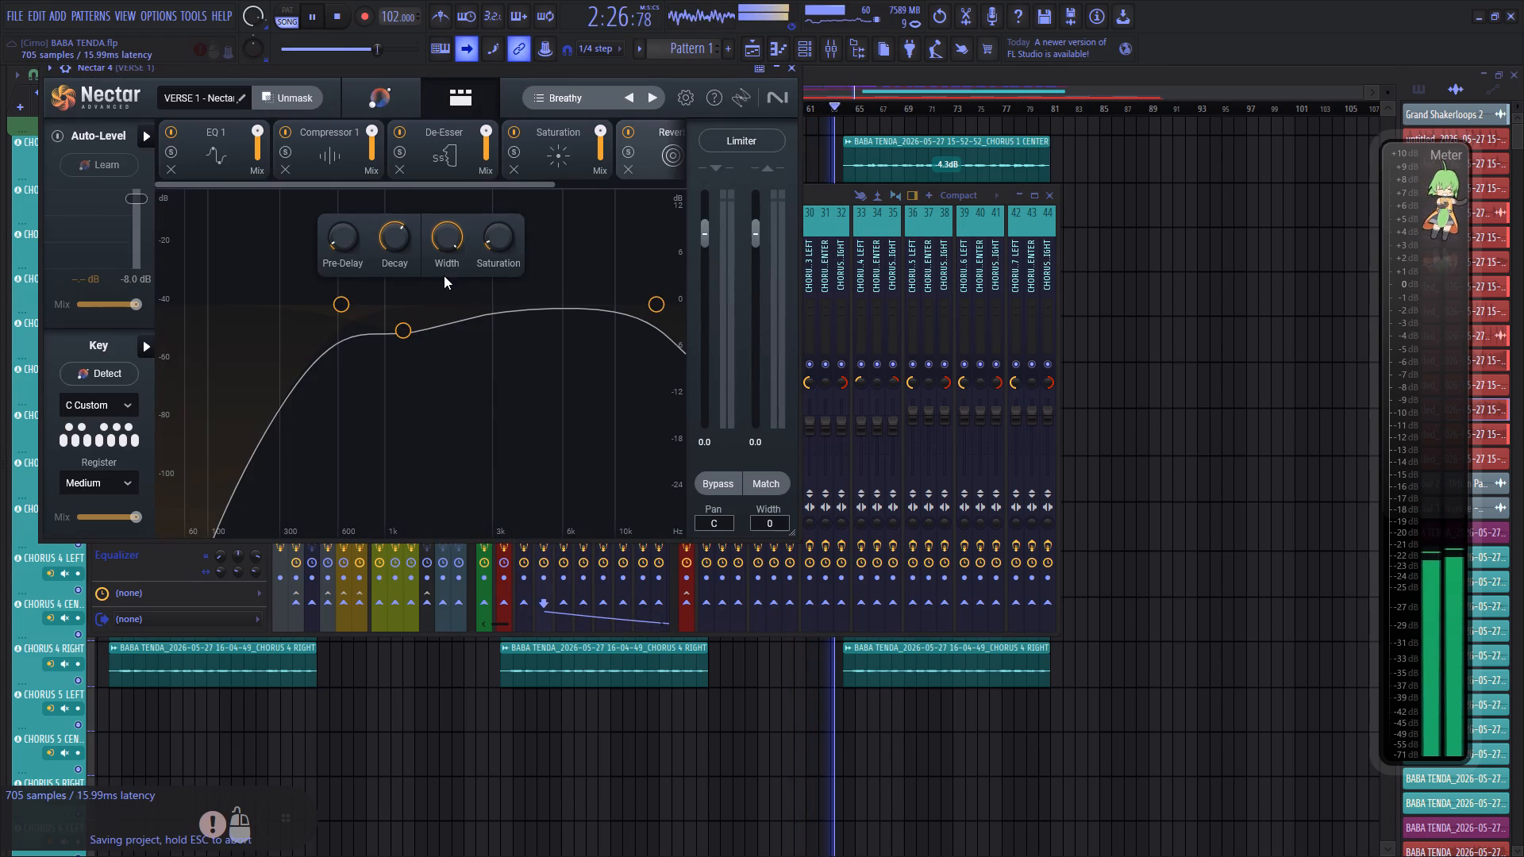
{"action": "left_click_drag", "start_coordinate": [507, 187], "coordinate": [589, 185]}
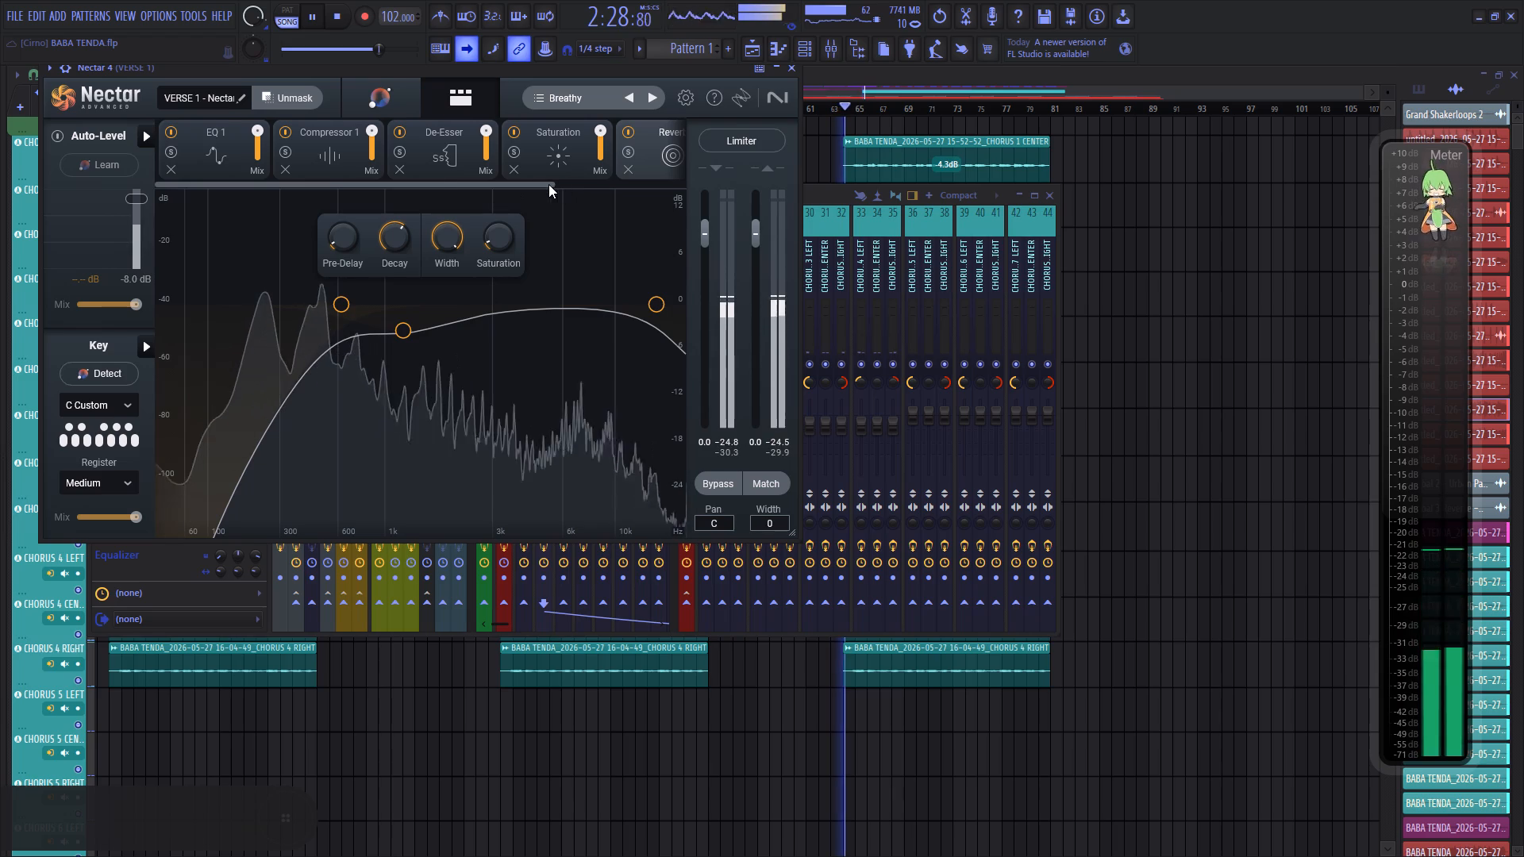
{"action": "left_click_drag", "start_coordinate": [548, 184], "coordinate": [697, 177]}
{"action": "scroll", "coordinate": [541, 156], "scroll_direction": "down", "scroll_amount": 2}
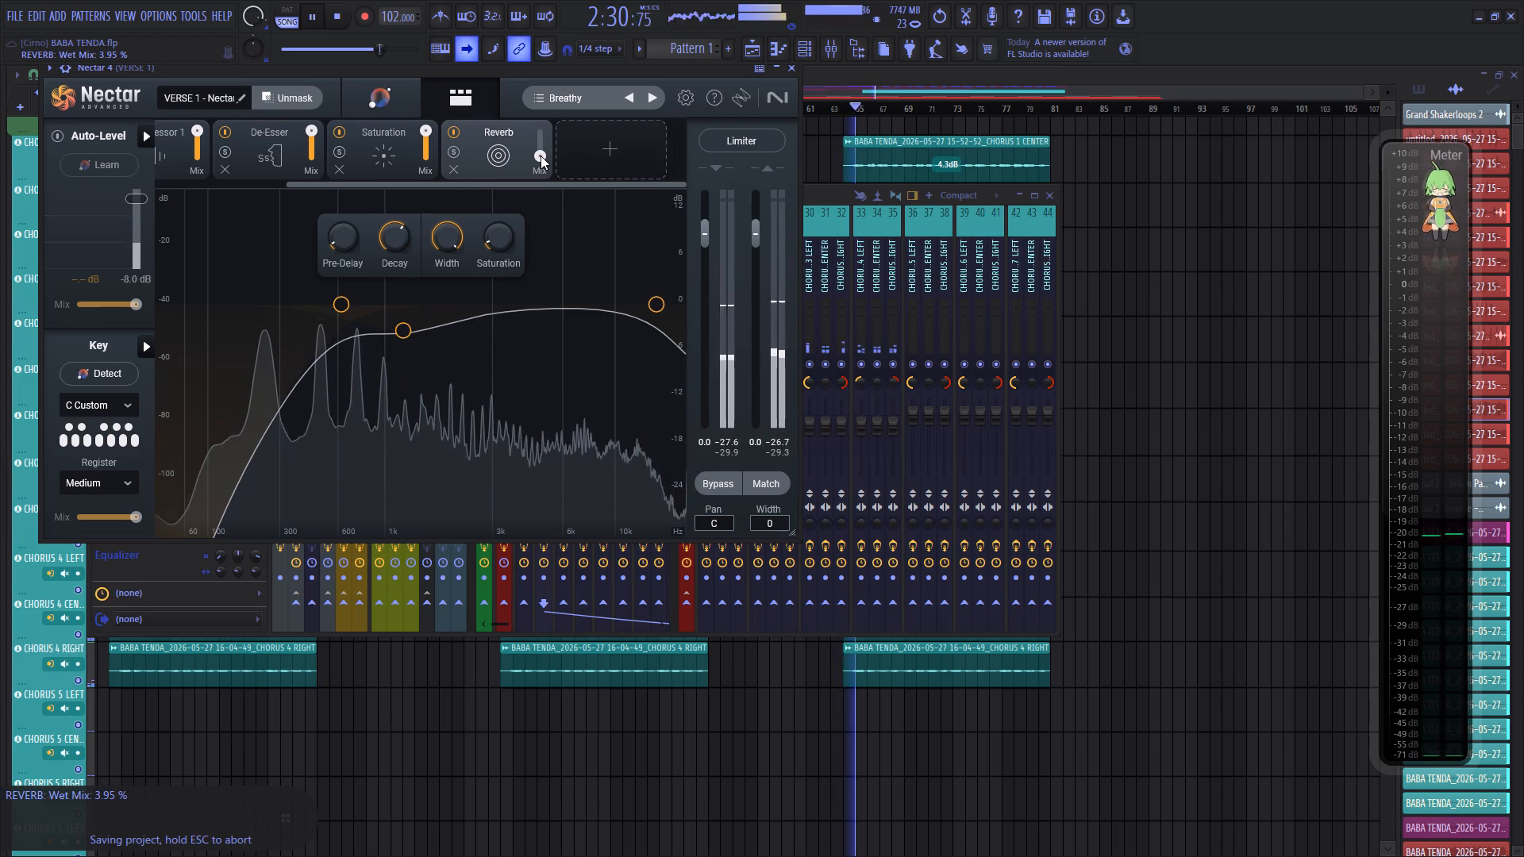
{"action": "scroll", "coordinate": [541, 156], "scroll_direction": "down", "scroll_amount": 1}
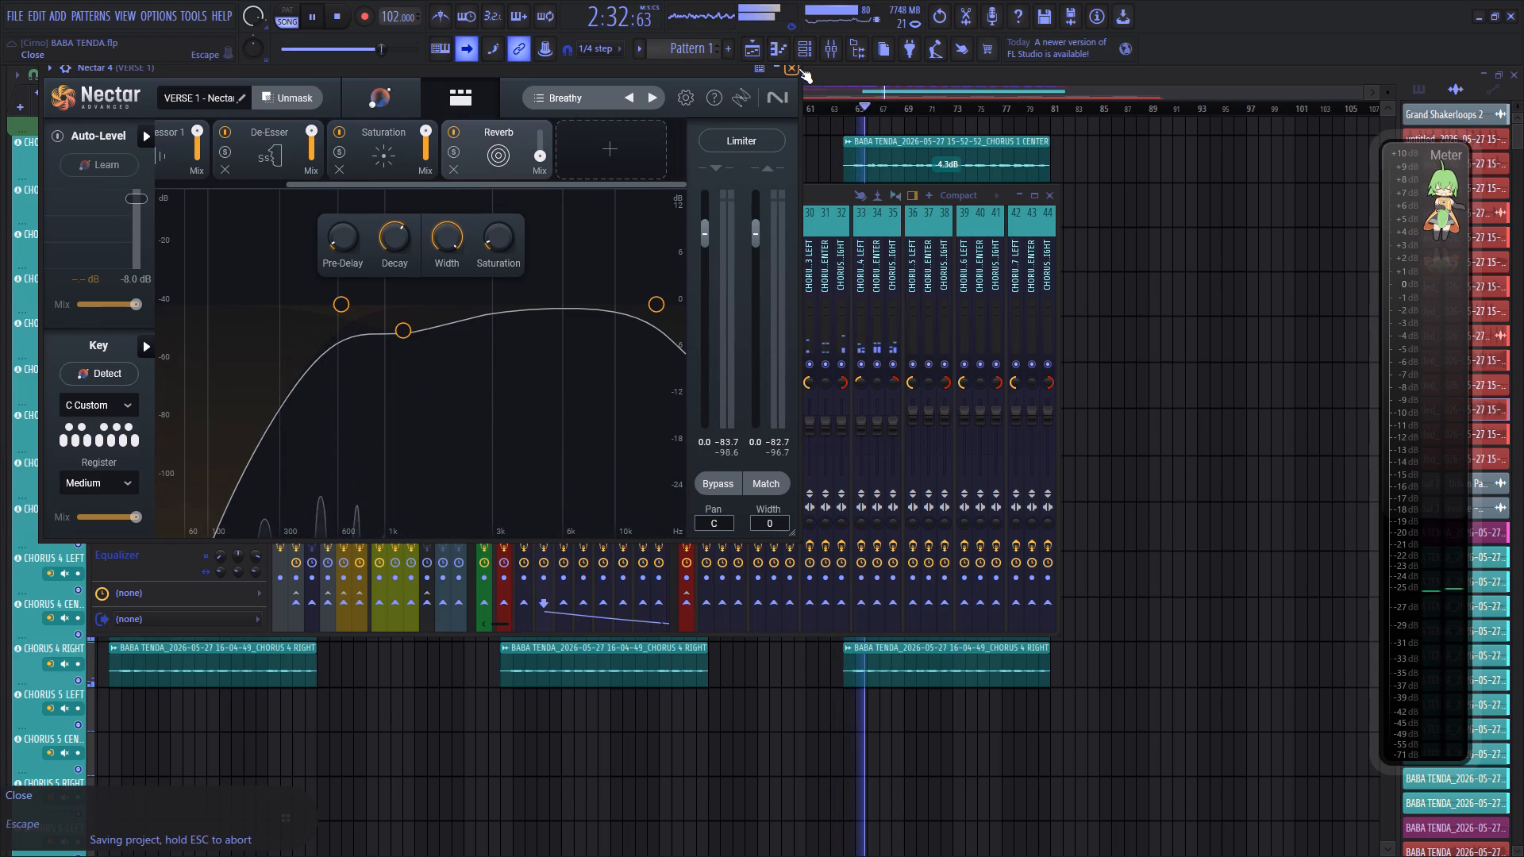
{"action": "left_click", "coordinate": [799, 68]}
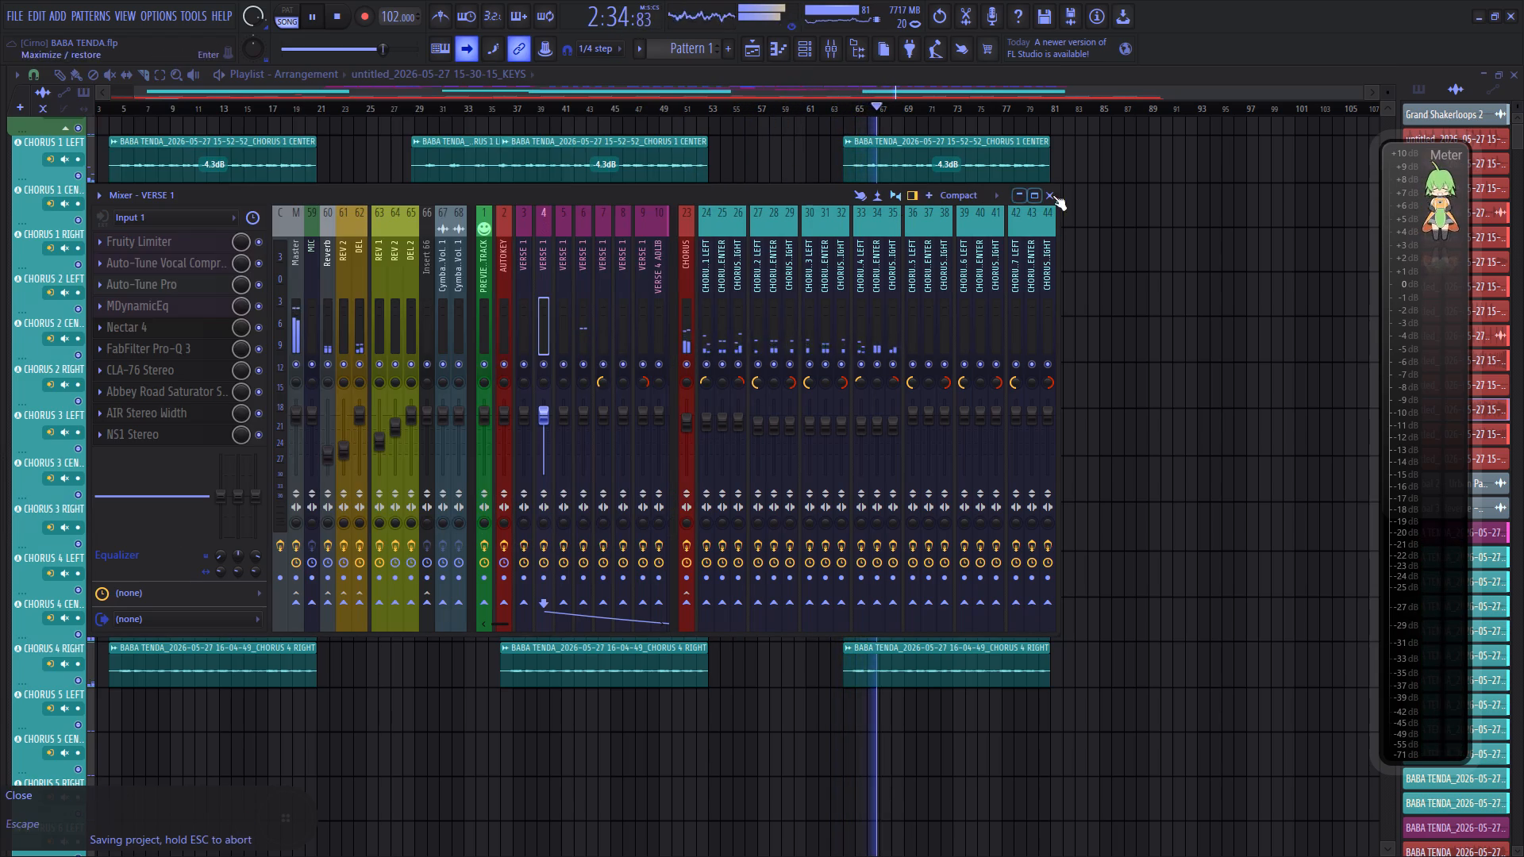
Close the mixer and examine the chorus and instrument clips in the playlist, through the end section around bars 70 to 86.
{"action": "left_click", "coordinate": [1053, 194]}
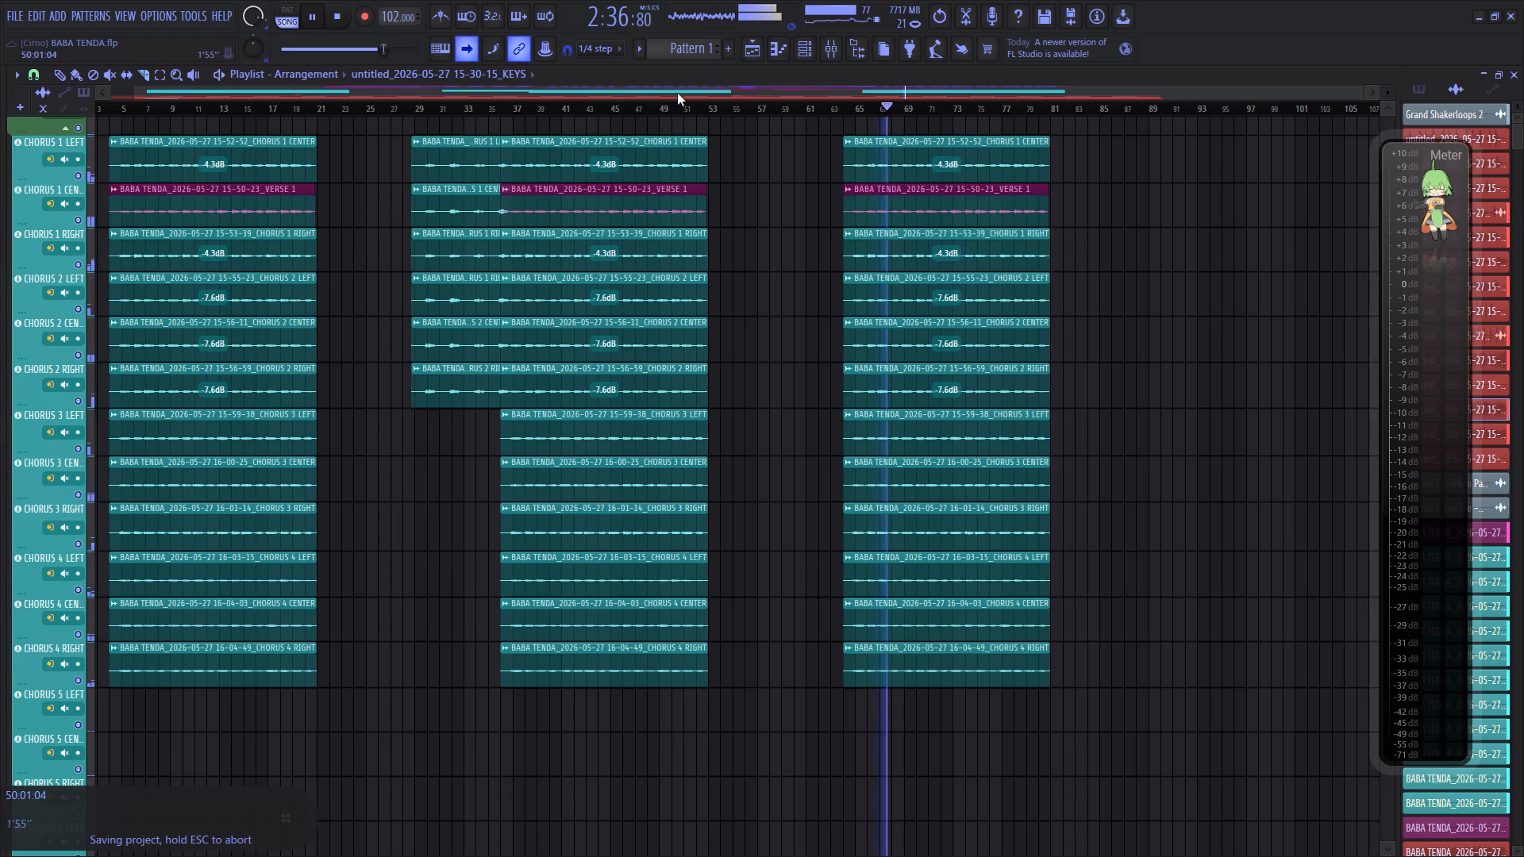
{"action": "left_click_drag", "start_coordinate": [677, 92], "coordinate": [867, 86]}
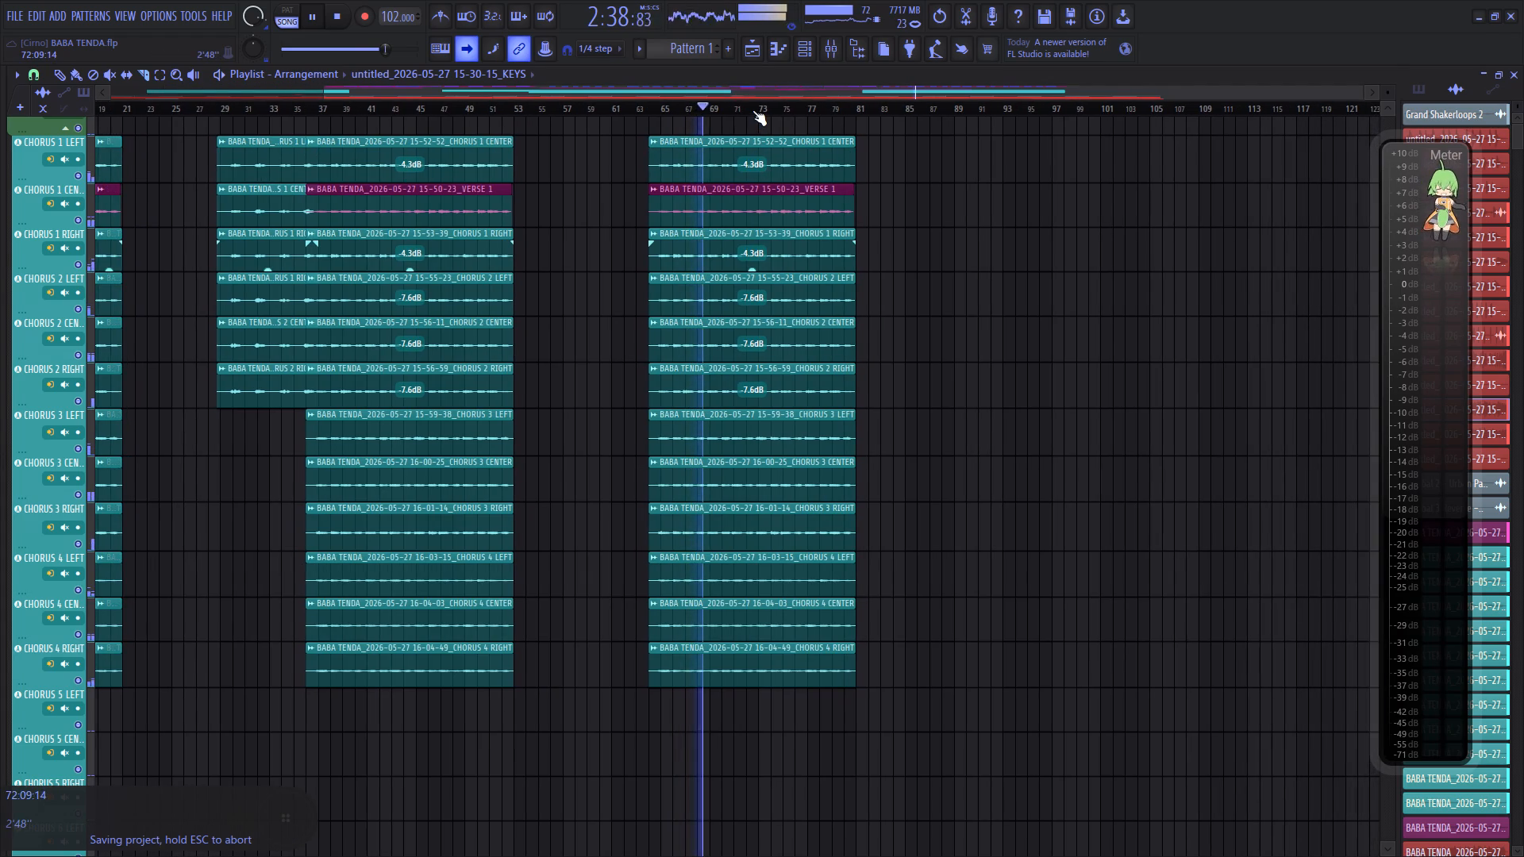
{"action": "scroll", "coordinate": [753, 110], "scroll_direction": "up", "scroll_amount": 5}
{"action": "scroll", "coordinate": [753, 110], "scroll_direction": "down", "scroll_amount": 6}
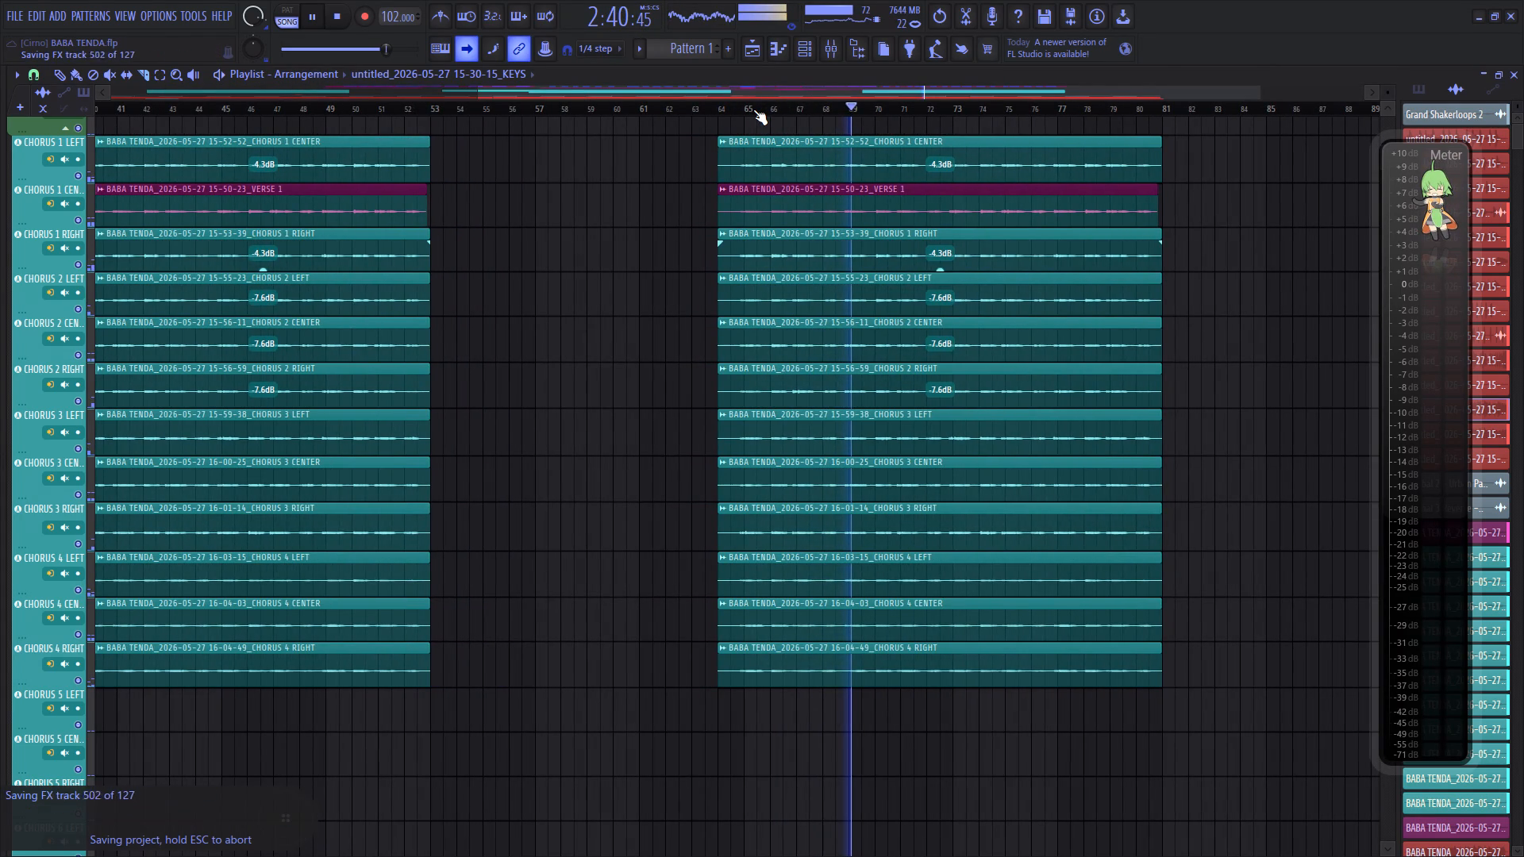
{"action": "scroll", "coordinate": [753, 110], "scroll_direction": "down", "scroll_amount": 2}
{"action": "left_click_drag", "start_coordinate": [814, 94], "coordinate": [822, 95]}
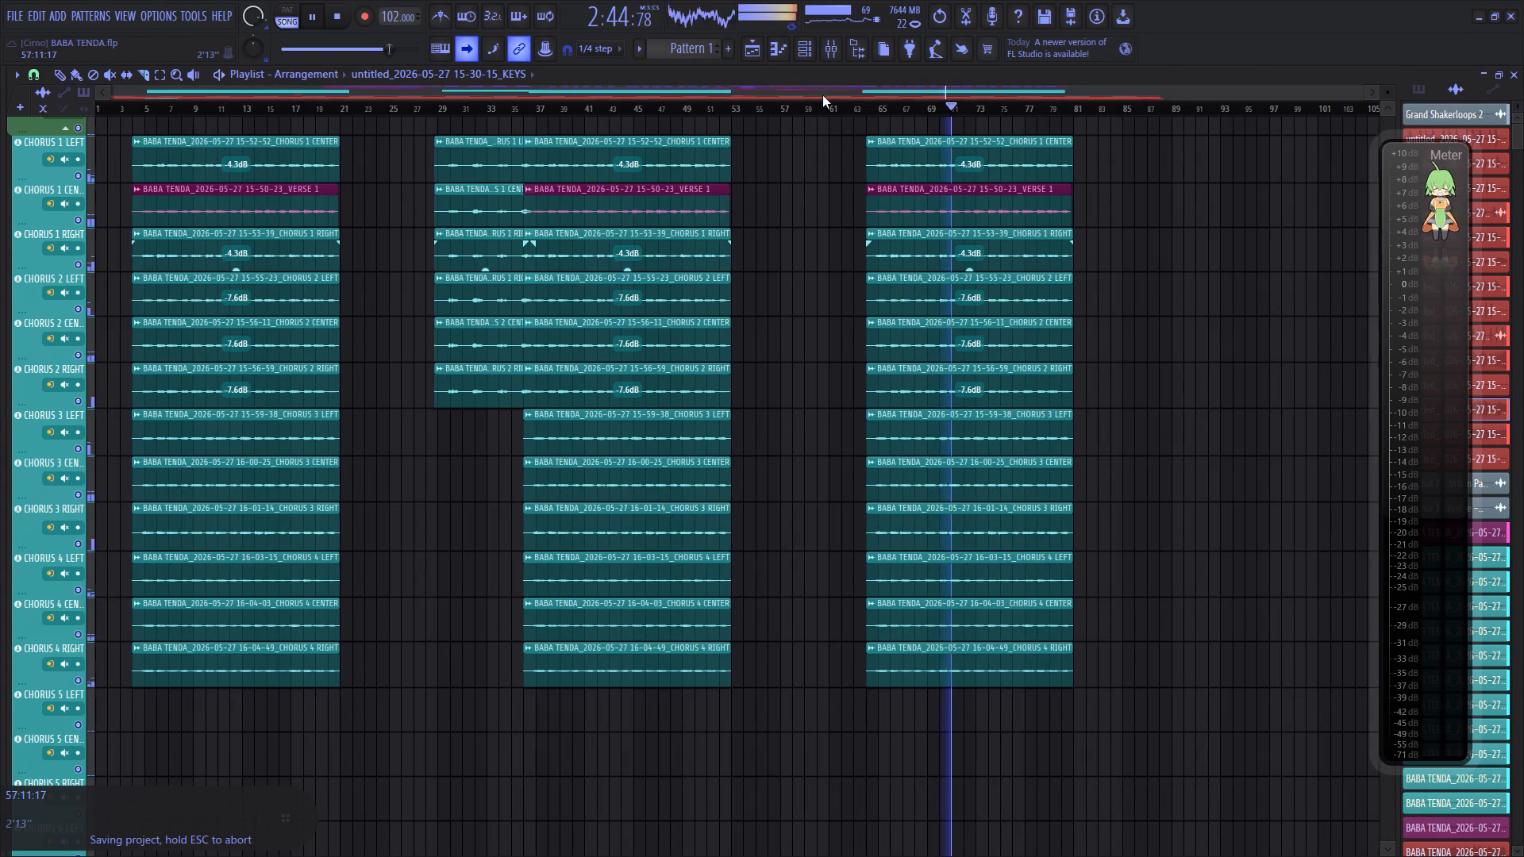
{"action": "left_click_drag", "start_coordinate": [822, 95], "coordinate": [995, 89]}
{"action": "scroll", "coordinate": [822, 328], "scroll_direction": "down", "scroll_amount": 16}
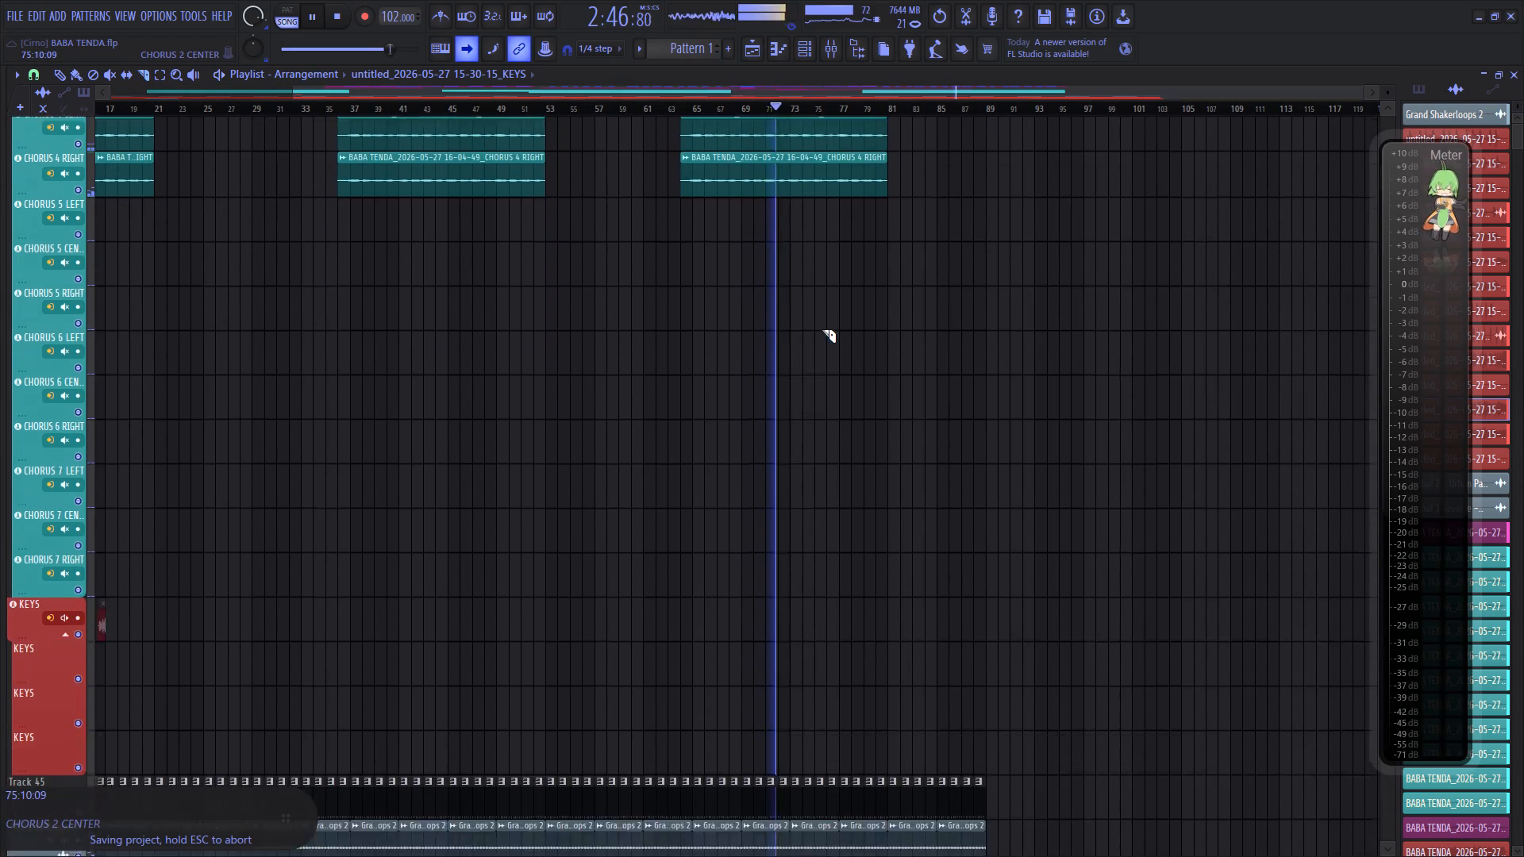
{"action": "scroll", "coordinate": [822, 329], "scroll_direction": "down", "scroll_amount": 5}
{"action": "left_click", "coordinate": [80, 74]}
{"action": "scroll", "coordinate": [733, 309], "scroll_direction": "down", "scroll_amount": 5}
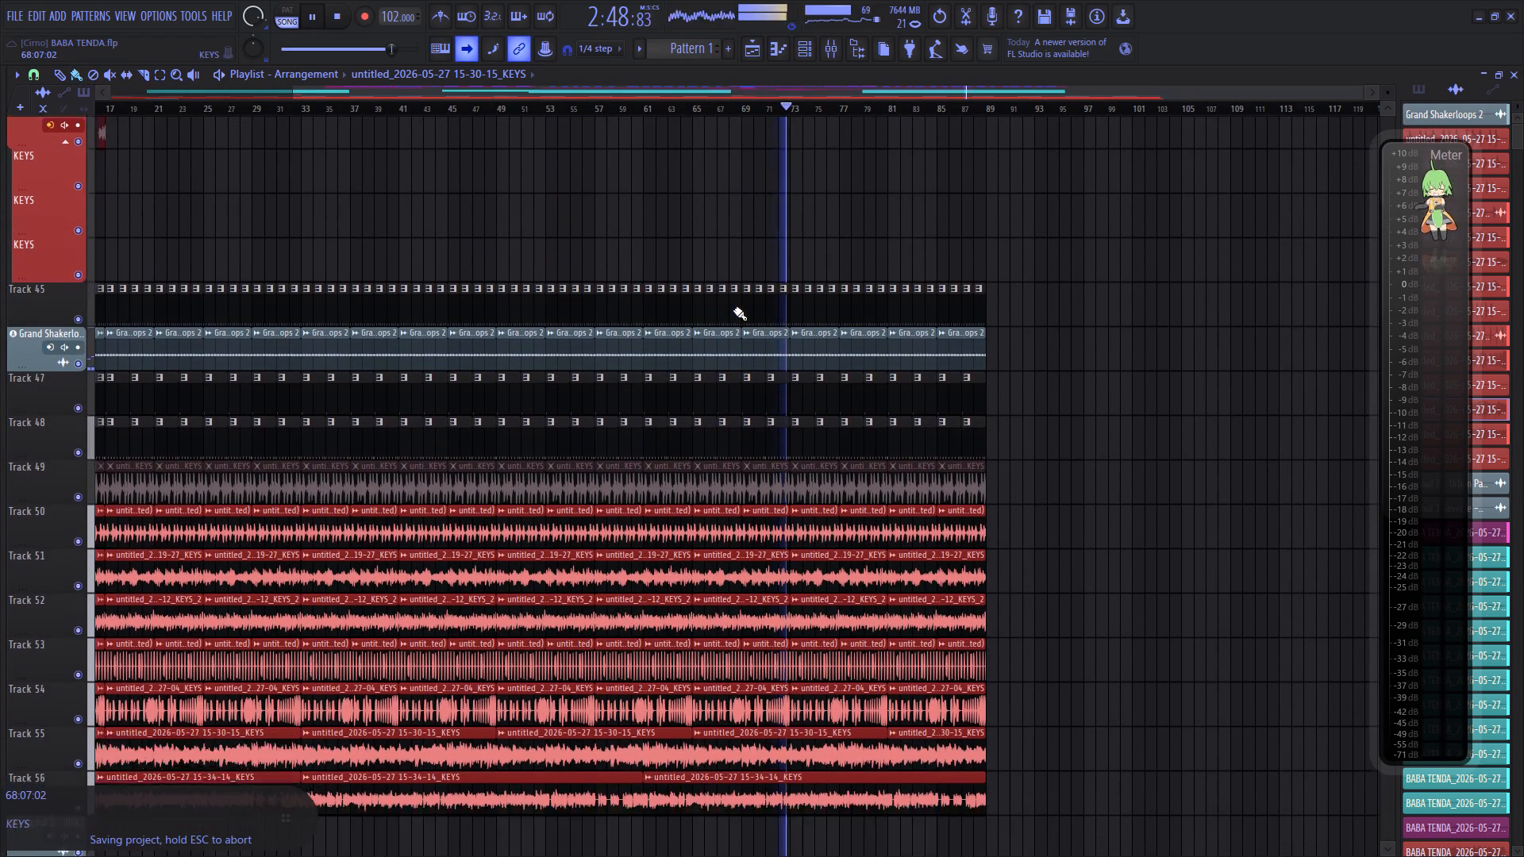
{"action": "scroll", "coordinate": [814, 107], "scroll_direction": "up", "scroll_amount": 6}
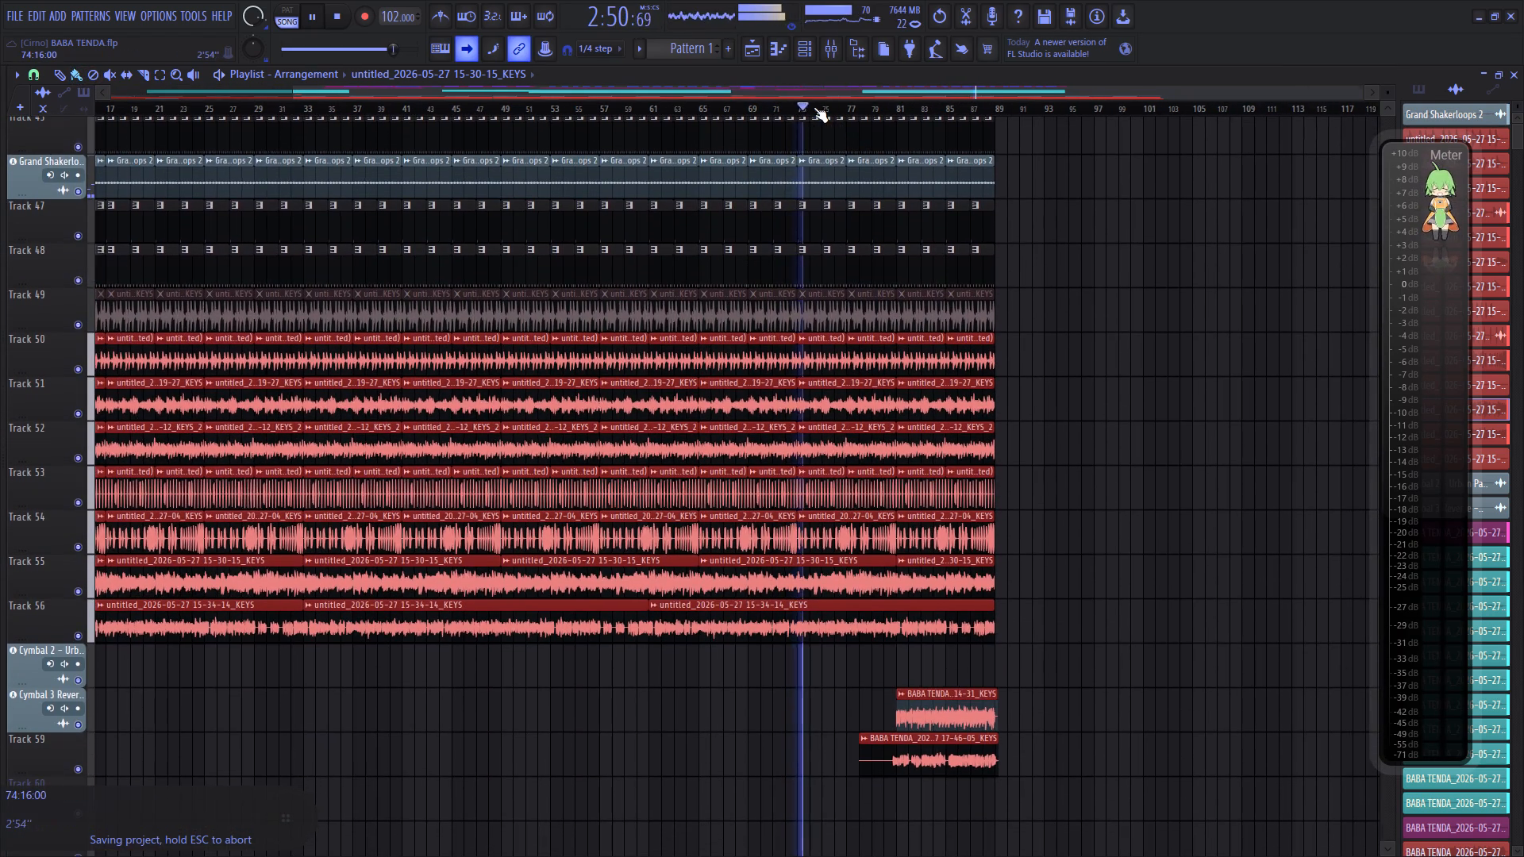
{"action": "scroll", "coordinate": [814, 107], "scroll_direction": "up", "scroll_amount": 6}
{"action": "left_click_drag", "start_coordinate": [869, 90], "coordinate": [906, 90]}
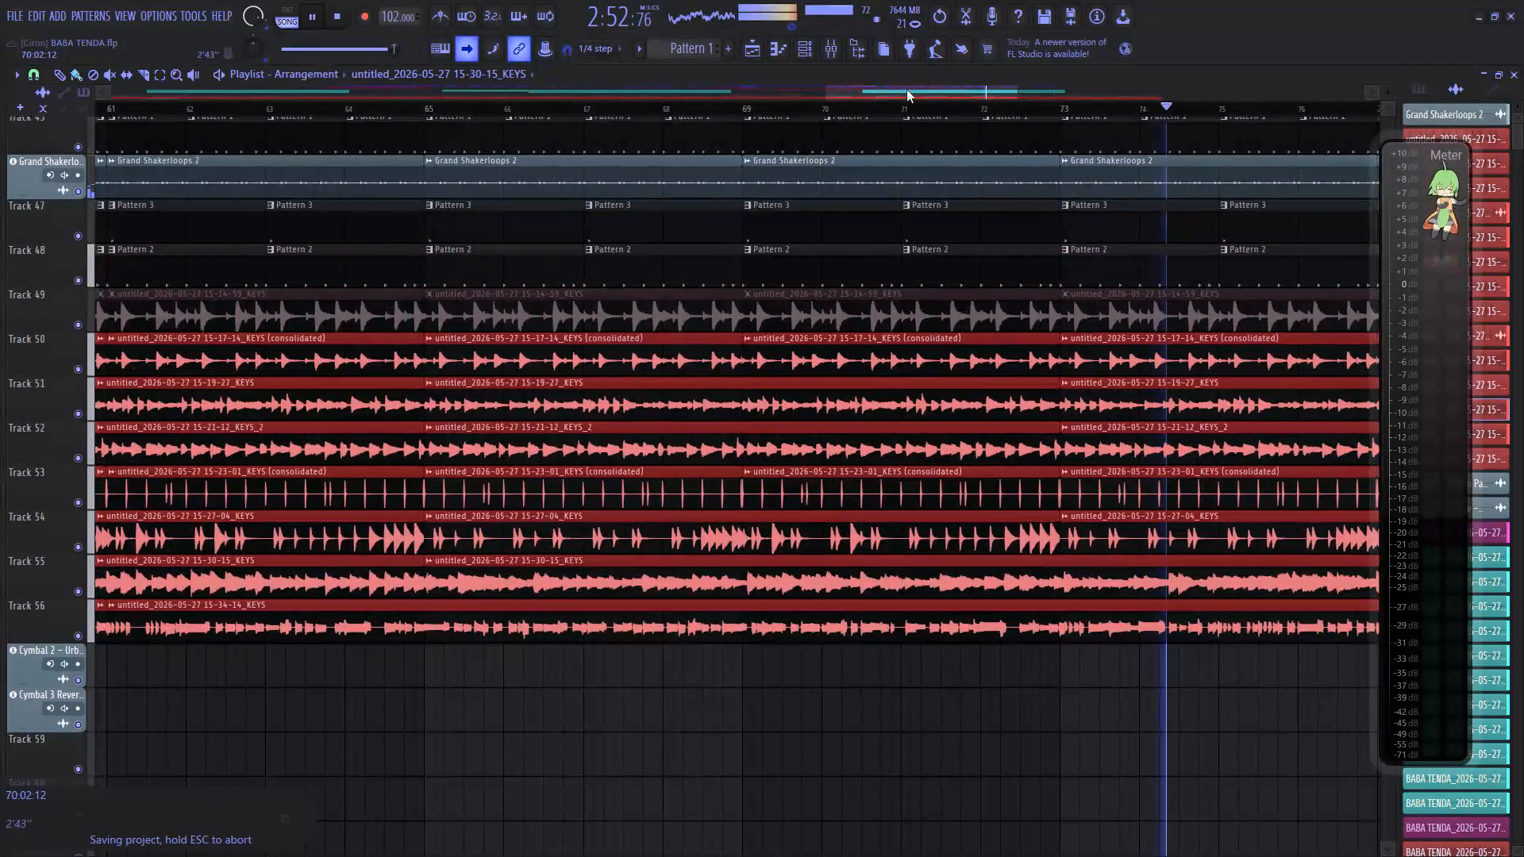
{"action": "left_click_drag", "start_coordinate": [906, 90], "coordinate": [911, 87]}
{"action": "left_click_drag", "start_coordinate": [919, 87], "coordinate": [983, 90]}
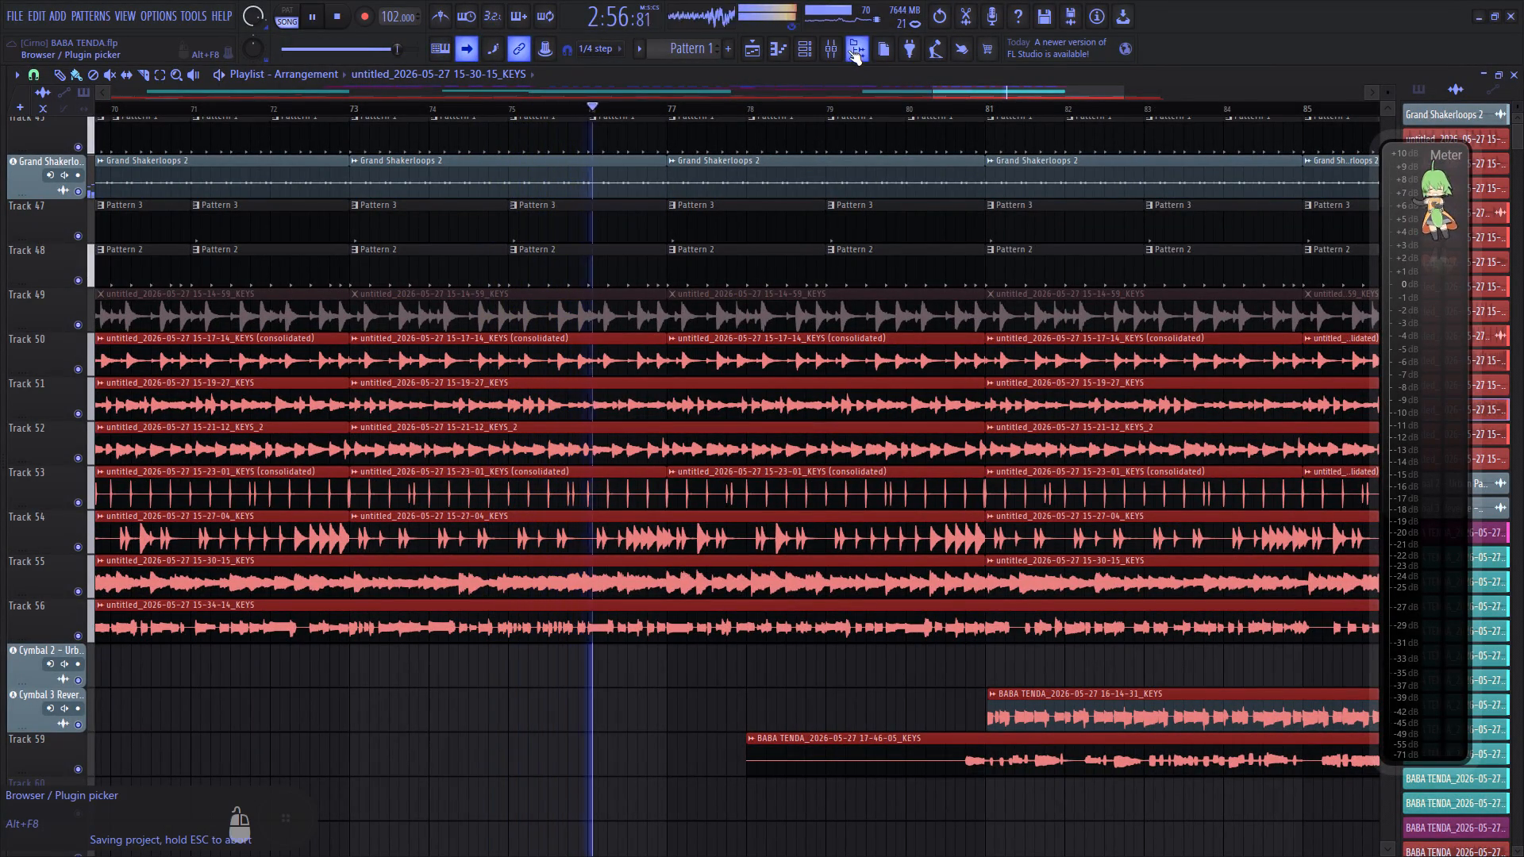
Add AIR Stereo Width to the first effect slot of the tap mixer track, increase its Width and Delay, and close the plugin.
{"action": "left_click", "coordinate": [834, 52]}
{"action": "left_click", "coordinate": [677, 333]}
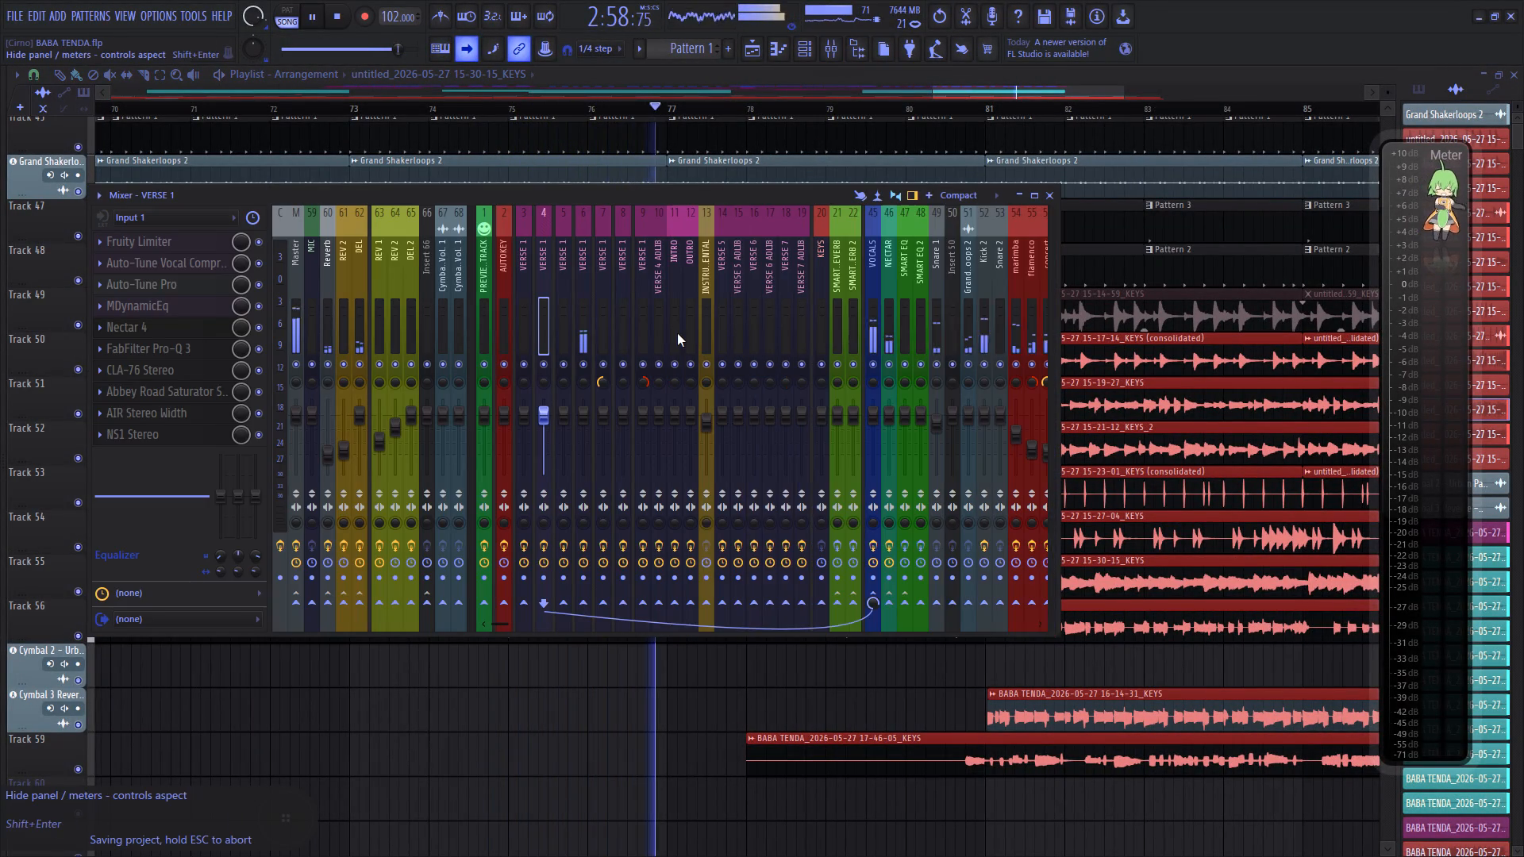
{"action": "scroll", "coordinate": [678, 333], "scroll_direction": "down", "scroll_amount": 6}
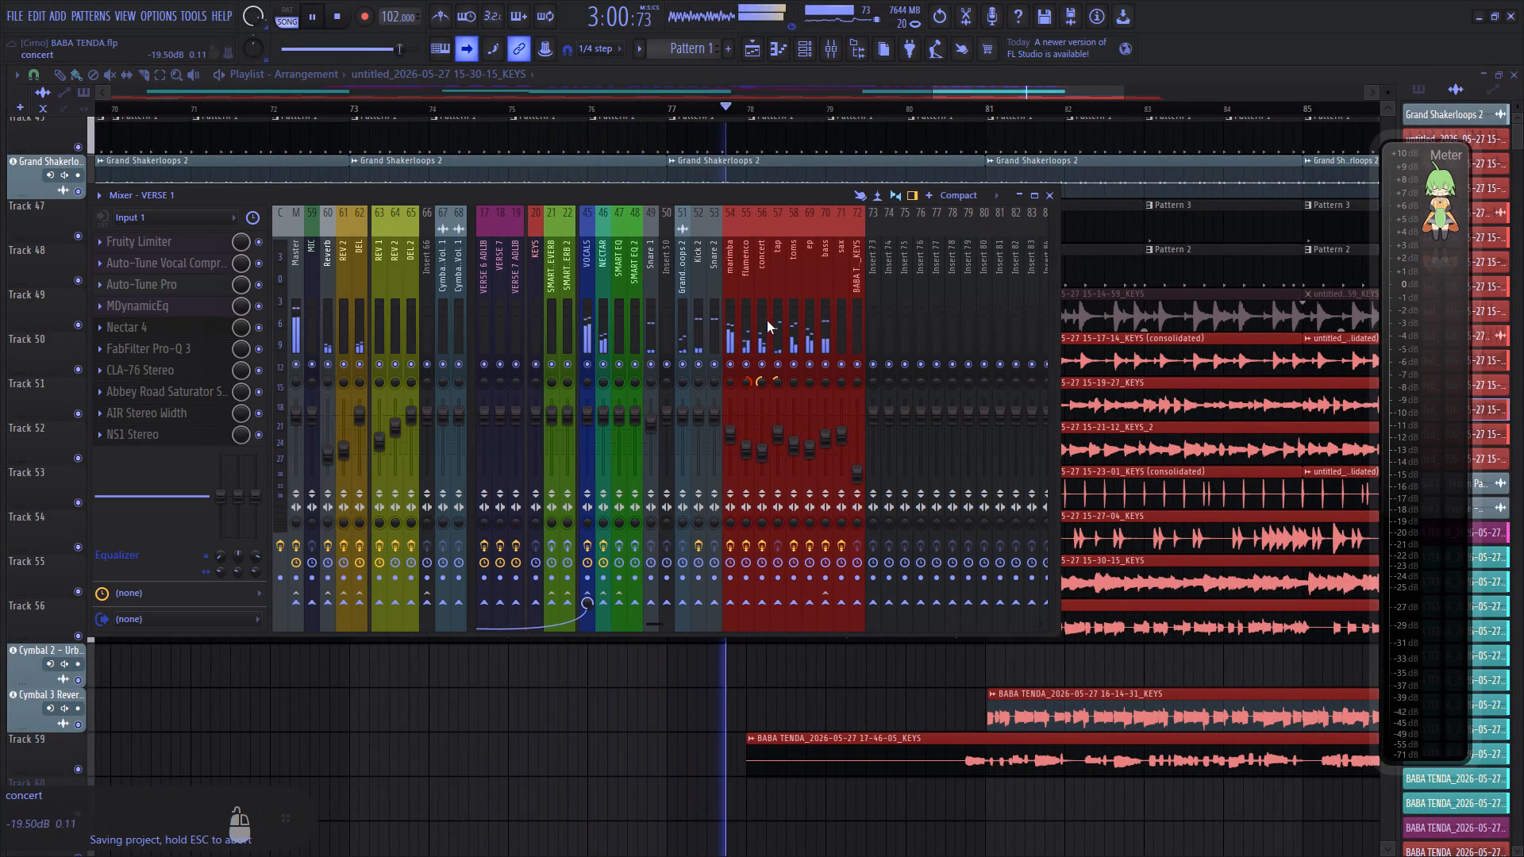
{"action": "left_click", "coordinate": [776, 312]}
{"action": "left_click", "coordinate": [173, 245]}
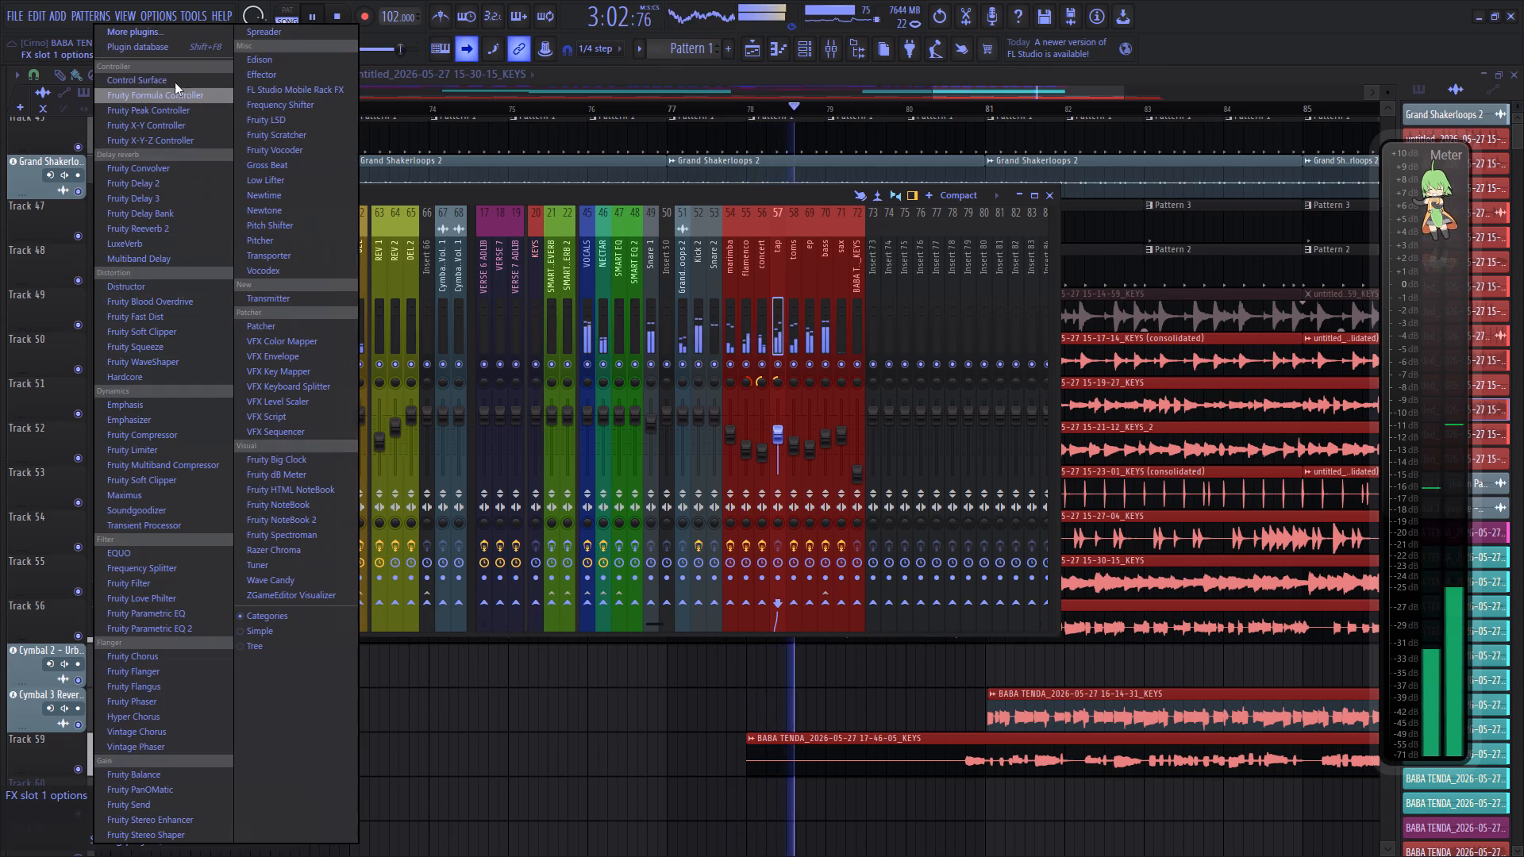
{"action": "left_click", "coordinate": [156, 31]}
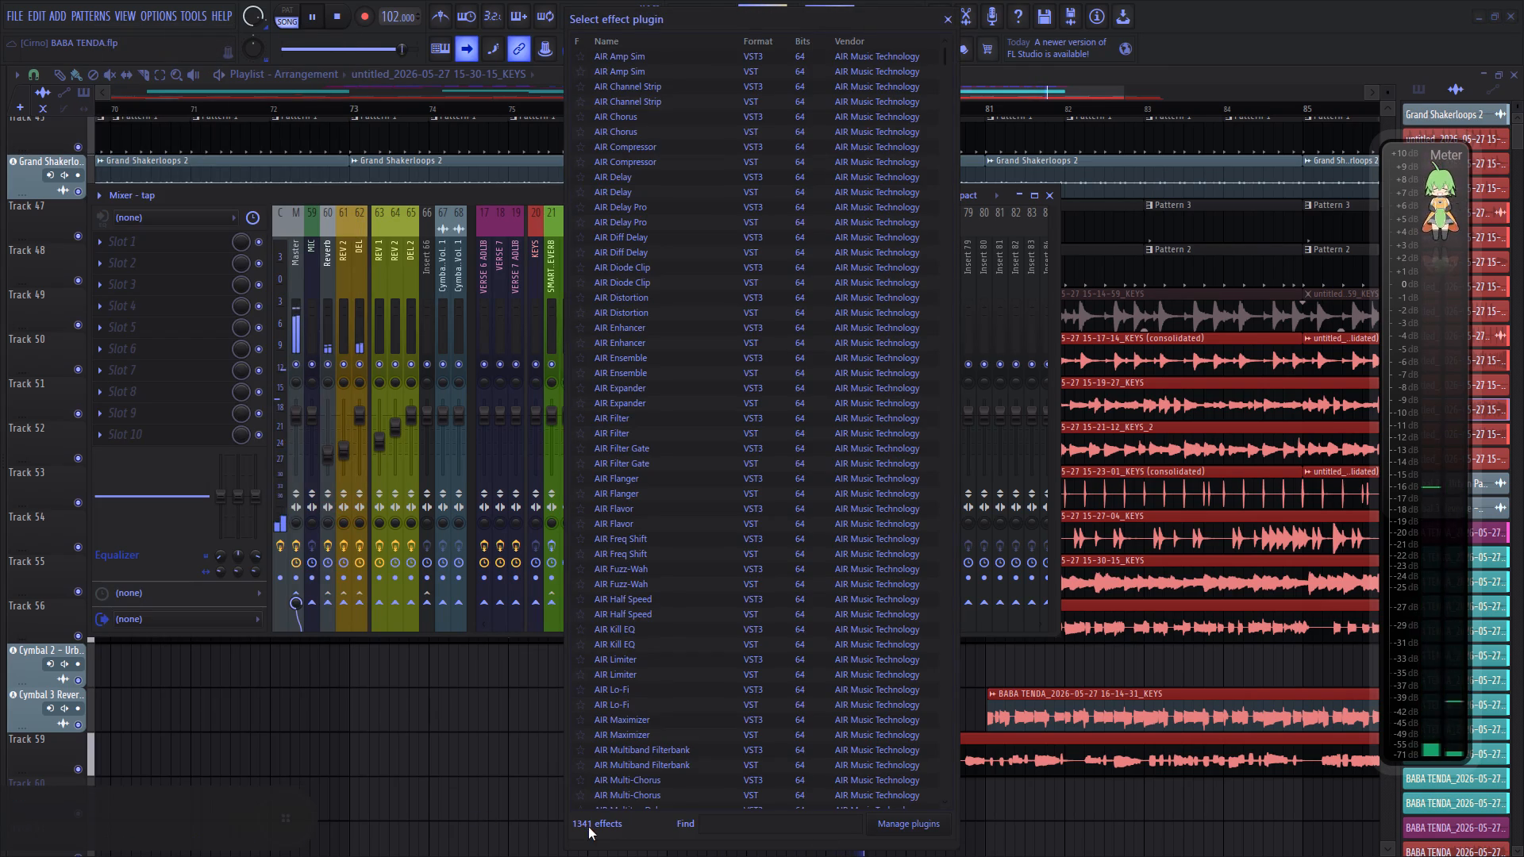
{"action": "left_click", "coordinate": [714, 821]}
{"action": "type", "text": "stereo"}
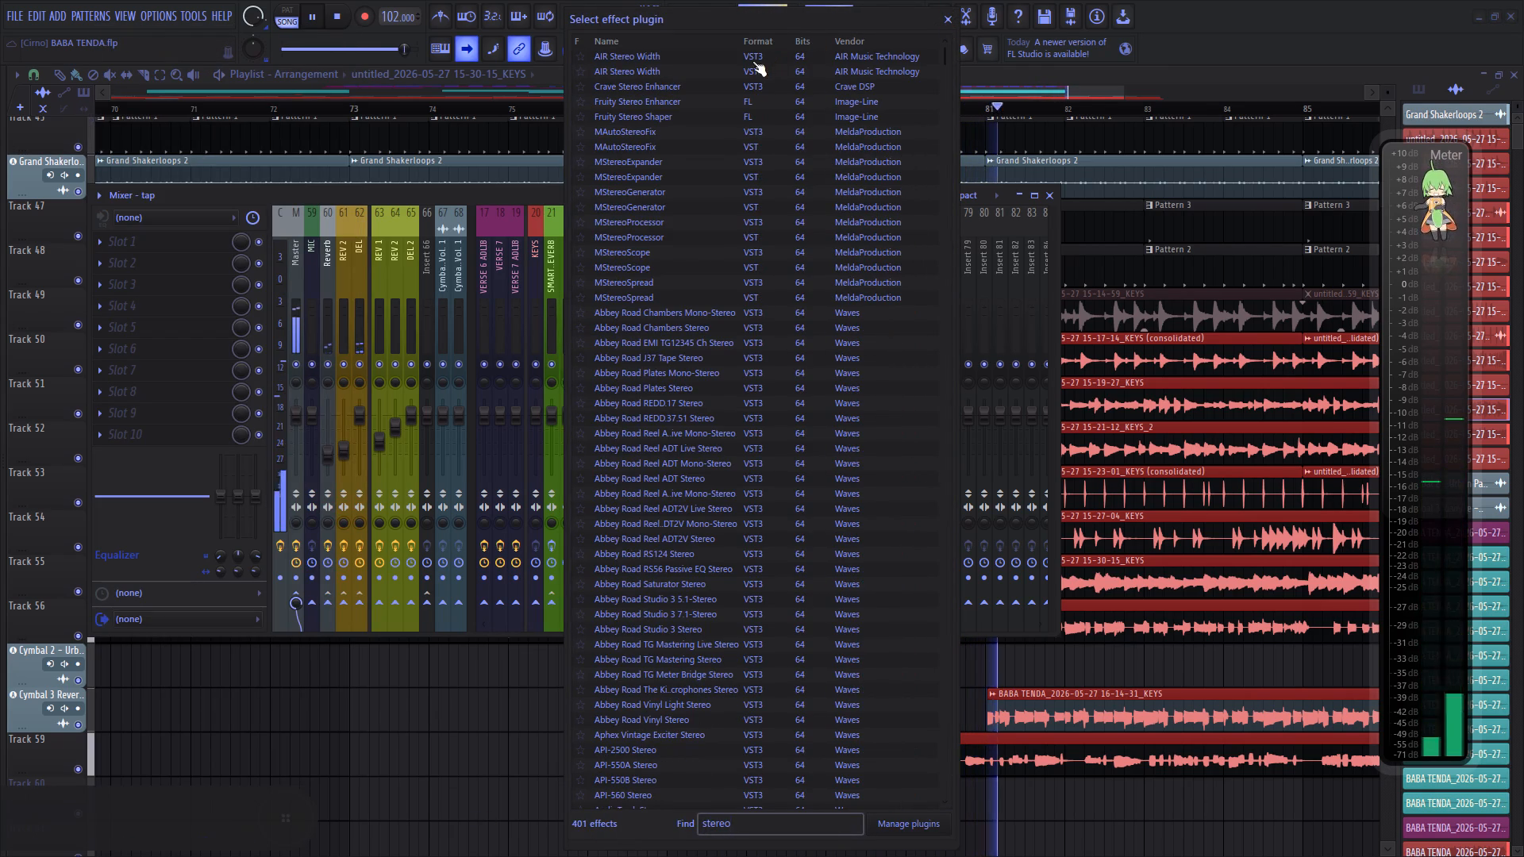
{"action": "double_click", "coordinate": [736, 75]}
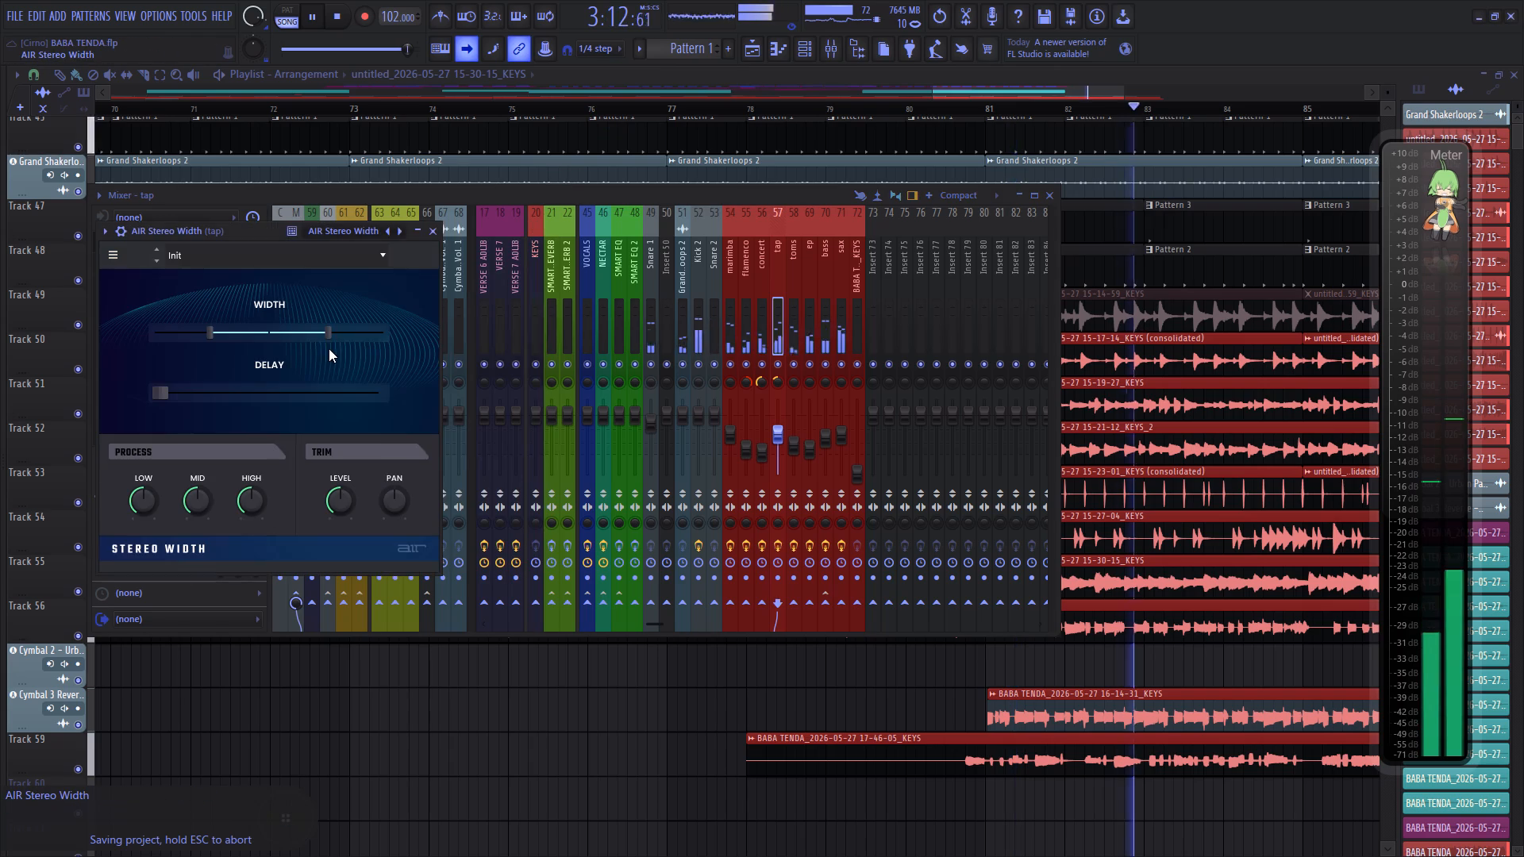
{"action": "left_click_drag", "start_coordinate": [329, 338], "coordinate": [469, 317]}
{"action": "left_click_drag", "start_coordinate": [304, 392], "coordinate": [529, 387]}
{"action": "left_click", "coordinate": [429, 233]}
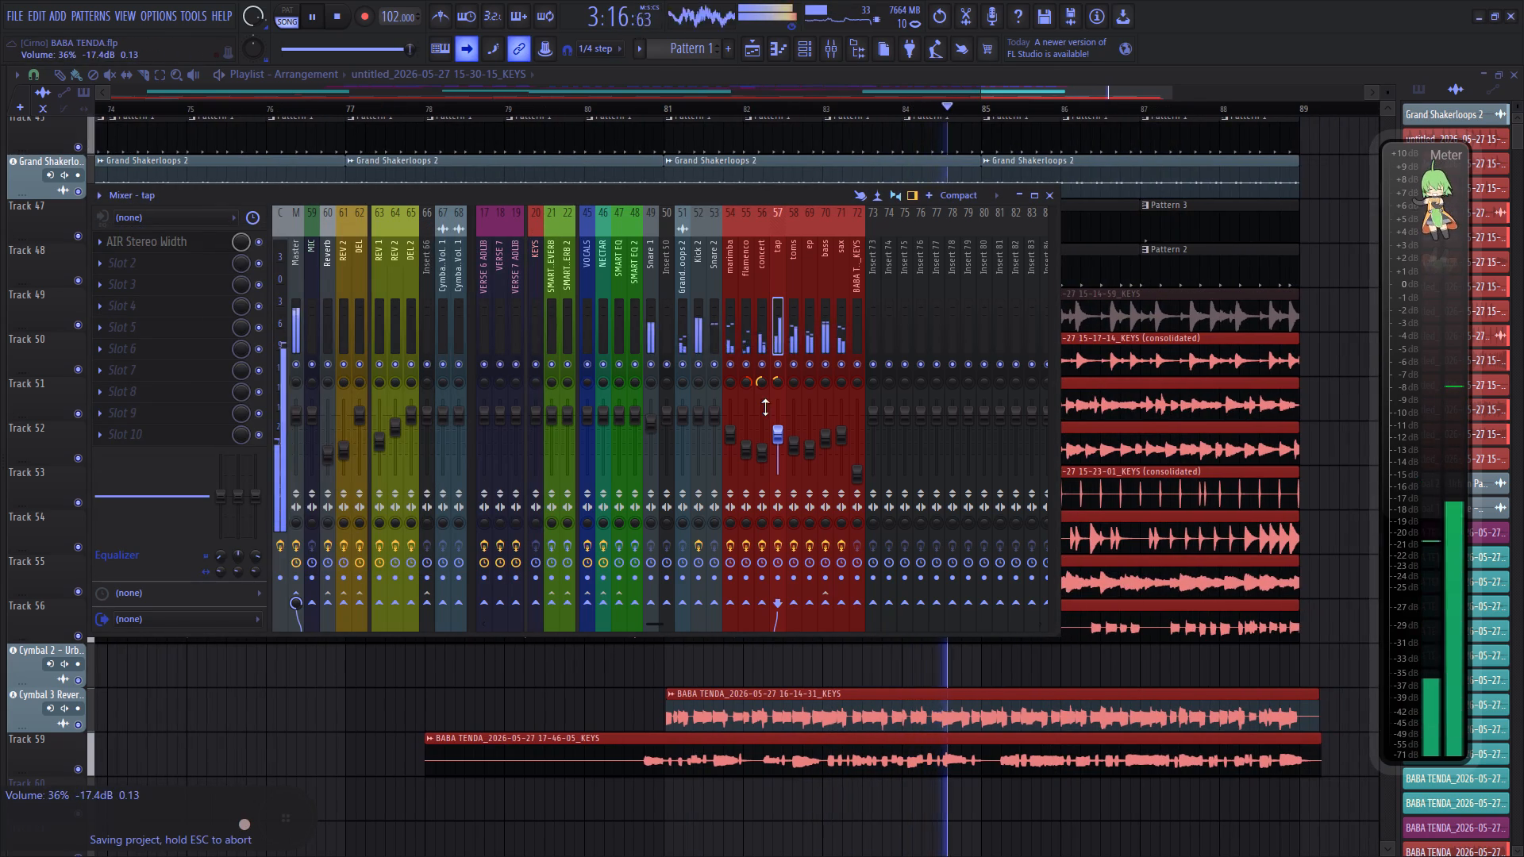
Lower the tap mixer track's volume slightly and close the mixer.
{"action": "scroll", "coordinate": [776, 436], "scroll_direction": "down", "scroll_amount": 3}
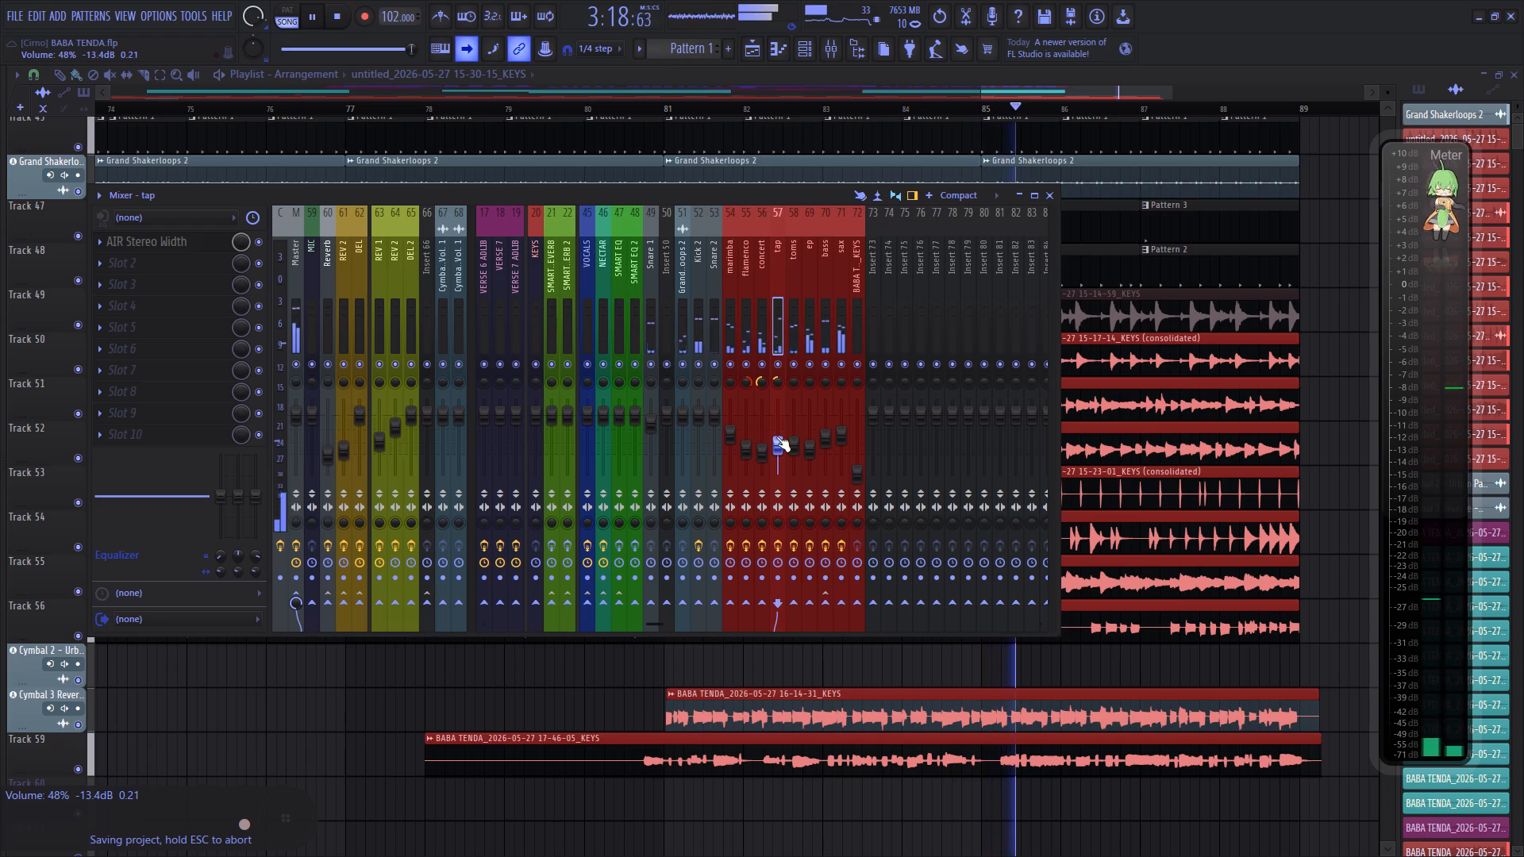
{"action": "left_click", "coordinate": [1049, 192]}
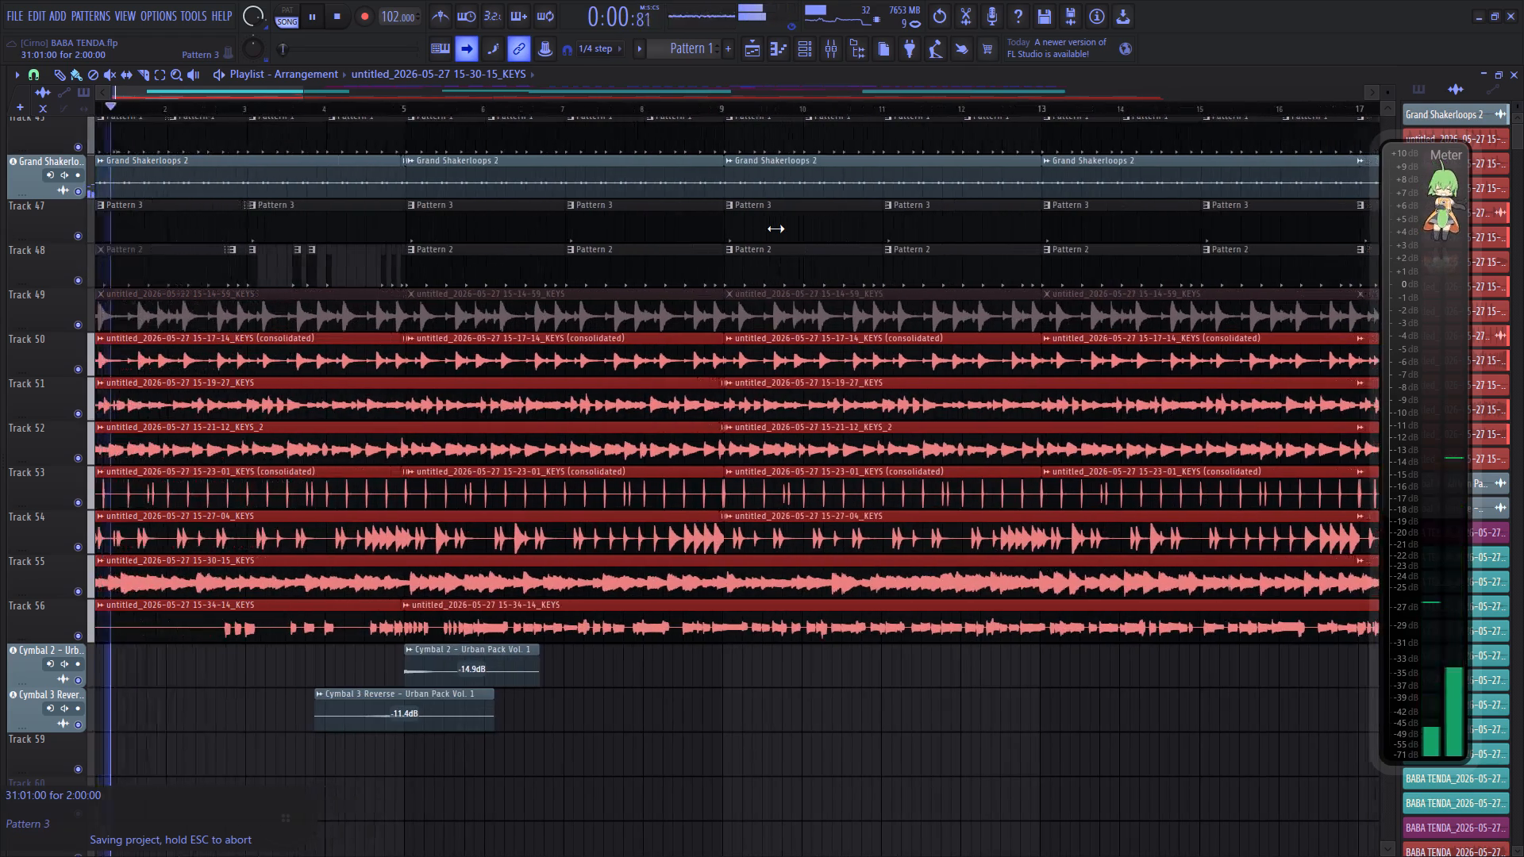
Solo playlist Track 50 to identify its mixer channel and assign it as an audio track to mixer track 54, marimba.
{"action": "key", "text": "space"}
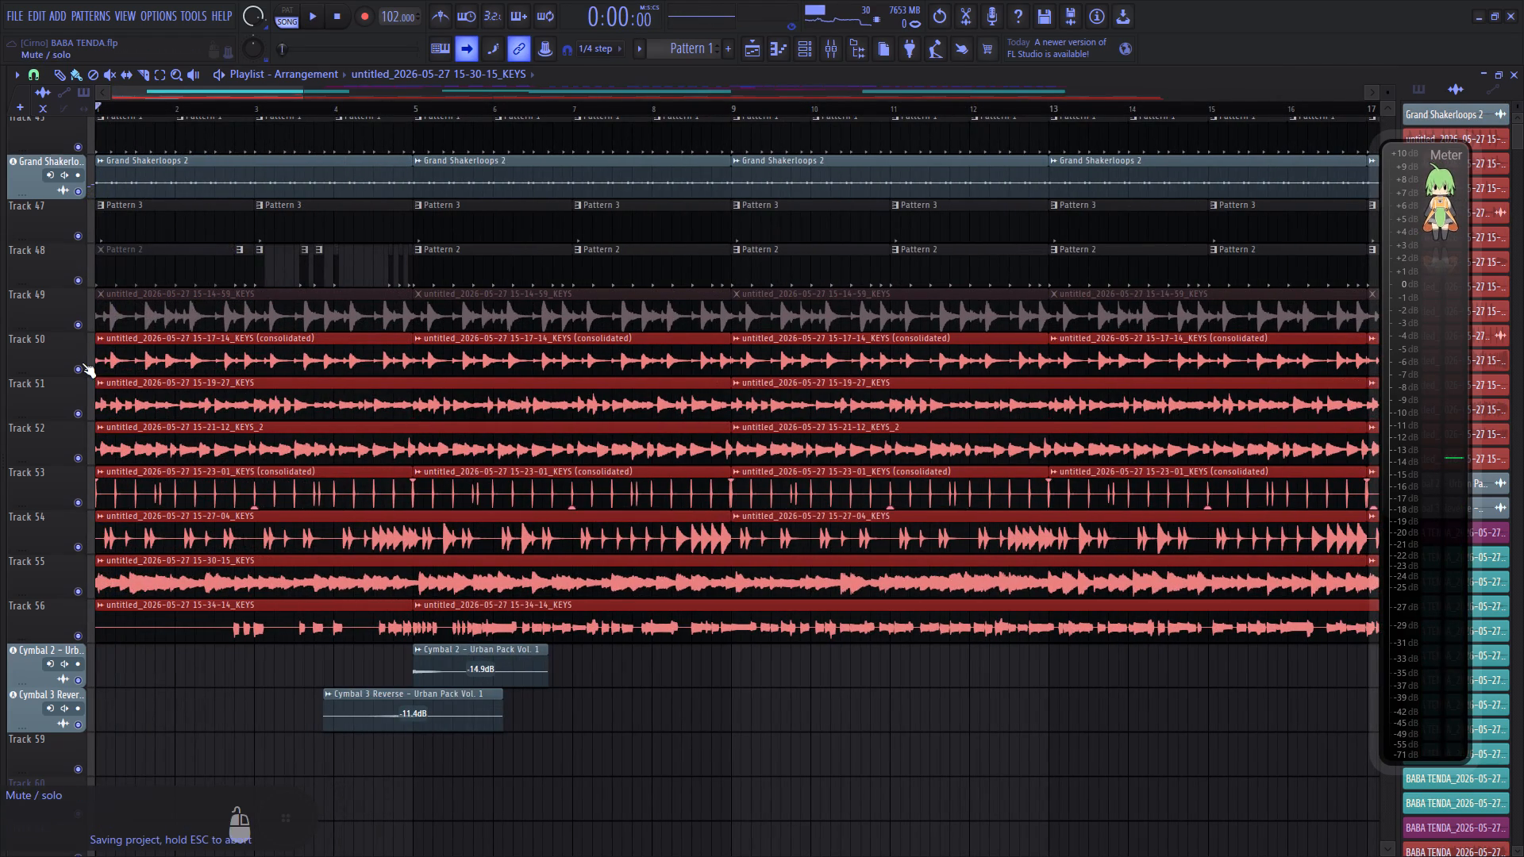
{"action": "right_click", "coordinate": [82, 363]}
{"action": "key", "text": "space"}
{"action": "left_click", "coordinate": [830, 57]}
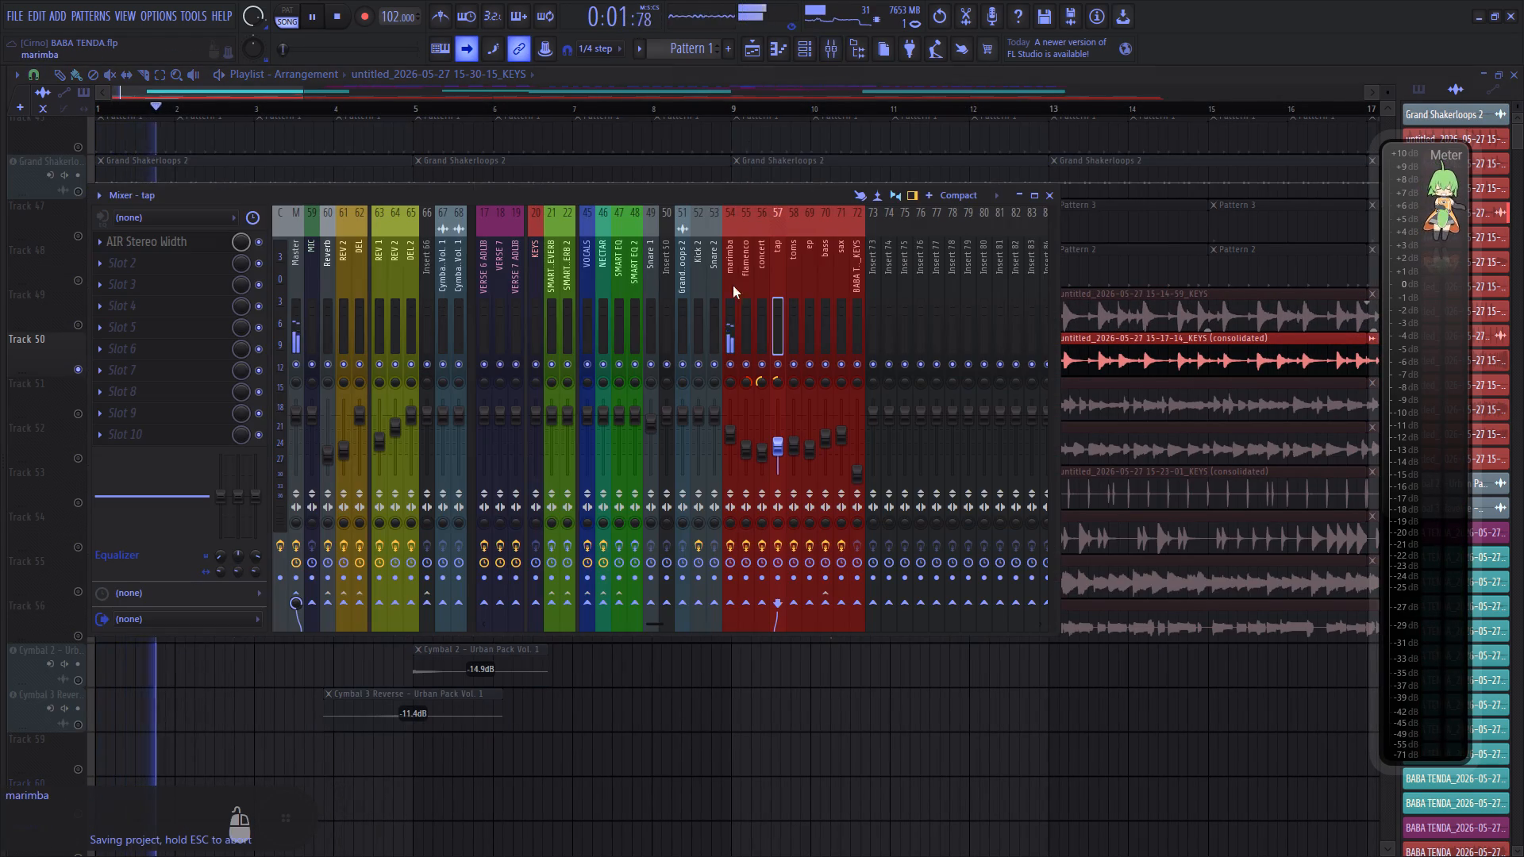
{"action": "key", "text": "space"}
{"action": "left_click", "coordinate": [729, 309]}
{"action": "left_click", "coordinate": [739, 88]}
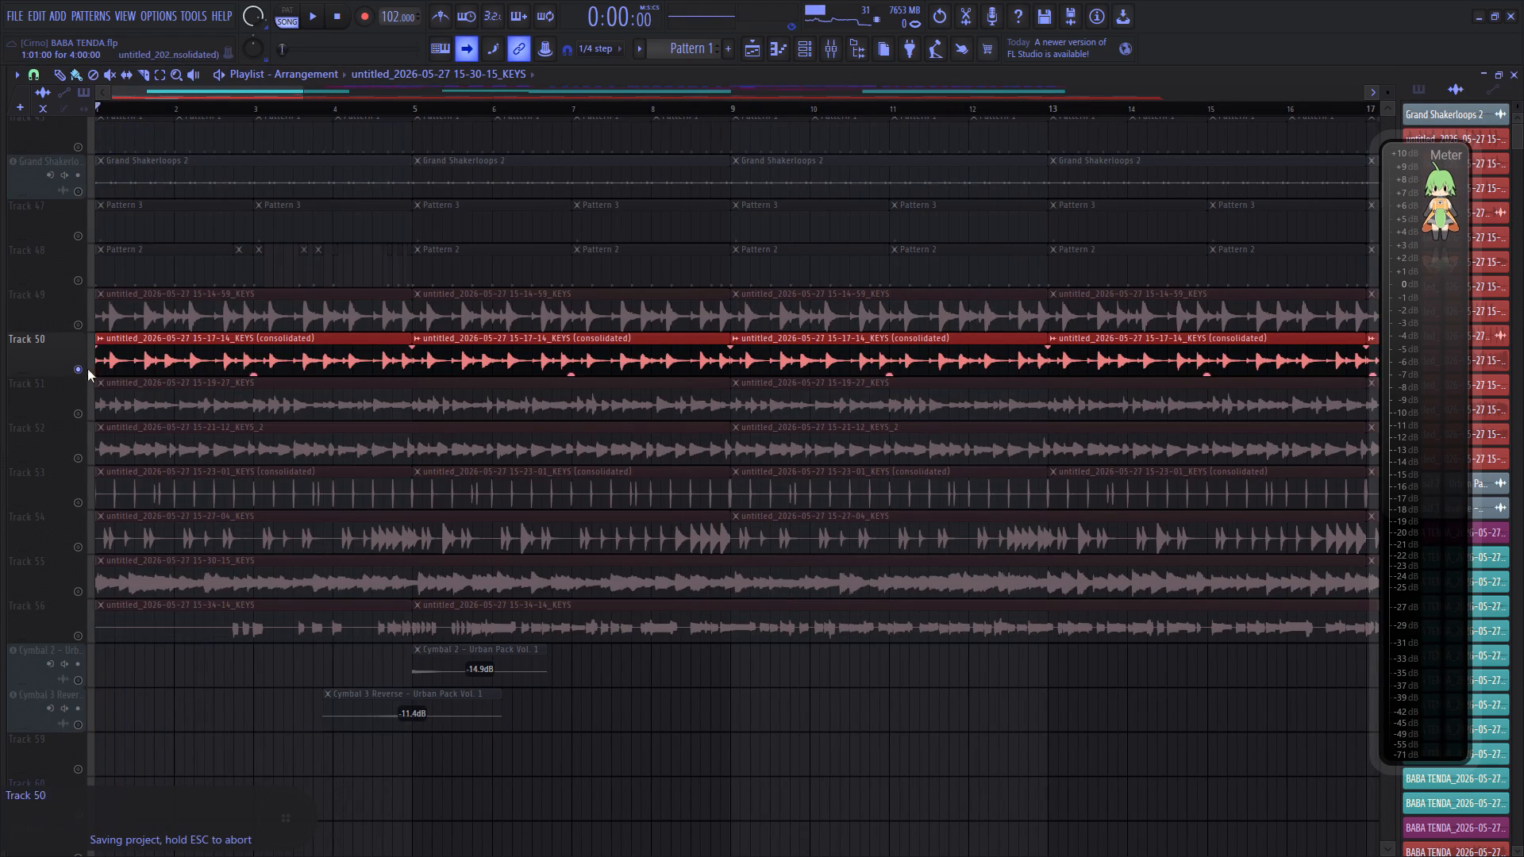
{"action": "right_click", "coordinate": [59, 355]}
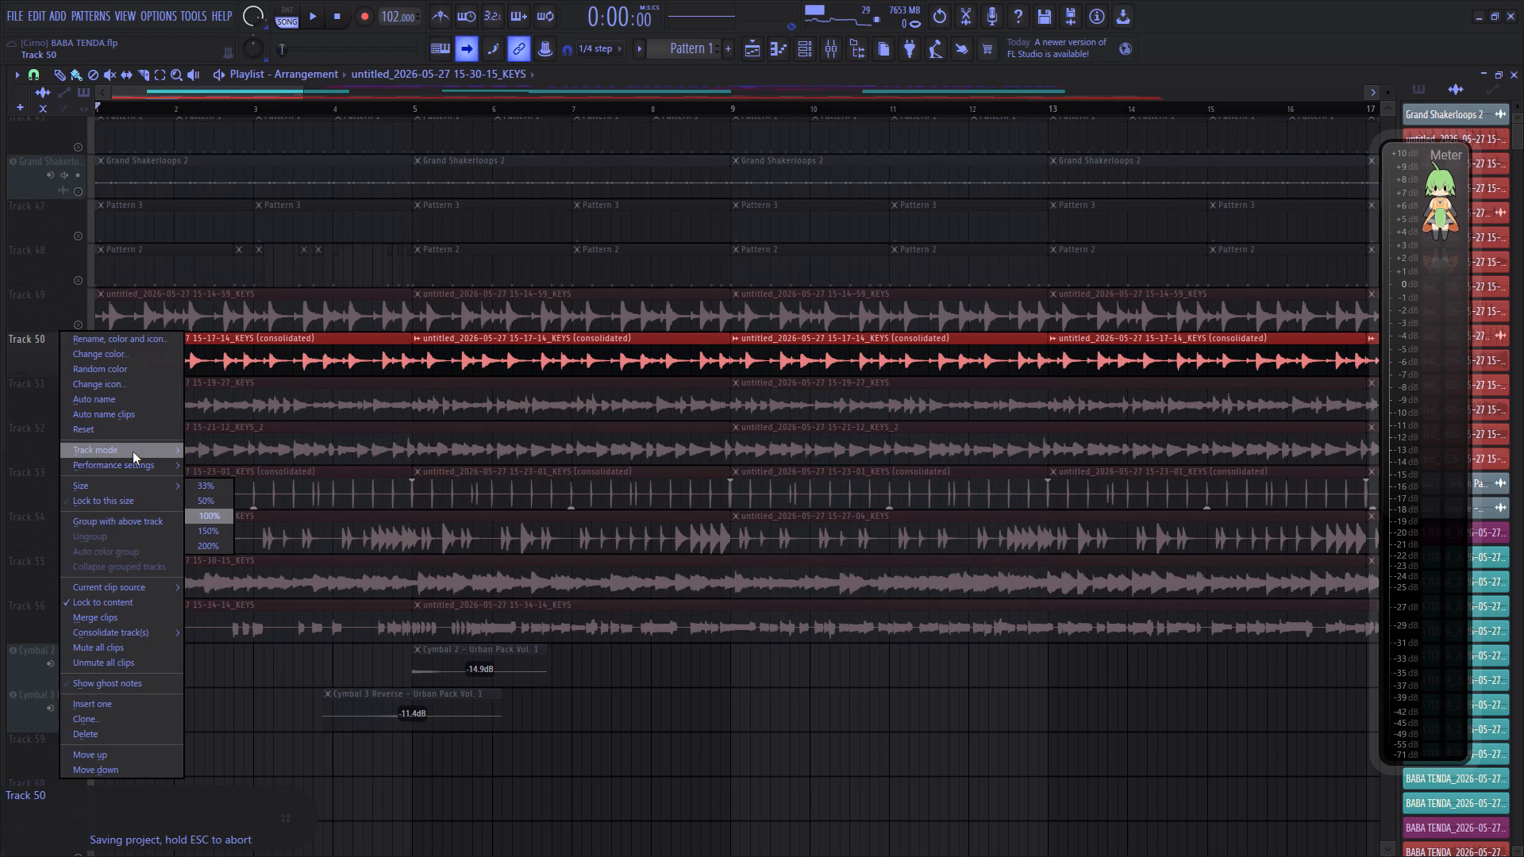
{"action": "left_click", "coordinate": [133, 452]}
{"action": "left_click", "coordinate": [232, 462]}
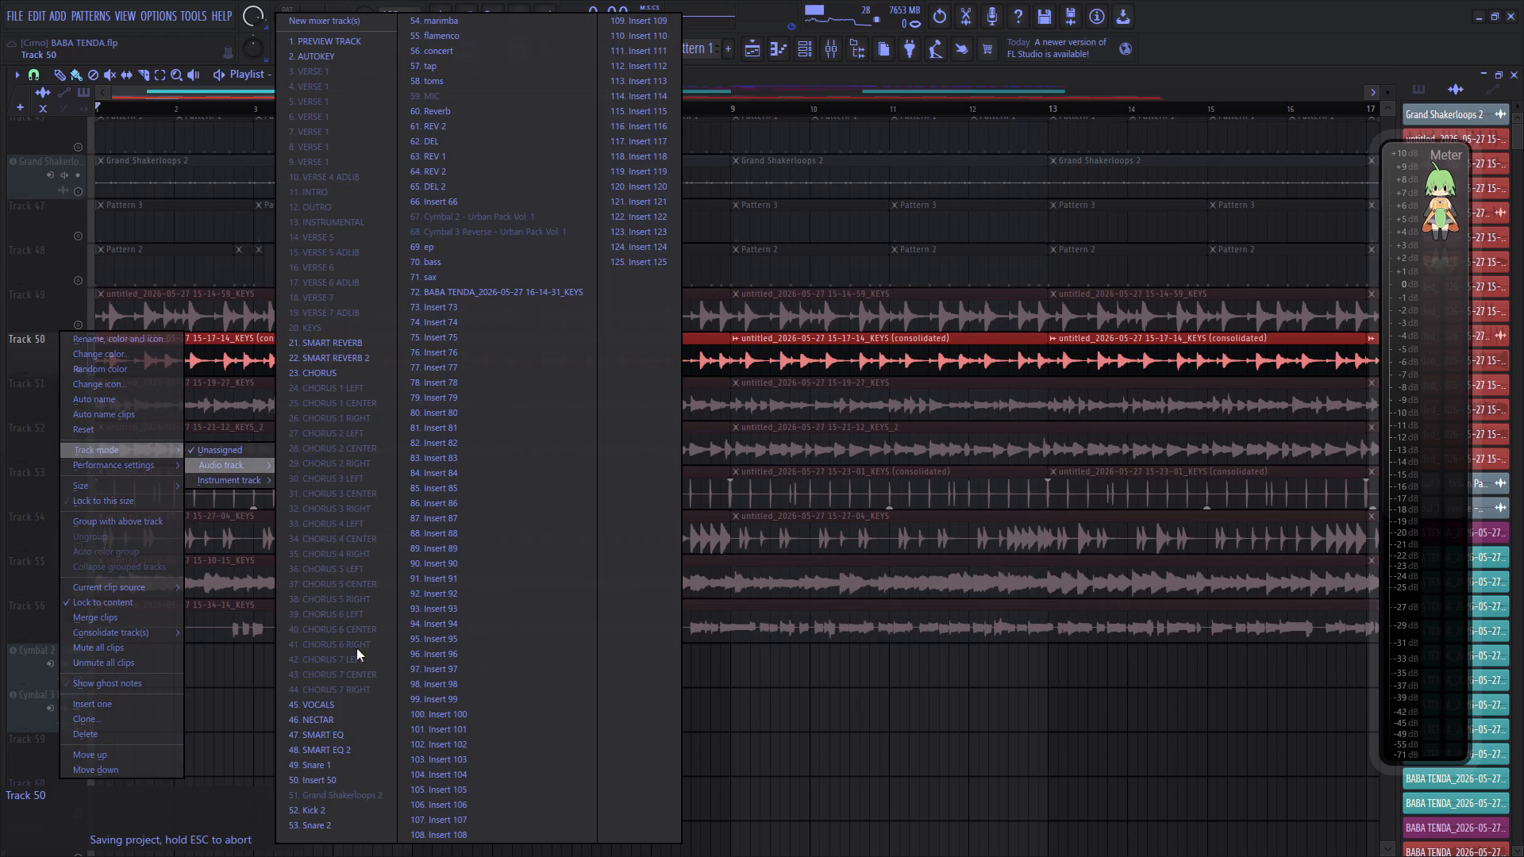
{"action": "left_click", "coordinate": [472, 24]}
Solo playlist Track 51 to identify its mixer channel and assign it as an audio track to mixer track 55, flamenco.
{"action": "scroll", "coordinate": [464, 33], "scroll_direction": "down", "scroll_amount": 1}
{"action": "right_click", "coordinate": [75, 409]}
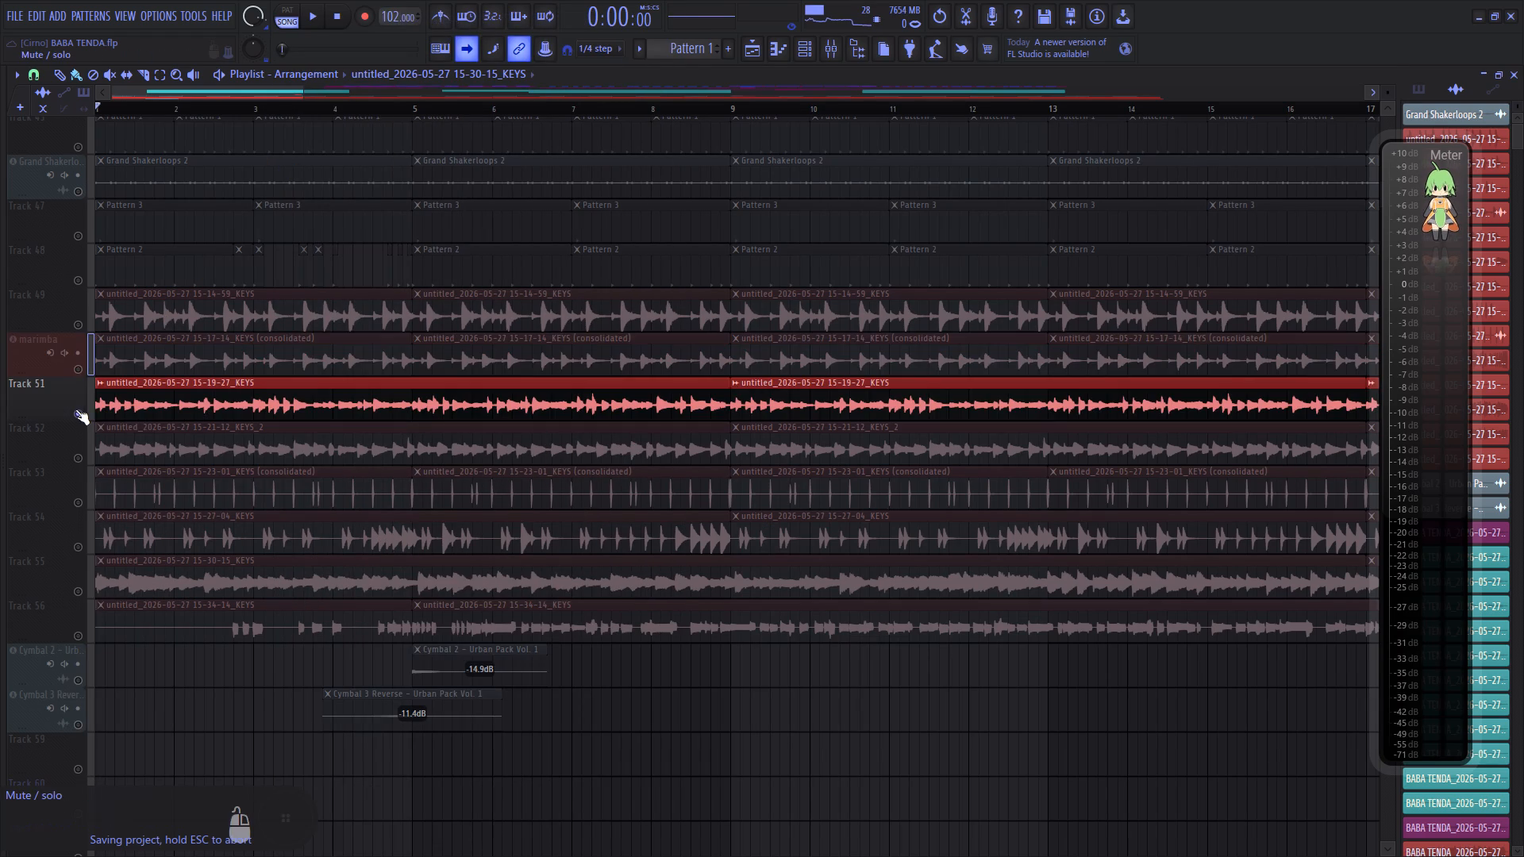
{"action": "key", "text": "space"}
{"action": "left_click", "coordinate": [837, 55]}
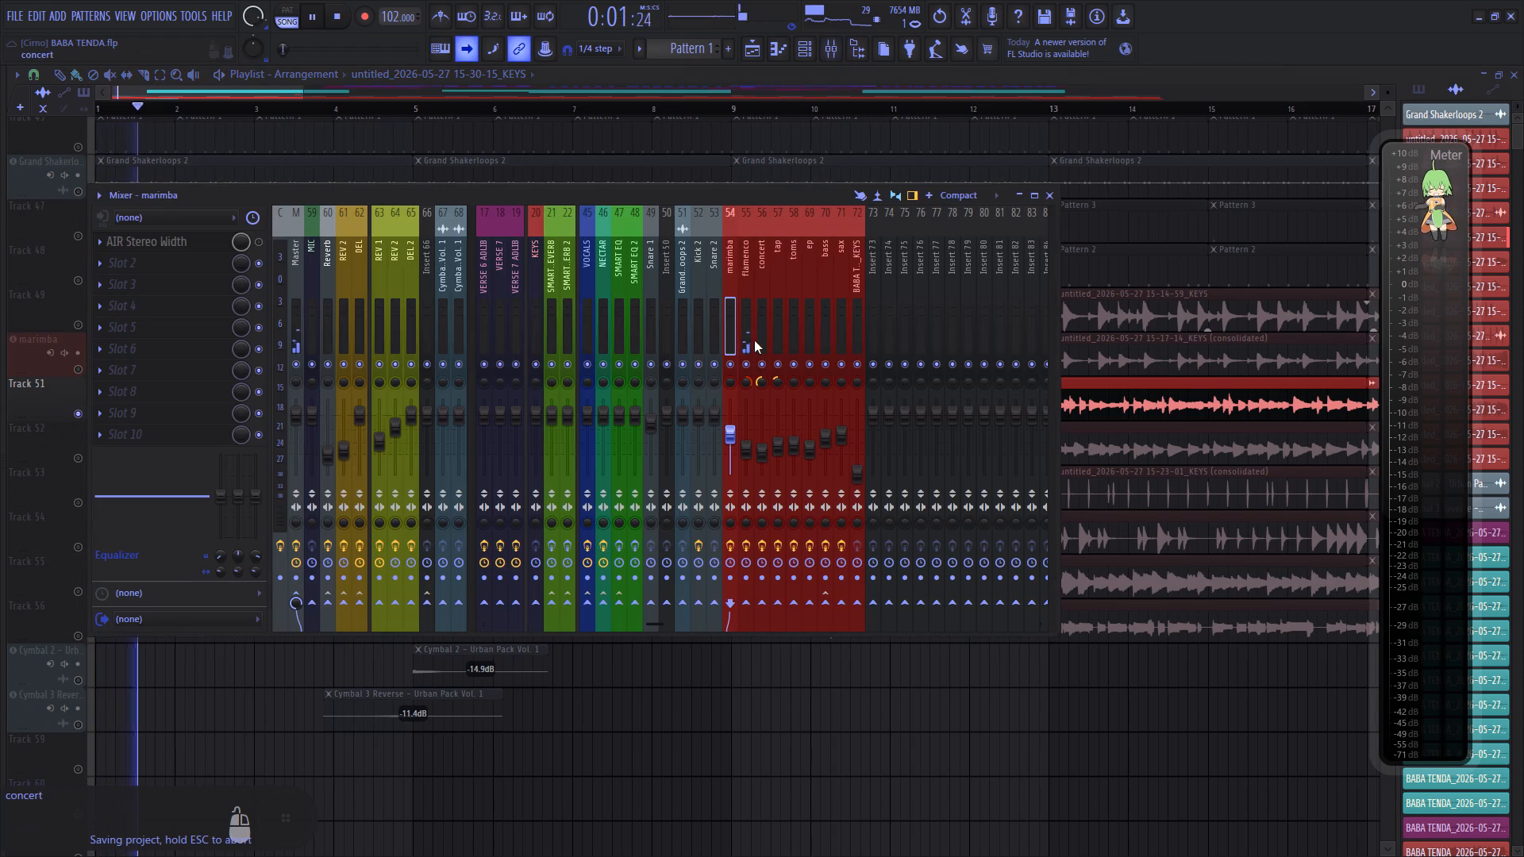
{"action": "key", "text": "space"}
{"action": "left_click", "coordinate": [752, 340]}
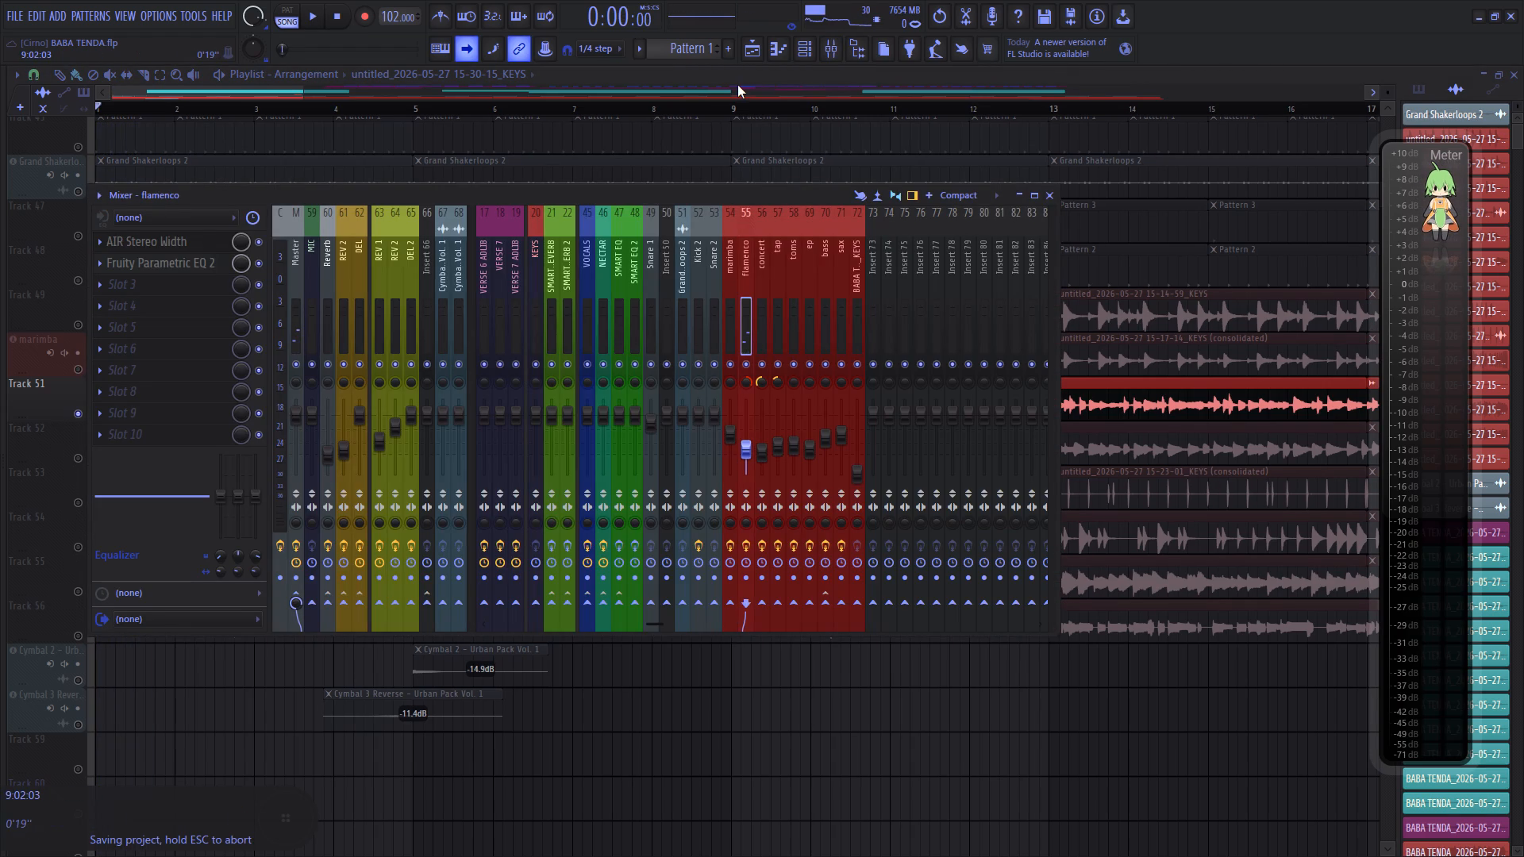
{"action": "left_click", "coordinate": [739, 83]}
{"action": "right_click", "coordinate": [47, 409]}
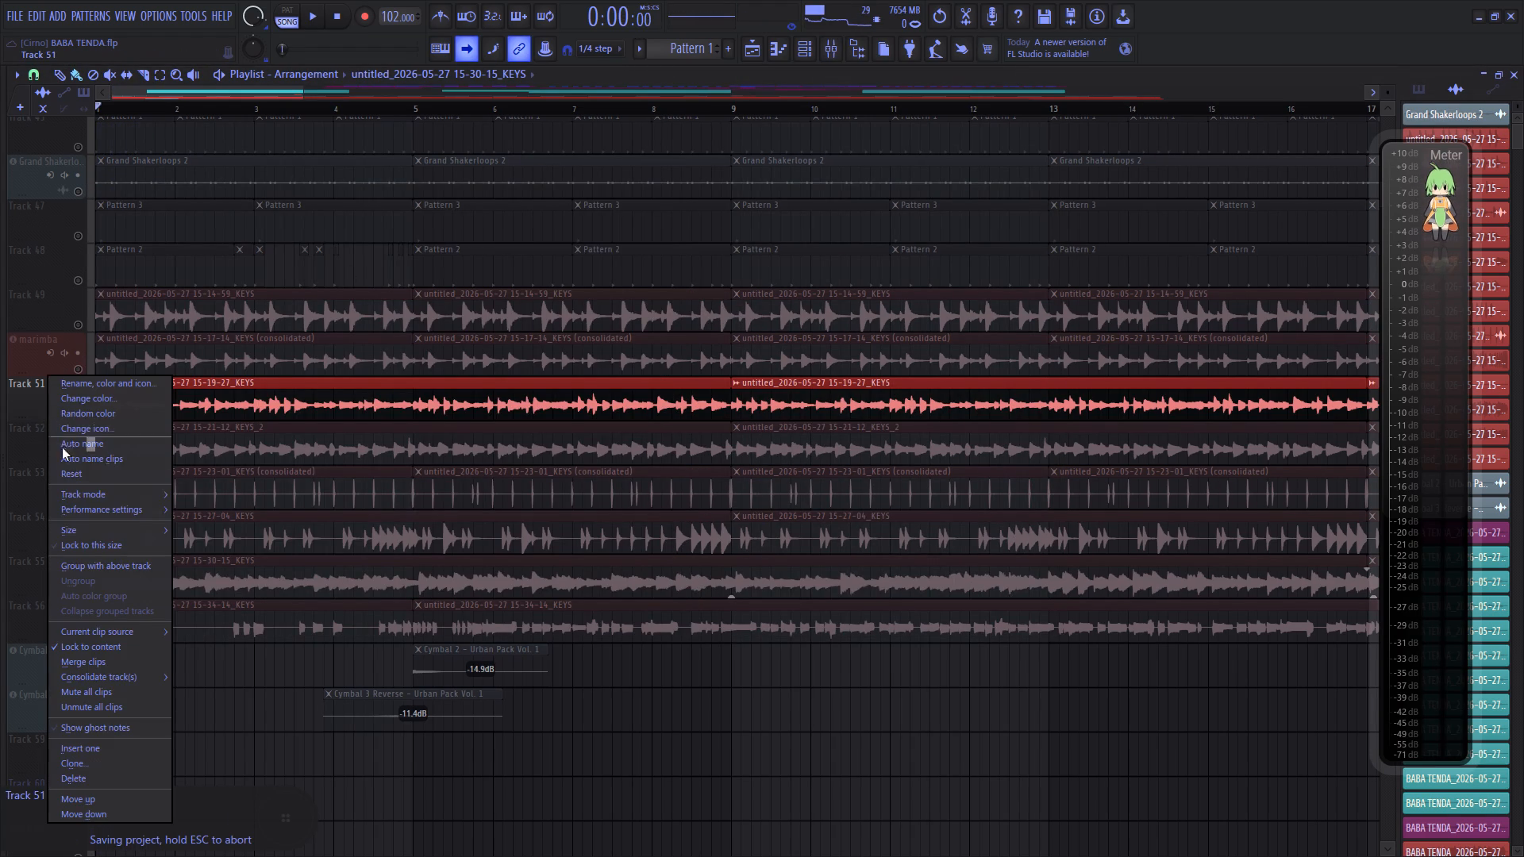
{"action": "left_click", "coordinate": [106, 497]}
{"action": "left_click", "coordinate": [187, 507]}
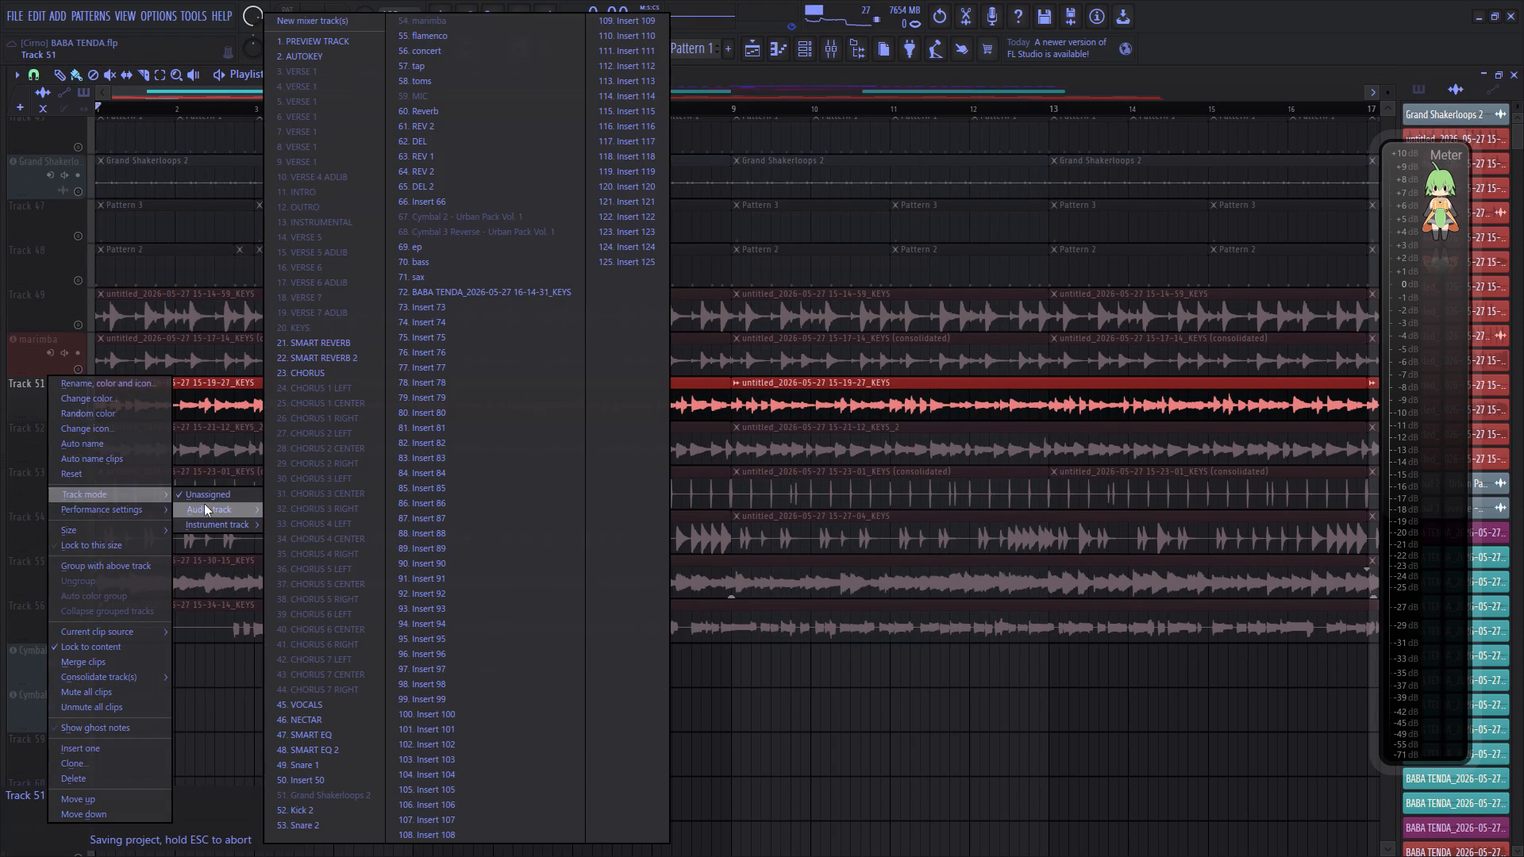
{"action": "left_click", "coordinate": [453, 36]}
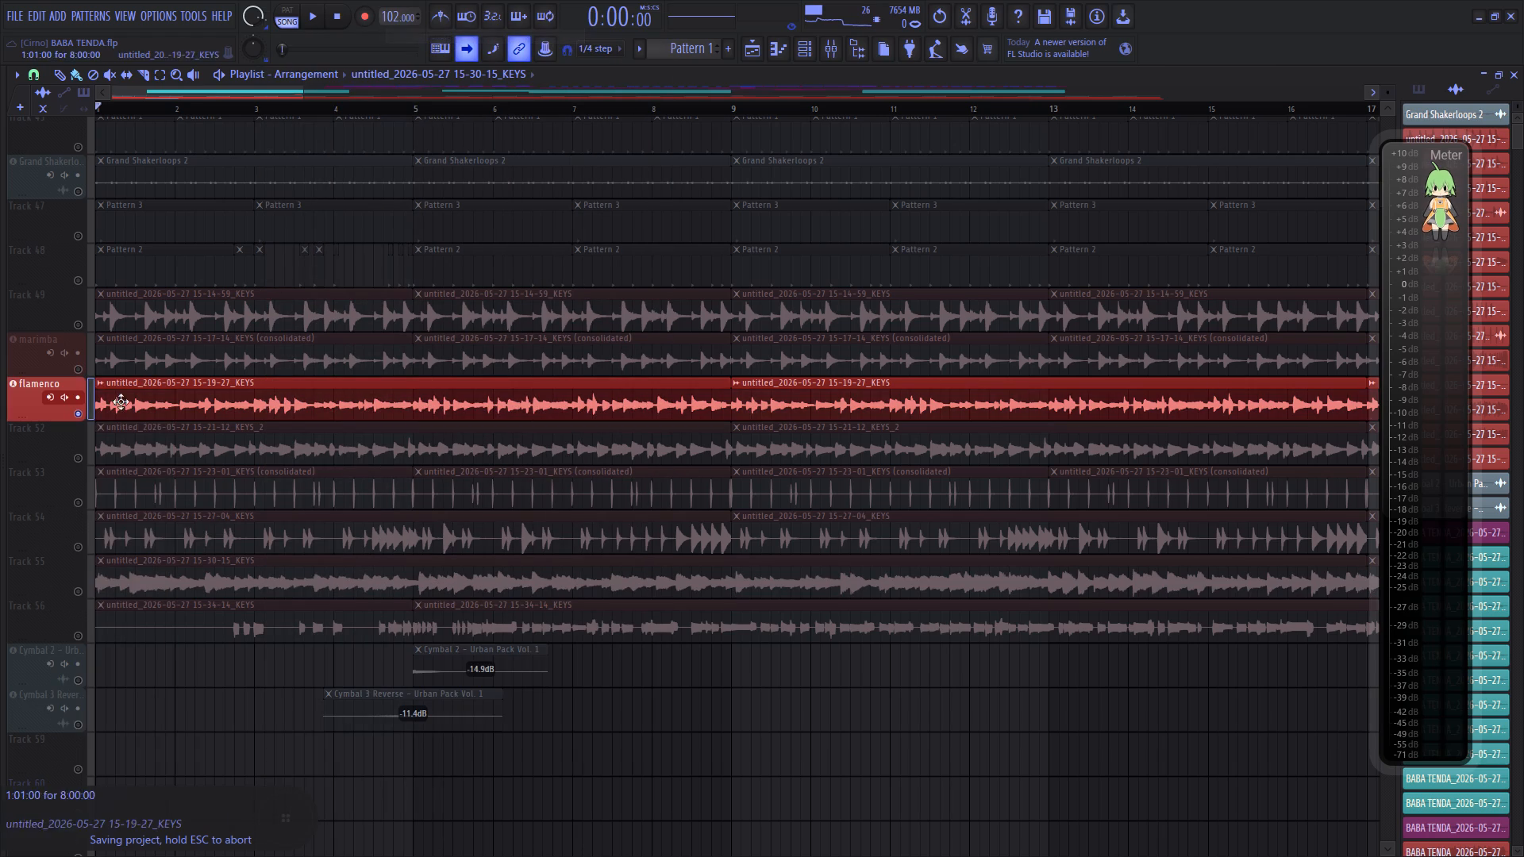
Solo playlist Track 52 to identify its mixer channel and assign it as an audio track to mixer track 56, concert.
{"action": "right_click", "coordinate": [77, 455]}
{"action": "key", "text": "space"}
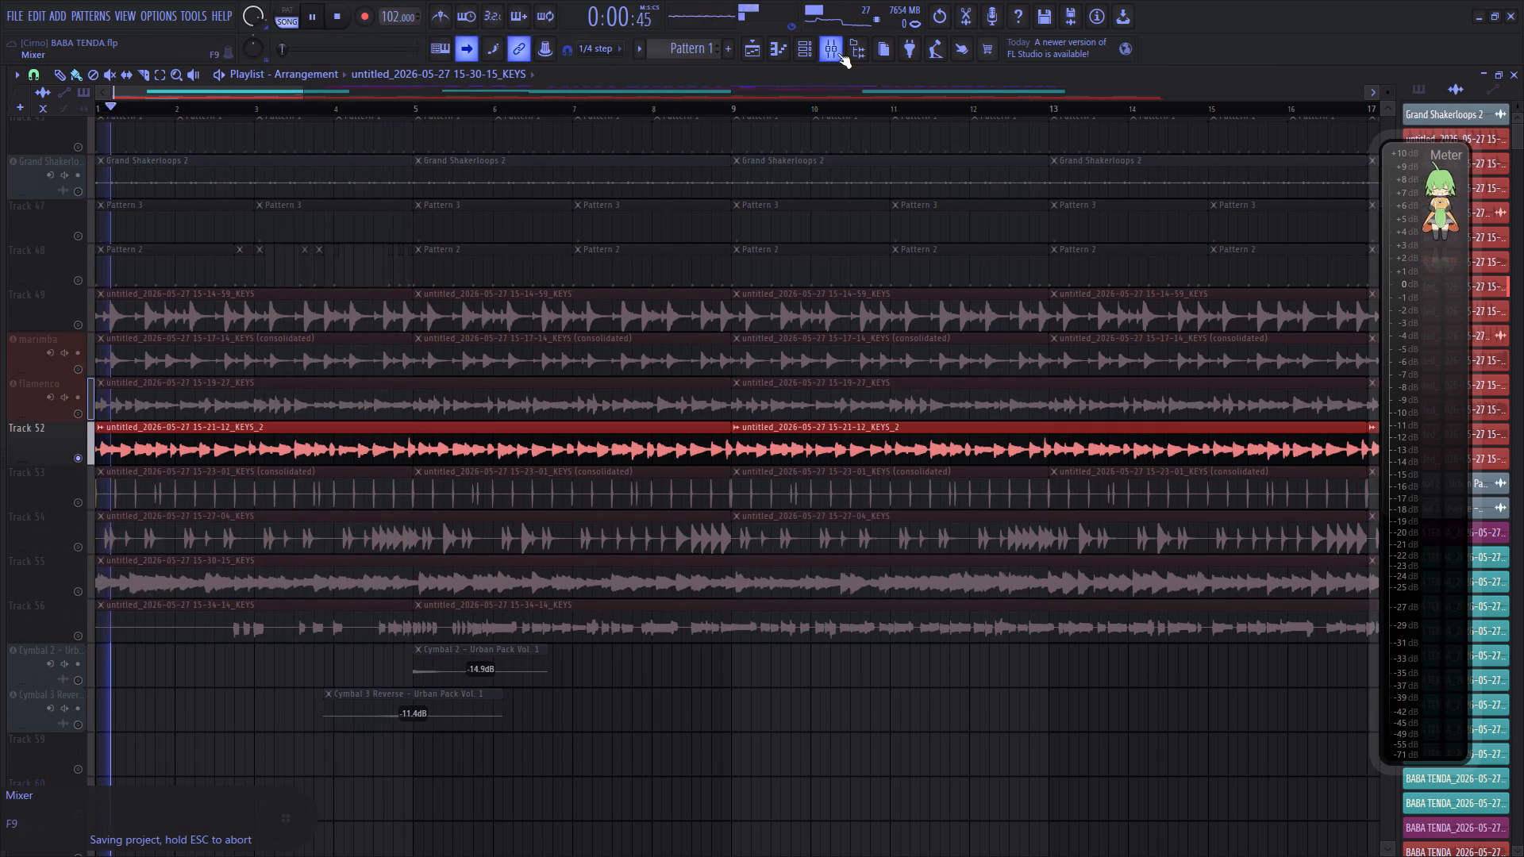
{"action": "left_click", "coordinate": [837, 53]}
{"action": "left_click", "coordinate": [766, 341]}
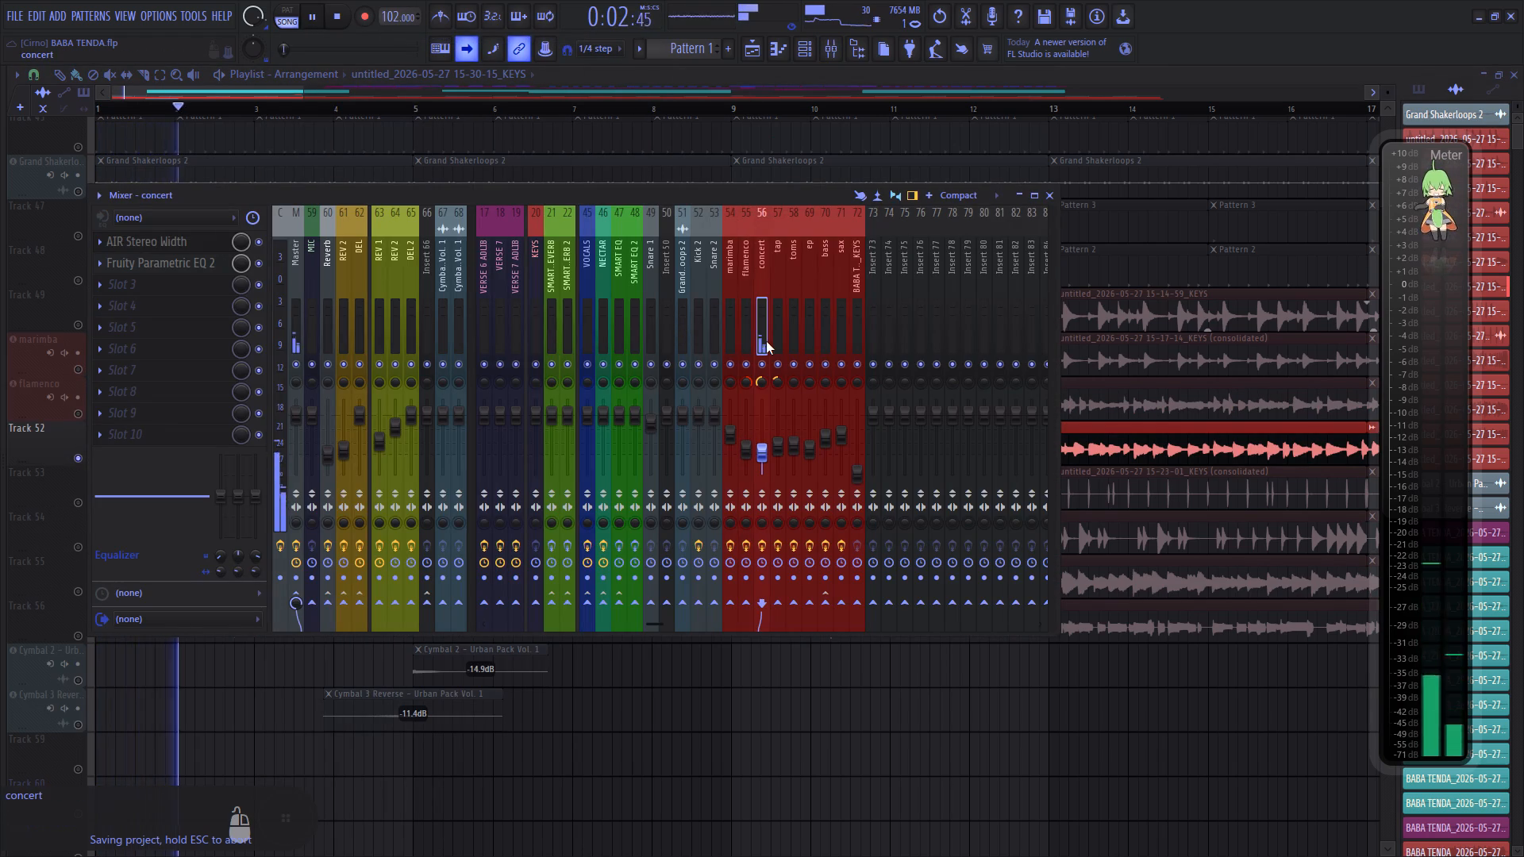
{"action": "left_click", "coordinate": [743, 85]}
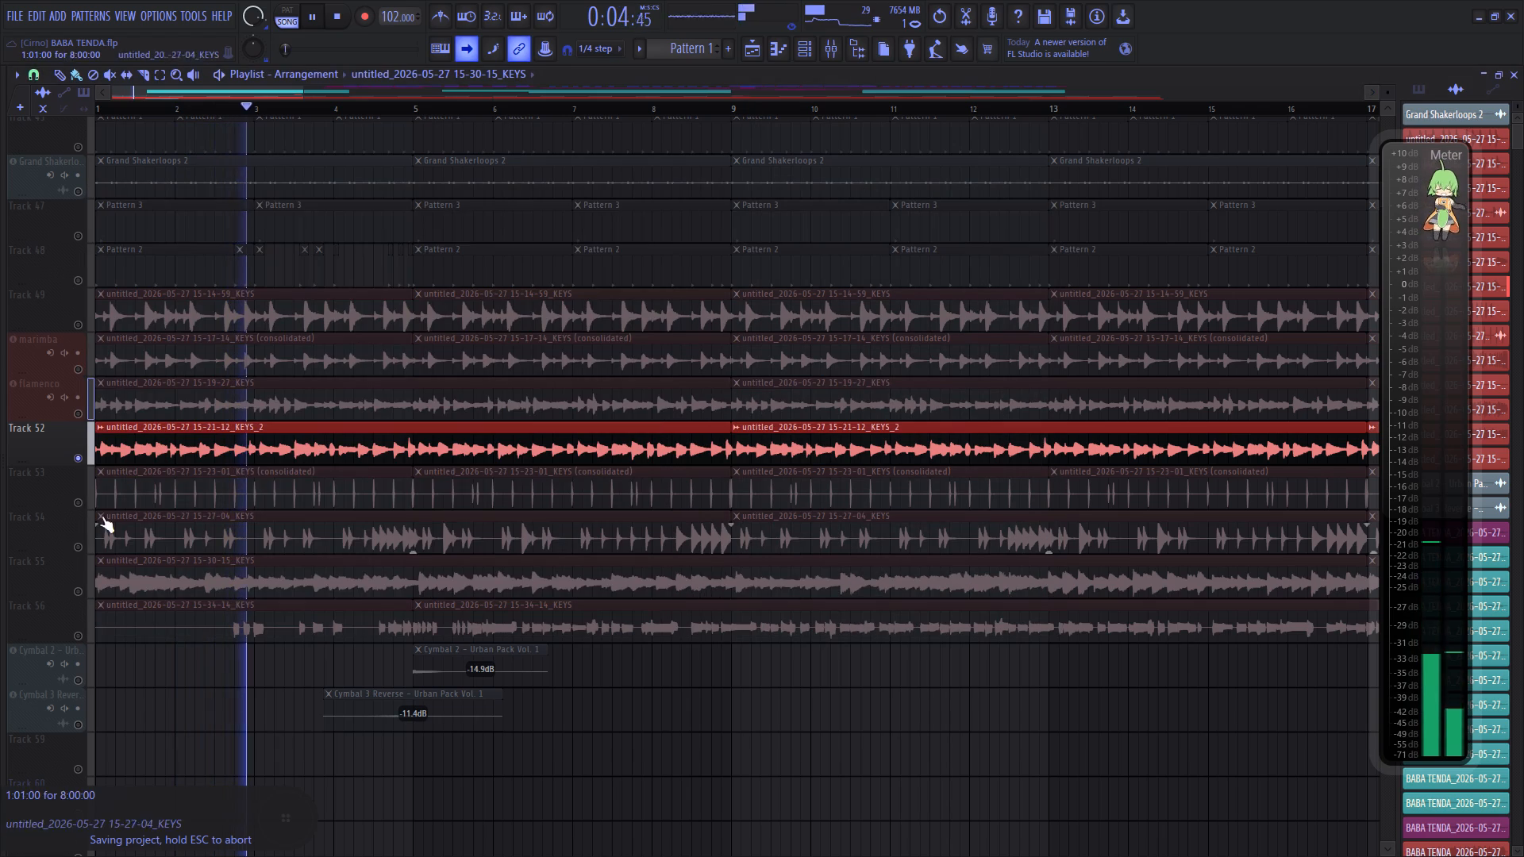
{"action": "right_click", "coordinate": [56, 452]}
{"action": "left_click", "coordinate": [125, 553]}
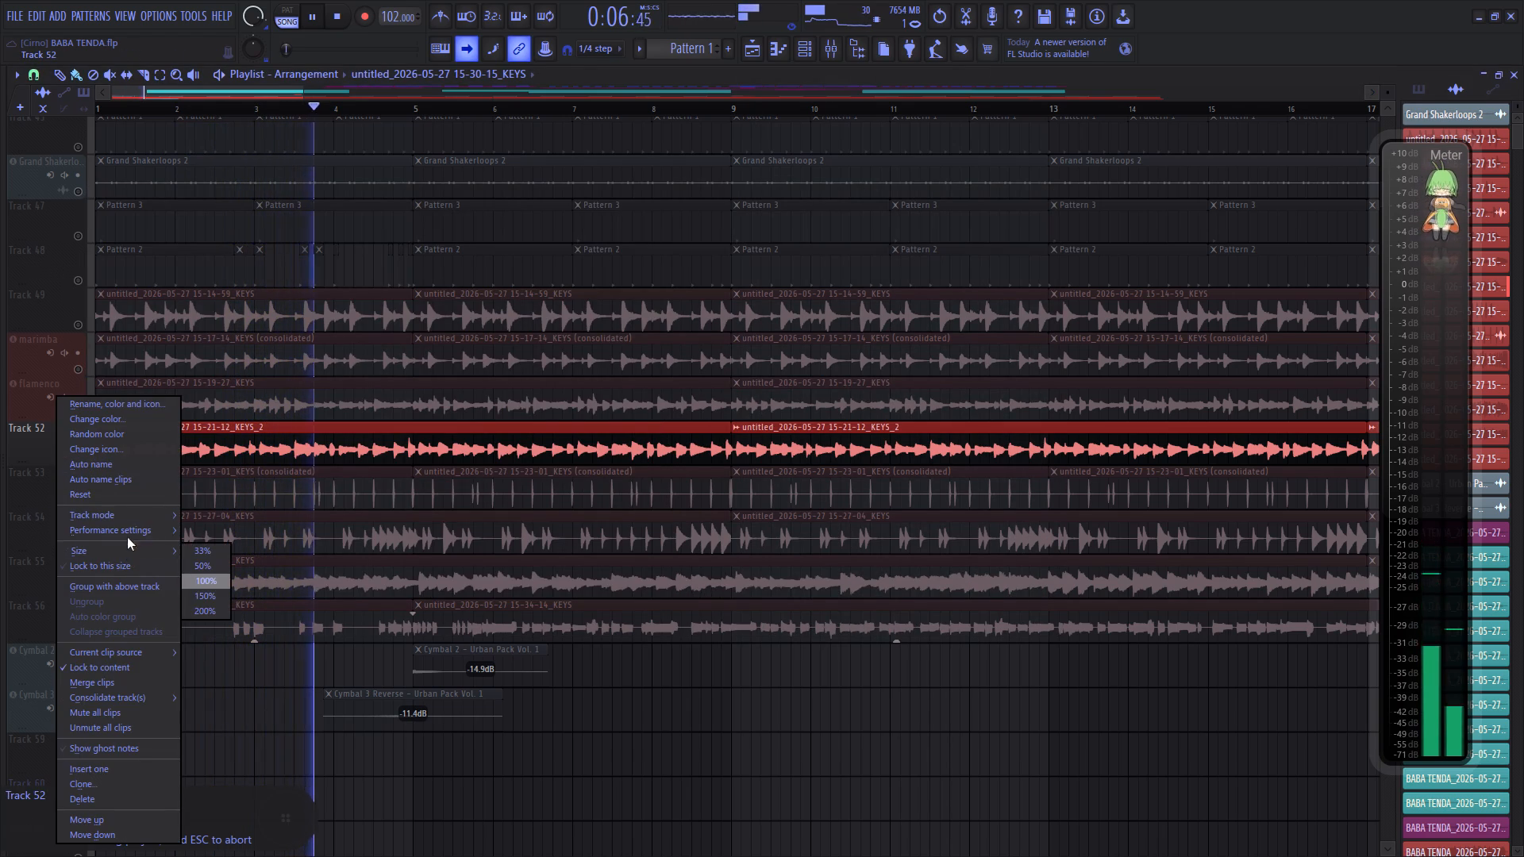
{"action": "left_click", "coordinate": [131, 522]}
{"action": "left_click", "coordinate": [225, 535]}
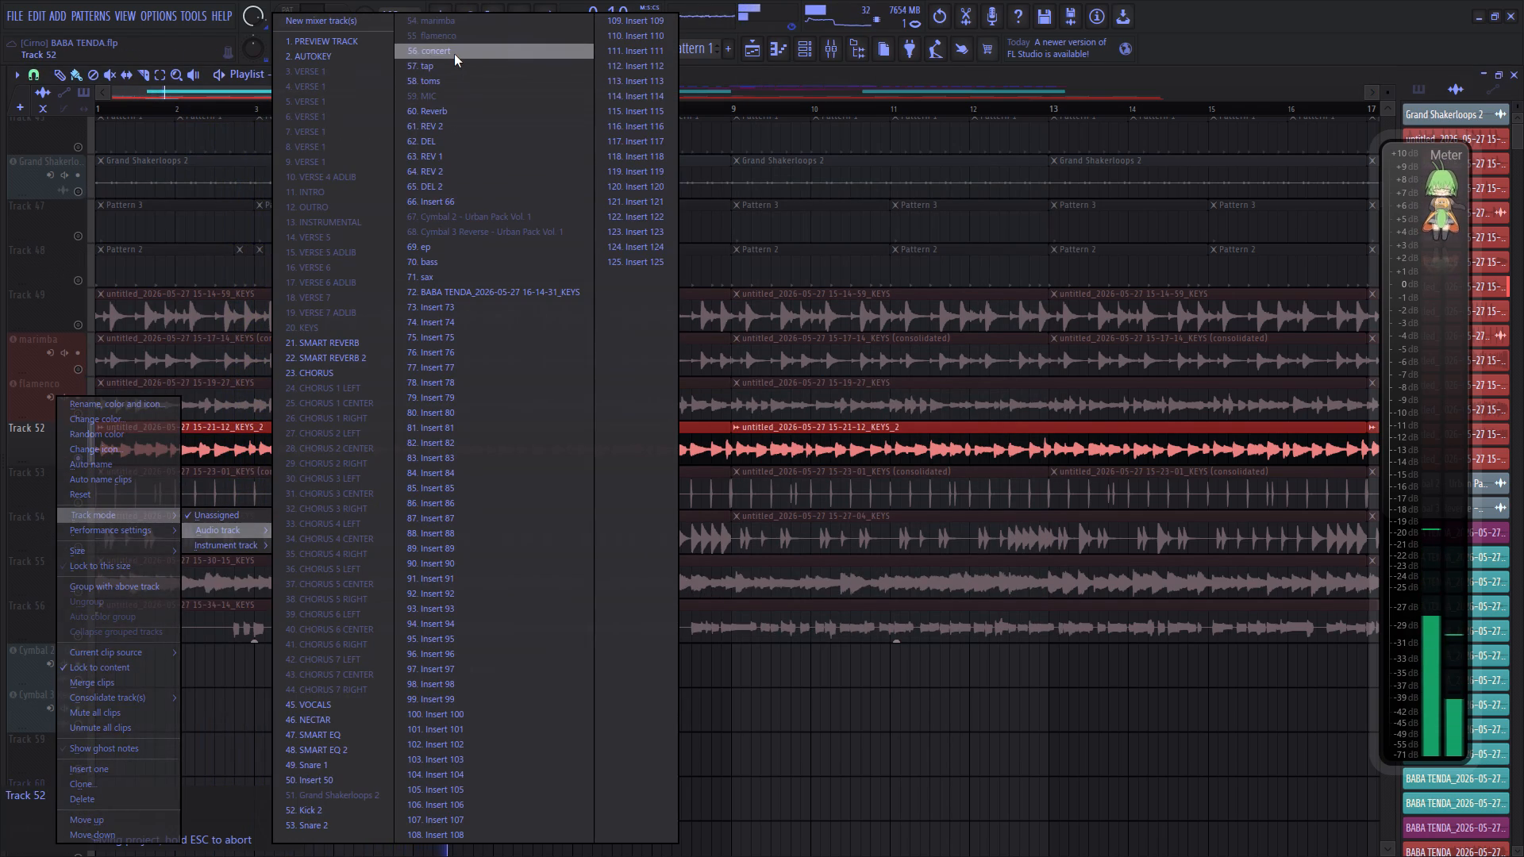
{"action": "left_click", "coordinate": [454, 54]}
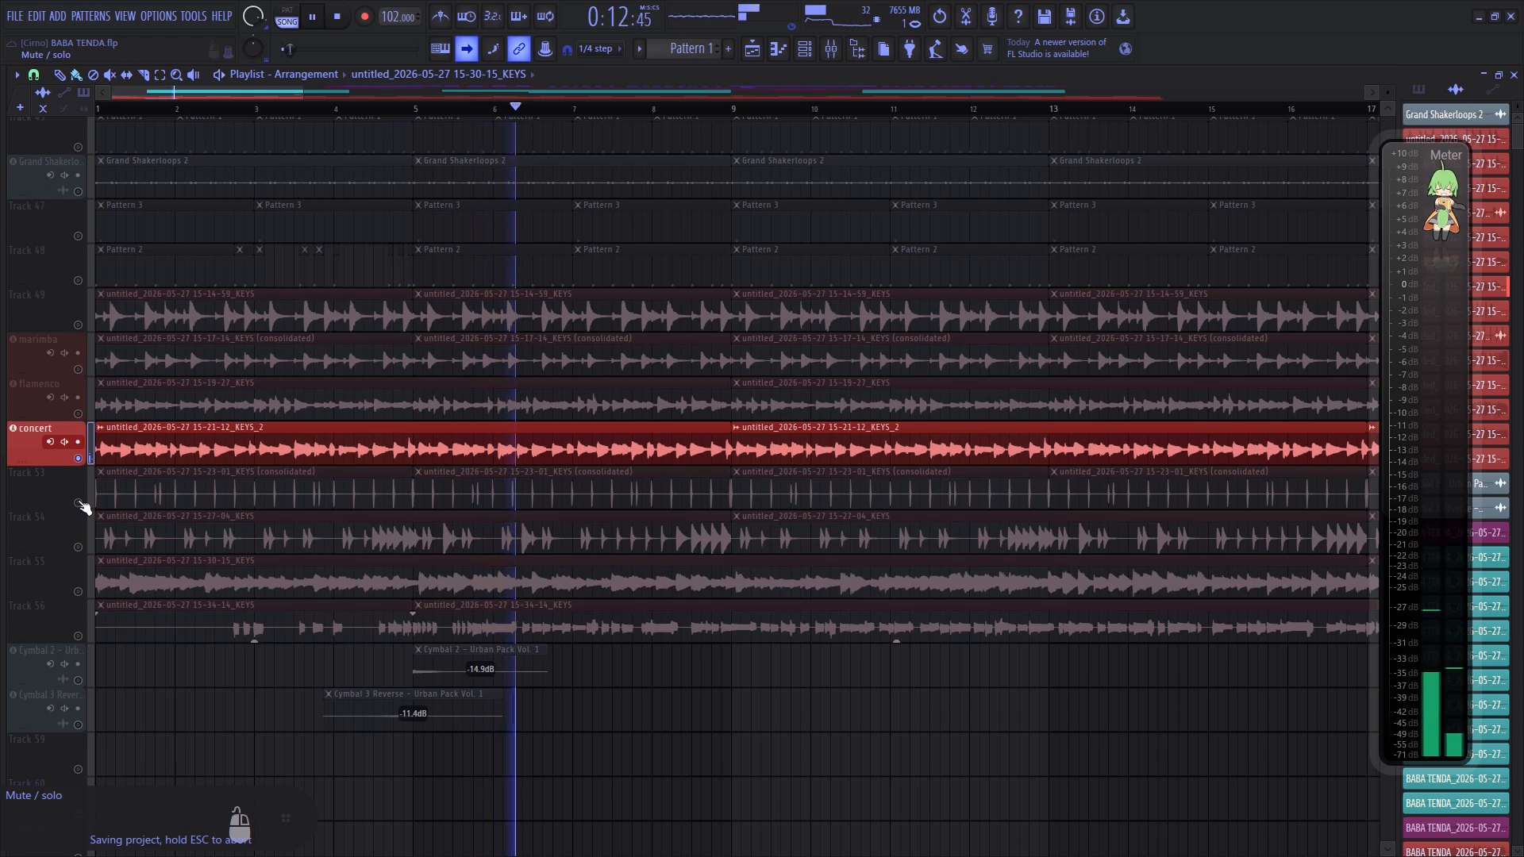
Solo playlist Track 53 to identify its mixer channel and assign it as an audio track to mixer track 57, tap.
{"action": "right_click", "coordinate": [79, 499]}
{"action": "left_click", "coordinate": [827, 49]}
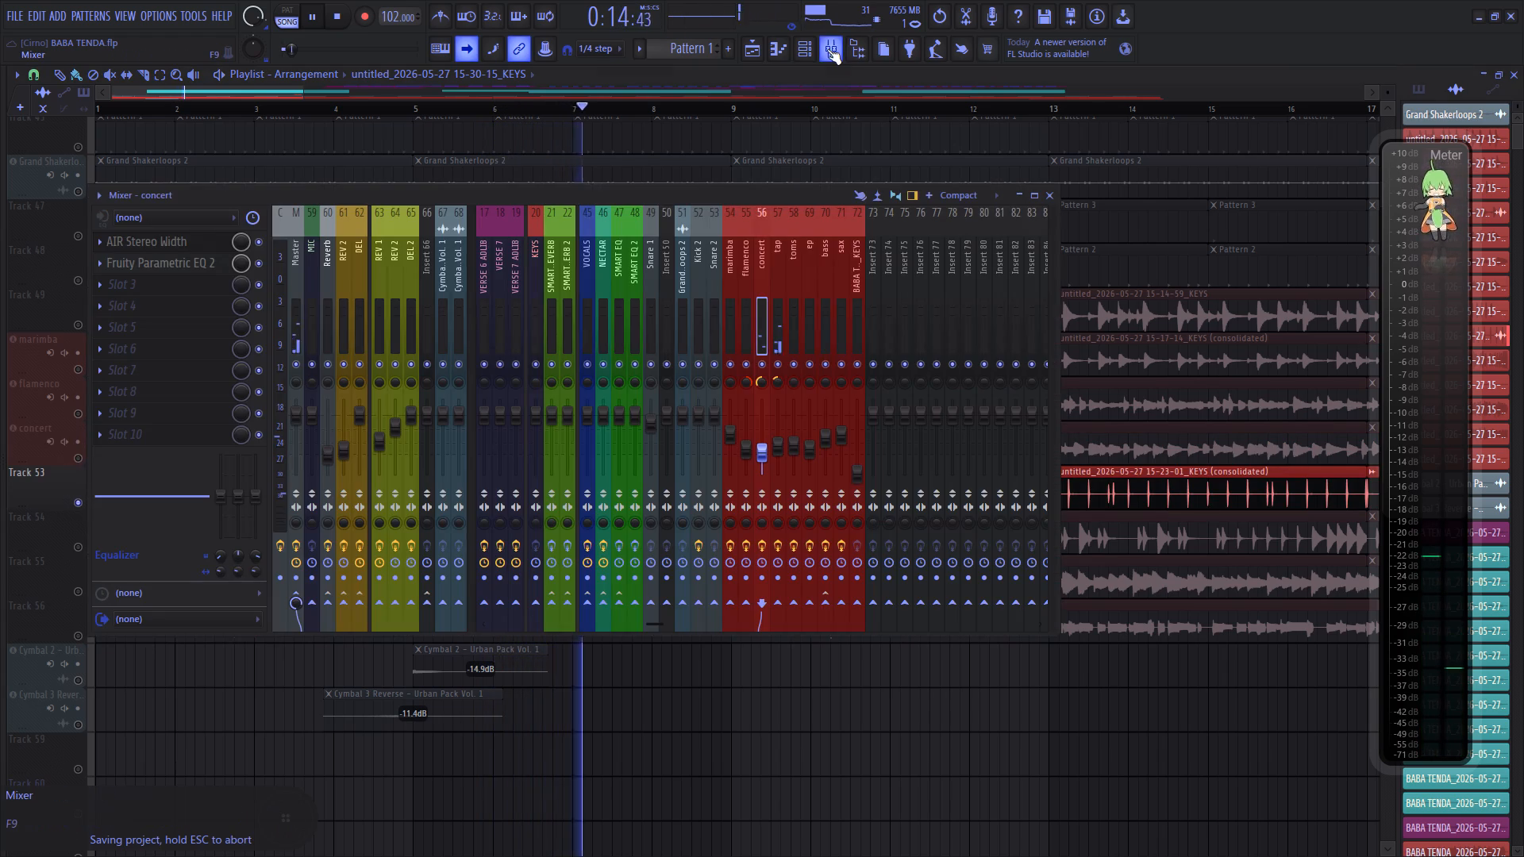
{"action": "left_click", "coordinate": [775, 320]}
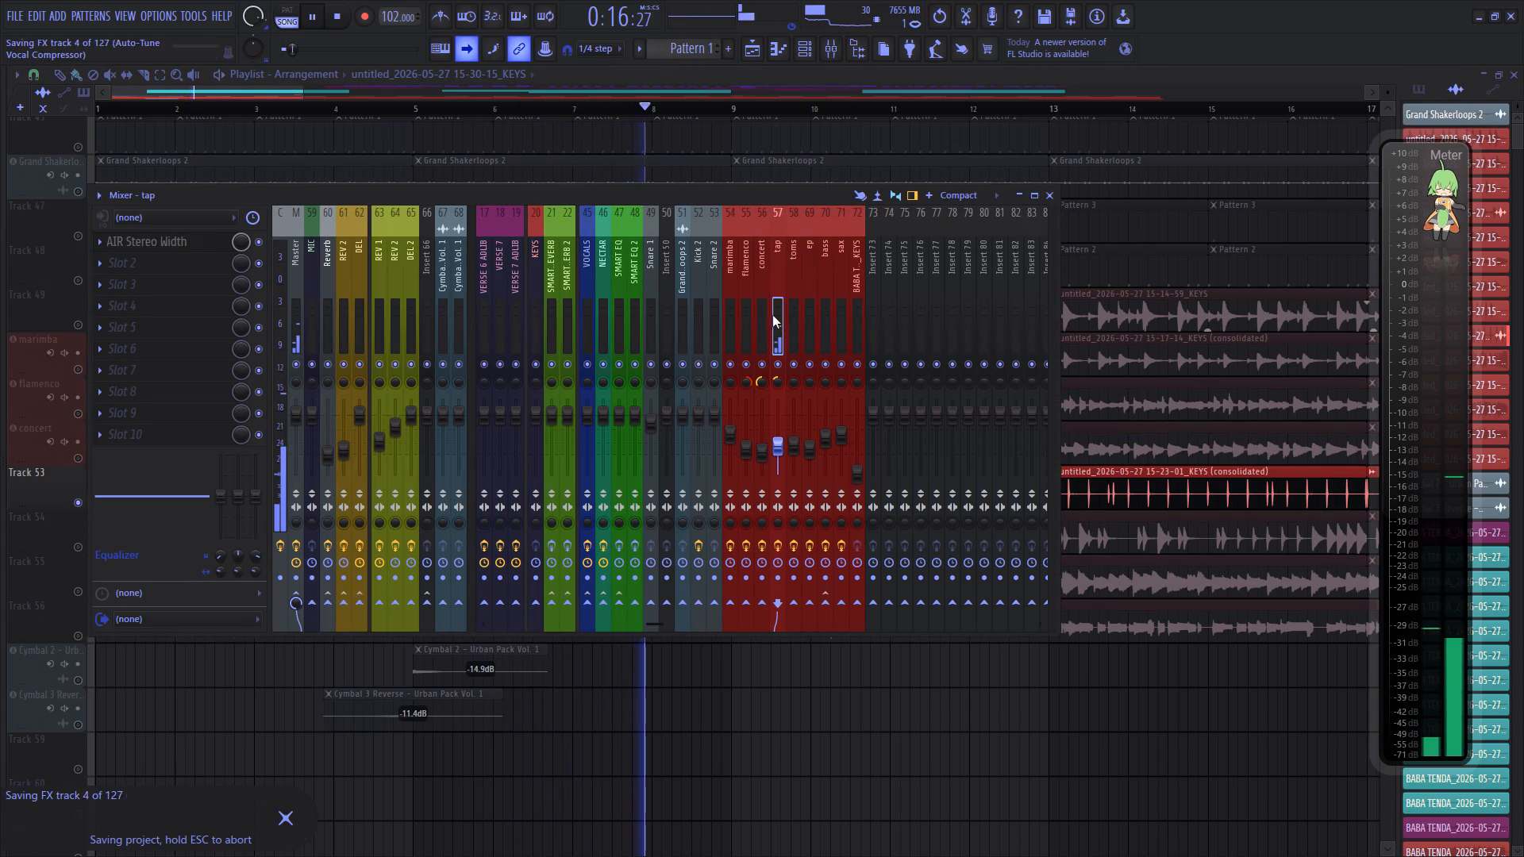
{"action": "left_click", "coordinate": [827, 79]}
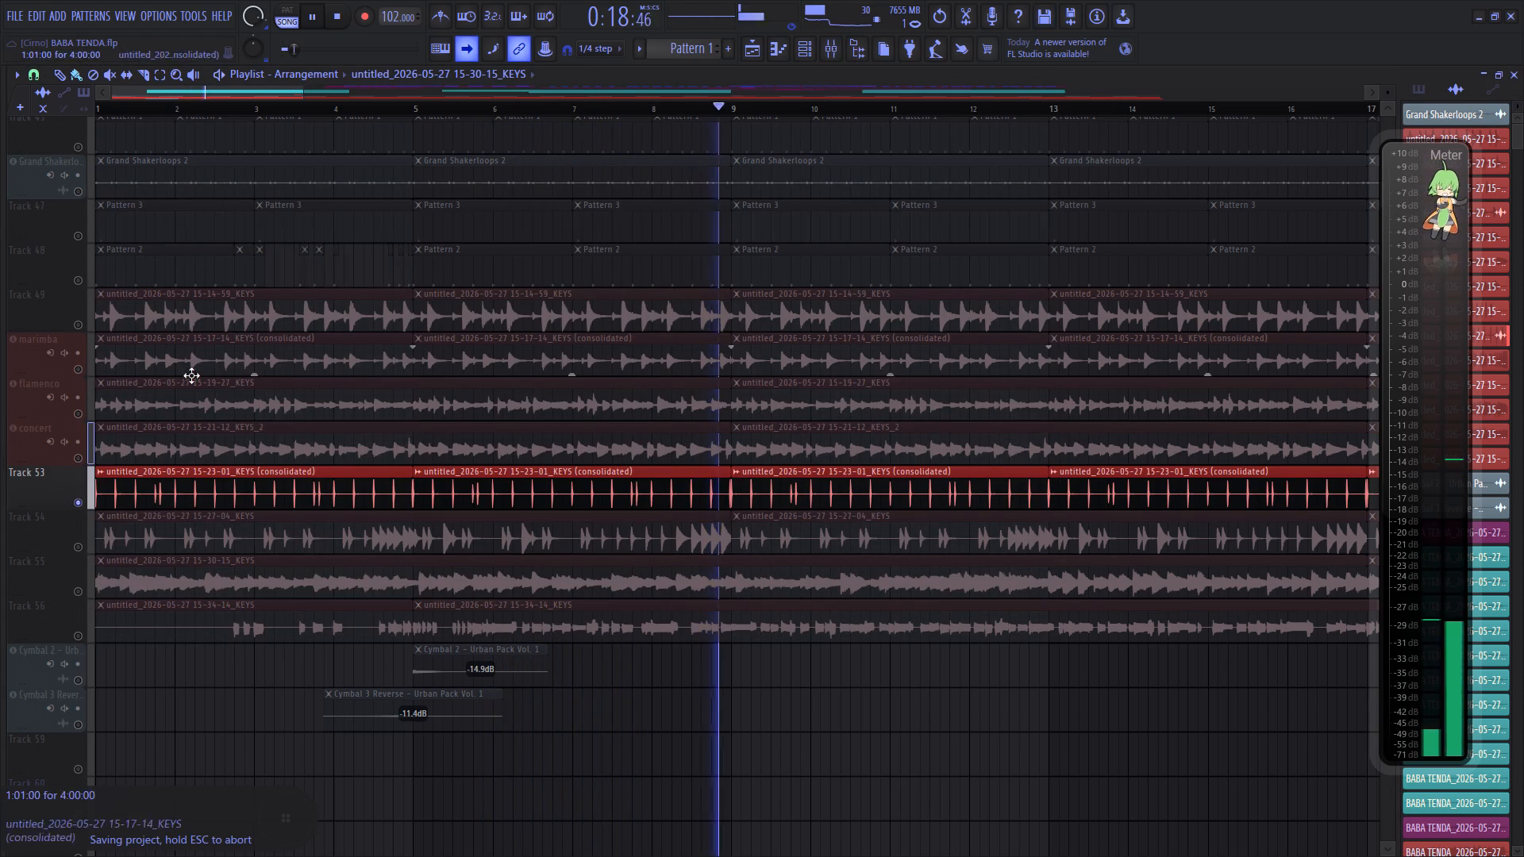
{"action": "right_click", "coordinate": [44, 498]}
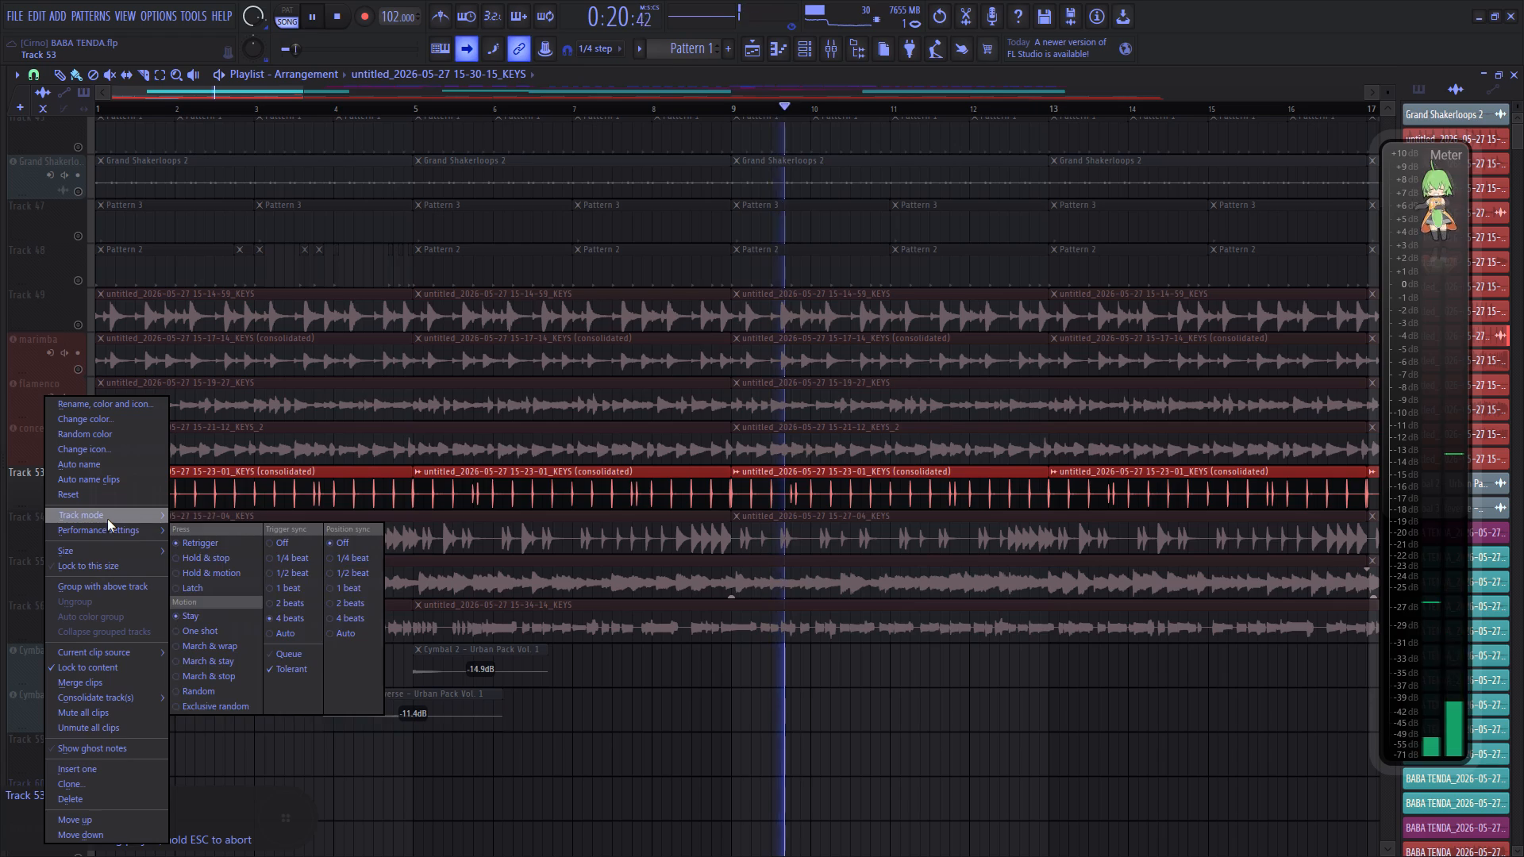
{"action": "left_click", "coordinate": [107, 519]}
{"action": "left_click", "coordinate": [205, 536]}
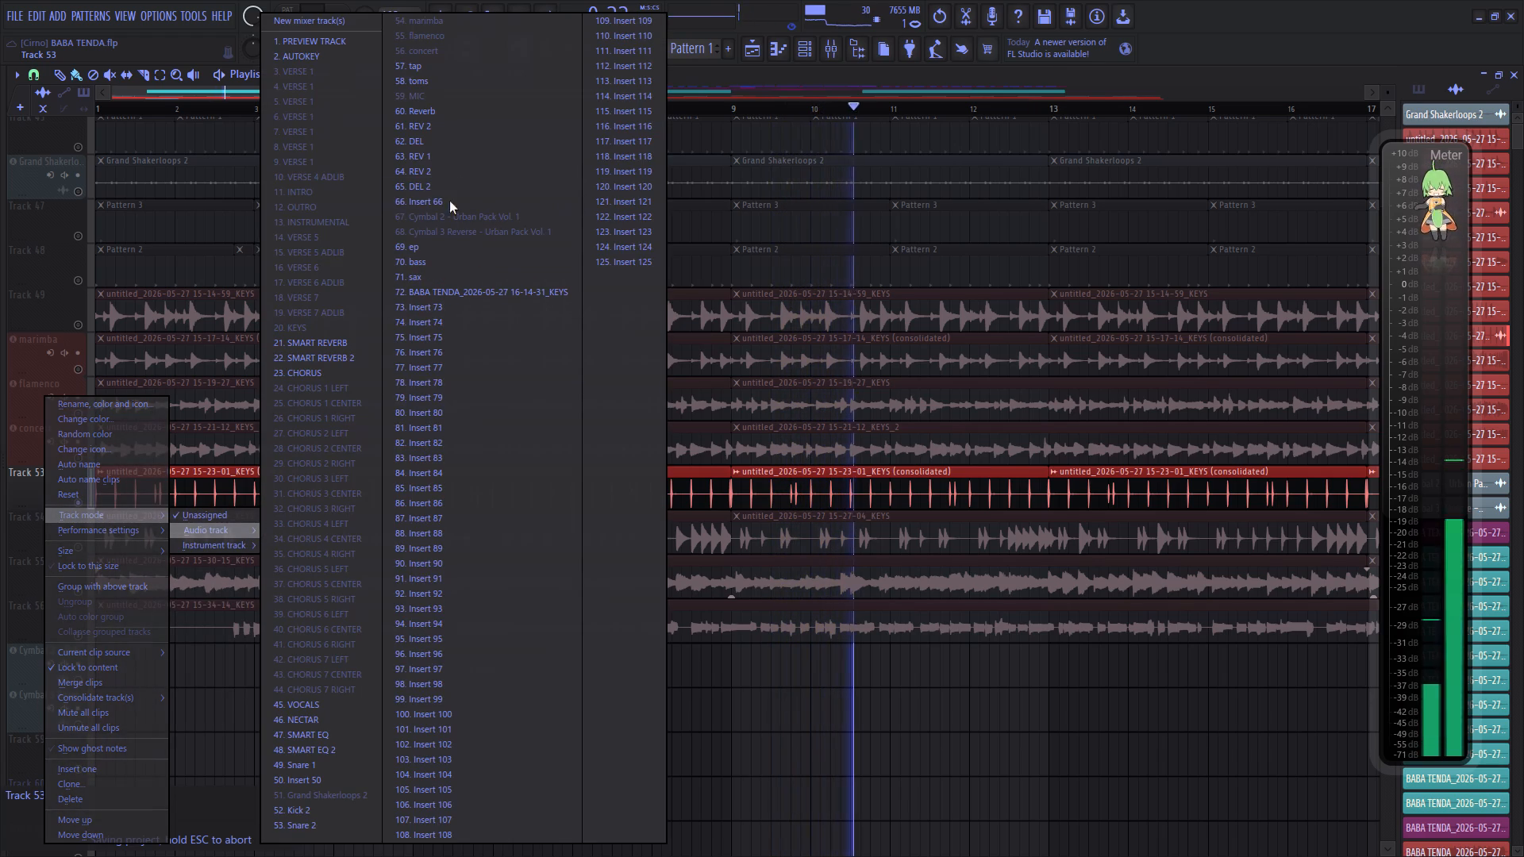
{"action": "left_click", "coordinate": [449, 69]}
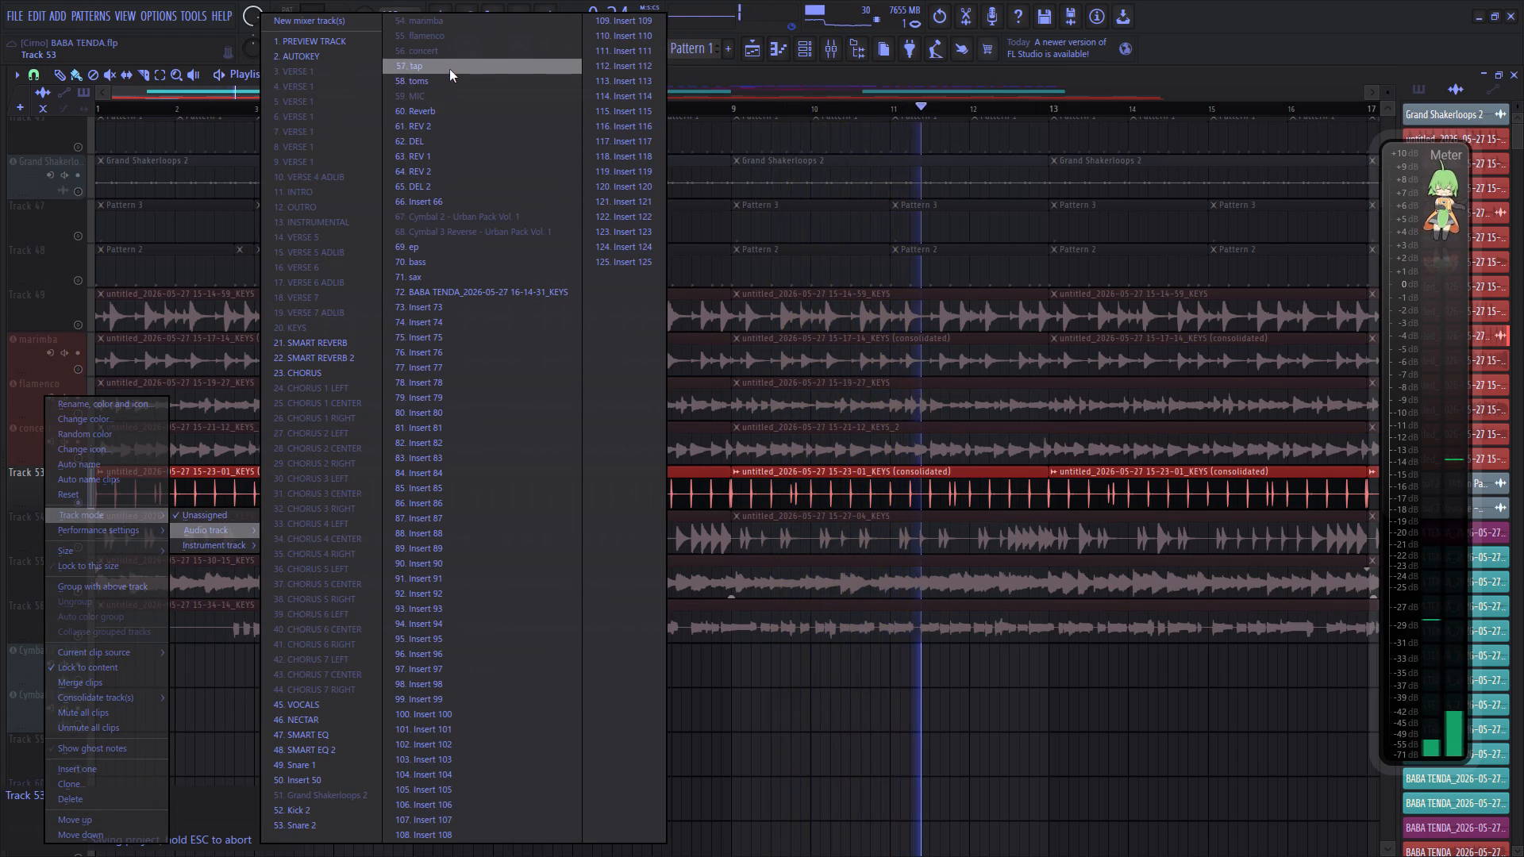
Solo playlist Track 54 to identify its mixer channel and assign it as an audio track to mixer track 58, toms.
{"action": "right_click", "coordinate": [87, 546]}
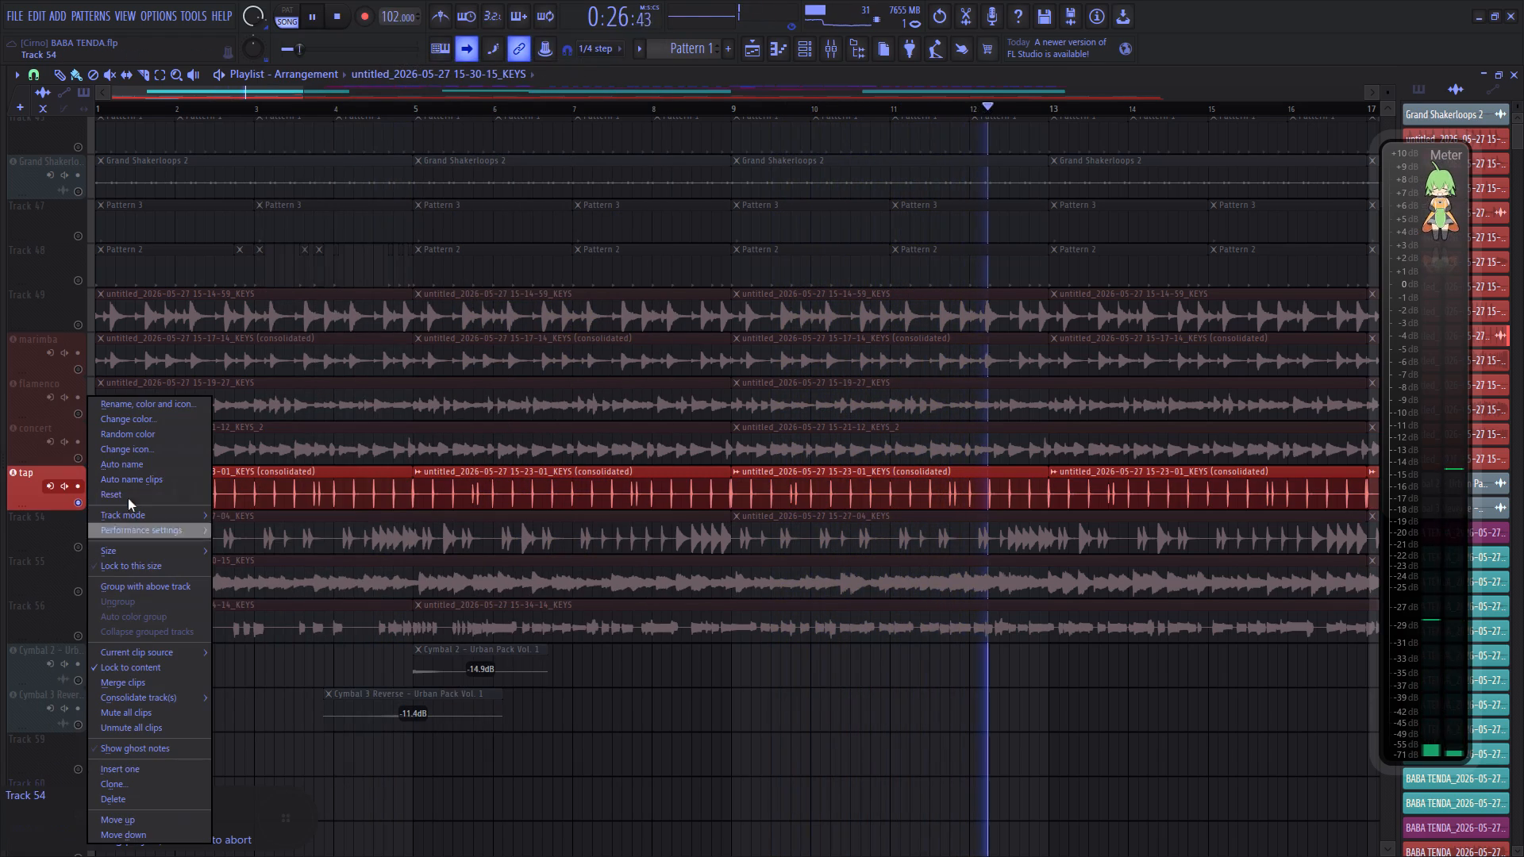
{"action": "right_click", "coordinate": [79, 540]}
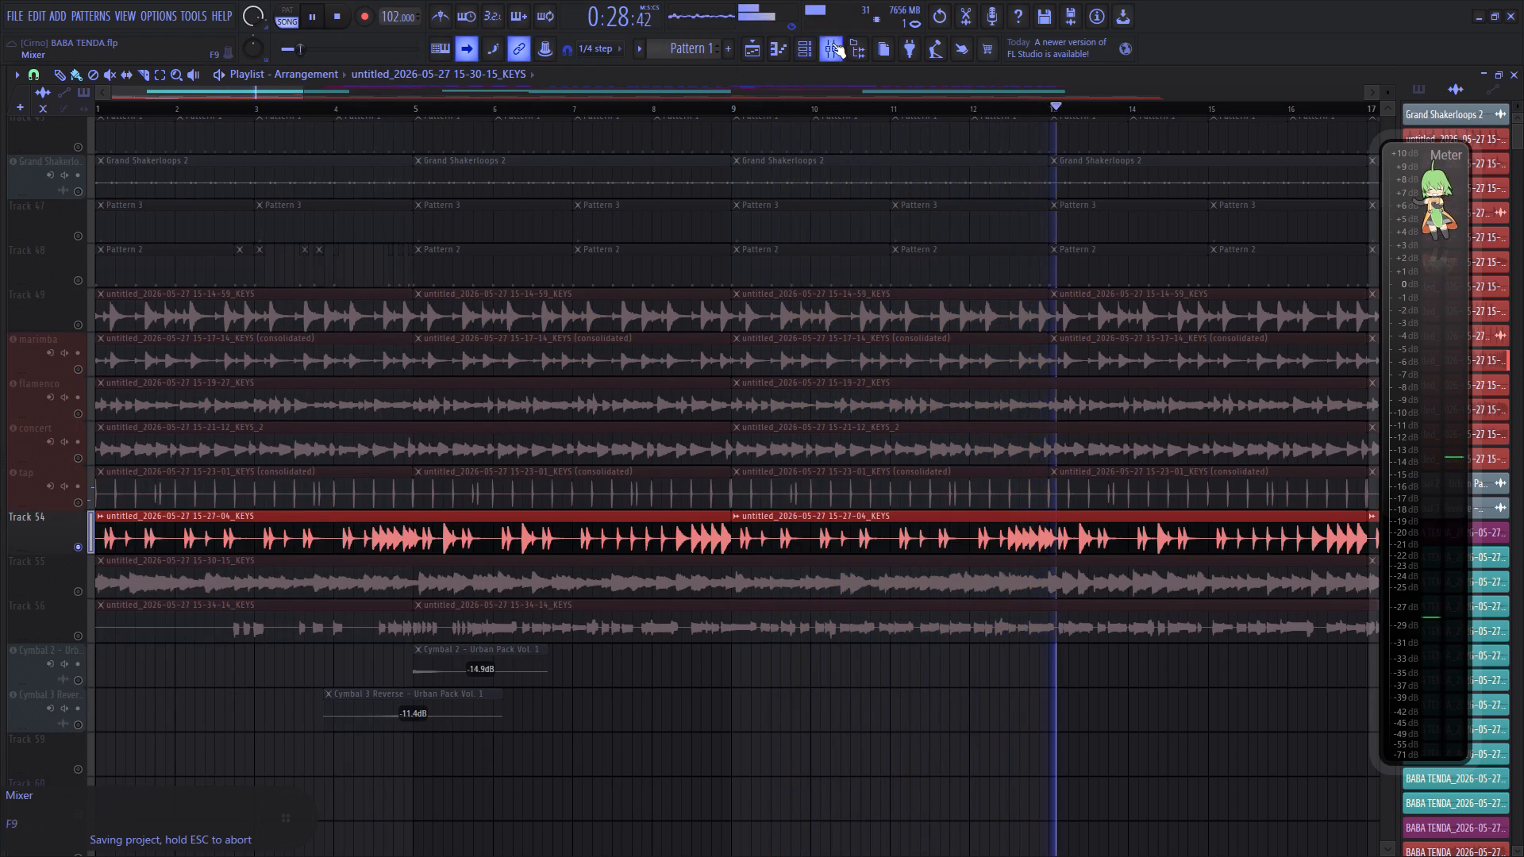
{"action": "left_click", "coordinate": [832, 43]}
{"action": "left_click", "coordinate": [792, 324]}
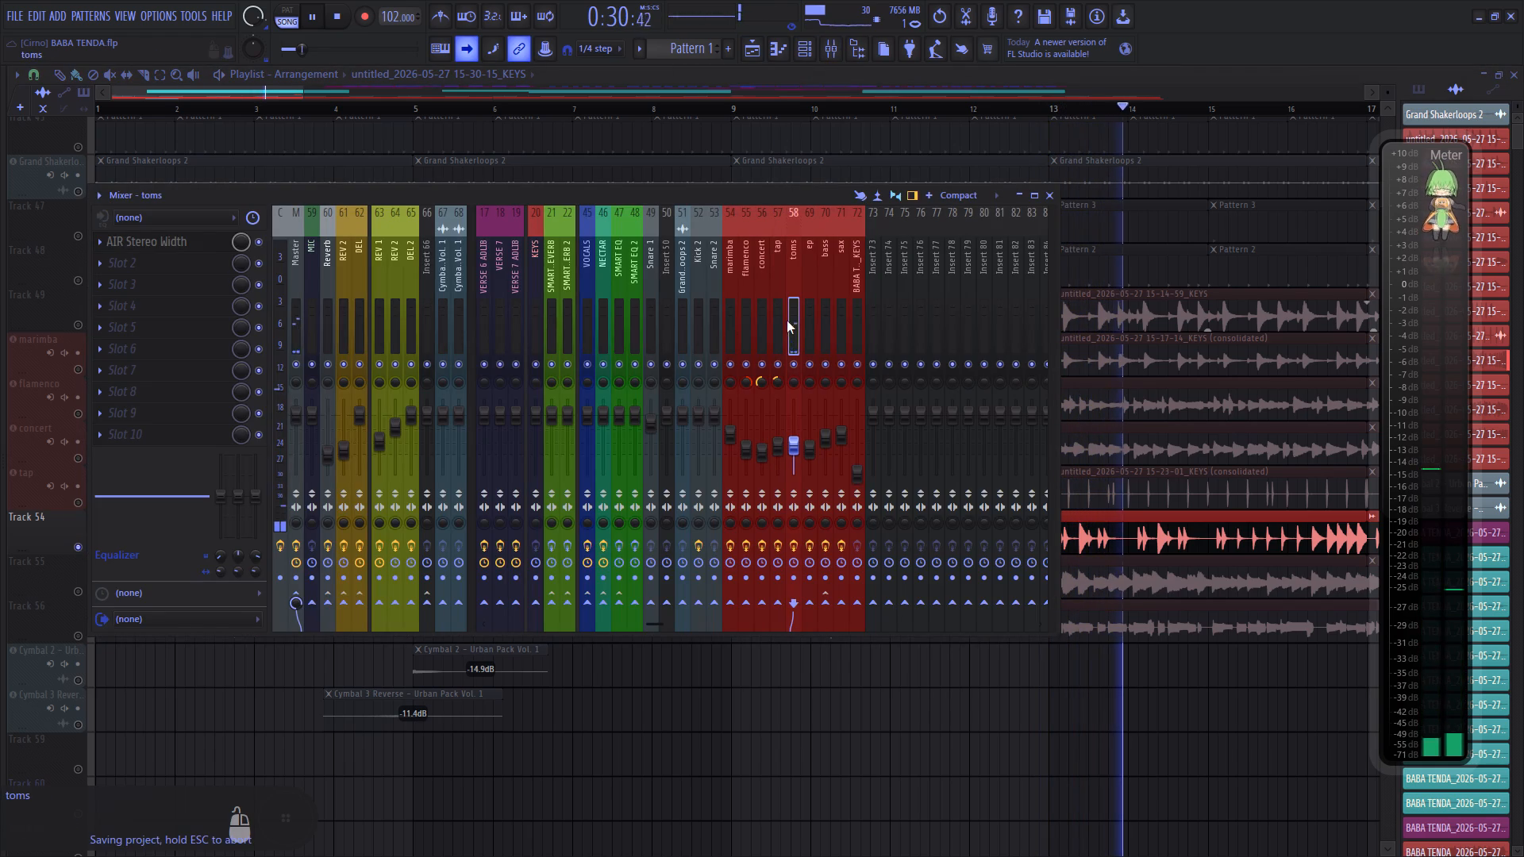
{"action": "left_click", "coordinate": [779, 81]}
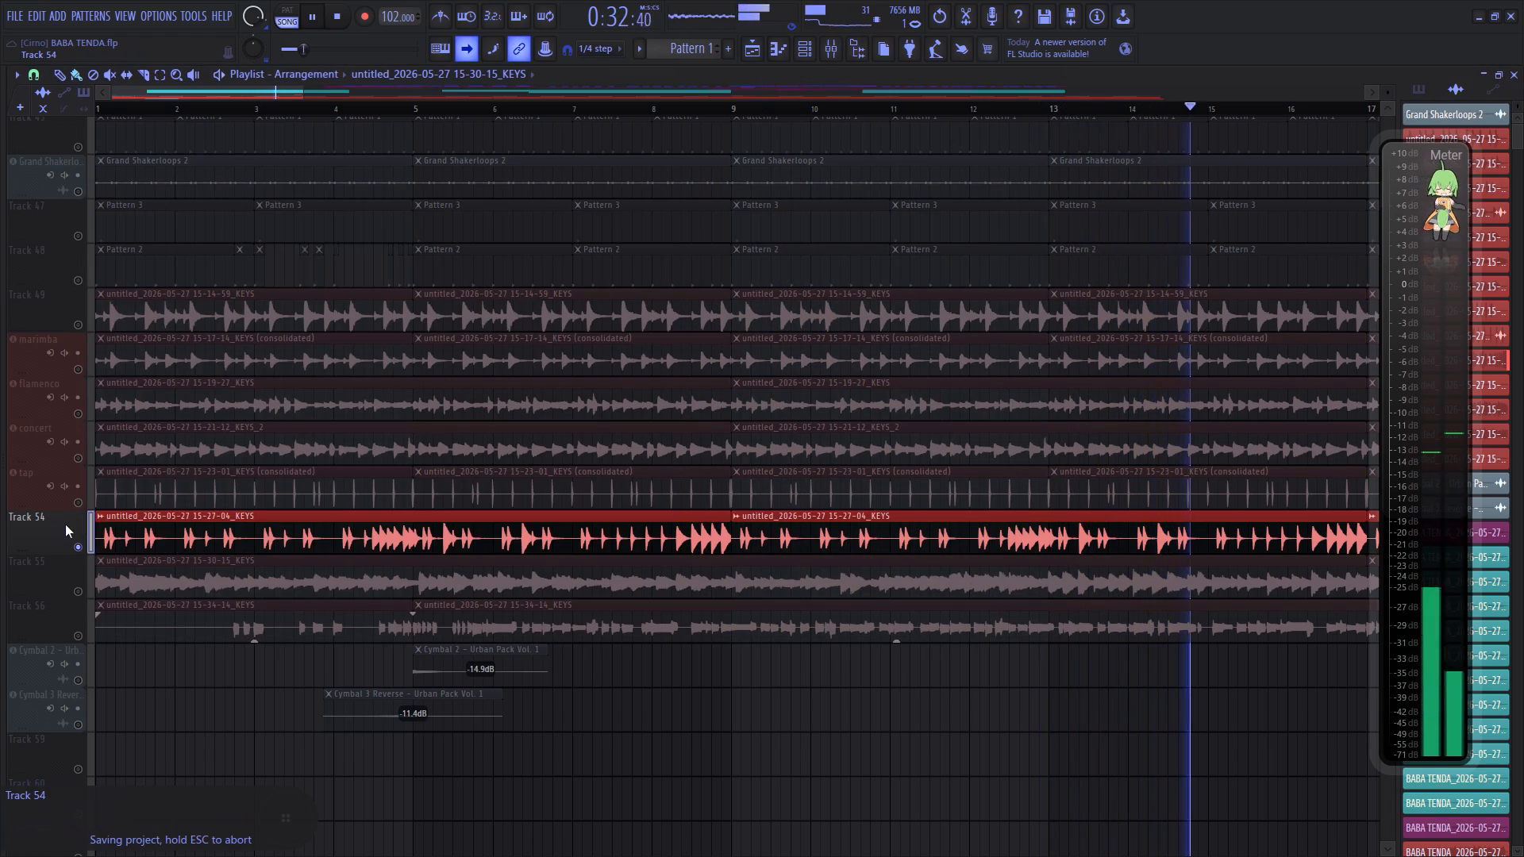
{"action": "right_click", "coordinate": [58, 525]}
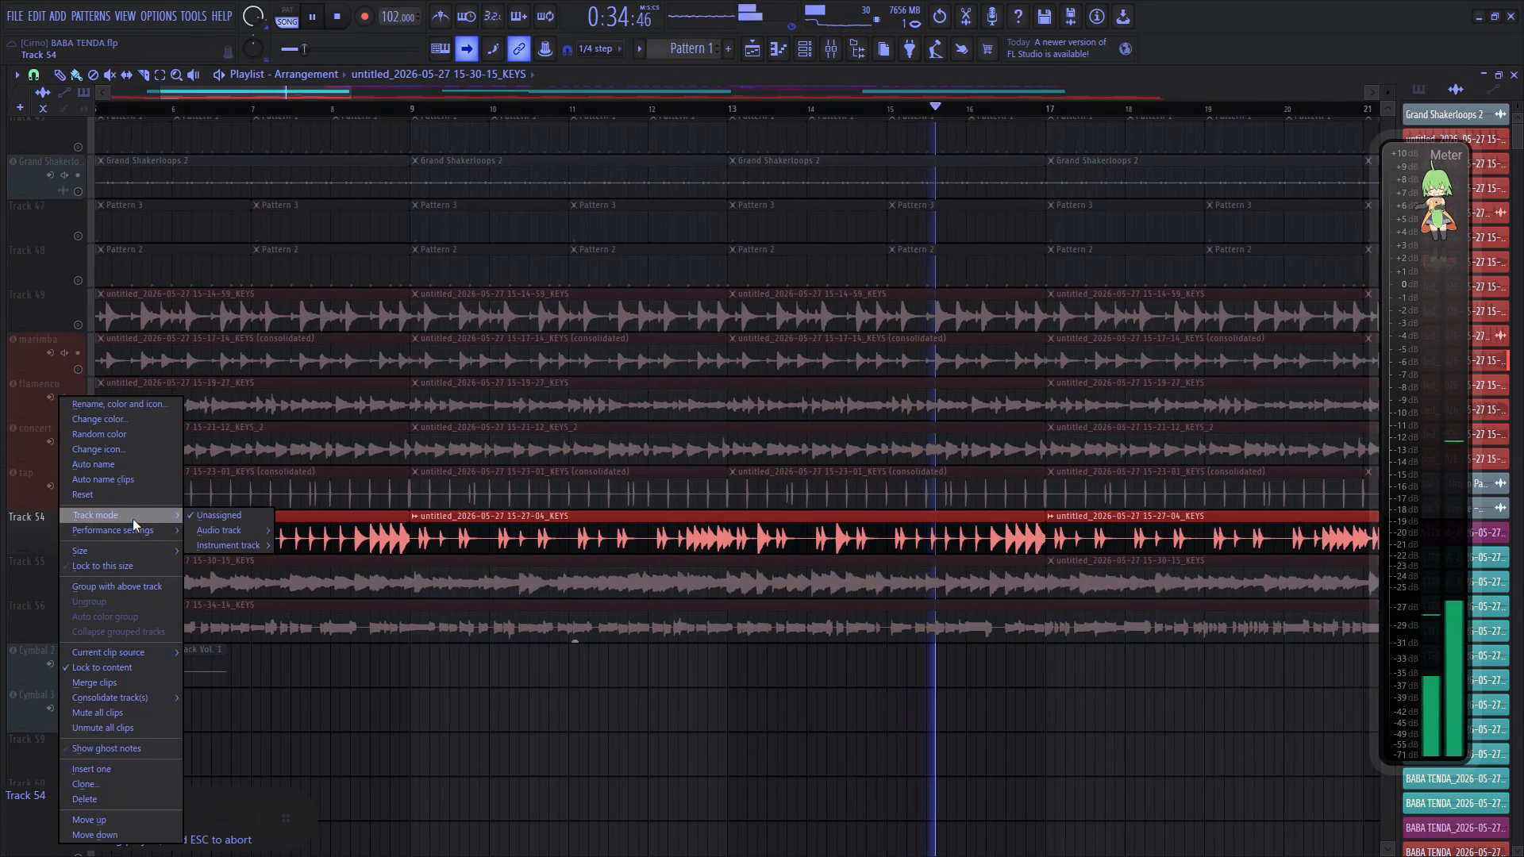
{"action": "left_click", "coordinate": [133, 519]}
{"action": "left_click", "coordinate": [200, 526]}
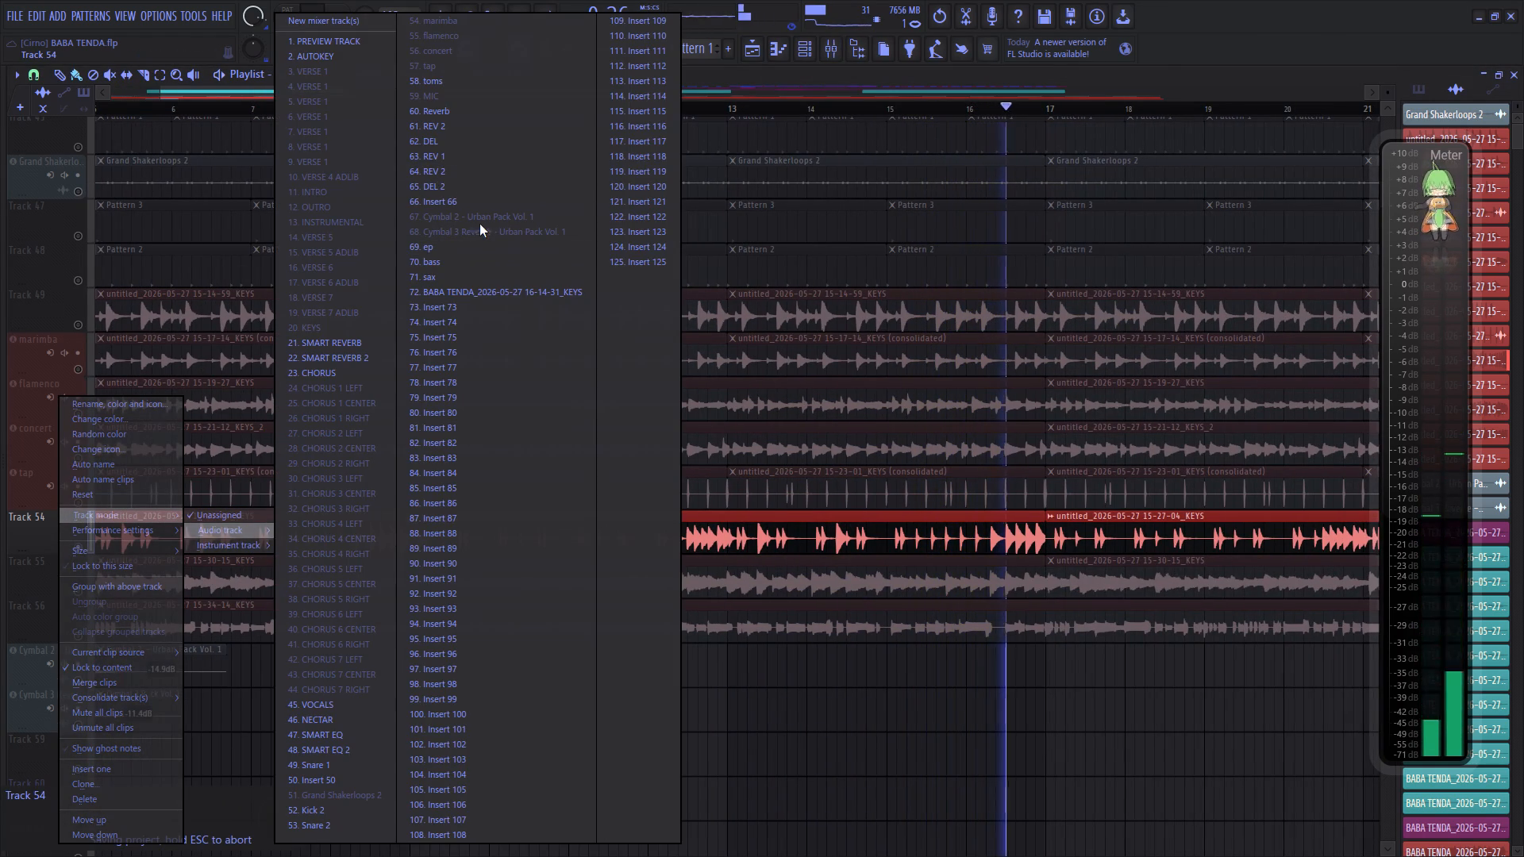
{"action": "left_click", "coordinate": [470, 87]}
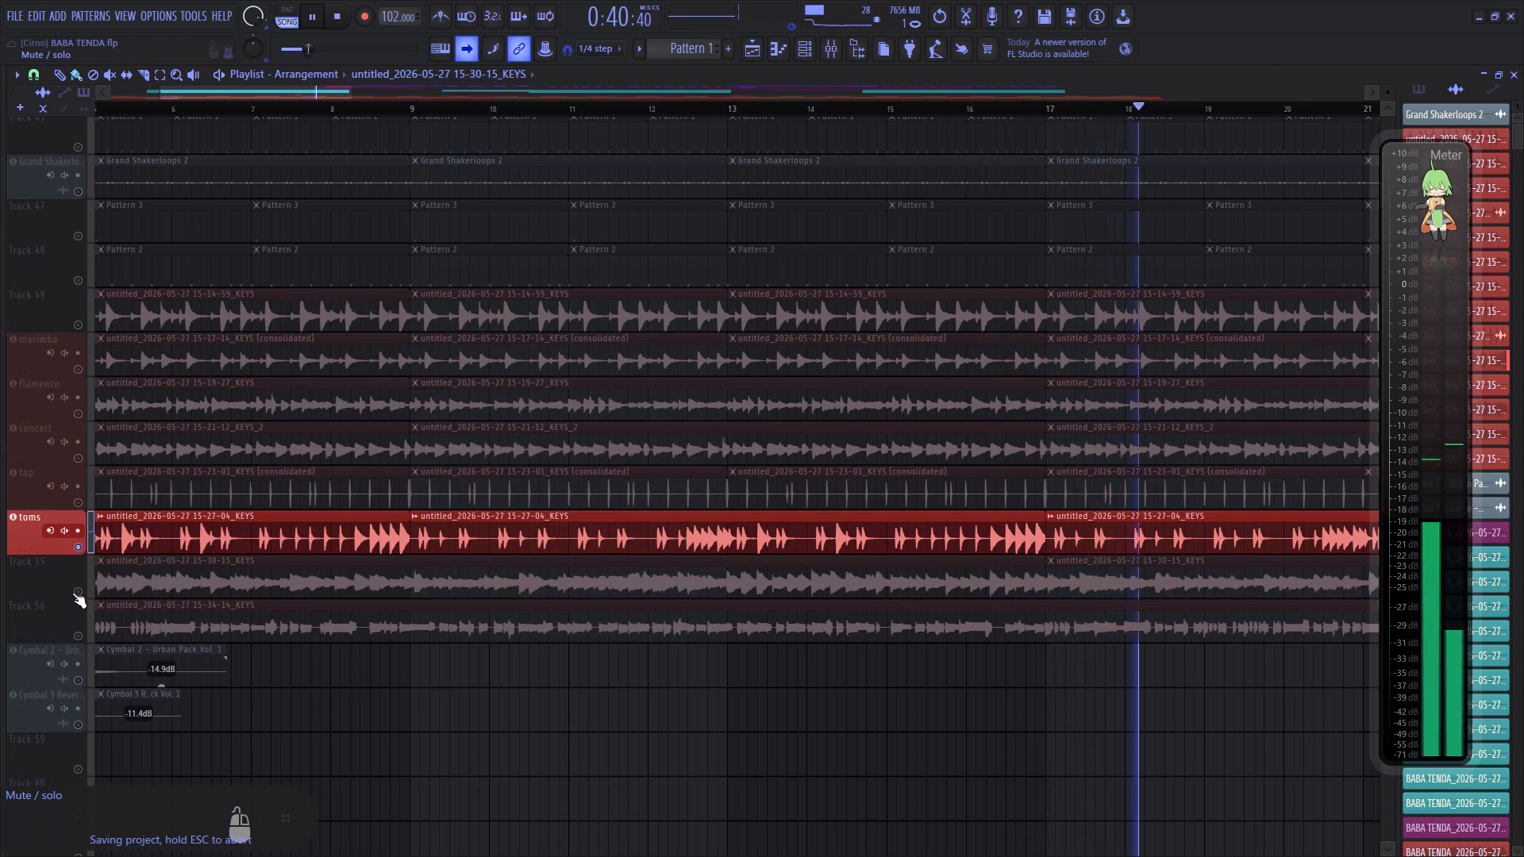
Solo playlist Track 55 to identify its mixer channel and assign it as an audio track to mixer track 69, ep.
{"action": "right_click", "coordinate": [72, 592]}
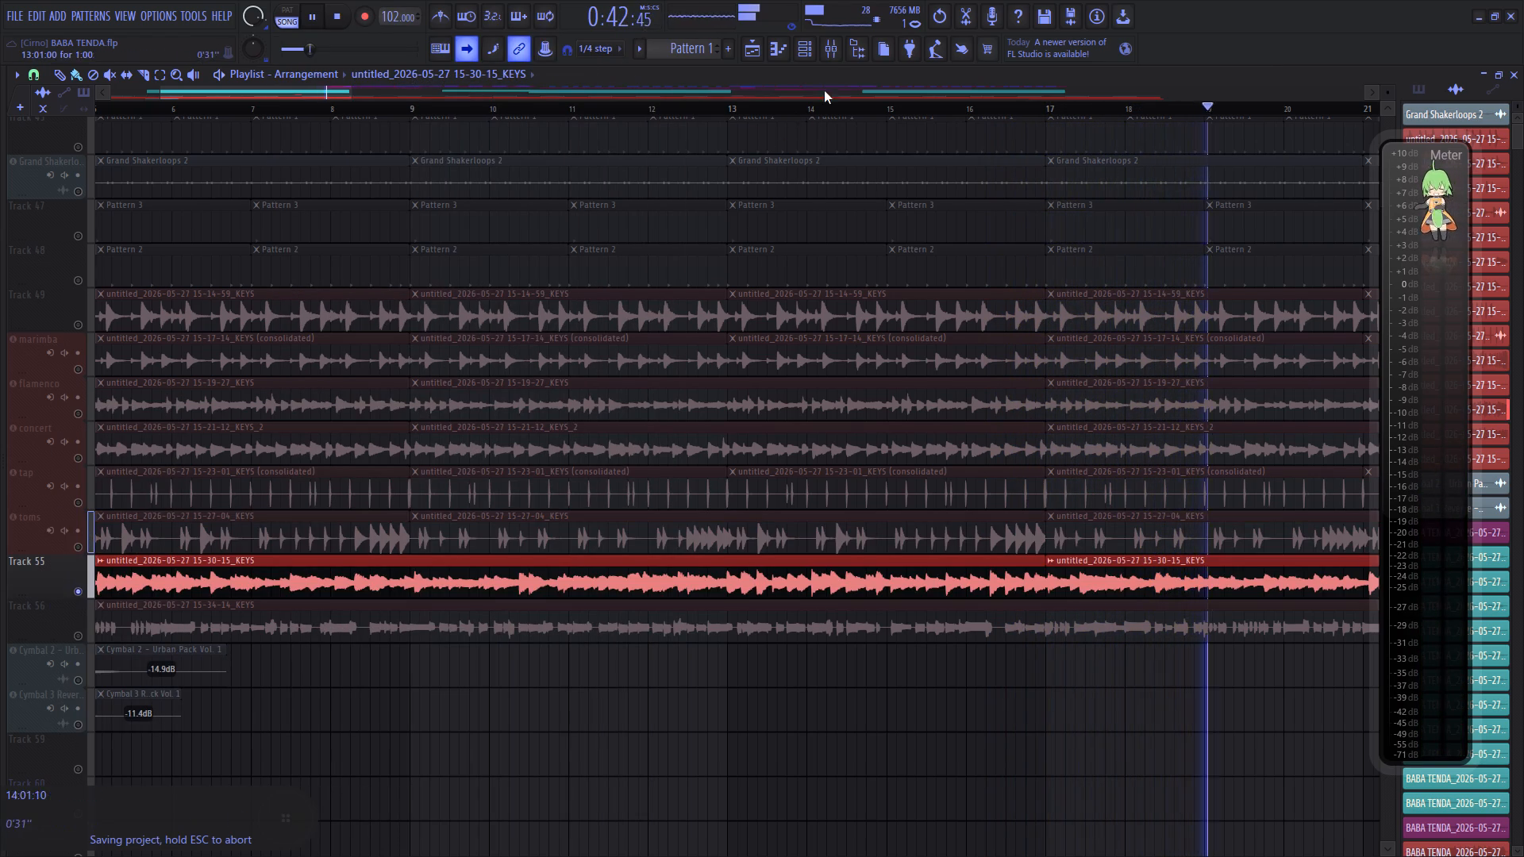
{"action": "left_click", "coordinate": [832, 52]}
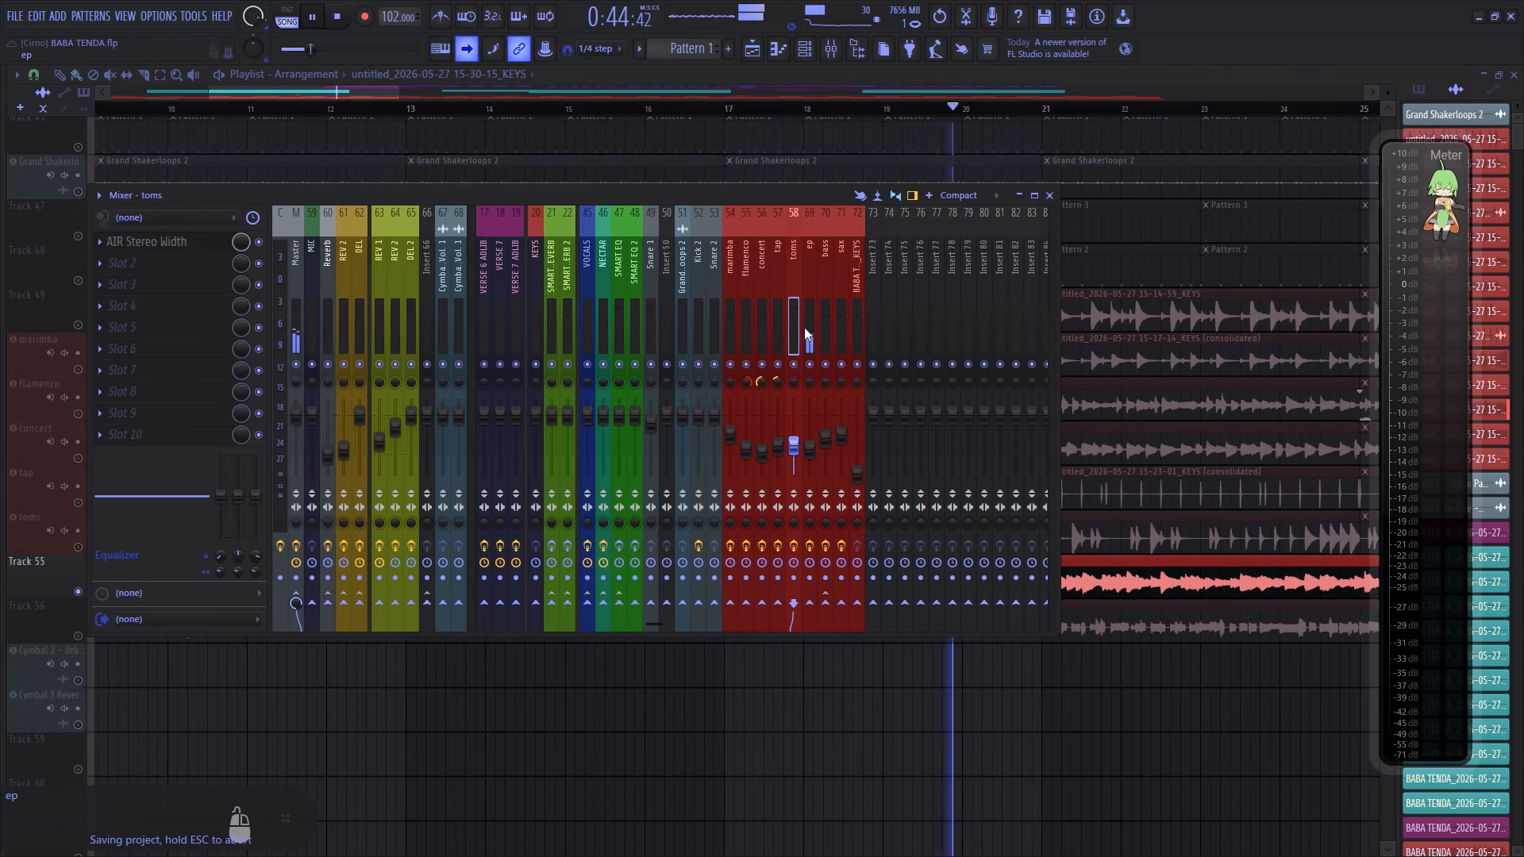
{"action": "left_click", "coordinate": [804, 328]}
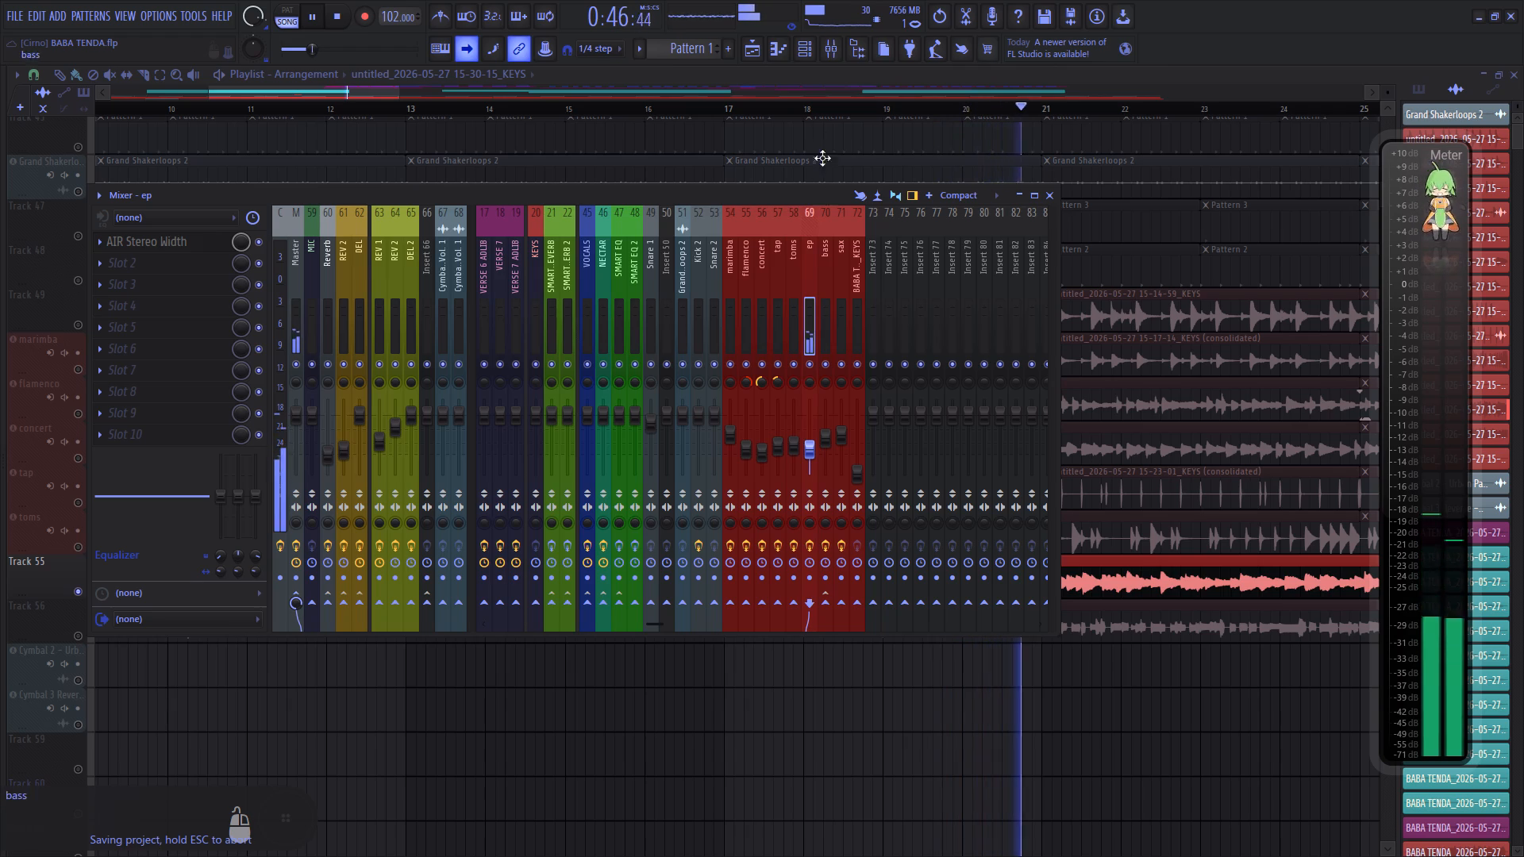
{"action": "left_click", "coordinate": [813, 71]}
{"action": "right_click", "coordinate": [48, 584]}
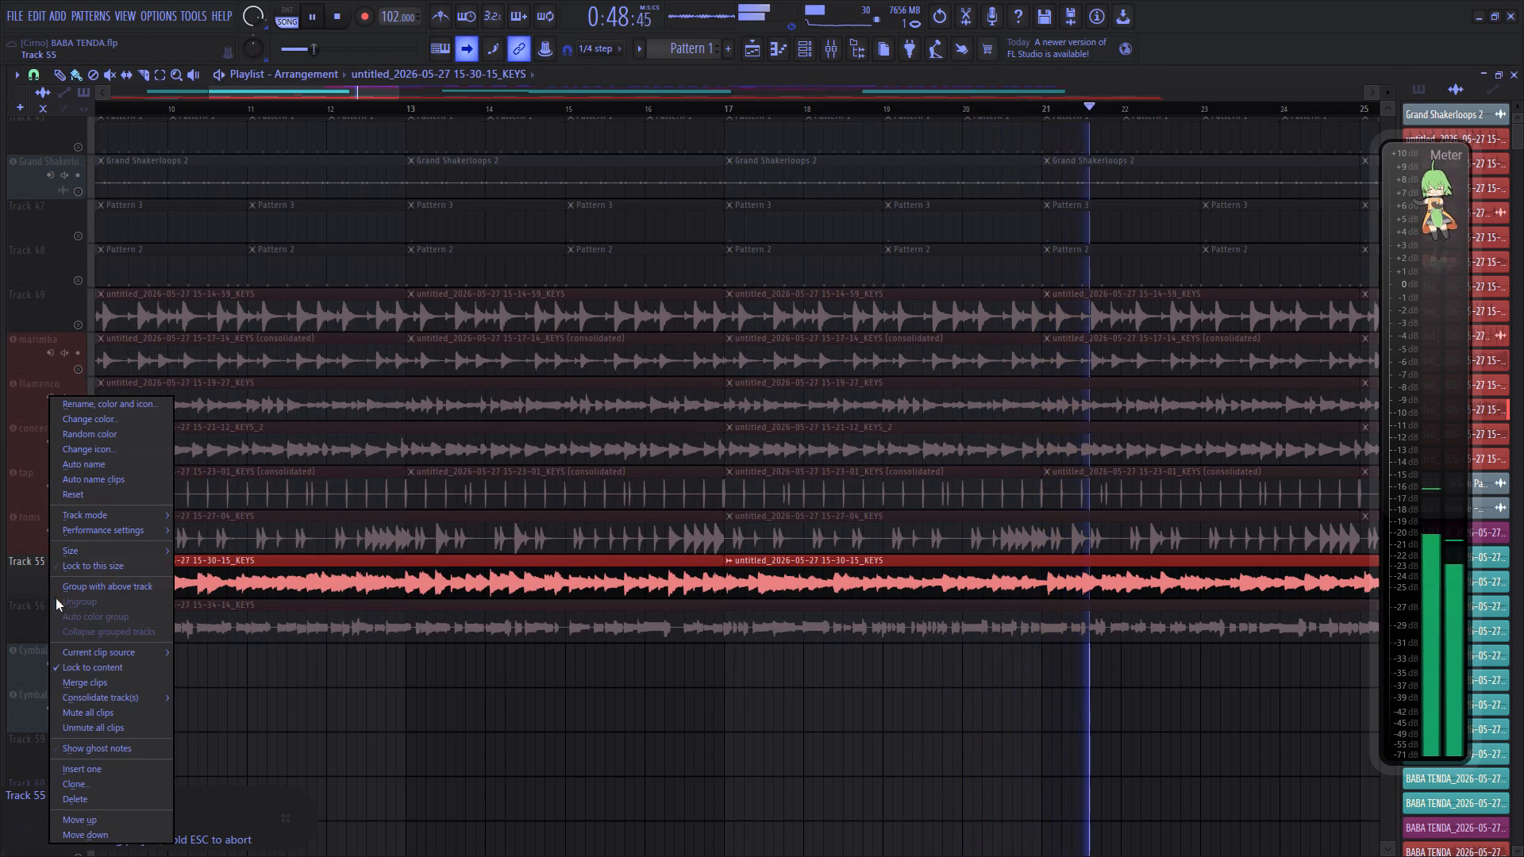
{"action": "left_click", "coordinate": [135, 520]}
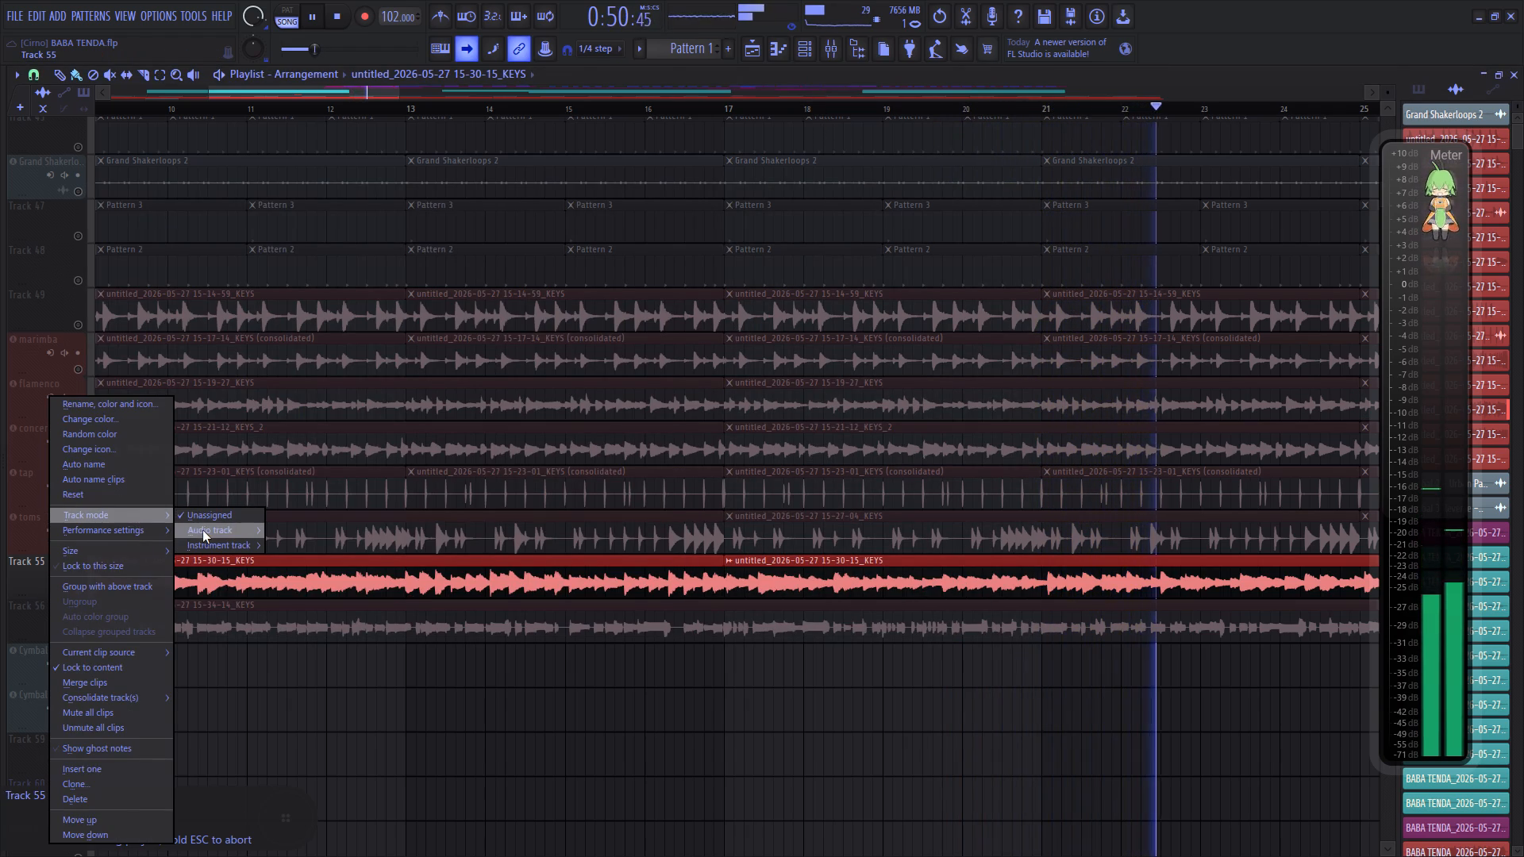
{"action": "left_click", "coordinate": [206, 530]}
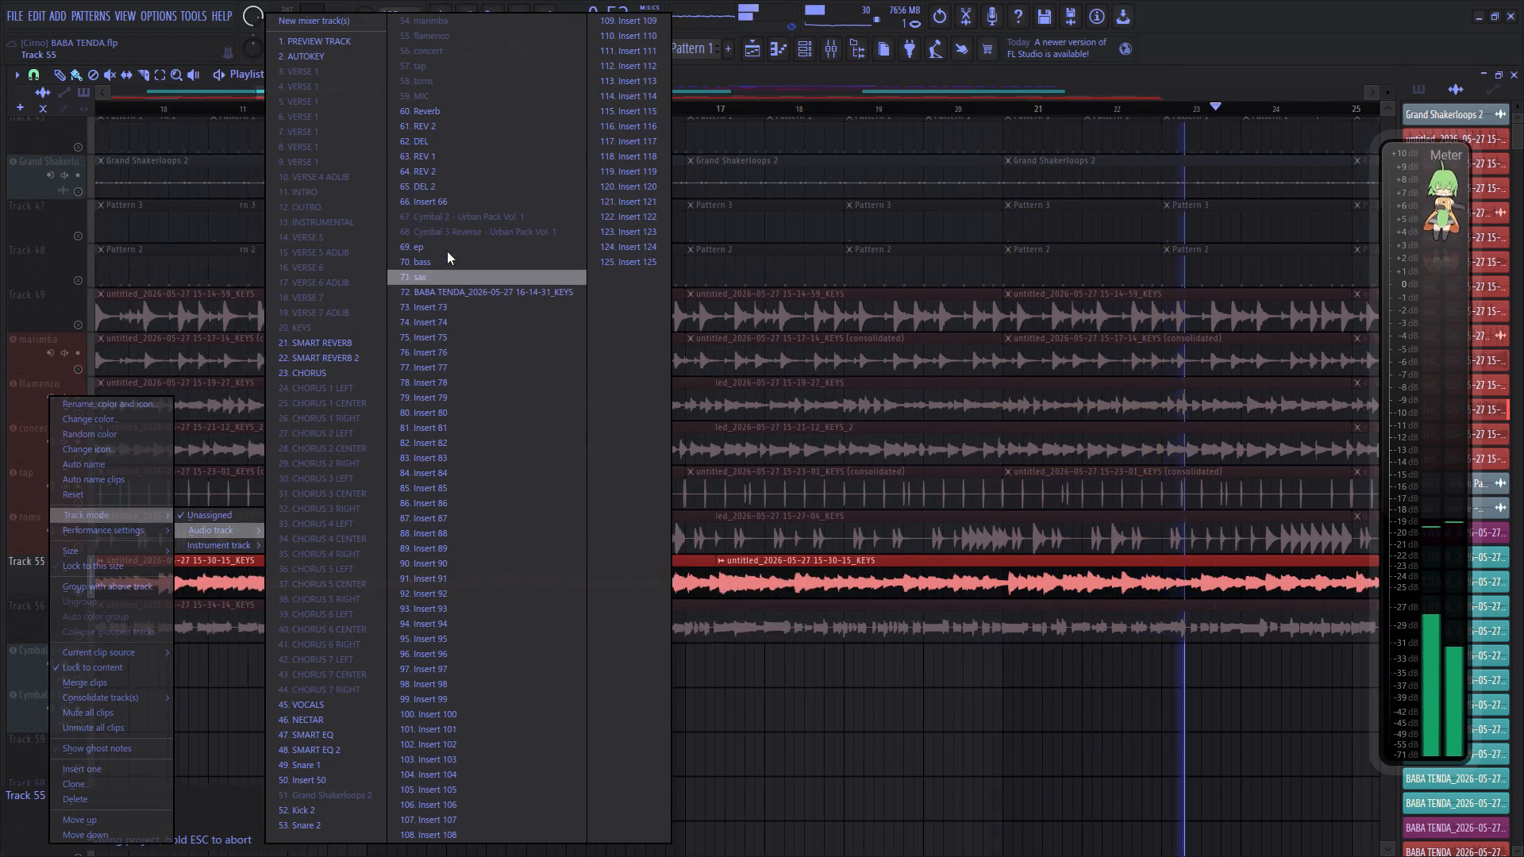
{"action": "left_click", "coordinate": [448, 249]}
Solo playlist Track 56 and assign it as an audio track to mixer track 70, bass.
{"action": "right_click", "coordinate": [83, 636]}
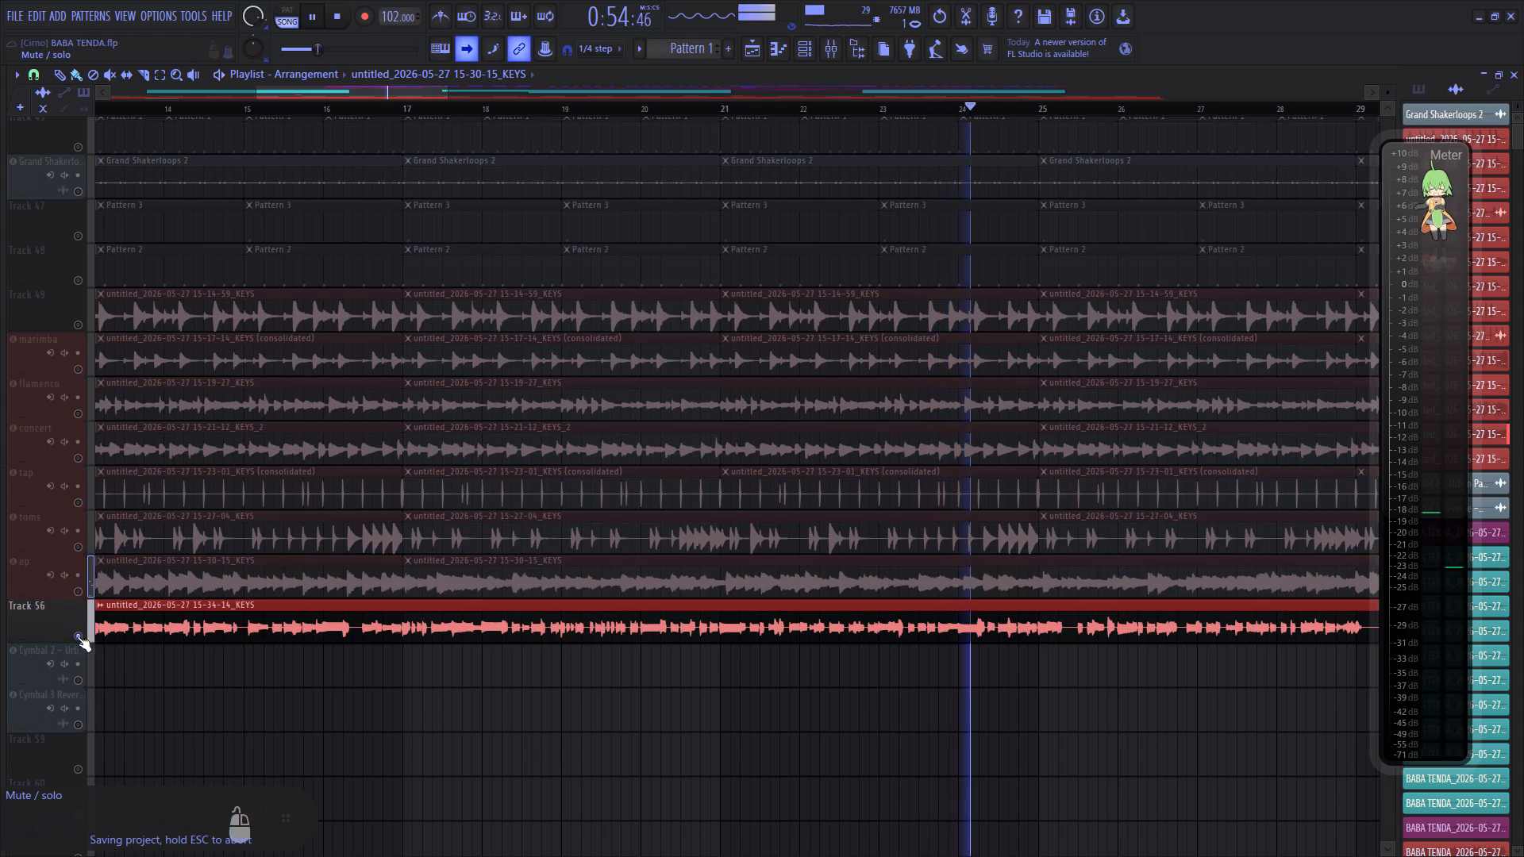
{"action": "right_click", "coordinate": [58, 628]}
{"action": "left_click", "coordinate": [137, 518]}
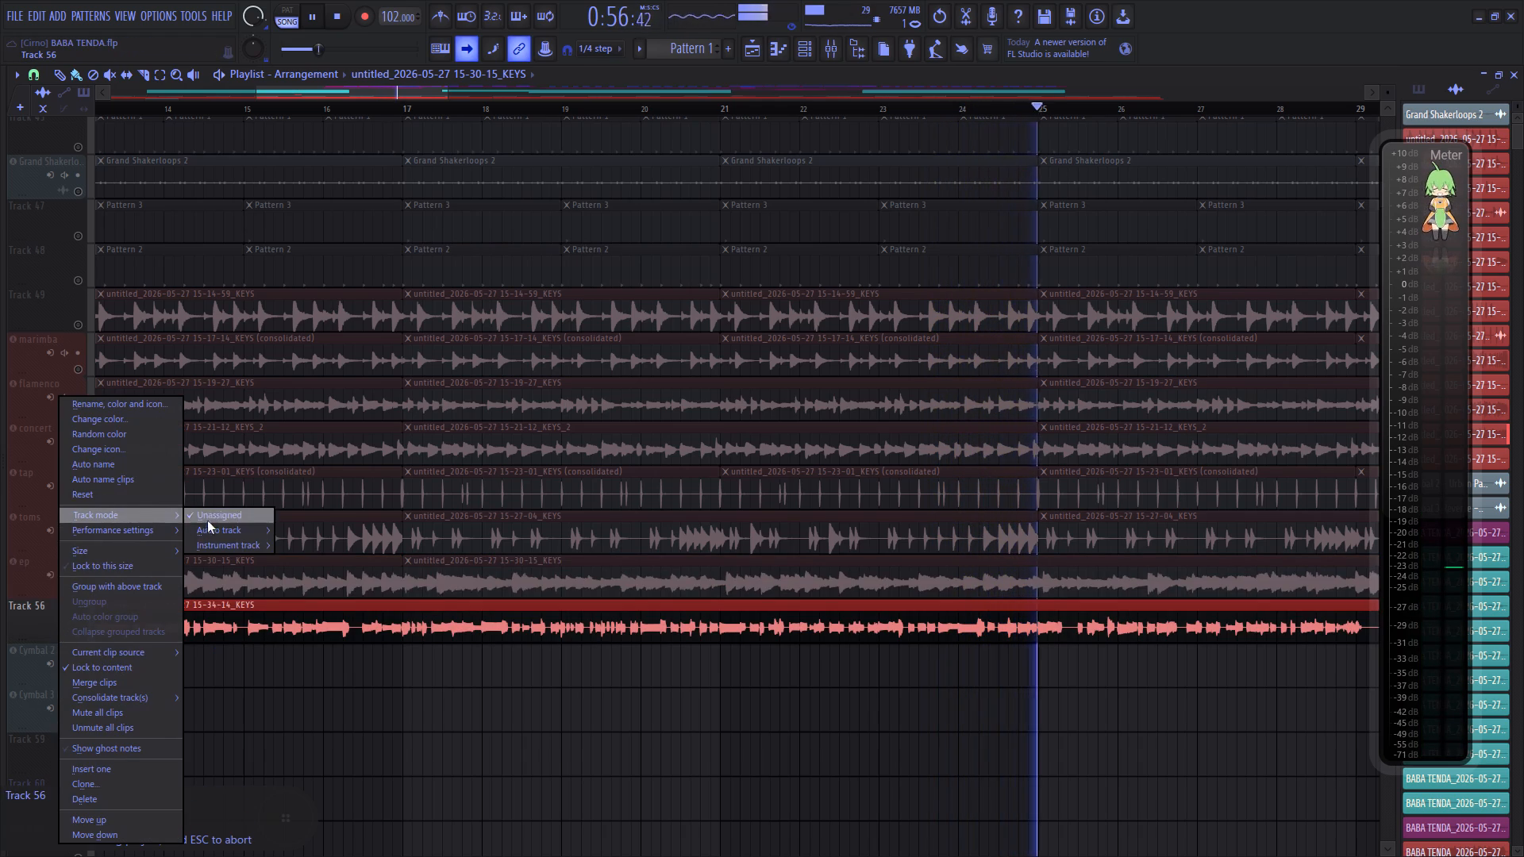
{"action": "left_click", "coordinate": [225, 528]}
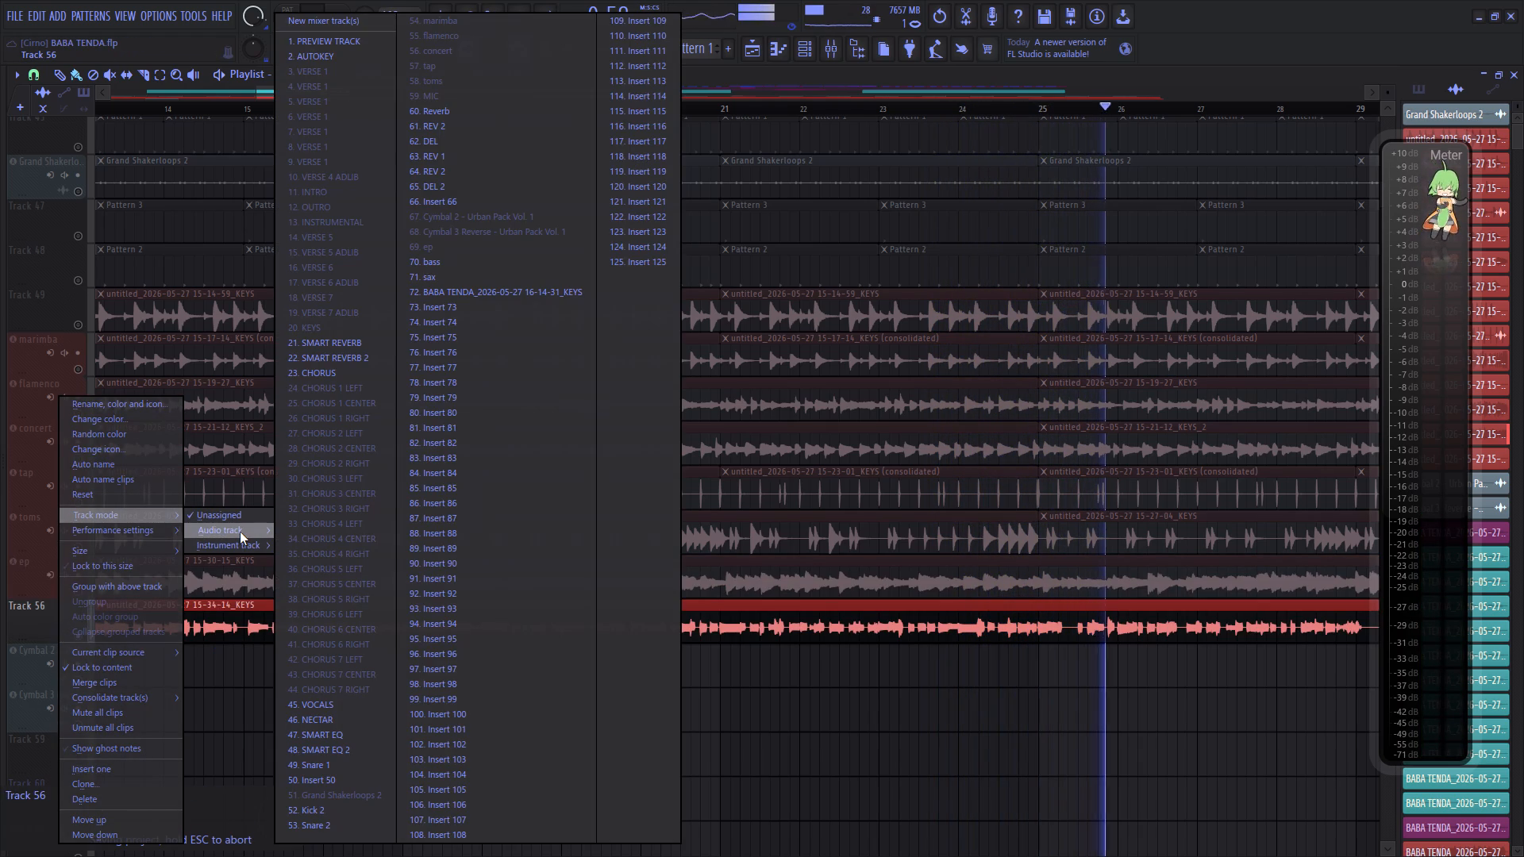
{"action": "left_click", "coordinate": [428, 256]}
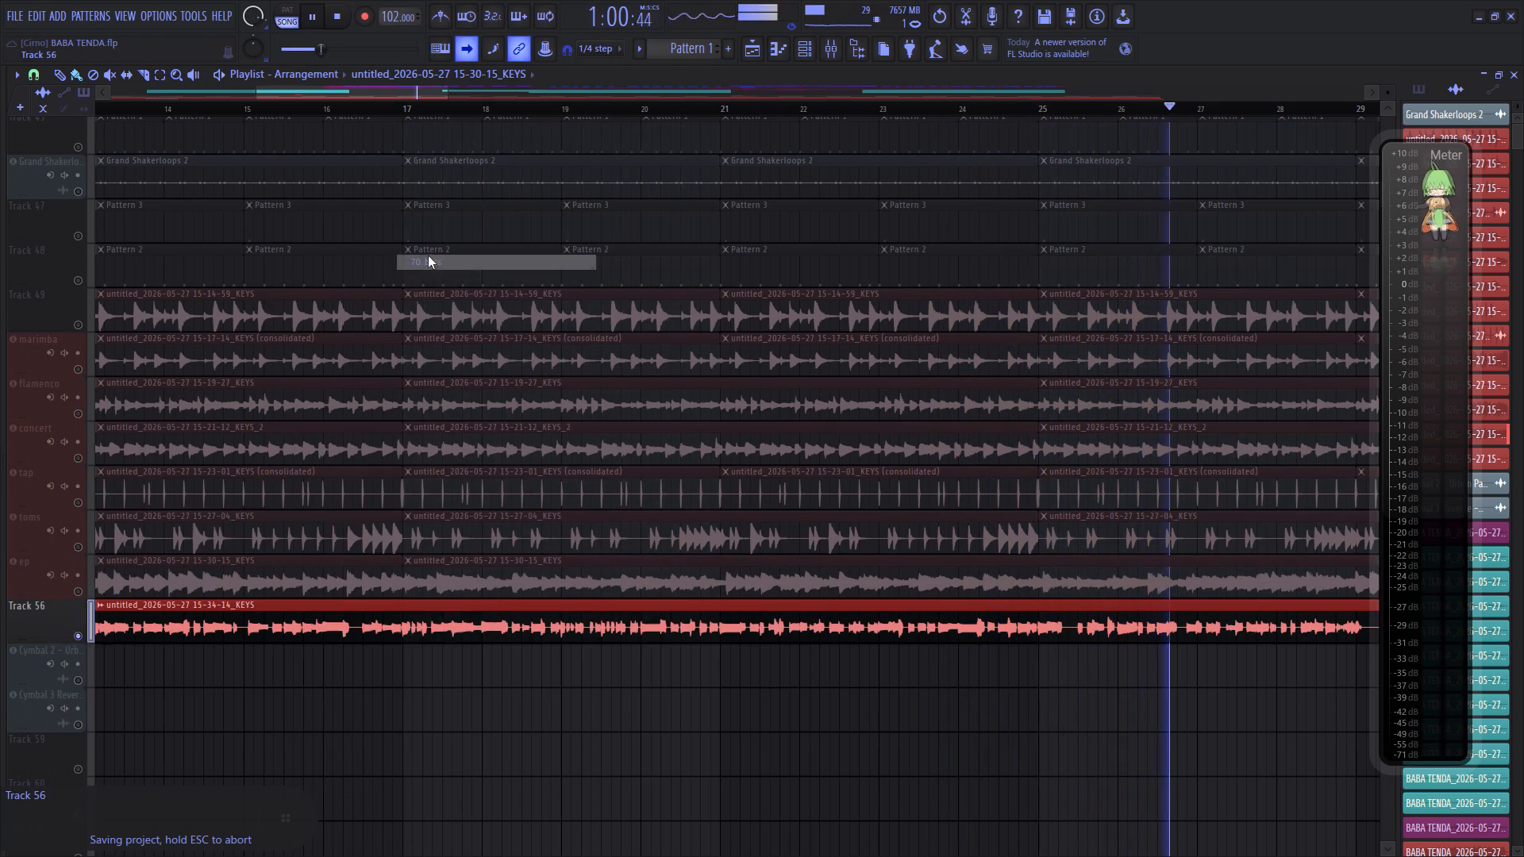
Solo playlist Track 59 near bar 81, assign it as an audio track to mixer track 71, sax, and end the solo playback.
{"action": "scroll", "coordinate": [540, 103], "scroll_direction": "down", "scroll_amount": 11}
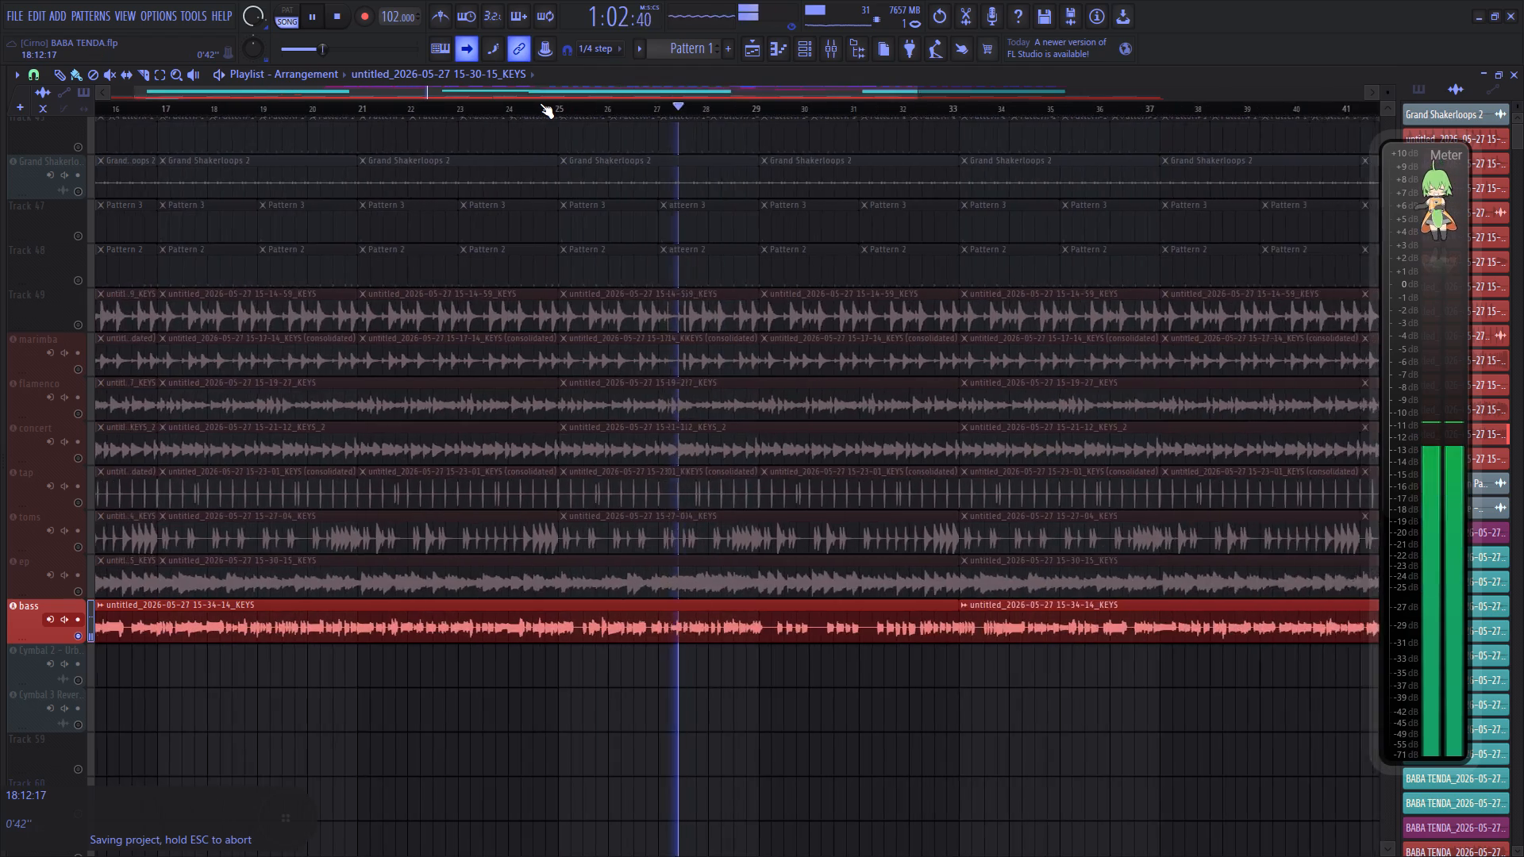
{"action": "scroll", "coordinate": [540, 103], "scroll_direction": "down", "scroll_amount": 14}
{"action": "scroll", "coordinate": [776, 348], "scroll_direction": "down", "scroll_amount": 4}
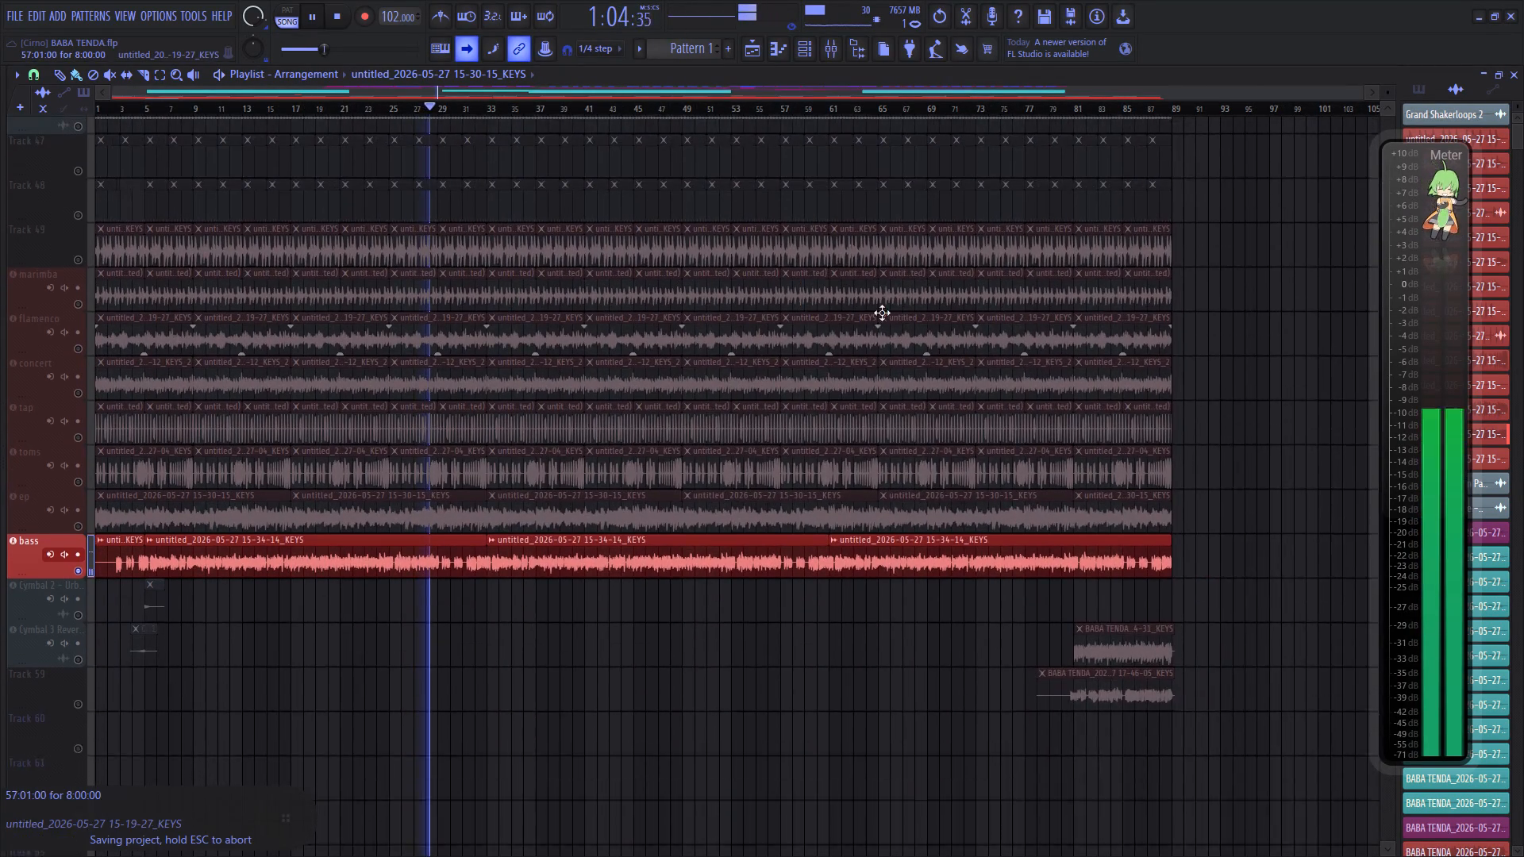
{"action": "scroll", "coordinate": [890, 308], "scroll_direction": "down", "scroll_amount": 5}
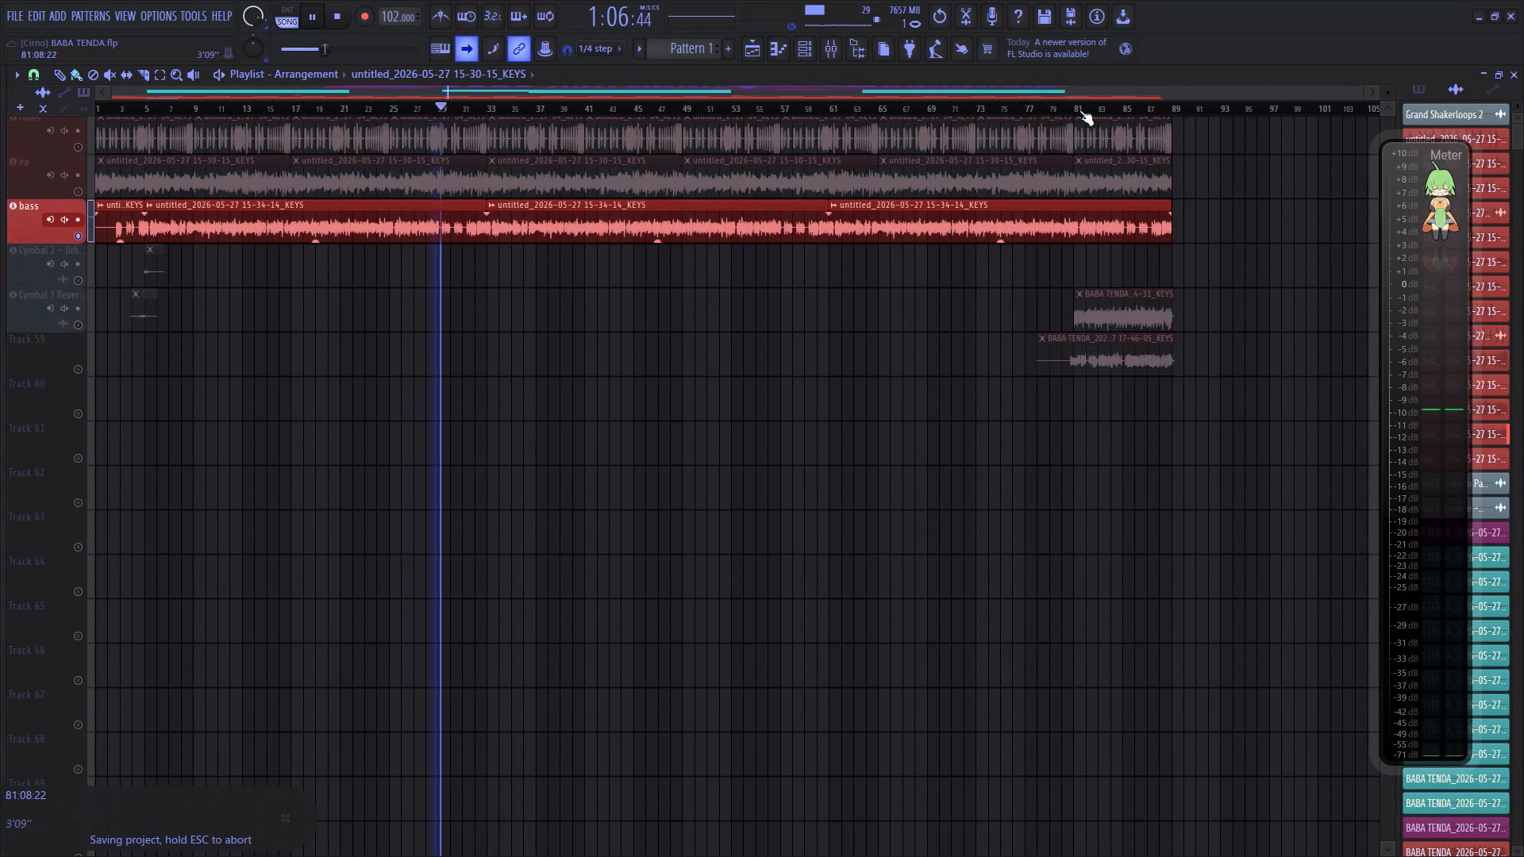
{"action": "left_click", "coordinate": [1072, 110]}
{"action": "right_click", "coordinate": [79, 367]}
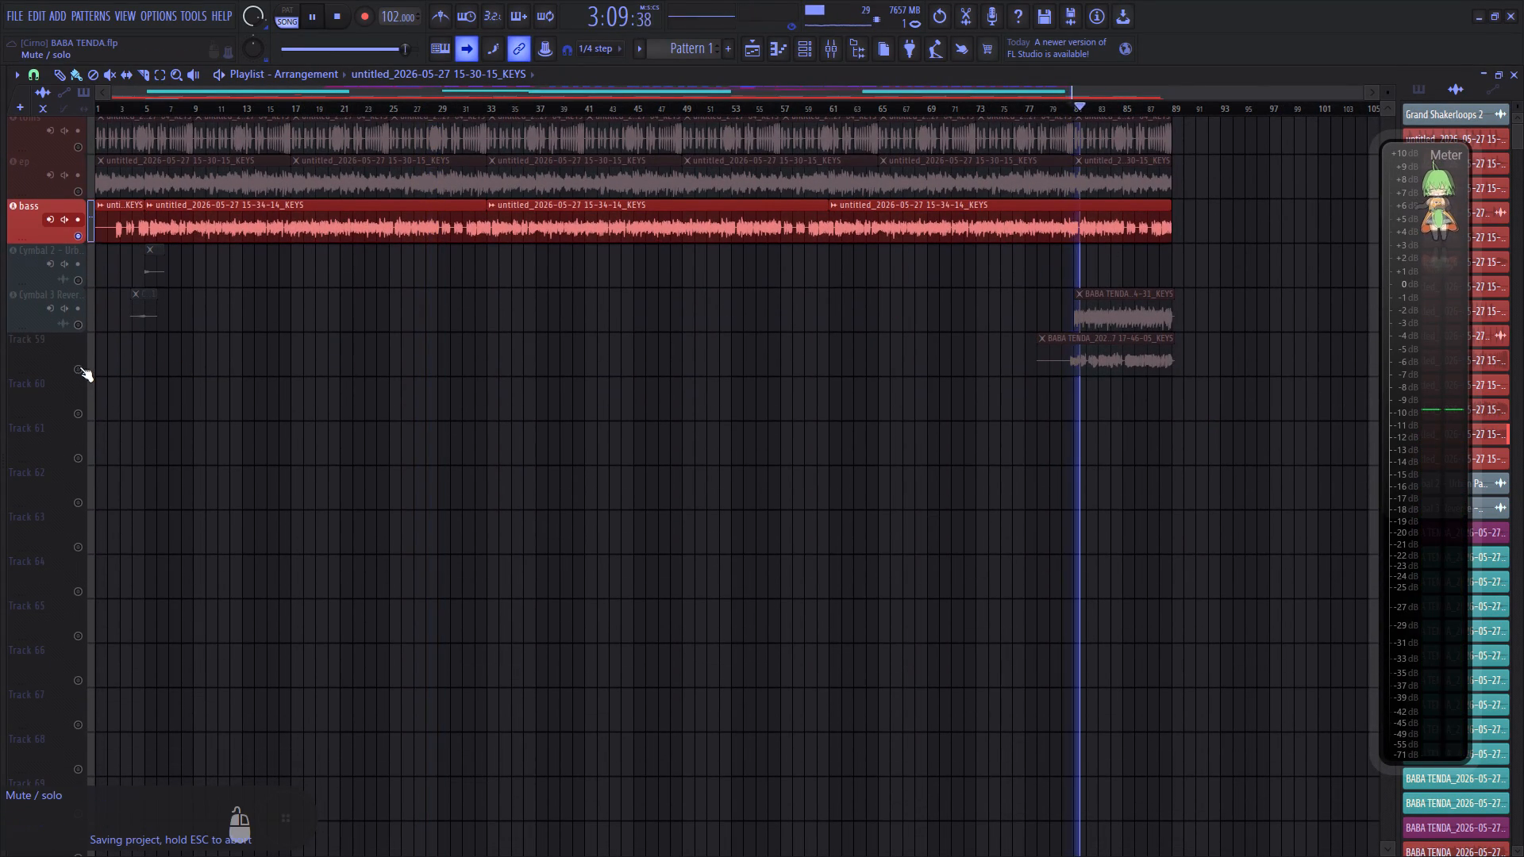
{"action": "right_click", "coordinate": [39, 362]}
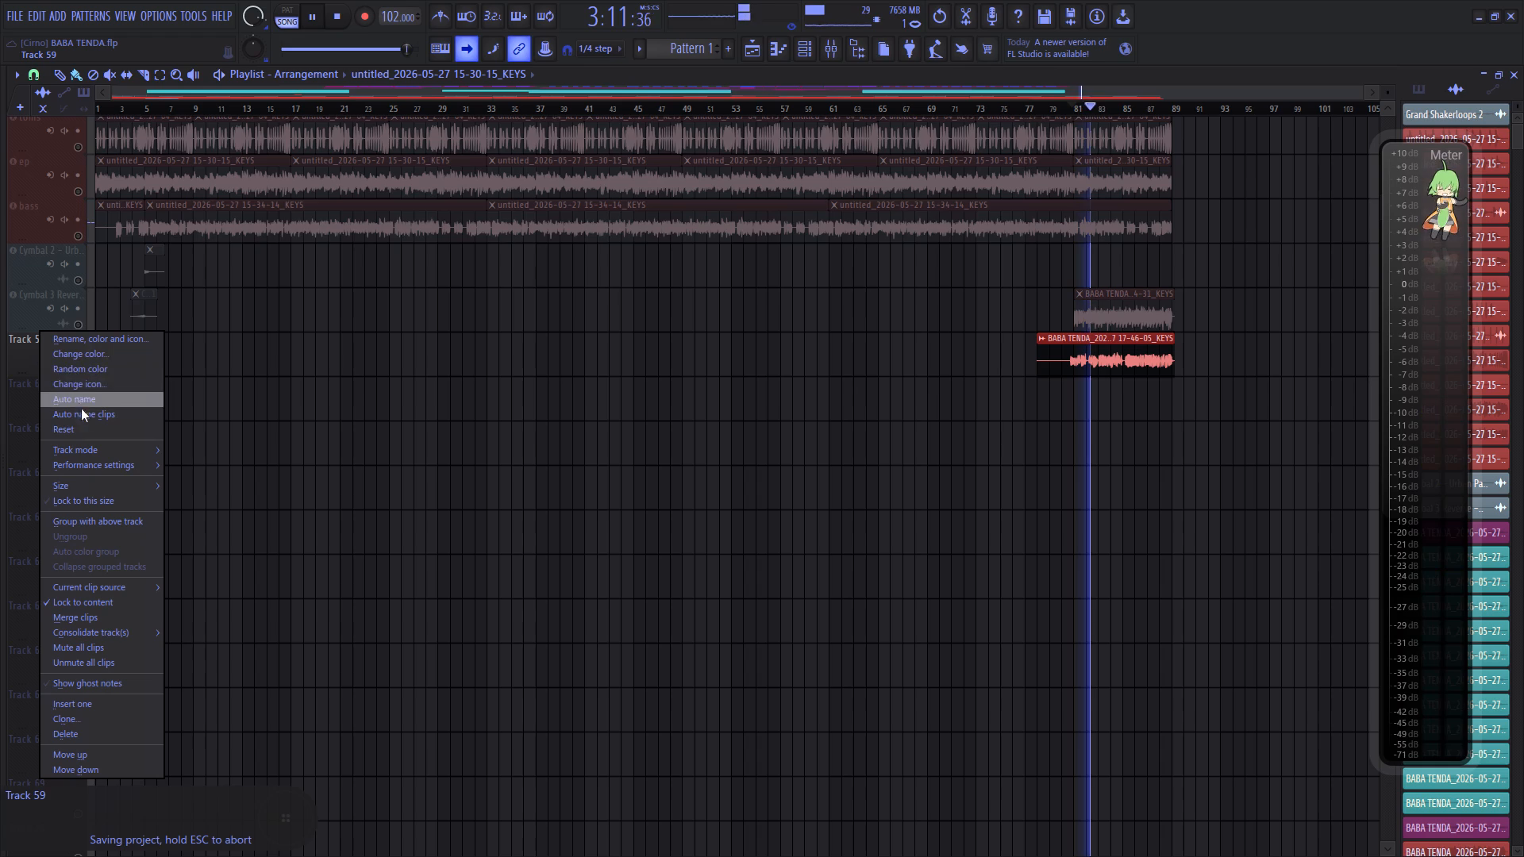
{"action": "left_click", "coordinate": [102, 444]}
{"action": "left_click", "coordinate": [213, 461]}
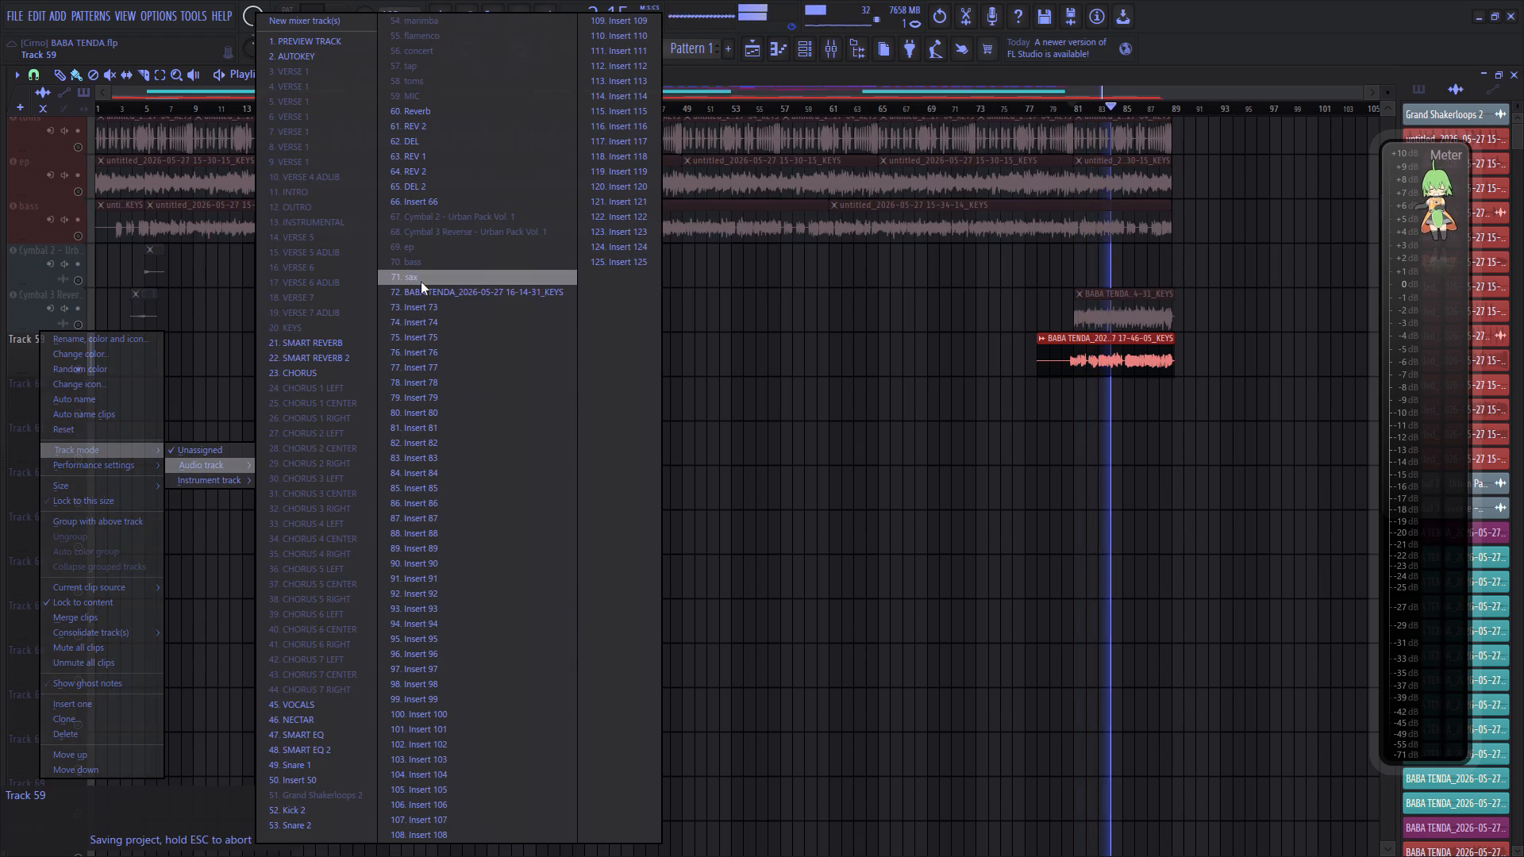
{"action": "left_click", "coordinate": [421, 282]}
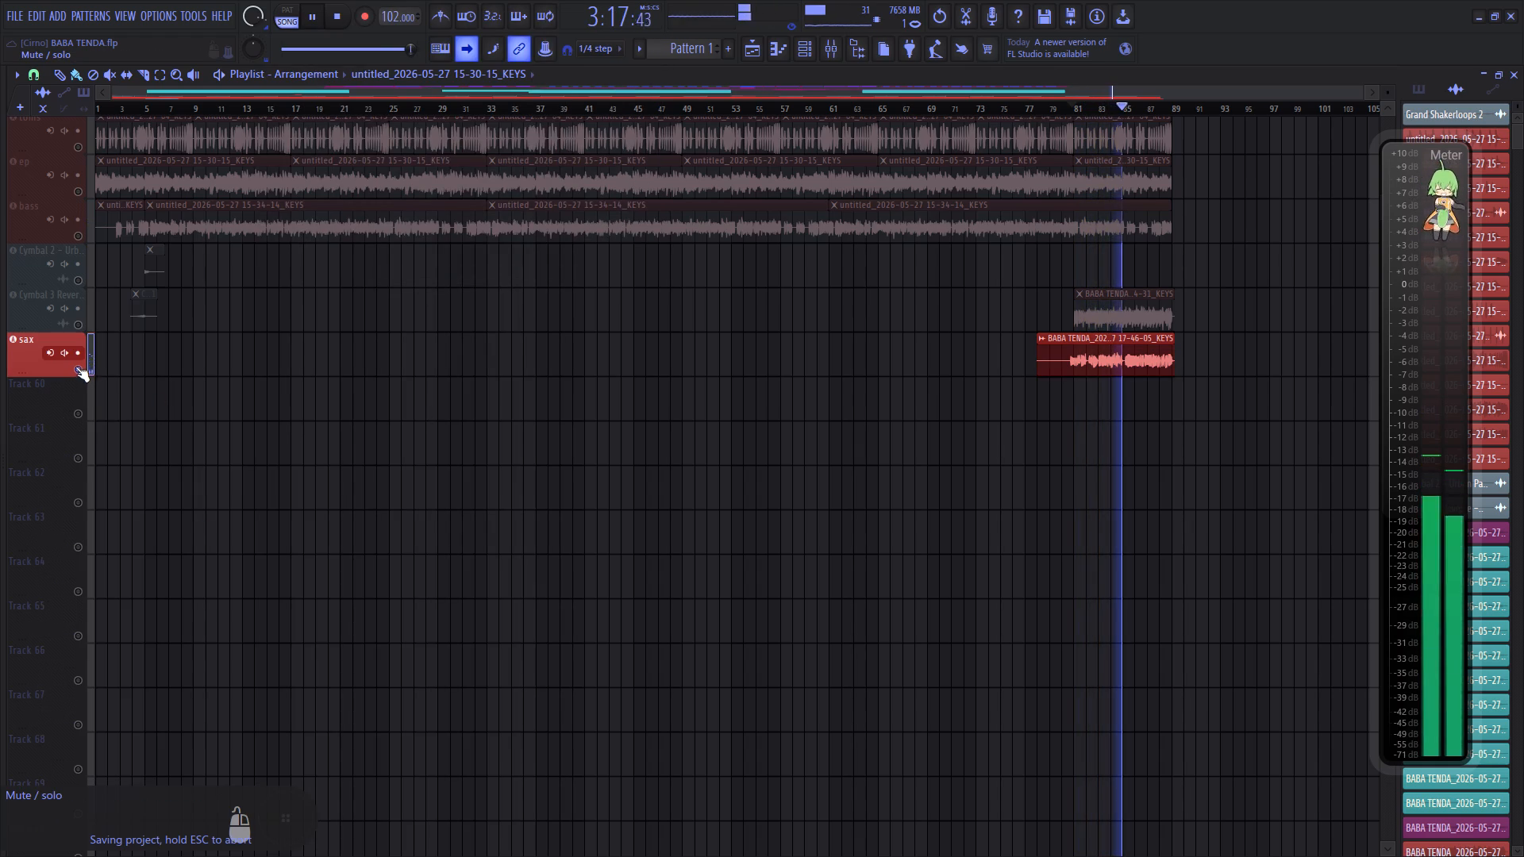
{"action": "right_click", "coordinate": [75, 366]}
{"action": "key", "text": "space"}
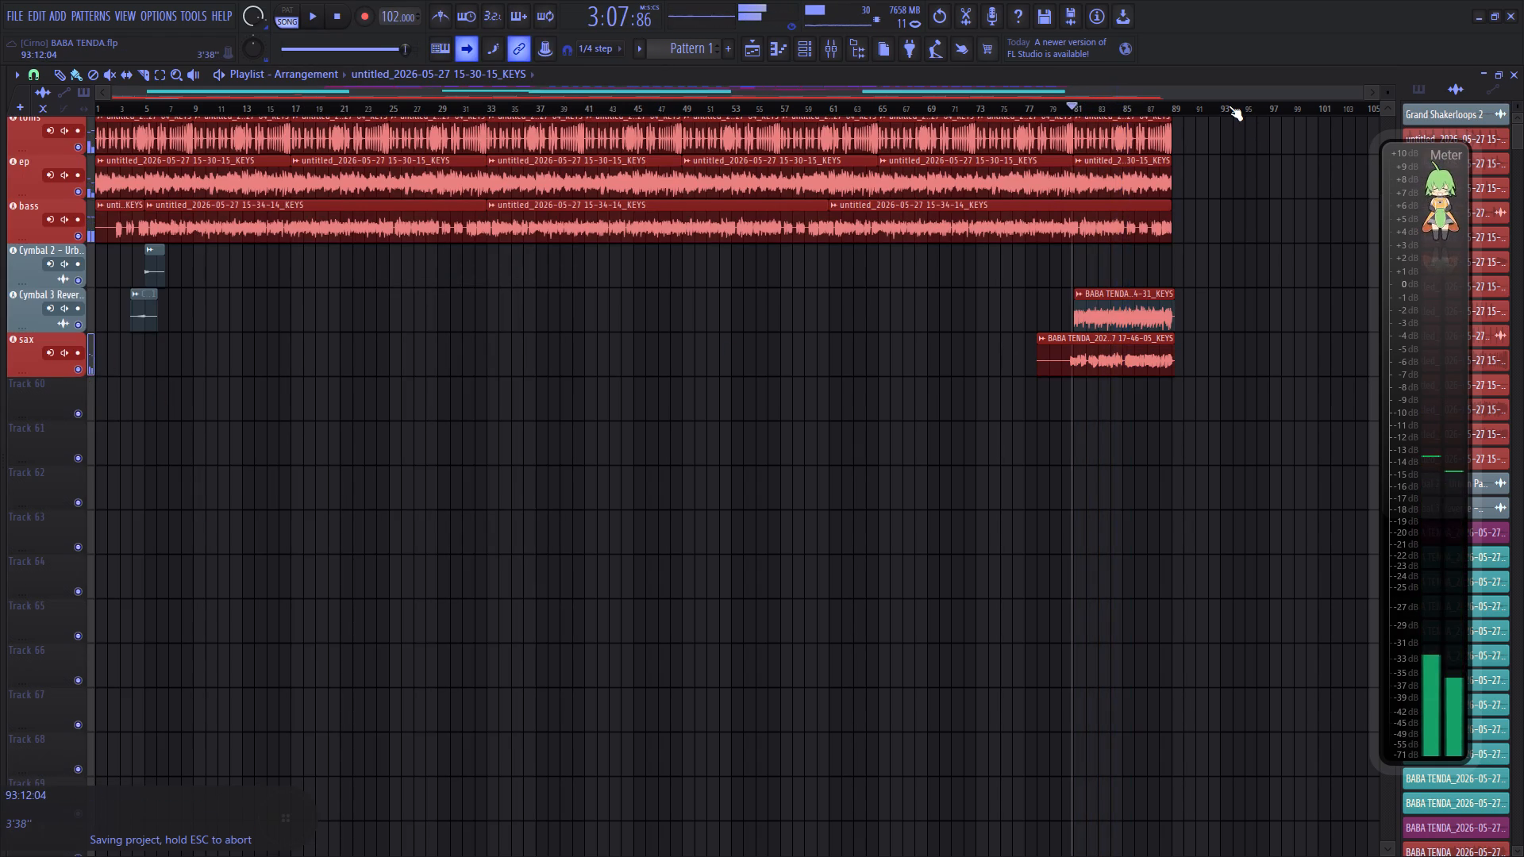
Set the playlist snap to Beat and select the song's closing time range from about bar 81 to bar 89.
{"action": "scroll", "coordinate": [1229, 106], "scroll_direction": "up", "scroll_amount": 11}
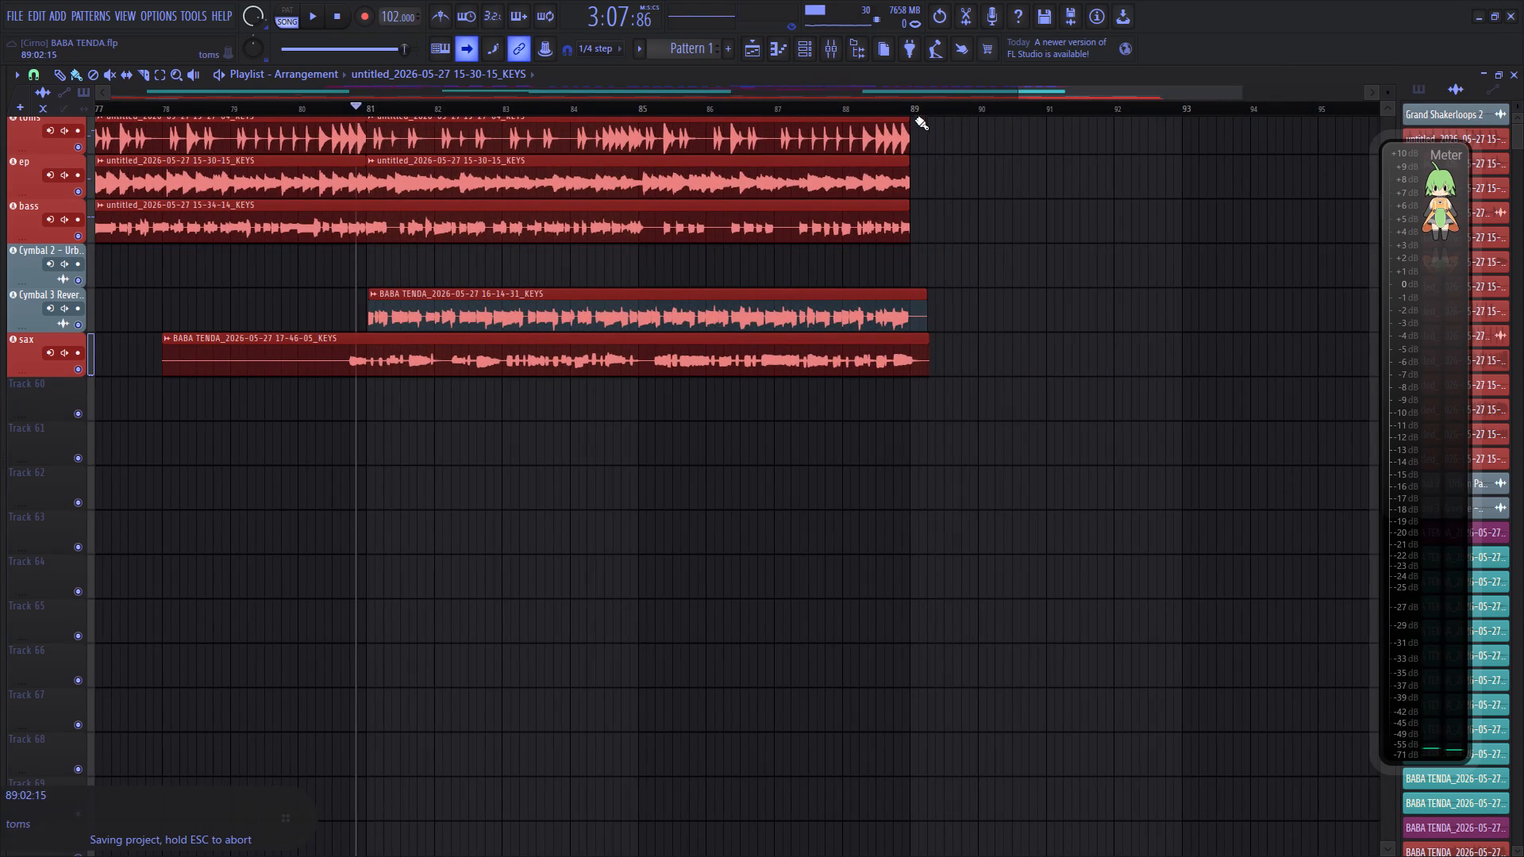
{"action": "left_click_drag", "start_coordinate": [912, 112], "coordinate": [364, 125], "text": "ctrl"}
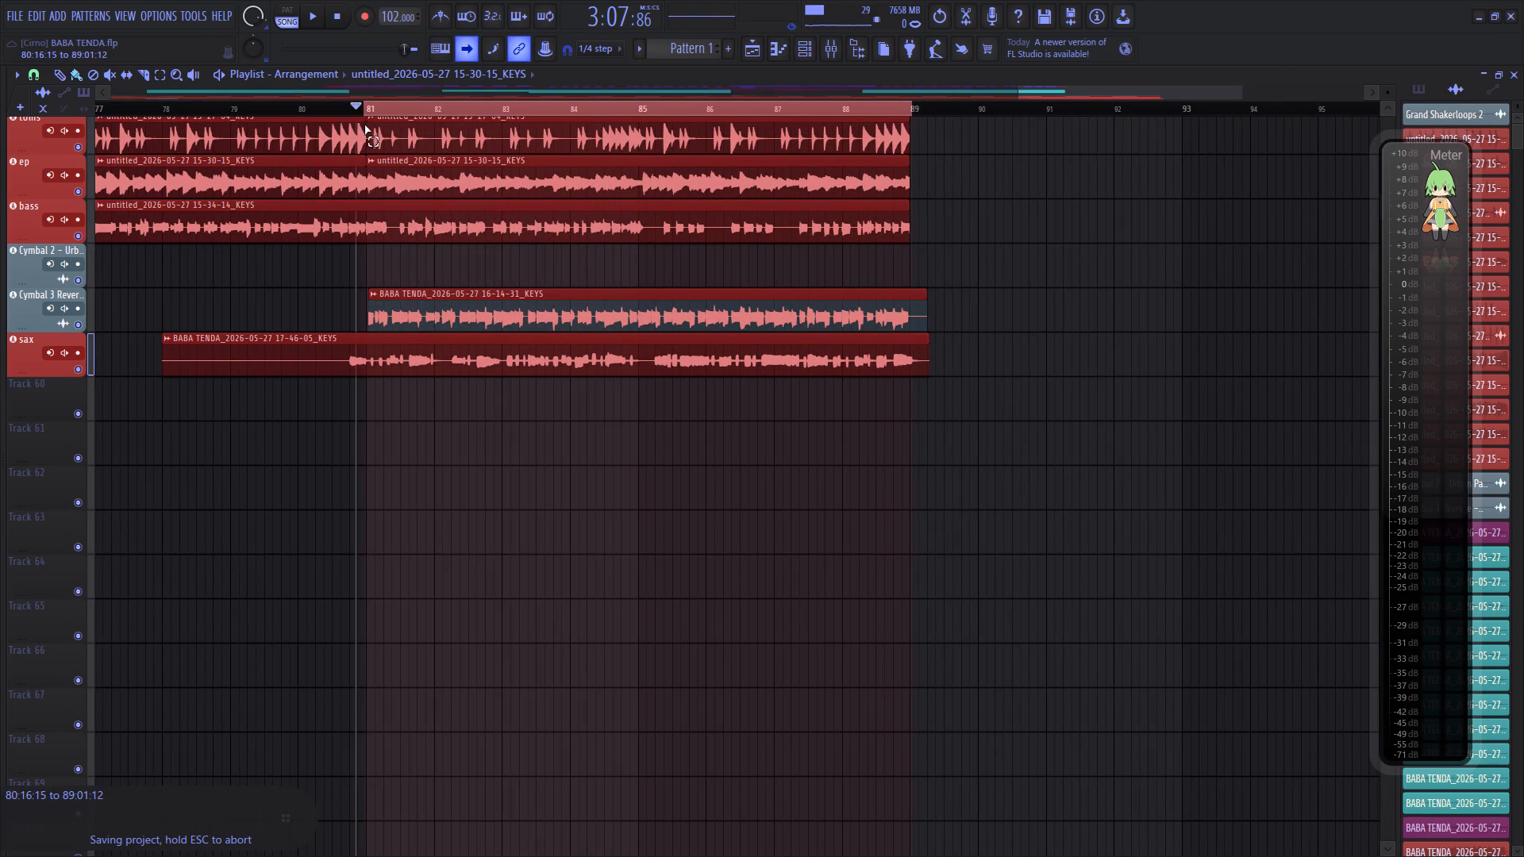
{"action": "left_click_drag", "start_coordinate": [364, 125], "coordinate": [365, 125], "text": "ctrl"}
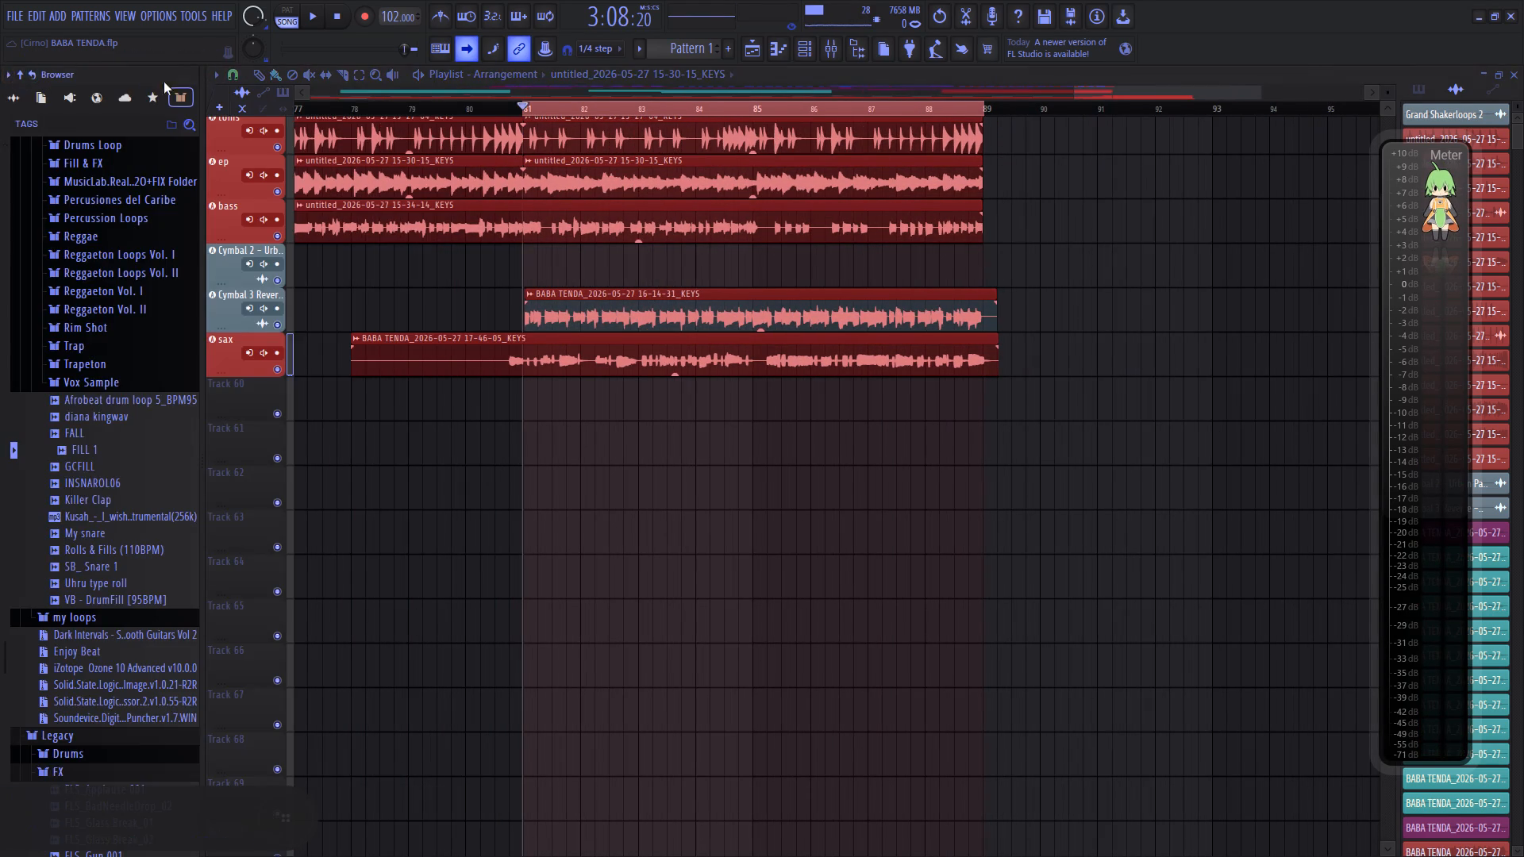
{"action": "left_click", "coordinate": [32, 69]}
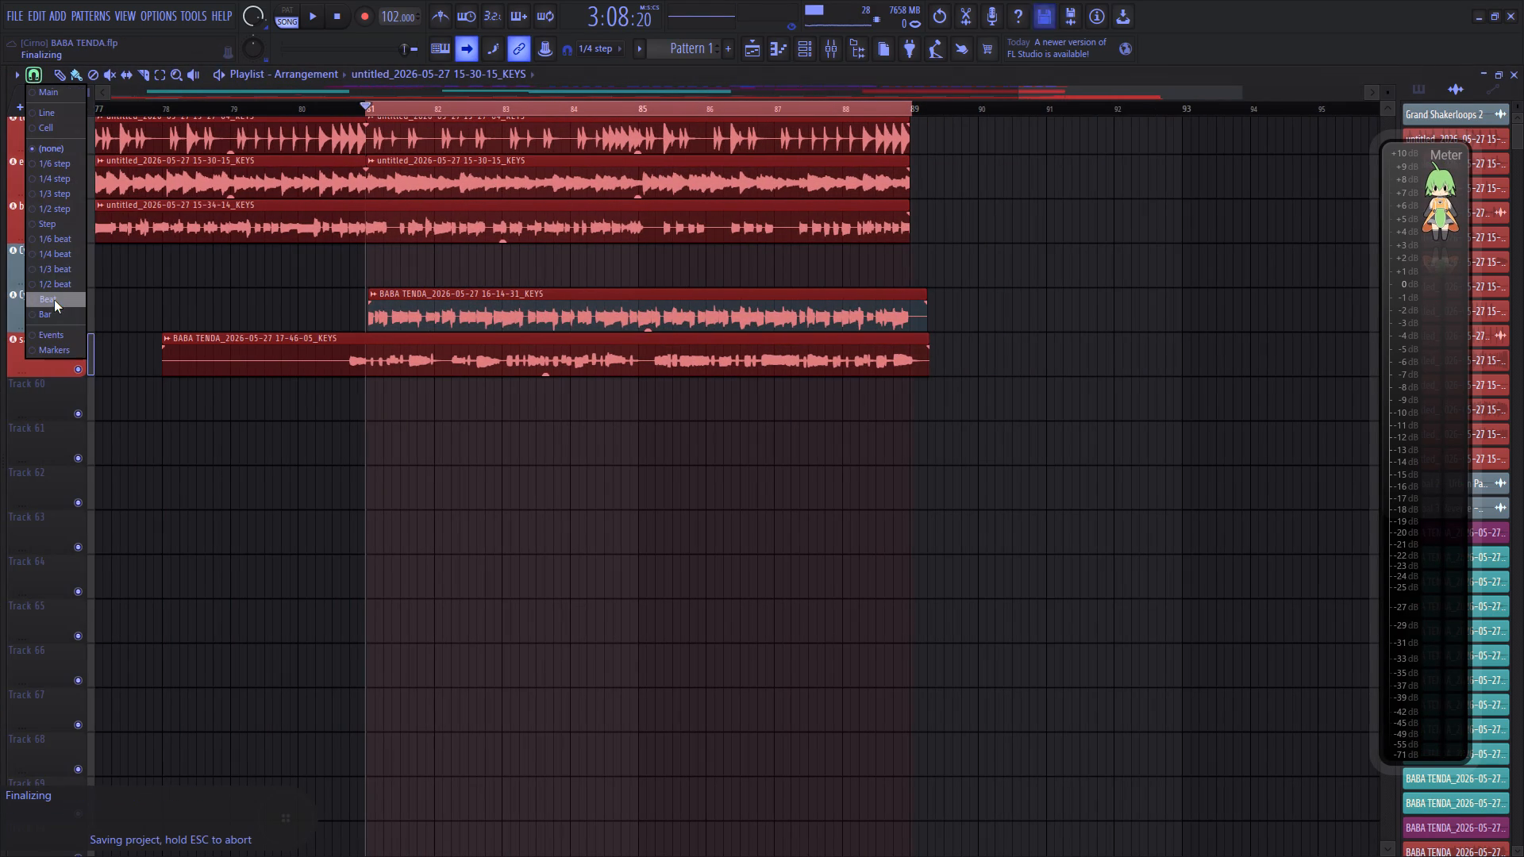
{"action": "left_click", "coordinate": [65, 295]}
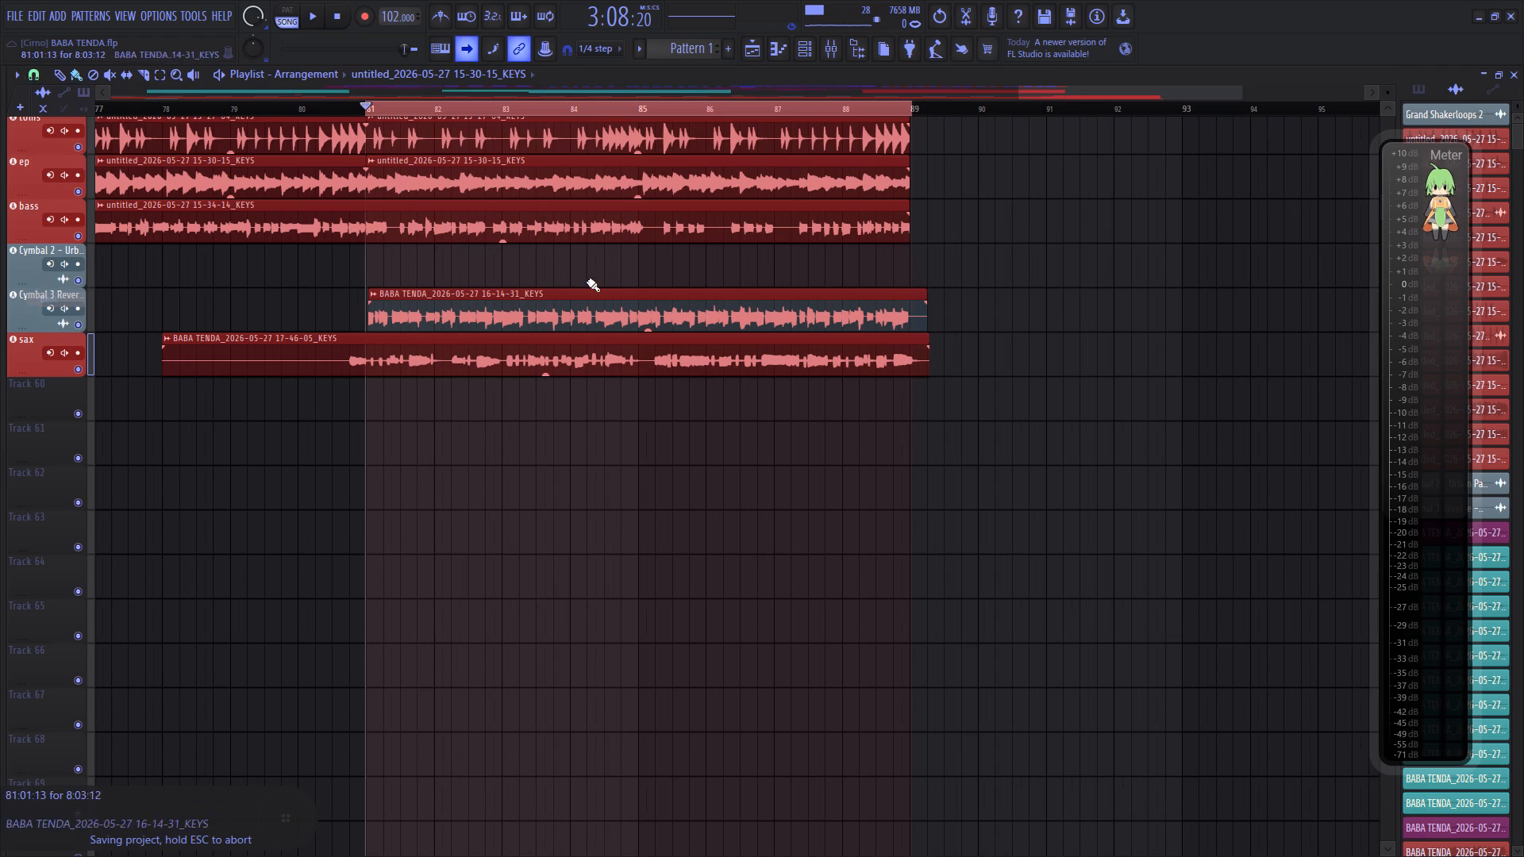
{"action": "left_click", "coordinate": [910, 117], "text": "ctrl"}
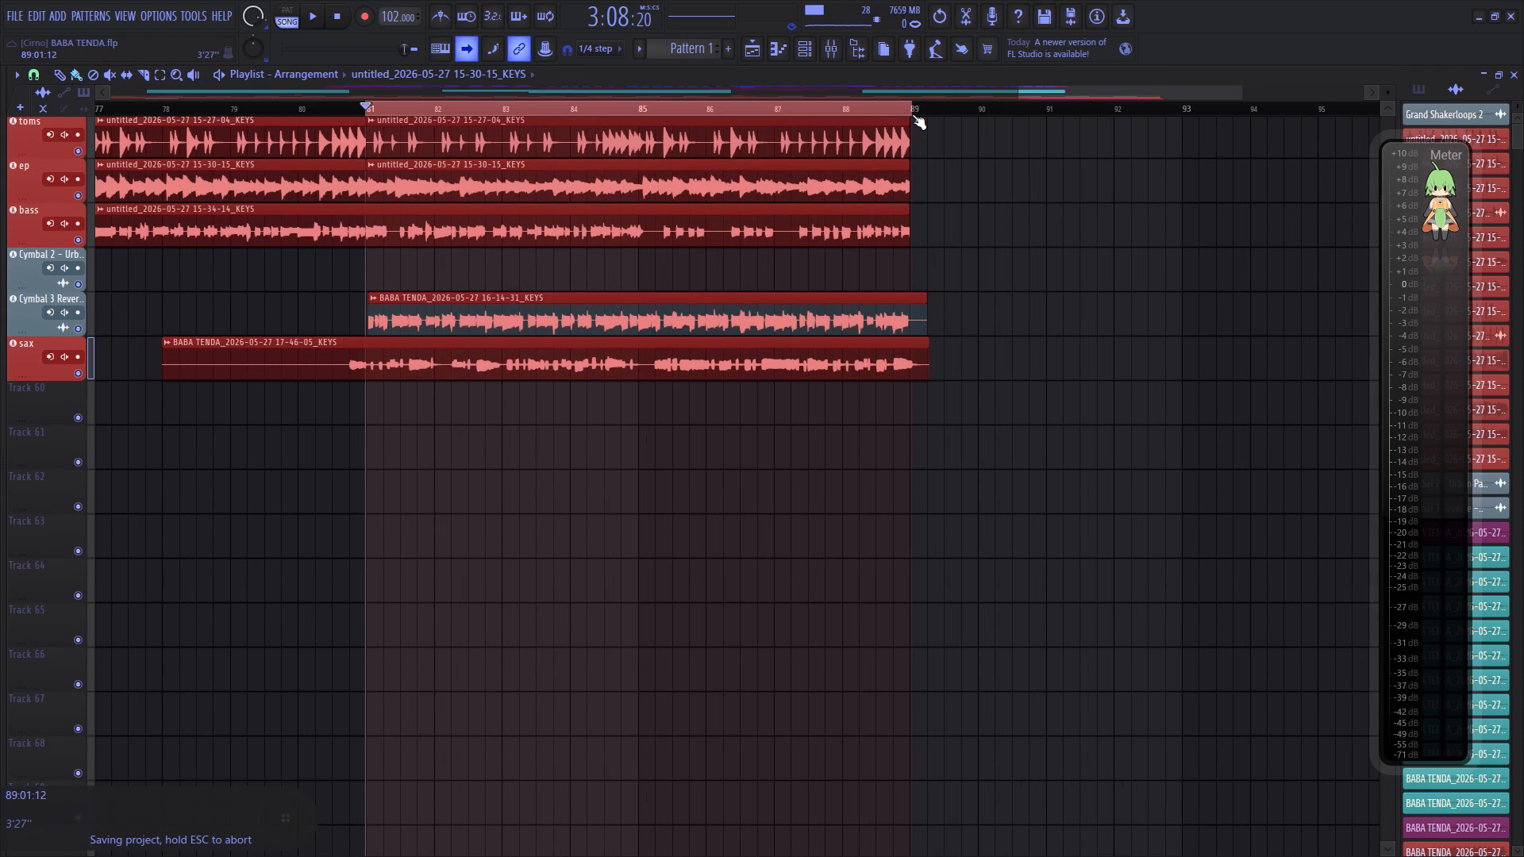
{"action": "left_click_drag", "start_coordinate": [912, 113], "coordinate": [367, 113], "text": "ctrl"}
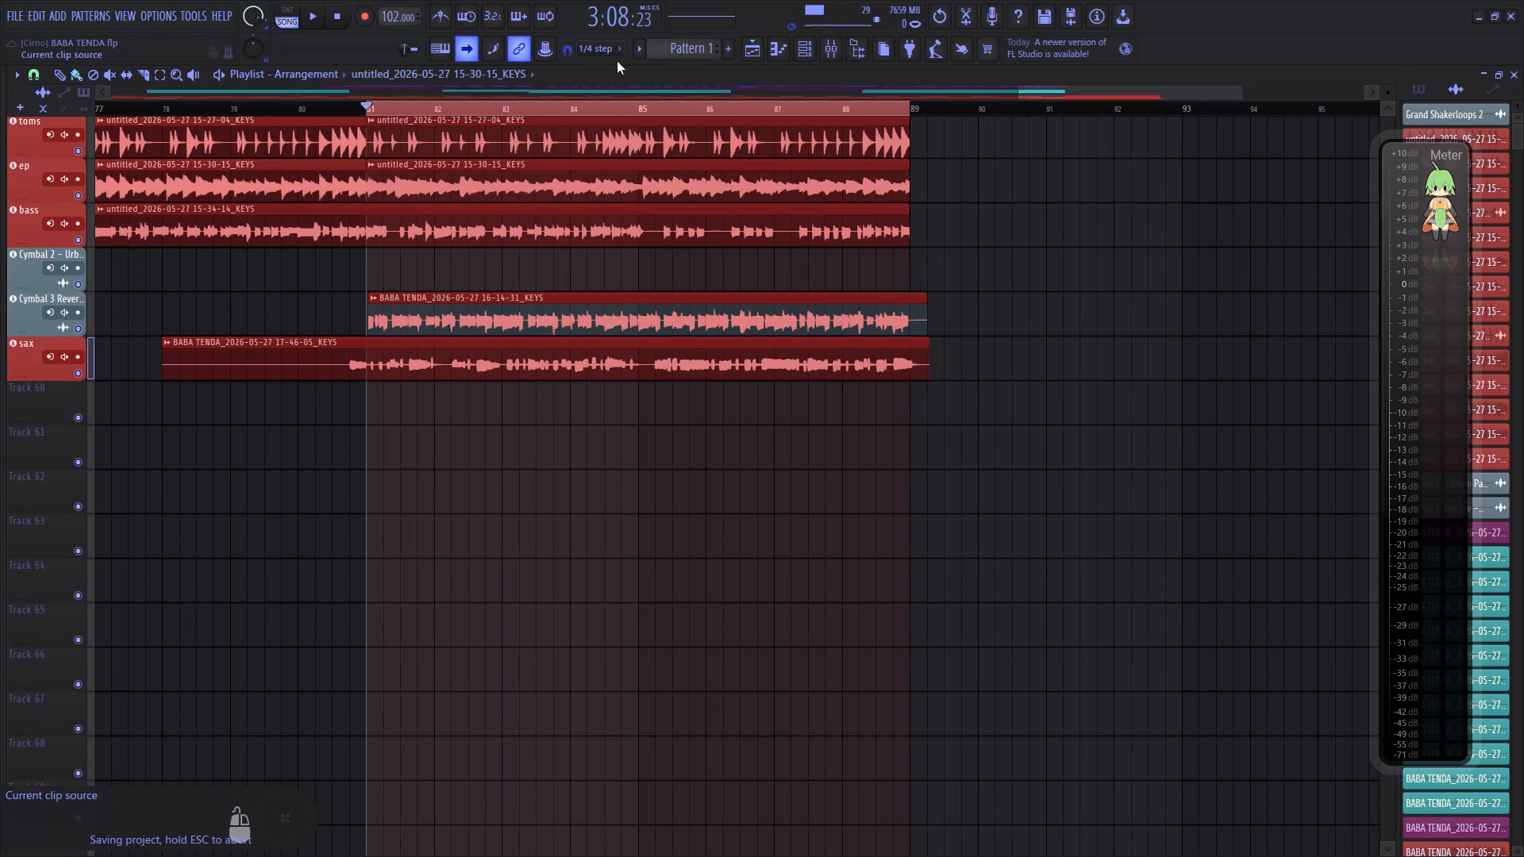
Create an automation clip for the Master track's volume over the selected closing range.
{"action": "left_click", "coordinate": [831, 44]}
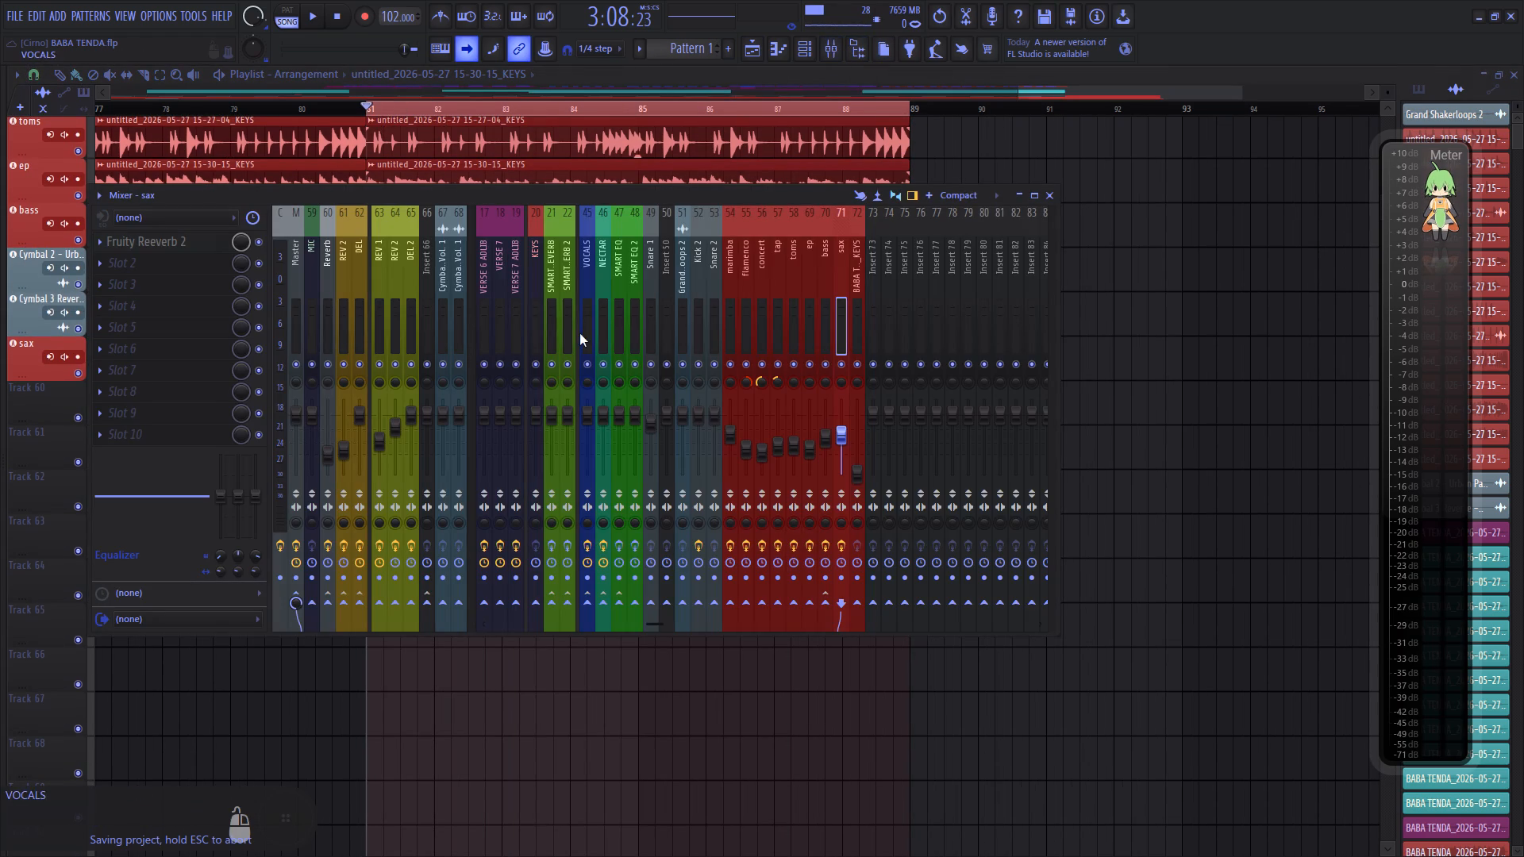
{"action": "right_click", "coordinate": [294, 412]}
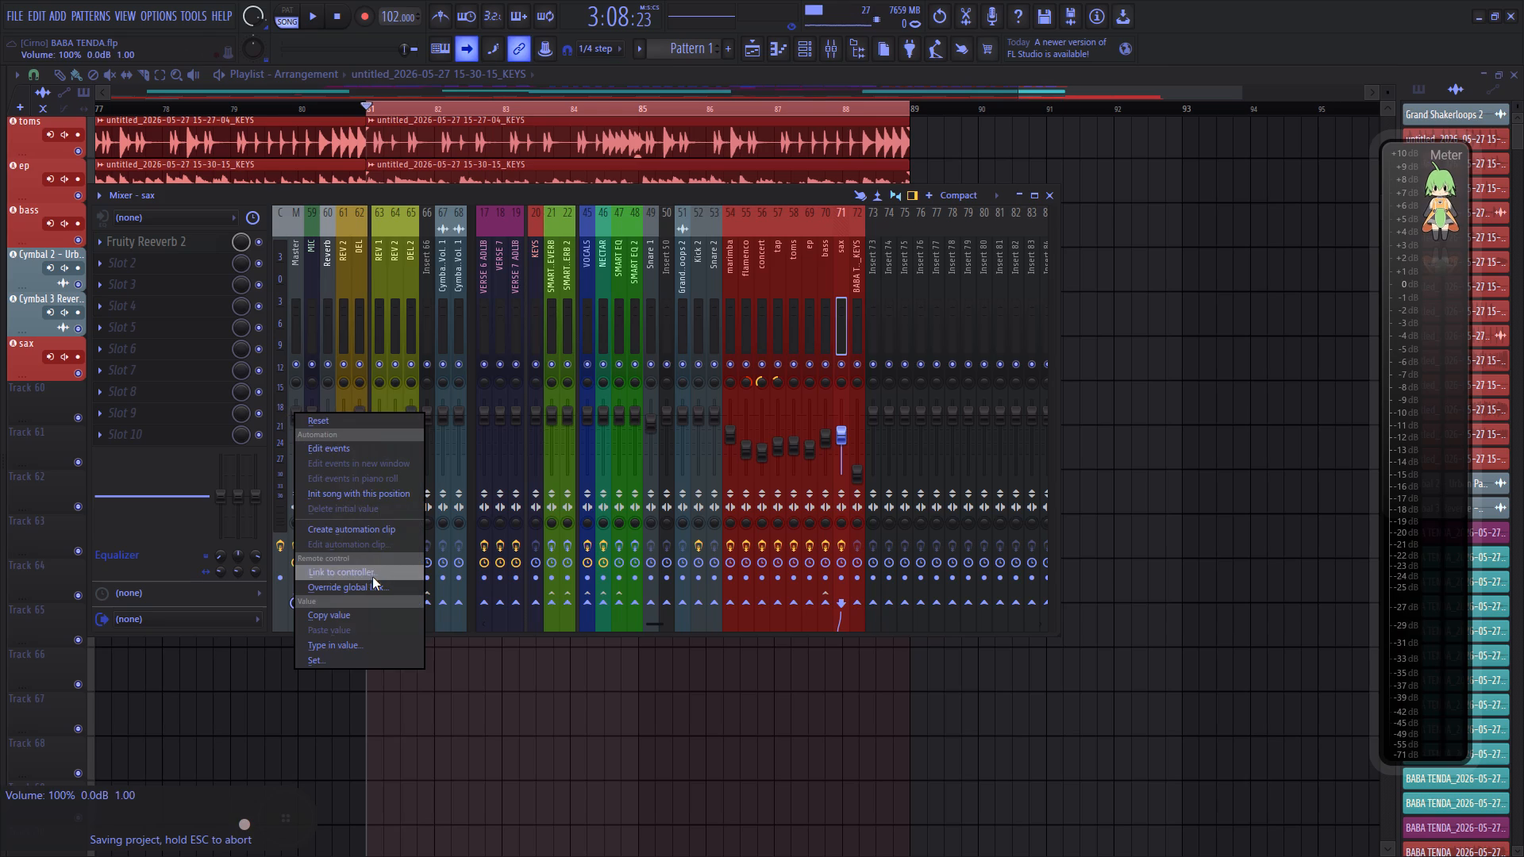
{"action": "left_click", "coordinate": [377, 525]}
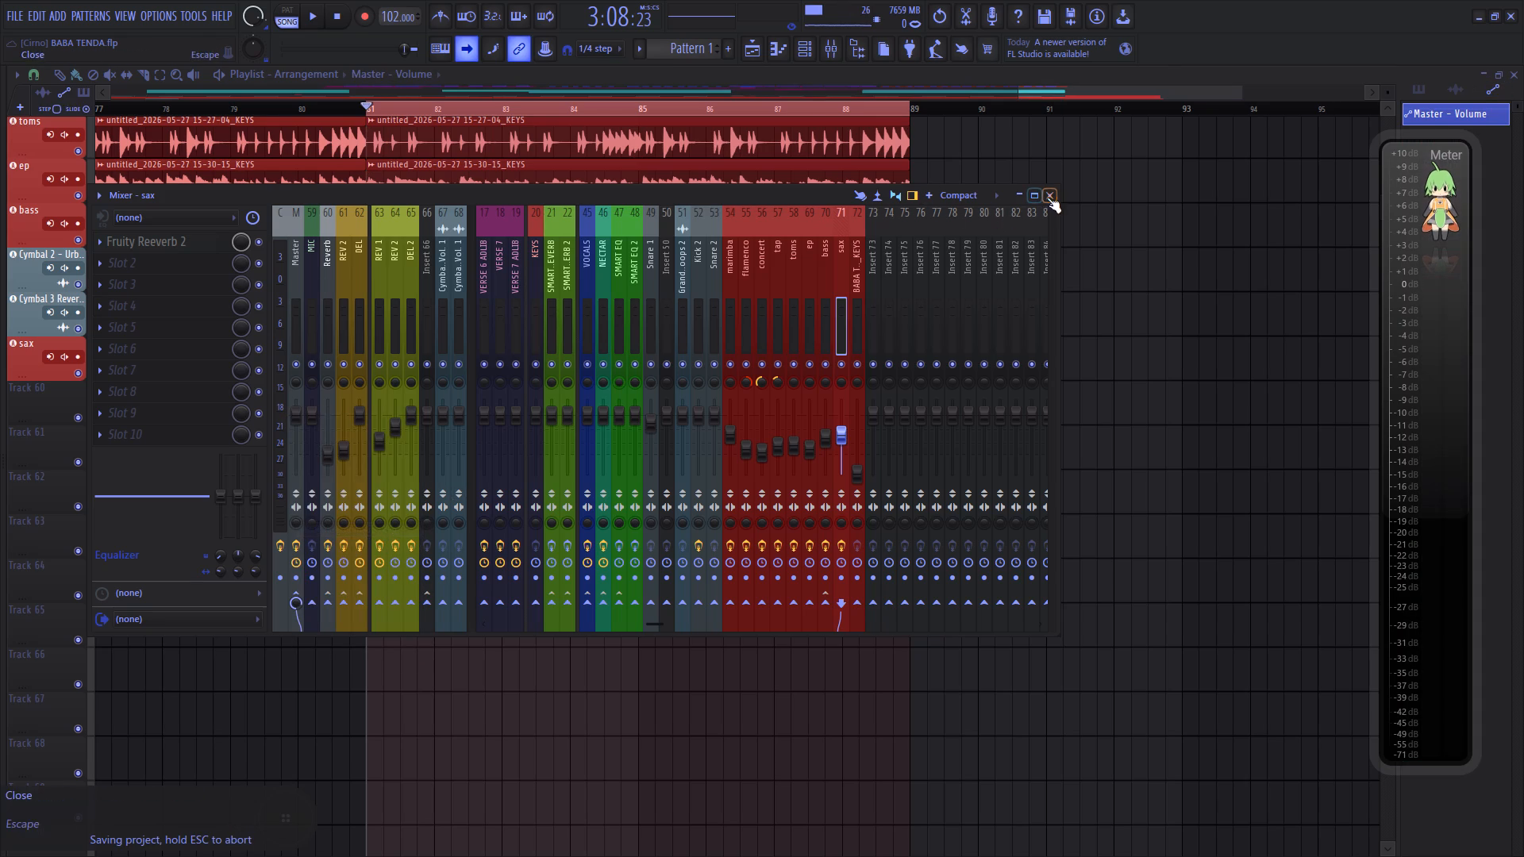
Shape the Master volume automation clip into a fade-out that ends at its minimum, with about 47% curve tension.
{"action": "left_click", "coordinate": [1047, 198]}
{"action": "left_click_drag", "start_coordinate": [905, 267], "coordinate": [915, 317]}
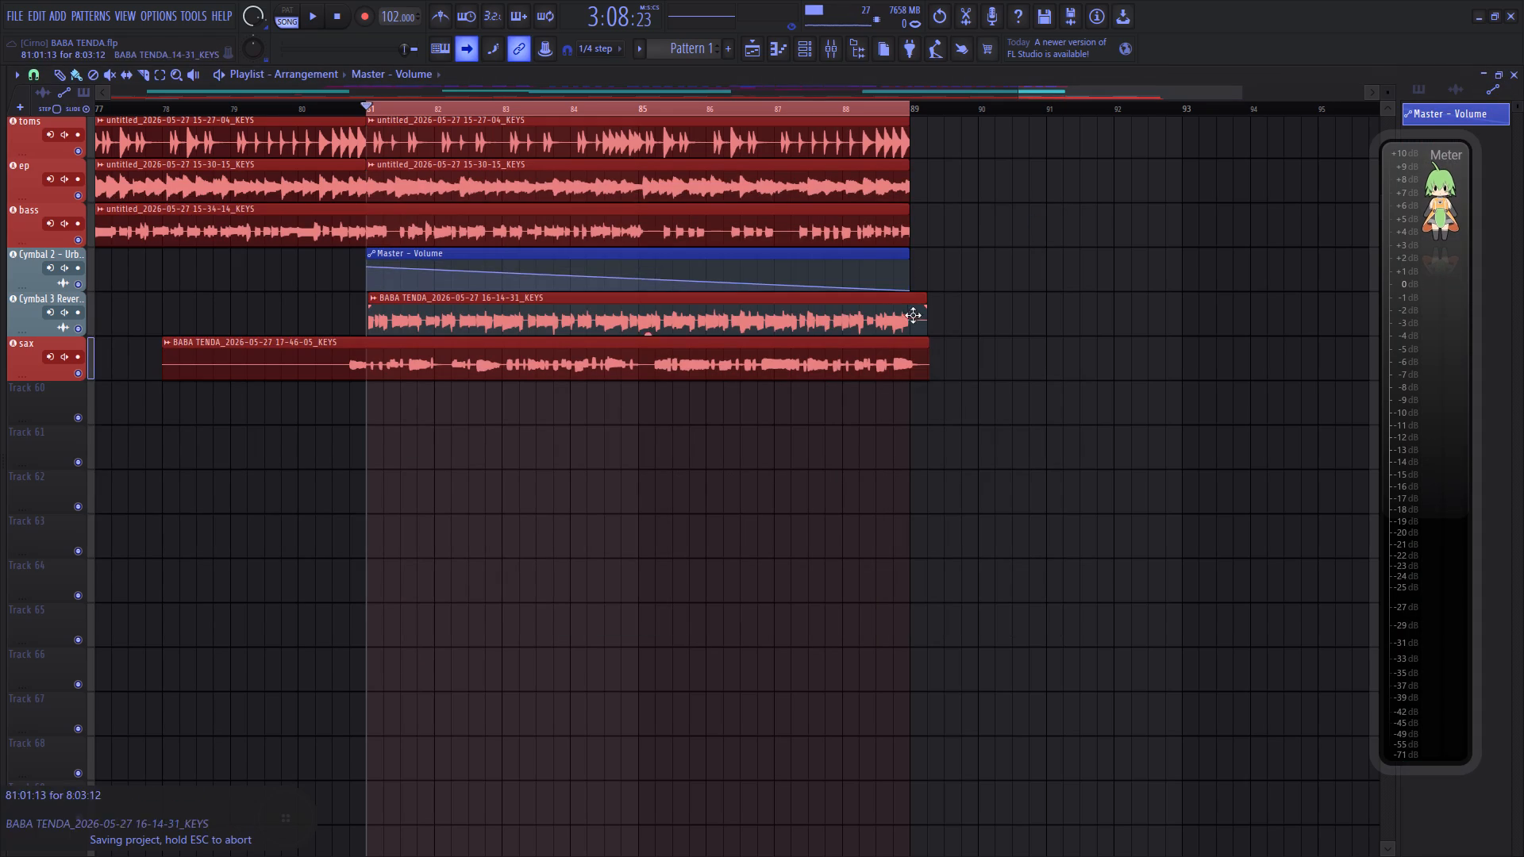
{"action": "left_click_drag", "start_coordinate": [638, 283], "coordinate": [675, 220]}
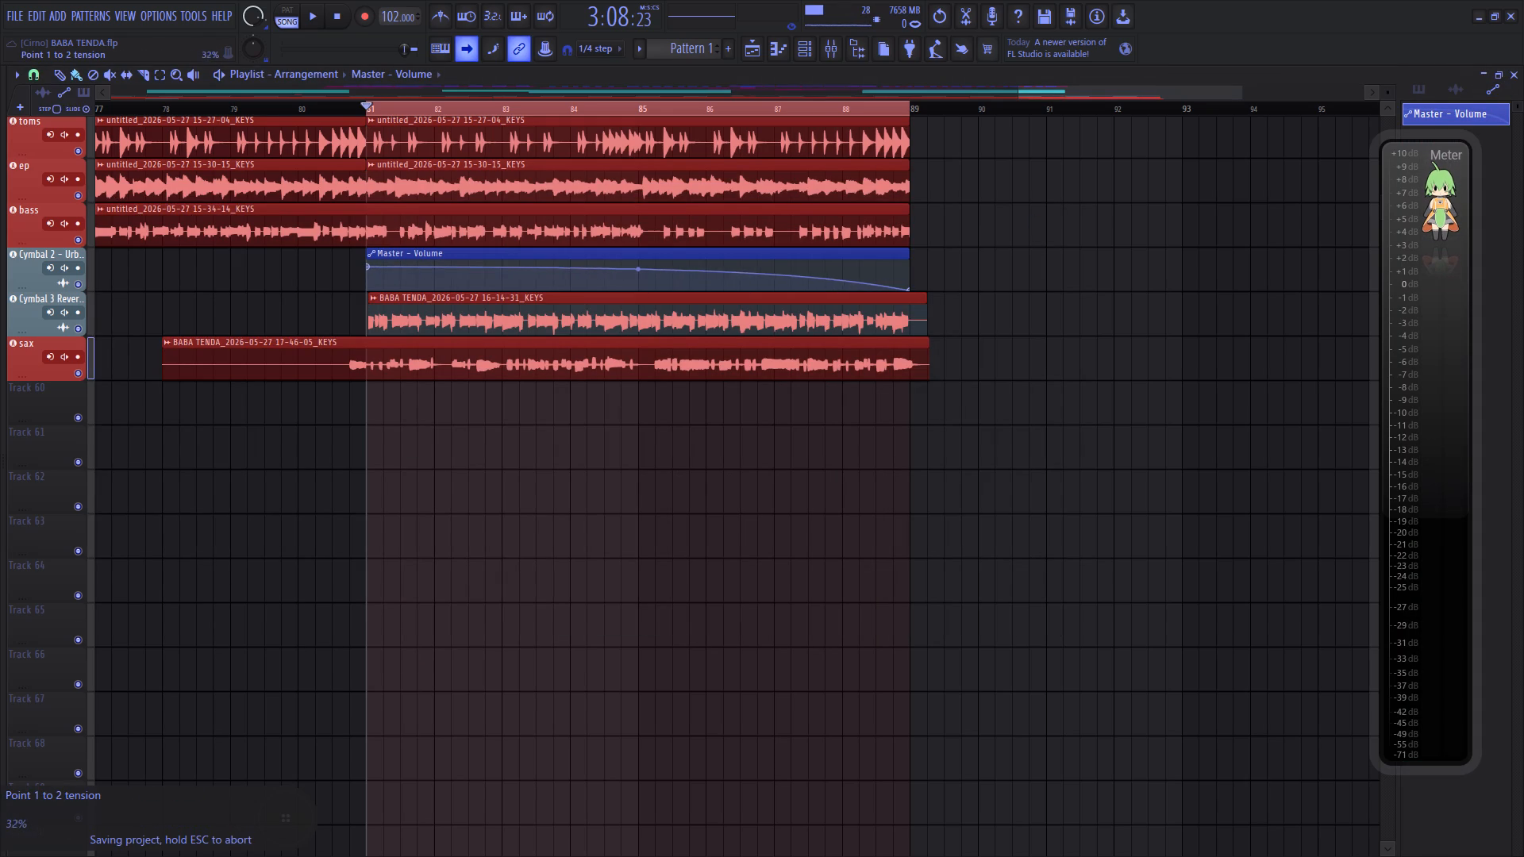
{"action": "left_click_drag", "start_coordinate": [675, 220], "coordinate": [744, 190]}
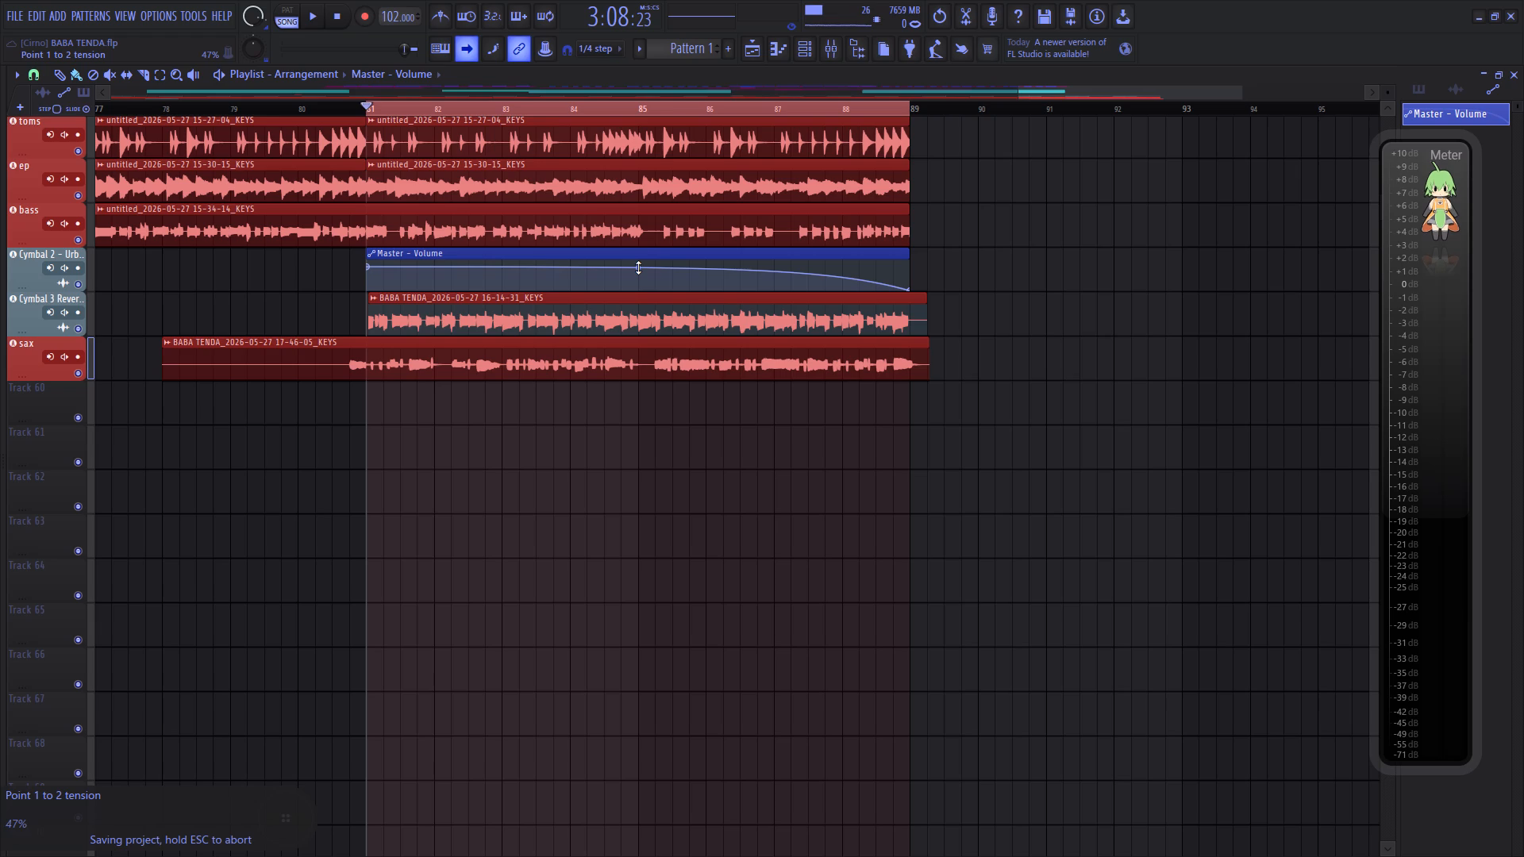
Clear the playlist time selection over the song's closing bars 81 to 89.
{"action": "scroll", "coordinate": [736, 113], "scroll_direction": "down", "scroll_amount": 8}
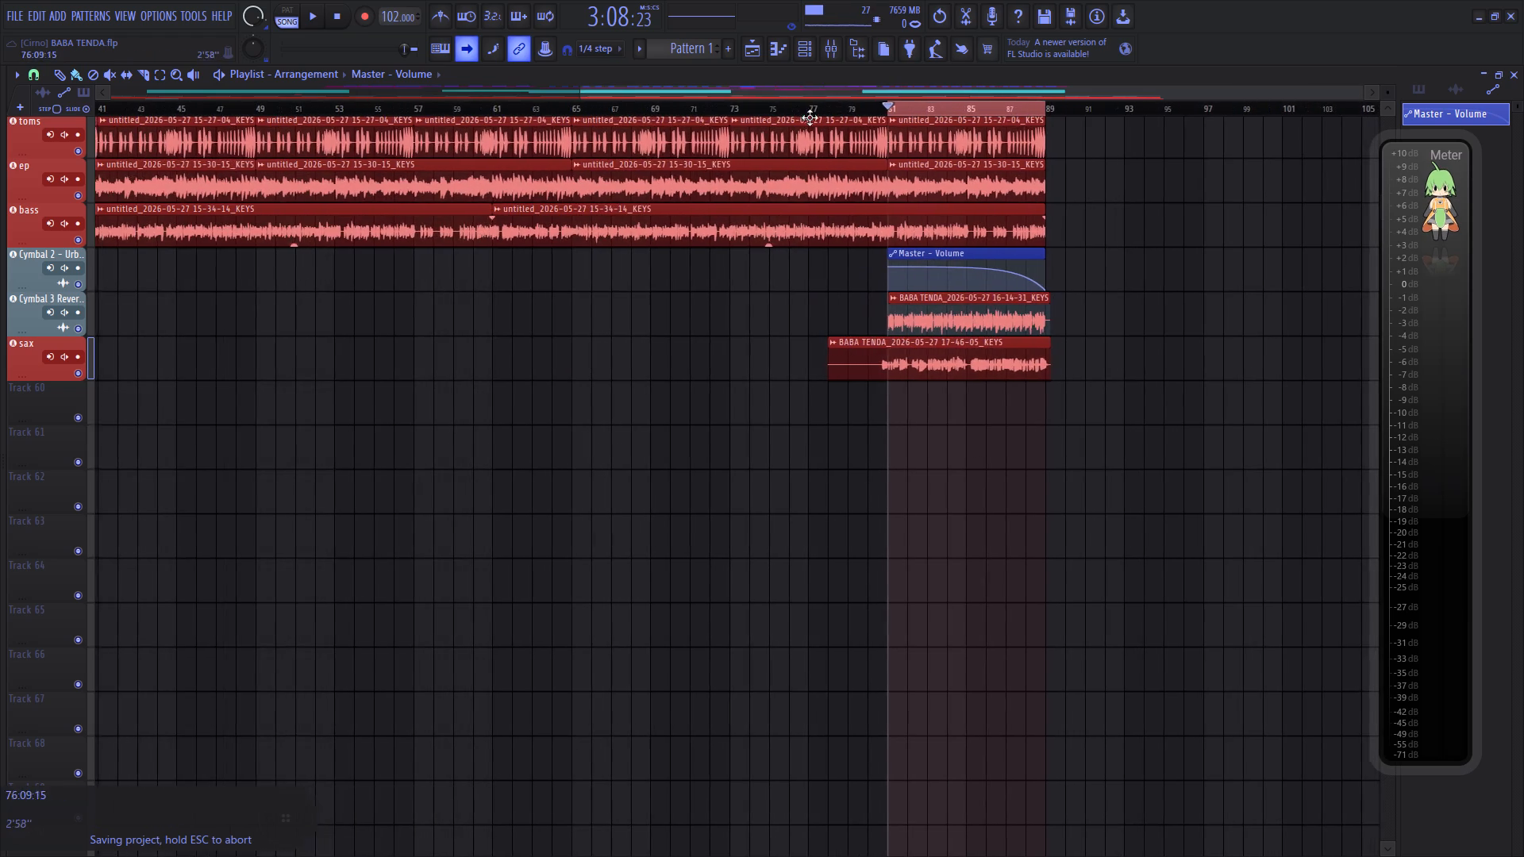
{"action": "double_click", "coordinate": [890, 110]}
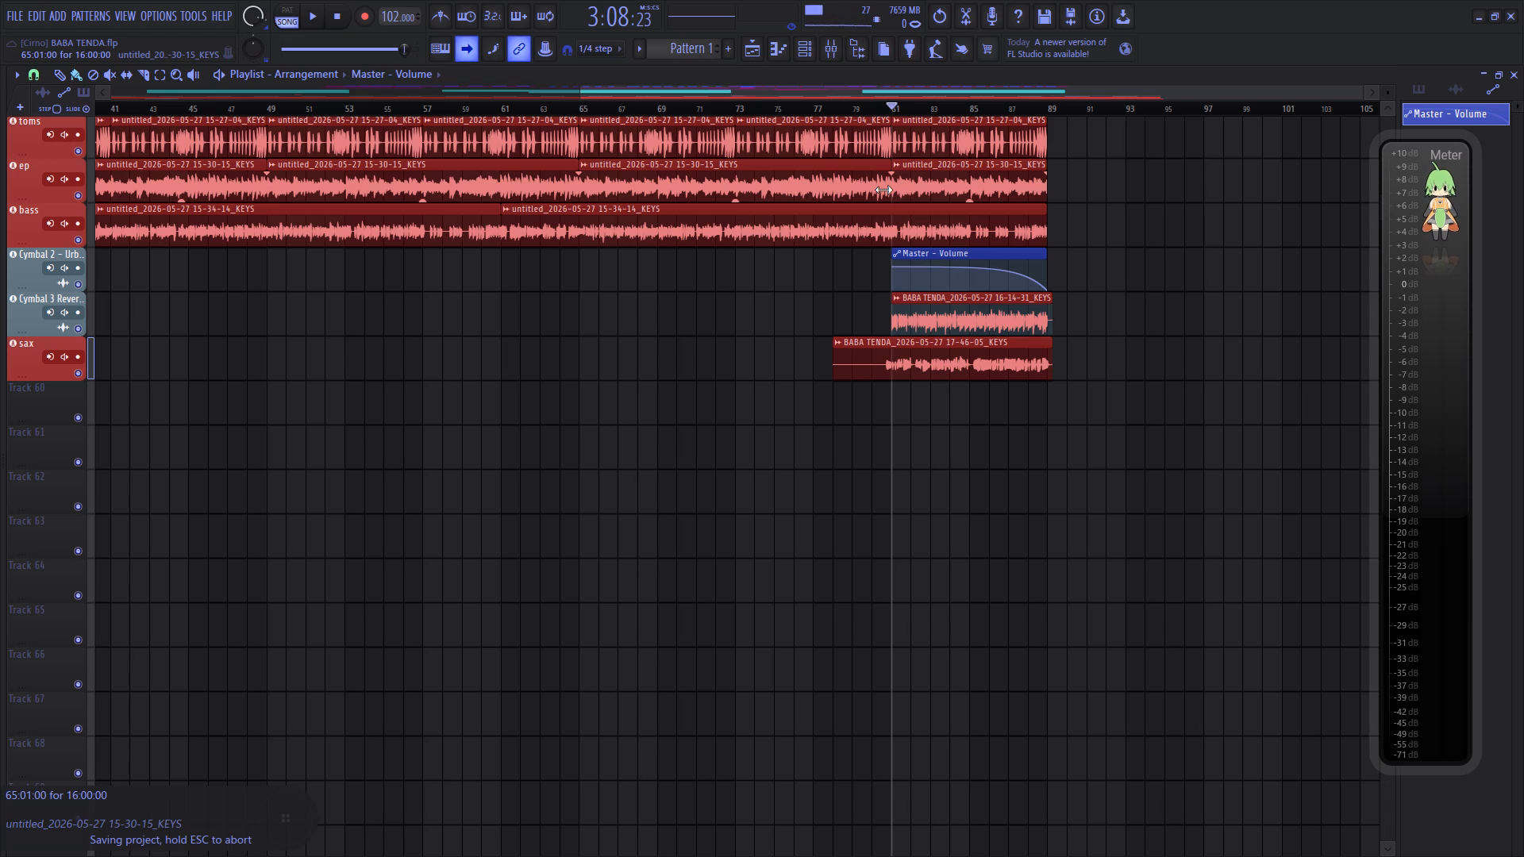
Play the ending from bar 81 and check the master fade-out and mixer levels.
{"action": "key", "text": "space"}
{"action": "key", "text": "space"}
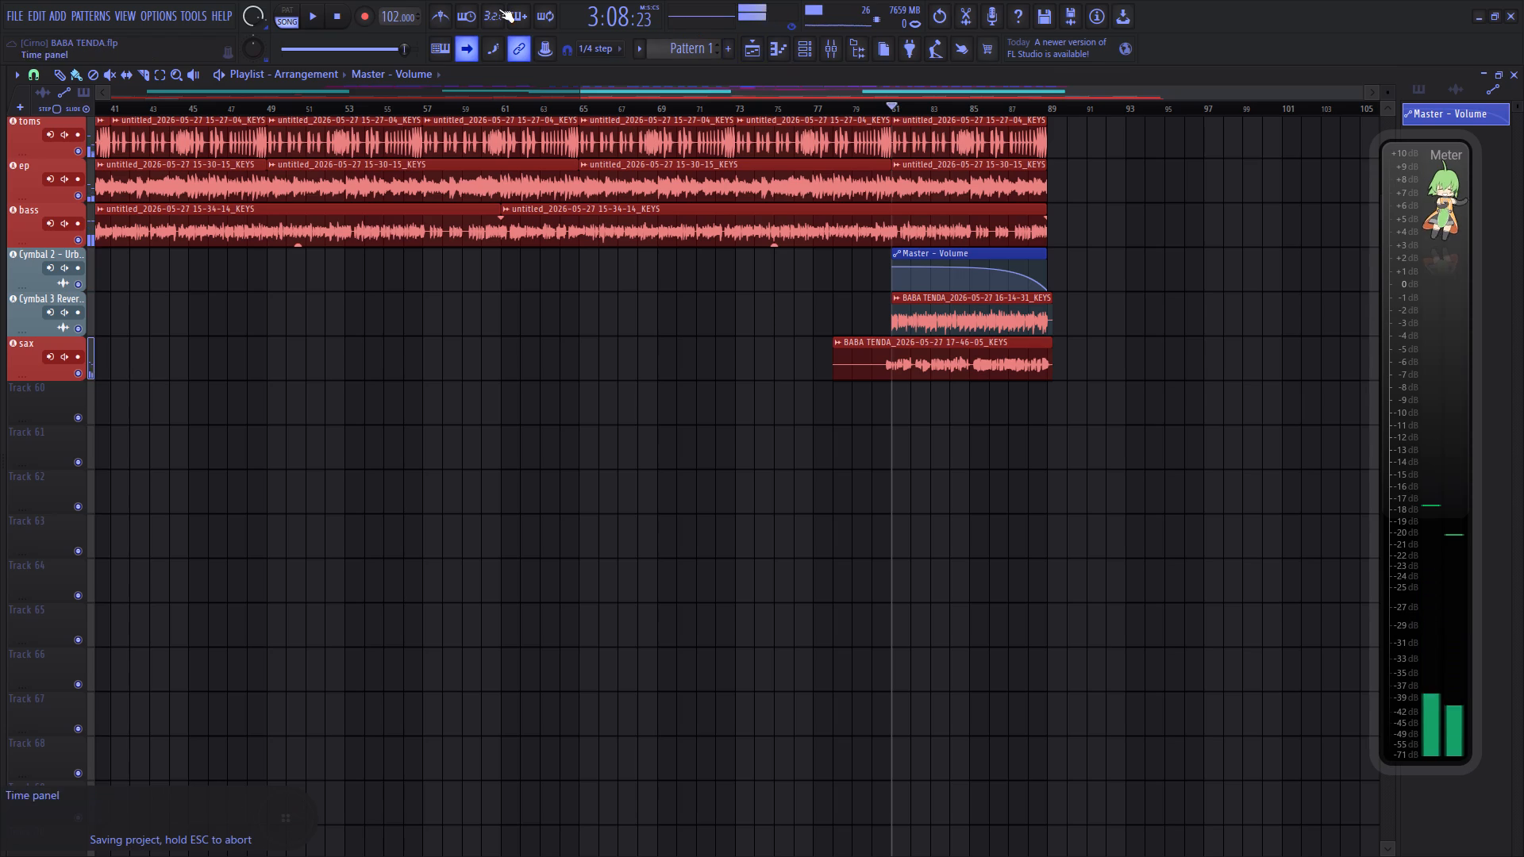
{"action": "scroll", "coordinate": [259, 17], "scroll_direction": "down", "scroll_amount": 15}
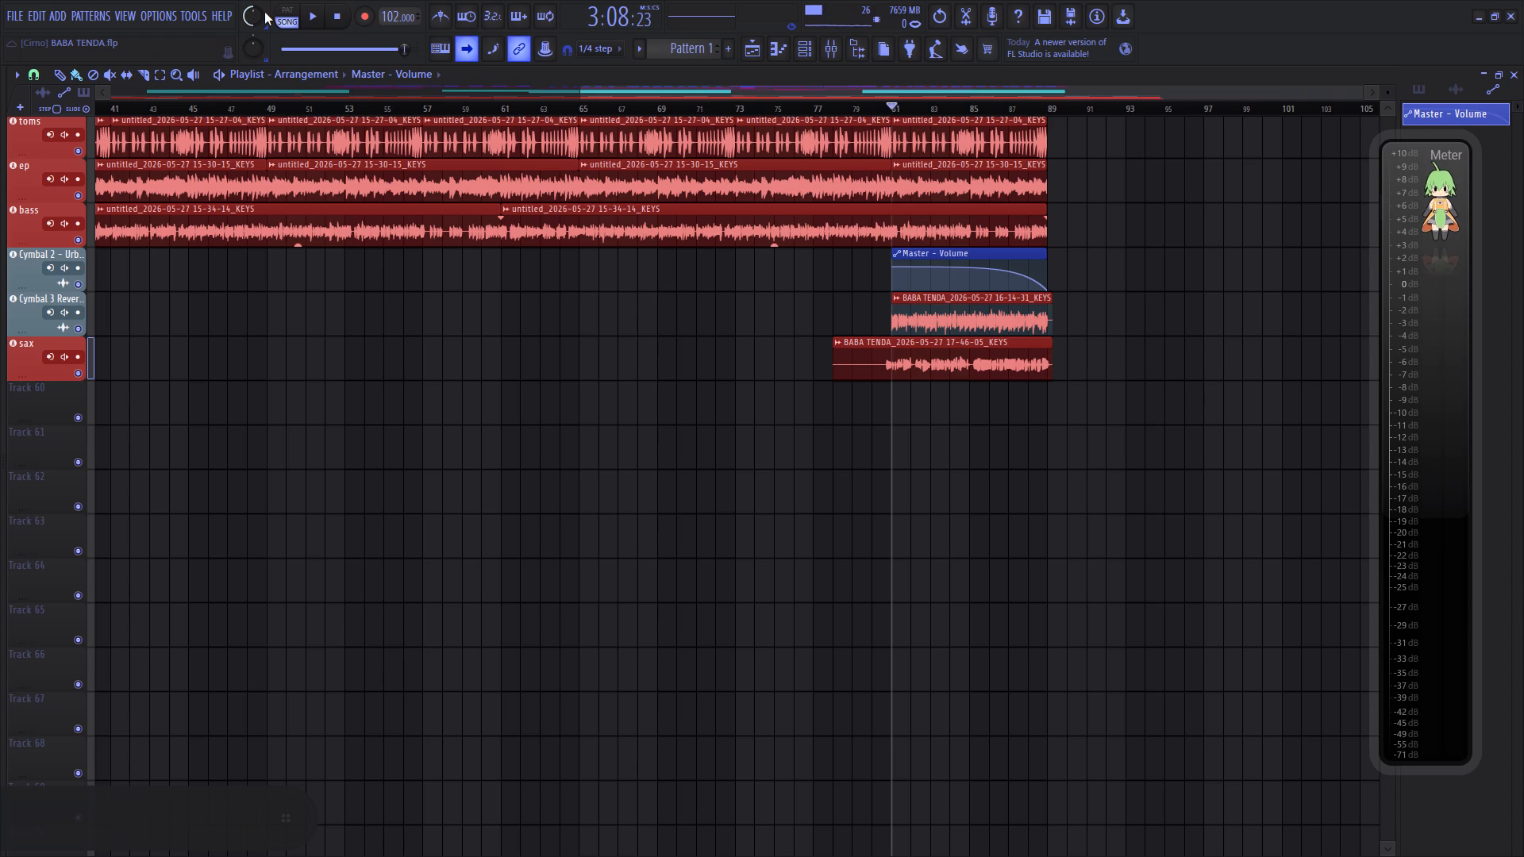
{"action": "key", "text": "space"}
{"action": "left_click", "coordinate": [837, 56]}
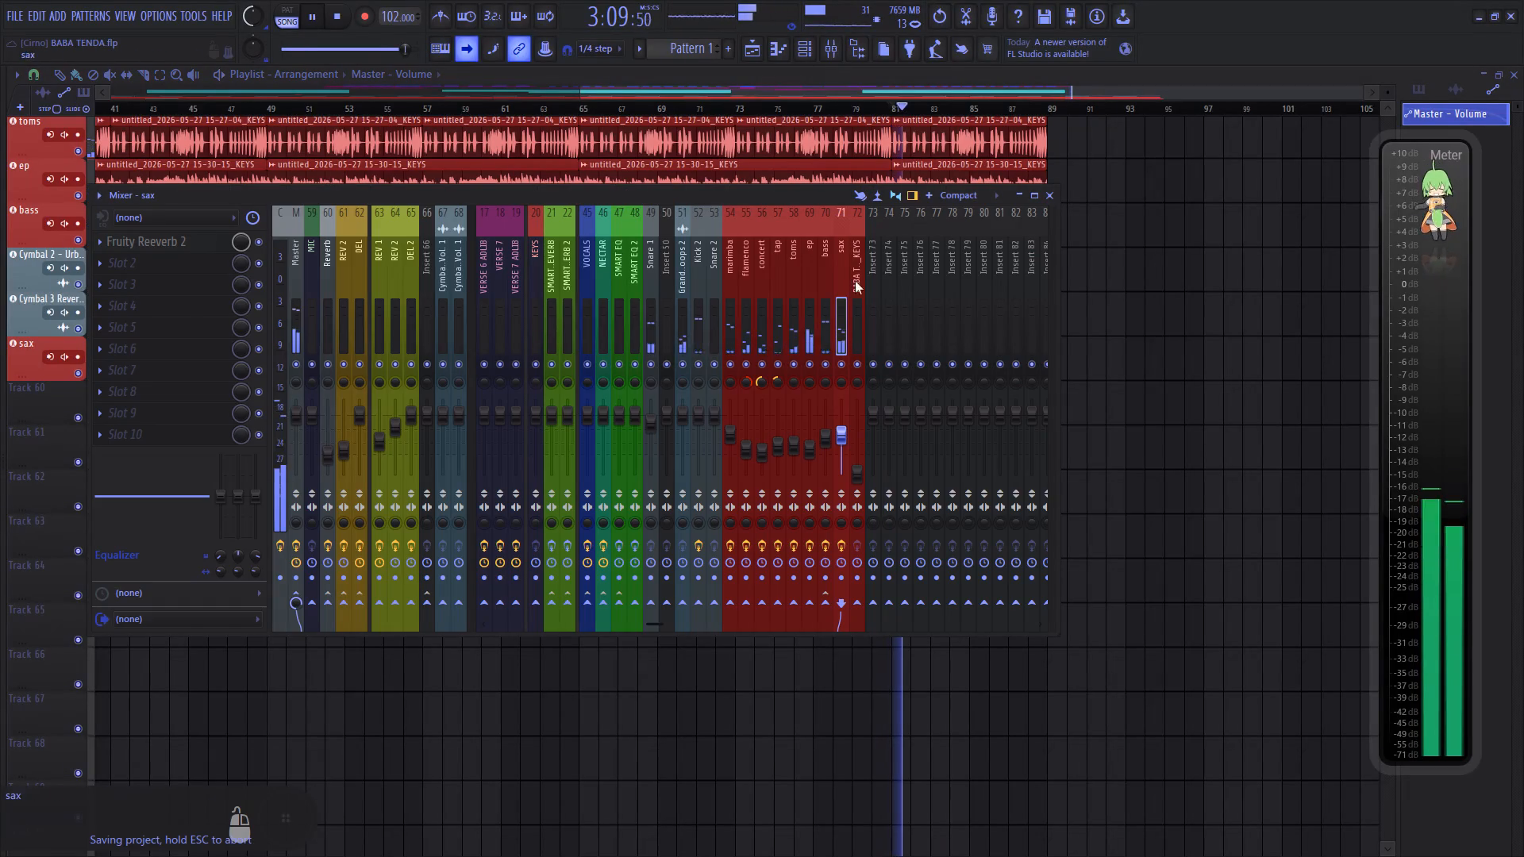
{"action": "left_click", "coordinate": [1045, 192]}
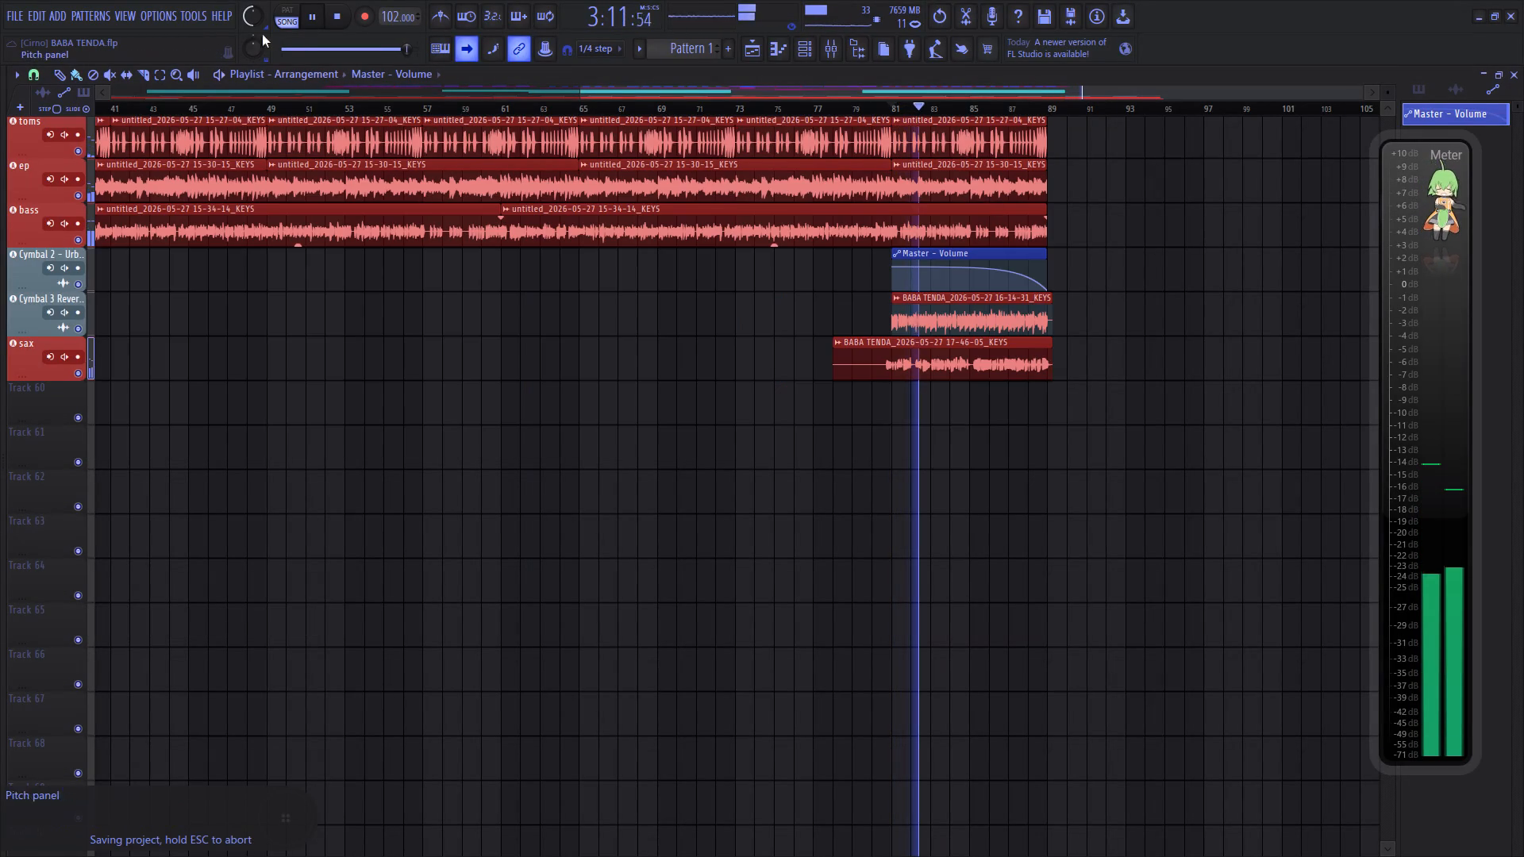
Reset the main volume, stop playback, and save the project.
{"action": "right_click", "coordinate": [252, 17]}
{"action": "left_click", "coordinate": [276, 22]}
{"action": "key", "text": "space"}
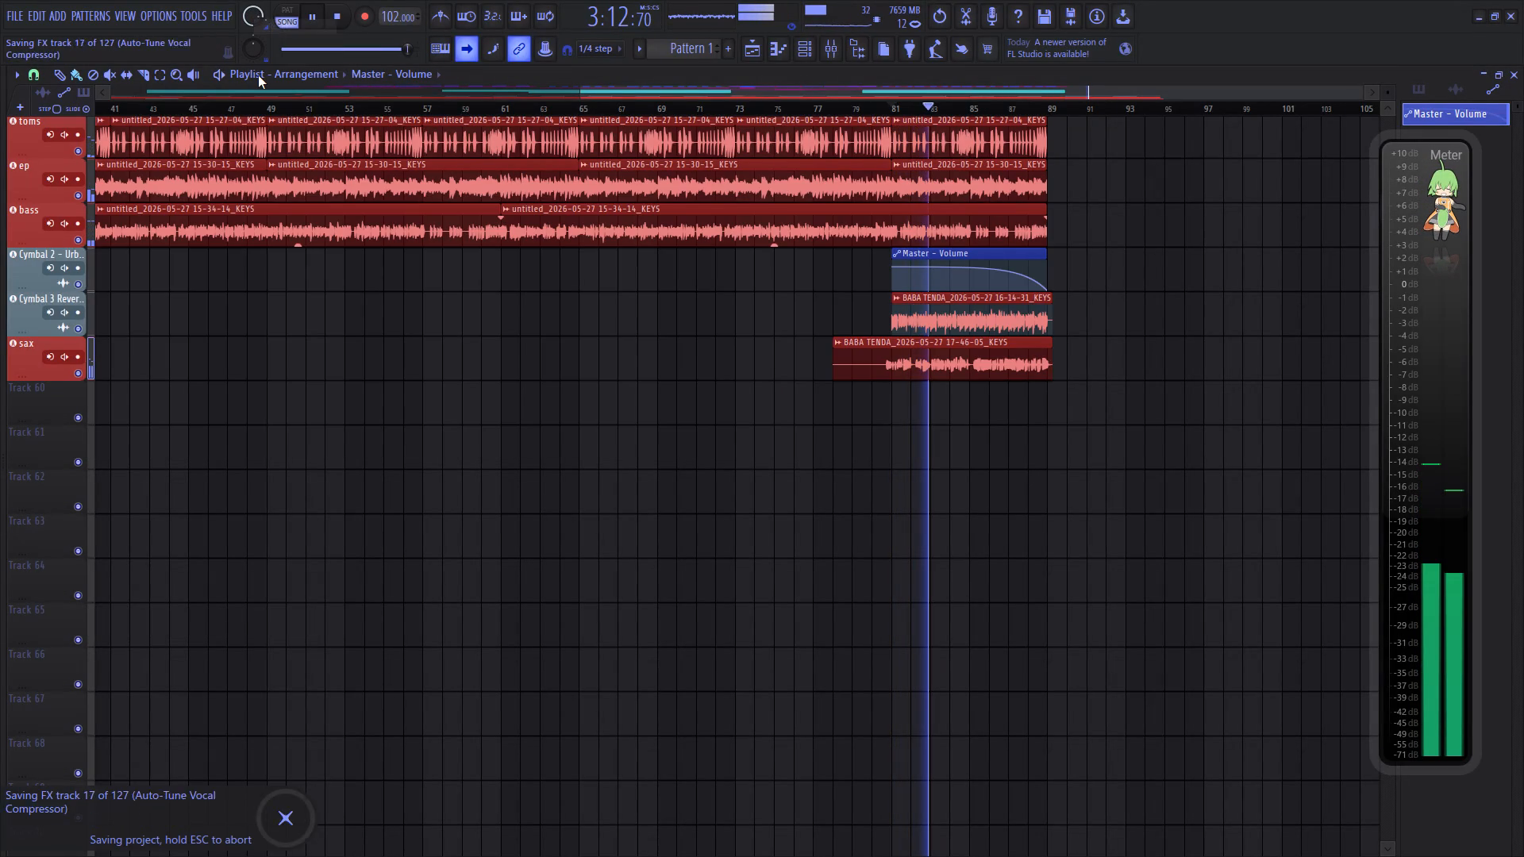
{"action": "key", "text": "ctrl+s"}
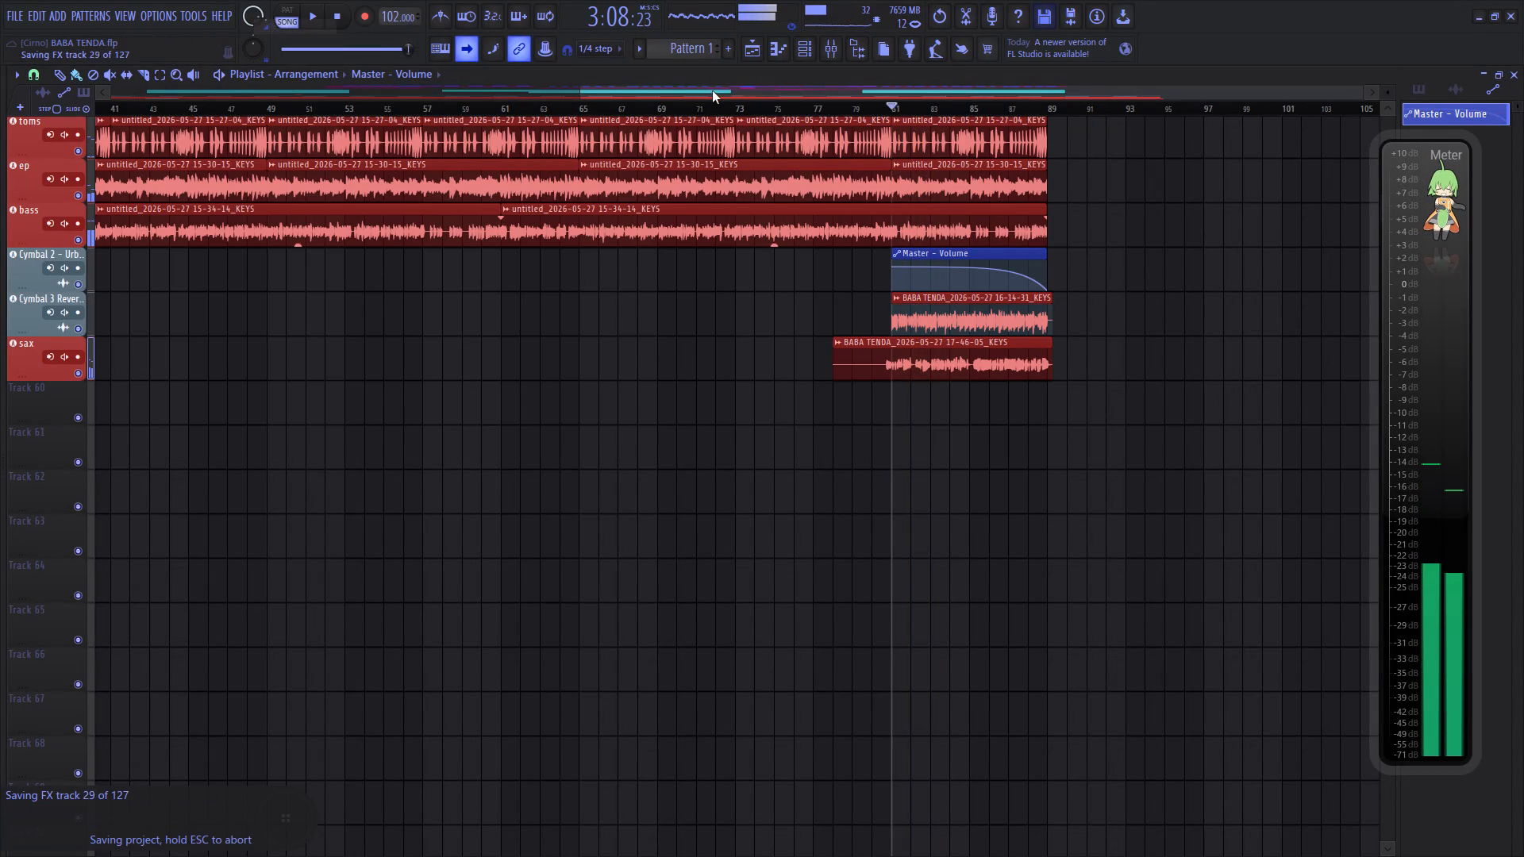
Return to the song's beginning, lower the main volume to 50% during a brief playback, and save the project.
{"action": "left_click_drag", "start_coordinate": [712, 90], "coordinate": [242, 112]}
{"action": "left_click_drag", "start_coordinate": [228, 86], "coordinate": [149, 101]}
{"action": "left_click_drag", "start_coordinate": [136, 107], "coordinate": [56, 125]}
{"action": "key", "text": "space"}
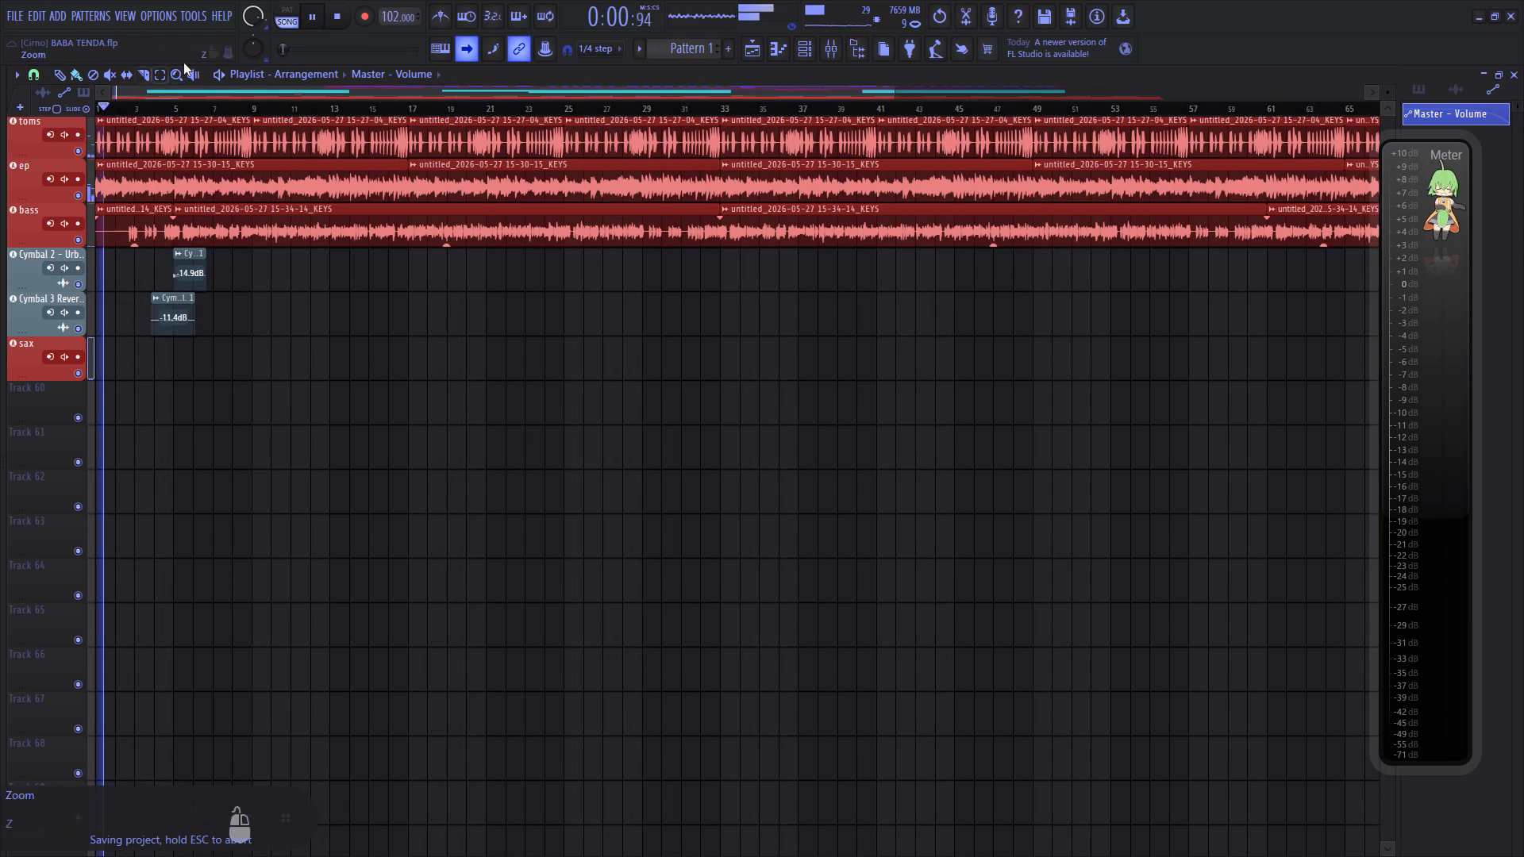
{"action": "scroll", "coordinate": [260, 21], "scroll_direction": "down", "scroll_amount": 16}
{"action": "key", "text": "space"}
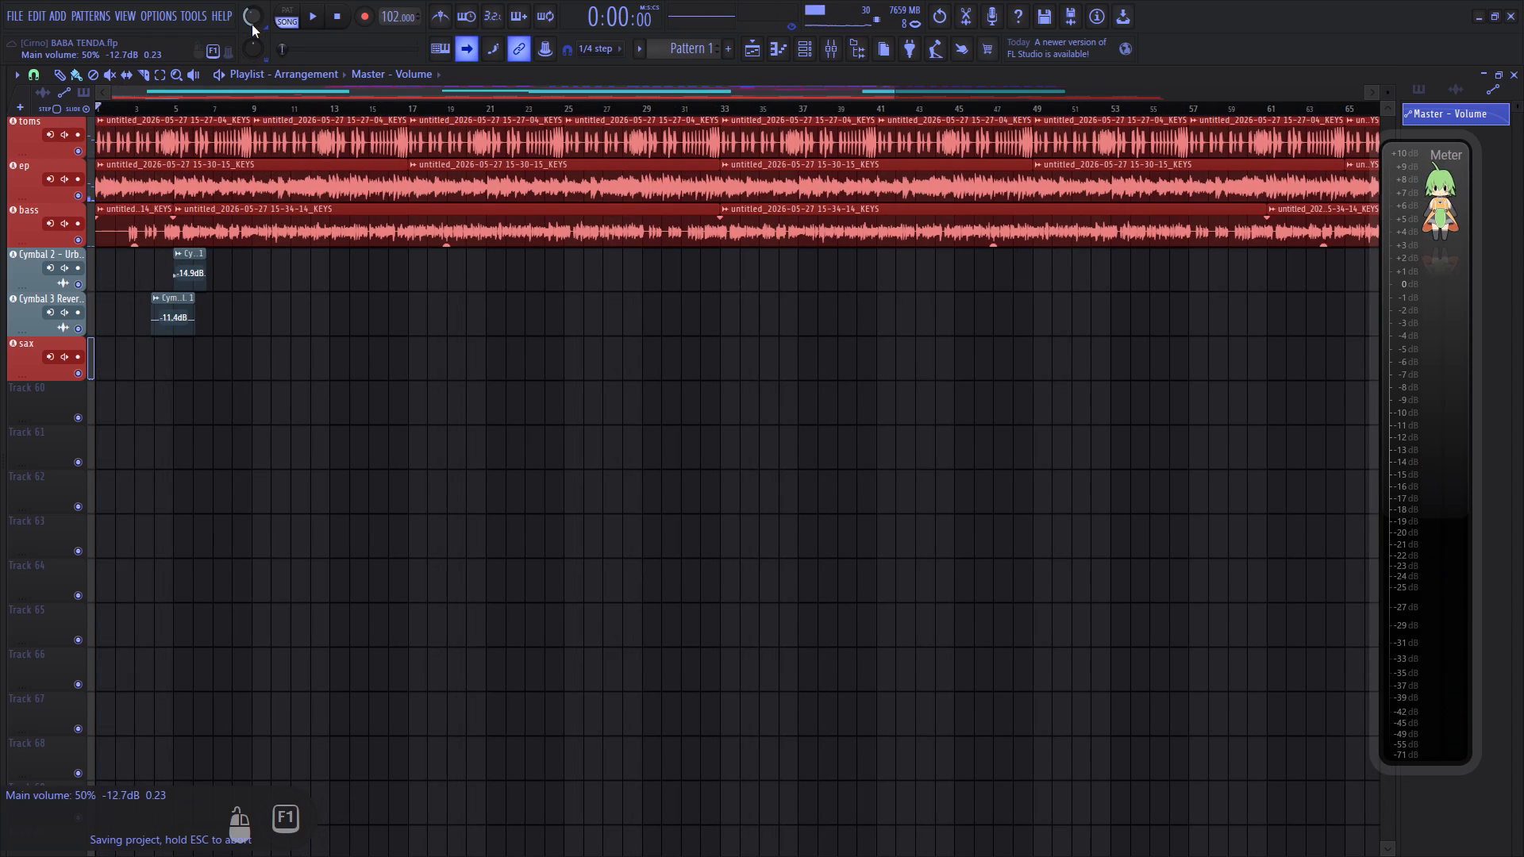
{"action": "key", "text": "ctrl+s"}
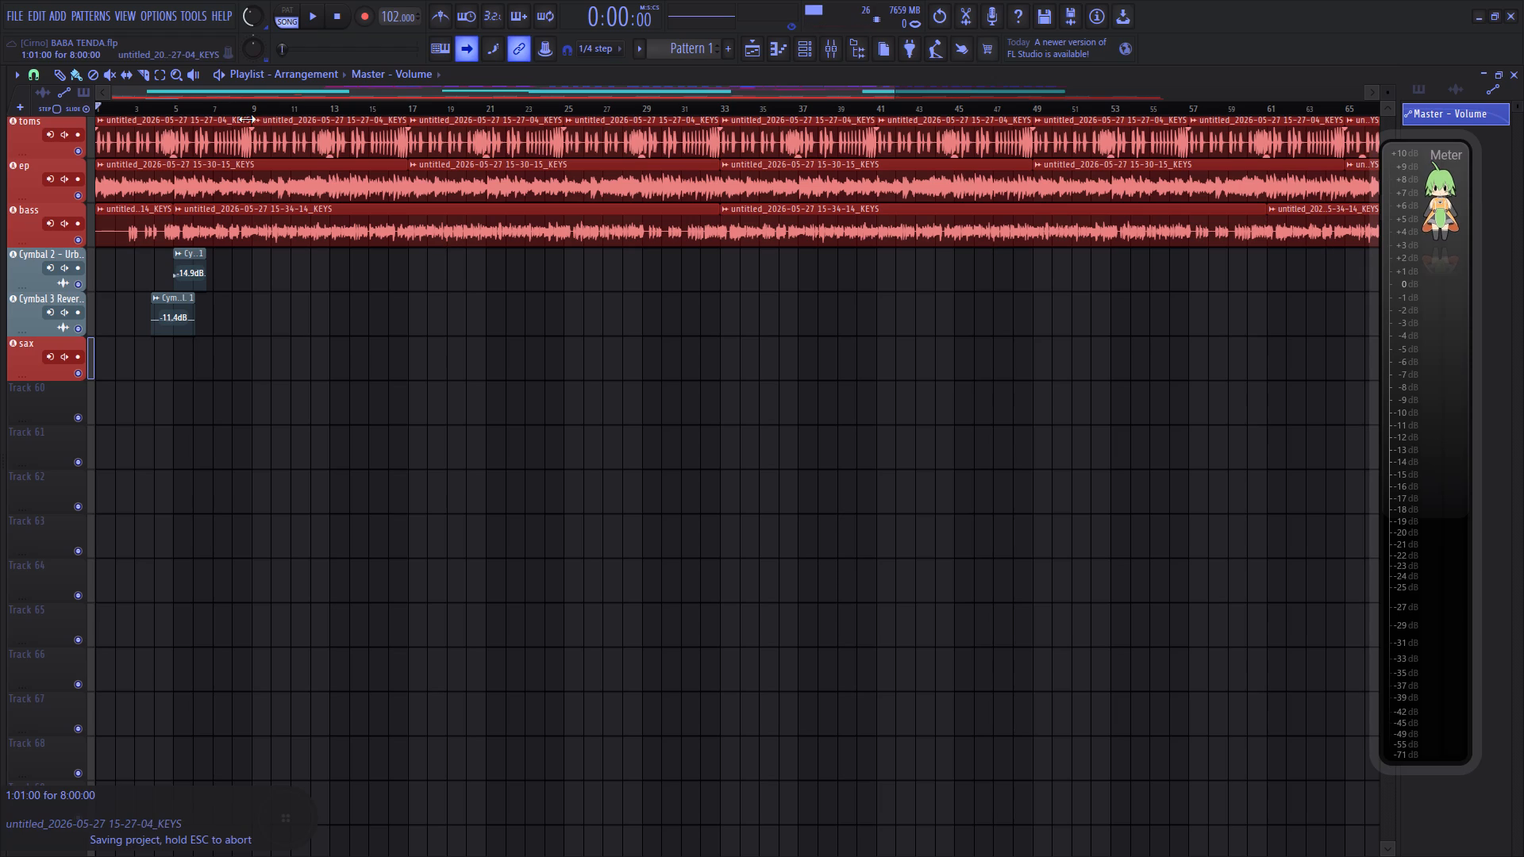
Lower the main volume to 34% and save the project.
{"action": "scroll", "coordinate": [282, 220], "scroll_direction": "up", "scroll_amount": 3}
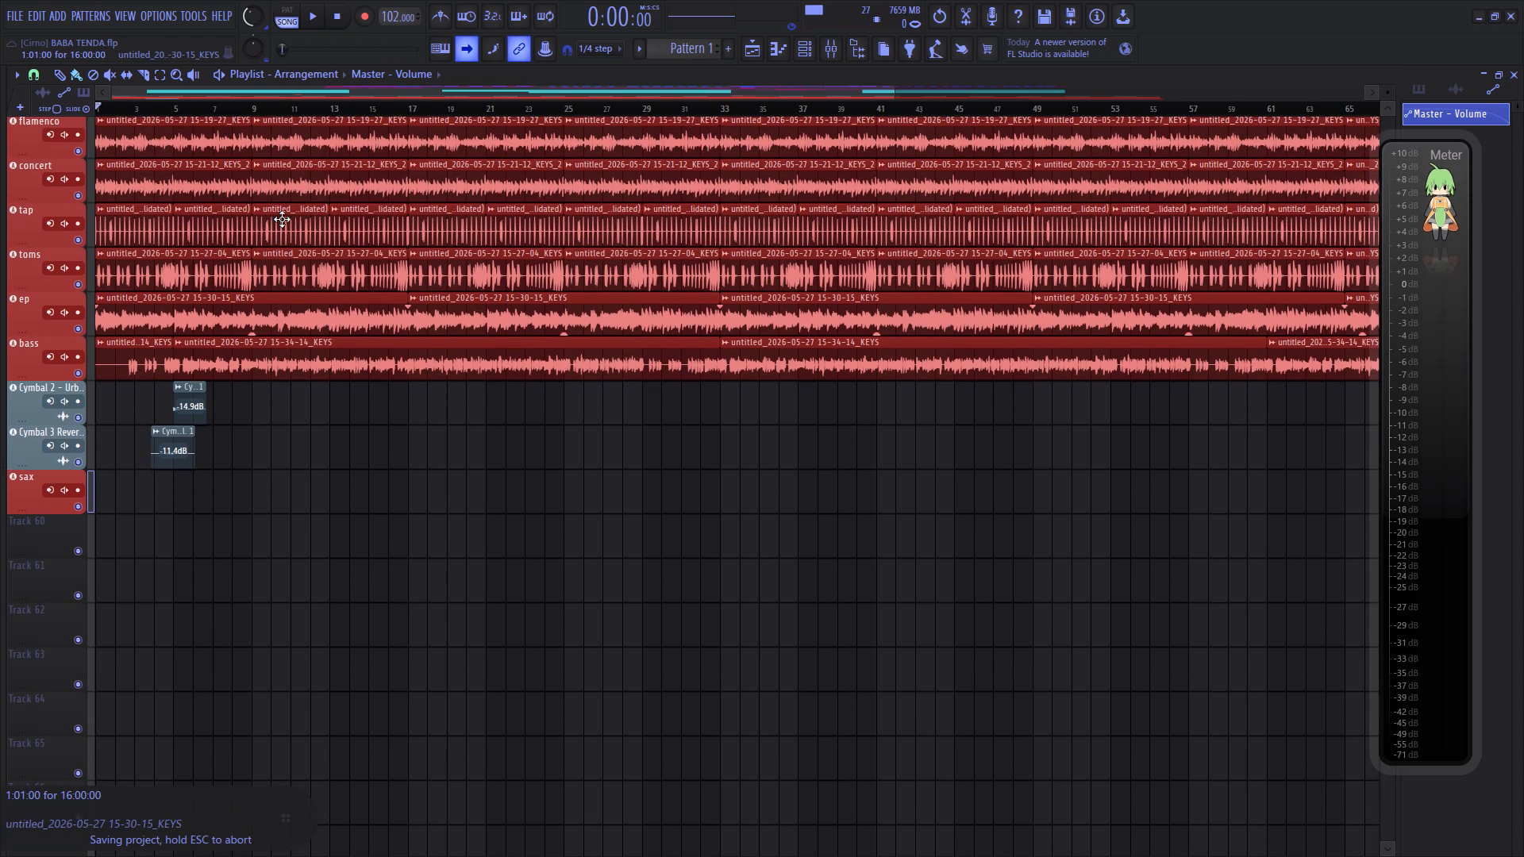
{"action": "scroll", "coordinate": [251, 16], "scroll_direction": "down", "scroll_amount": 5}
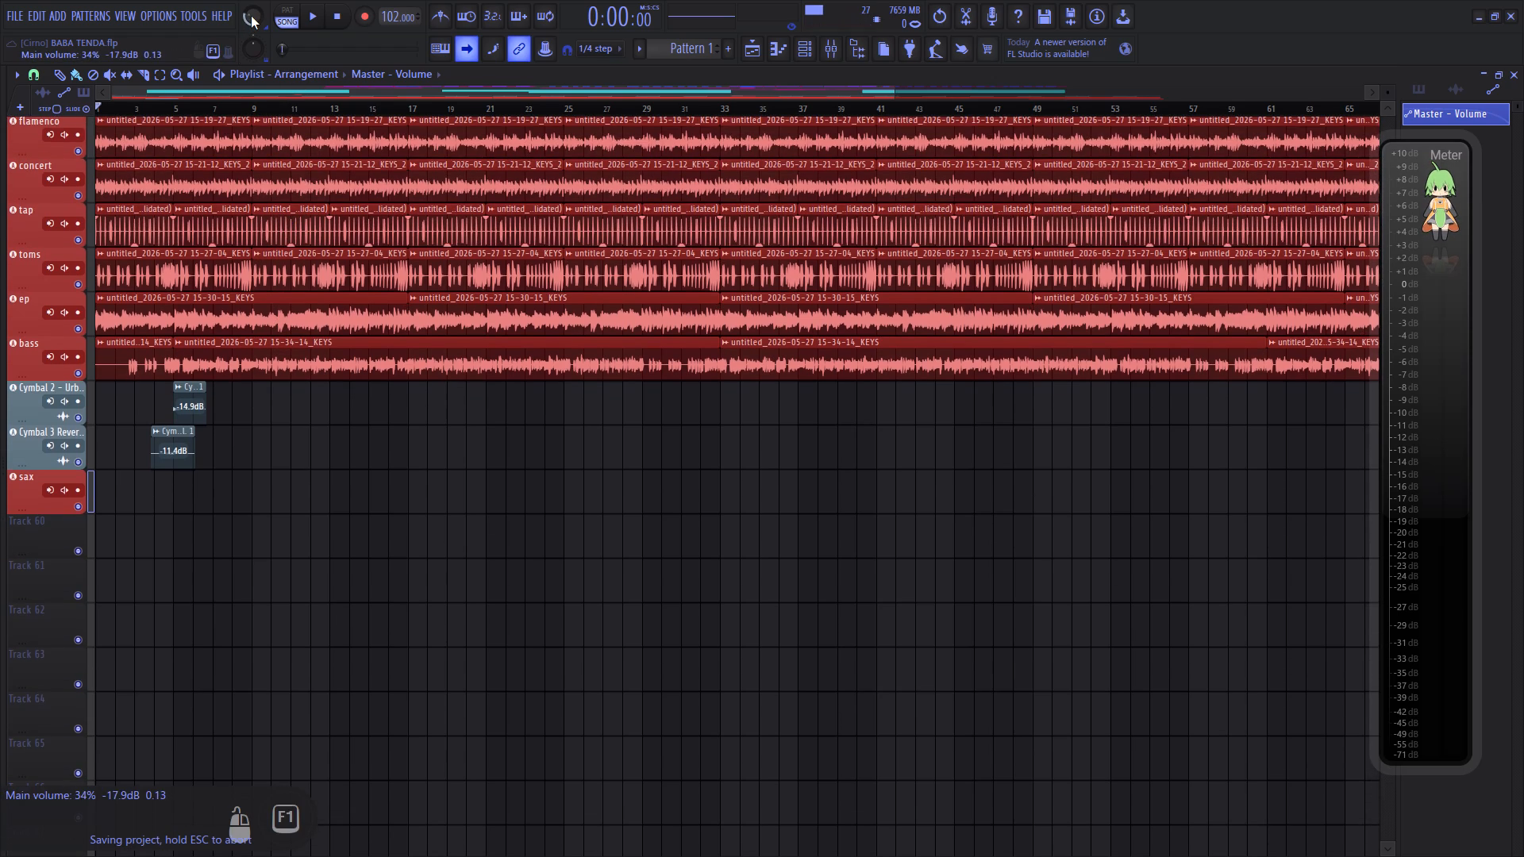
{"action": "scroll", "coordinate": [251, 16], "scroll_direction": "down", "scroll_amount": 1}
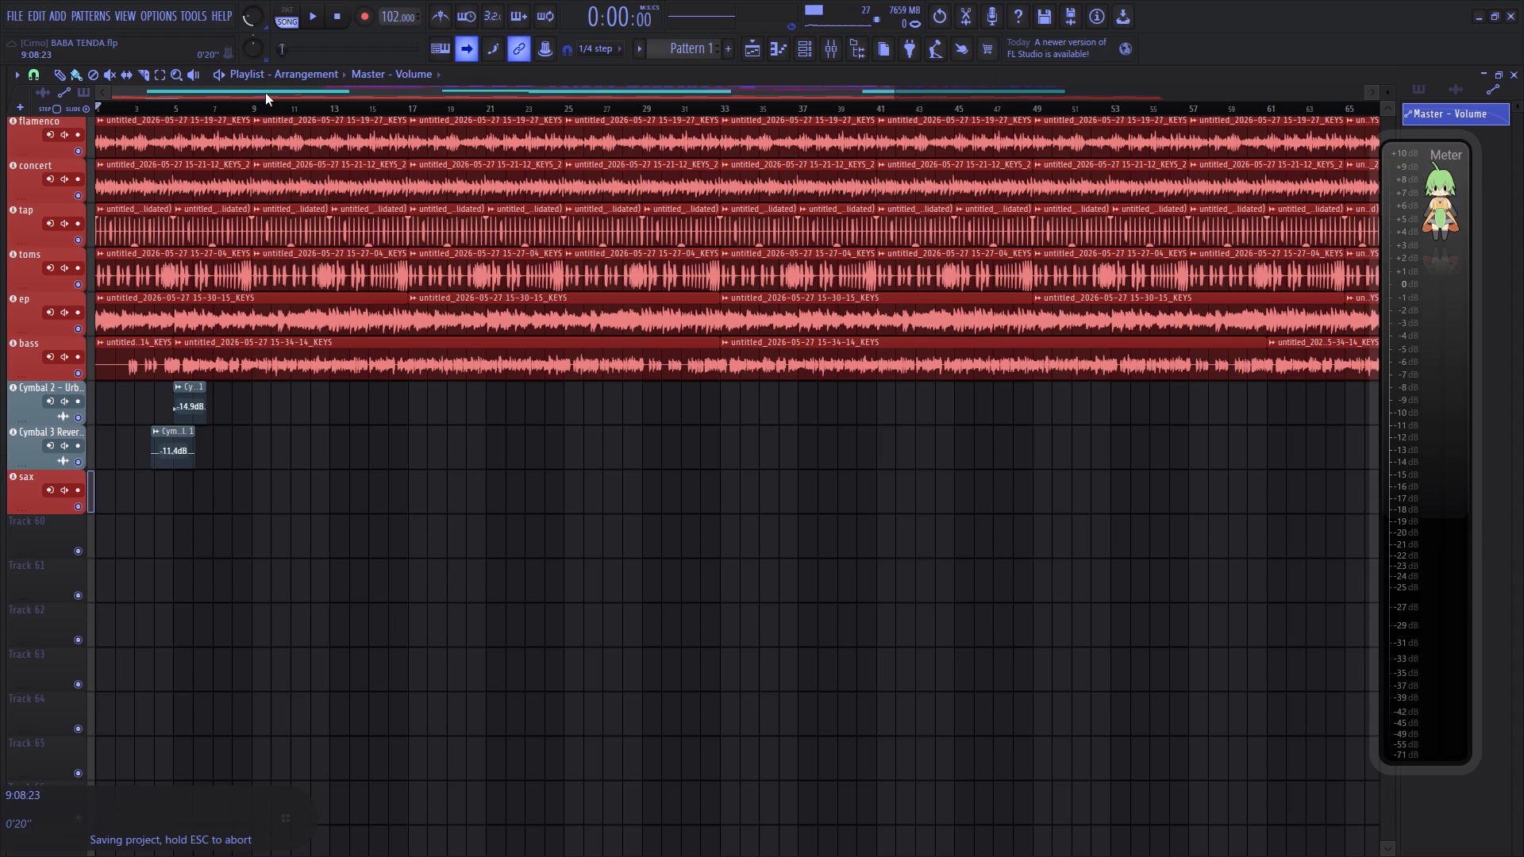
{"action": "key", "text": "ctrl+s"}
Play the song from the start while lowering the main volume to about 19%, and stop playback.
{"action": "key", "text": "space"}
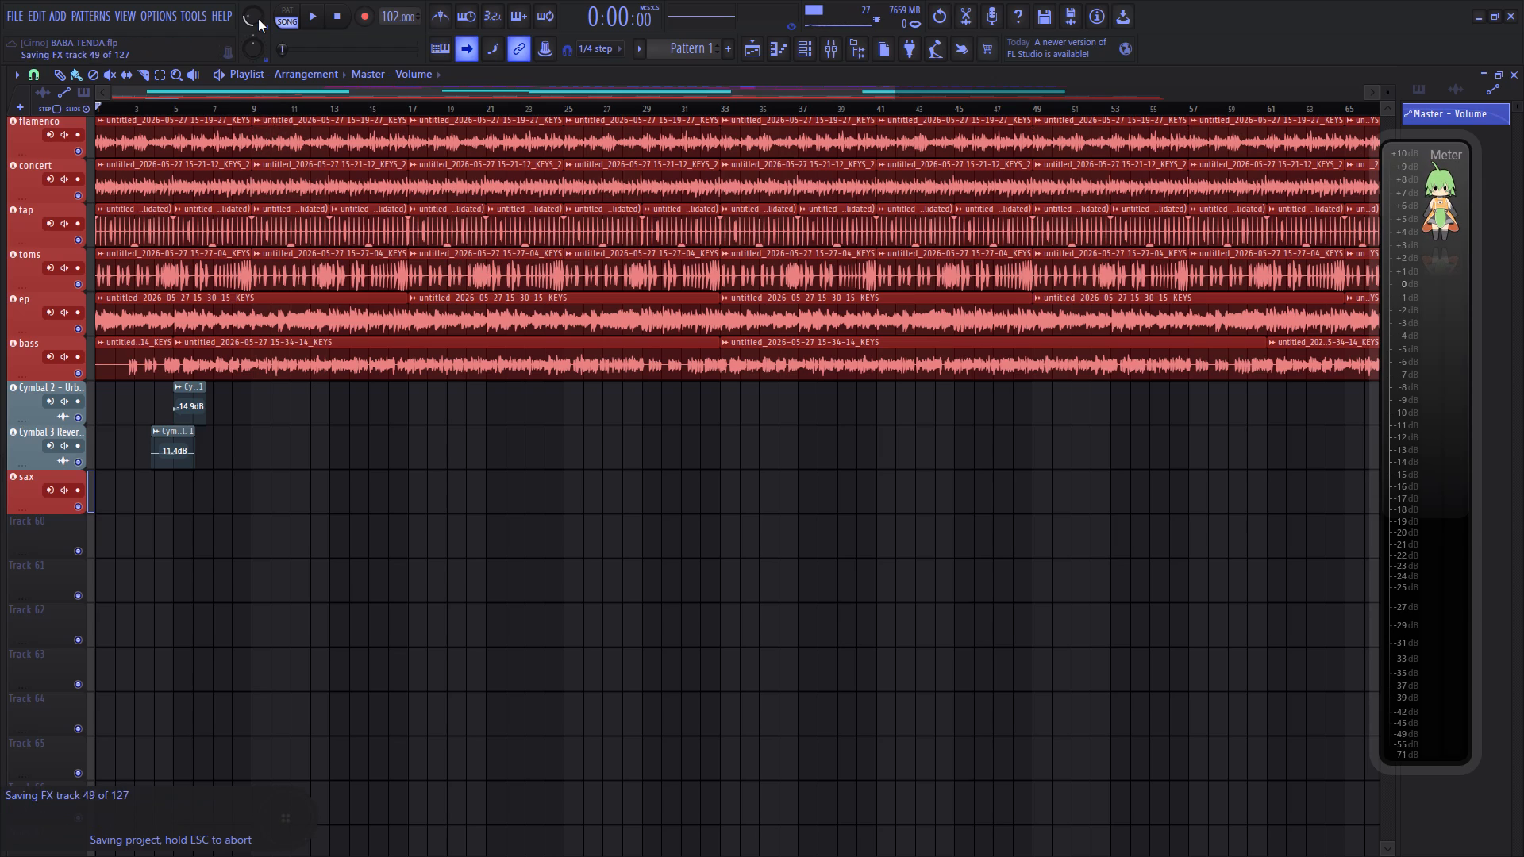
{"action": "scroll", "coordinate": [258, 19], "scroll_direction": "down", "scroll_amount": 4}
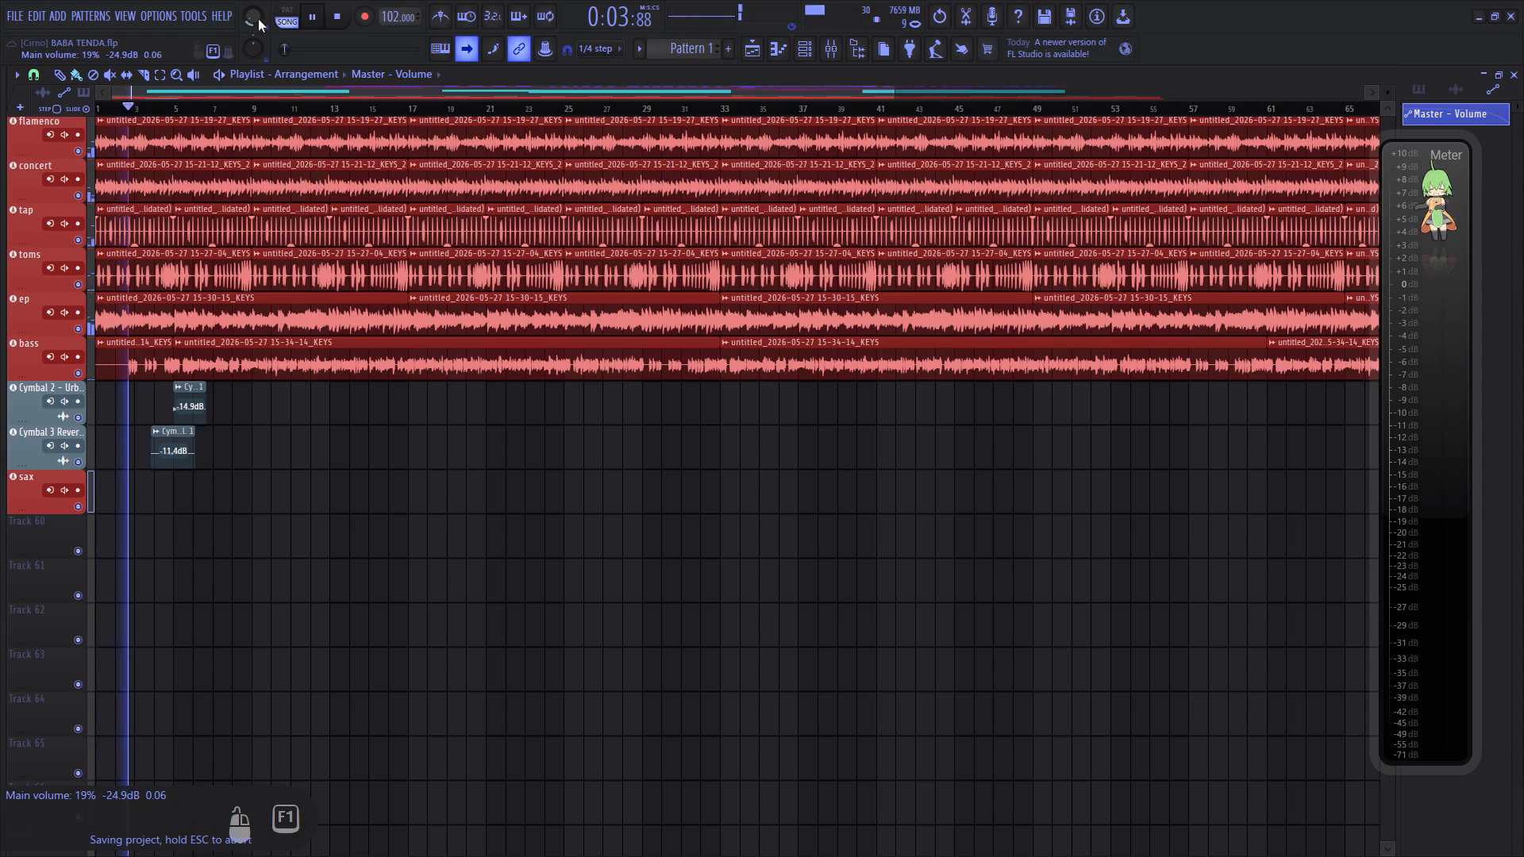
{"action": "scroll", "coordinate": [258, 19], "scroll_direction": "down", "scroll_amount": 1}
{"action": "key", "text": "space"}
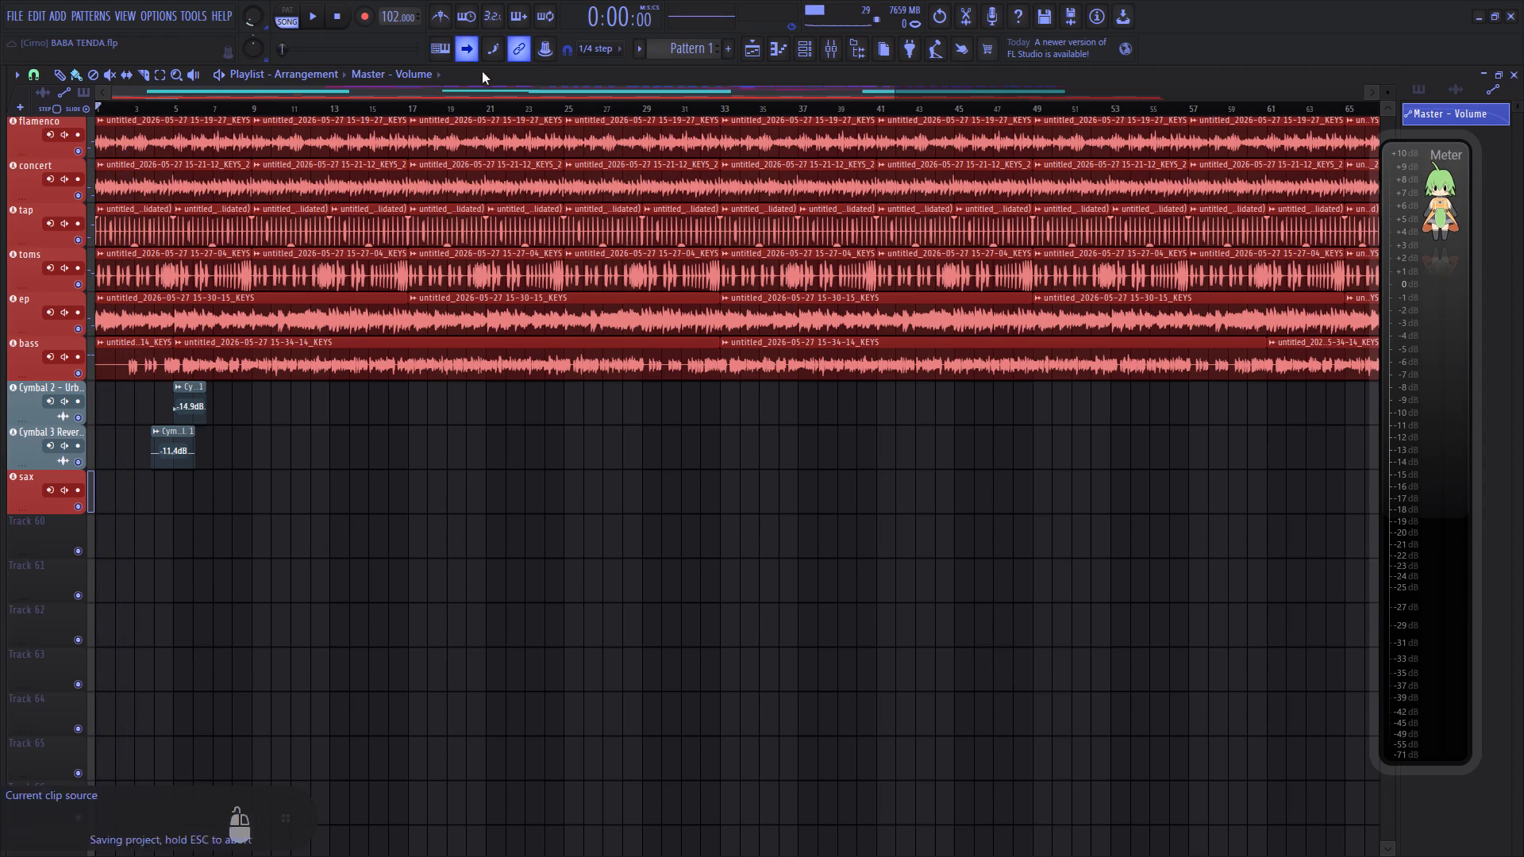
Review the playlist tracks from bass up to KEYS, playing the opening briefly, and view the whole arrangement's length.
{"action": "scroll", "coordinate": [498, 173], "scroll_direction": "up", "scroll_amount": 5}
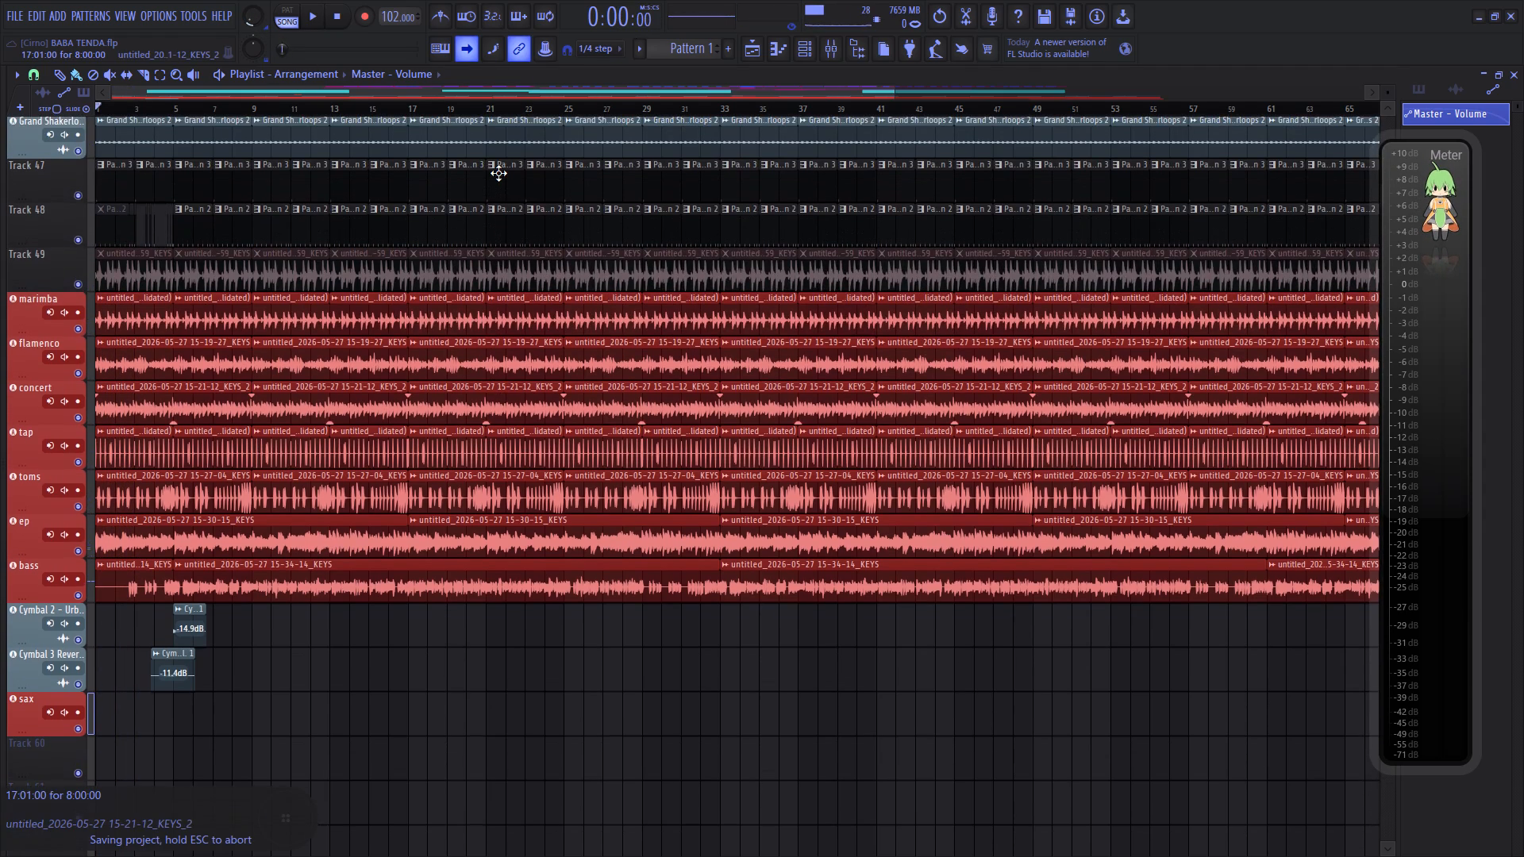
{"action": "scroll", "coordinate": [498, 173], "scroll_direction": "up", "scroll_amount": 1}
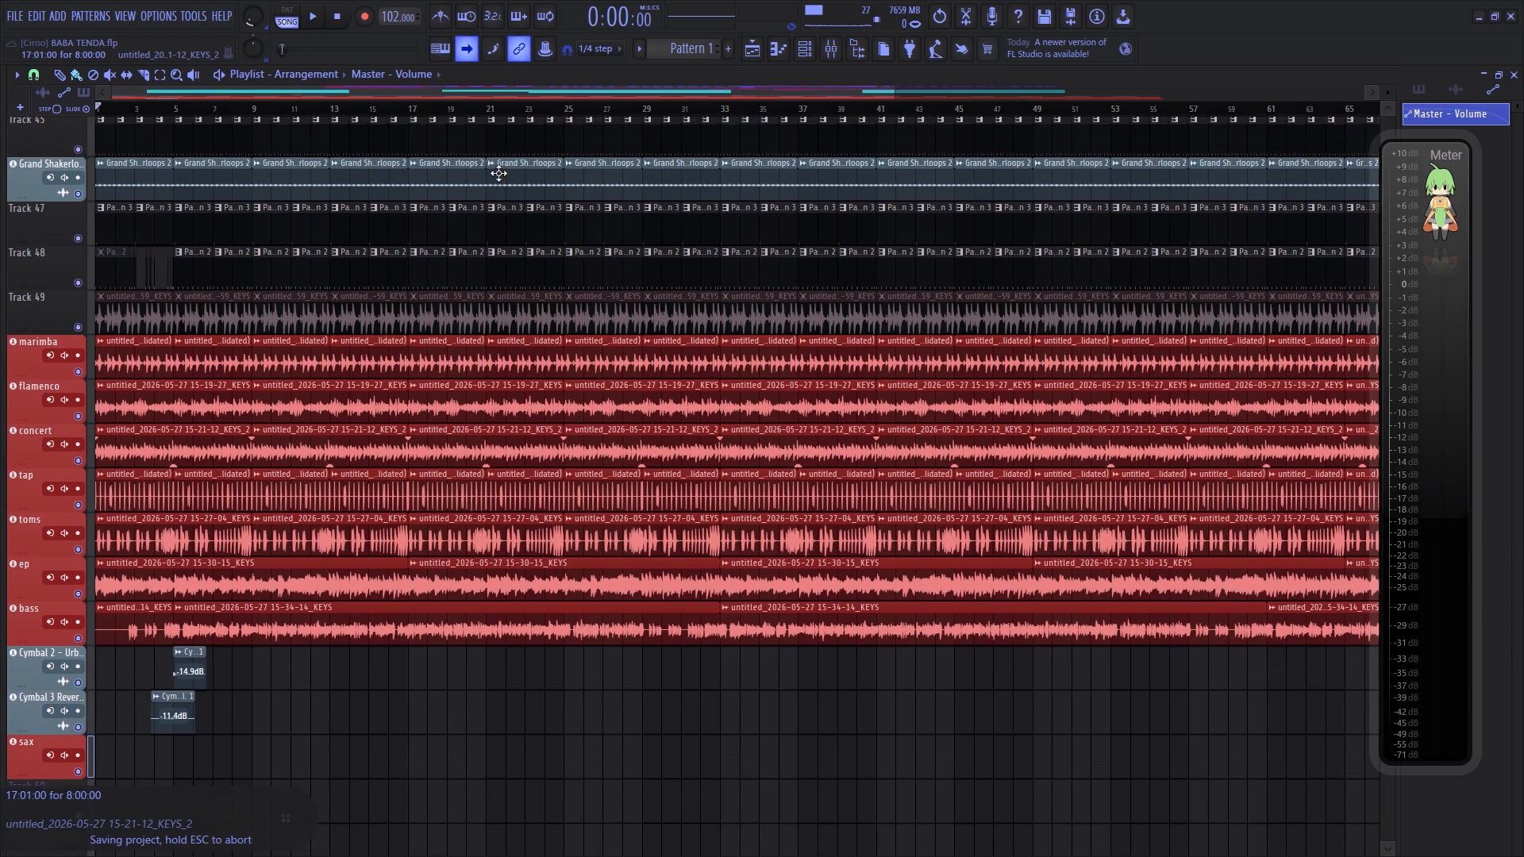
{"action": "scroll", "coordinate": [498, 173], "scroll_direction": "up", "scroll_amount": 1}
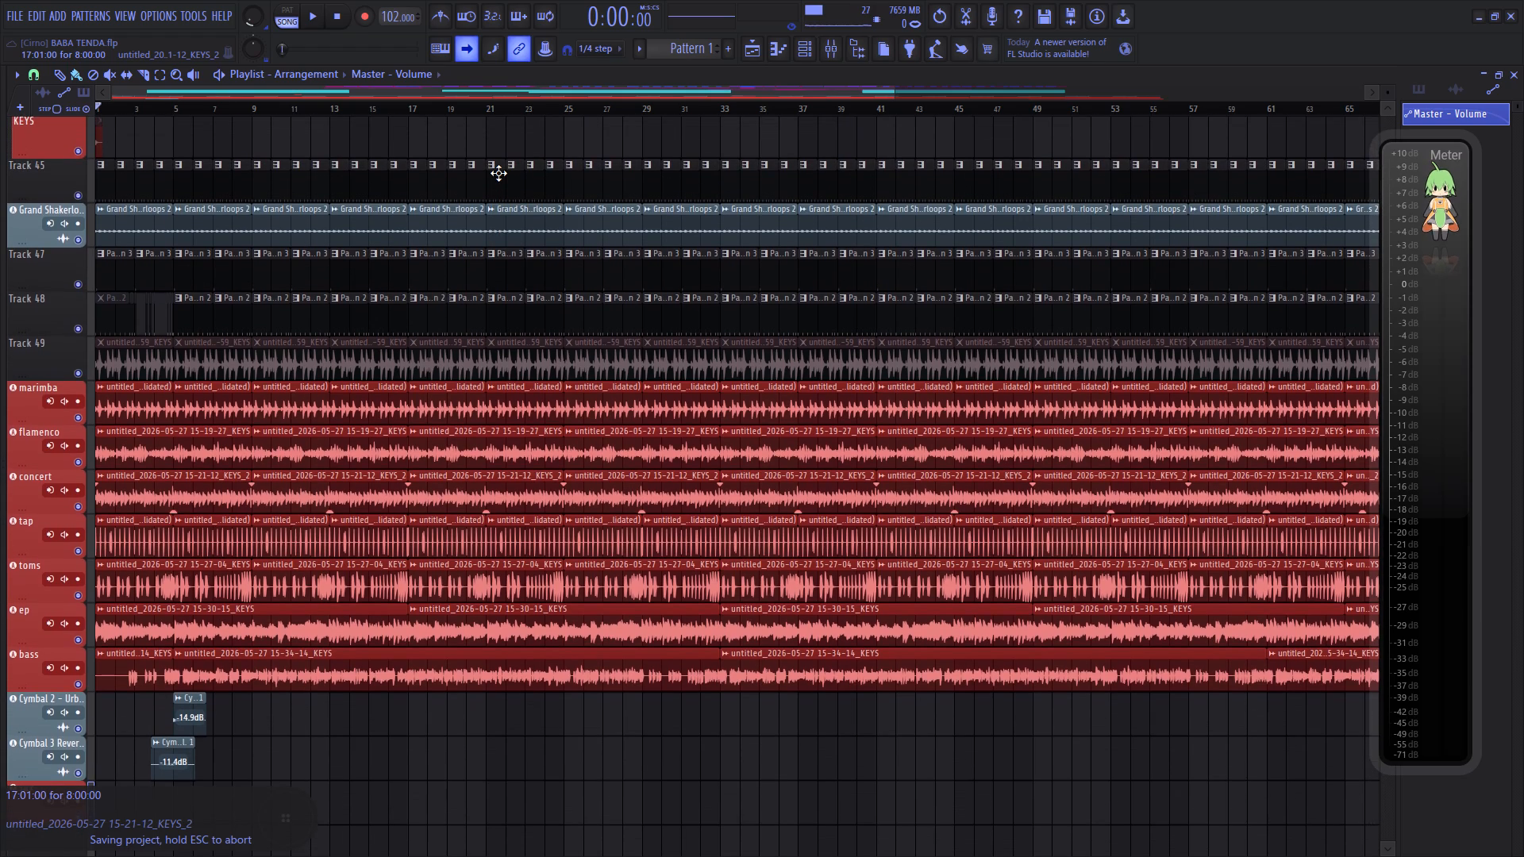
{"action": "scroll", "coordinate": [498, 173], "scroll_direction": "up", "scroll_amount": 2}
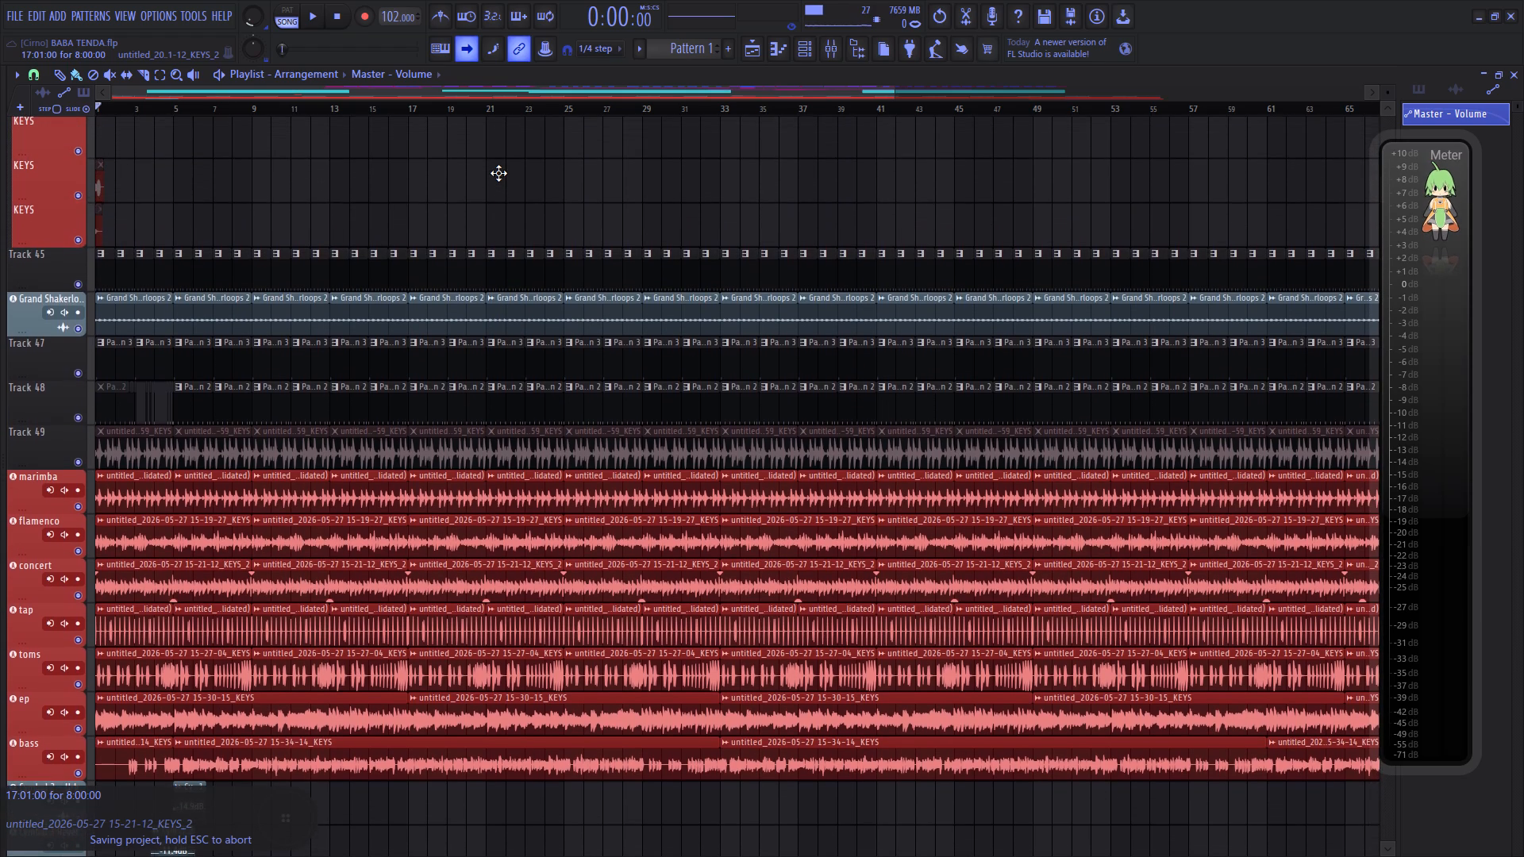
{"action": "scroll", "coordinate": [498, 173], "scroll_direction": "up", "scroll_amount": 2}
{"action": "key", "text": "space"}
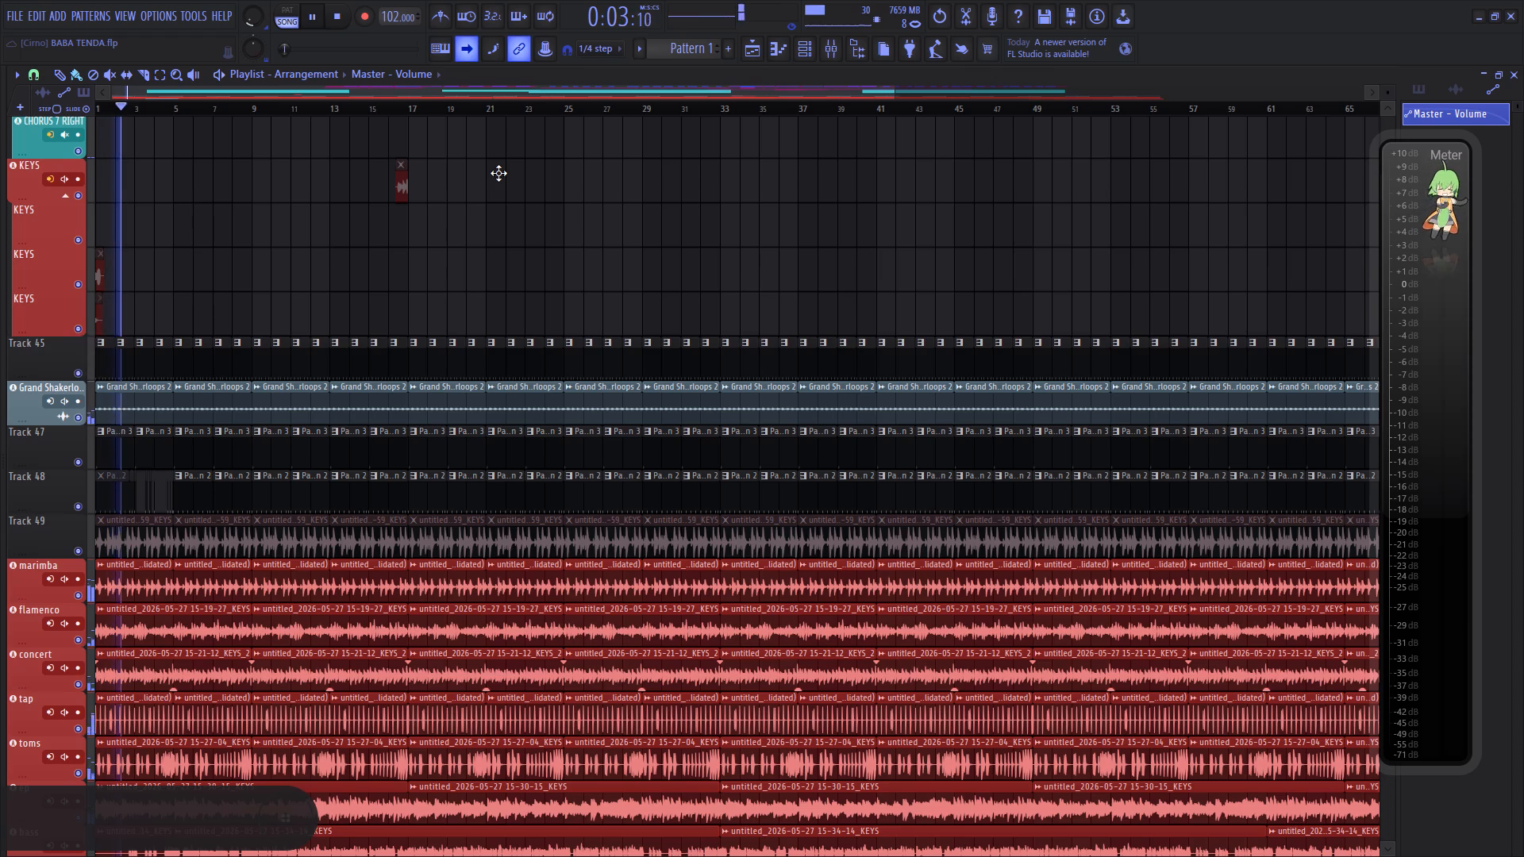
{"action": "key", "text": "space"}
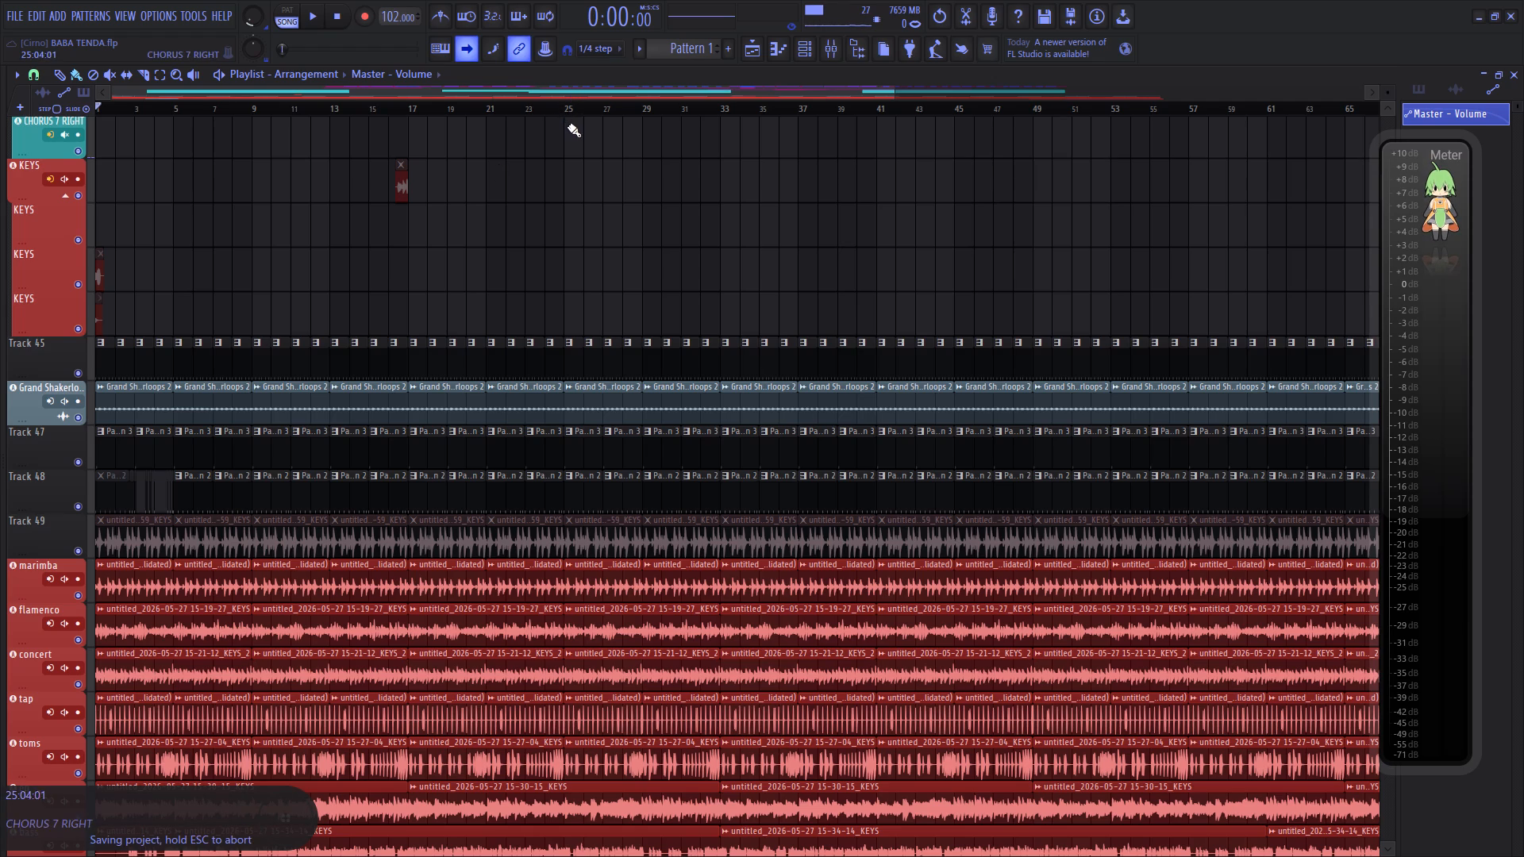
{"action": "scroll", "coordinate": [570, 110], "scroll_direction": "down", "scroll_amount": 3}
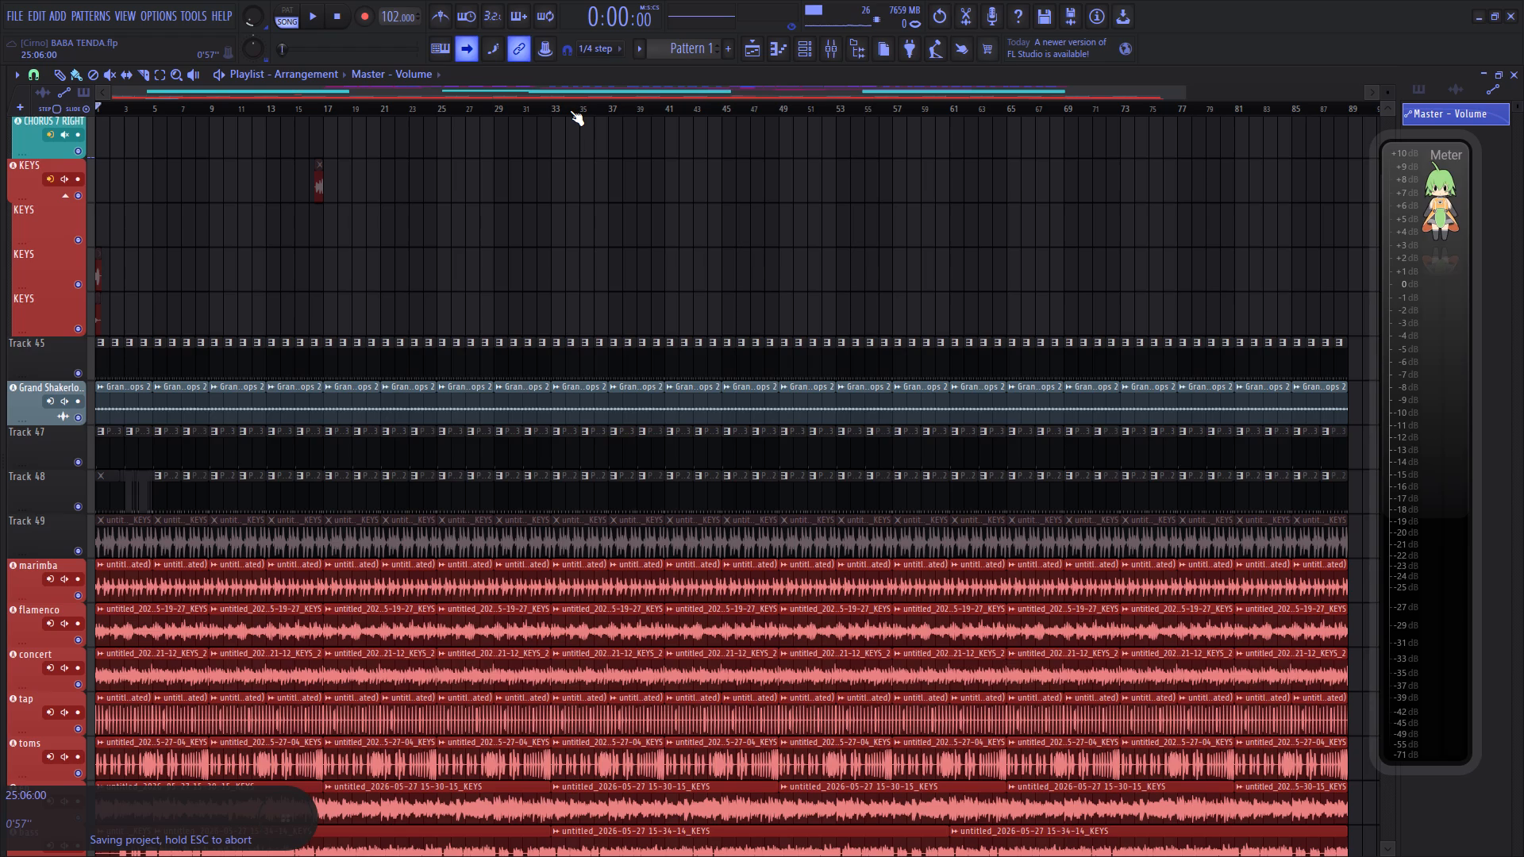
{"action": "scroll", "coordinate": [570, 110], "scroll_direction": "down", "scroll_amount": 10}
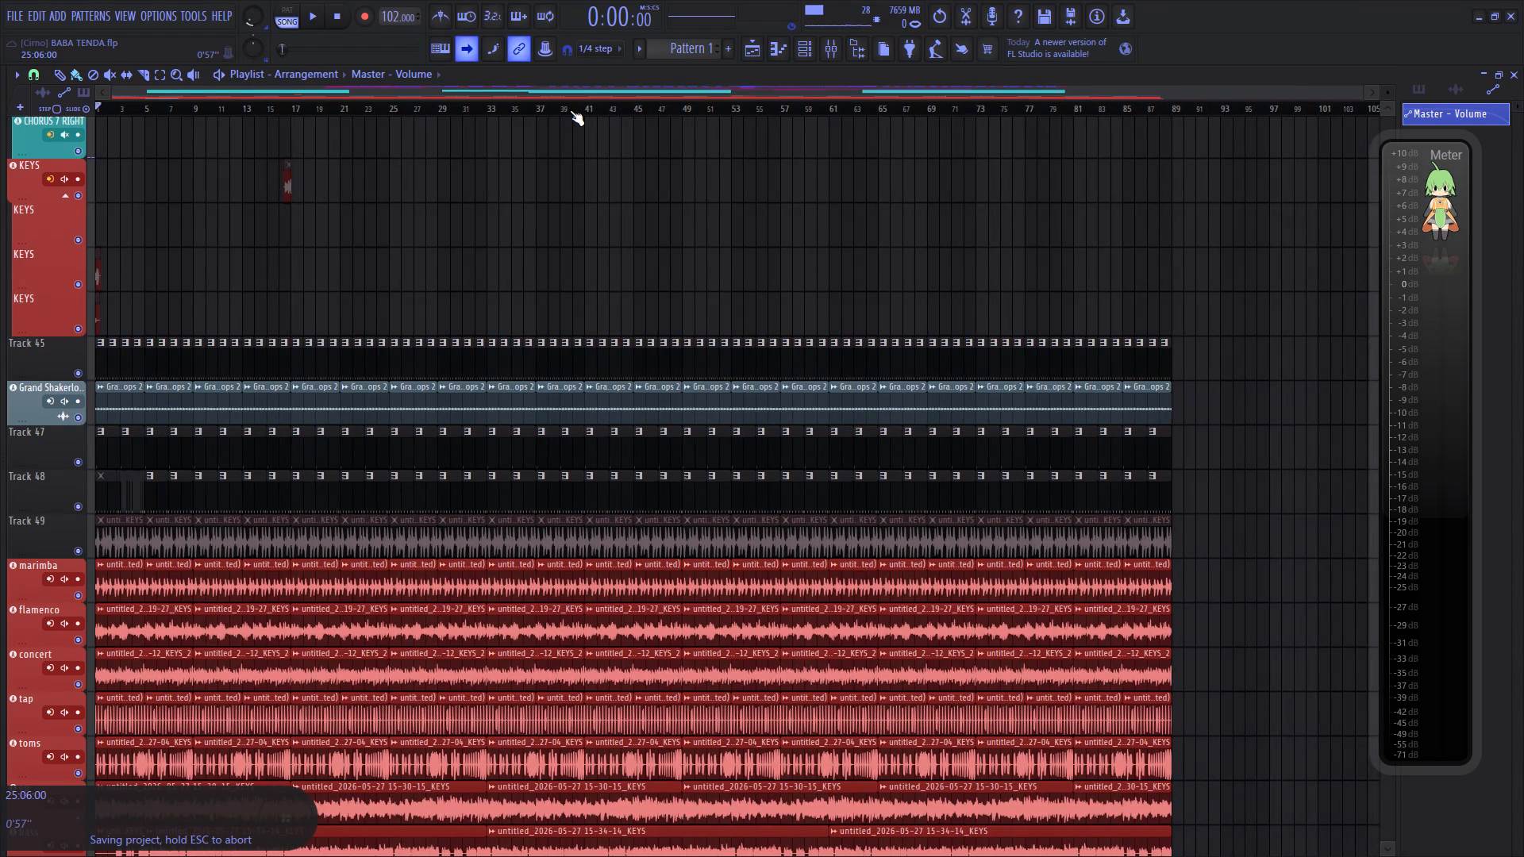
{"action": "scroll", "coordinate": [570, 110], "scroll_direction": "down", "scroll_amount": 1}
Save the project.
{"action": "key", "text": "ctrl+s"}
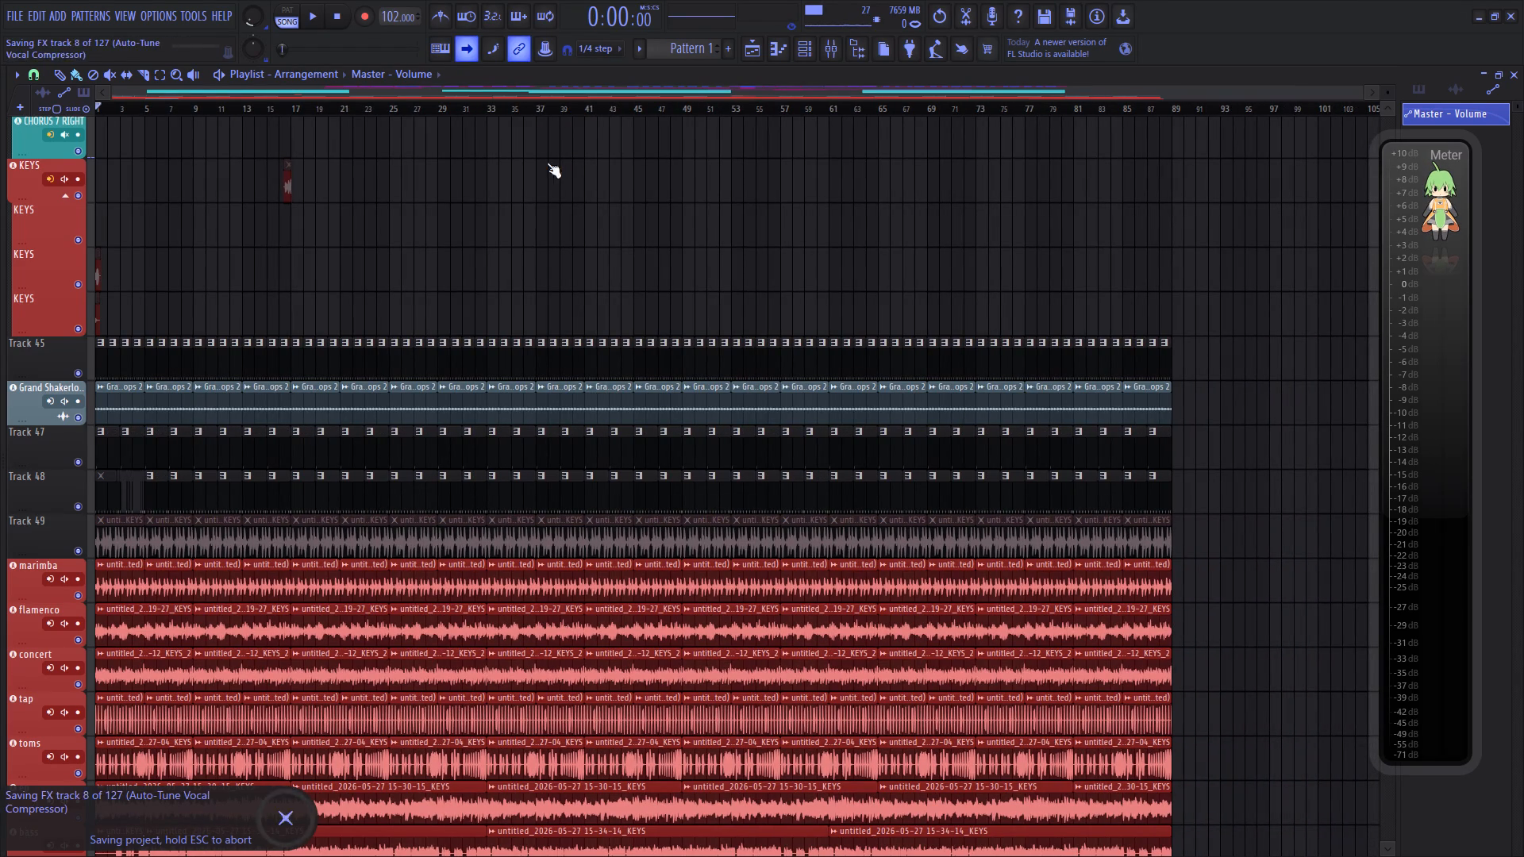
Set the project title to BABA TENDA in the project info settings.
{"action": "left_click", "coordinate": [163, 17]}
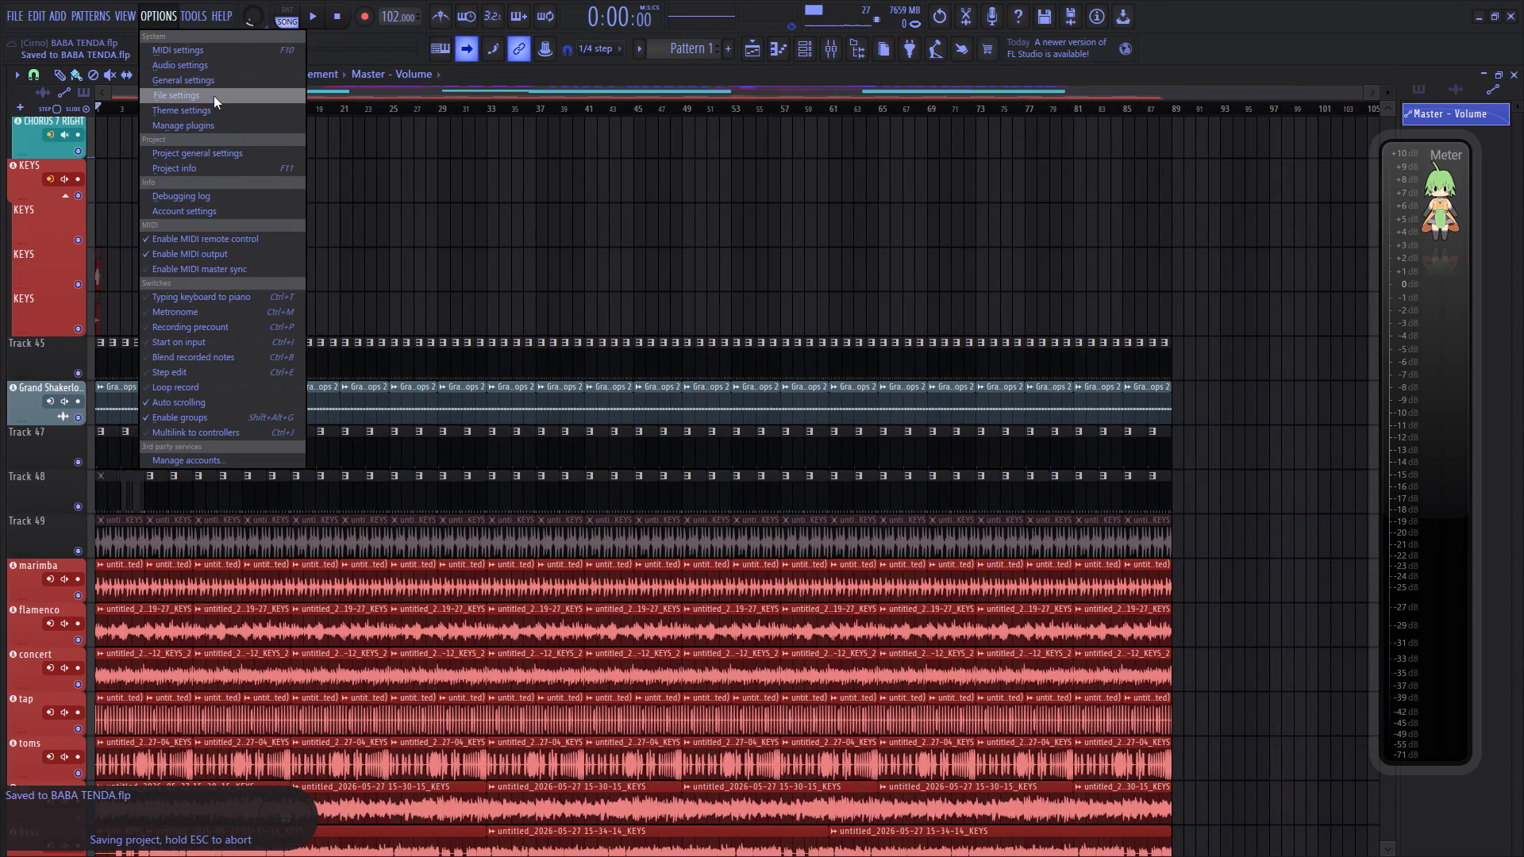
{"action": "left_click", "coordinate": [202, 71]}
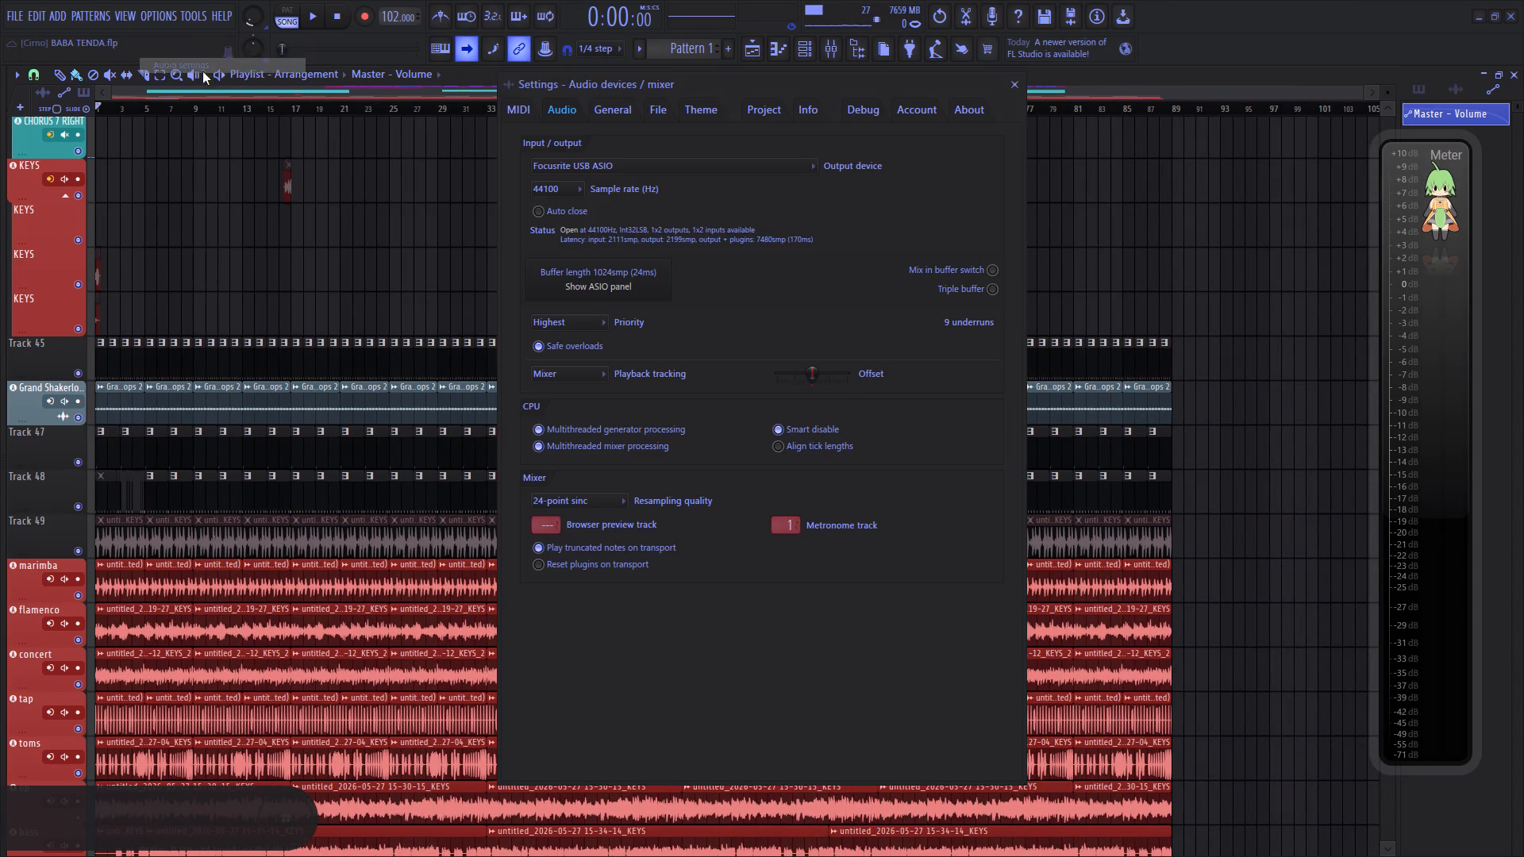
{"action": "left_click", "coordinate": [820, 113]}
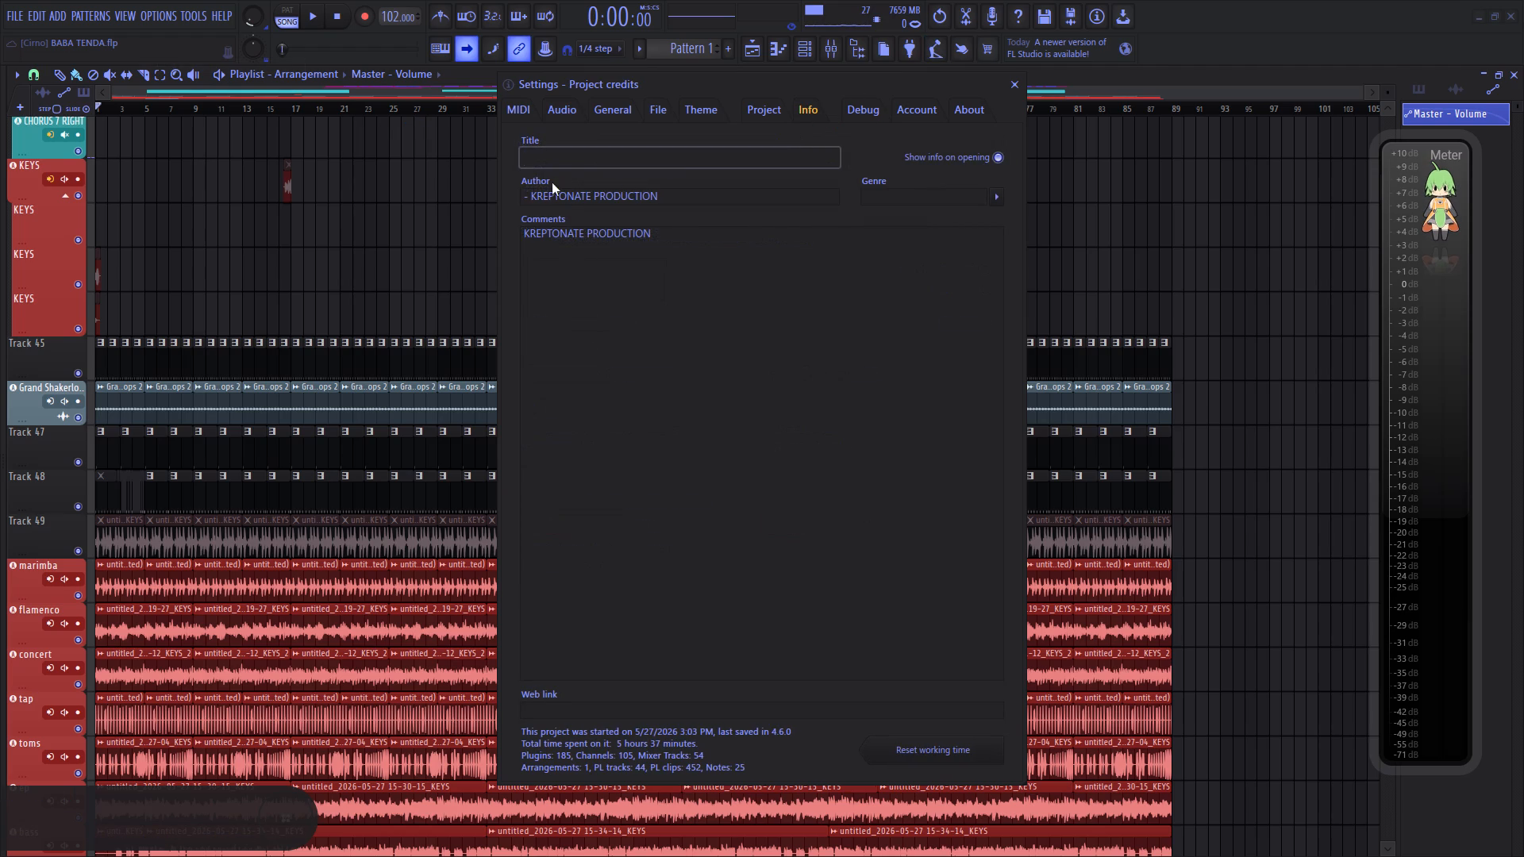
{"action": "left_click", "coordinate": [556, 165]}
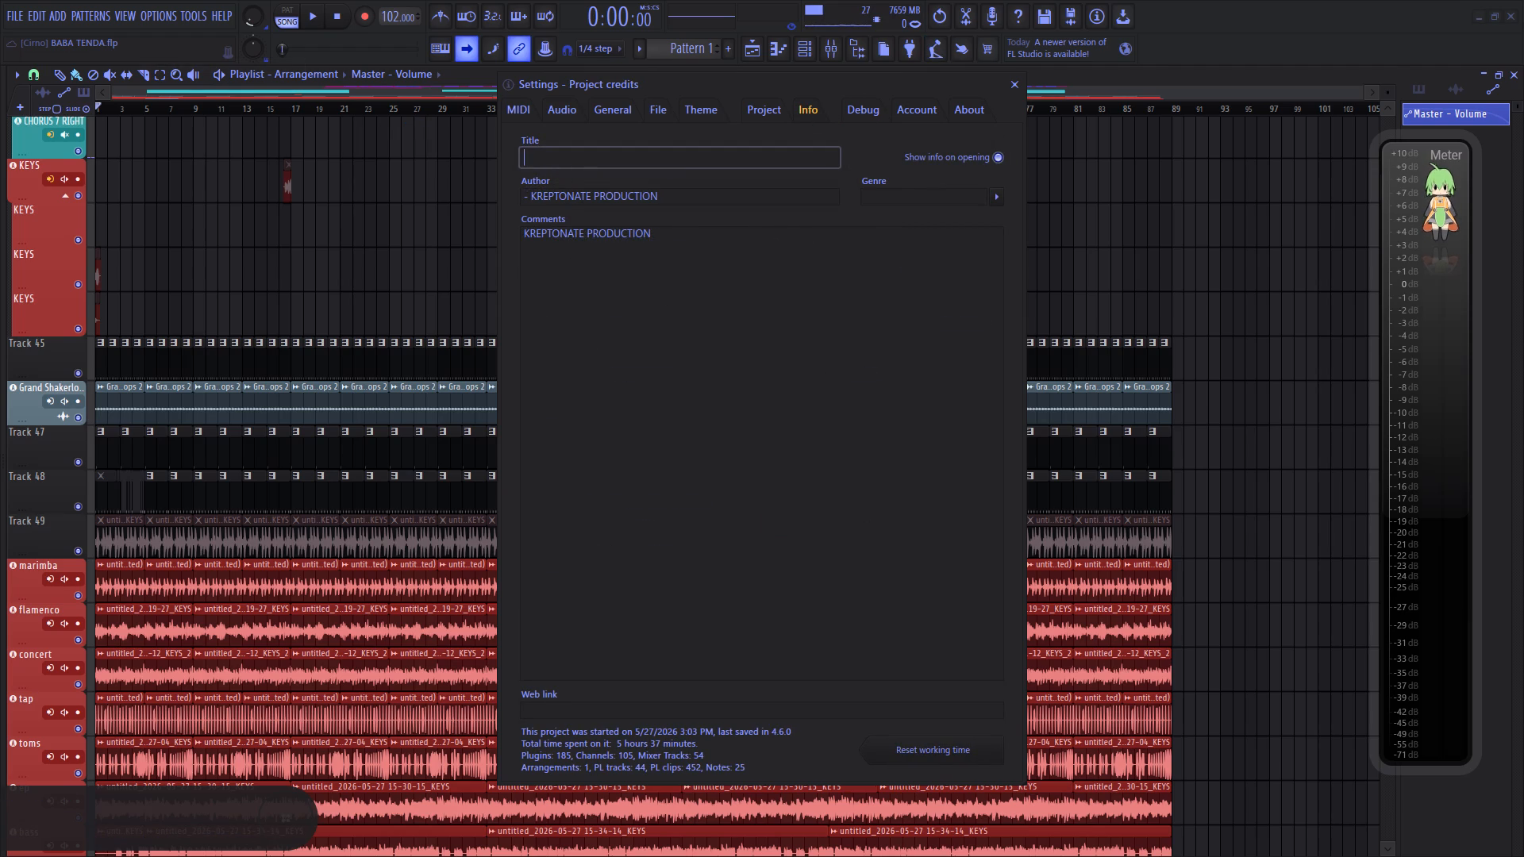
{"action": "type", "text": "BABA T"}
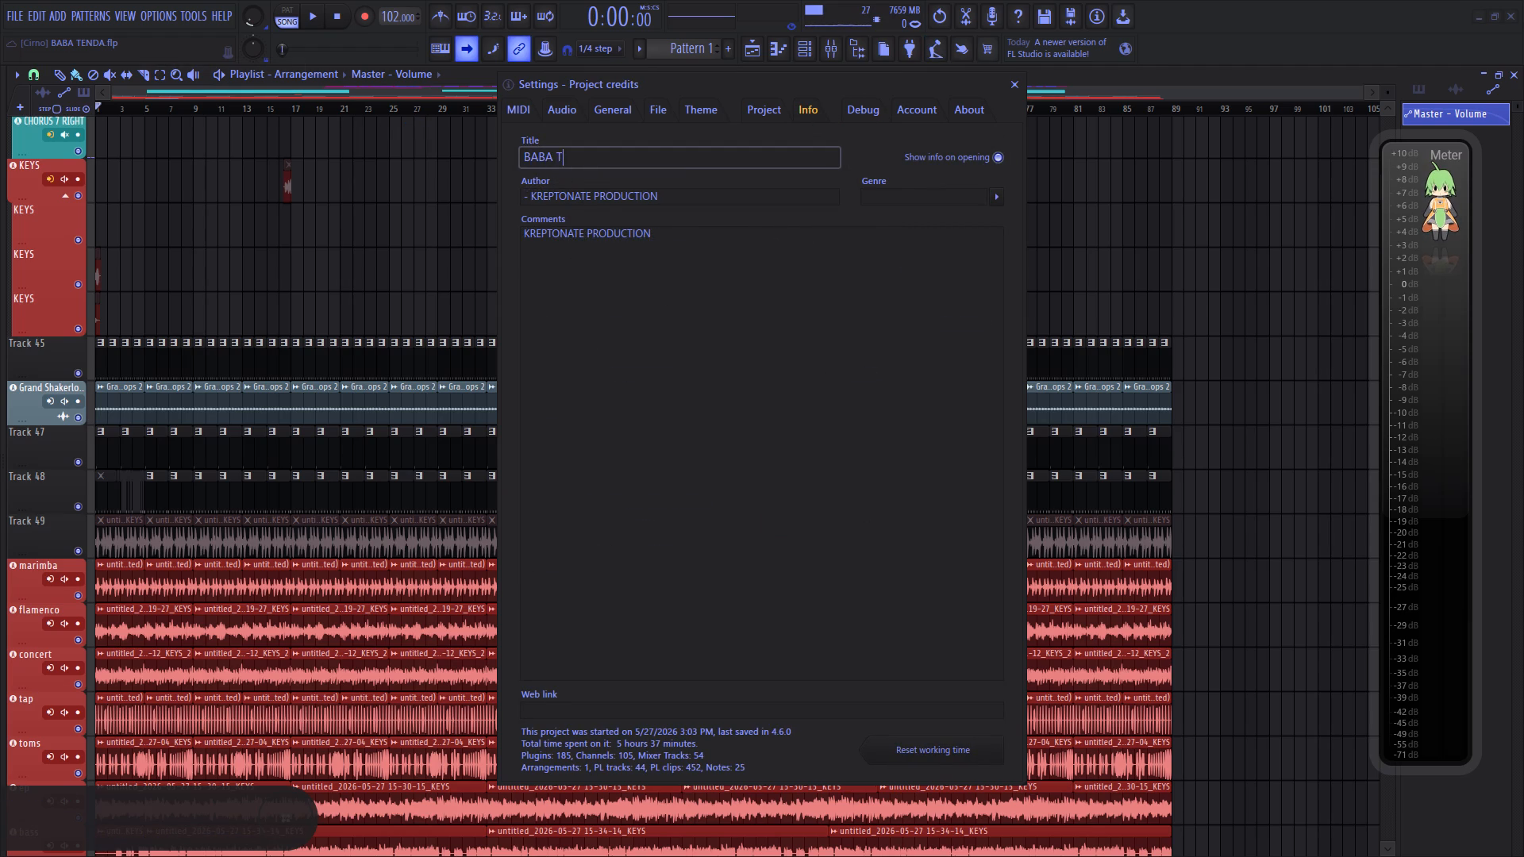
{"action": "type", "text": "ENDA"}
Set the project genre to Gospel in the project info settings.
{"action": "left_click", "coordinate": [892, 194]}
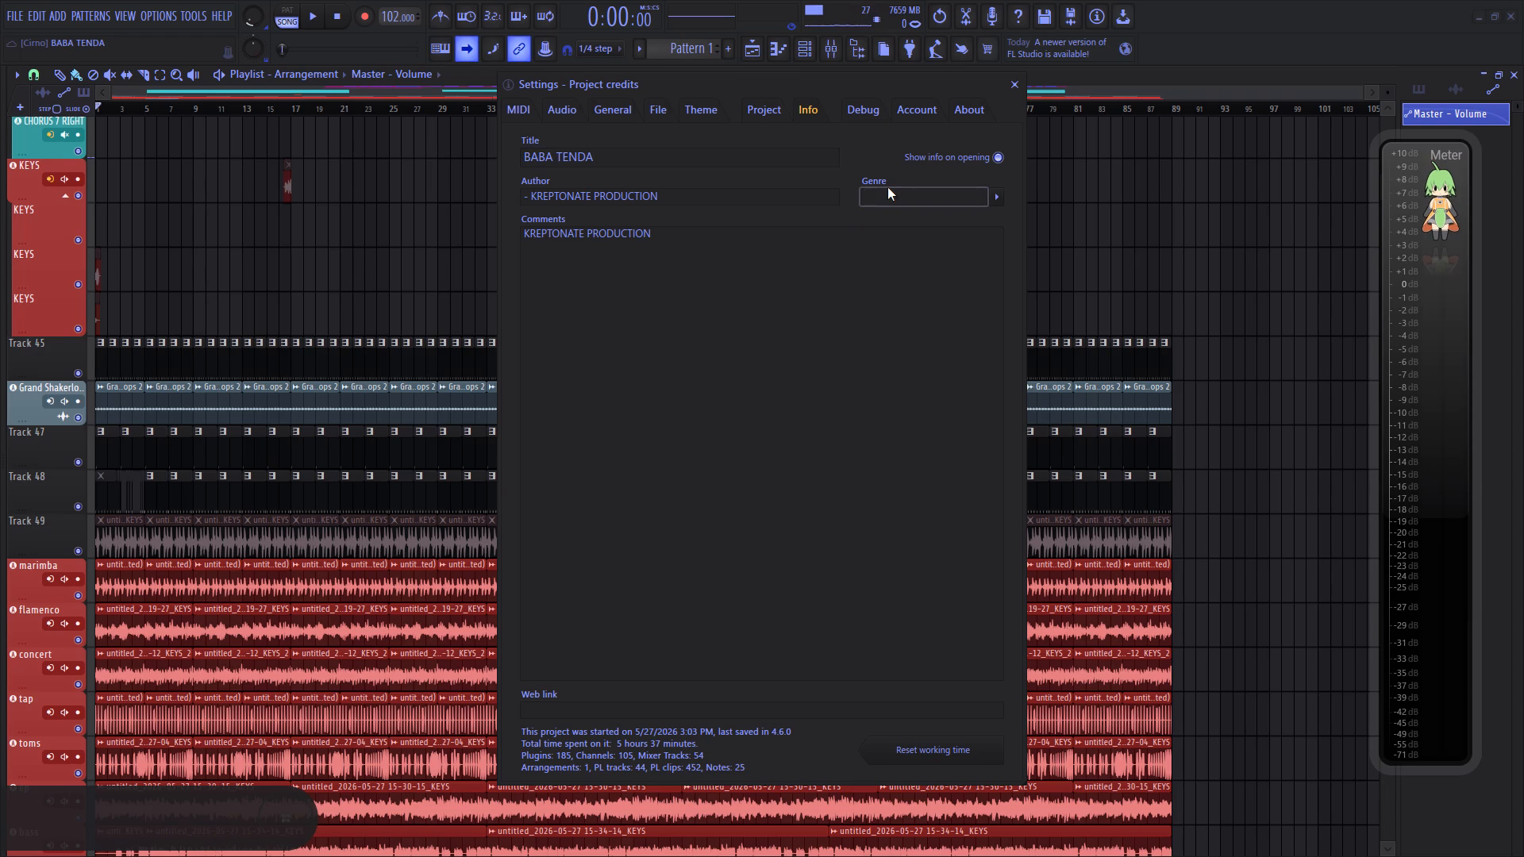
{"action": "key", "text": "o"}
{"action": "type", "text": "spel"}
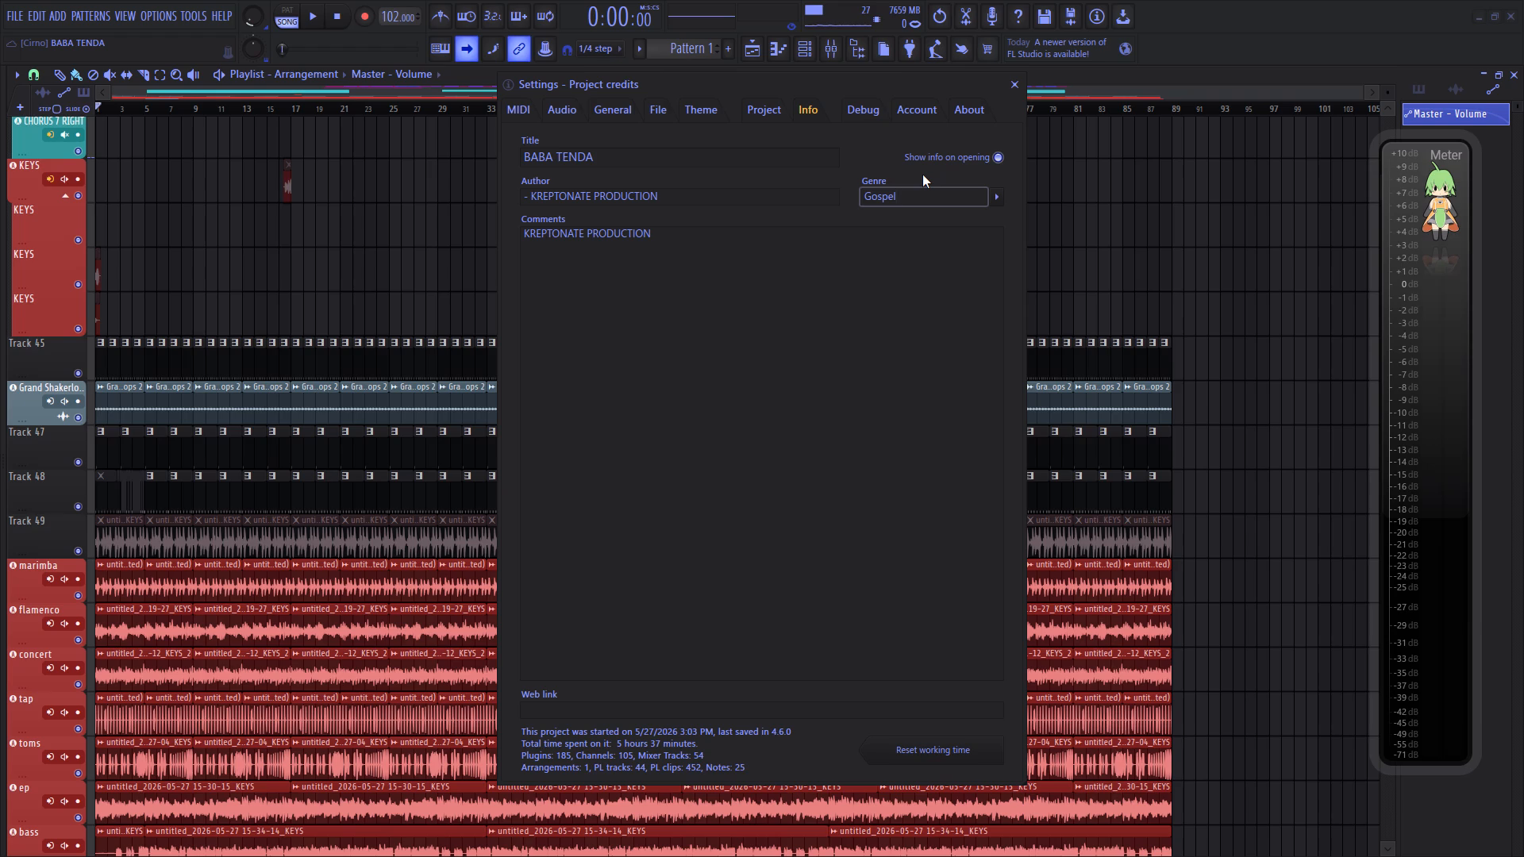
Save the project with its updated info and close the settings window.
{"action": "key", "text": "ctrl+s"}
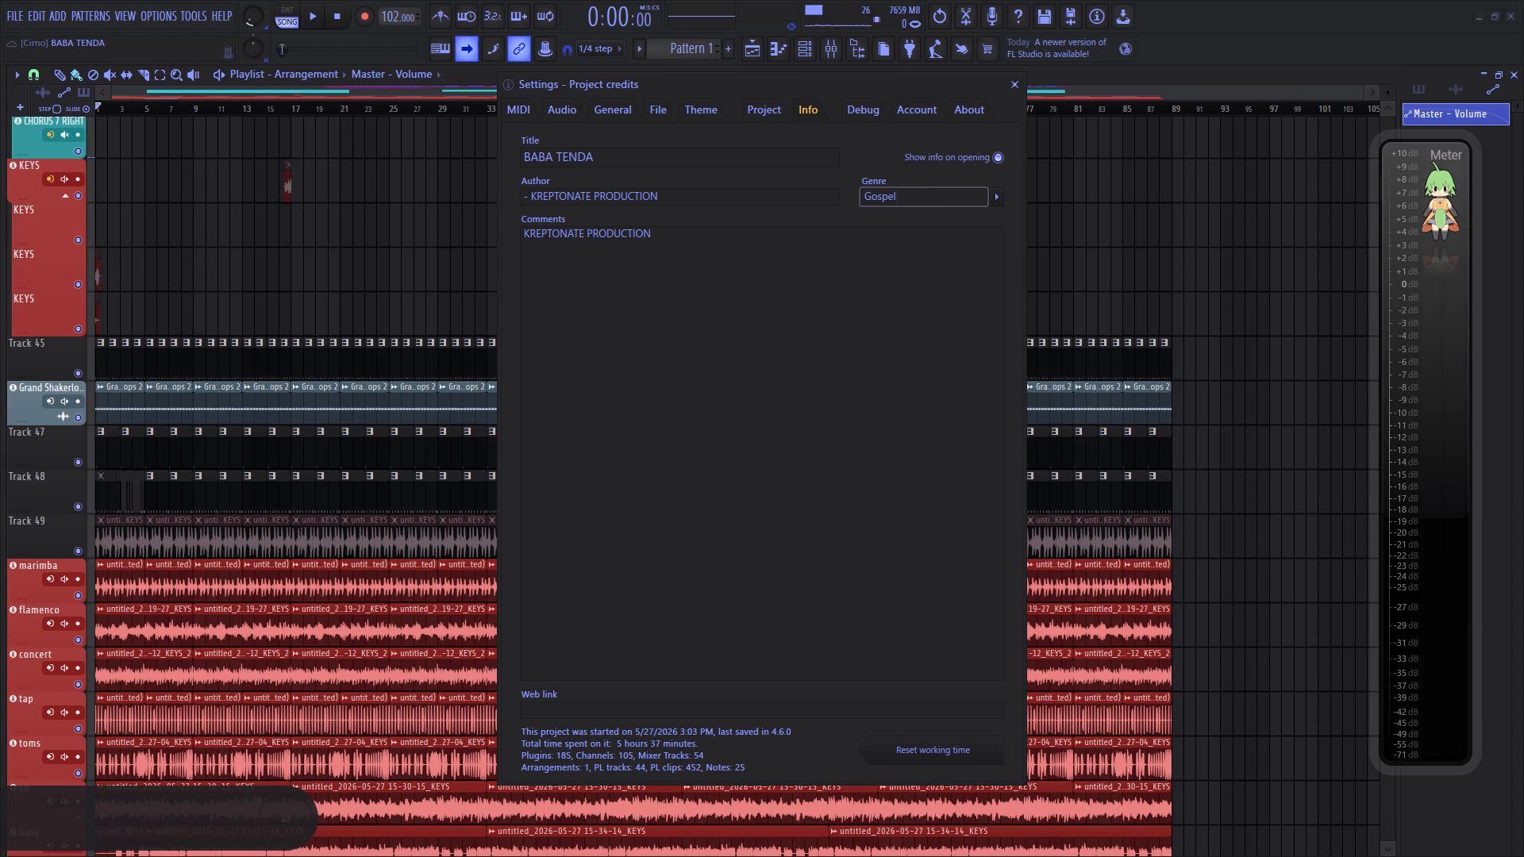
{"action": "left_click", "coordinate": [1017, 79]}
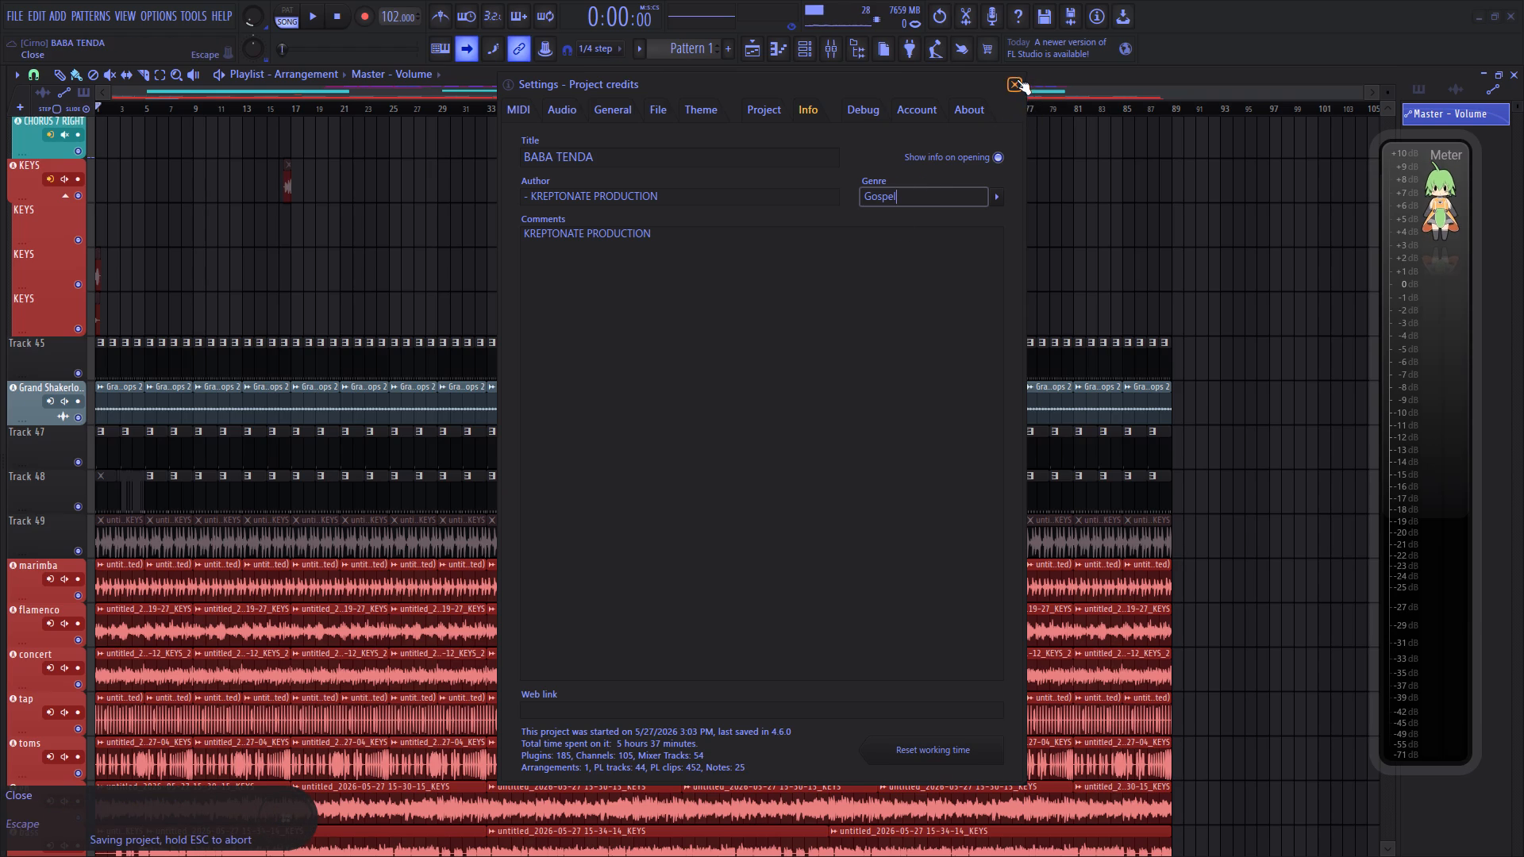
{"action": "left_click", "coordinate": [1018, 86]}
{"action": "key", "text": "ctrl+s"}
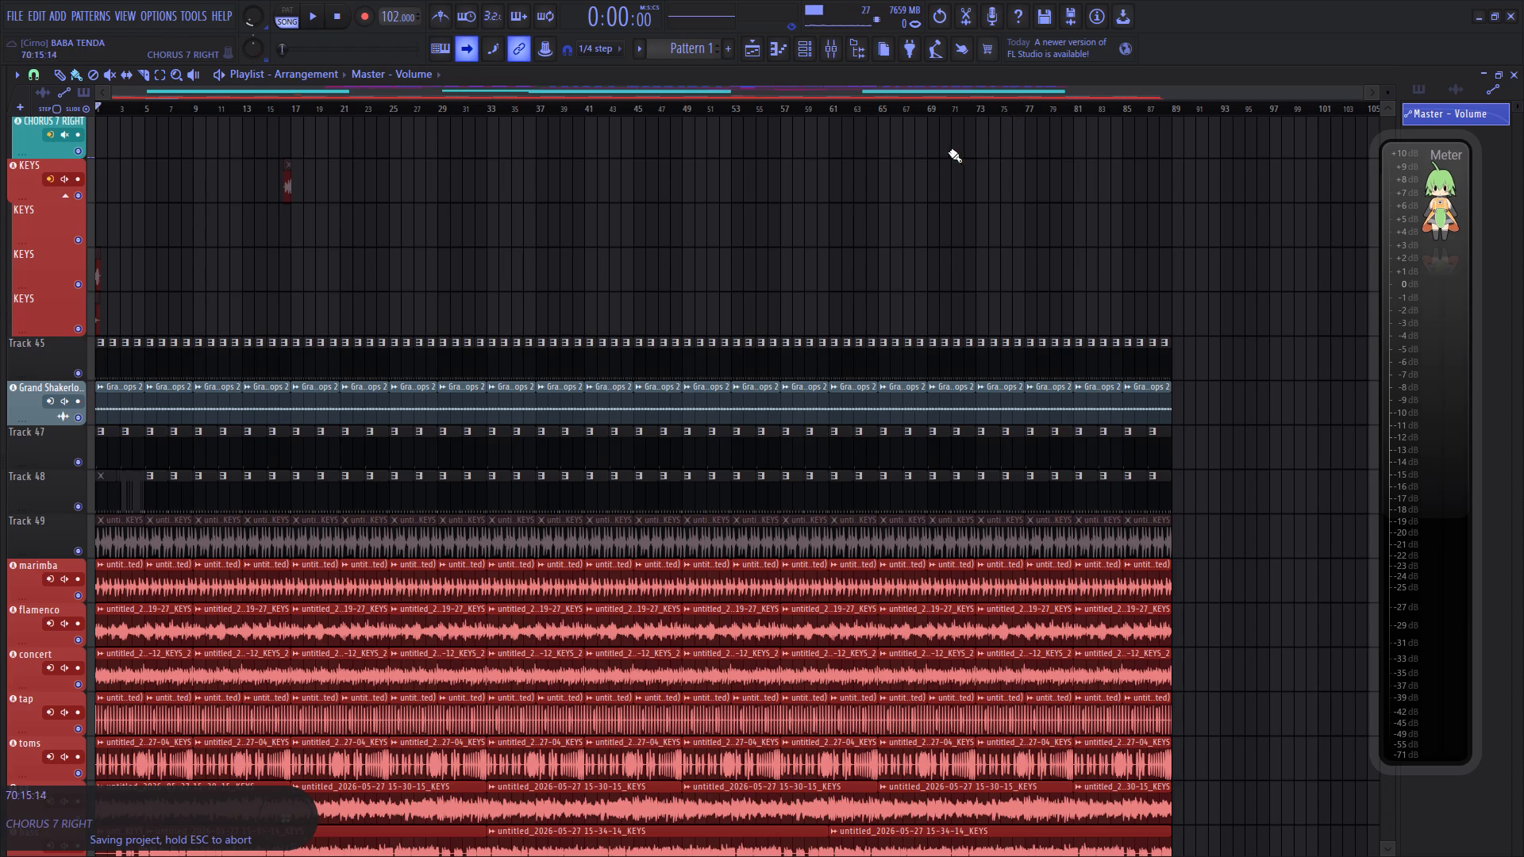
Export the song as an MP3 to the BABA TENDA folder, replacing the existing BABA TENDA demo.mp3, and start rendering.
{"action": "left_click_drag", "start_coordinate": [872, 90], "coordinate": [172, 71]}
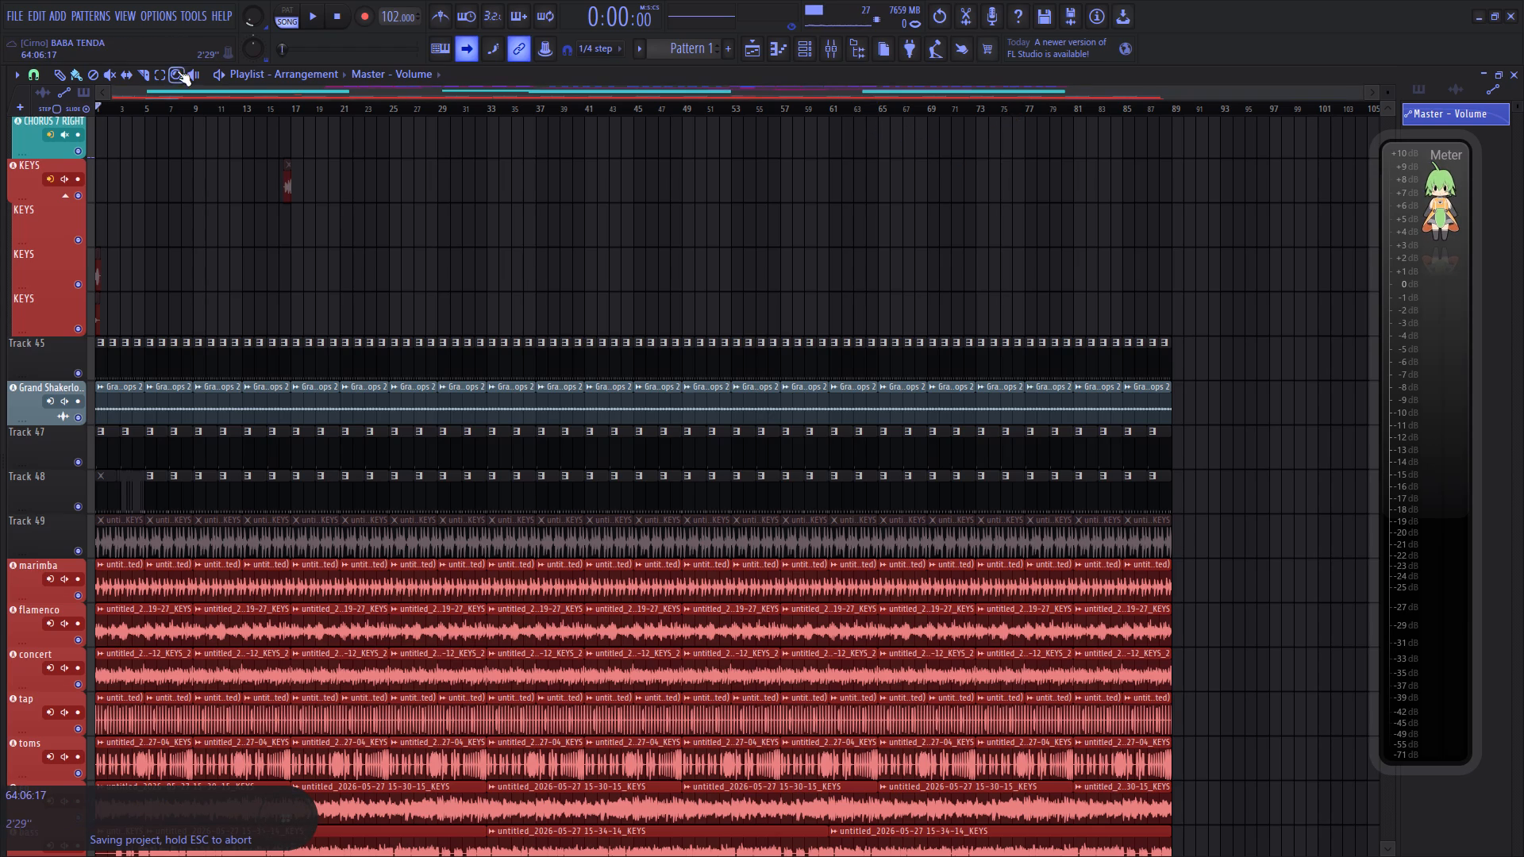
{"action": "left_click", "coordinate": [13, 13]}
{"action": "left_click", "coordinate": [71, 213]}
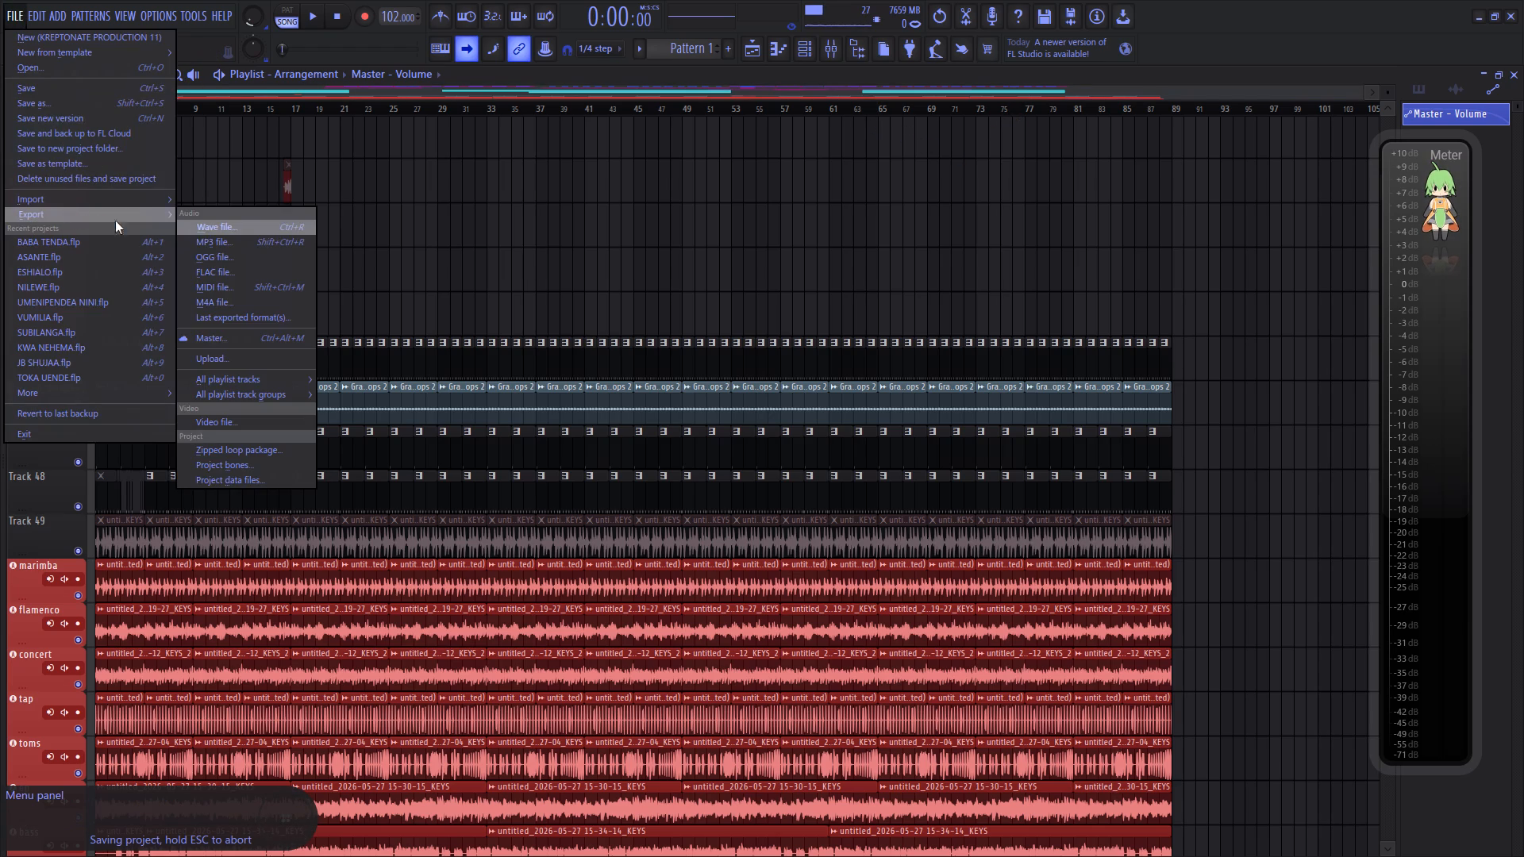
{"action": "left_click", "coordinate": [219, 238]}
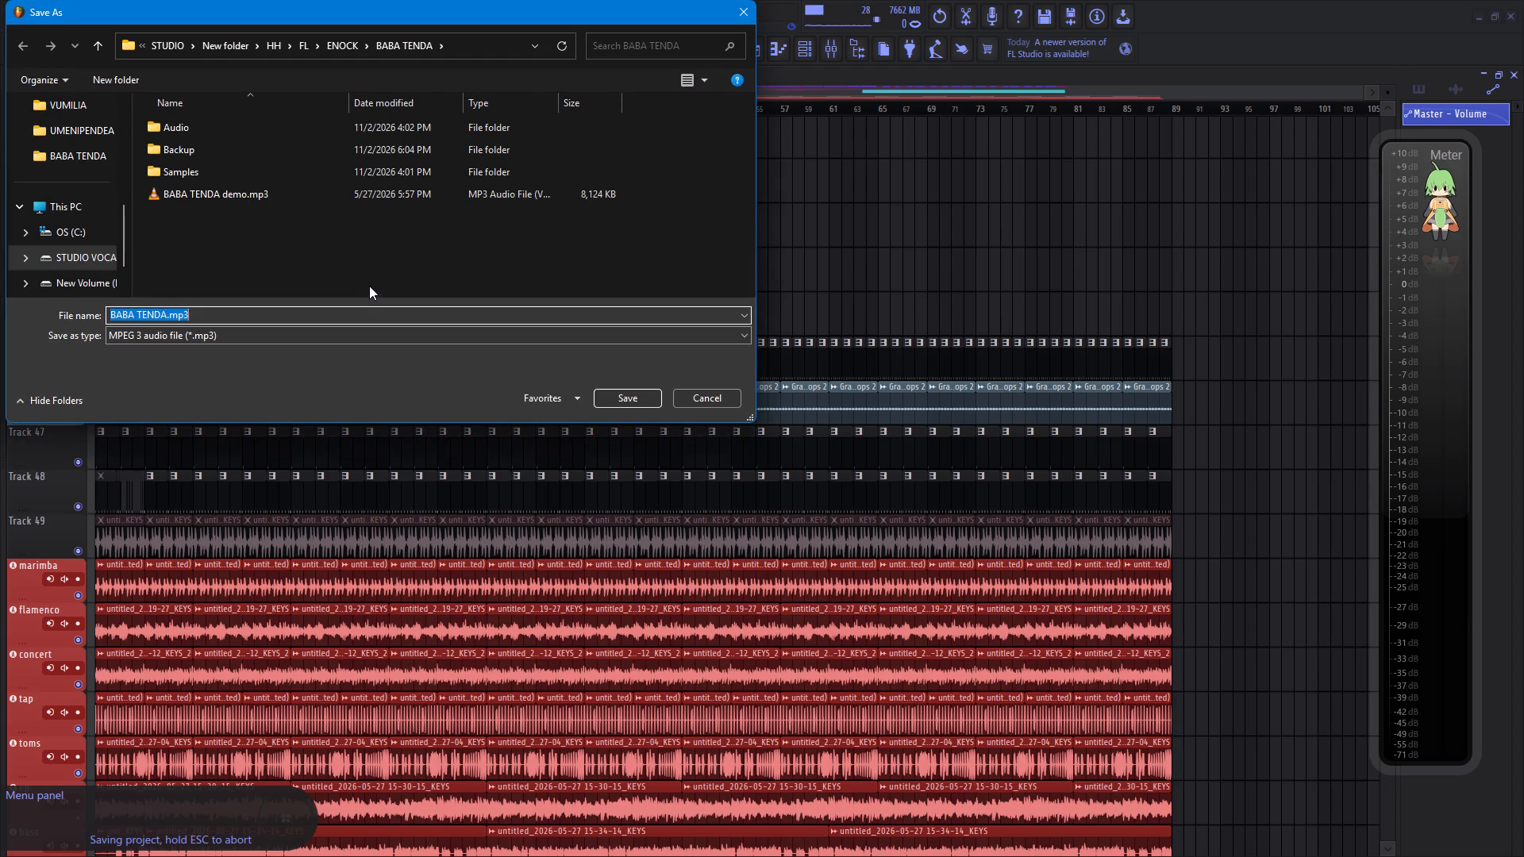
{"action": "left_click", "coordinate": [298, 203]}
{"action": "left_click", "coordinate": [299, 198]}
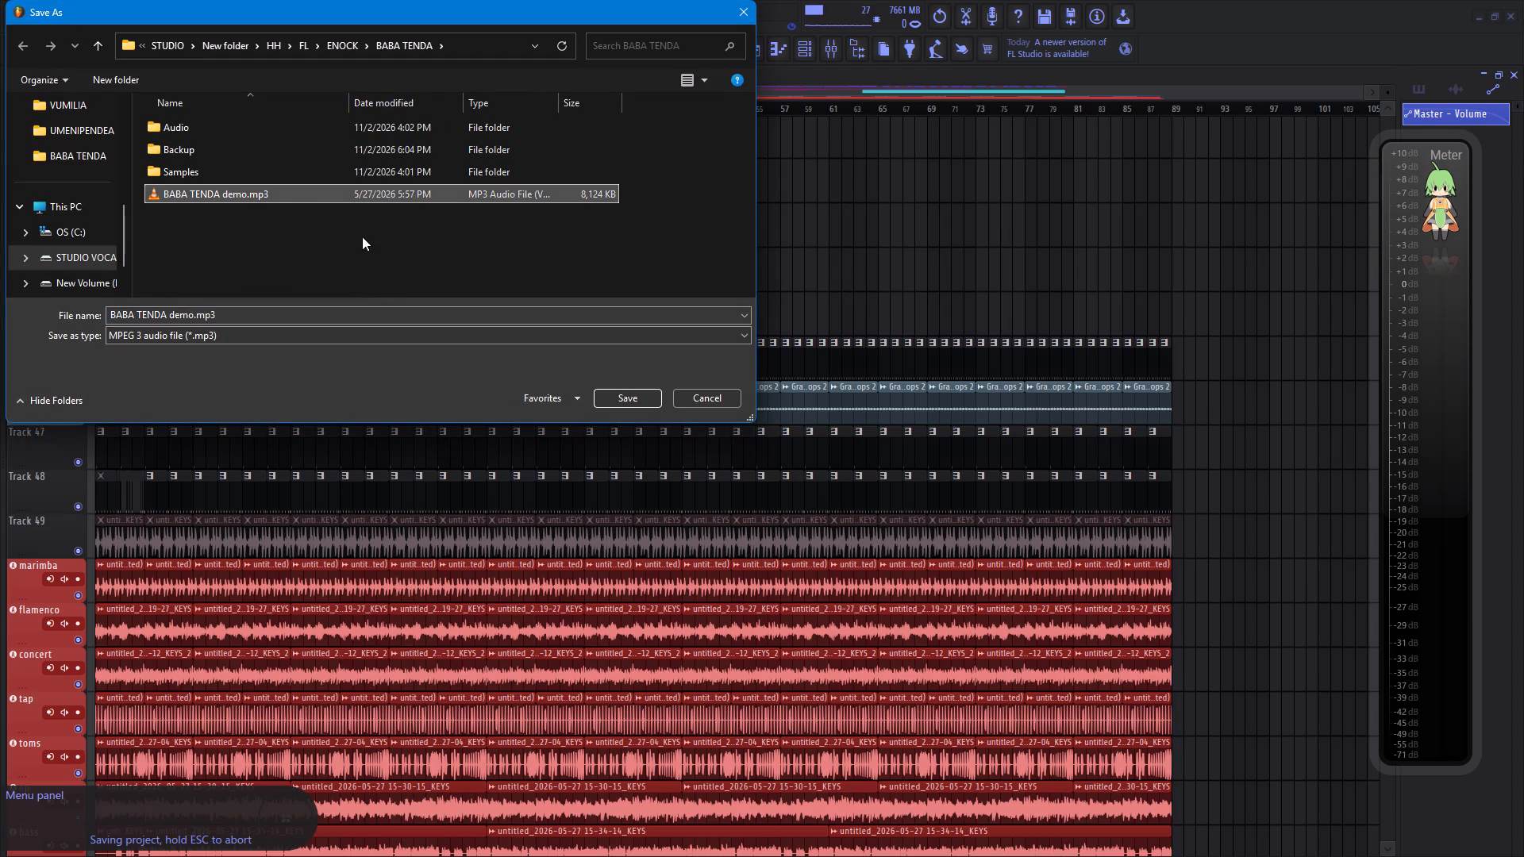
{"action": "left_click", "coordinate": [619, 403]}
{"action": "left_click", "coordinate": [793, 433]}
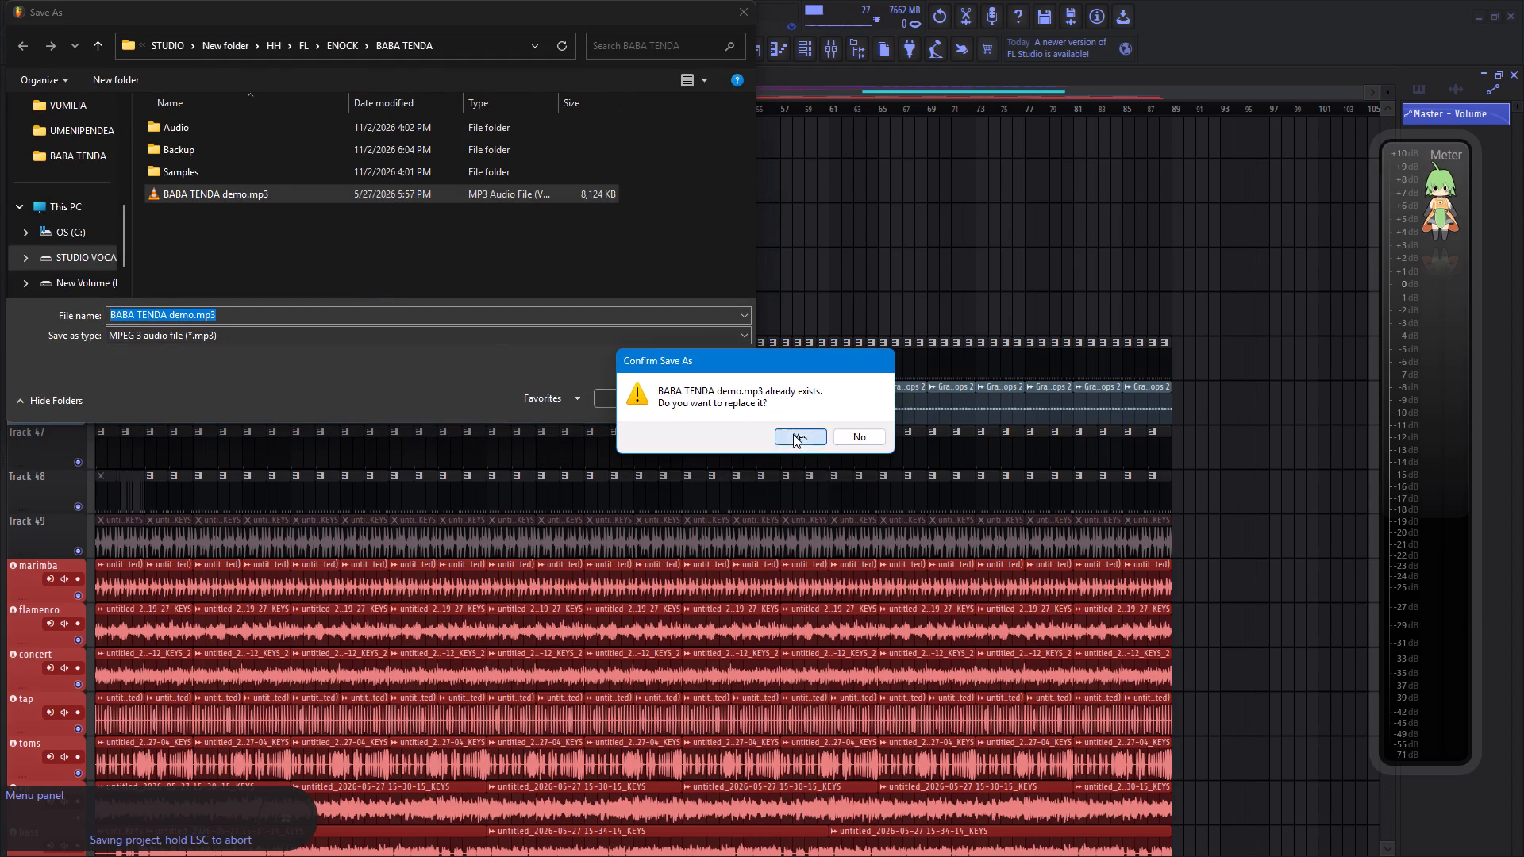
{"action": "left_click", "coordinate": [899, 644]}
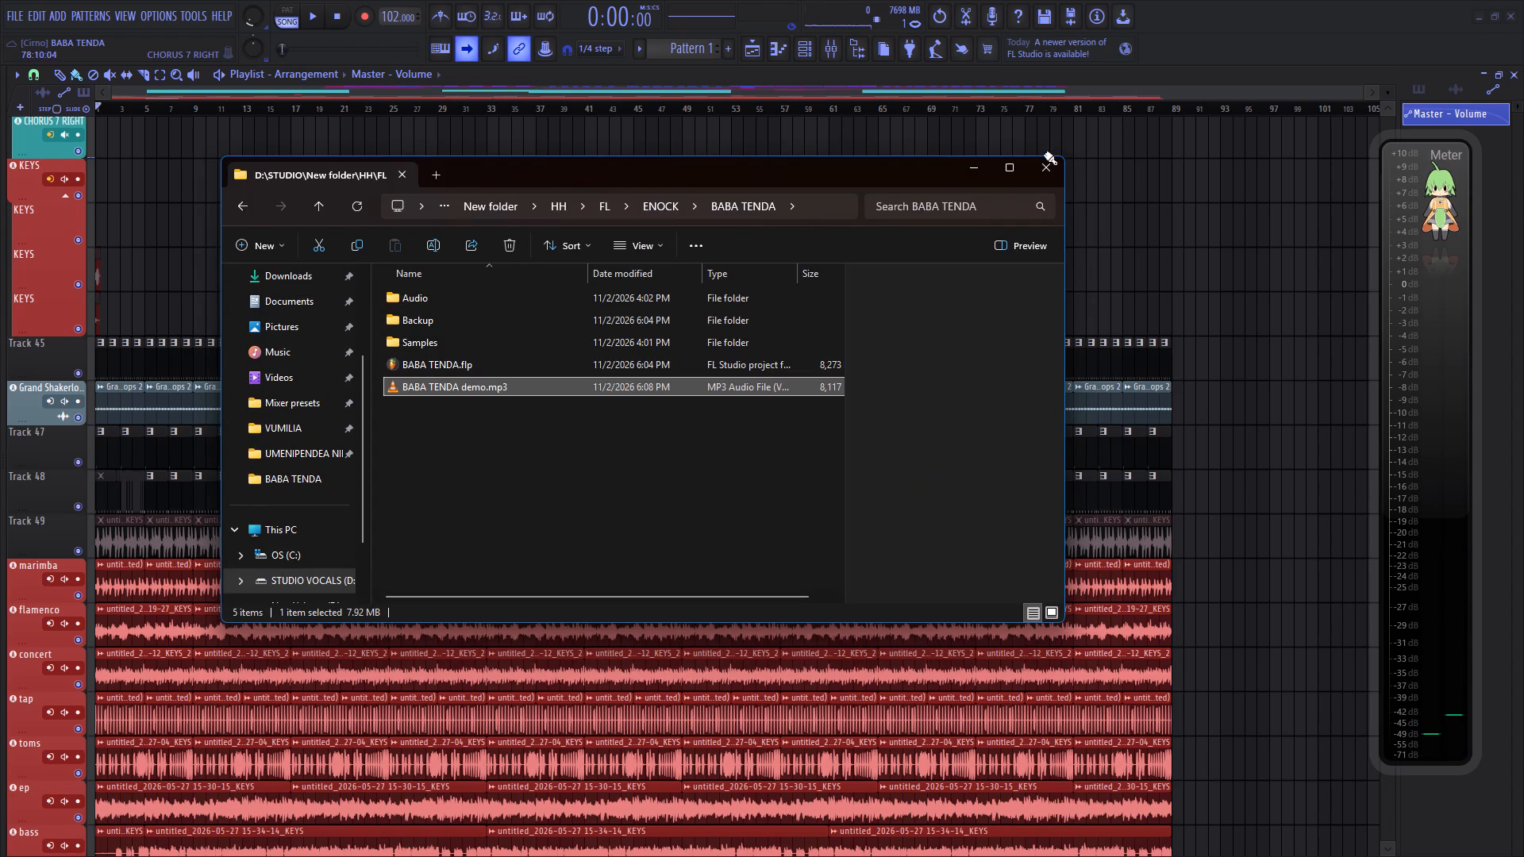
Return from the exported file's folder to FL Studio and close the program.
{"action": "left_click", "coordinate": [1277, 56]}
{"action": "left_click", "coordinate": [1512, 16]}
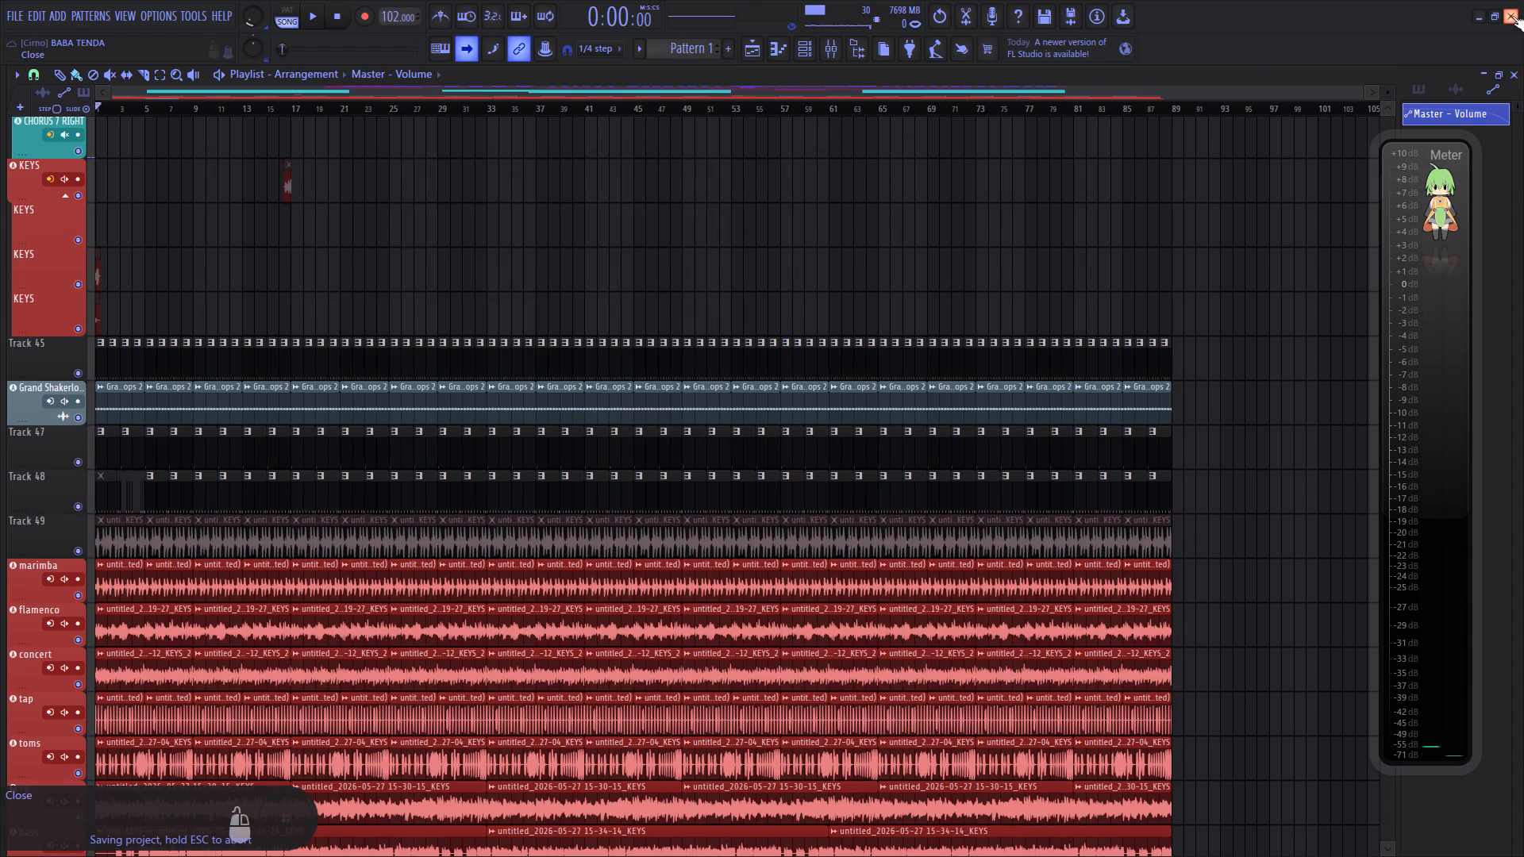